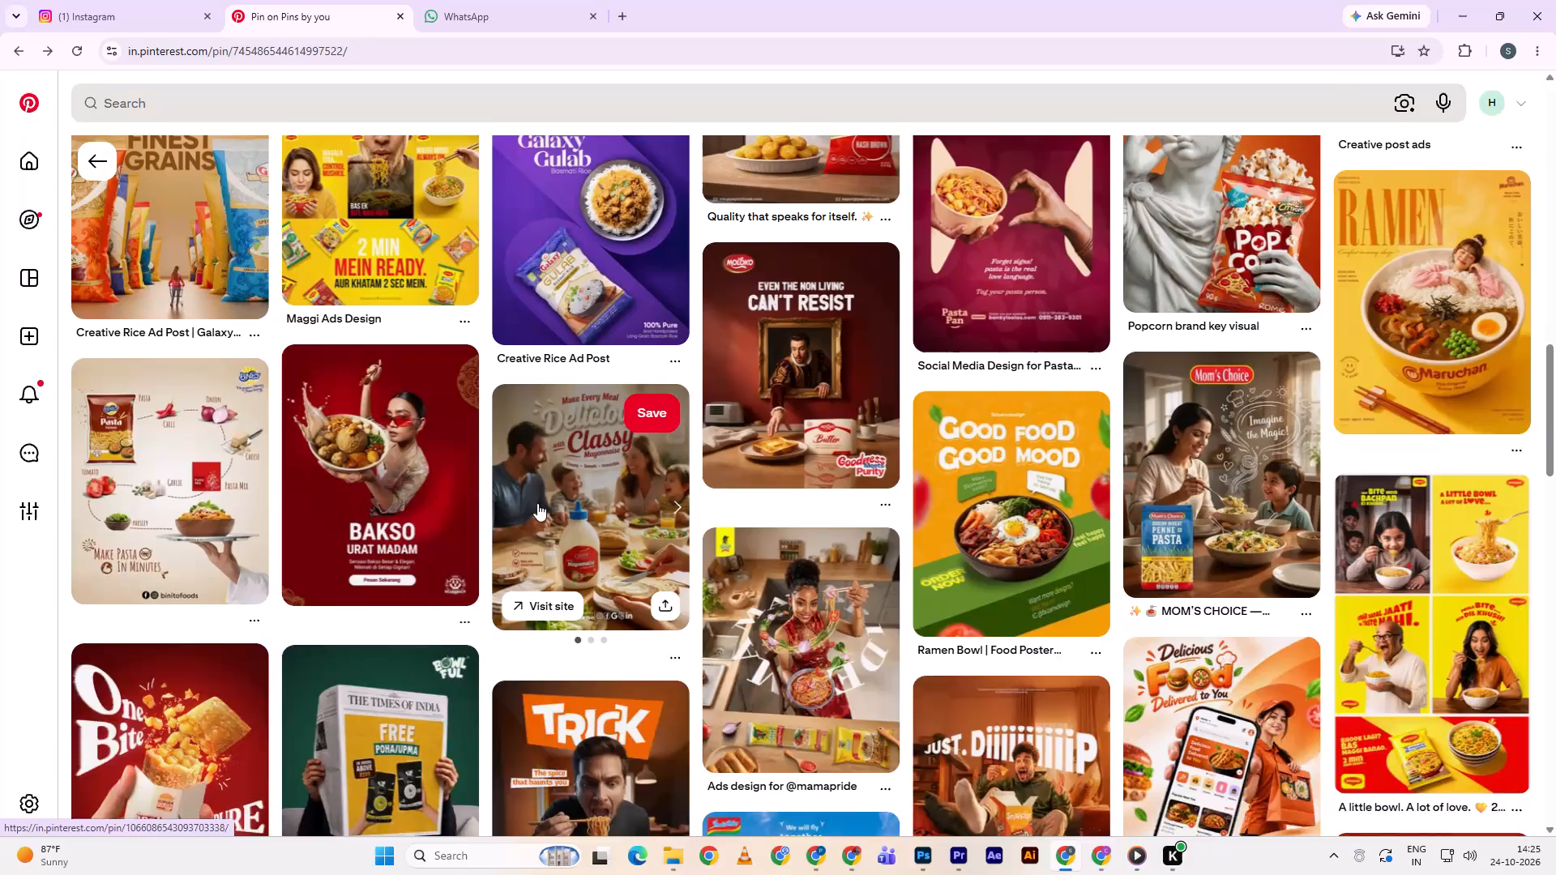
# Find the red "Slurp the Heat" noodle poster among the food ad pins, open it and save it to the profile.
pyautogui.scroll(2, 537, 503)
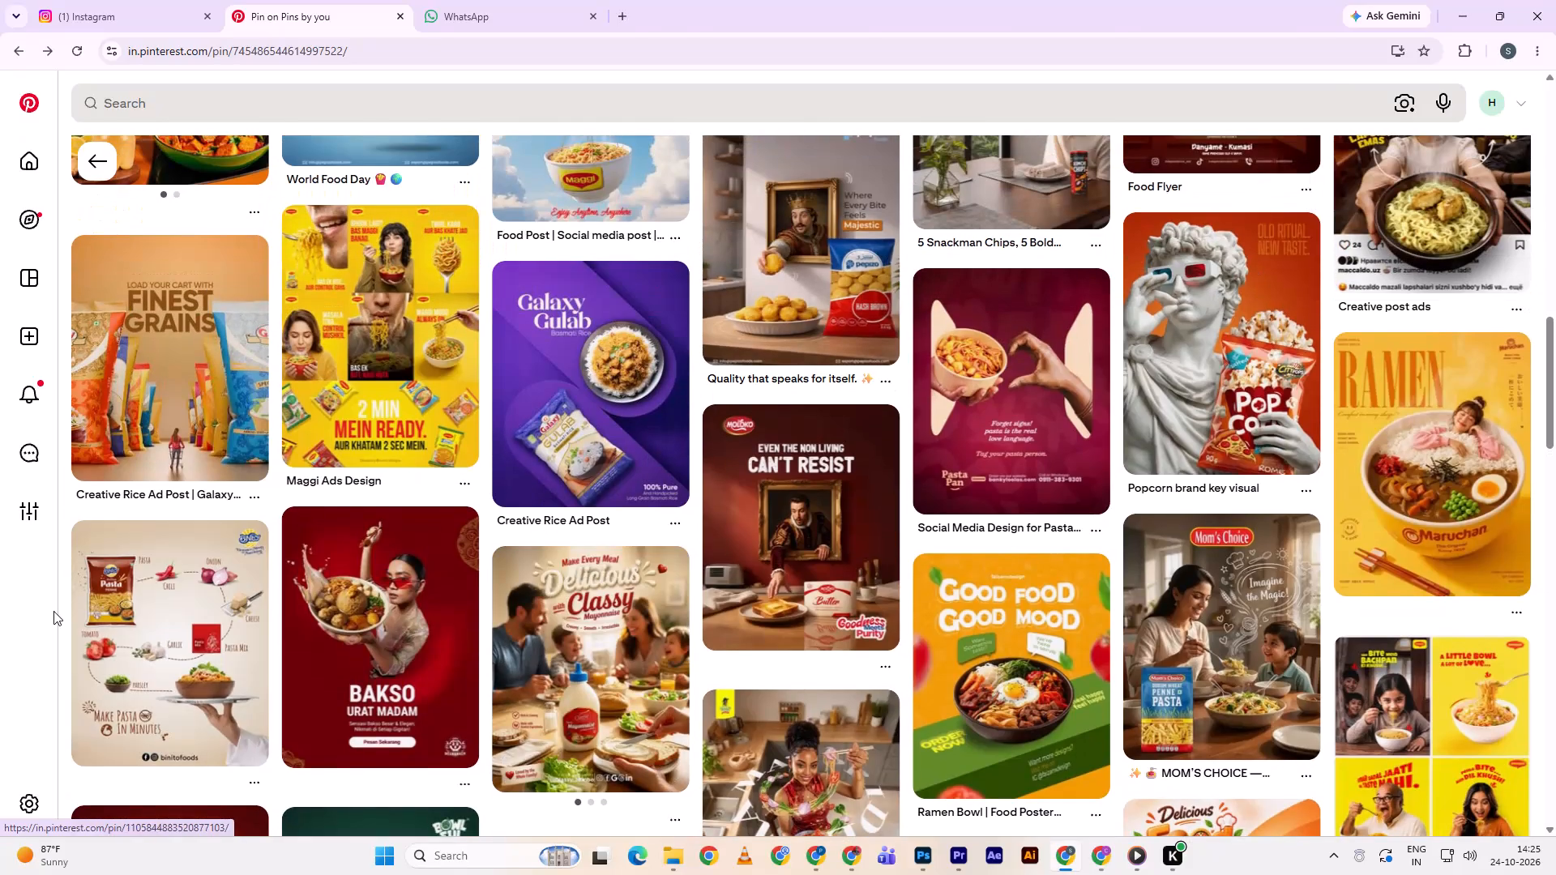
pyautogui.scroll(-6, 465, 527)
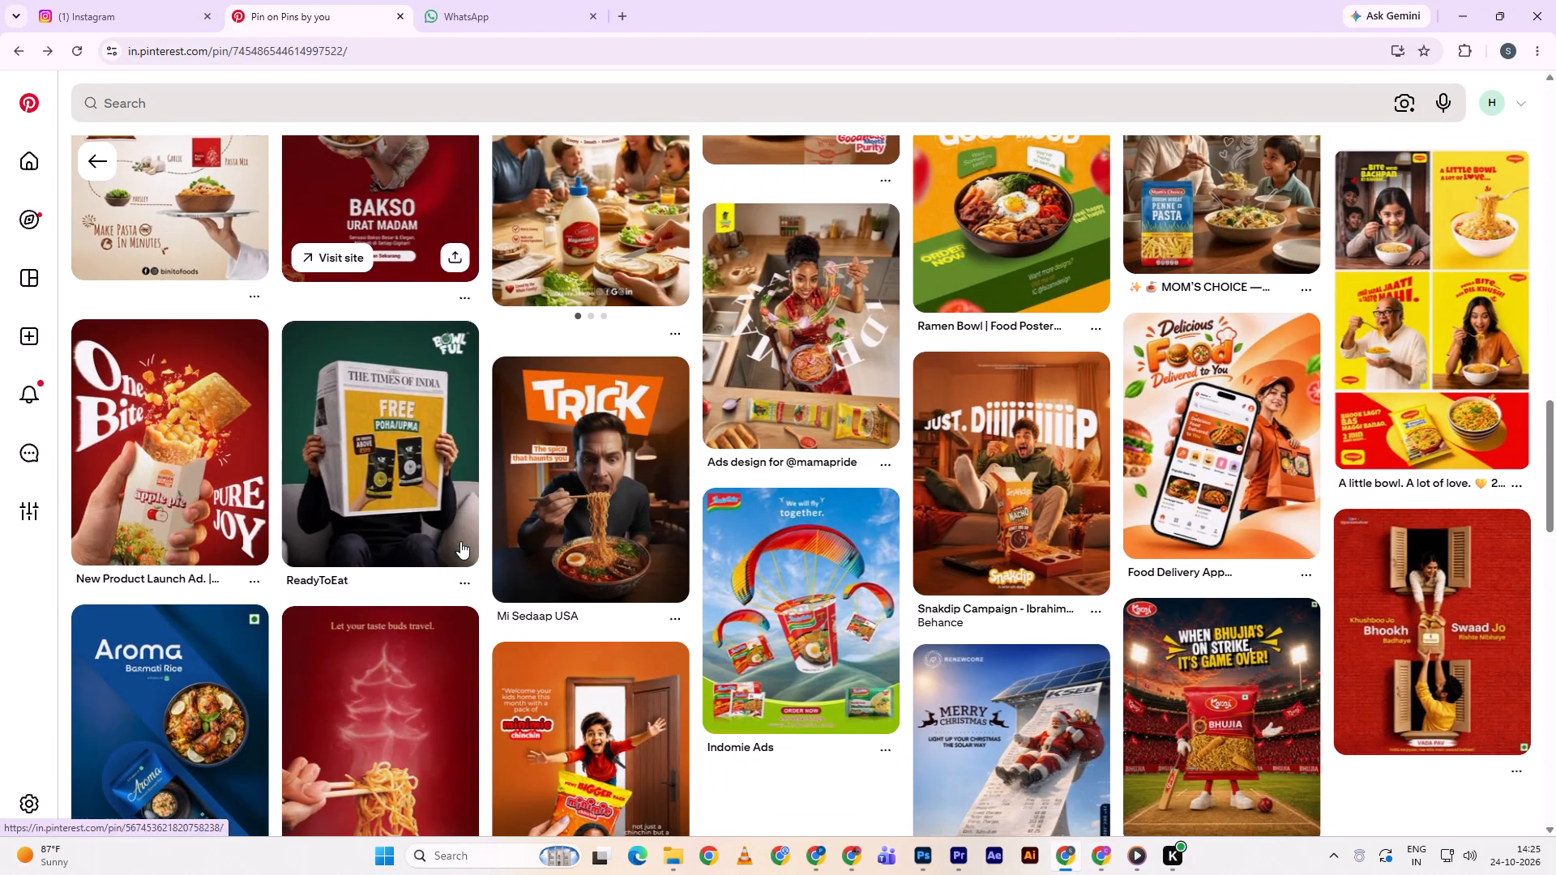
pyautogui.scroll(-3, 460, 541)
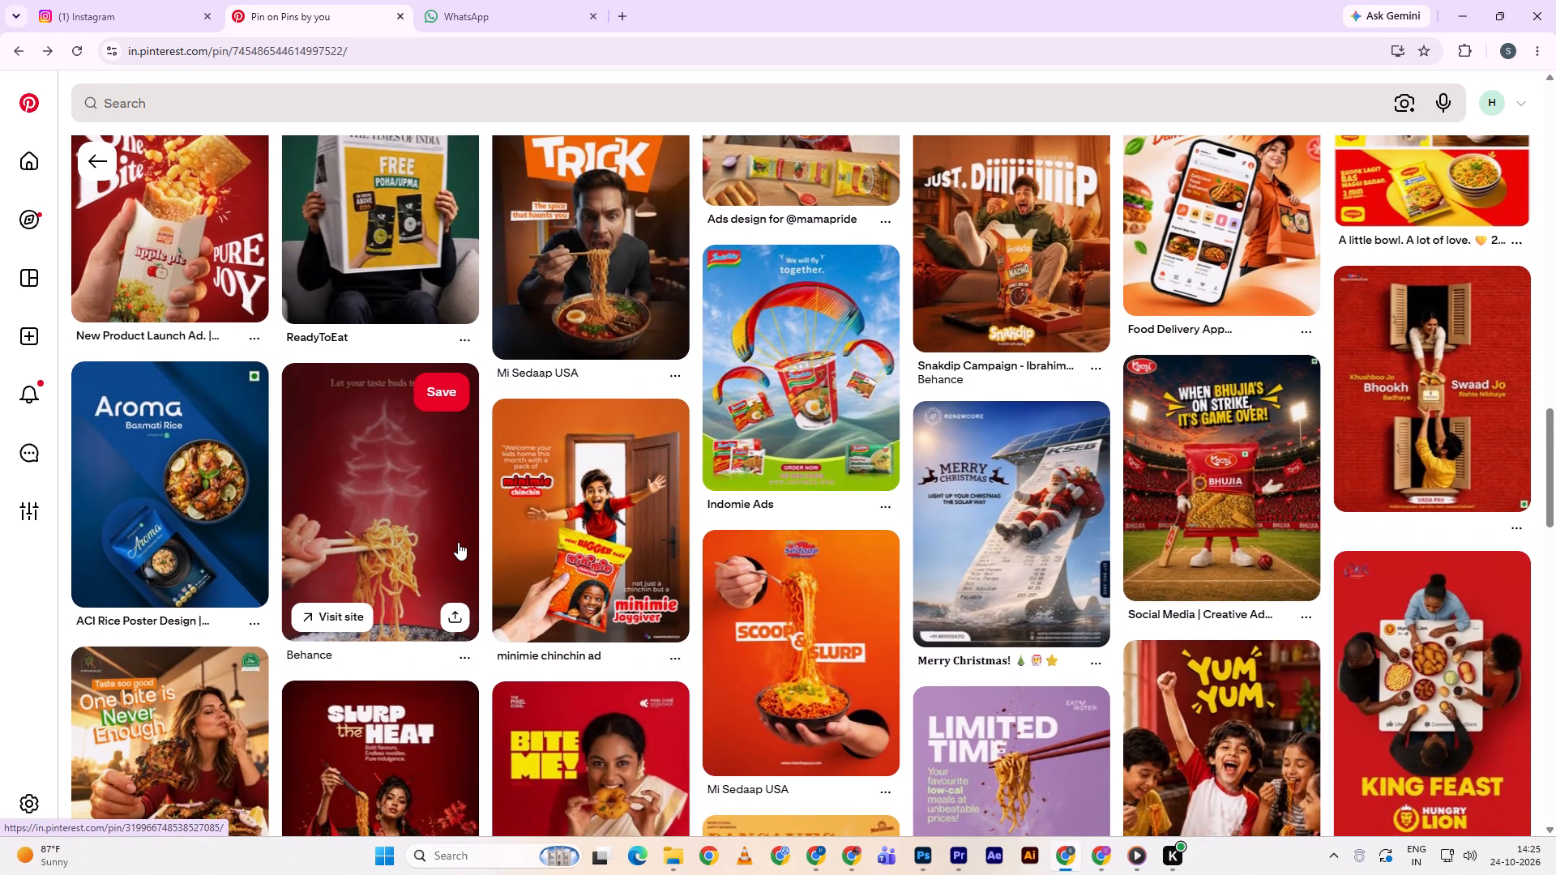
pyautogui.scroll(-5, 458, 542)
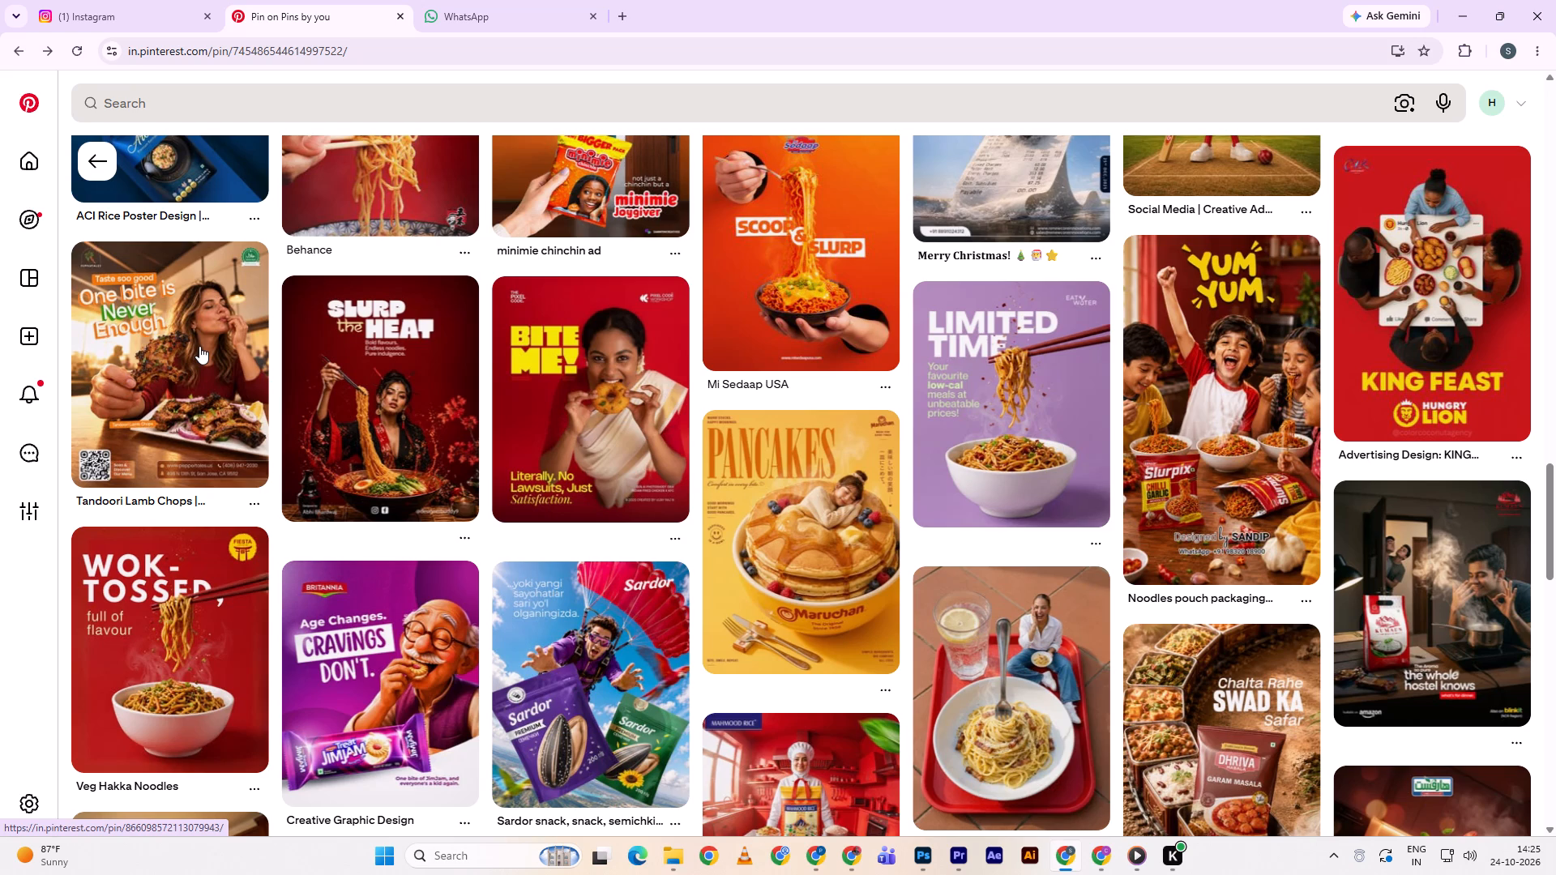
pyautogui.click(378, 427)
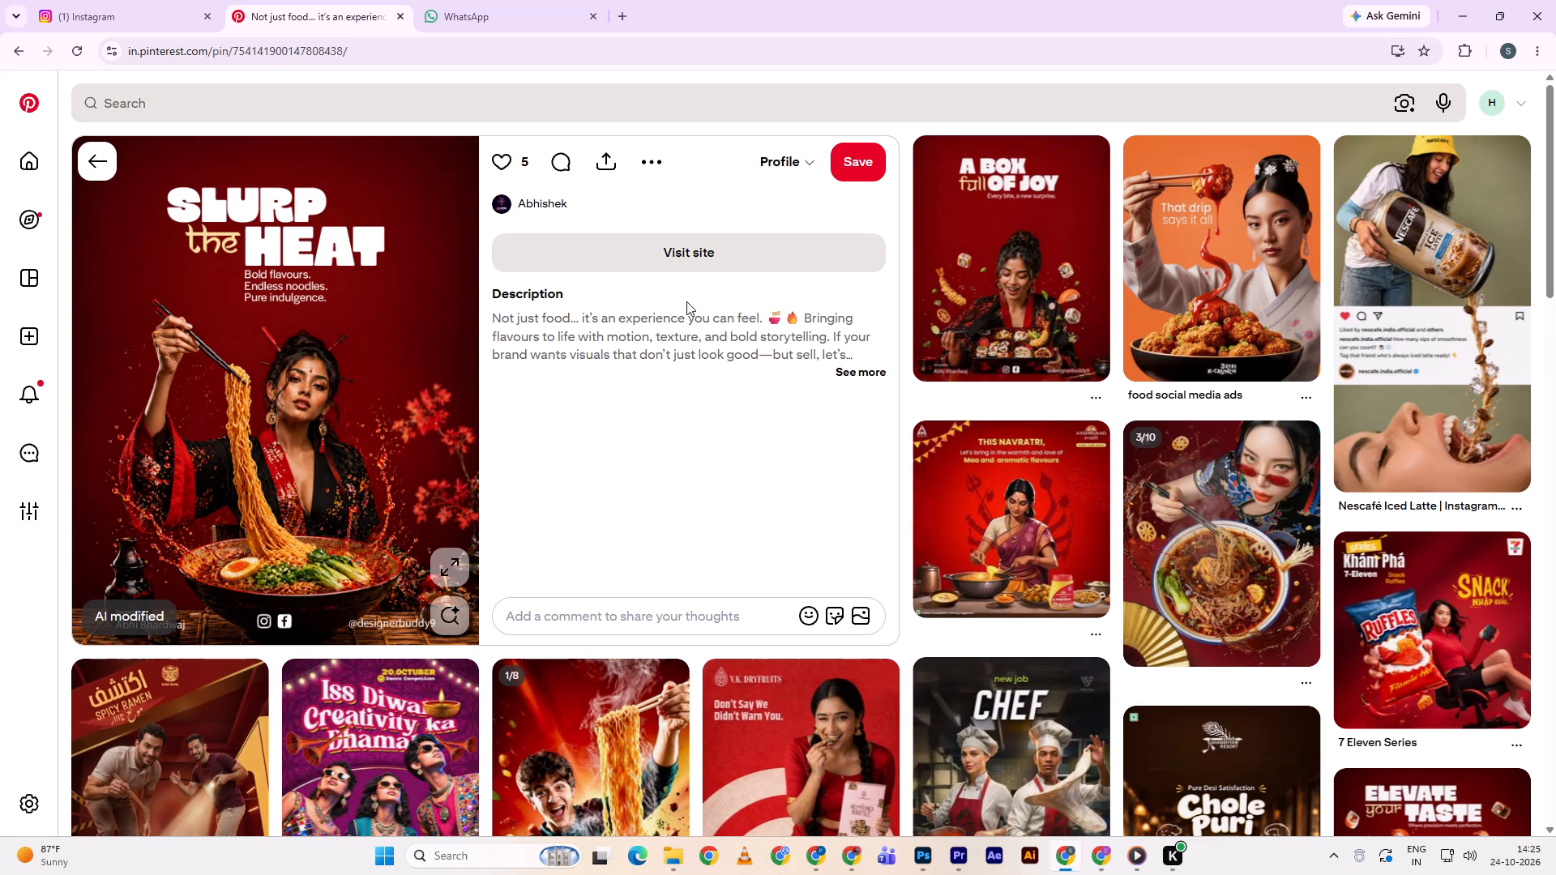
pyautogui.click(842, 175)
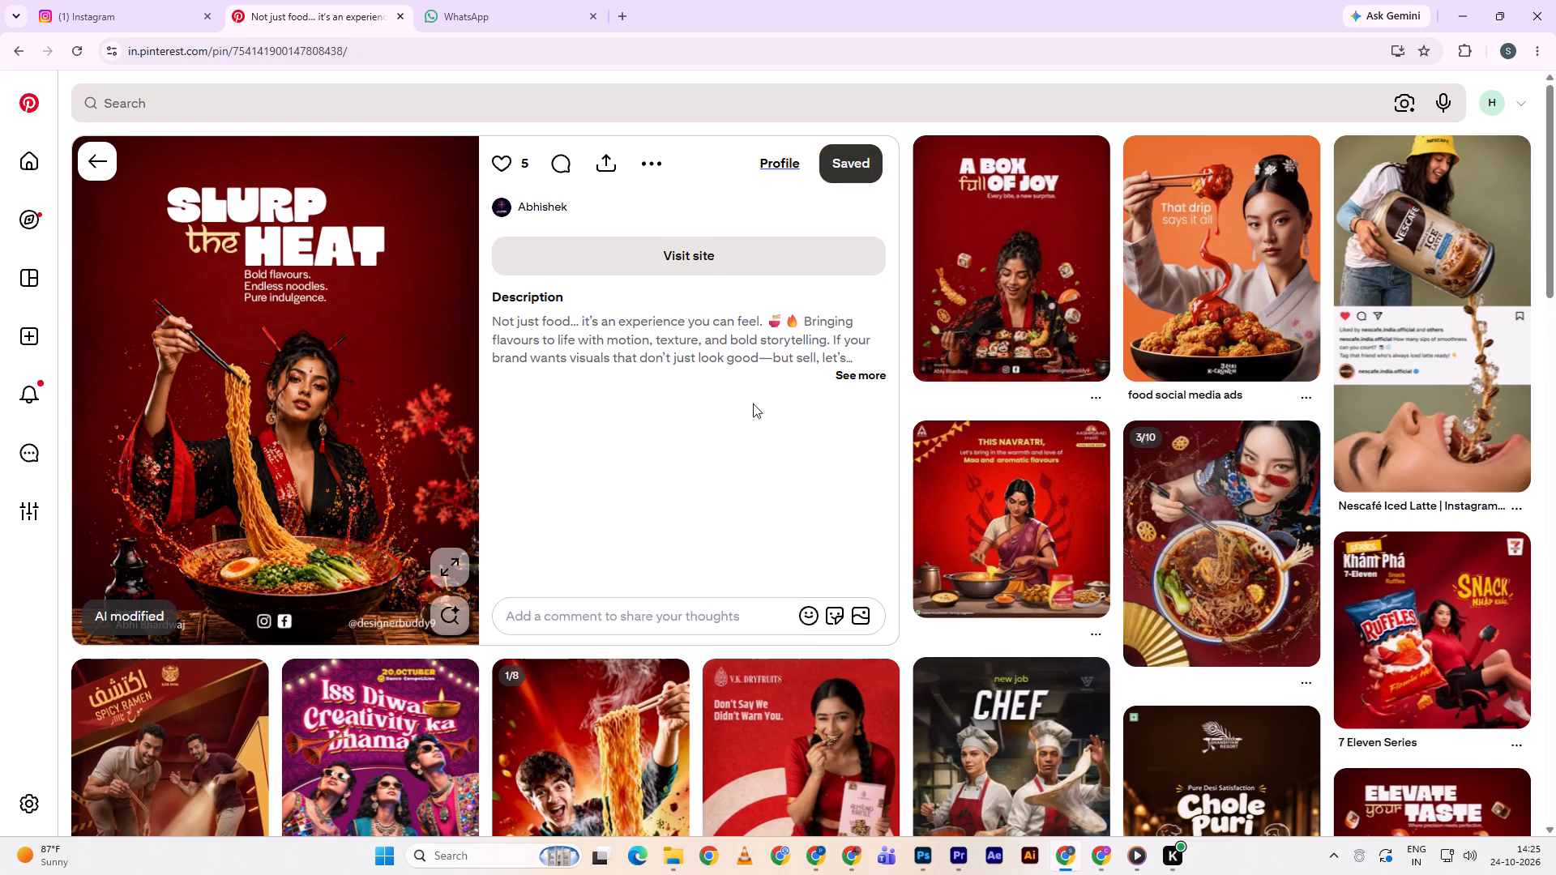
# Examine the related food ad designs below the "Slurp the Heat" pin for further poster references.
pyautogui.scroll(-4, 753, 403)
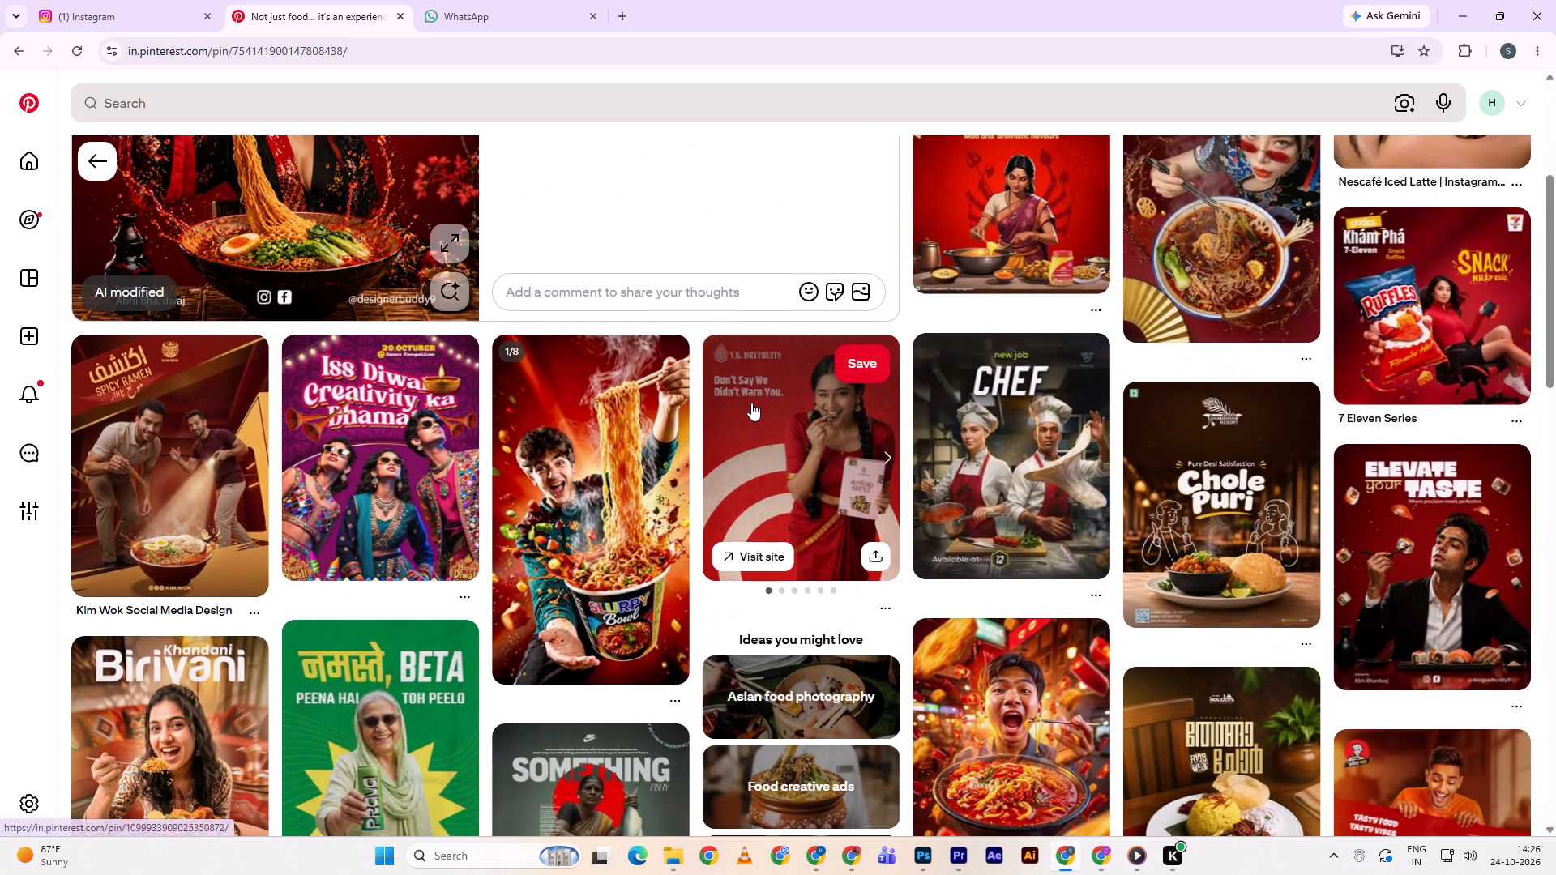
pyautogui.scroll(-2, 751, 403)
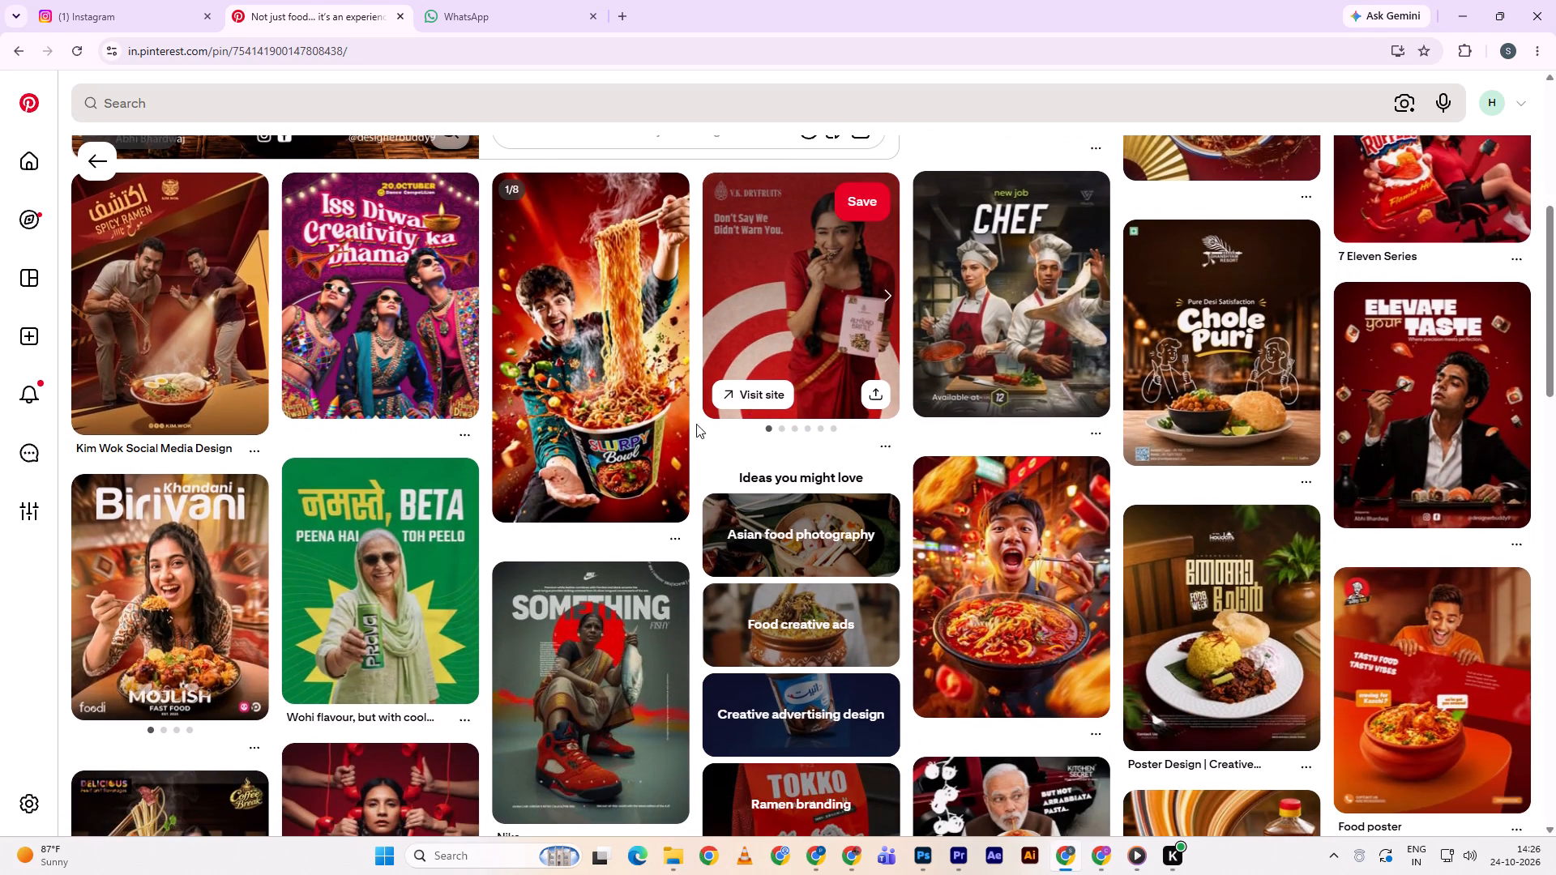
pyautogui.scroll(-1, 692, 393)
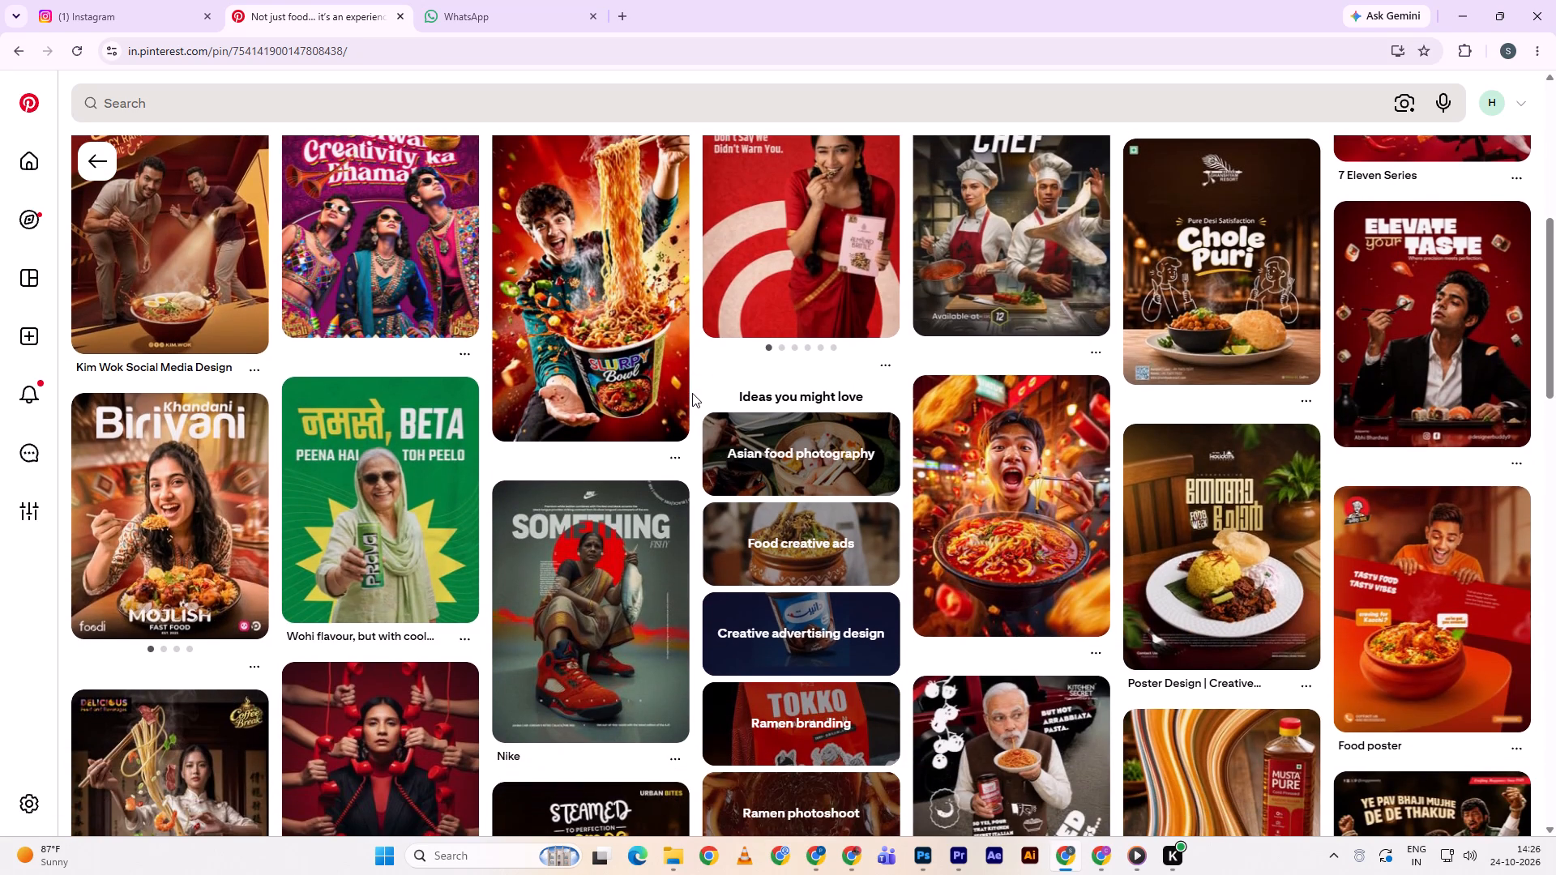
pyautogui.scroll(-4, 692, 393)
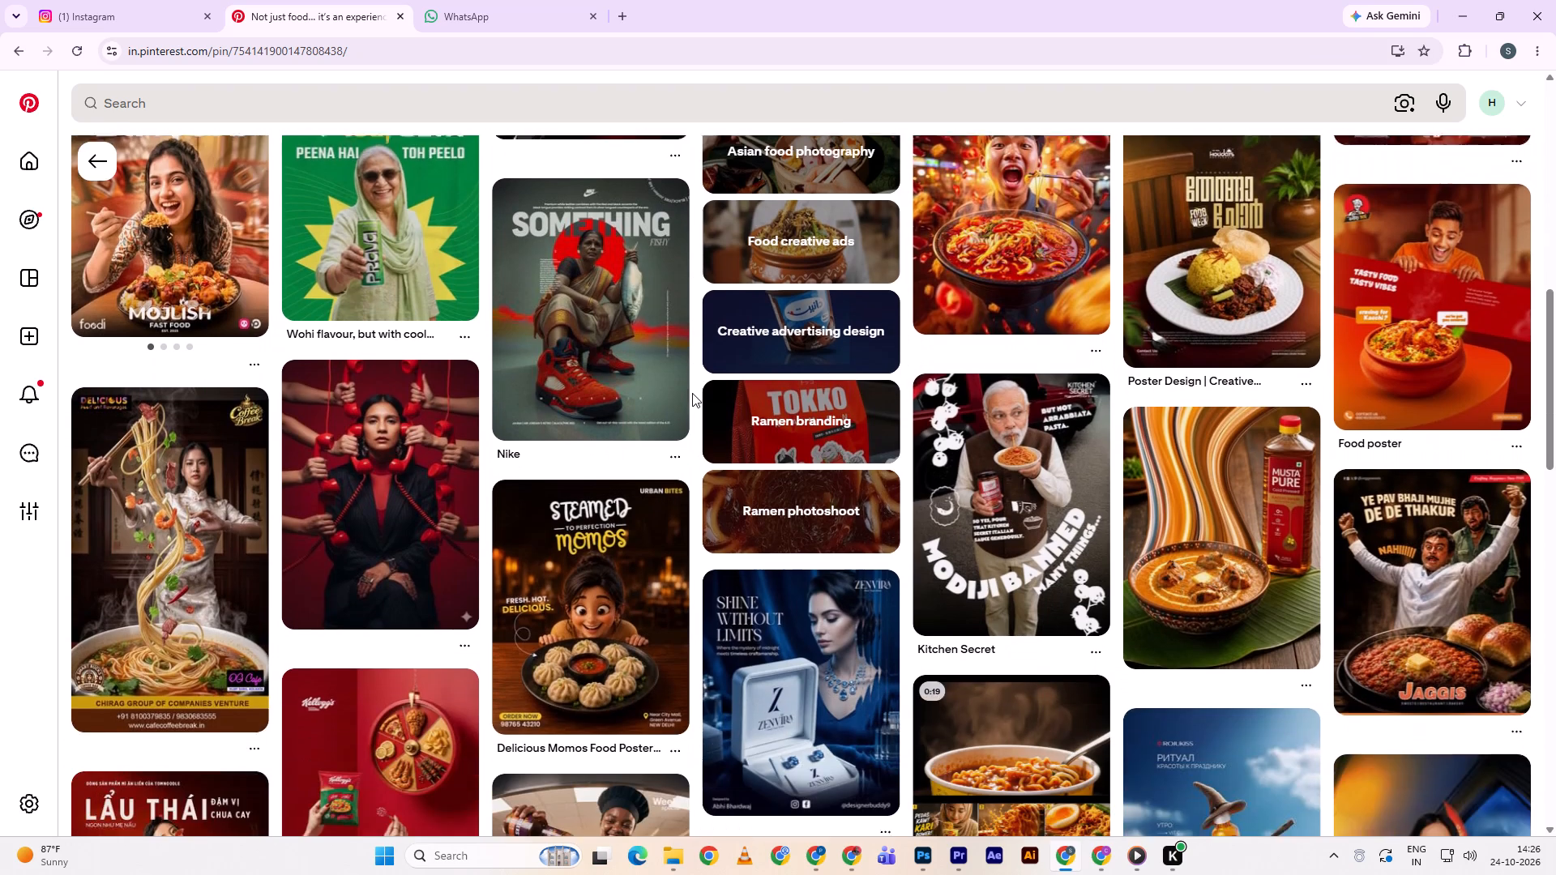
pyautogui.scroll(2, 692, 393)
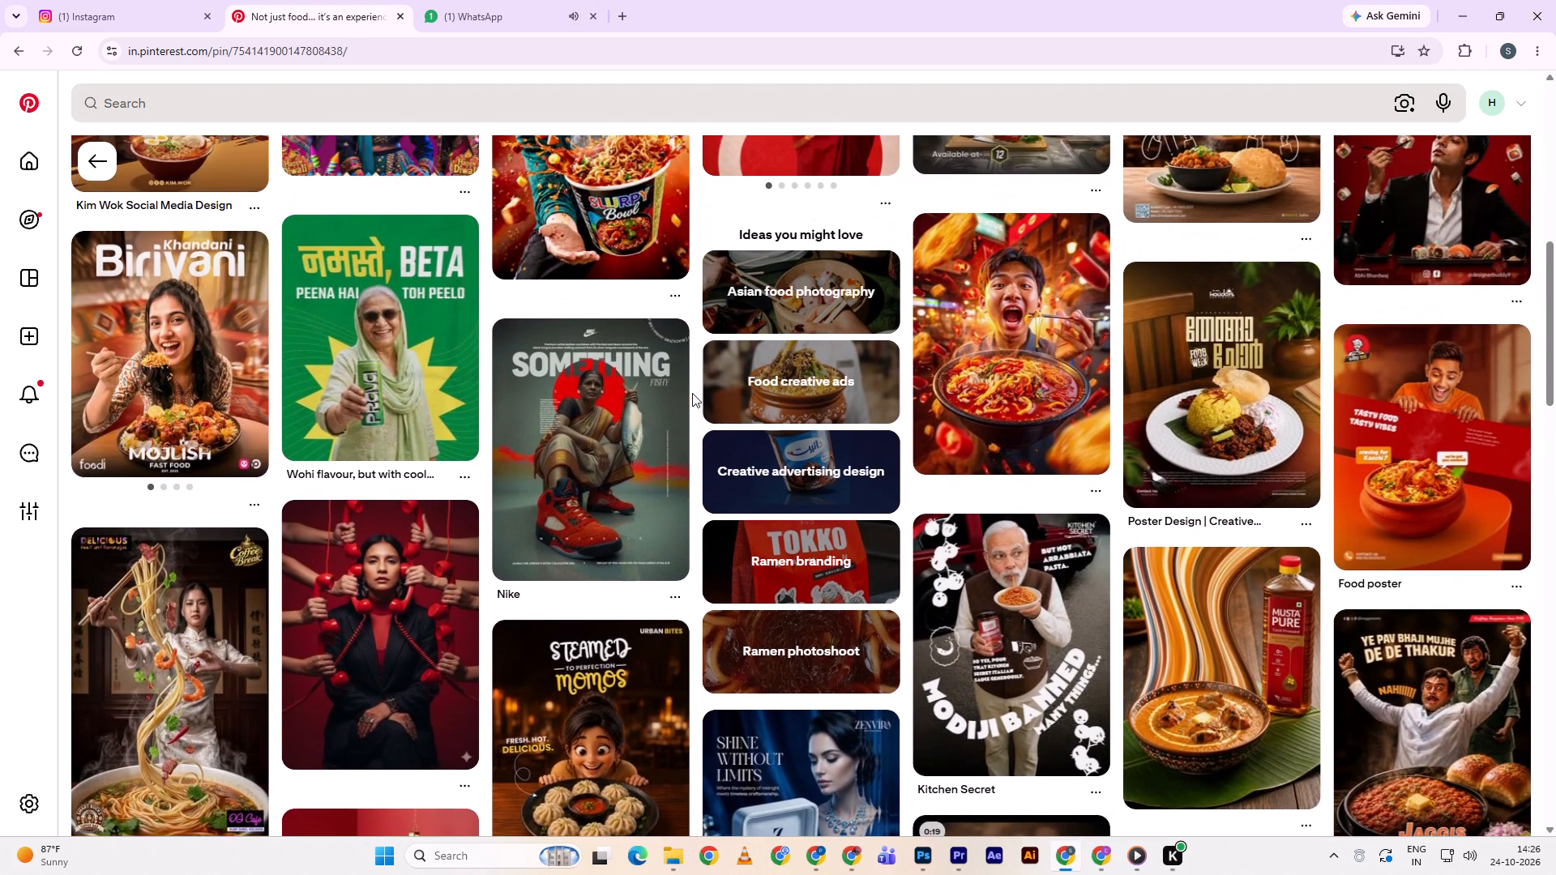
pyautogui.scroll(9, 692, 393)
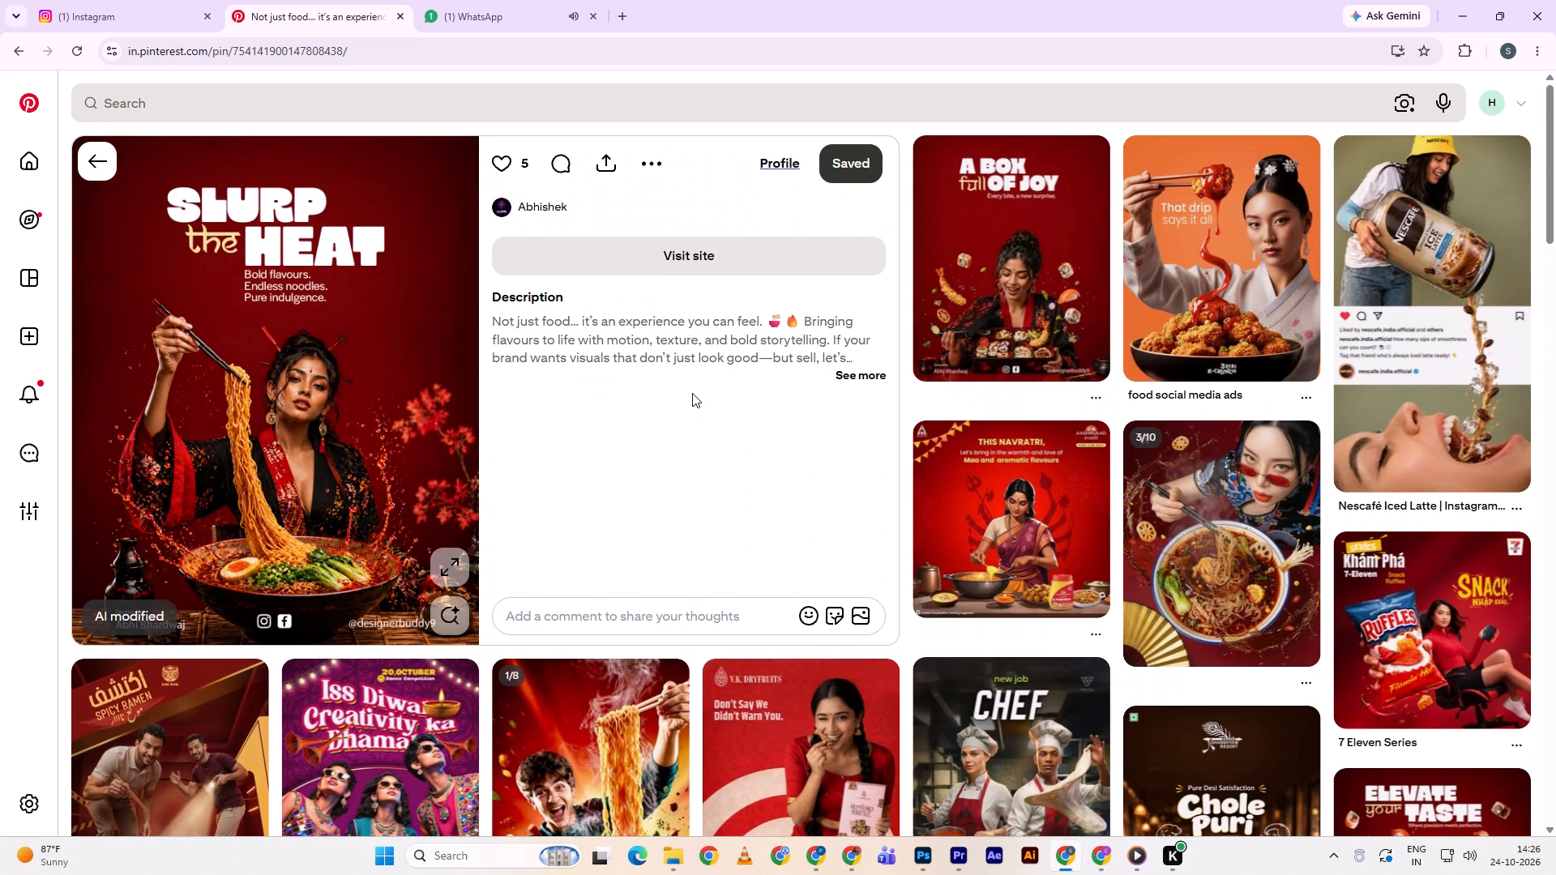
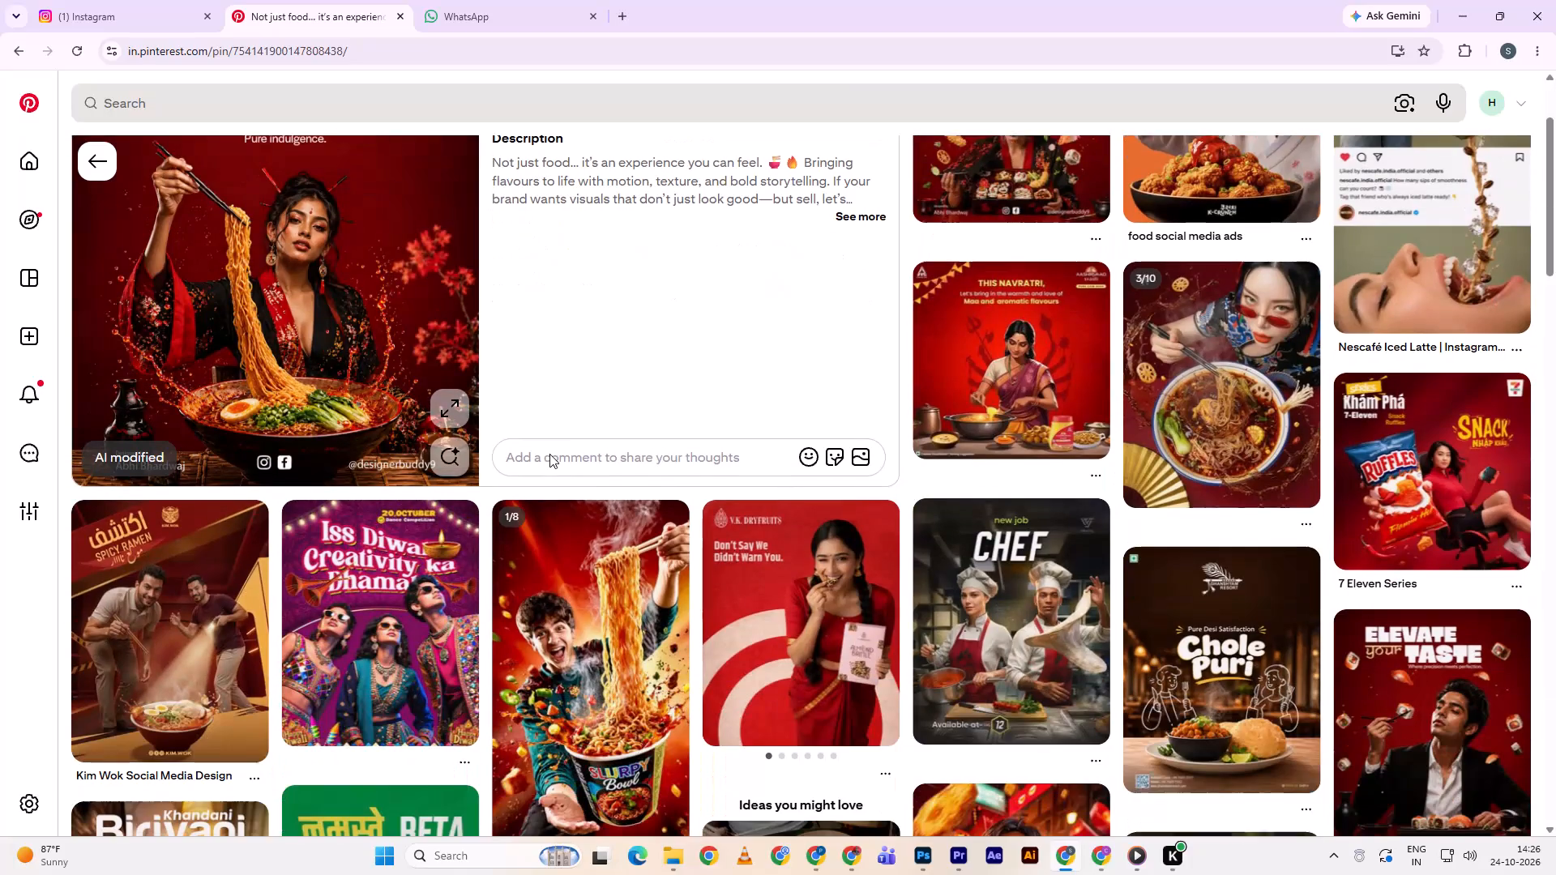
# Find the "Steamed to Perfection Momos" poster among the related food ad pins and open it.
pyautogui.scroll(-3, 549, 454)
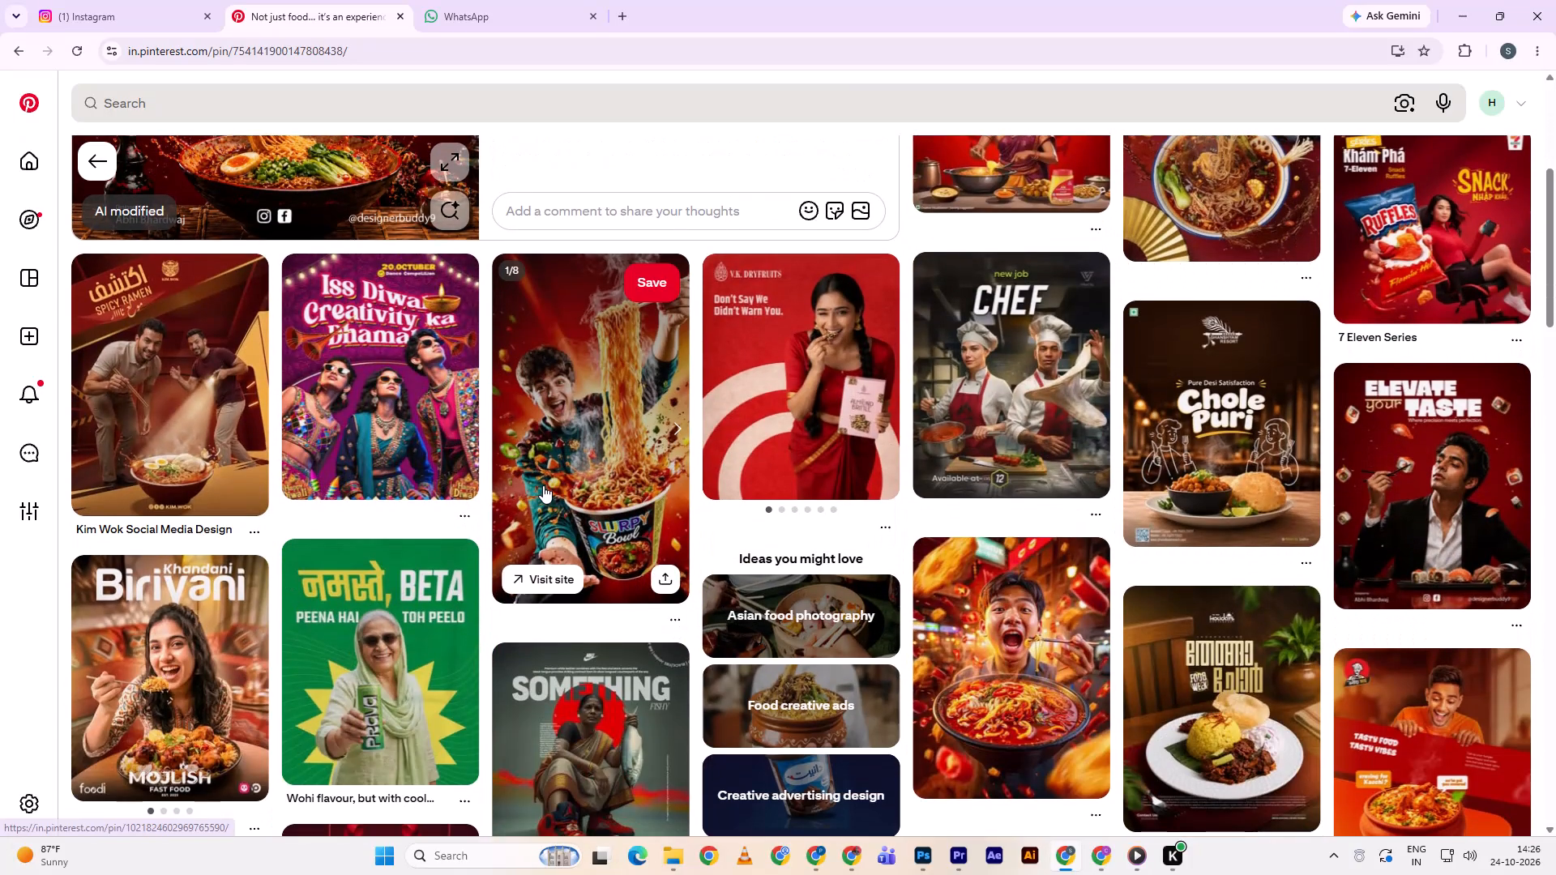
pyautogui.scroll(-7, 556, 475)
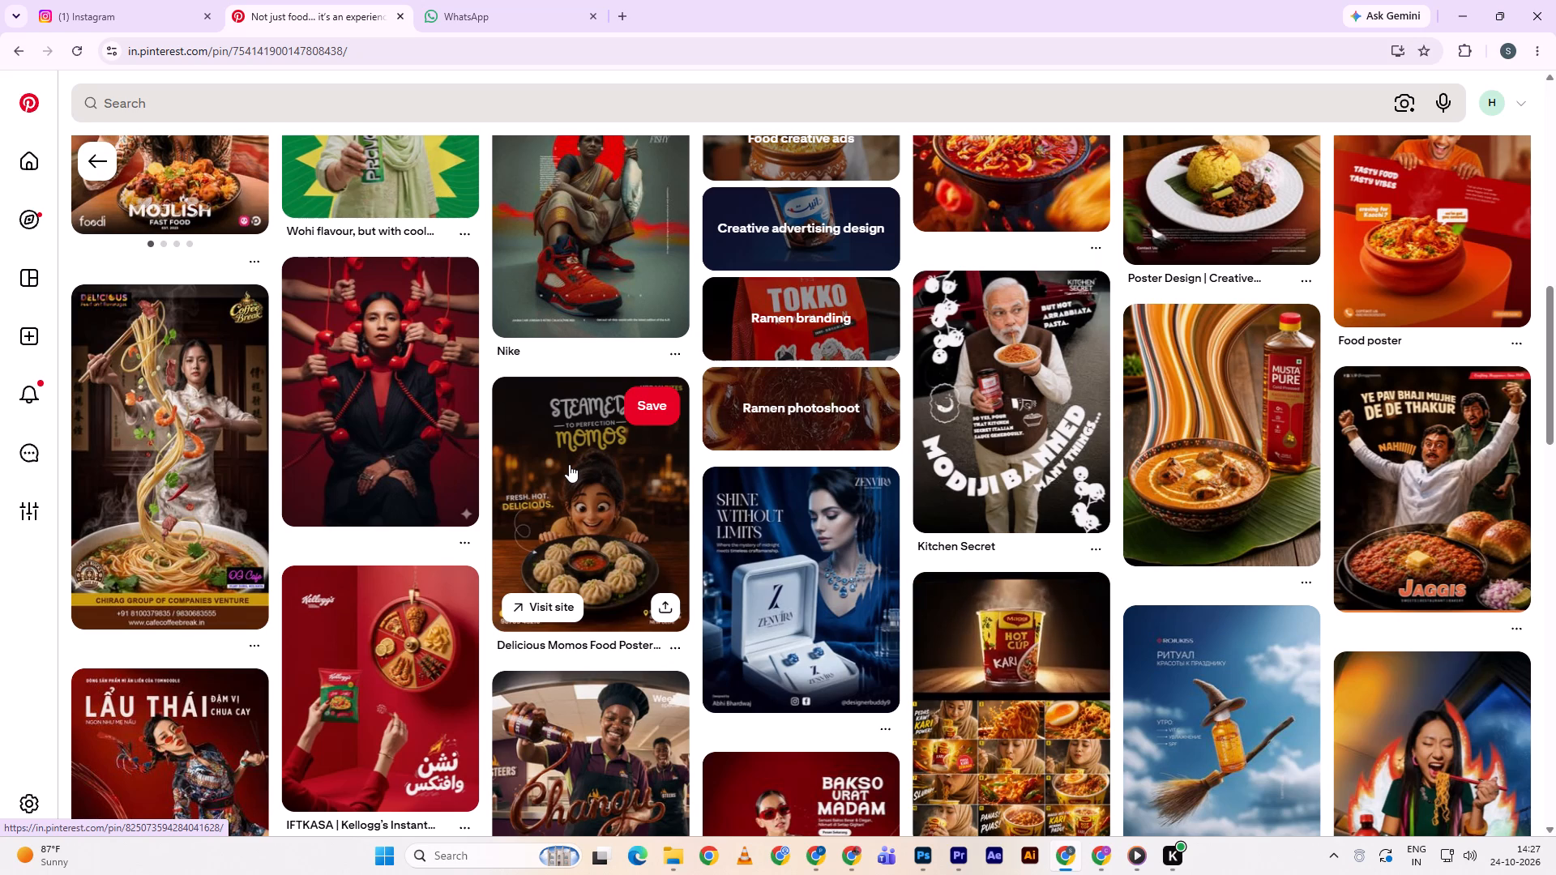
pyautogui.click(569, 464)
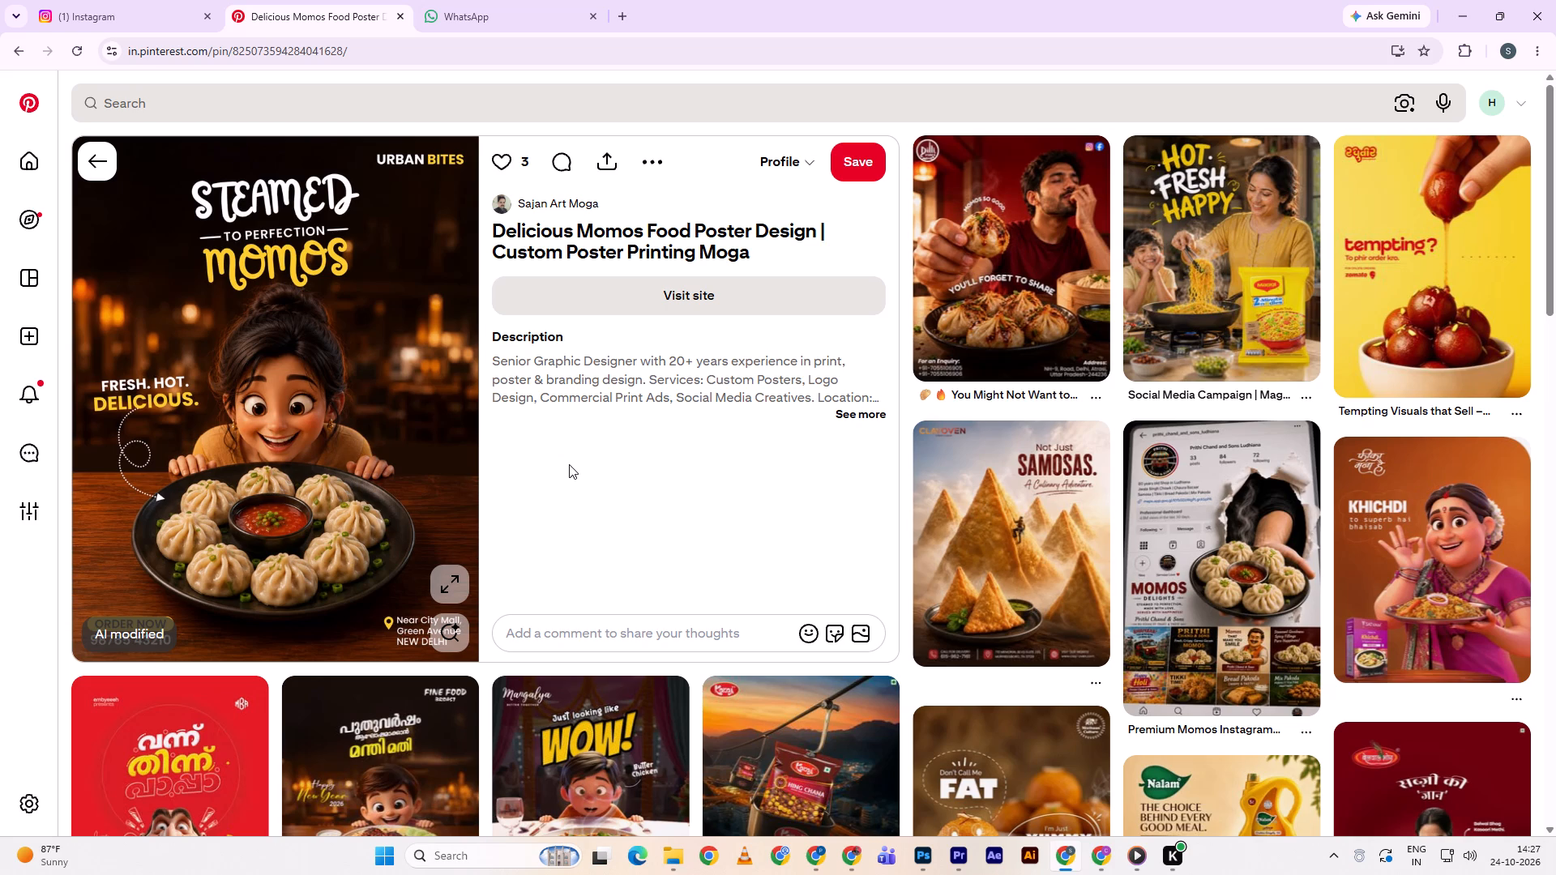
# Examine the related food and momos poster designs below the "Steamed to Perfection Momos" pin for further references.
pyautogui.scroll(-3, 569, 464)
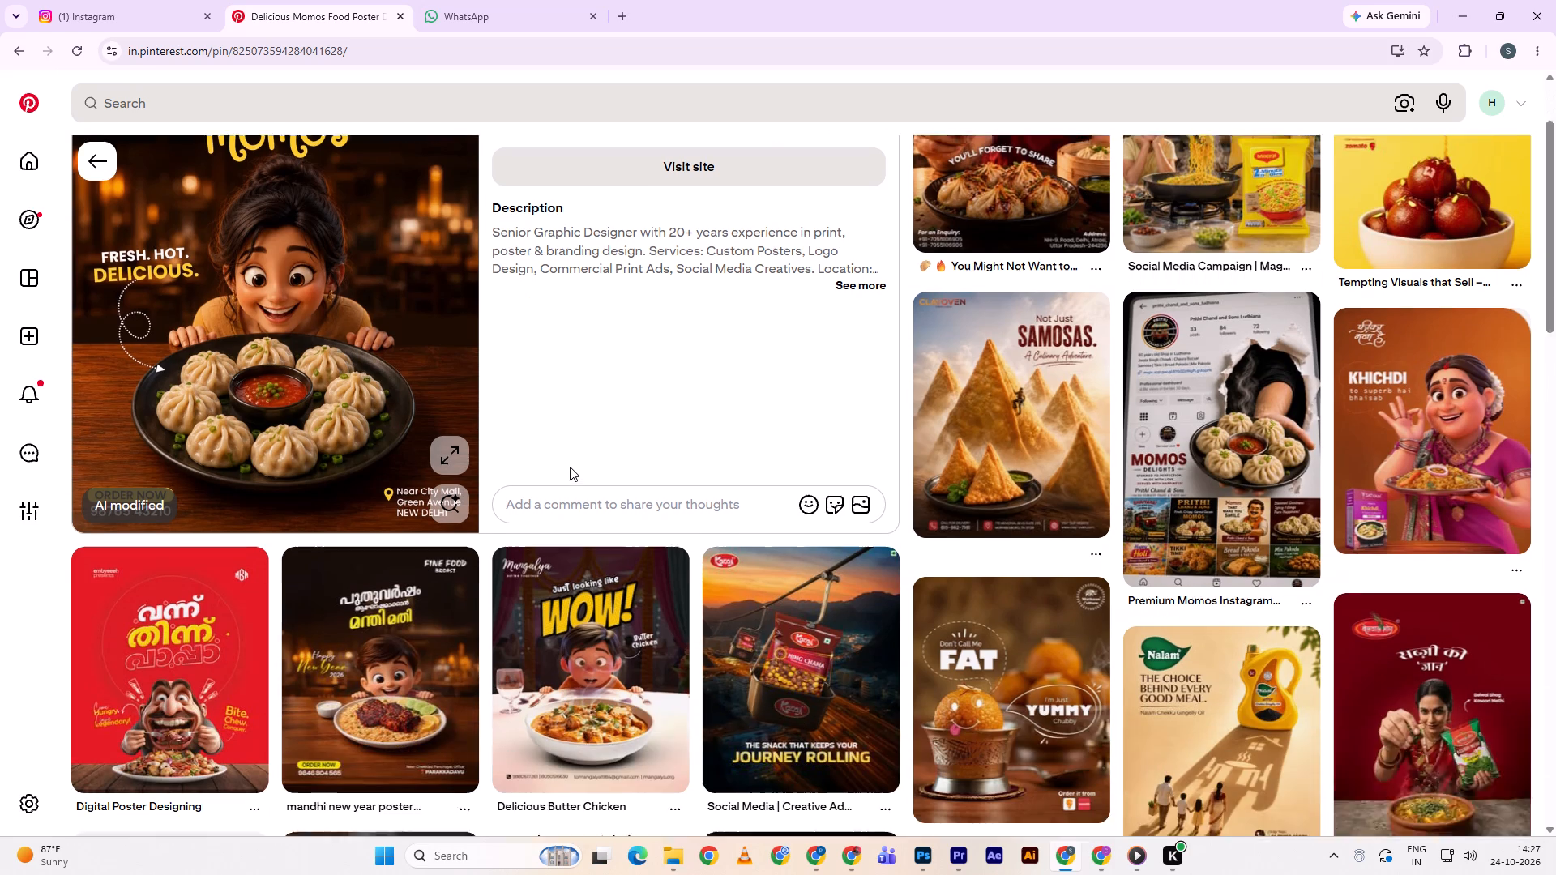
pyautogui.scroll(-8, 570, 467)
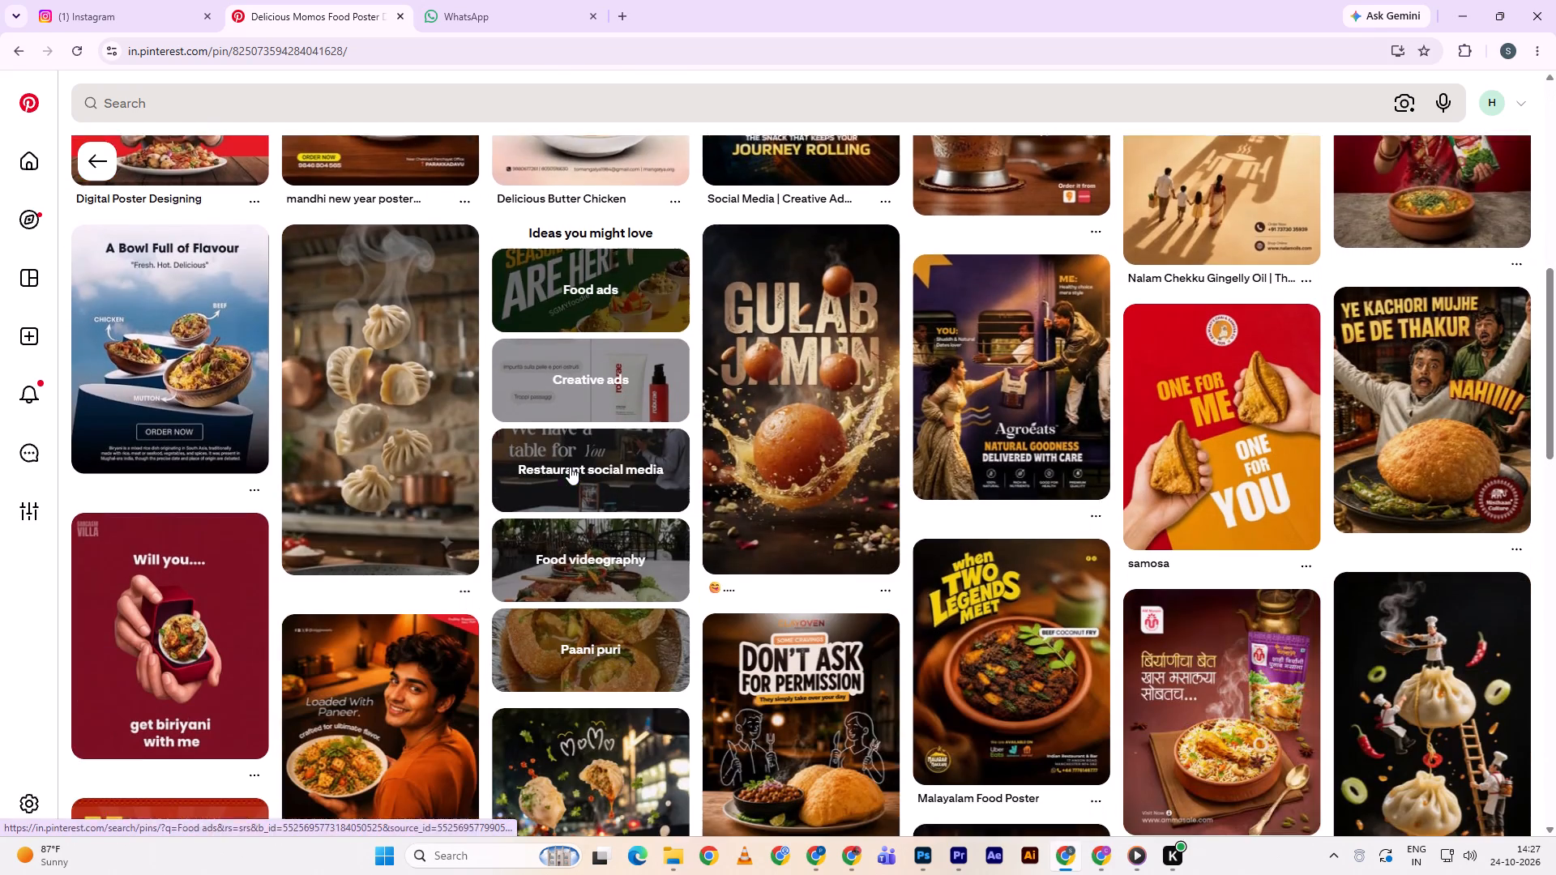
pyautogui.scroll(-4, 570, 467)
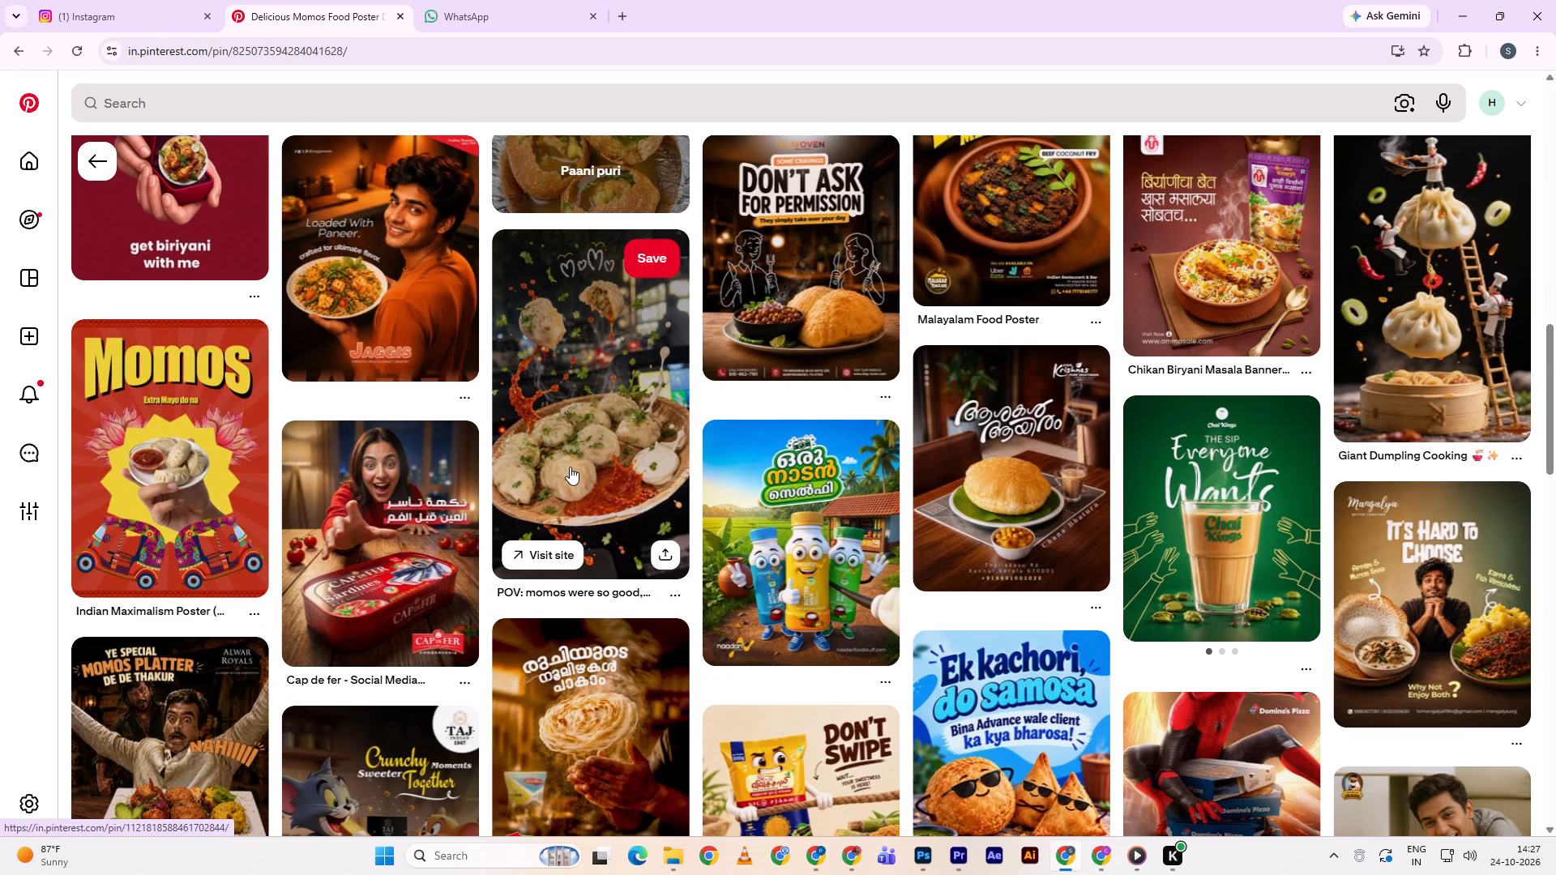
pyautogui.scroll(-5, 570, 467)
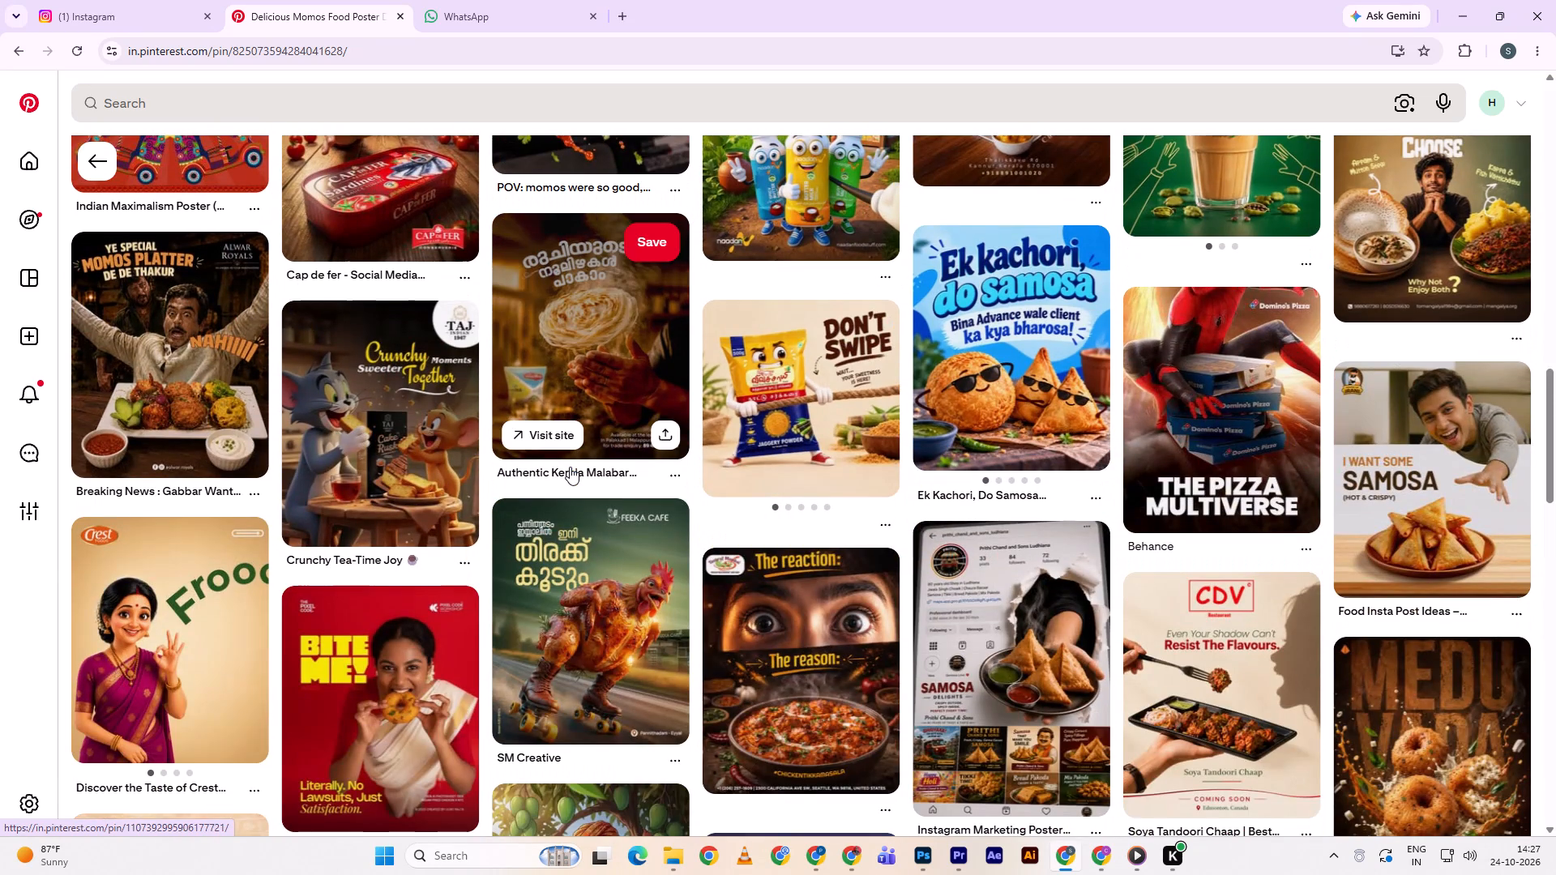
pyautogui.scroll(-3, 570, 467)
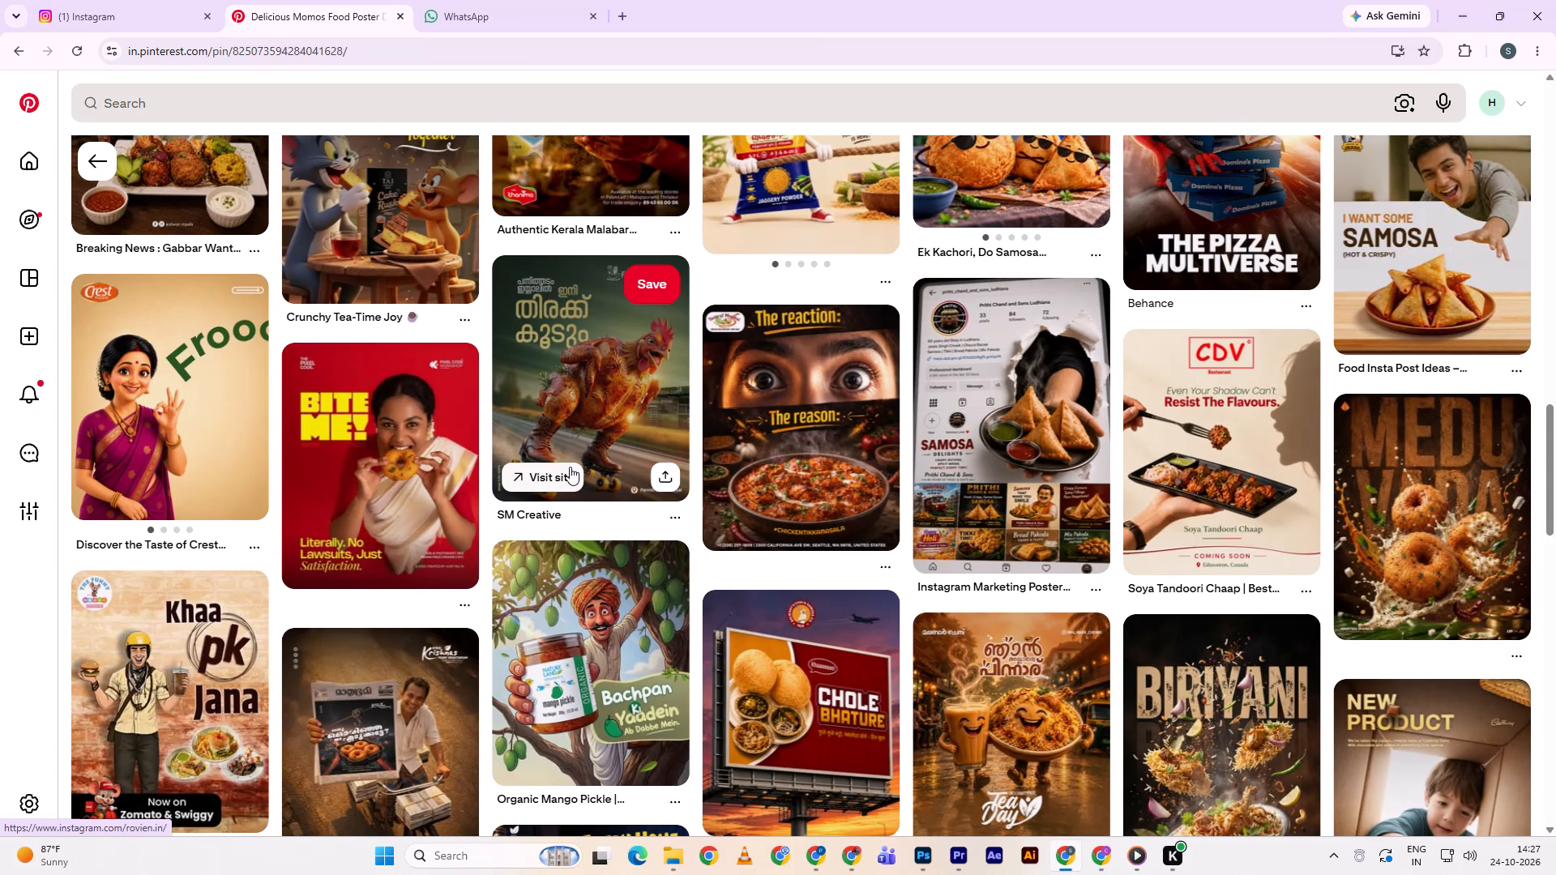
pyautogui.scroll(-4, 570, 467)
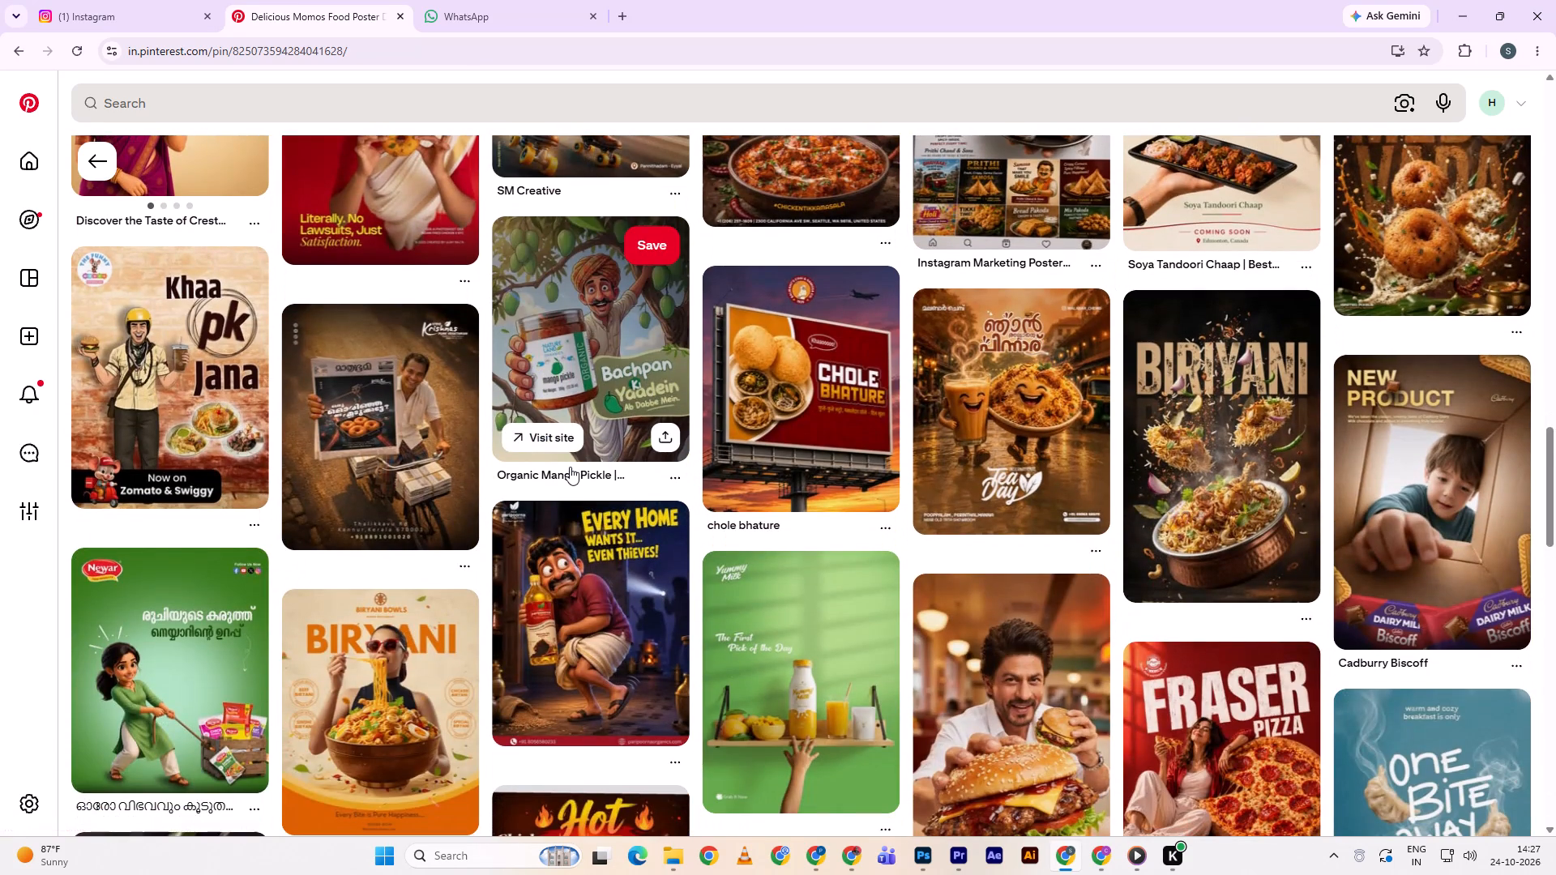
pyautogui.scroll(-9, 570, 467)
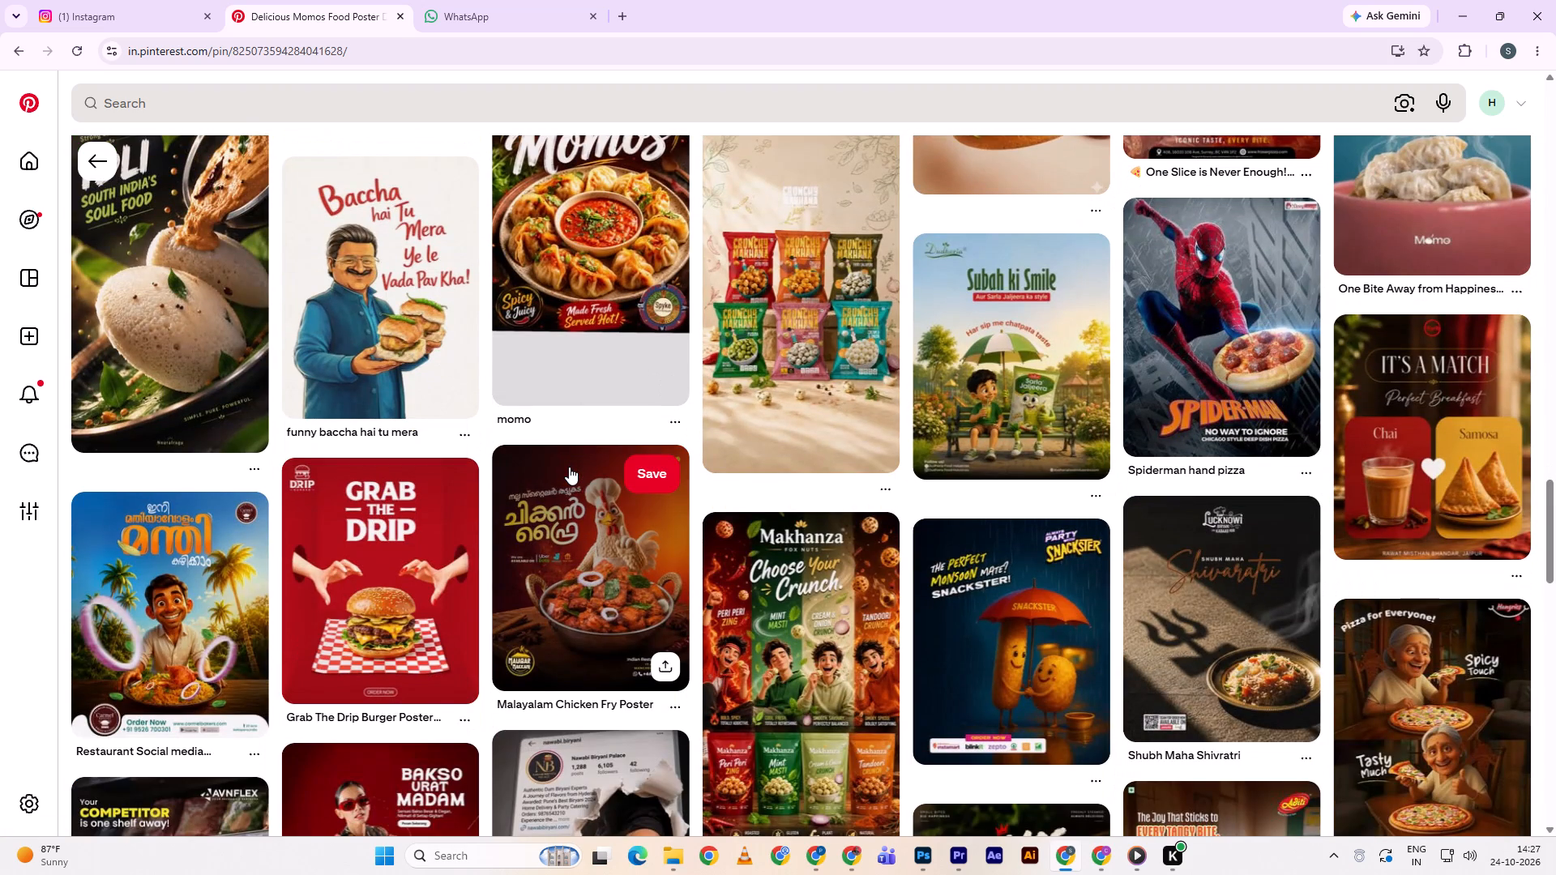
pyautogui.scroll(-3, 569, 467)
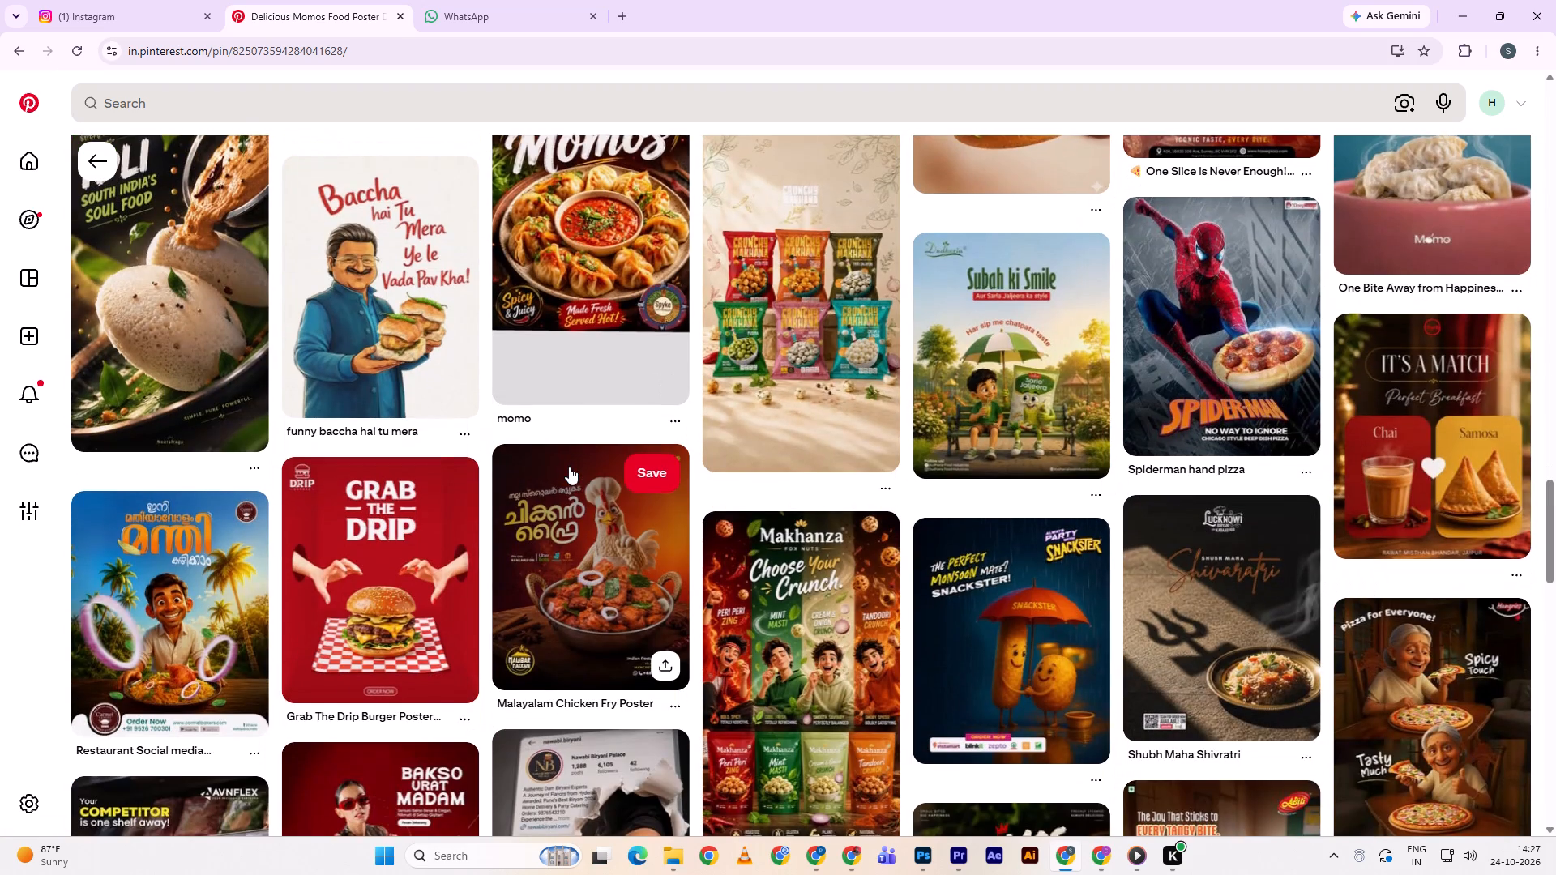
pyautogui.scroll(-1, 569, 467)
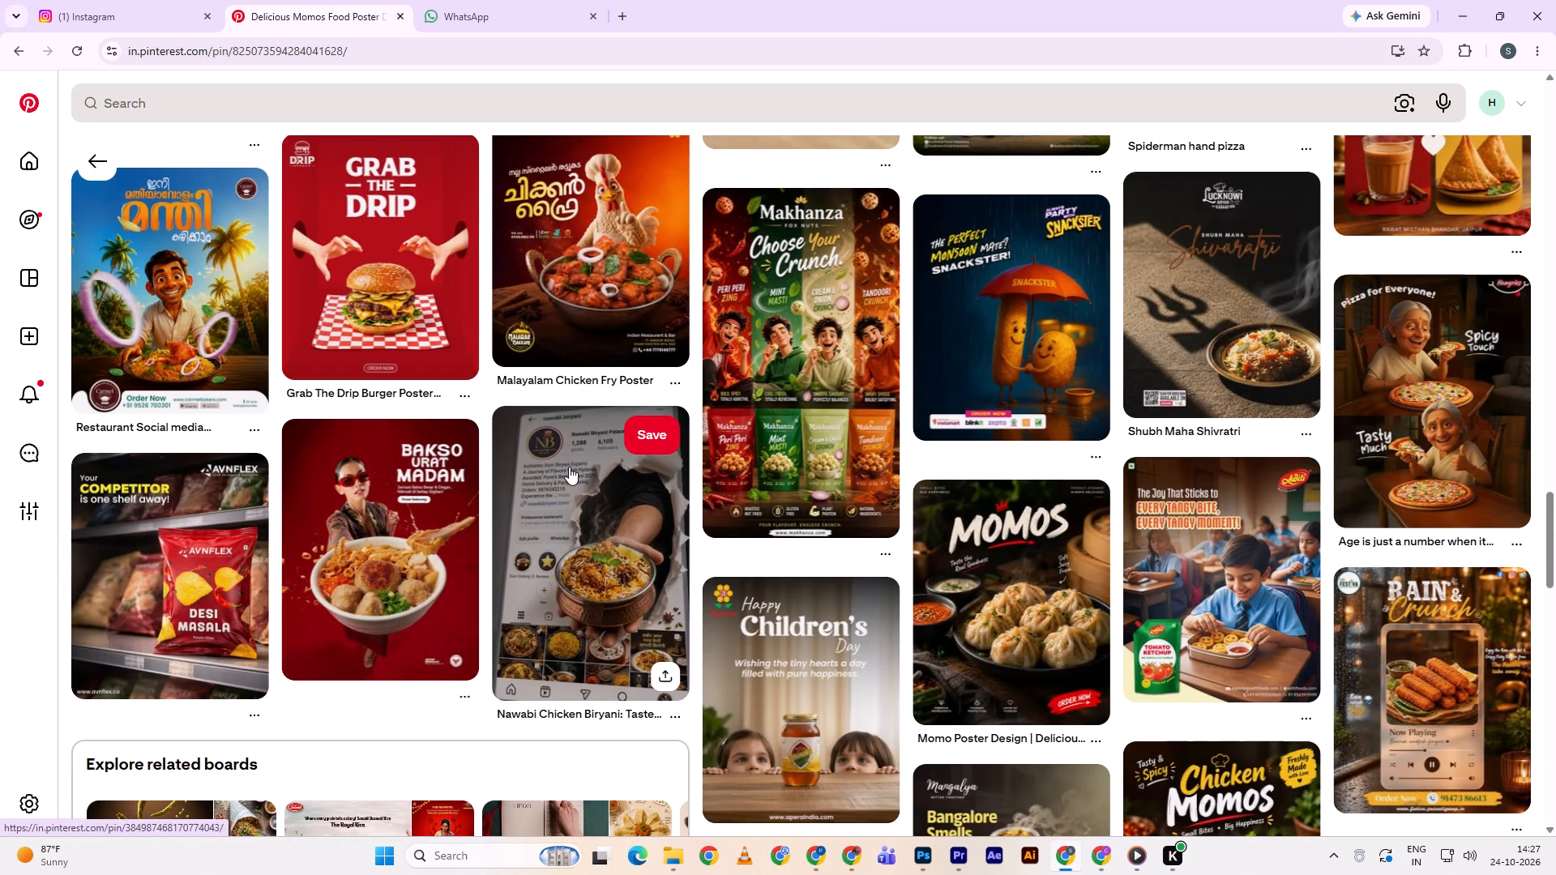
pyautogui.scroll(-4, 569, 467)
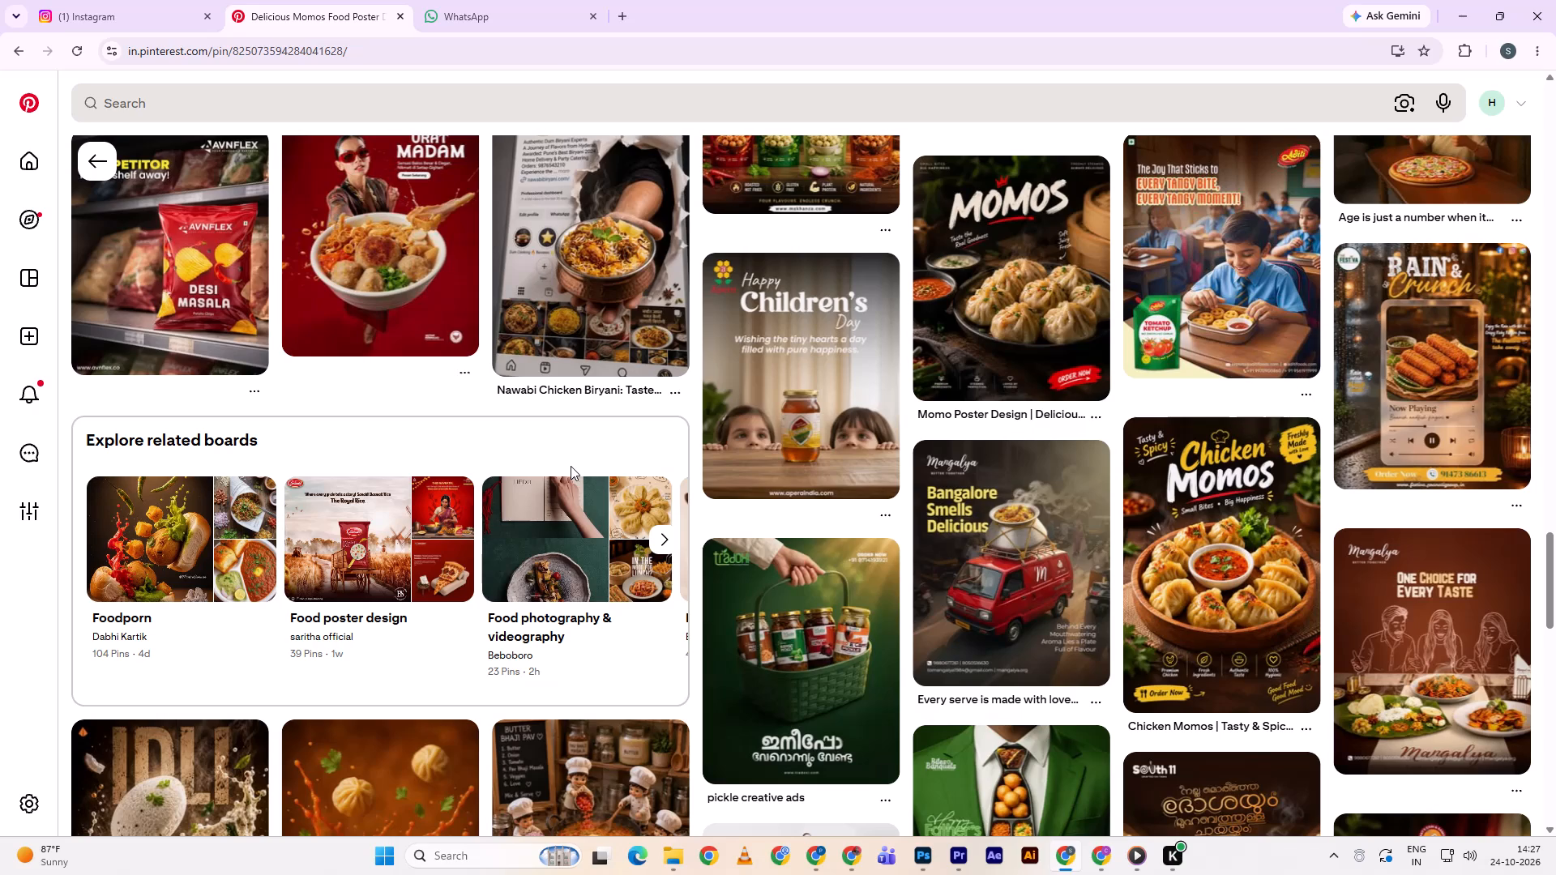
pyautogui.scroll(-7, 571, 465)
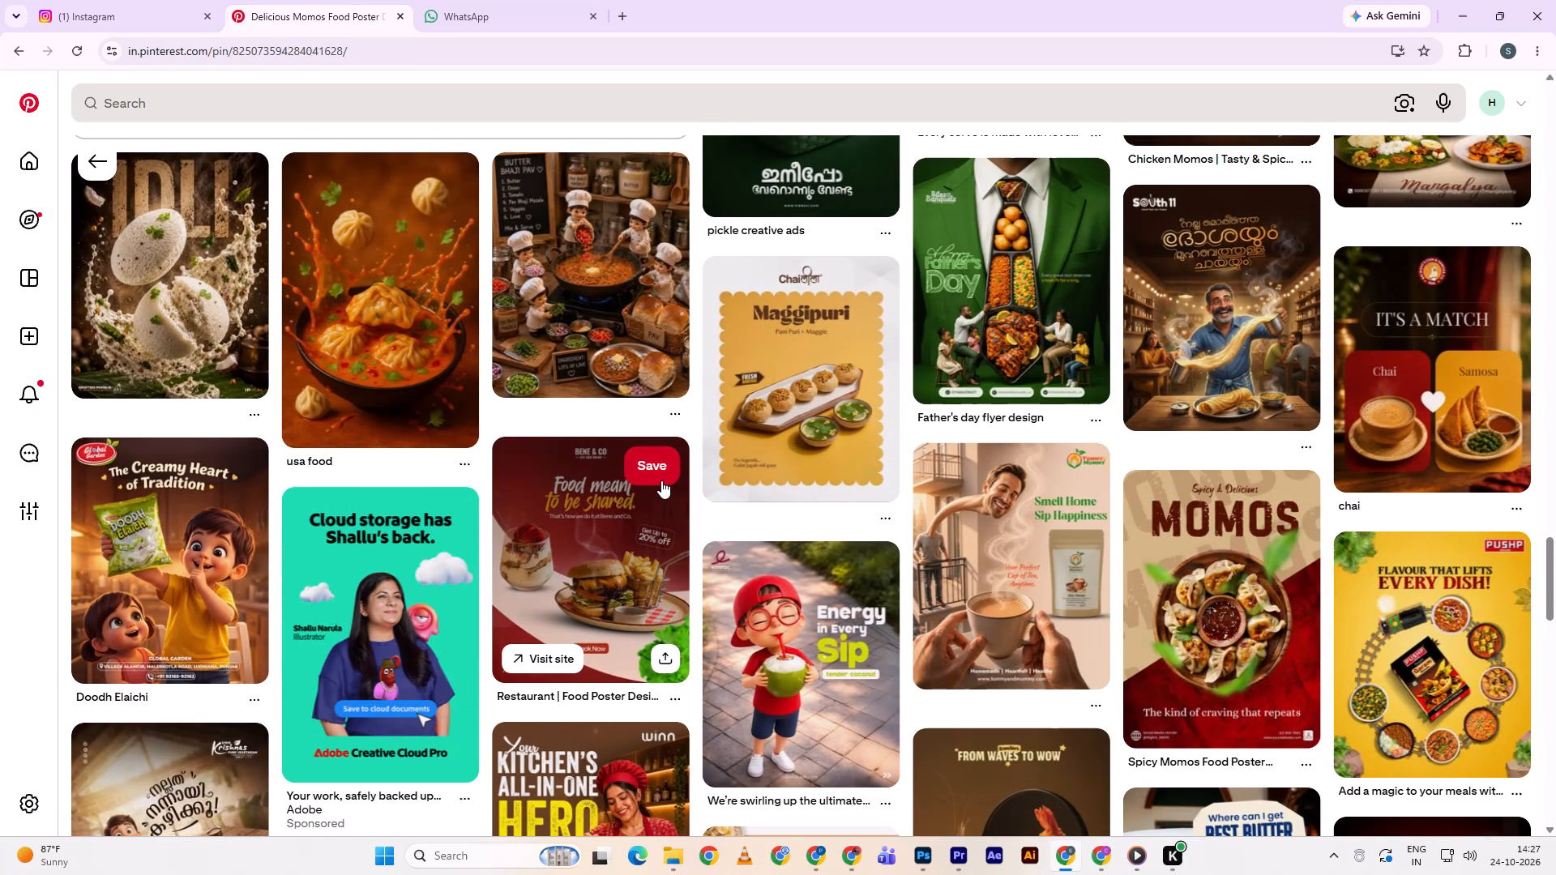
pyautogui.scroll(-4, 657, 538)
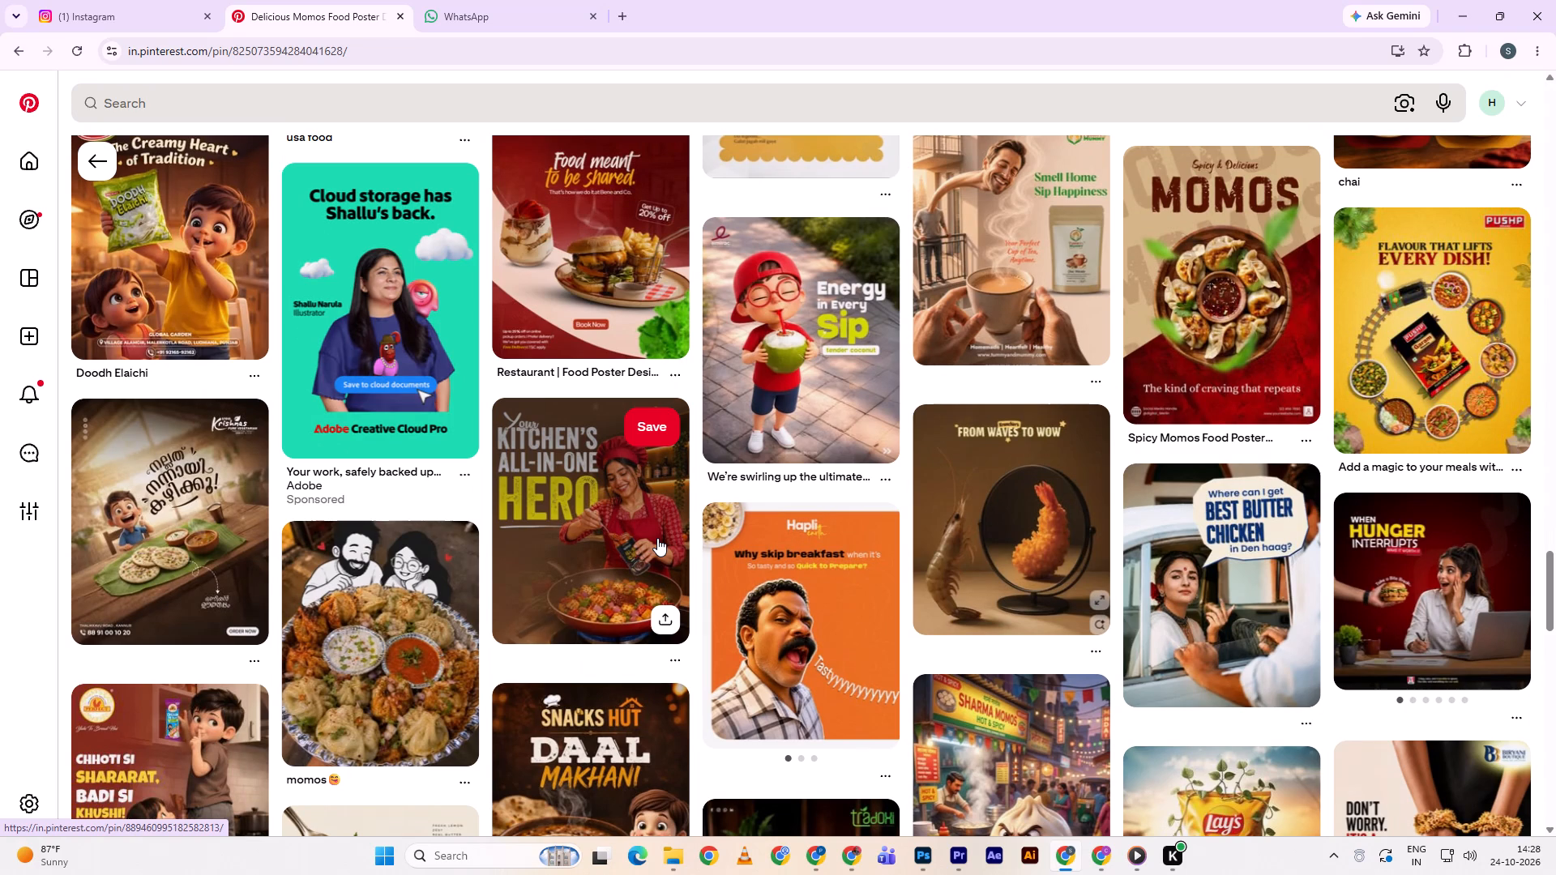
pyautogui.scroll(-3, 657, 539)
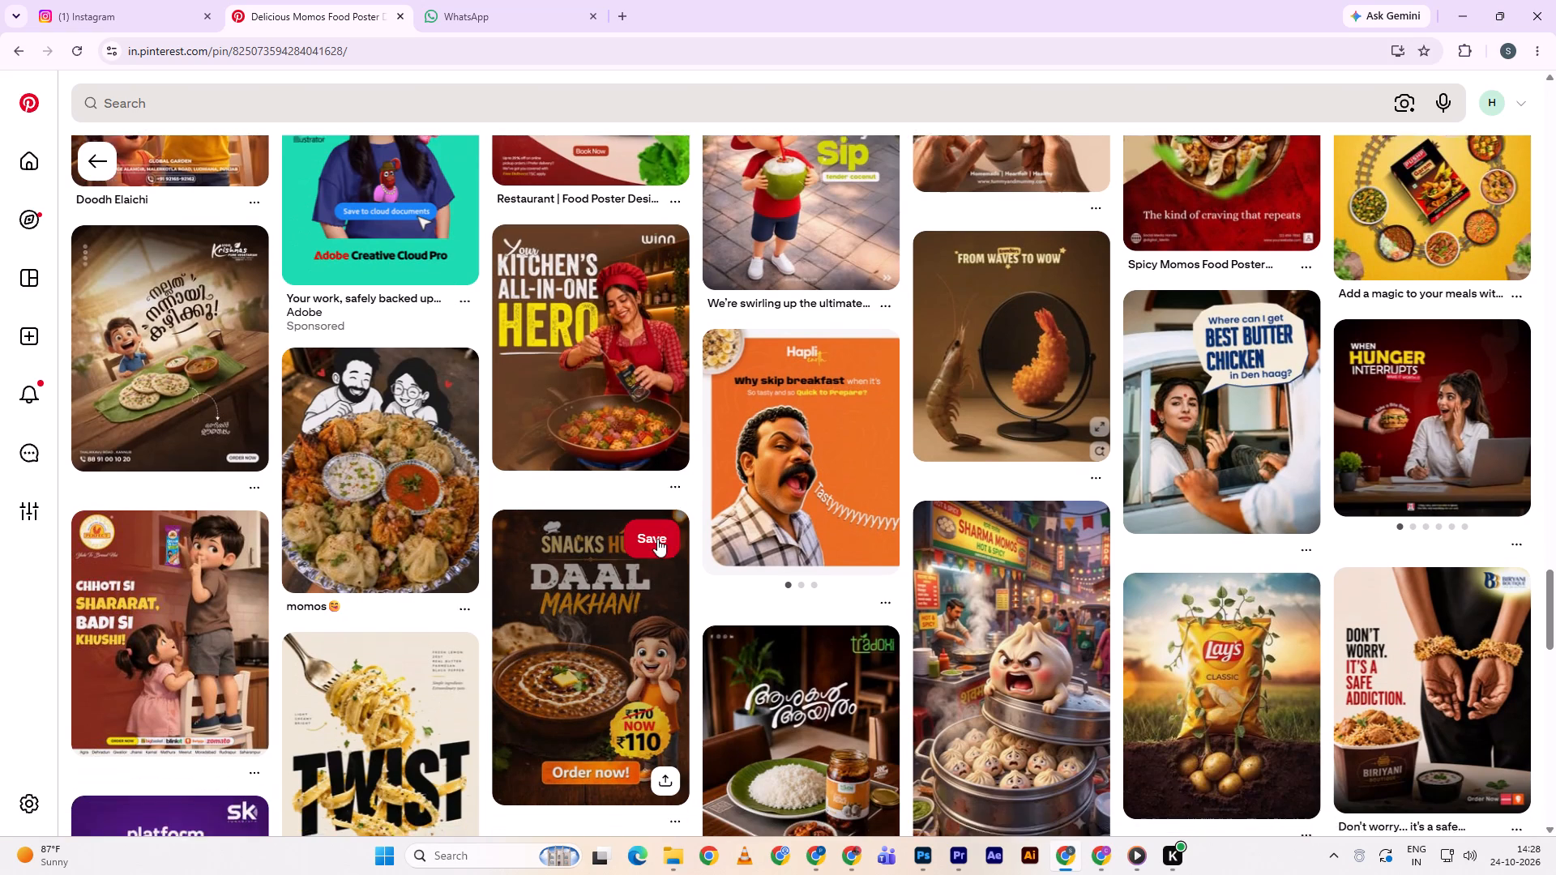
pyautogui.scroll(-2, 728, 601)
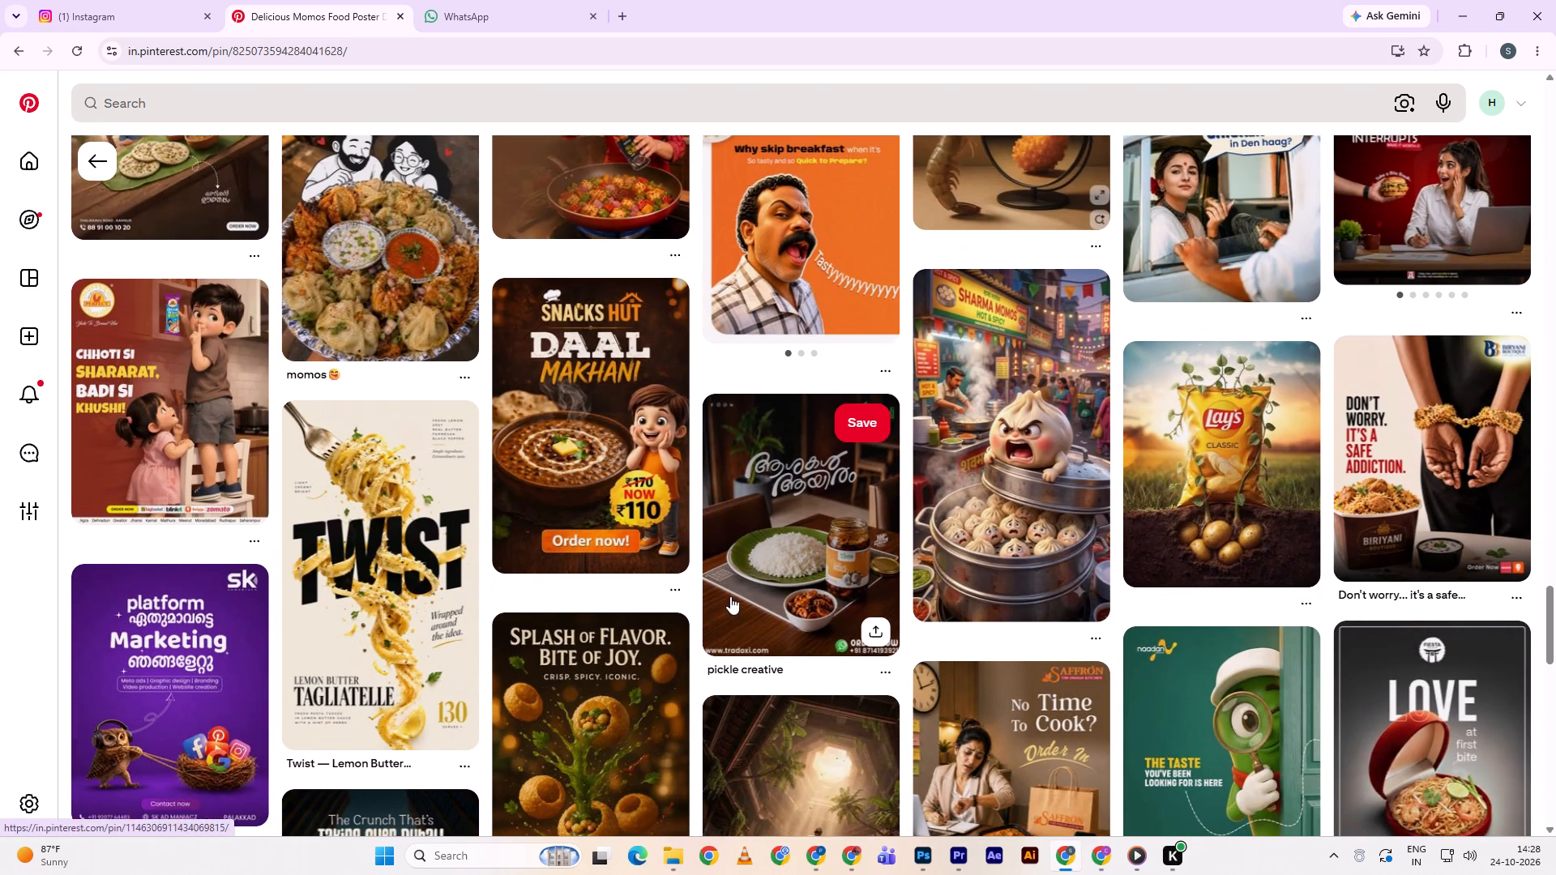
pyautogui.scroll(-8, 730, 596)
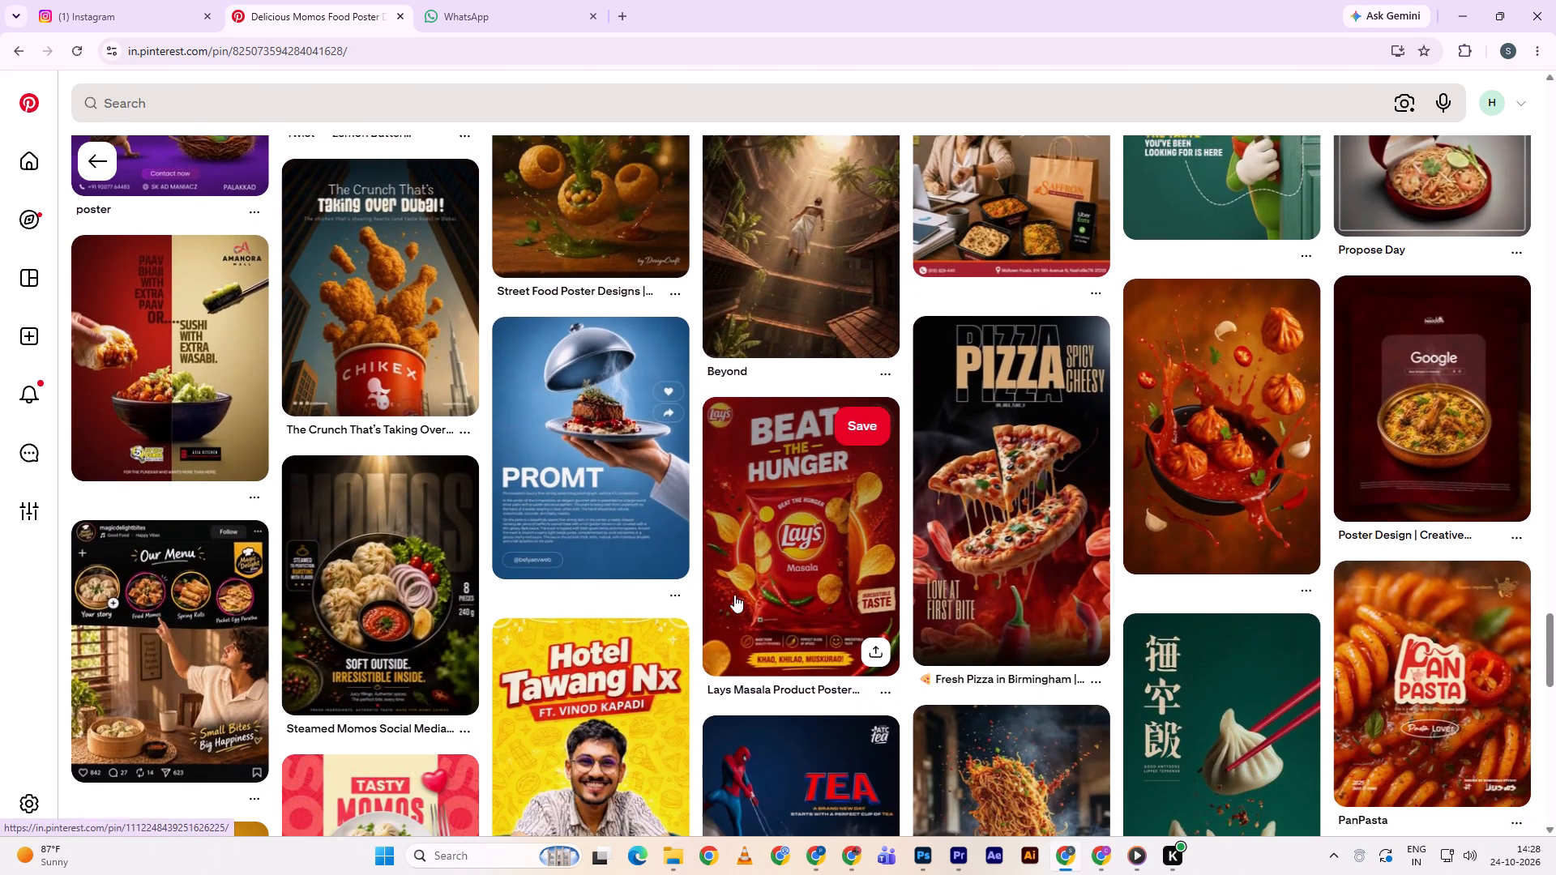
pyautogui.scroll(-2, 734, 595)
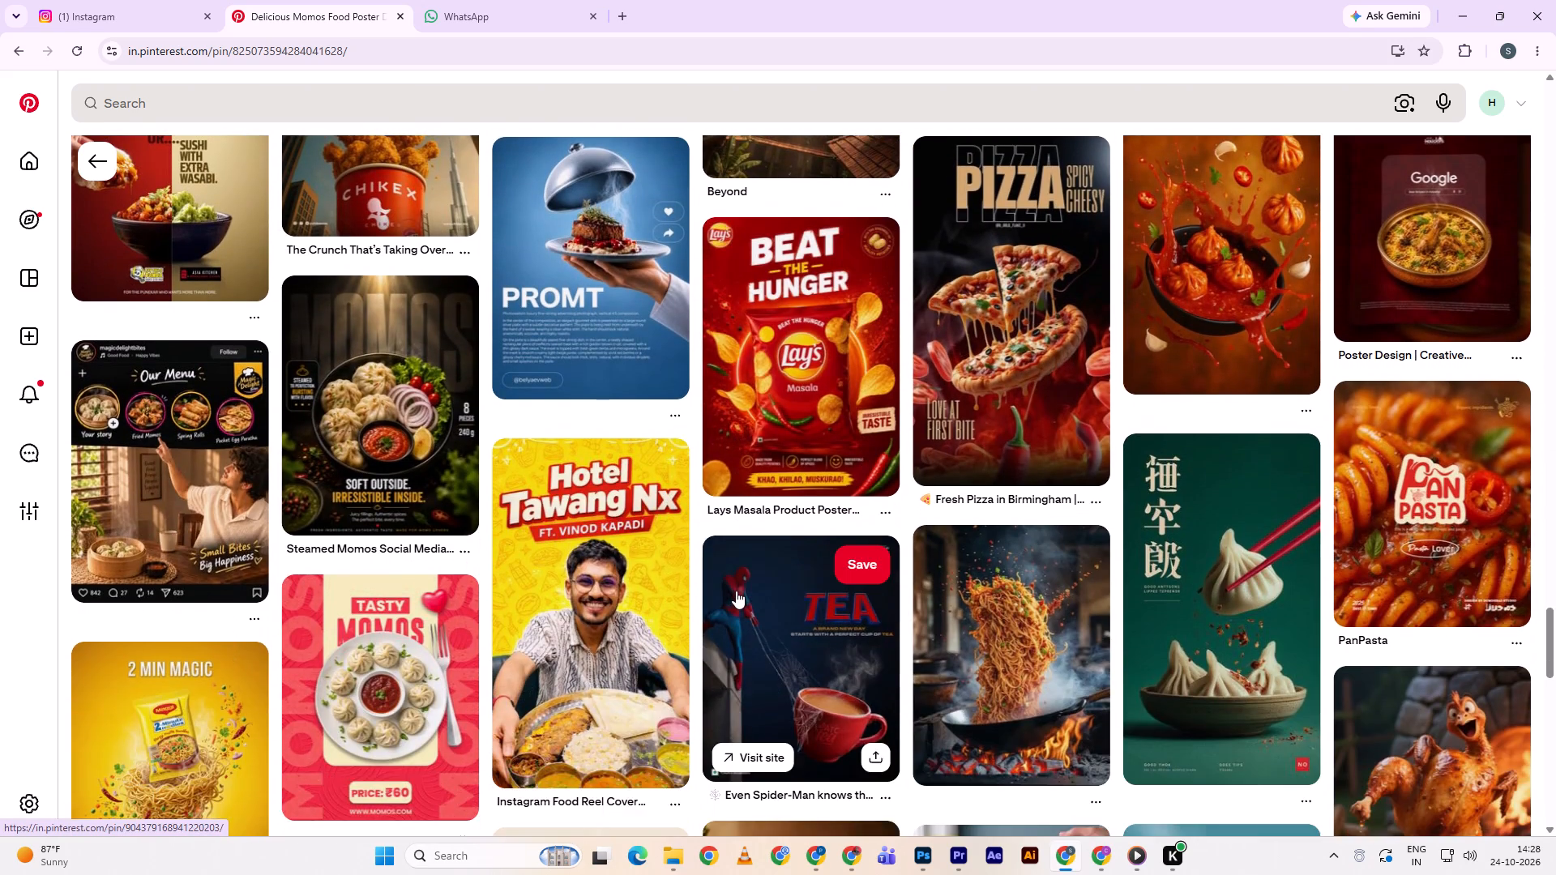
# Review the related food ad pins again, back up to those directly around the momos poster.
pyautogui.scroll(18, 736, 591)
pyautogui.scroll(4, 740, 587)
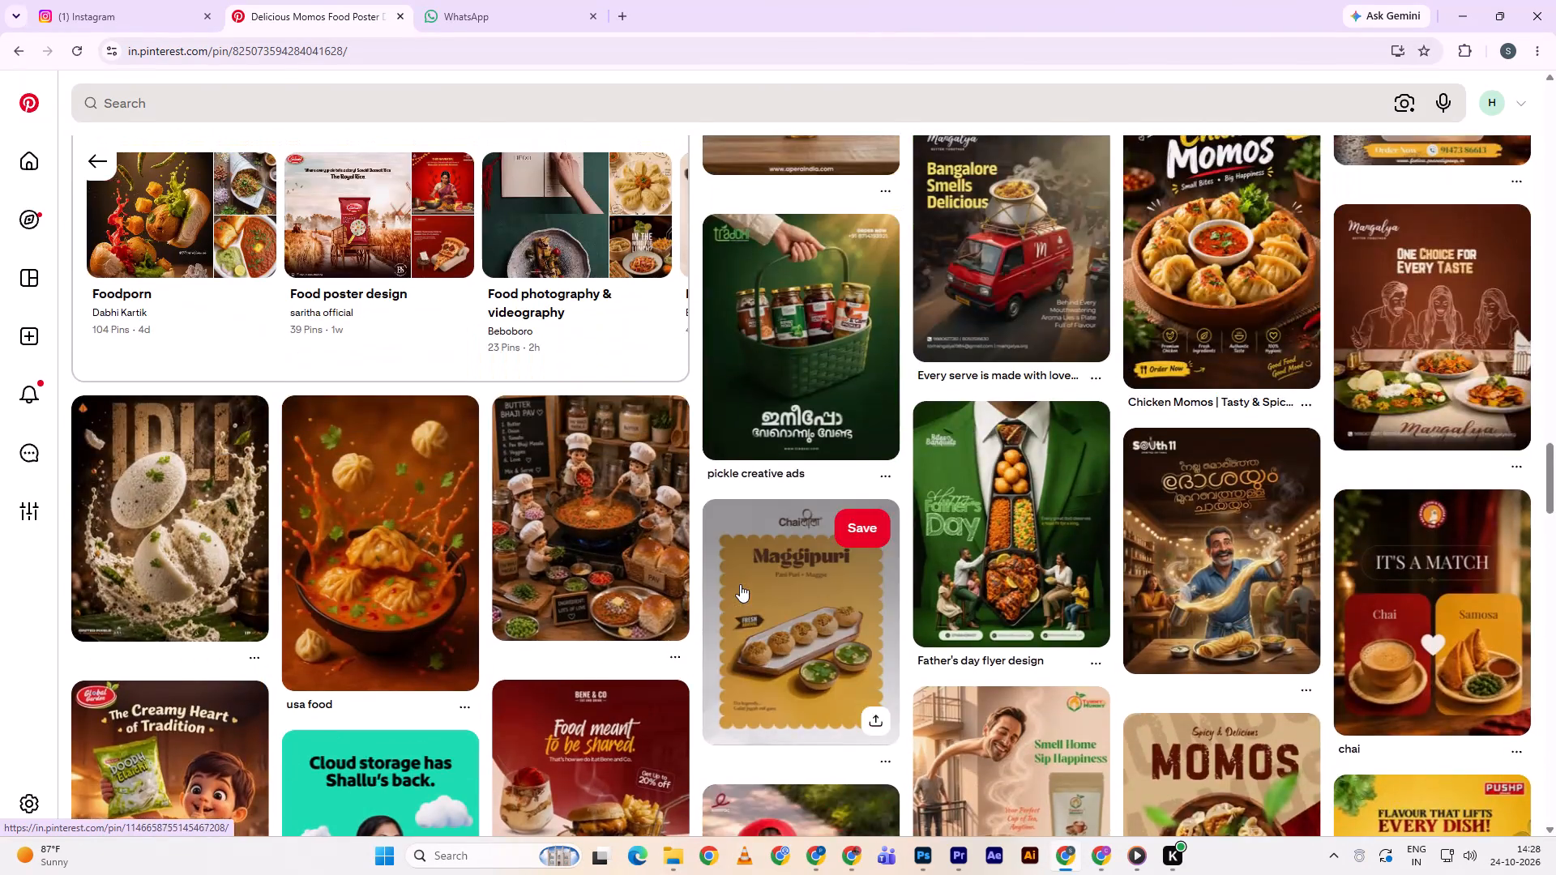
pyautogui.scroll(8, 740, 584)
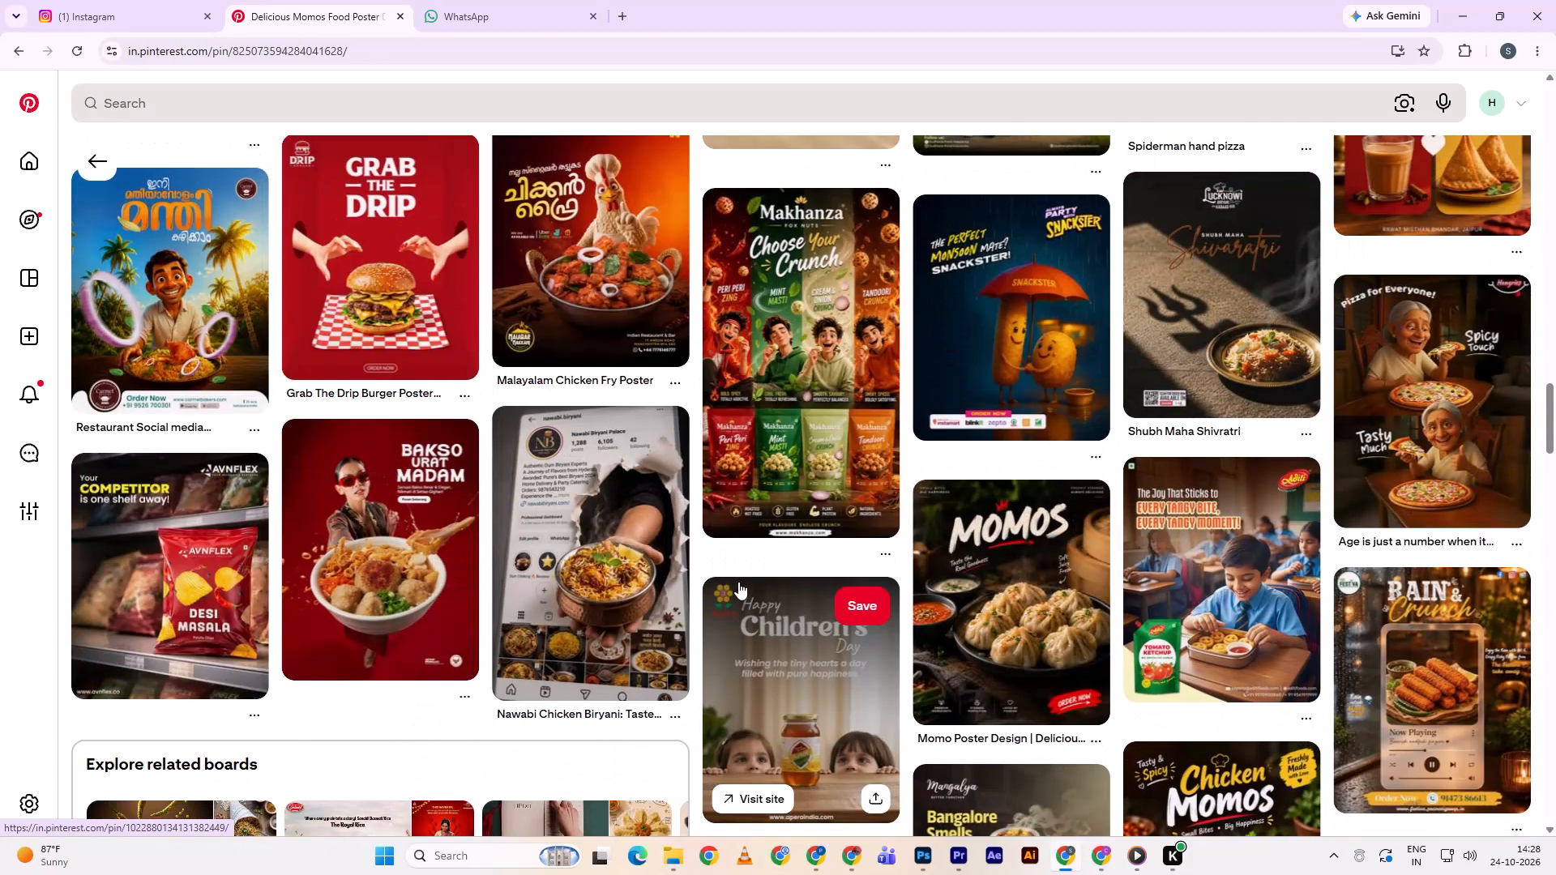
pyautogui.scroll(-12, 742, 581)
pyautogui.scroll(6, 746, 581)
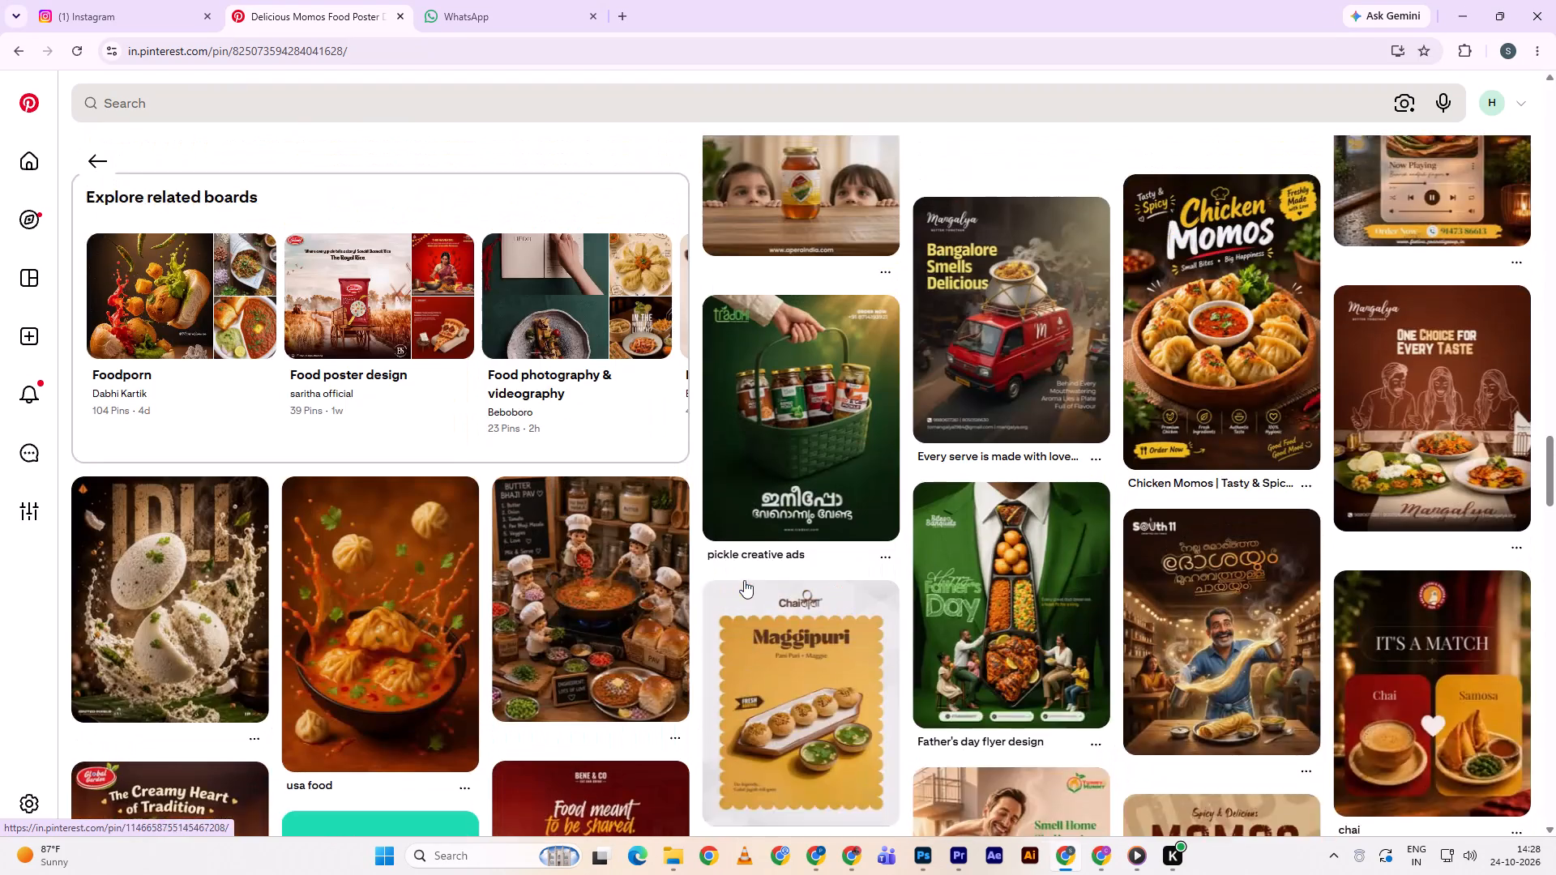
pyautogui.scroll(20, 744, 580)
pyautogui.scroll(6, 744, 580)
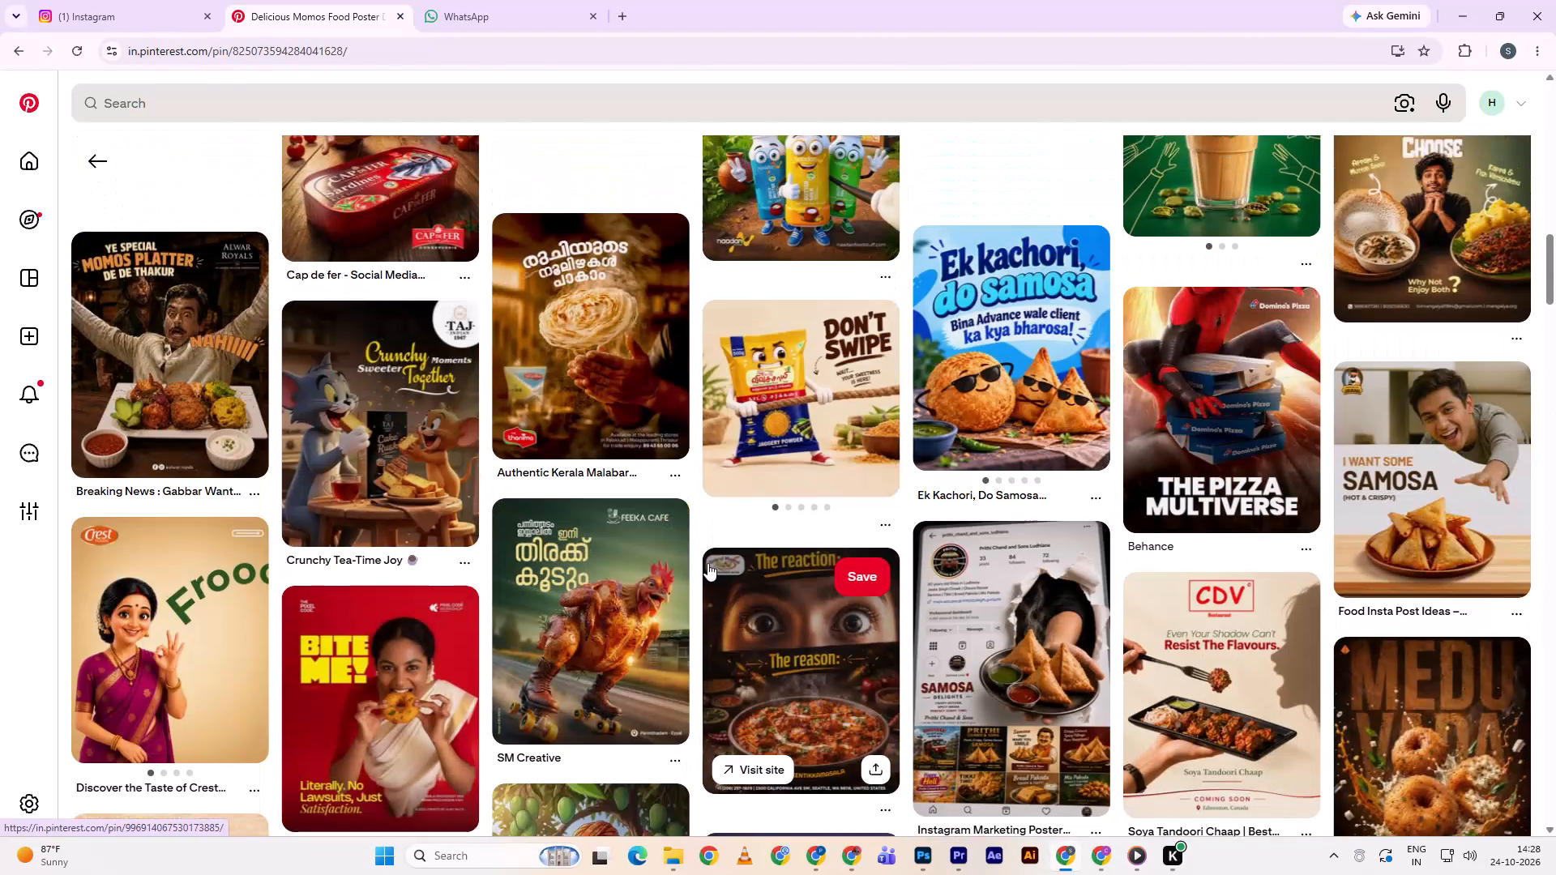
pyautogui.scroll(14, 707, 563)
pyautogui.scroll(5, 713, 490)
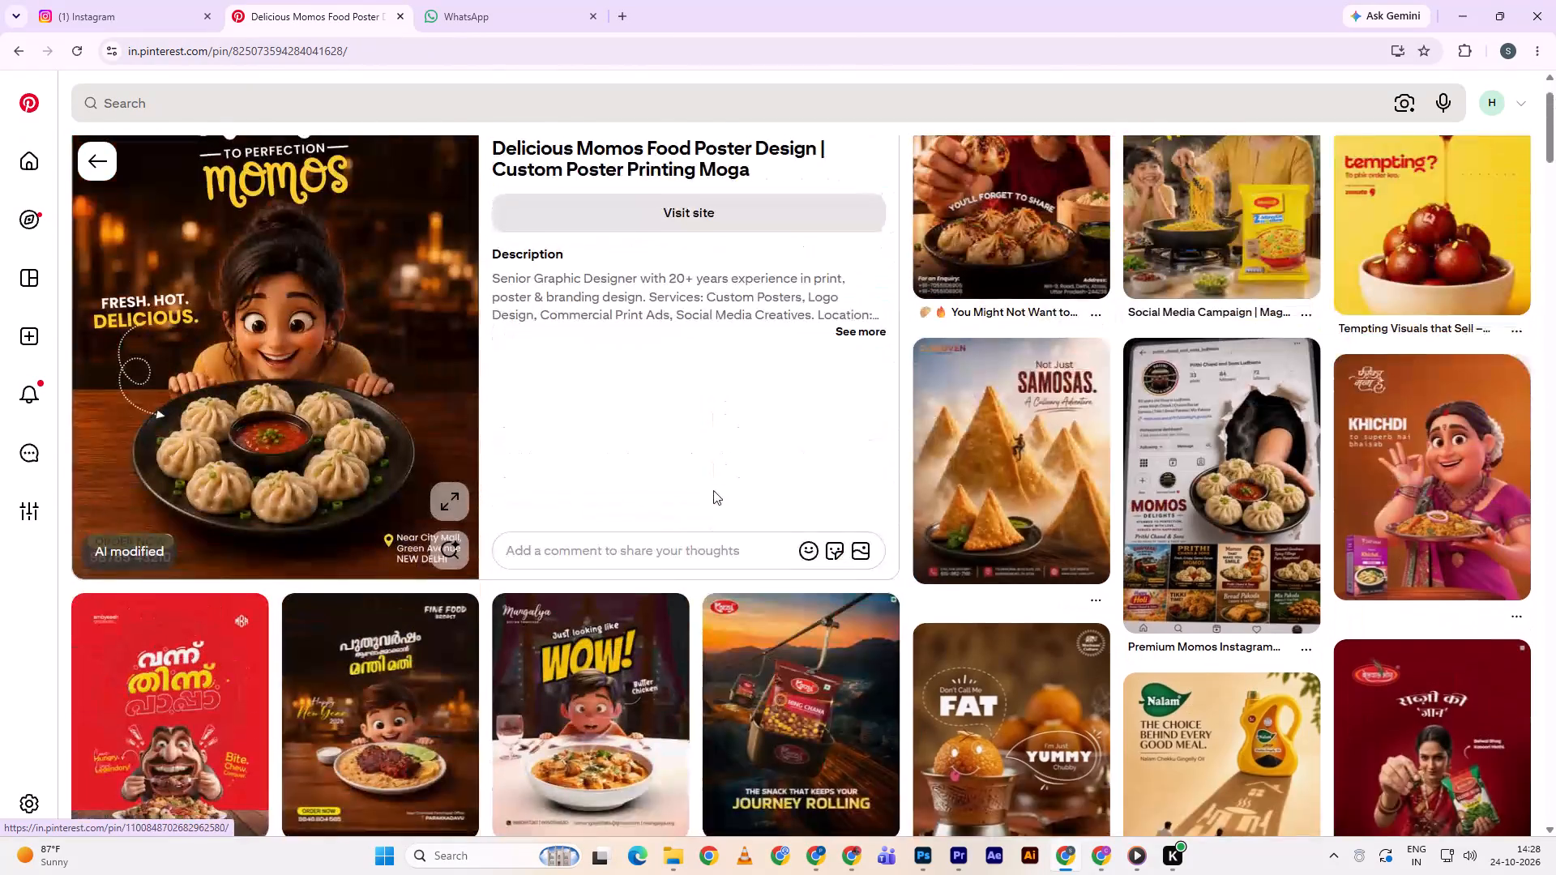
pyautogui.scroll(2, 713, 489)
pyautogui.scroll(-2, 713, 489)
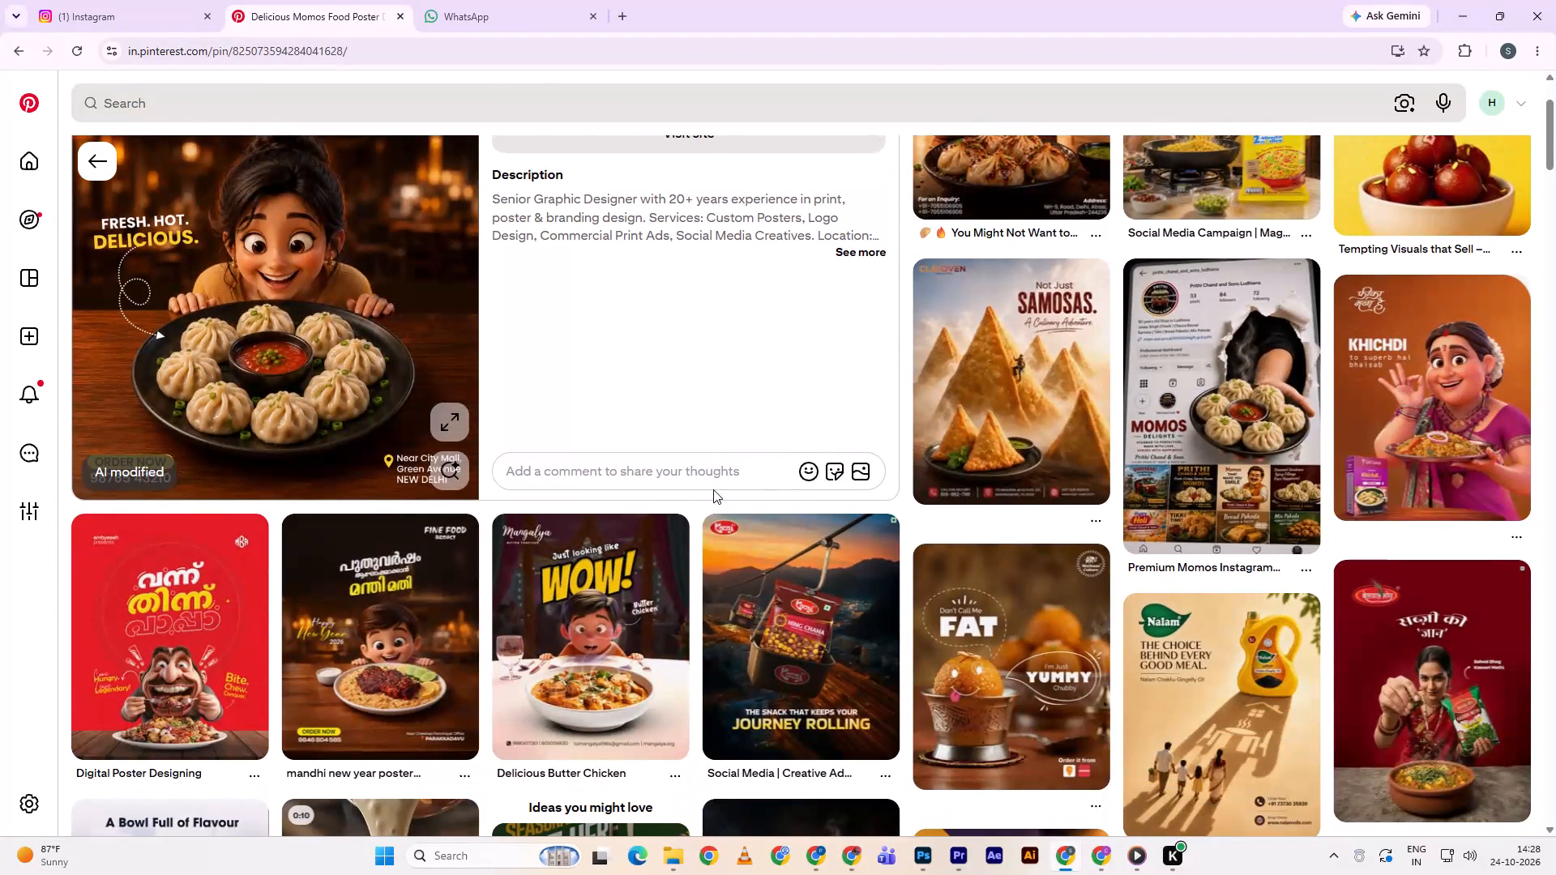
pyautogui.scroll(1, 712, 489)
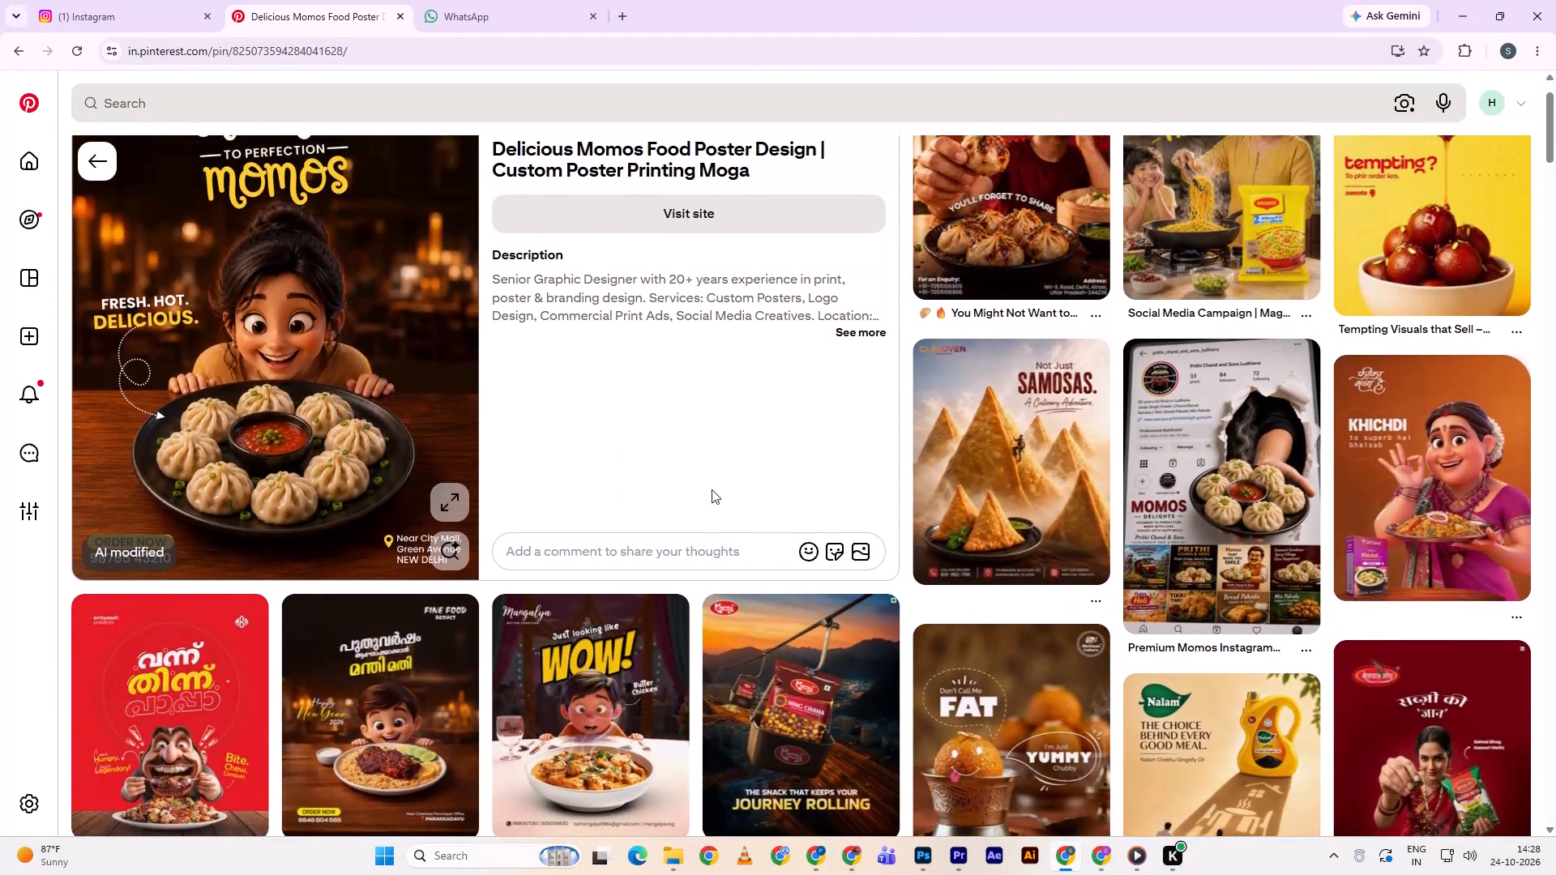
pyautogui.scroll(3, 712, 489)
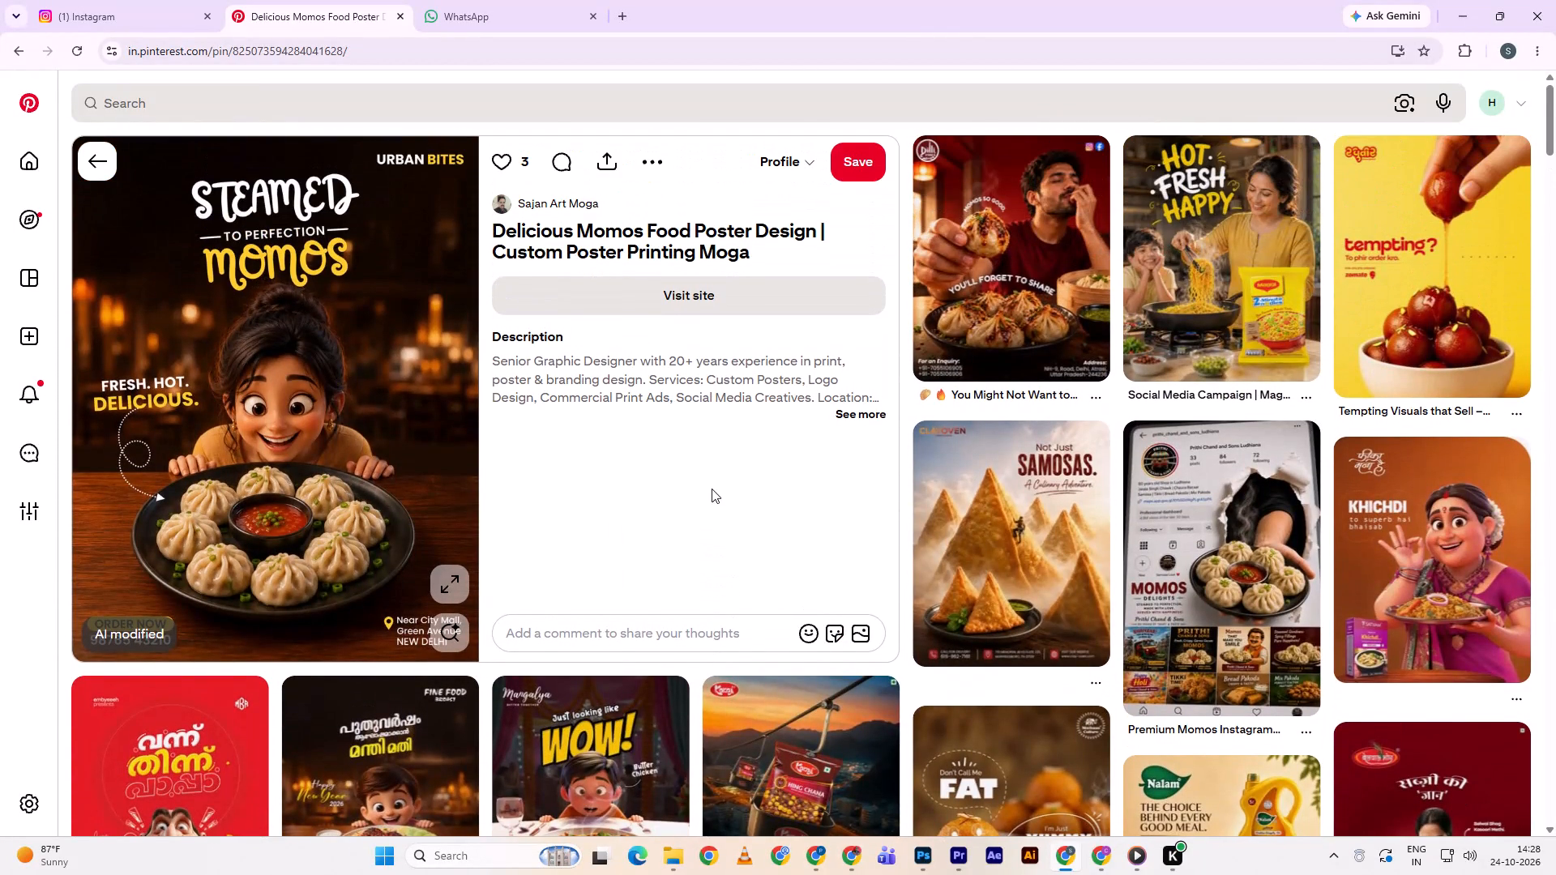
pyautogui.scroll(-2, 712, 489)
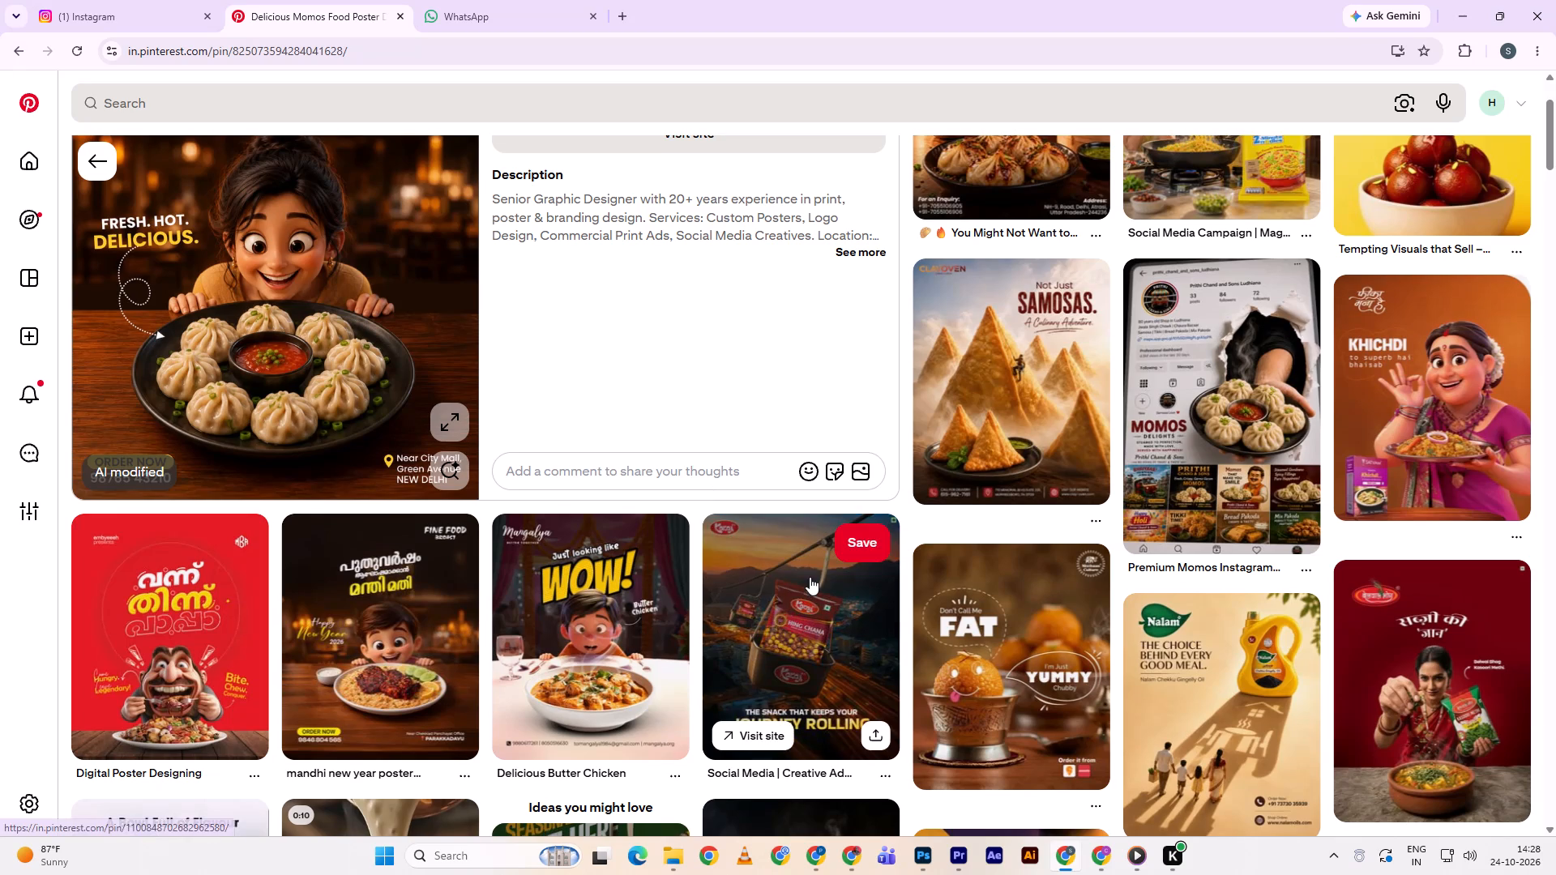
pyautogui.scroll(-1, 783, 586)
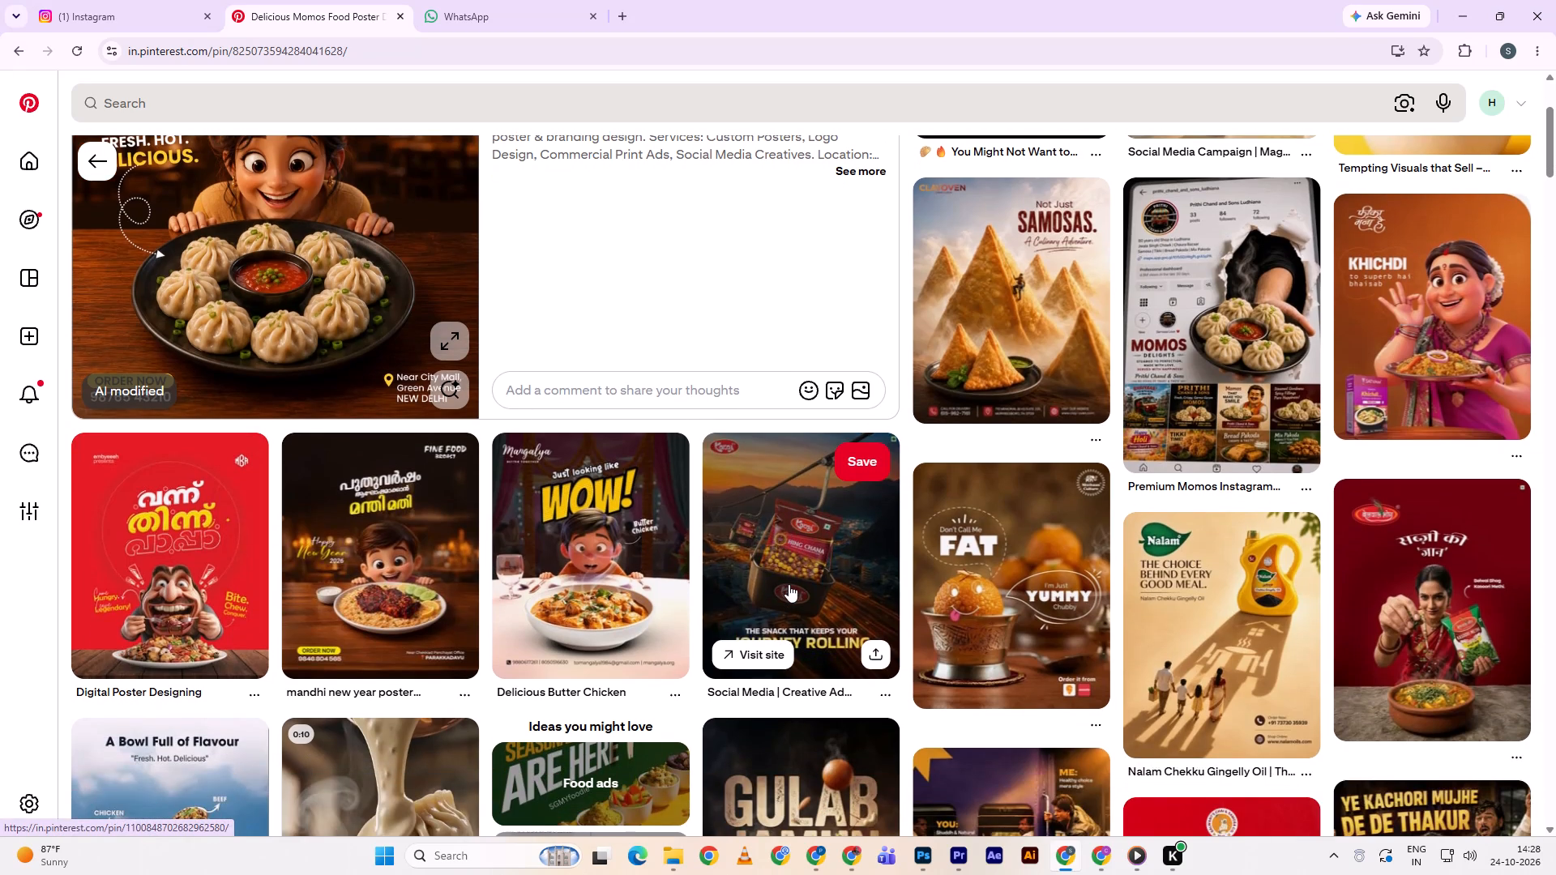
pyautogui.scroll(-2, 789, 583)
pyautogui.scroll(1, 789, 583)
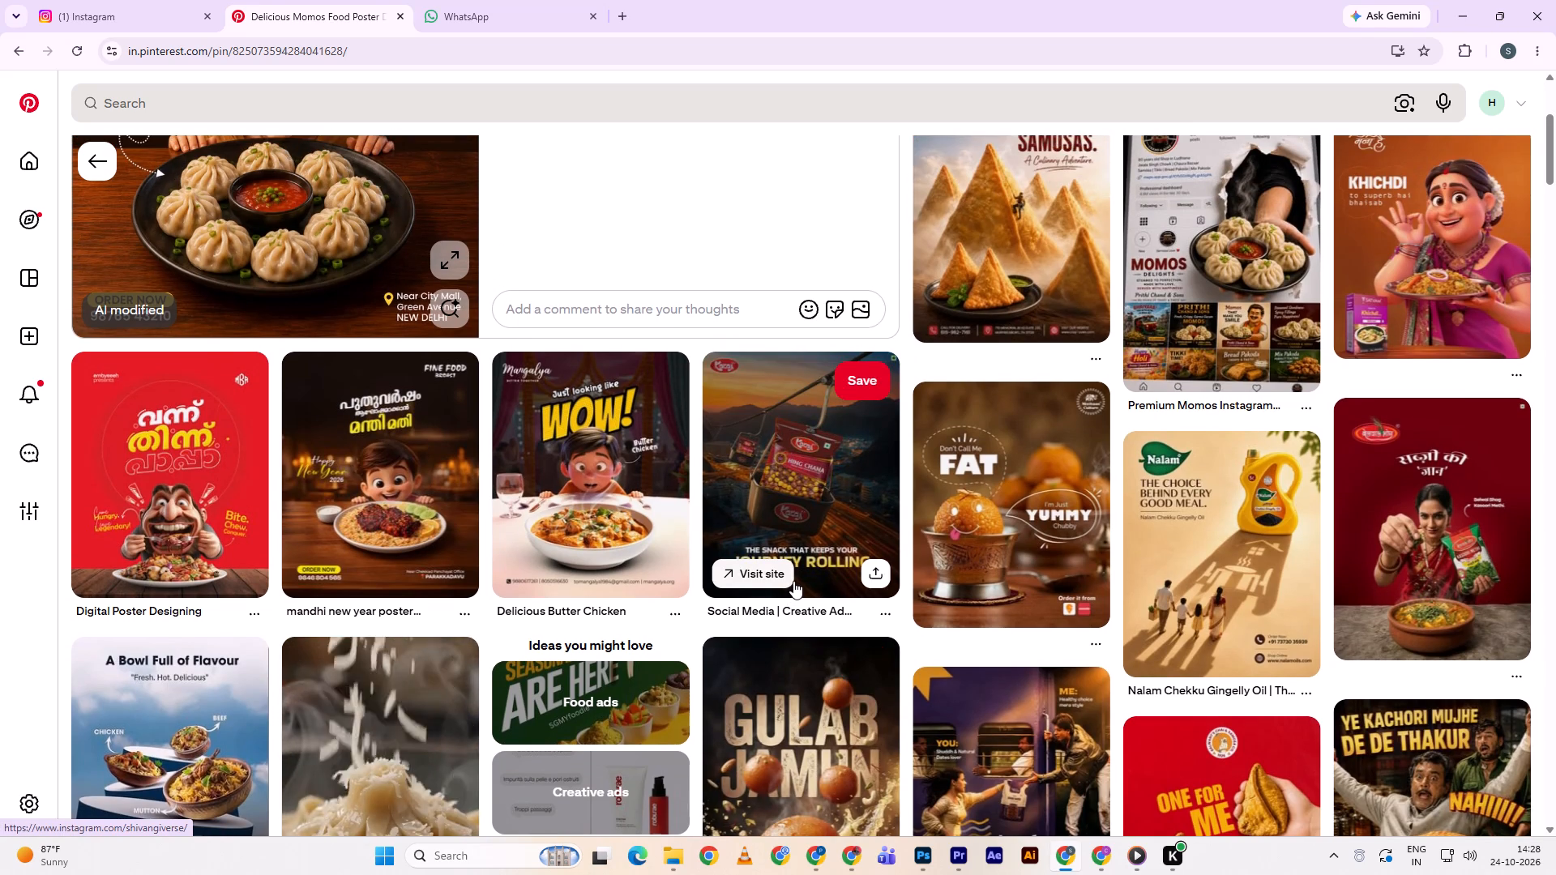
pyautogui.scroll(1, 793, 581)
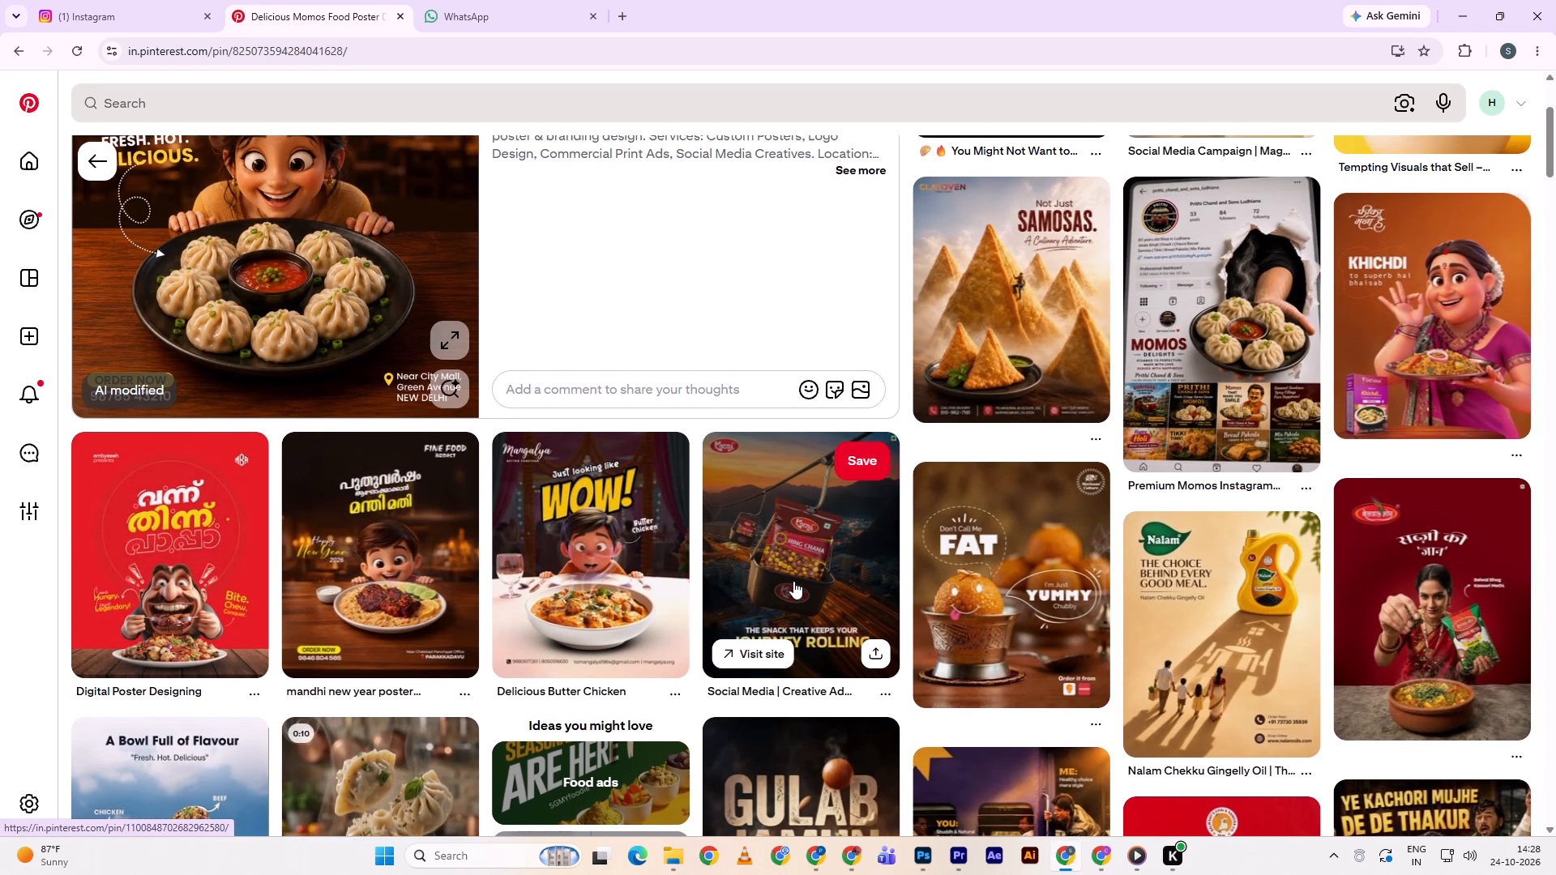
# Copy the "Steamed to Perfection Momos" poster image from its pin.
pyautogui.scroll(5, 793, 581)
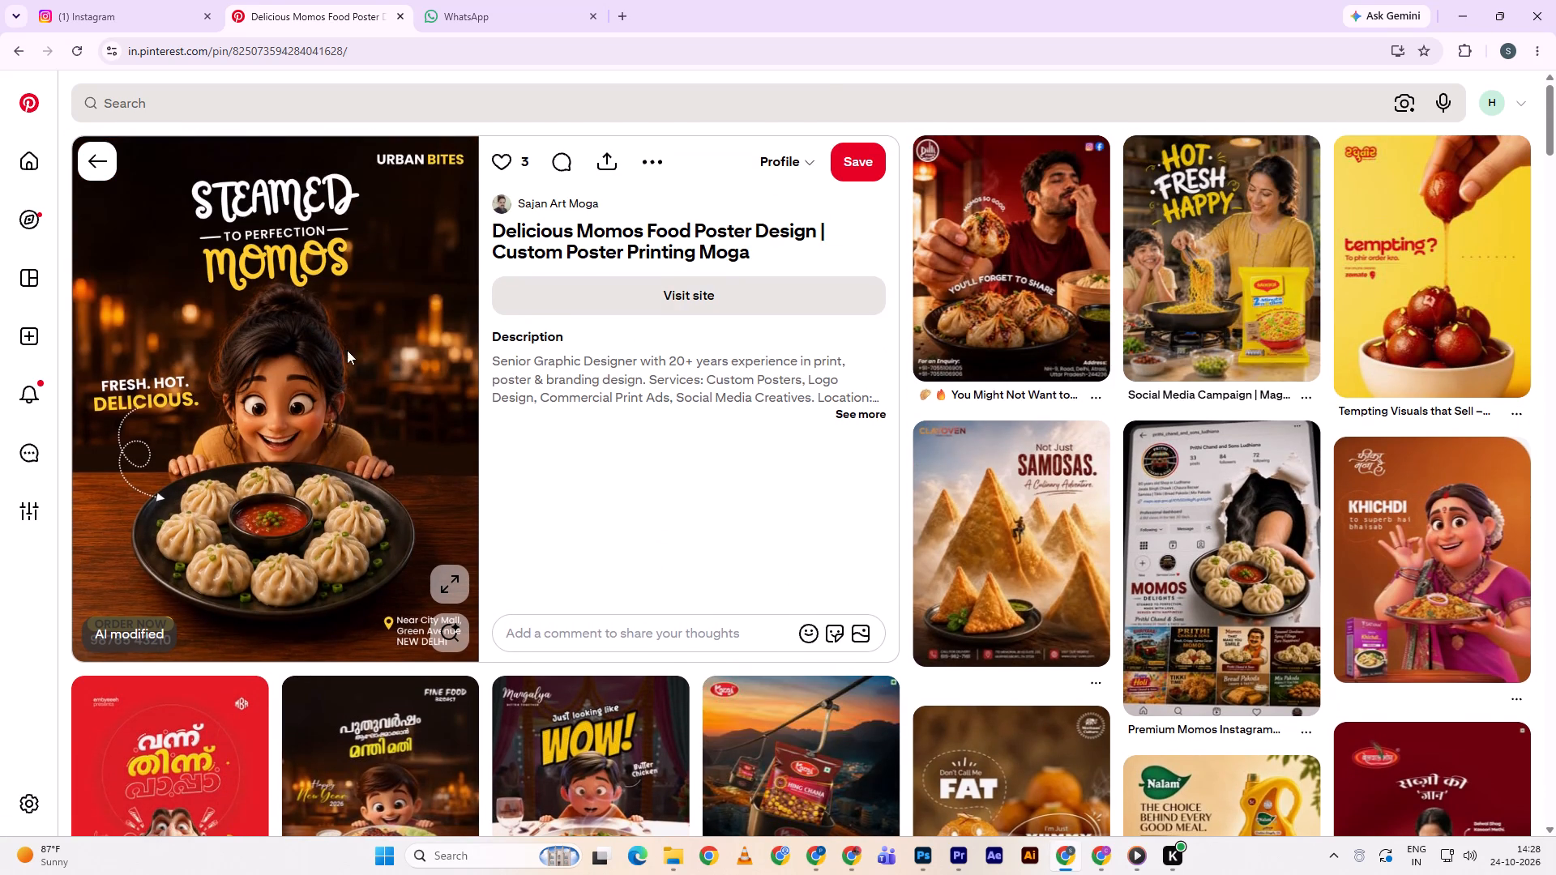
pyautogui.rightClick(327, 331)
pyautogui.doubleClick(361, 393)
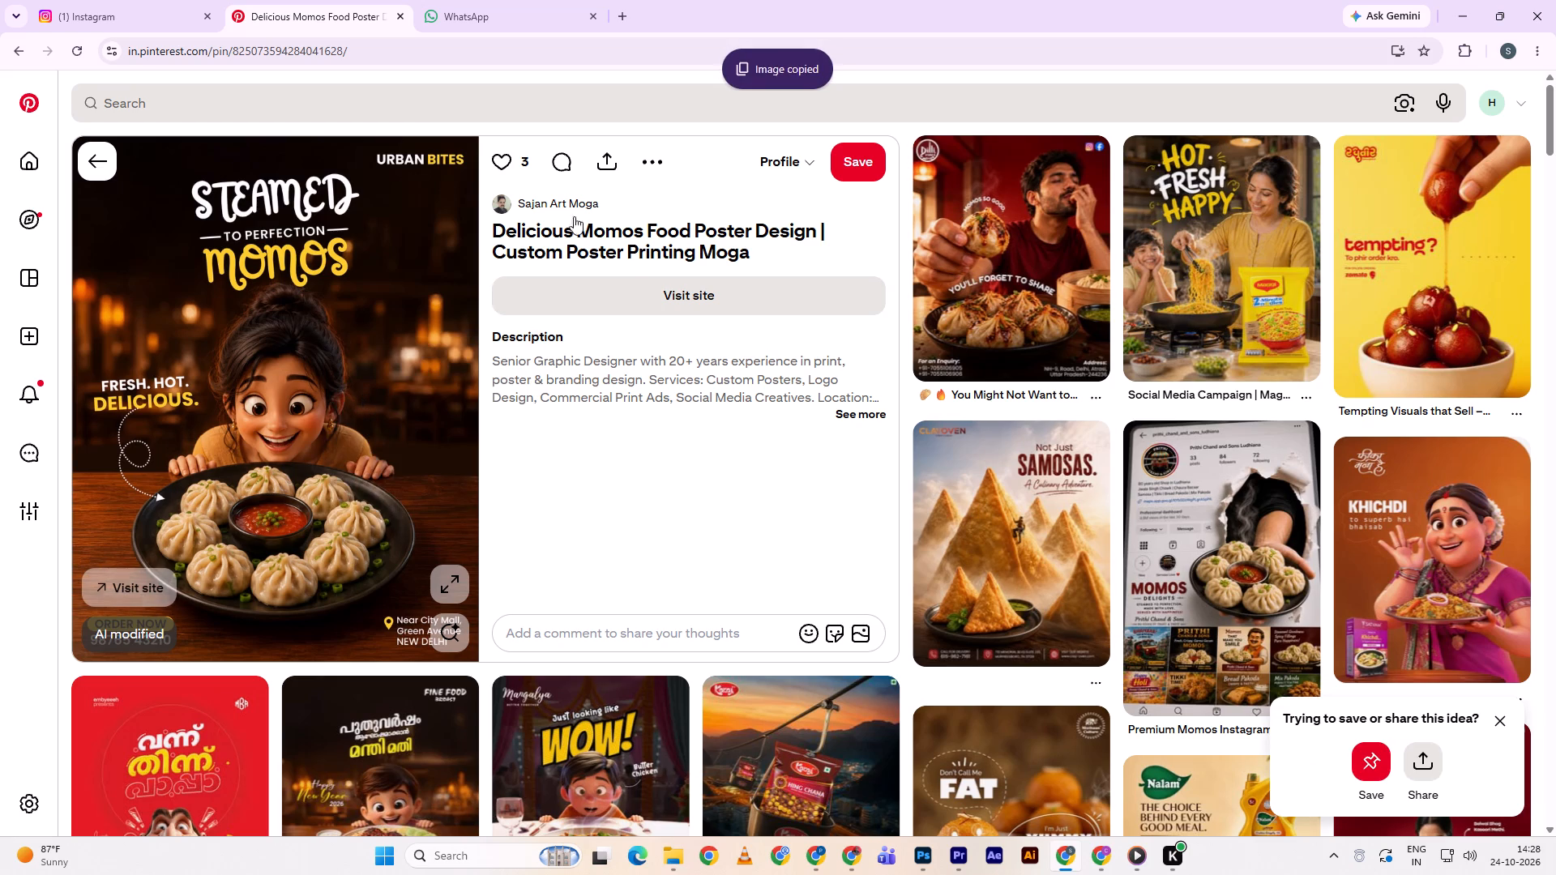
pyautogui.doubleClick(806, 853)
pyautogui.scroll(3, 775, 673)
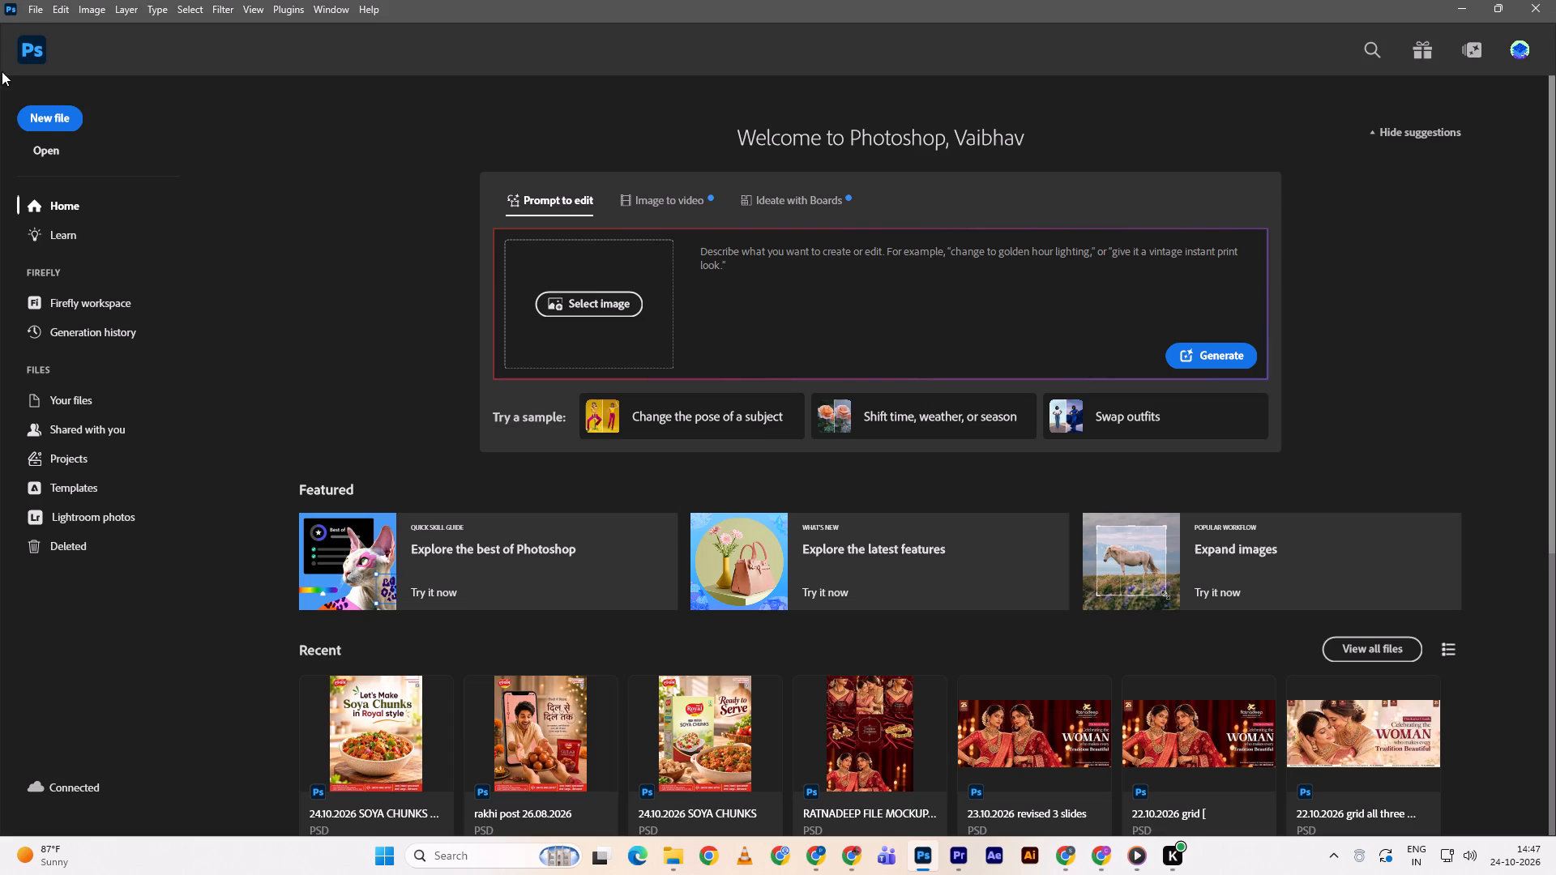
# Create a new blank document of 1080 x 1350 px at 300 ppi from the recent custom preset.
pyautogui.click(56, 129)
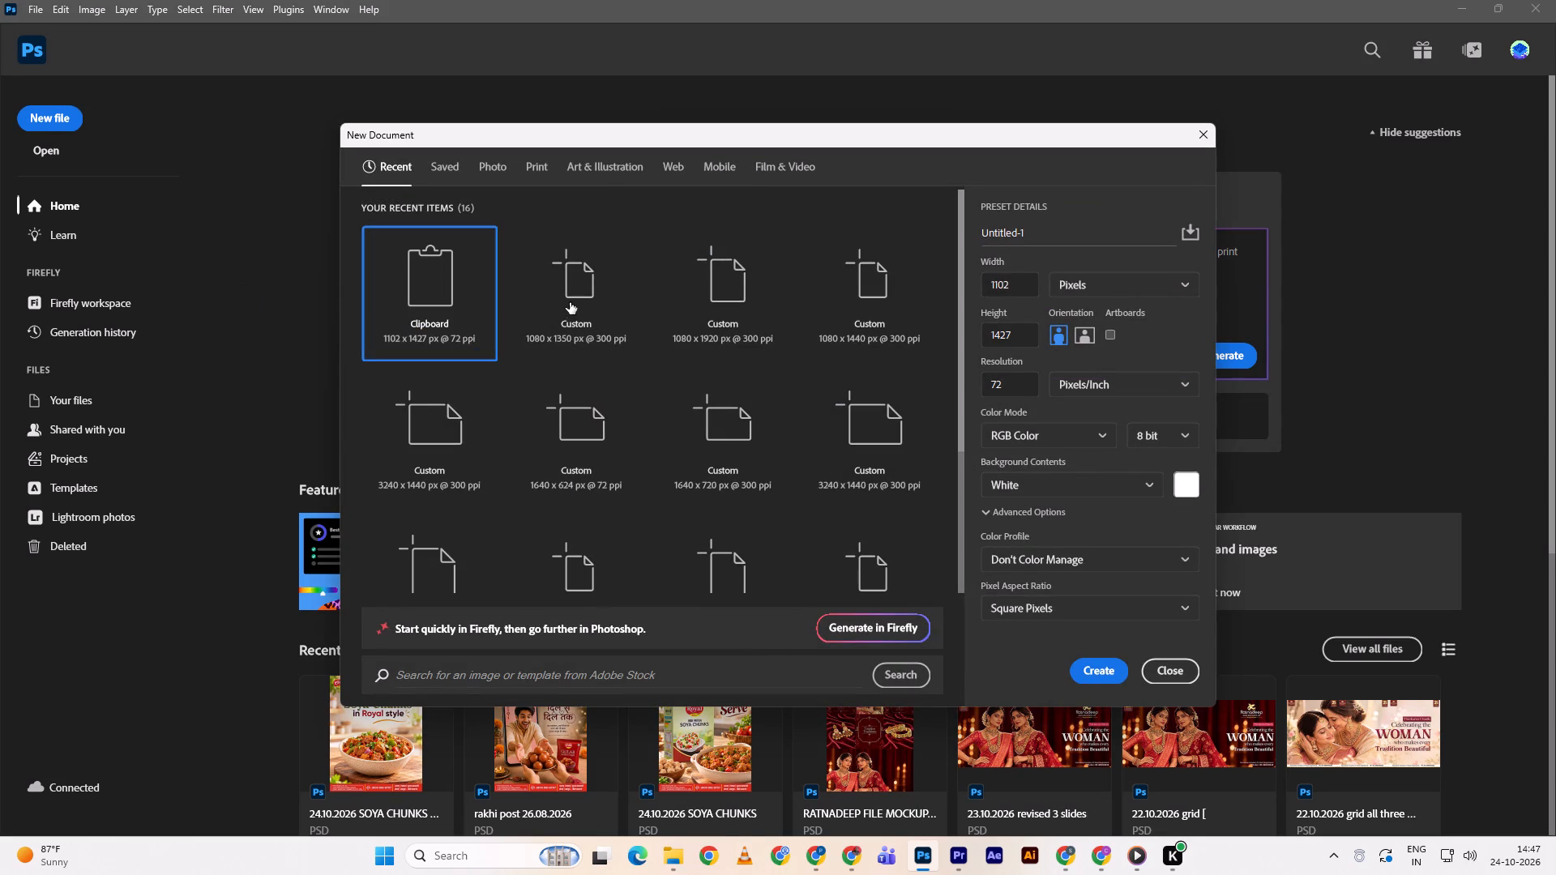
pyautogui.click(570, 302)
pyautogui.click(1088, 671)
pyautogui.keyDown('alt'); pyautogui.scroll(-2, 525, 383); pyautogui.keyUp('alt')
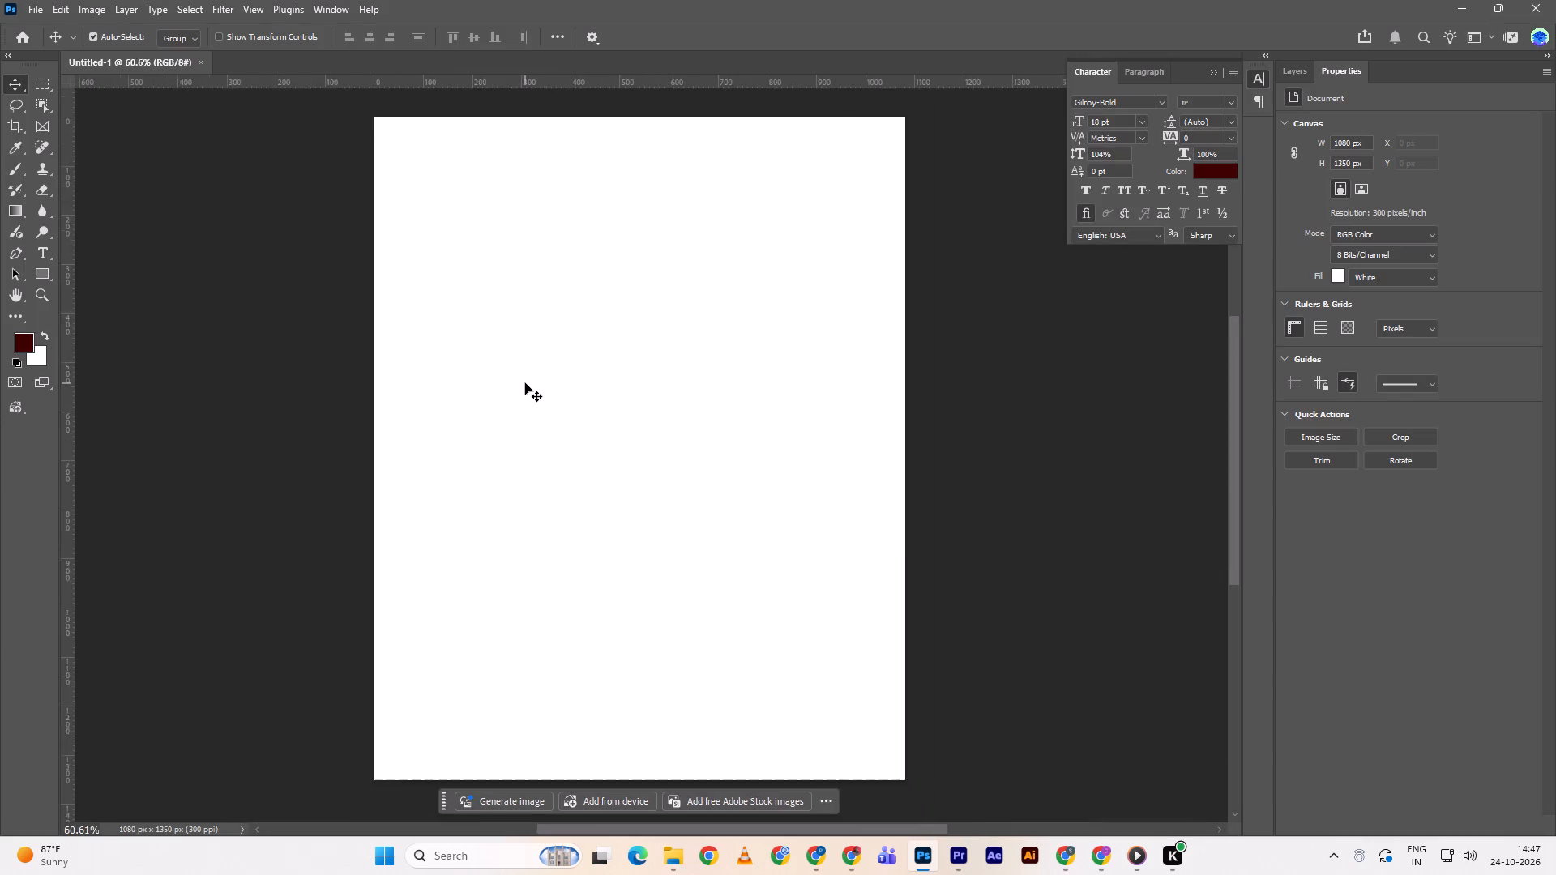
# Paste the classroom image, scale it to 98% to fit the canvas width, and align its bottom edge with the canvas bottom.
pyautogui.hotkey('ctrl', 'v')
pyautogui.hotkey('ctrl', 't')
pyautogui.moveTo(881, 463); pyautogui.dragTo(870, 458)
pyautogui.click(870, 458)
pyautogui.click(820, 513)
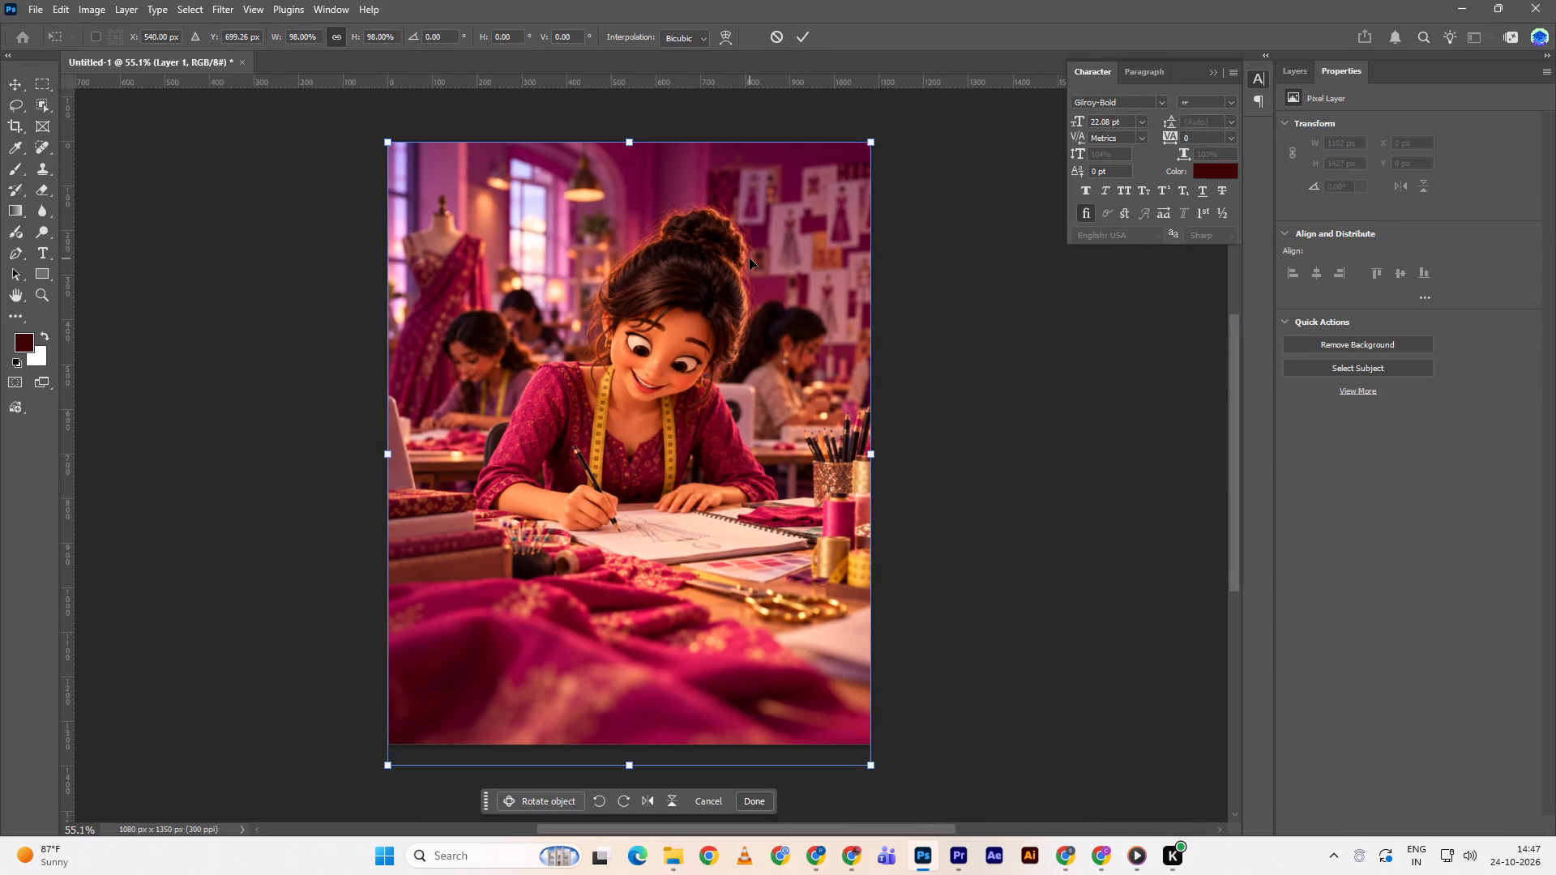
pyautogui.moveTo(750, 258); pyautogui.dragTo(750, 237)
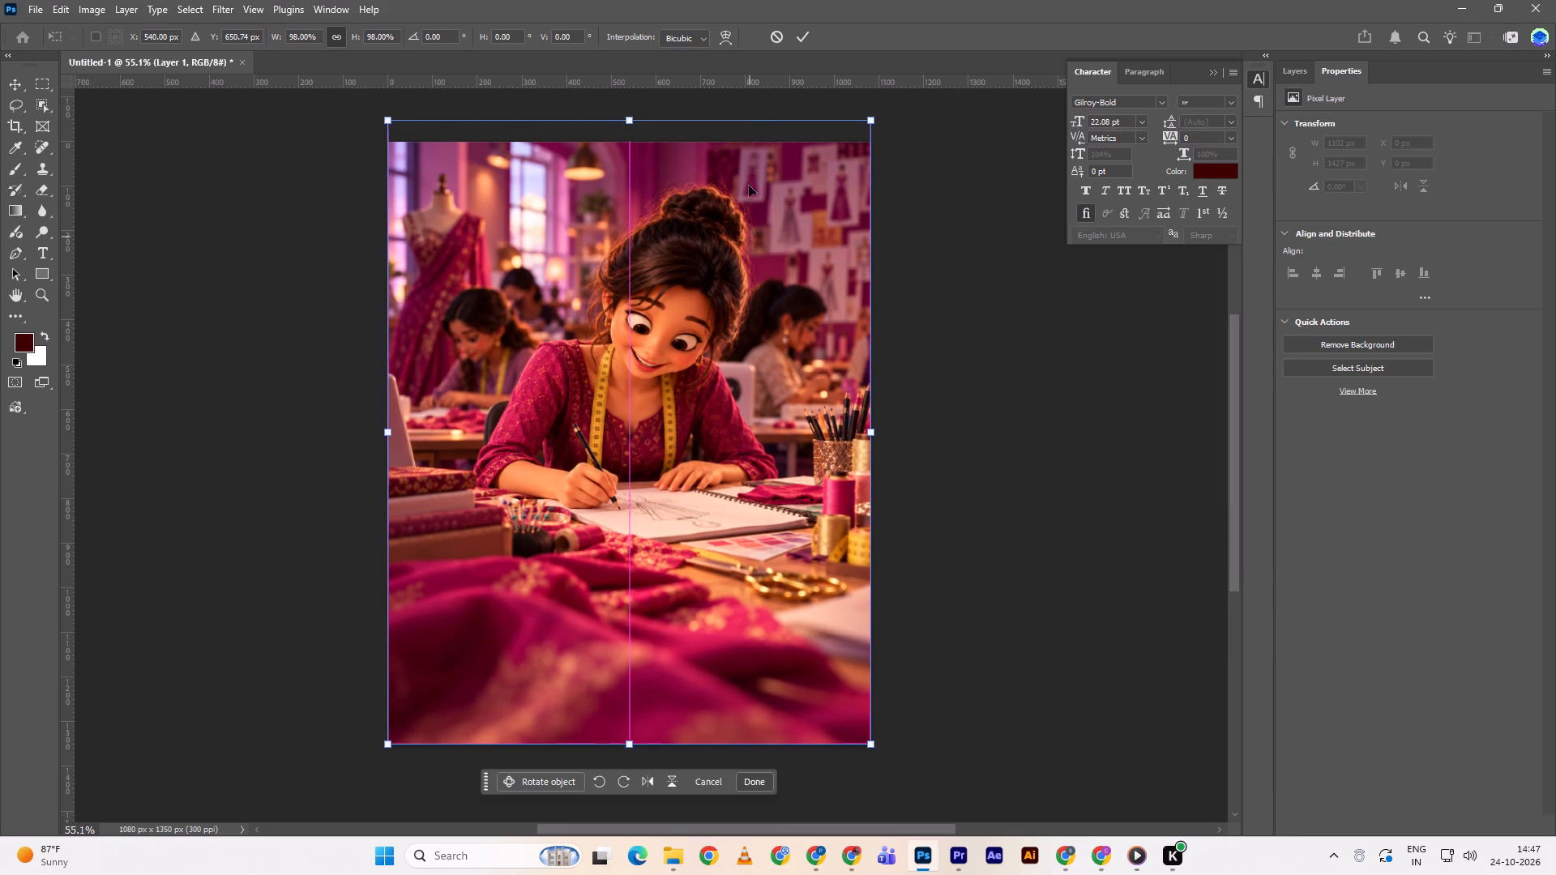
pyautogui.doubleClick(800, 33)
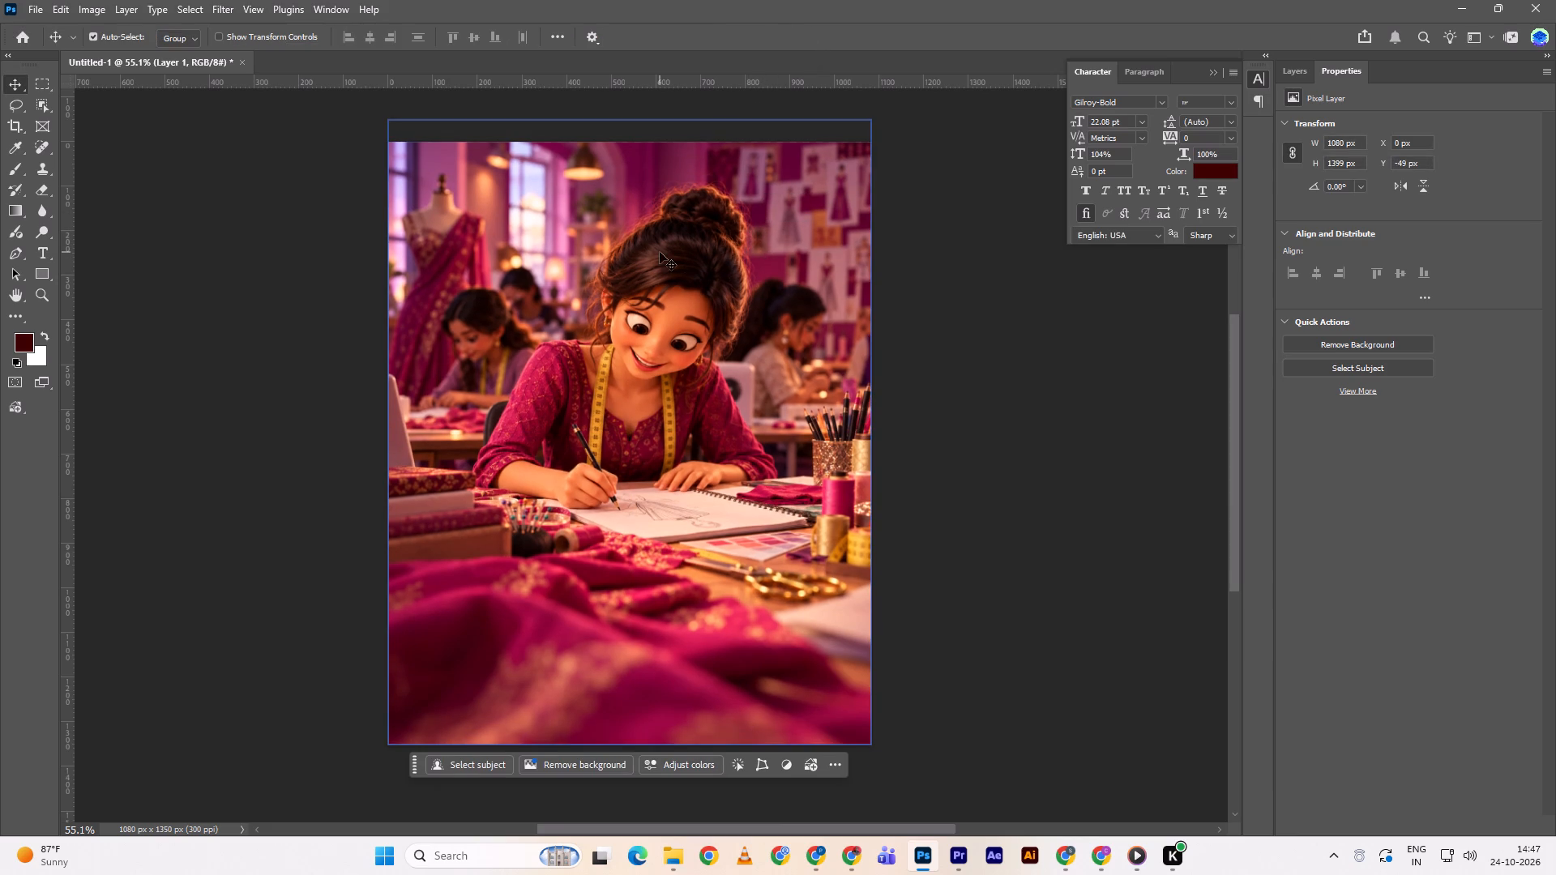
# Add a solid colour fill layer beneath the classroom image, using a dark magenta sampled from the foreground fabric.
pyautogui.click(1293, 66)
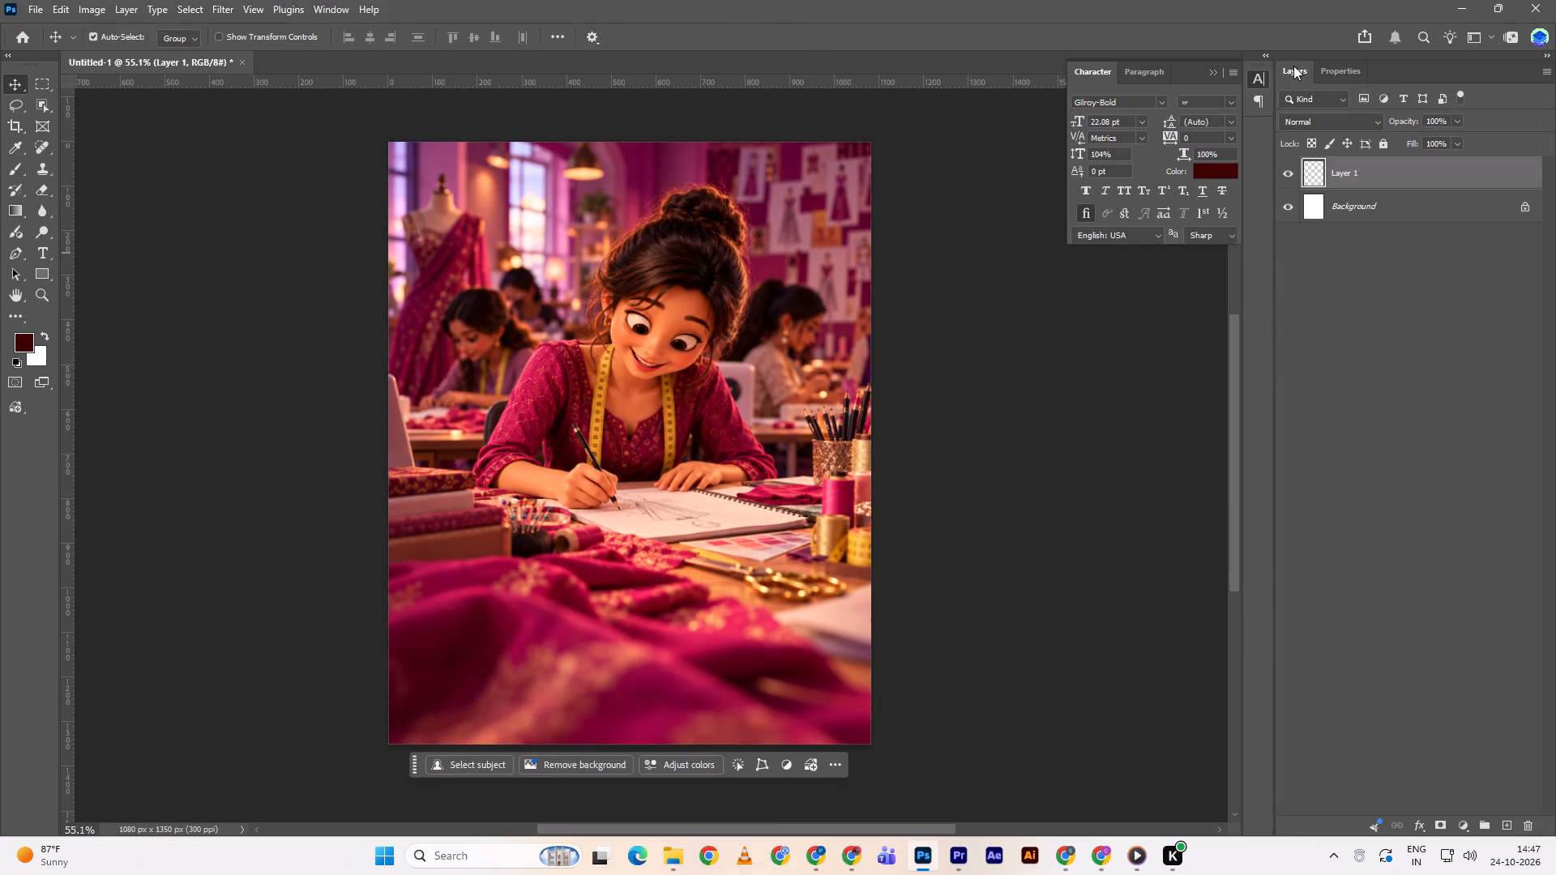
pyautogui.click(1390, 197)
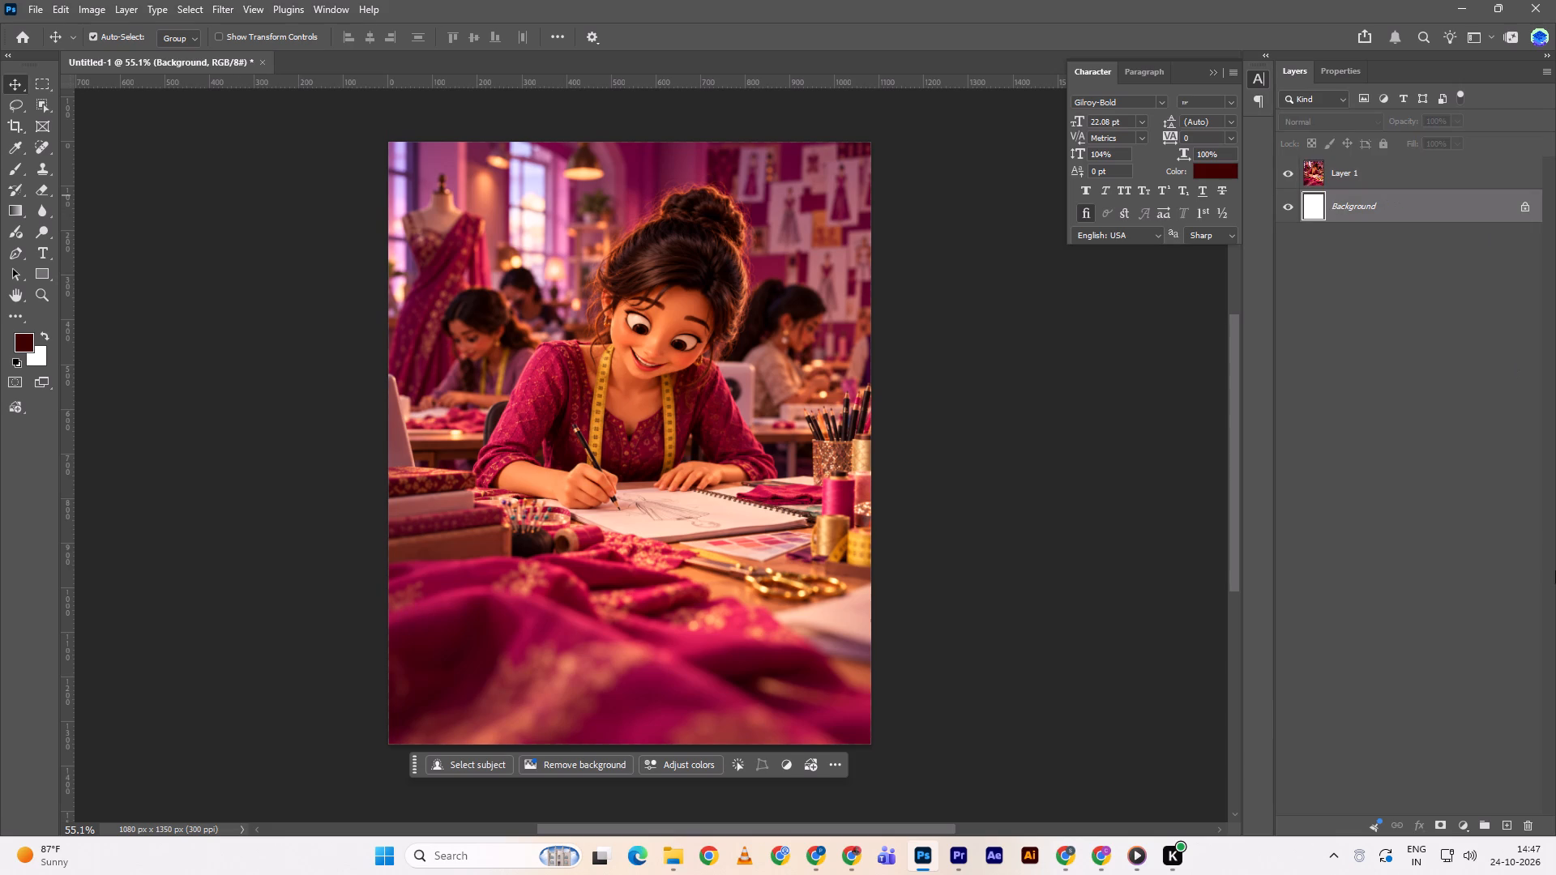
pyautogui.click(1462, 826)
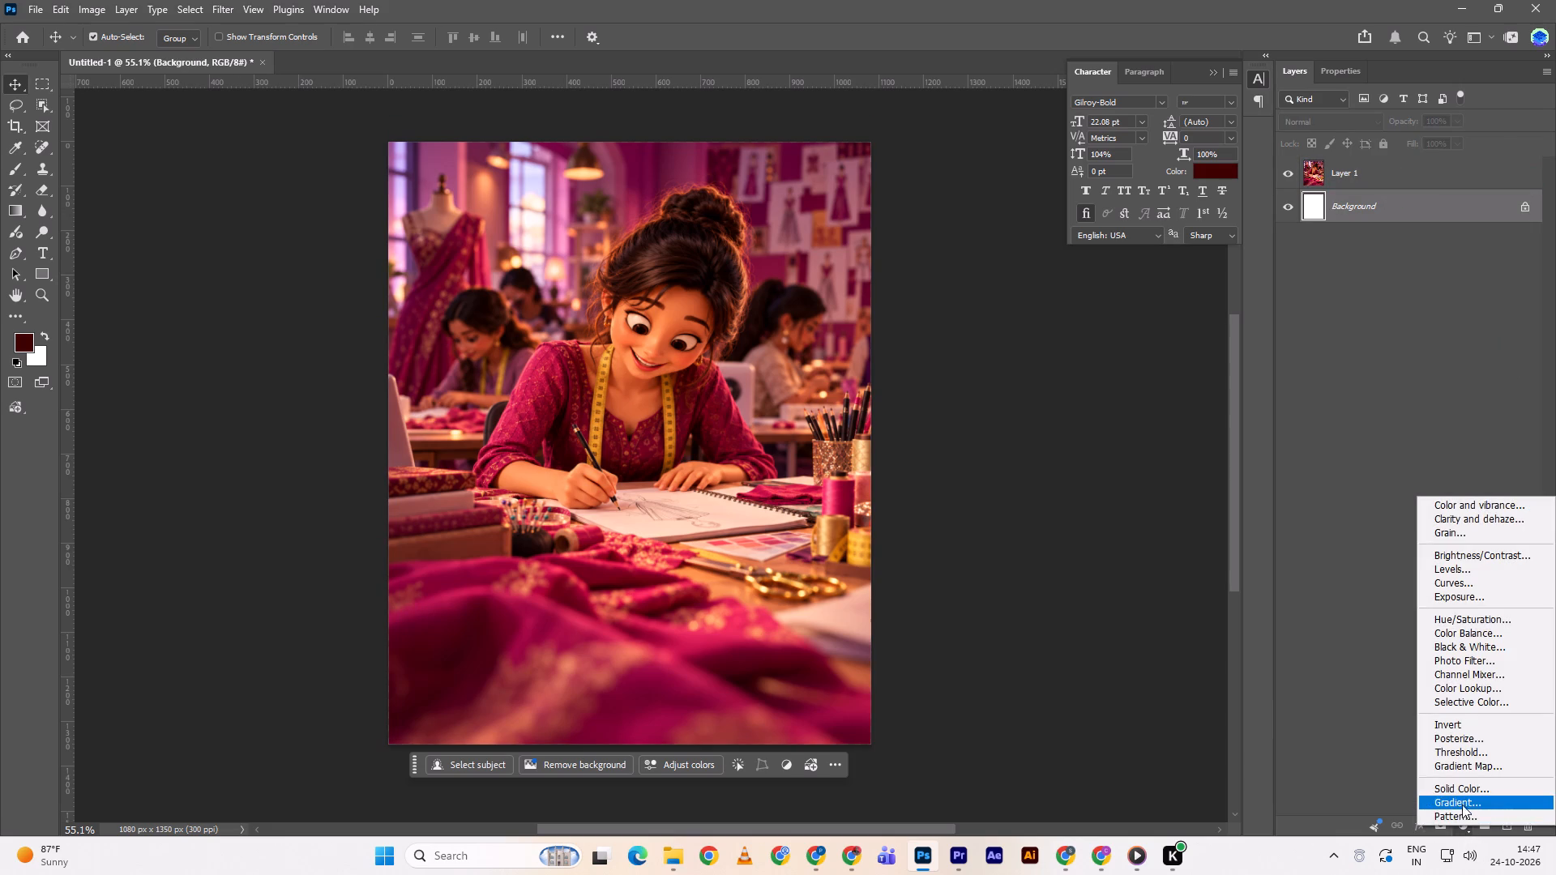
pyautogui.click(1459, 787)
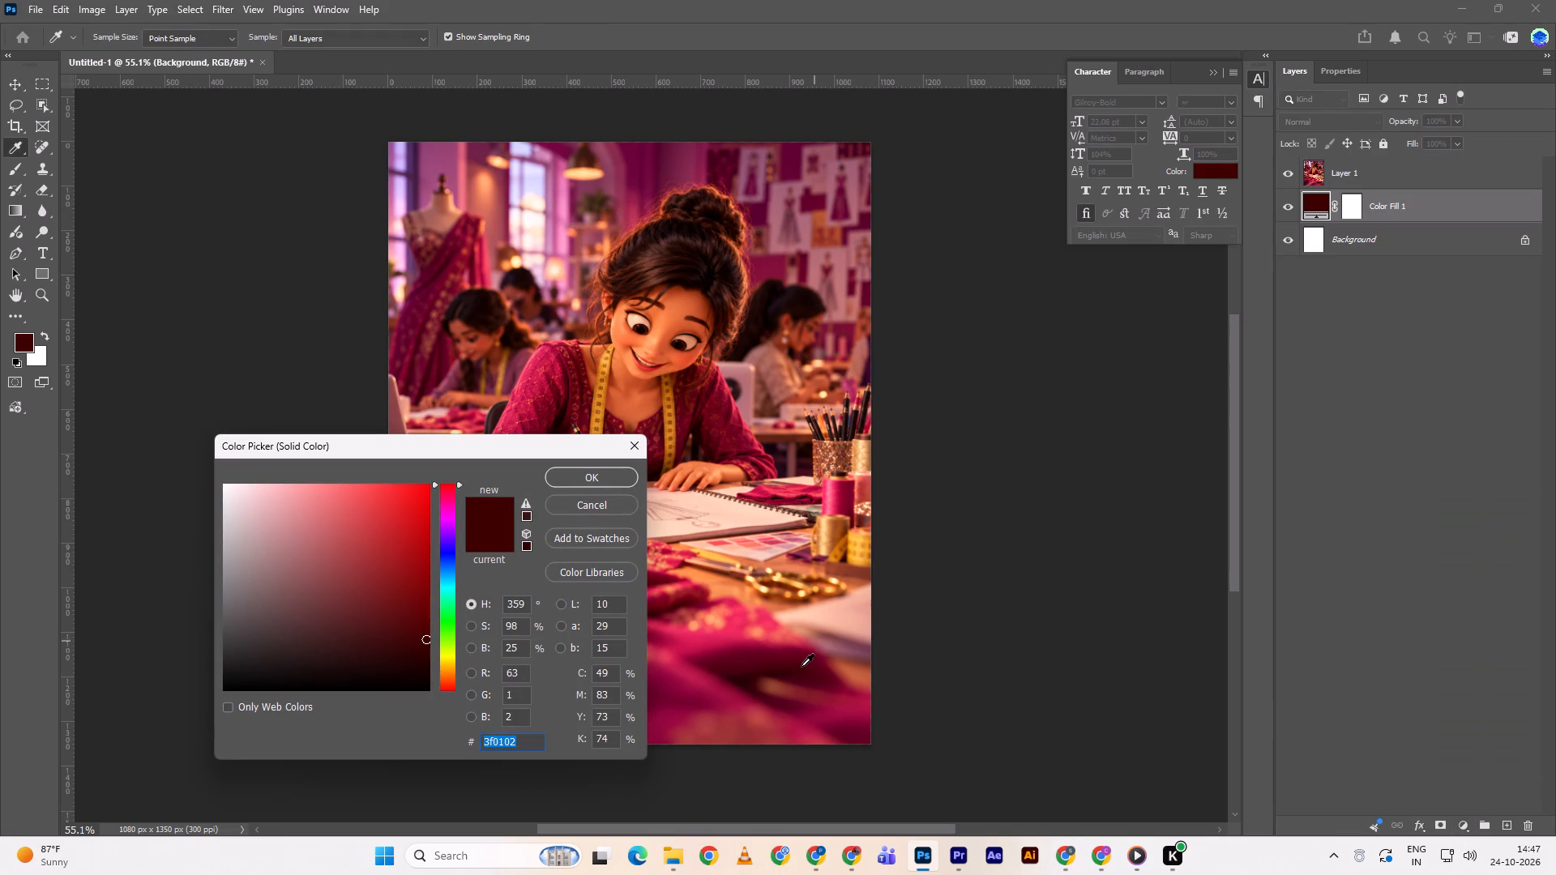
pyautogui.click(775, 653)
pyautogui.click(574, 473)
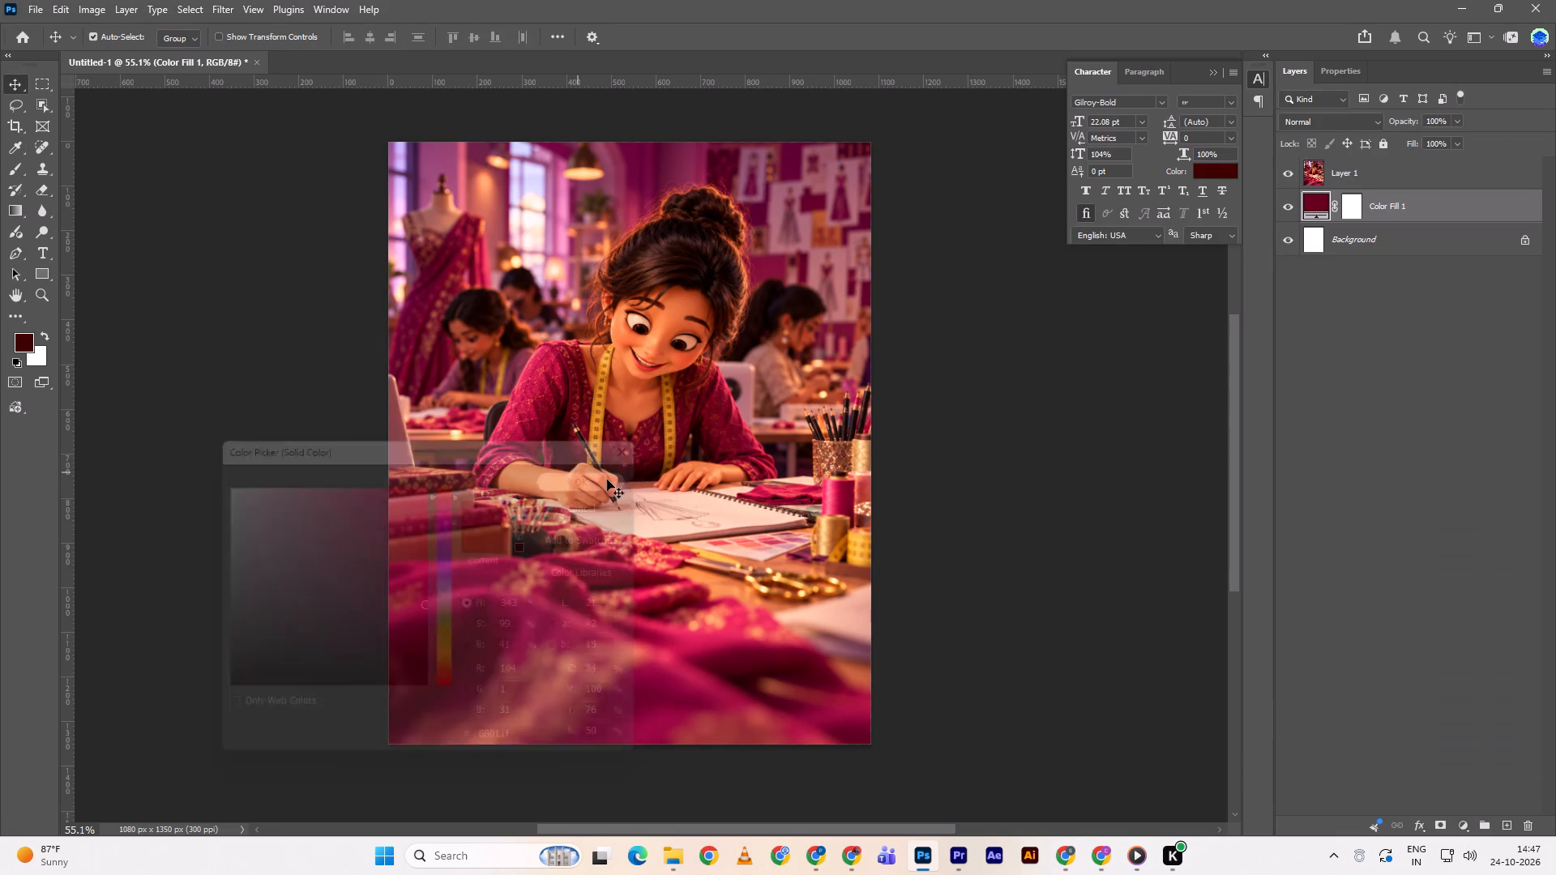
# Mask the classroom image with a linear black-to-white gradient from the canvas bottom up to the sketchbook, fading its lower part into the fill.
pyautogui.click(1370, 175)
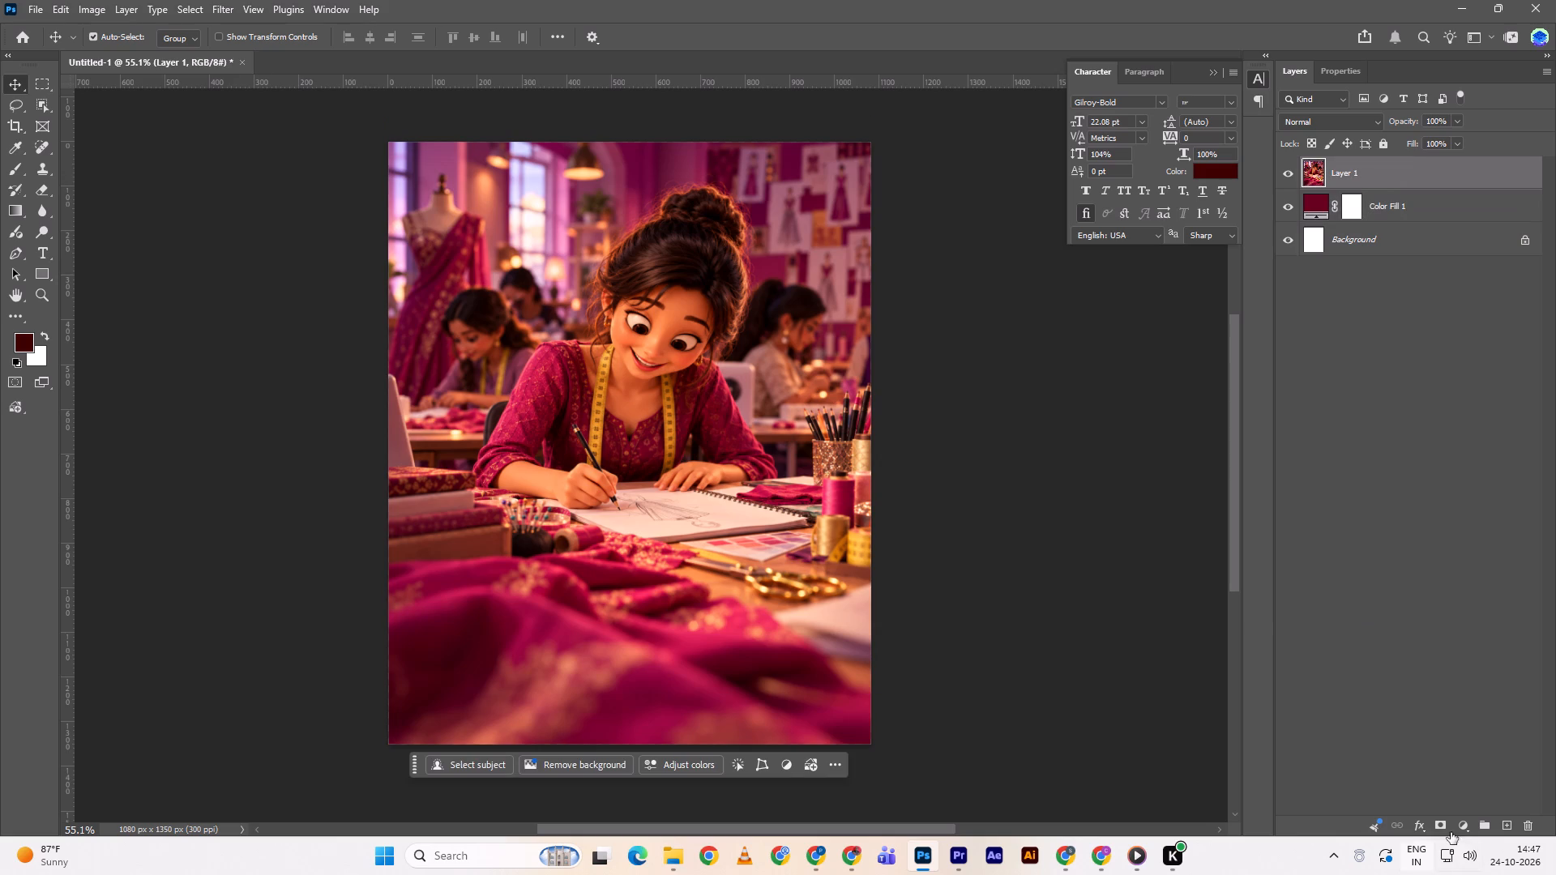
pyautogui.click(1436, 833)
pyautogui.press('g')
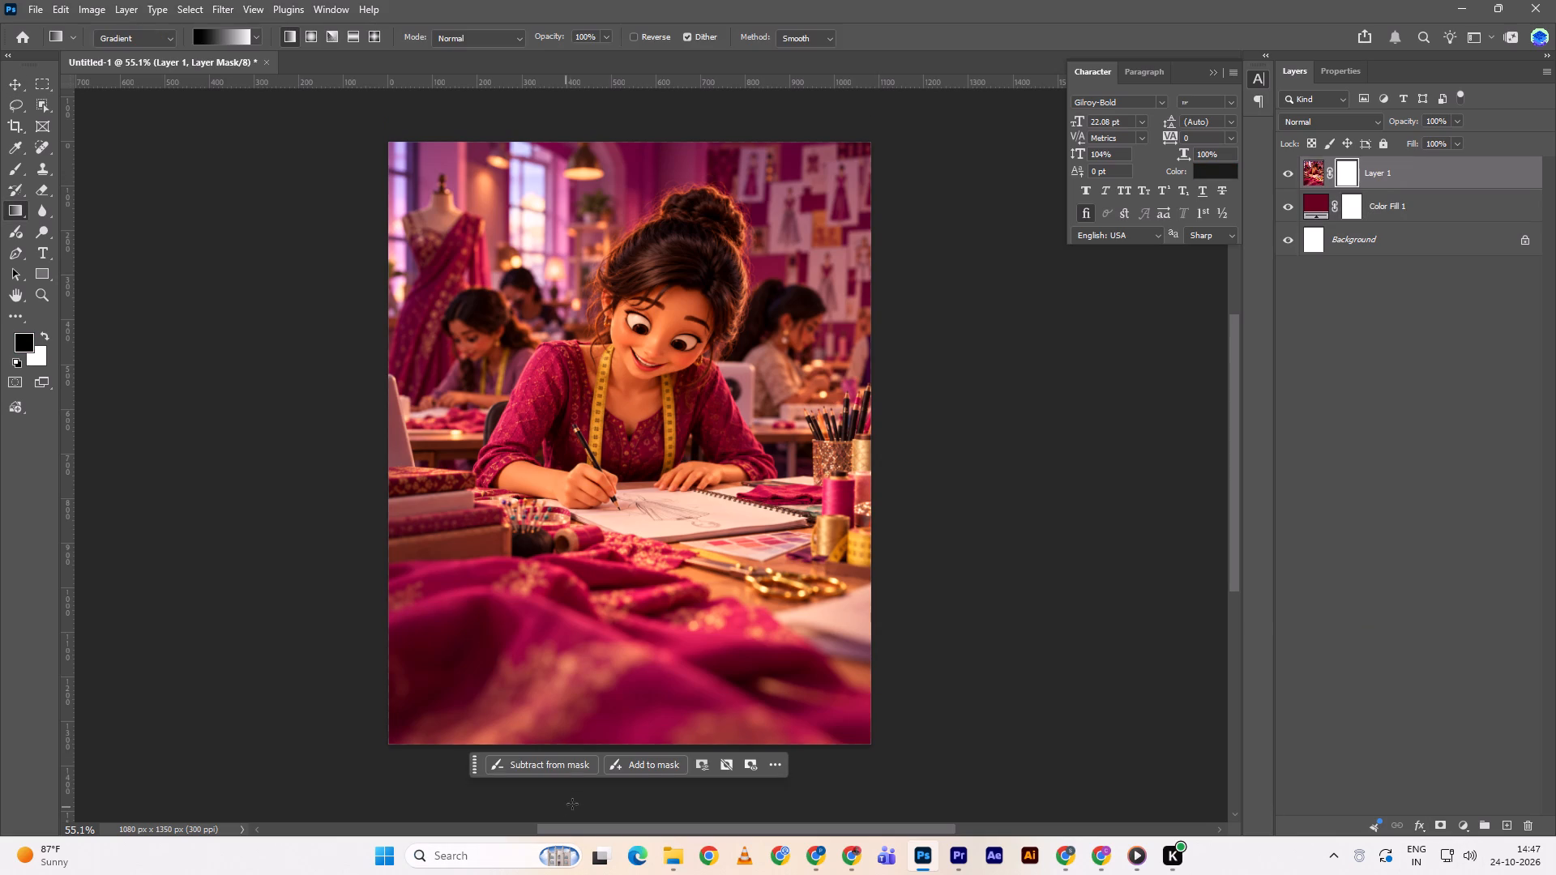
pyautogui.moveTo(602, 747); pyautogui.dragTo(603, 645)
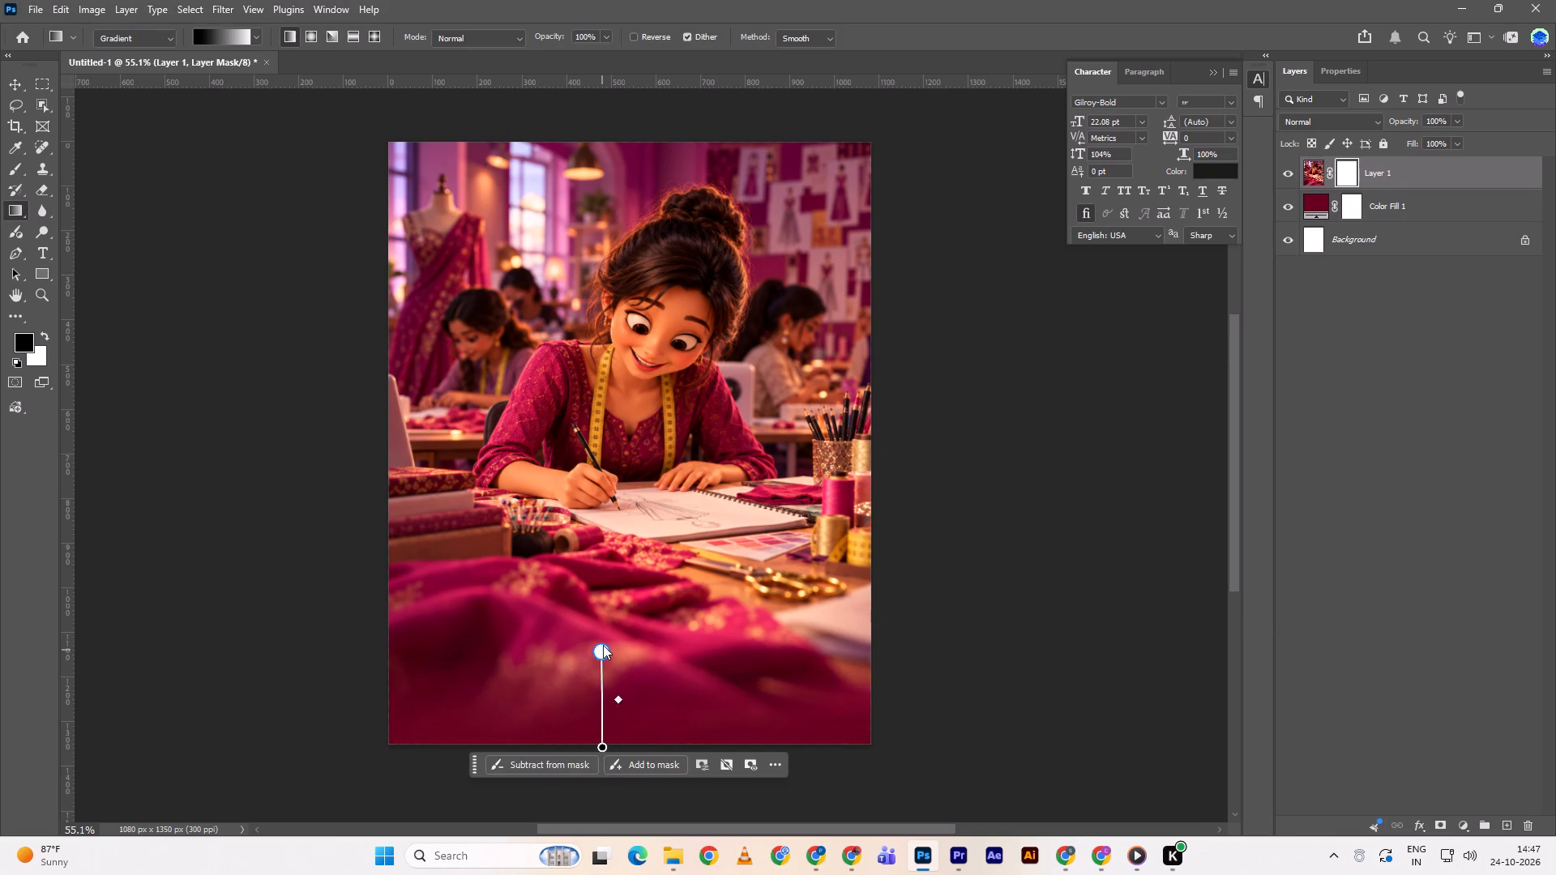
pyautogui.moveTo(603, 645); pyautogui.dragTo(603, 510)
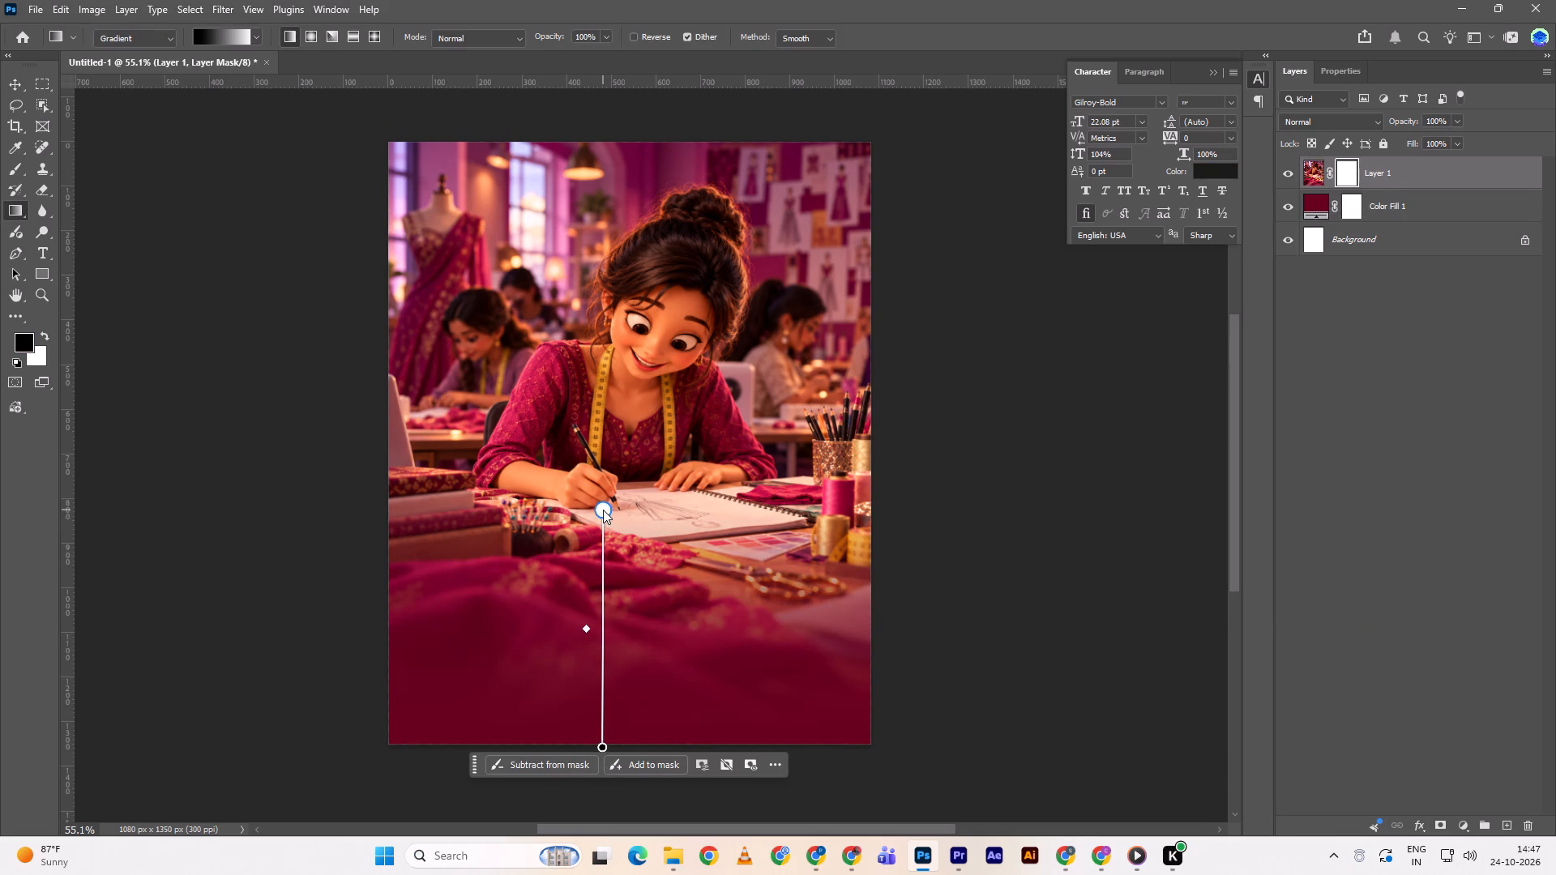
pyautogui.moveTo(603, 510); pyautogui.dragTo(596, 515)
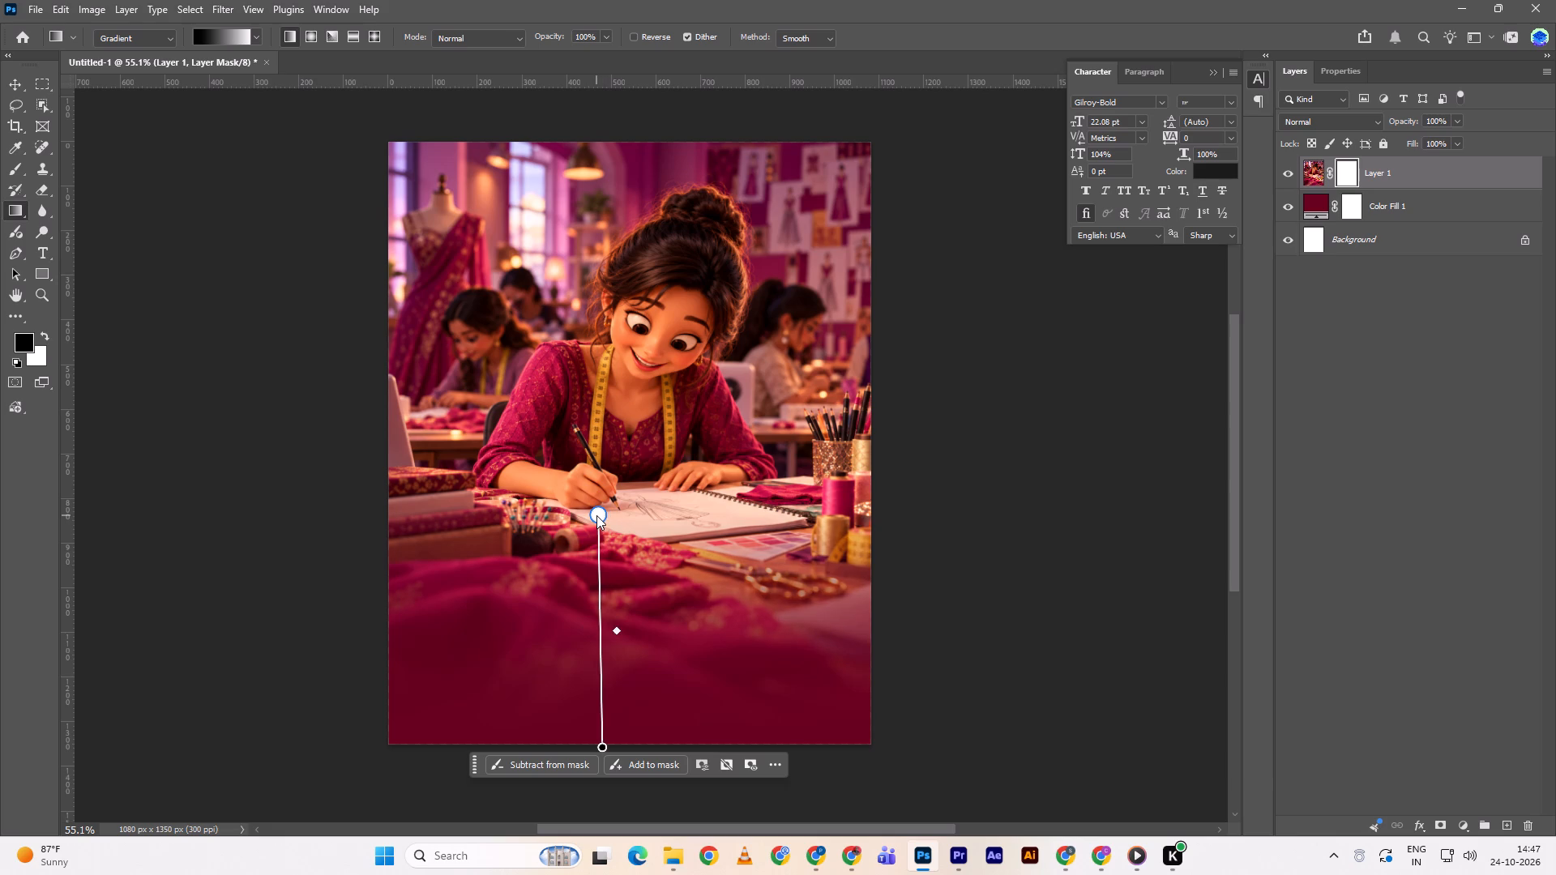
pyautogui.moveTo(596, 515); pyautogui.dragTo(603, 515)
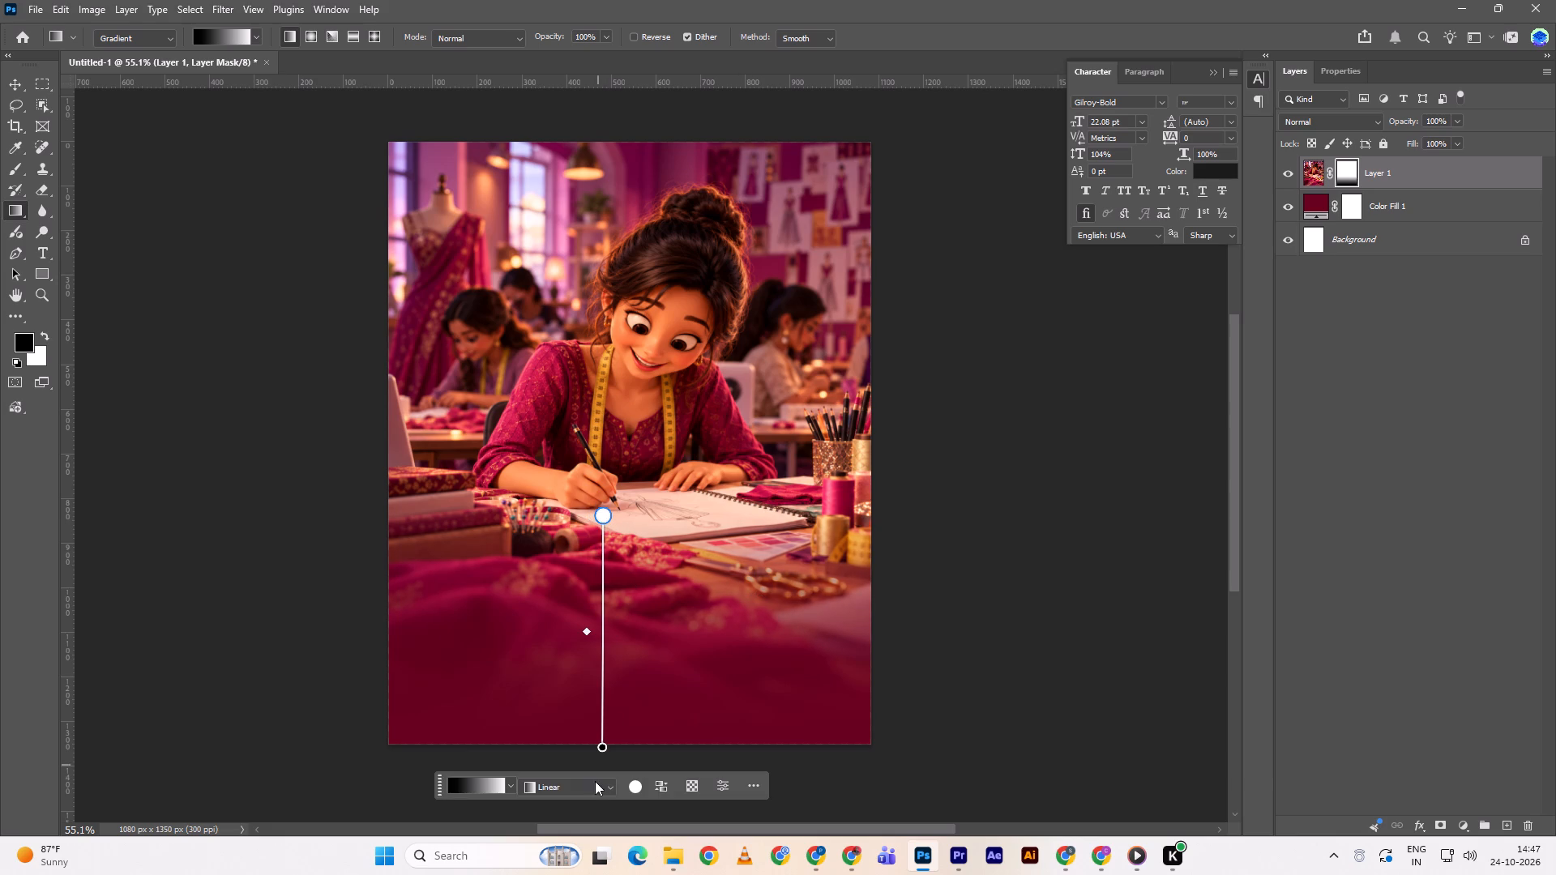
pyautogui.press('v')
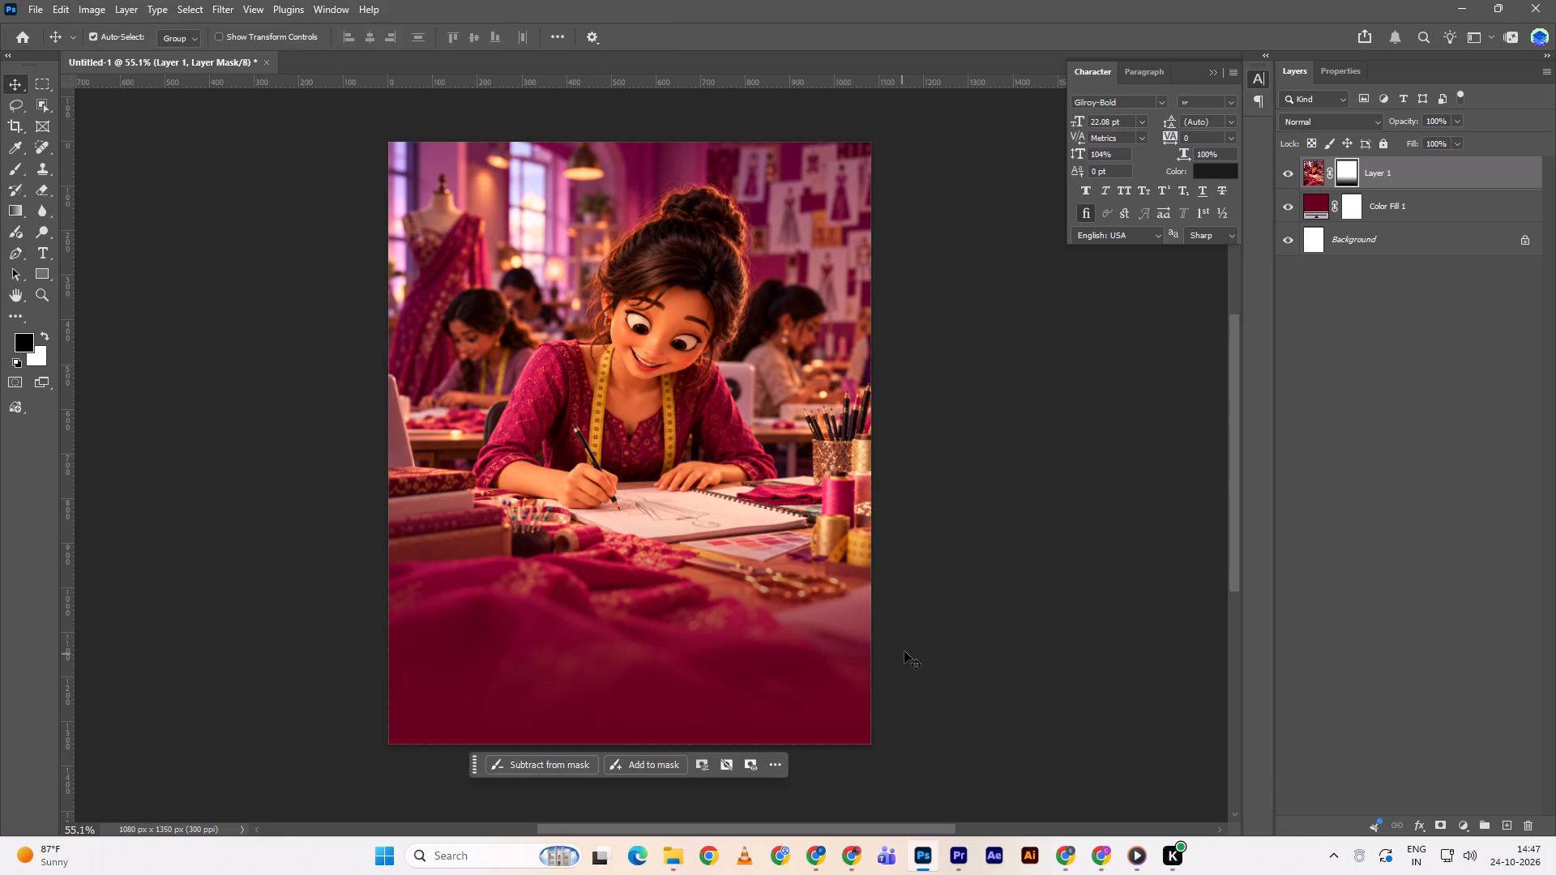
# Switch to File Explorer and open the VIFD folder in place of the Daily videos folder.
pyautogui.scroll(2, 904, 654)
pyautogui.scroll(-1, 904, 652)
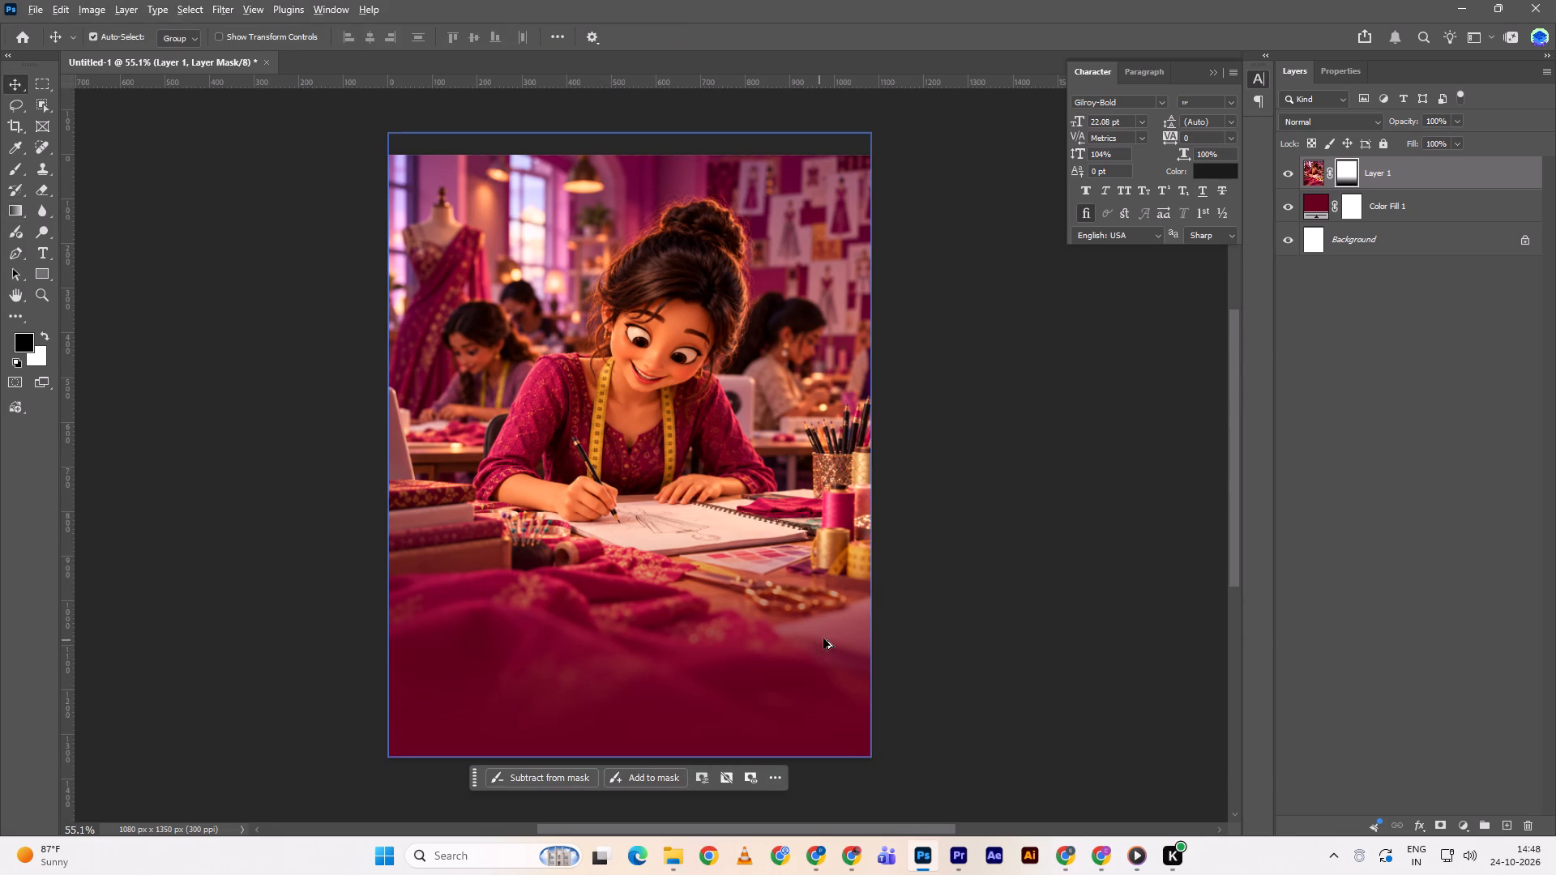
pyautogui.hotkey('alt', 'Tab')
pyautogui.hotkey('alt', 'Tab')
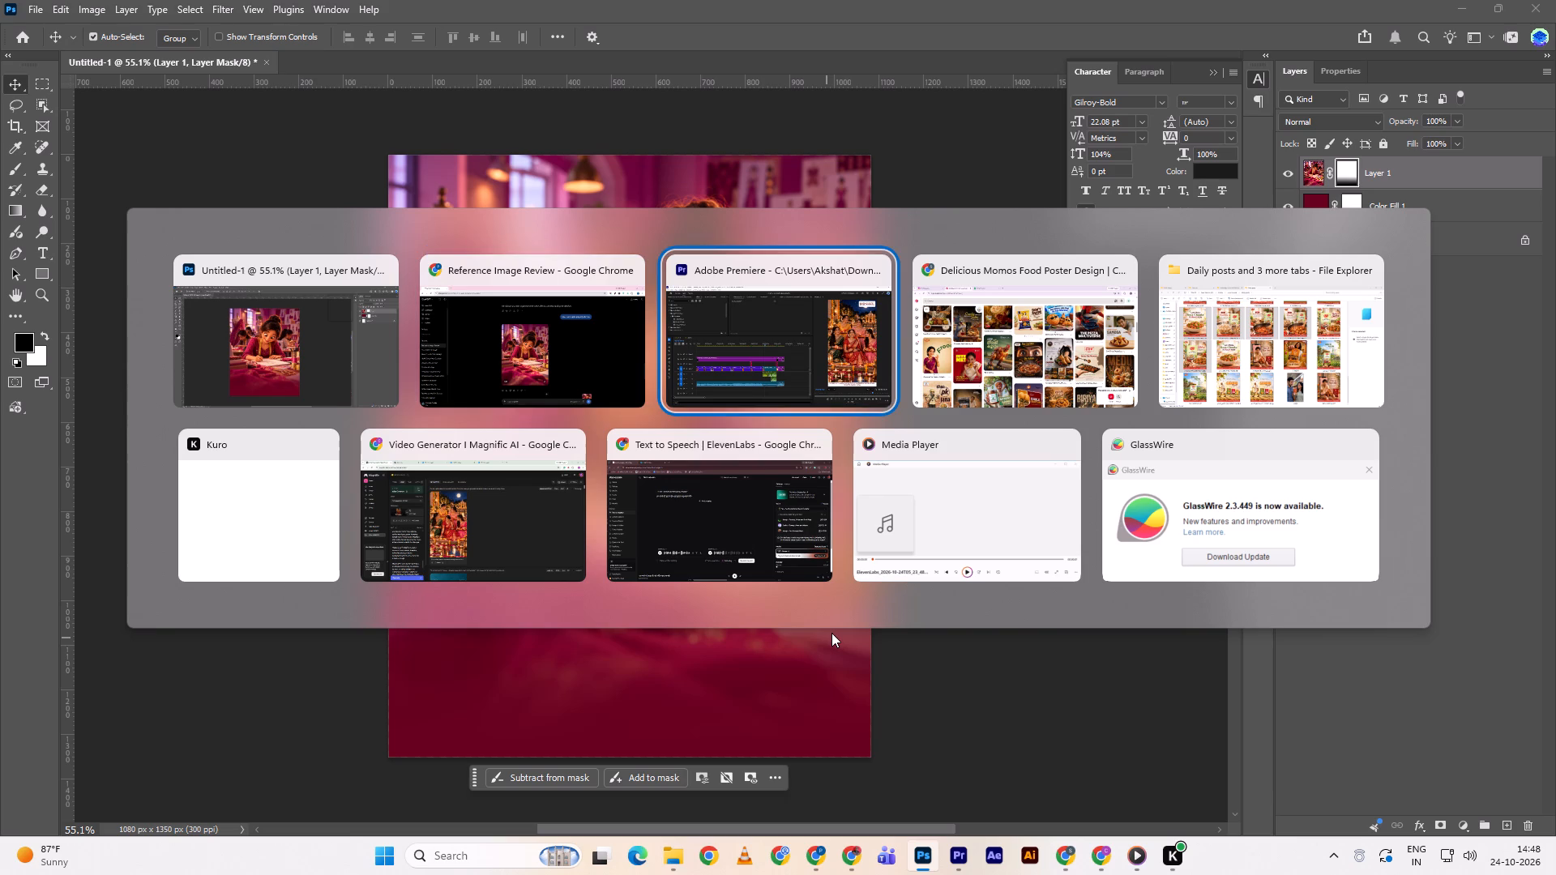
pyautogui.hotkey('alt', 'Tab')
pyautogui.hotkey('alt', 'Tab')
pyautogui.hotkey('alt', 'Tab')
pyautogui.hotkey('alt', 'Tab')
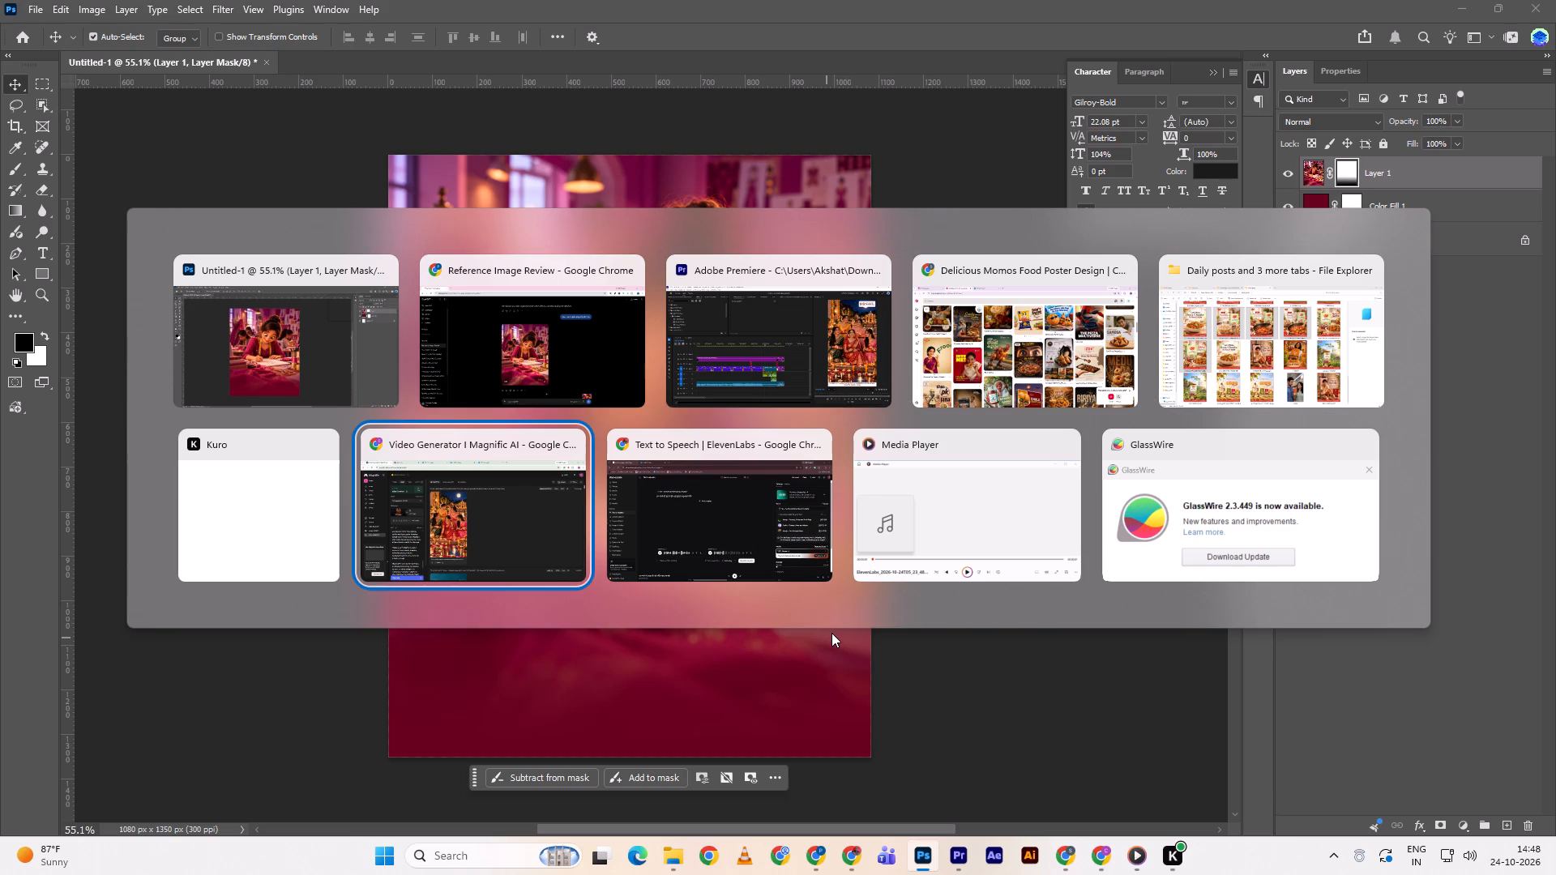
pyautogui.hotkey('alt', 'Tab')
pyautogui.hotkey('alt', 'Tab')
pyautogui.hotkey('alt', 'Tab')
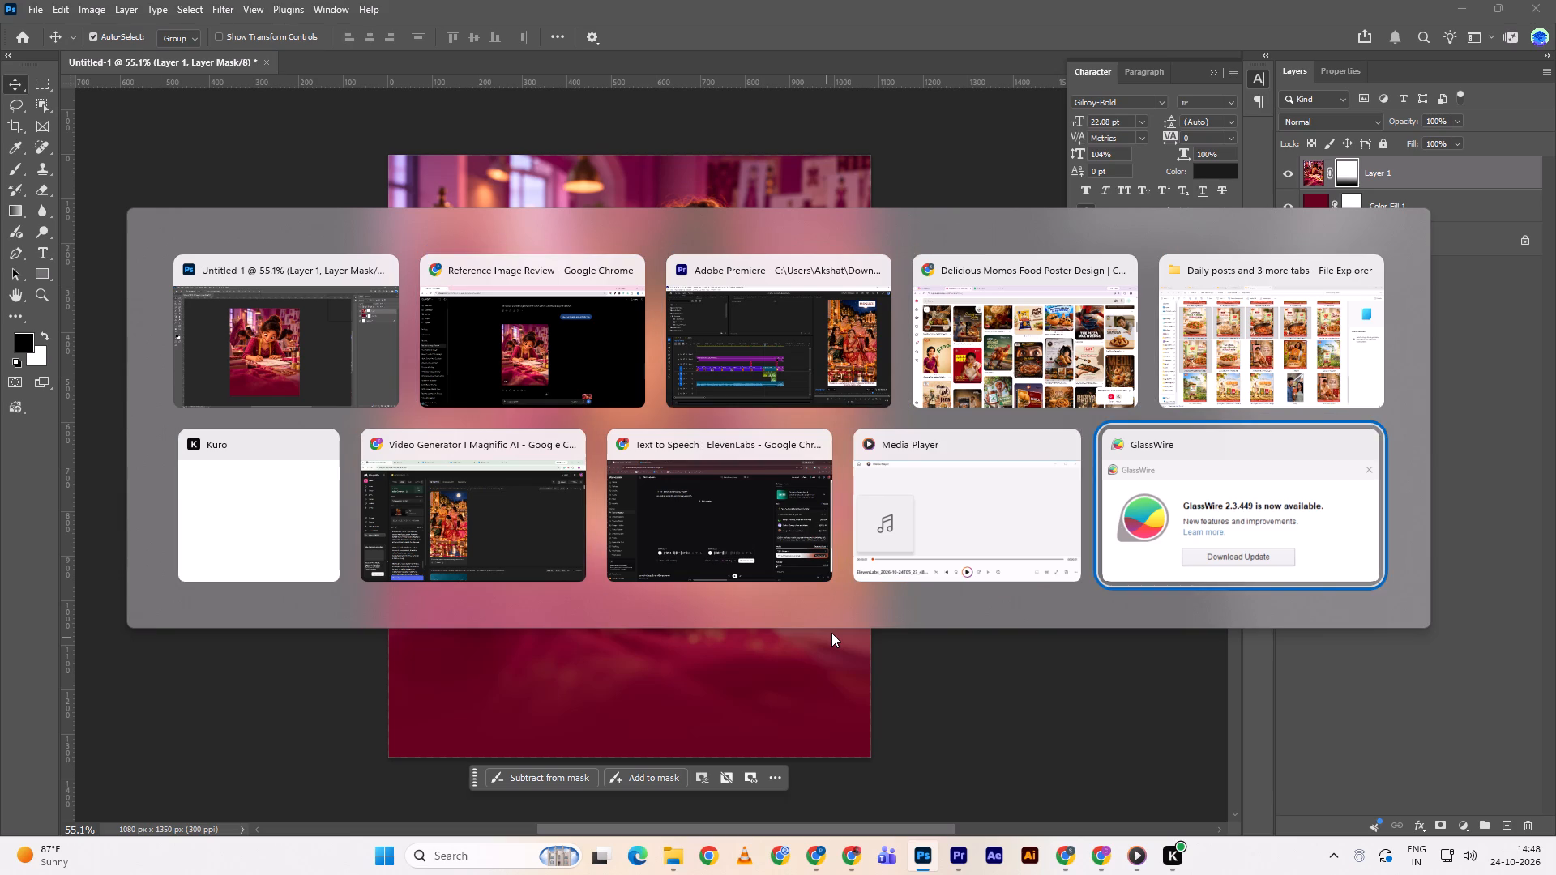
pyautogui.hotkey('alt', 'Tab')
pyautogui.hotkey('alt', 'Tab')
pyautogui.hotkey('alt', 'Tab')
pyautogui.hotkey('alt', 'Tab')
pyautogui.hotkey('alt', 'Tab')
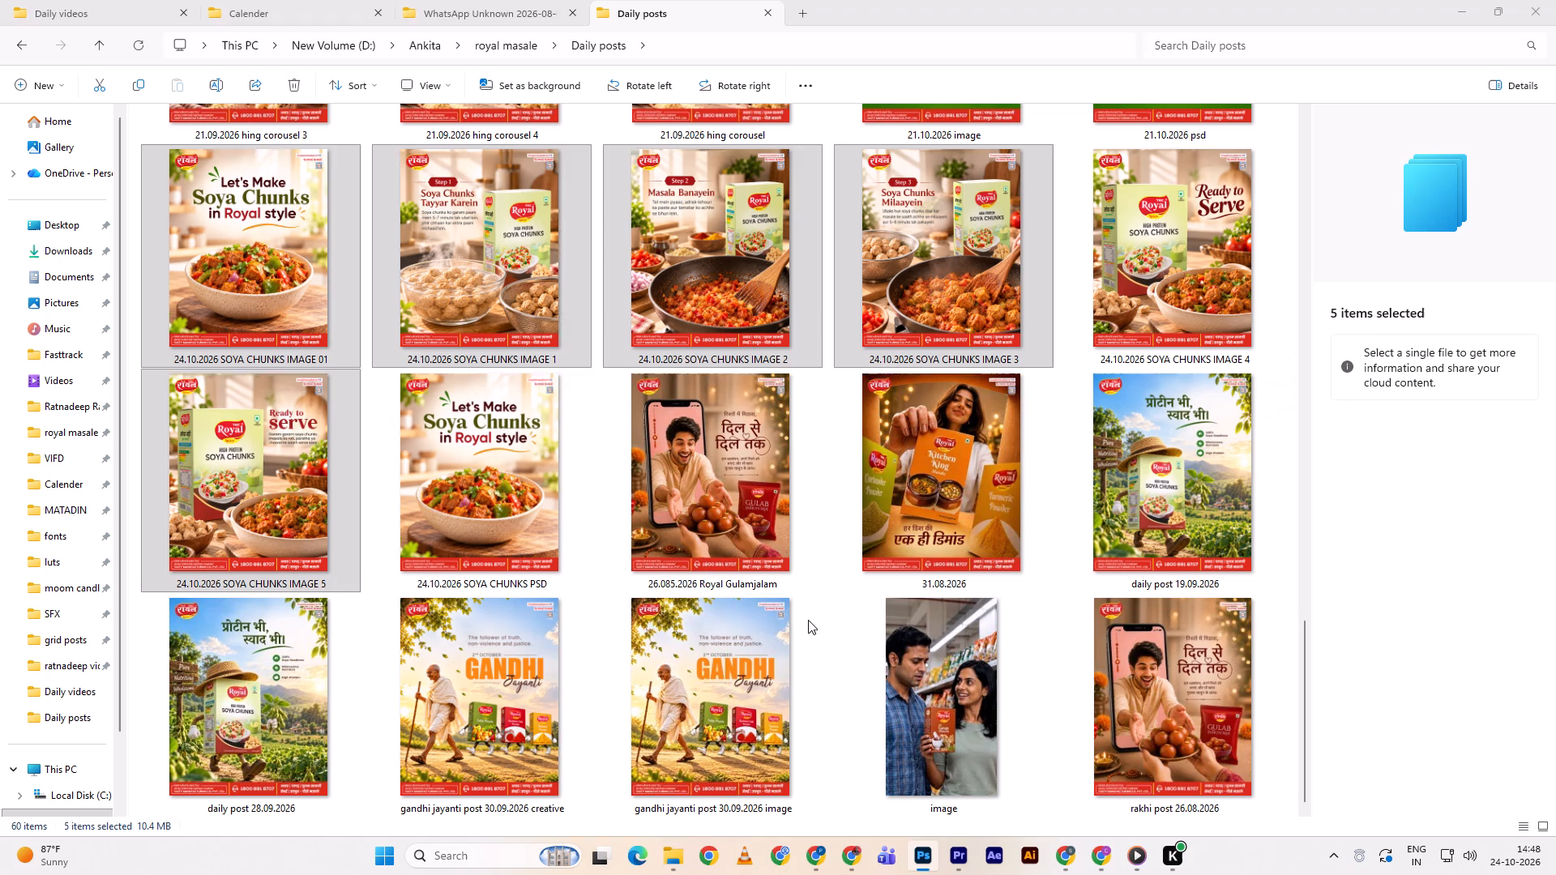
pyautogui.click(118, 12)
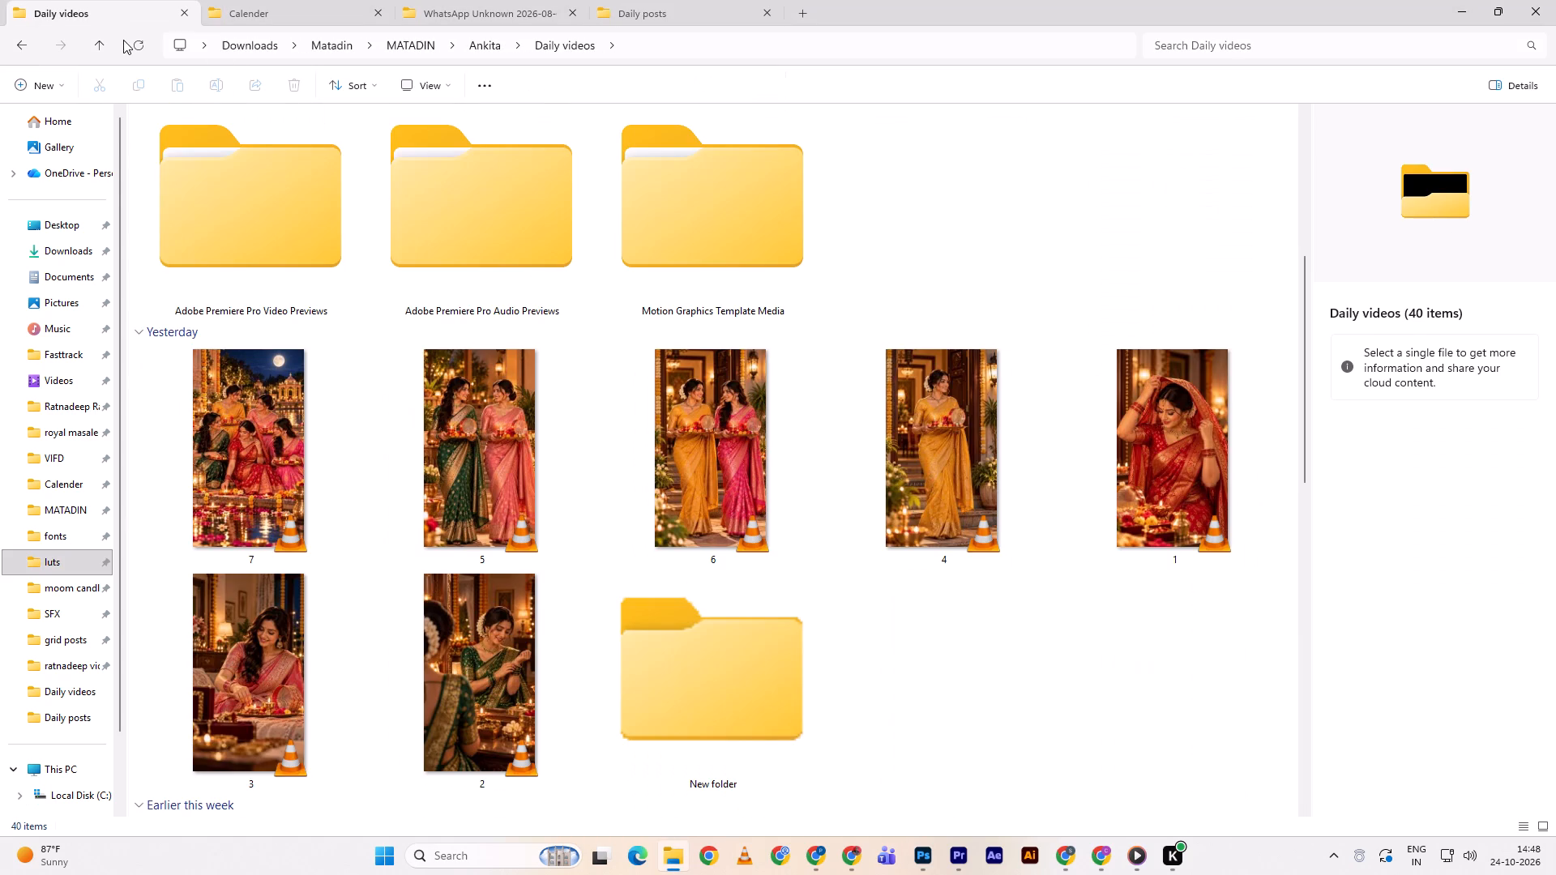
pyautogui.doubleClick(66, 501)
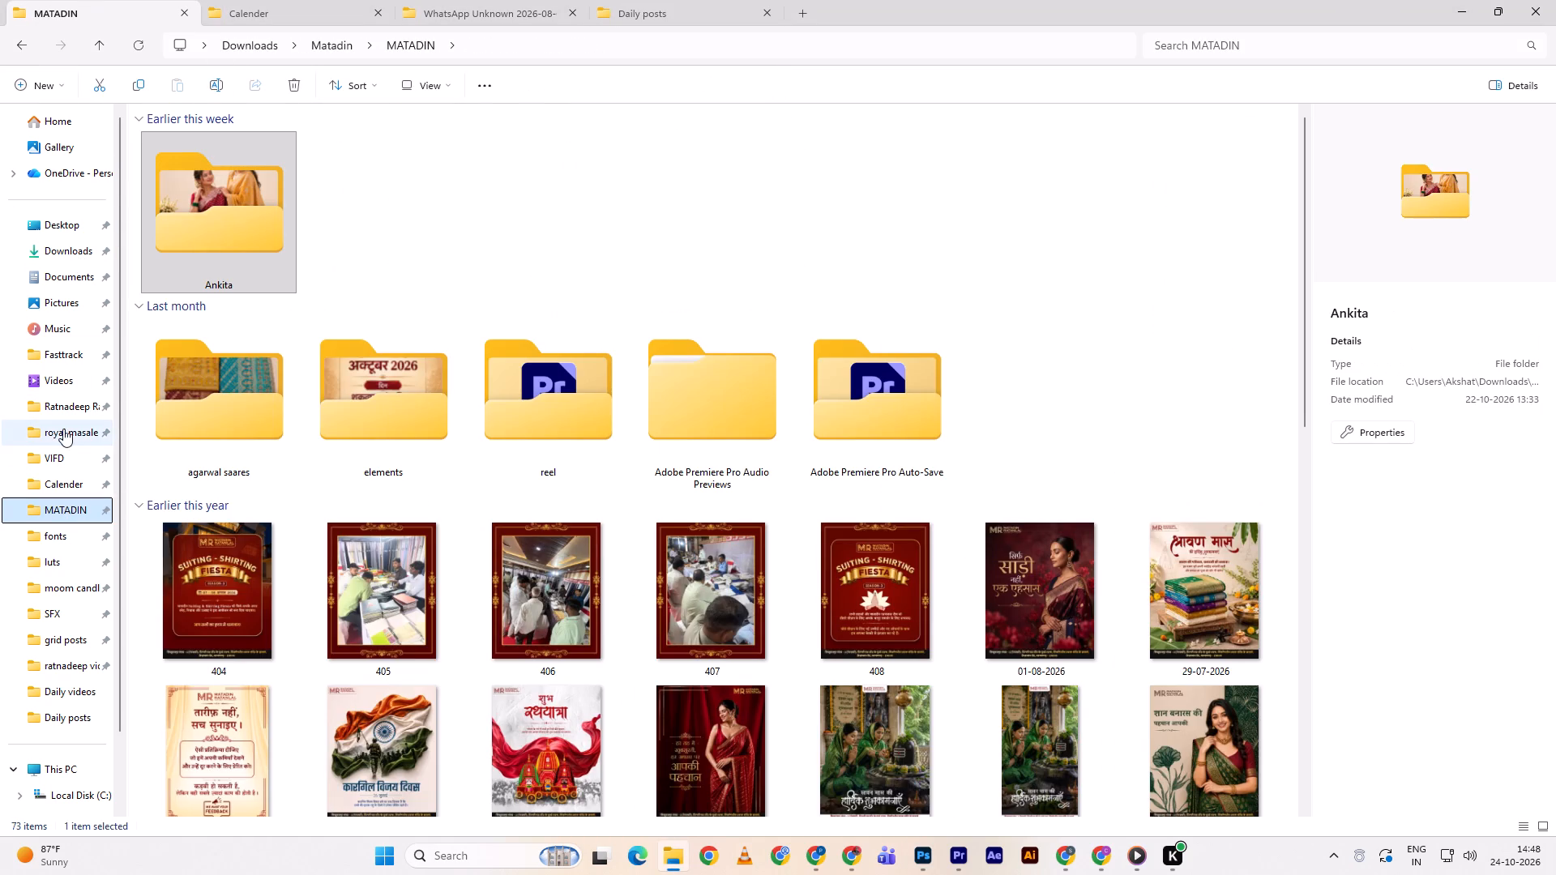
pyautogui.doubleClick(63, 429)
pyautogui.doubleClick(59, 396)
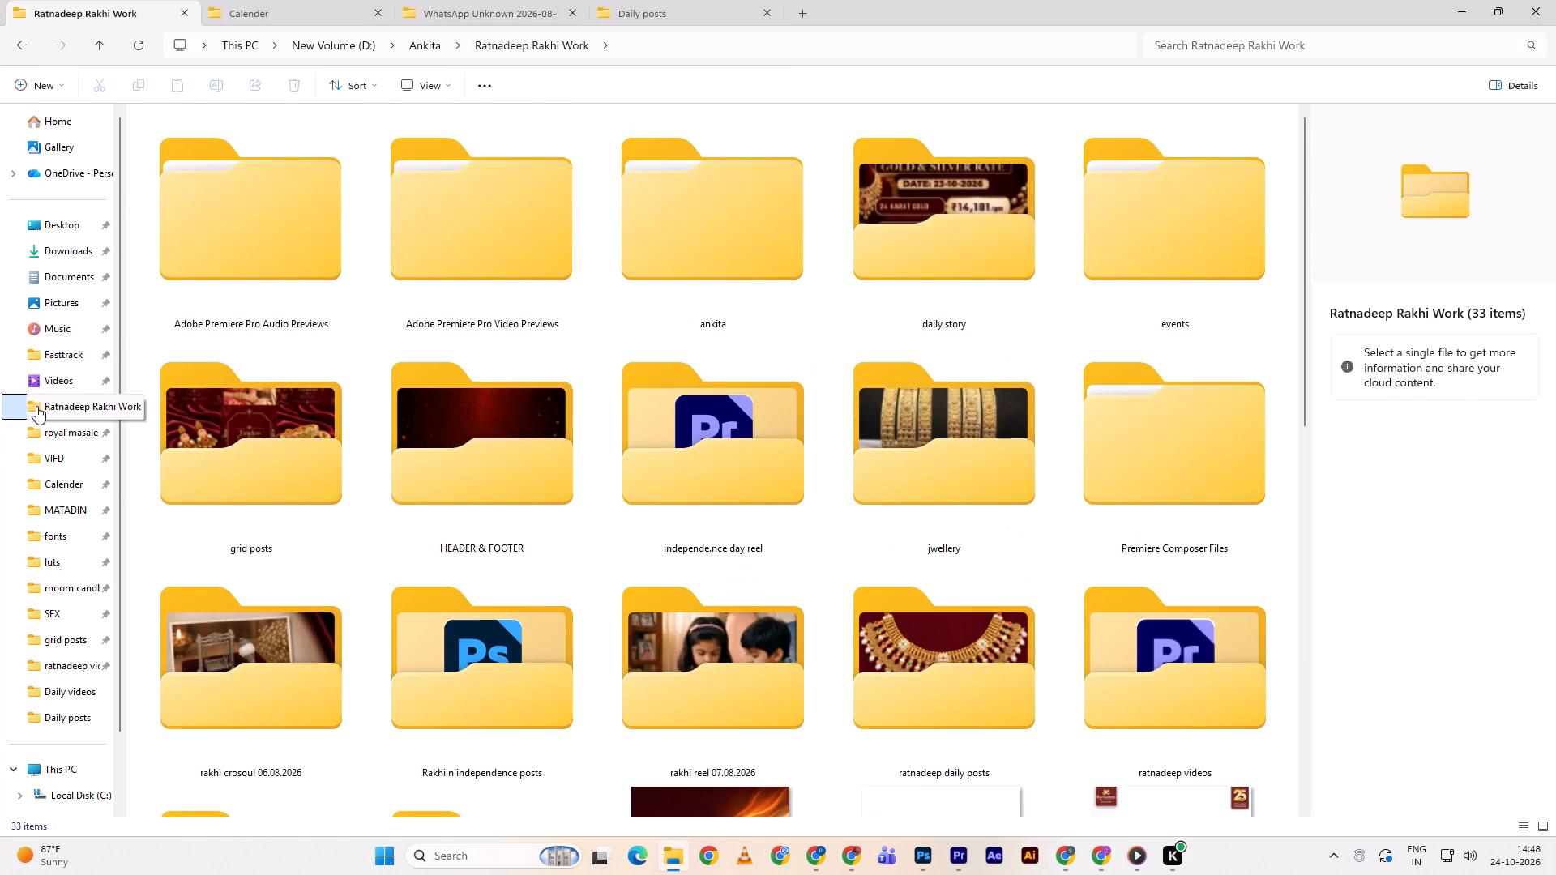
pyautogui.click(67, 441)
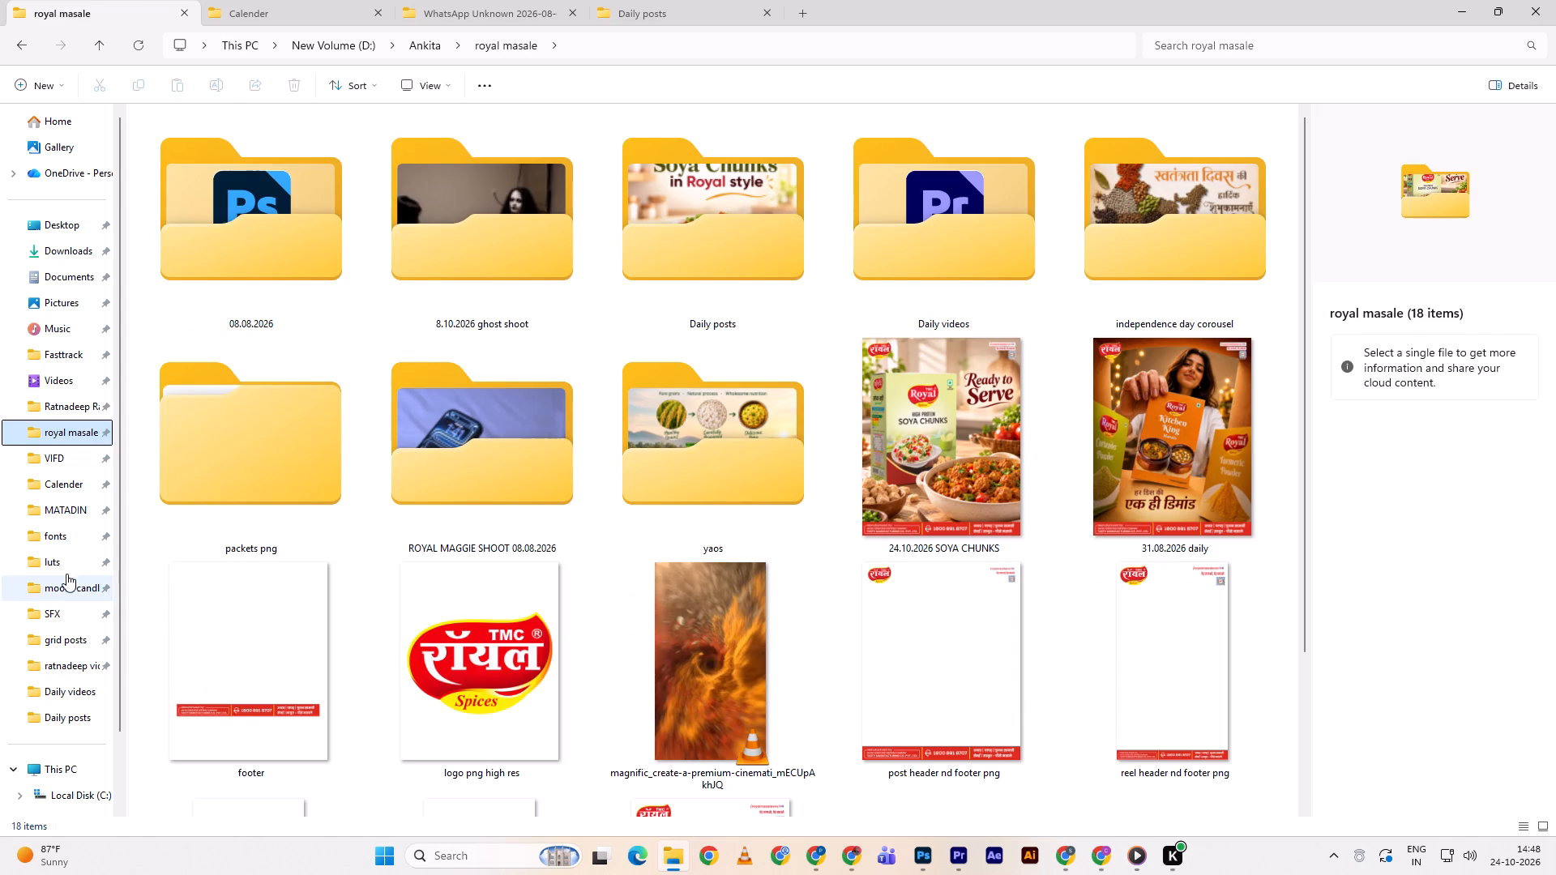
pyautogui.doubleClick(51, 655)
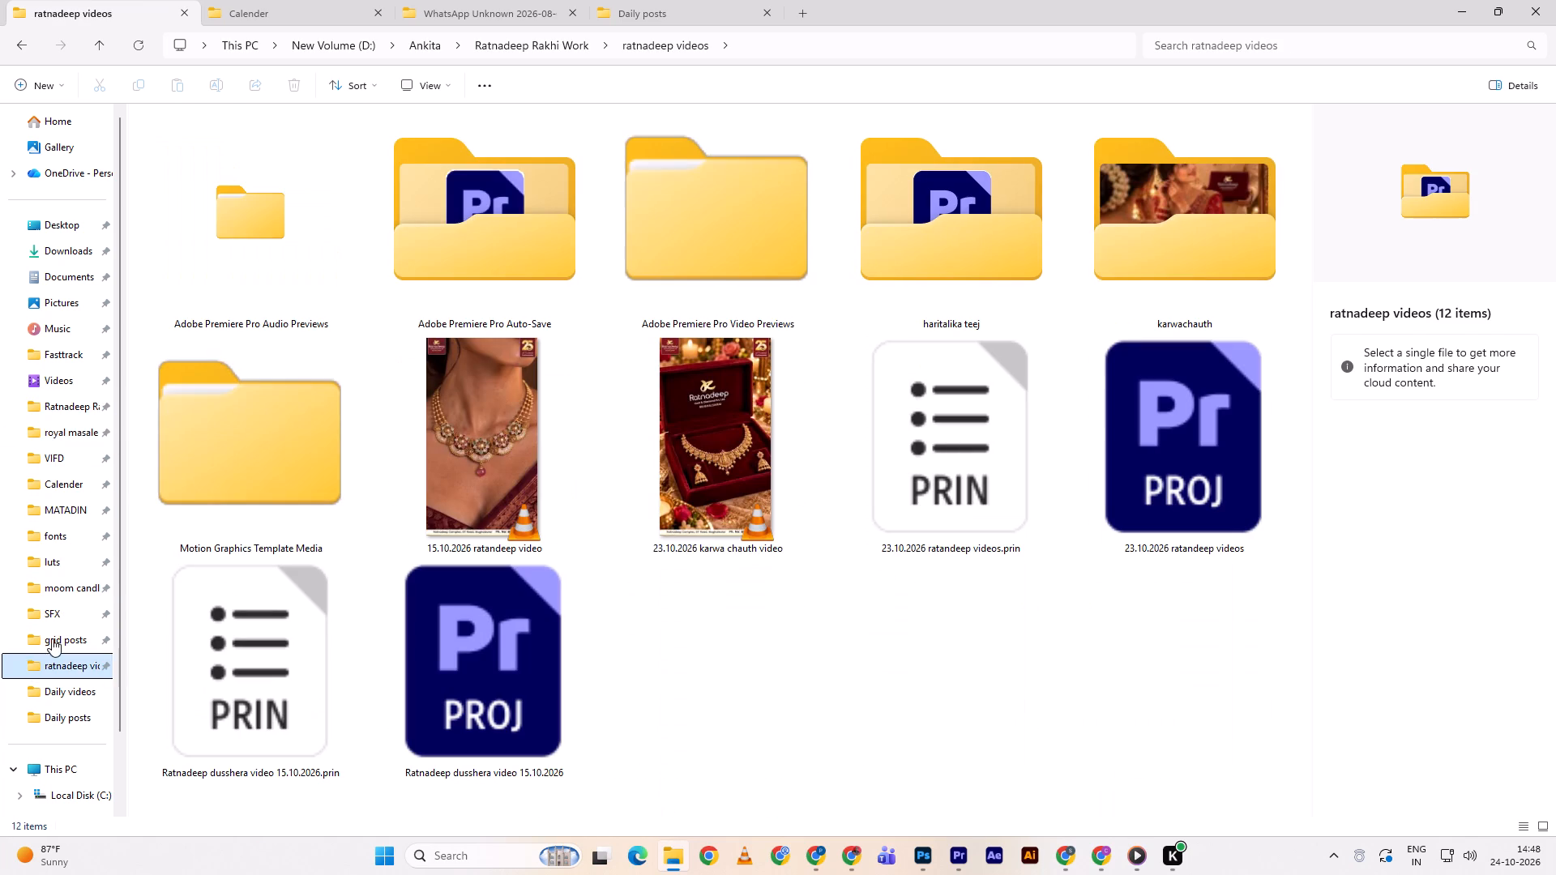
pyautogui.click(52, 635)
pyautogui.click(64, 585)
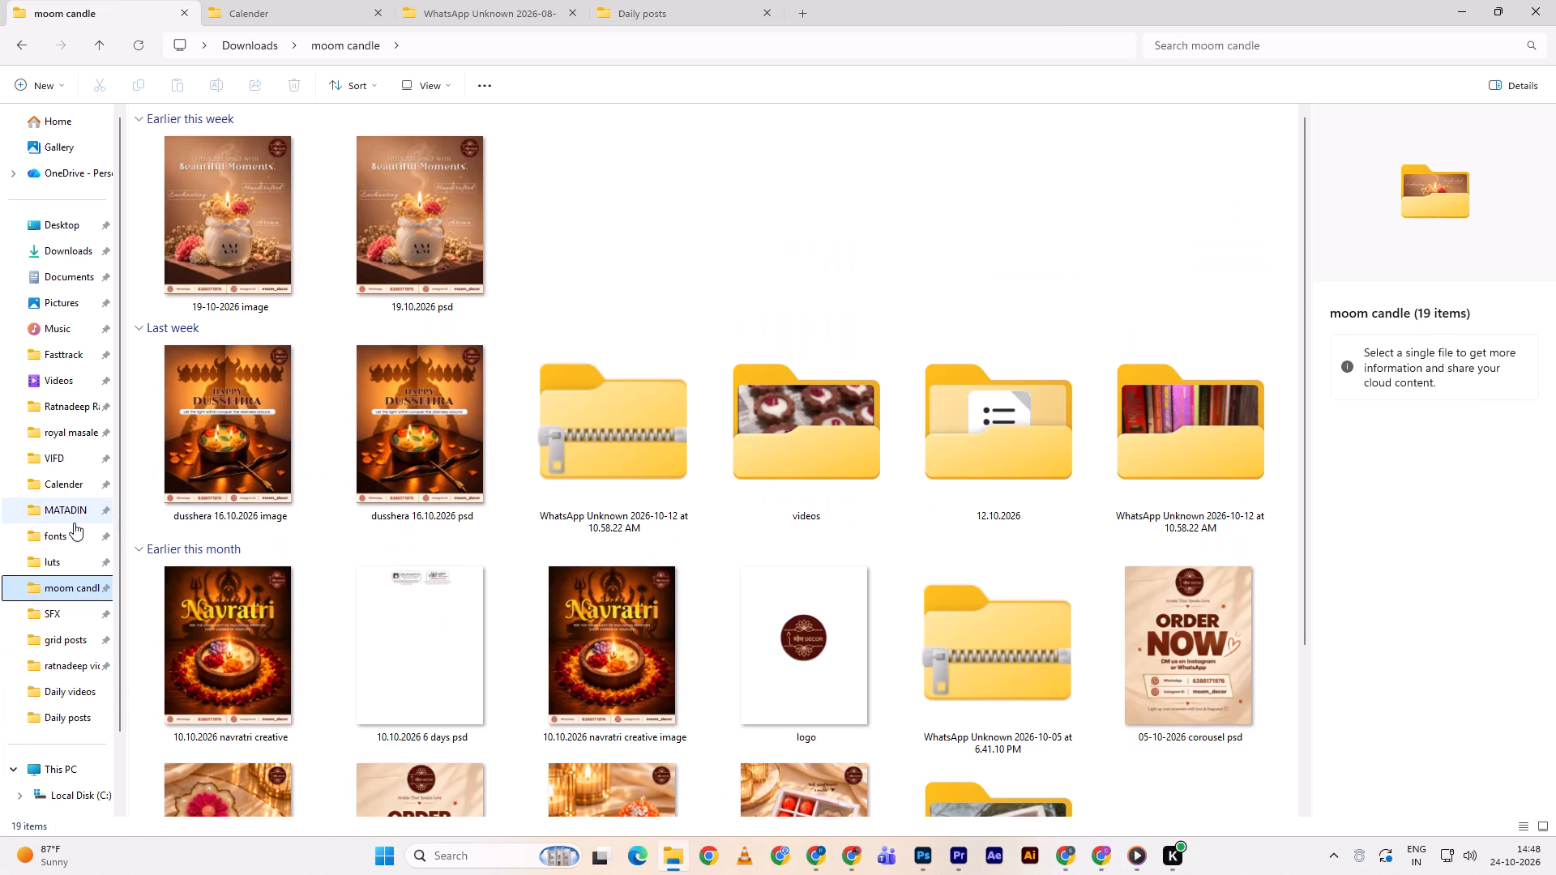
pyautogui.doubleClick(75, 519)
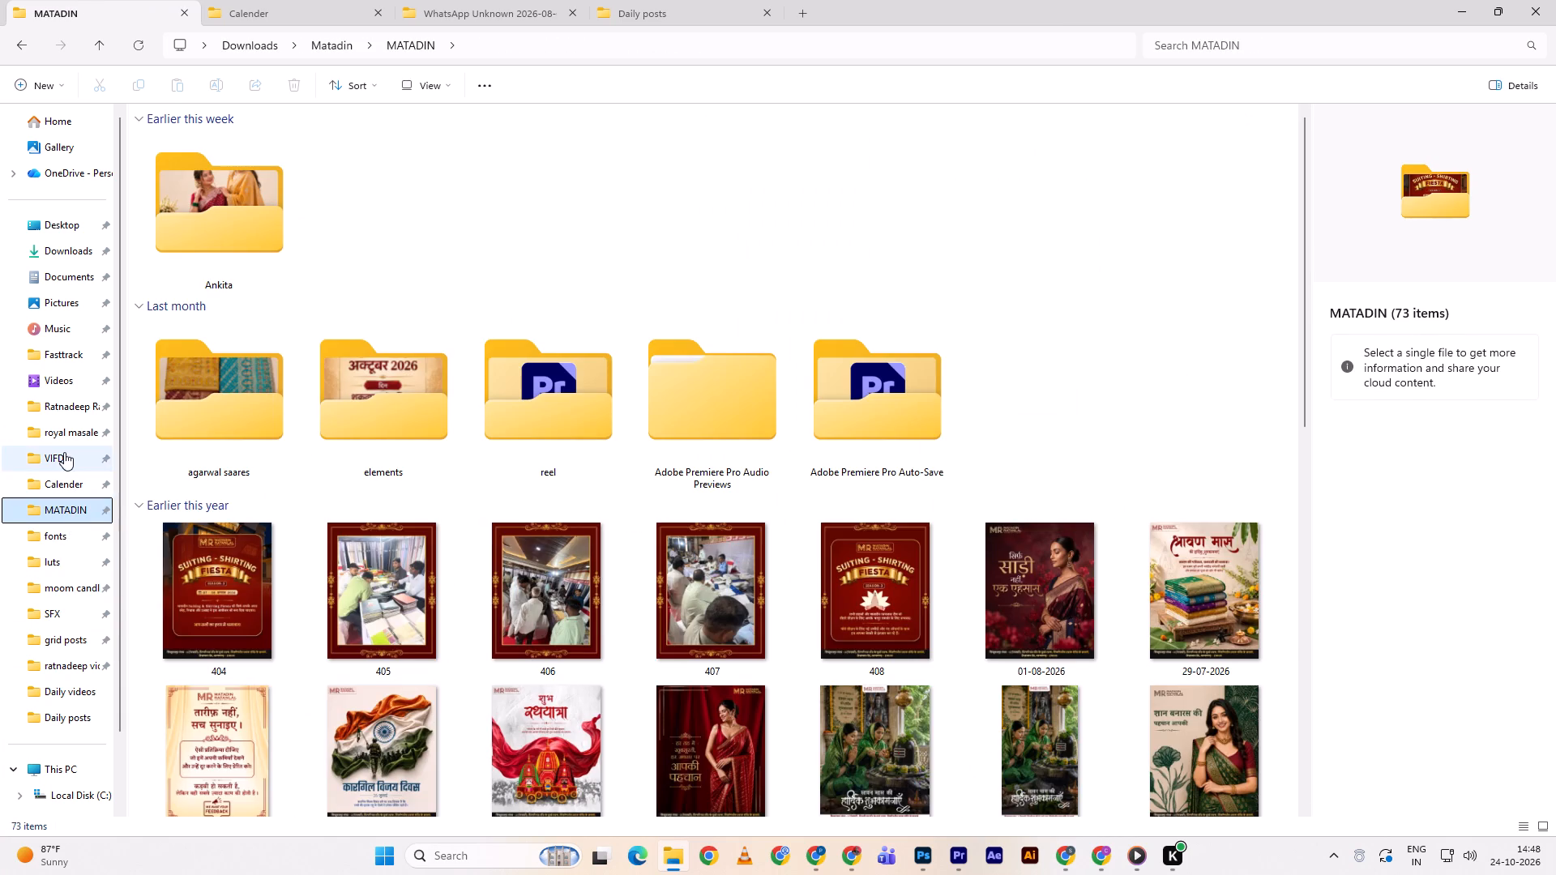
pyautogui.doubleClick(64, 452)
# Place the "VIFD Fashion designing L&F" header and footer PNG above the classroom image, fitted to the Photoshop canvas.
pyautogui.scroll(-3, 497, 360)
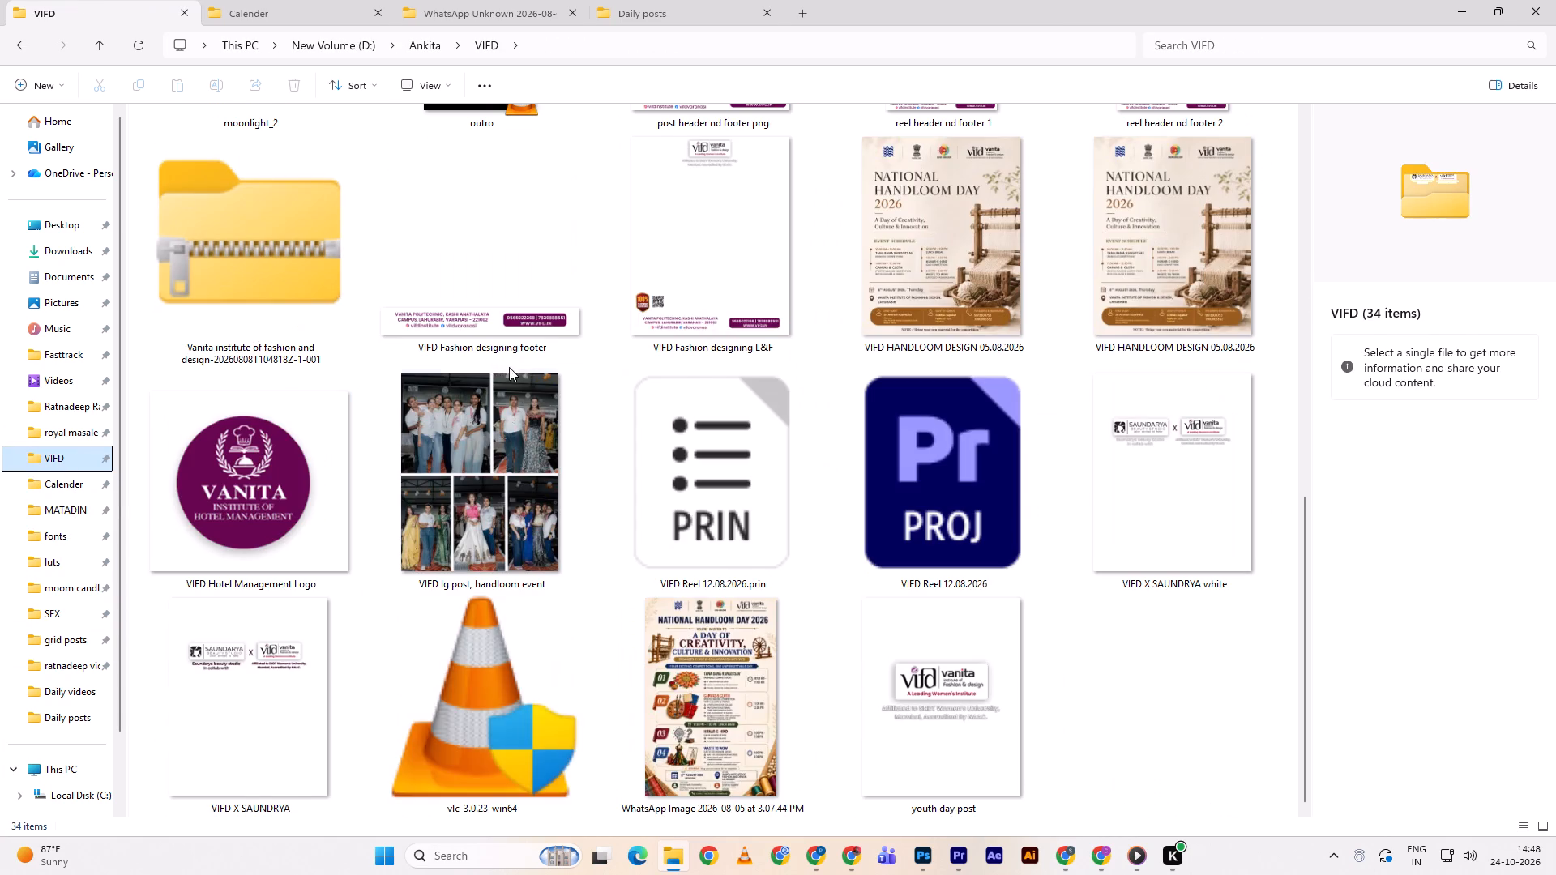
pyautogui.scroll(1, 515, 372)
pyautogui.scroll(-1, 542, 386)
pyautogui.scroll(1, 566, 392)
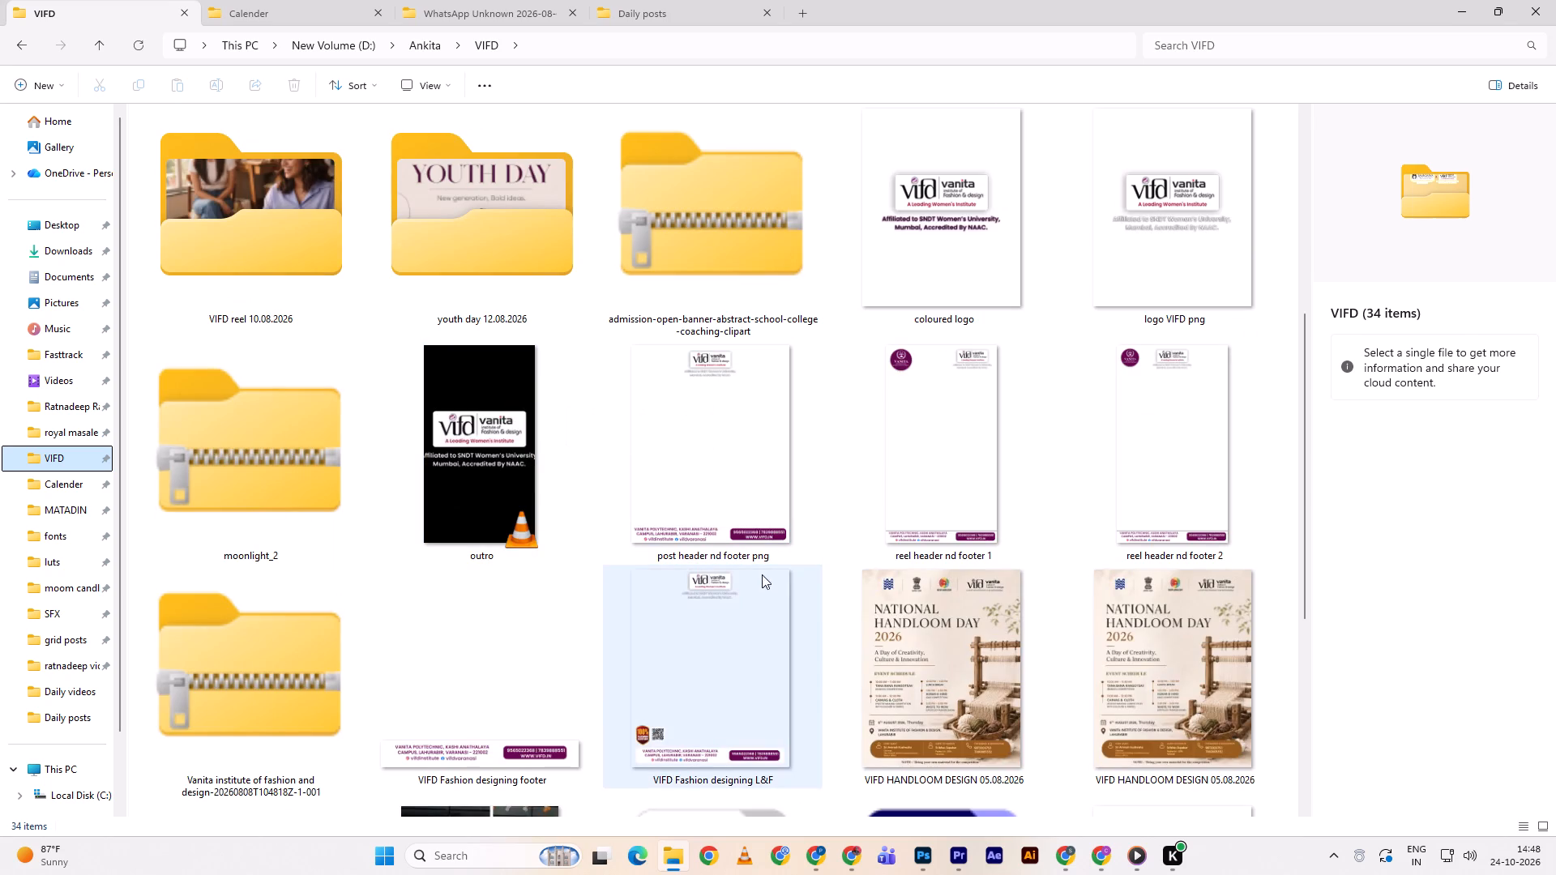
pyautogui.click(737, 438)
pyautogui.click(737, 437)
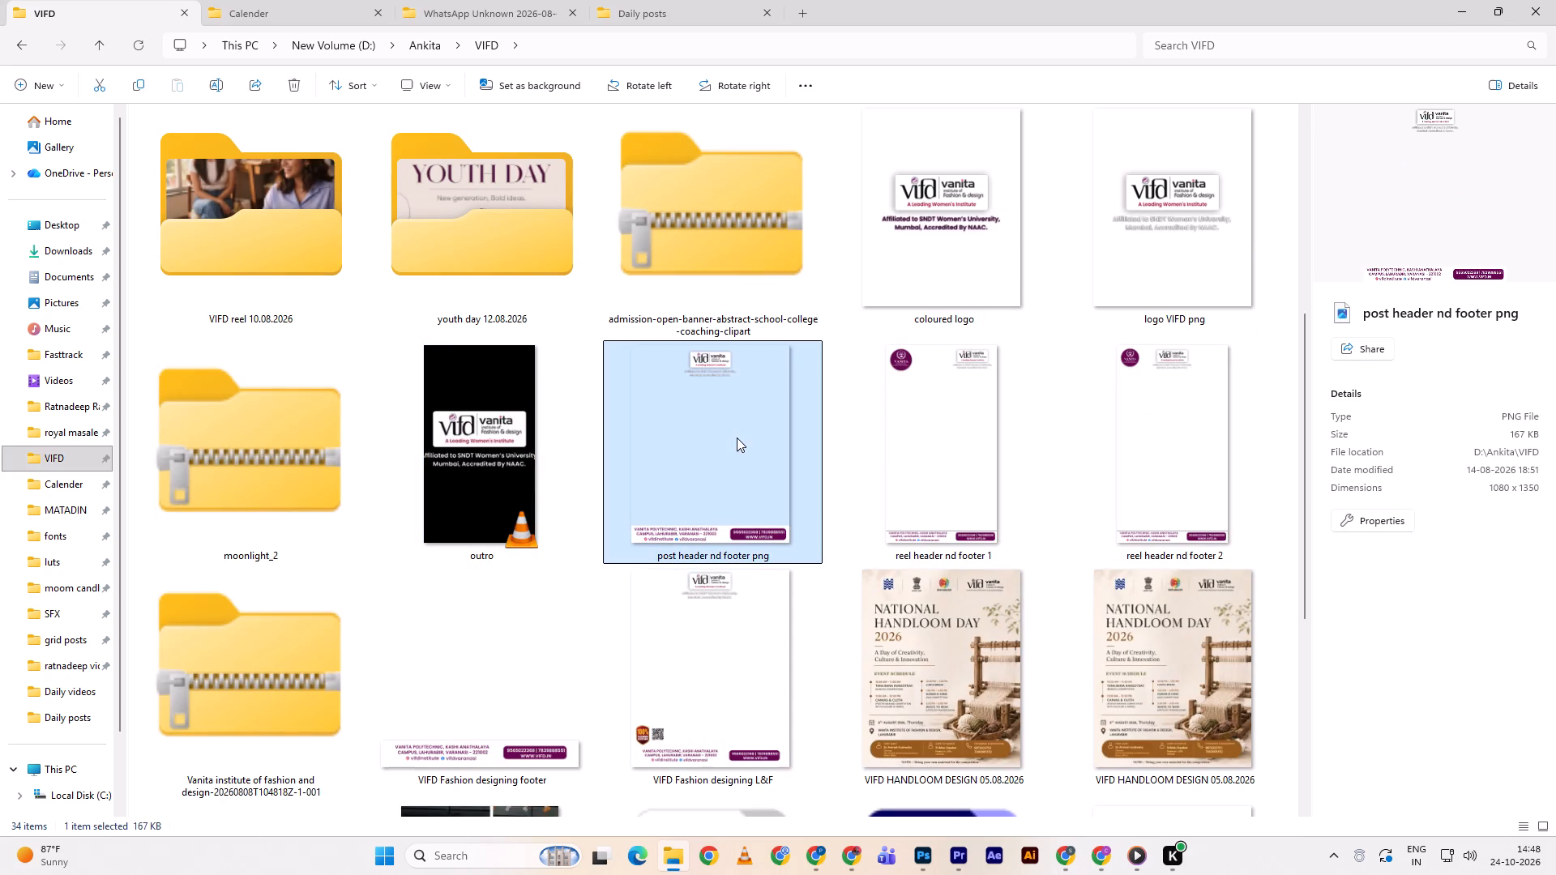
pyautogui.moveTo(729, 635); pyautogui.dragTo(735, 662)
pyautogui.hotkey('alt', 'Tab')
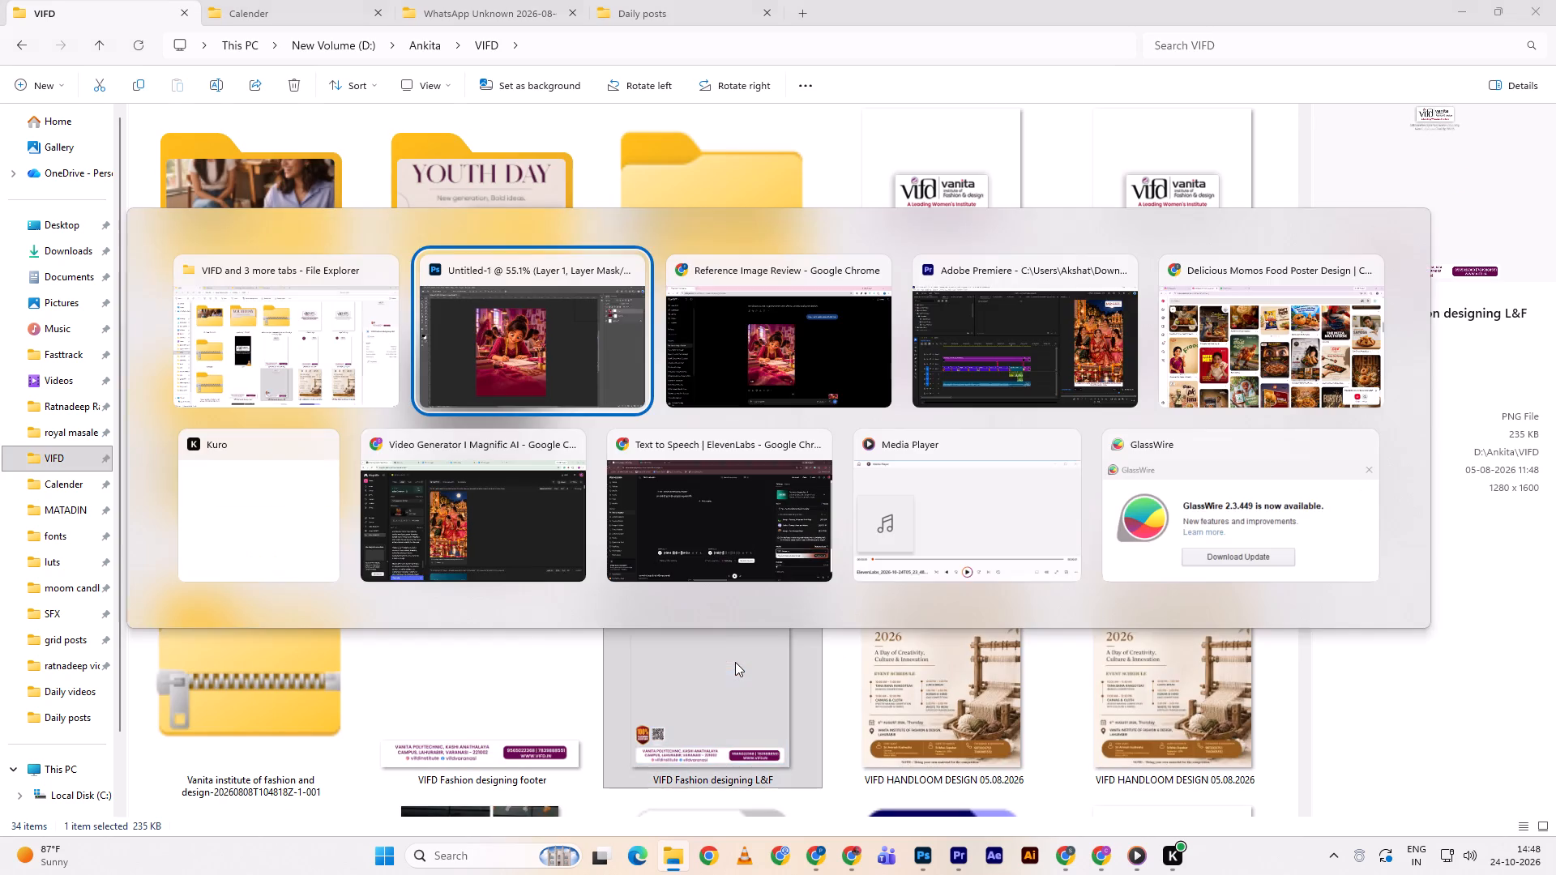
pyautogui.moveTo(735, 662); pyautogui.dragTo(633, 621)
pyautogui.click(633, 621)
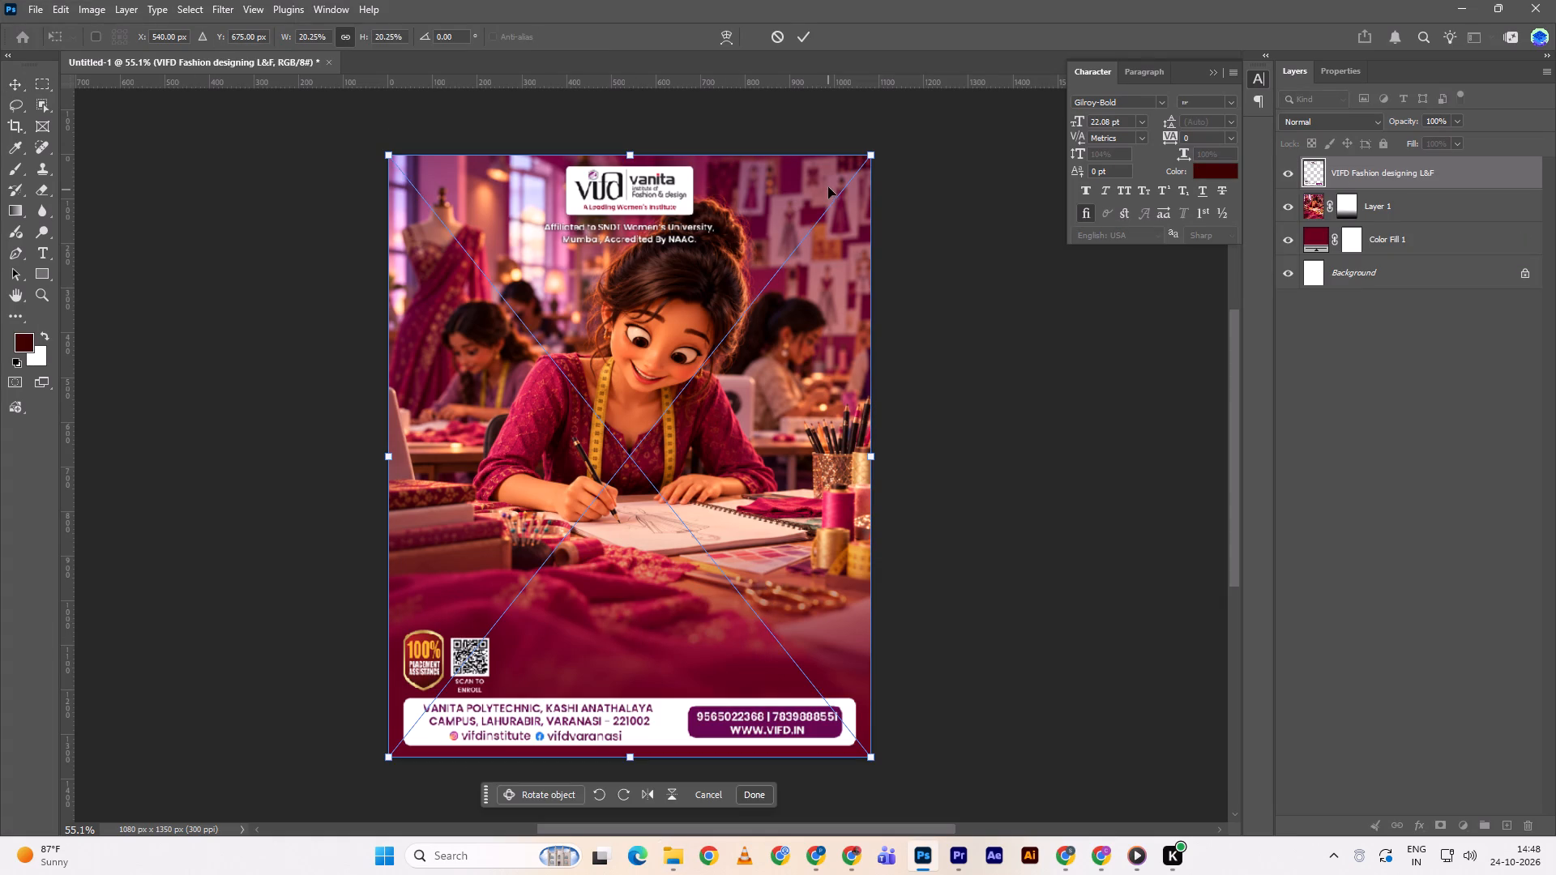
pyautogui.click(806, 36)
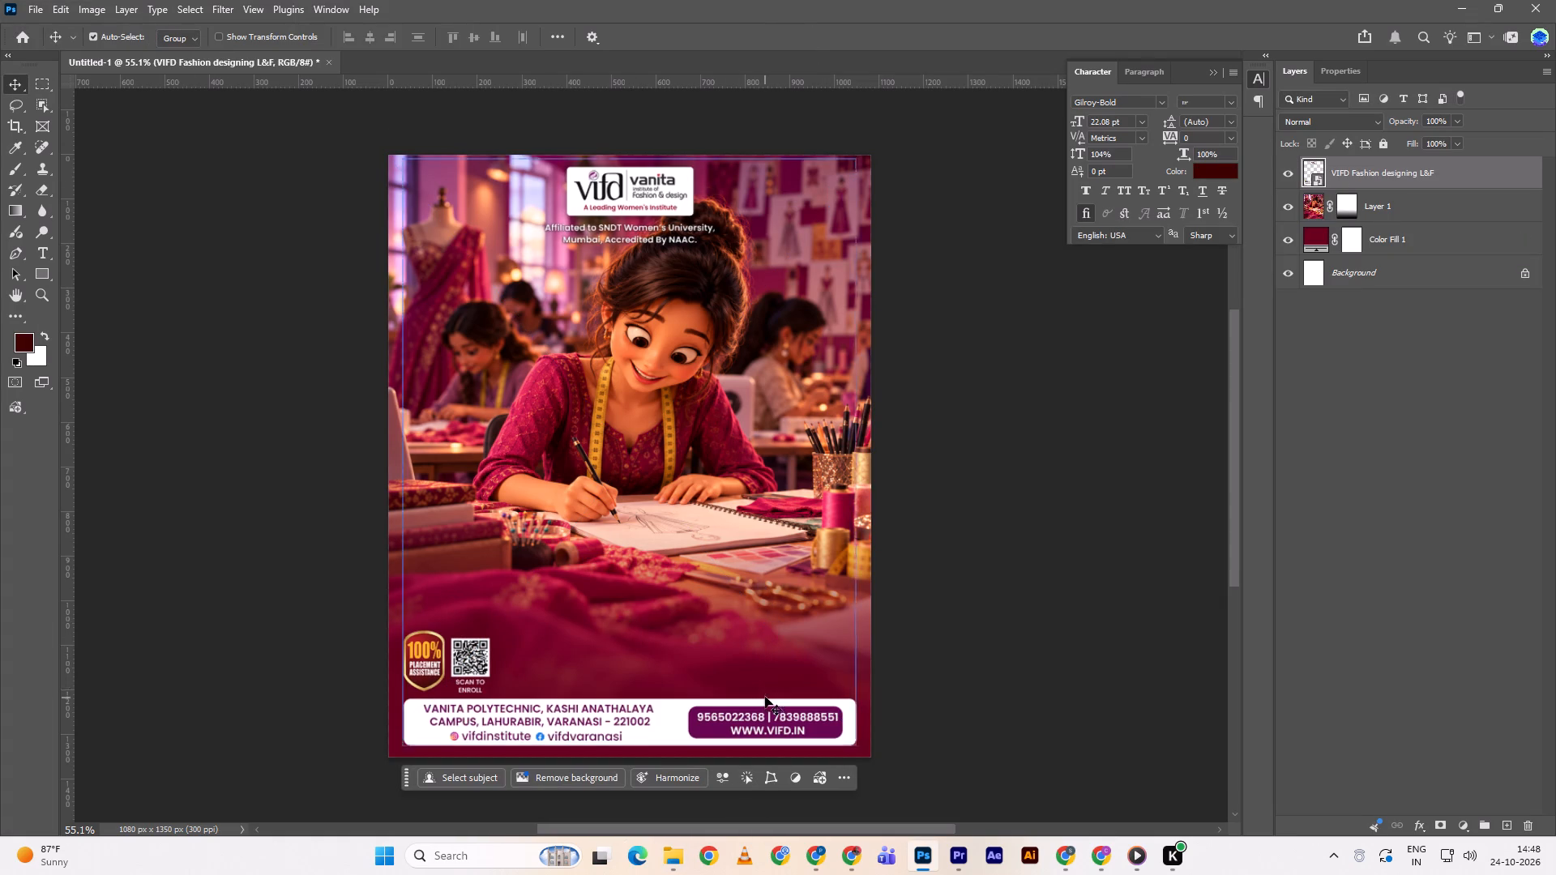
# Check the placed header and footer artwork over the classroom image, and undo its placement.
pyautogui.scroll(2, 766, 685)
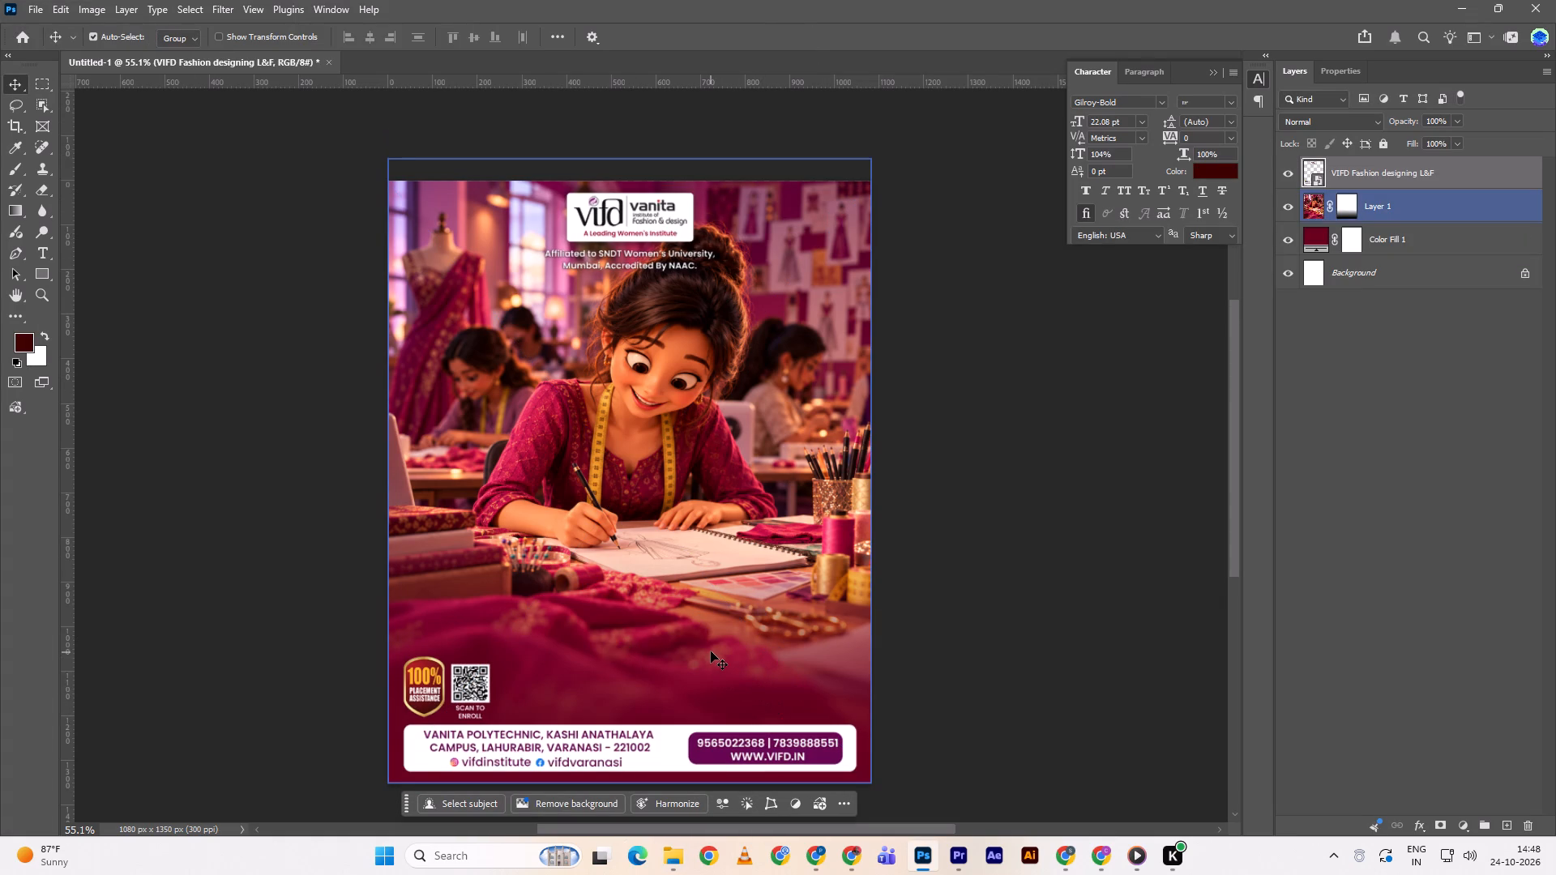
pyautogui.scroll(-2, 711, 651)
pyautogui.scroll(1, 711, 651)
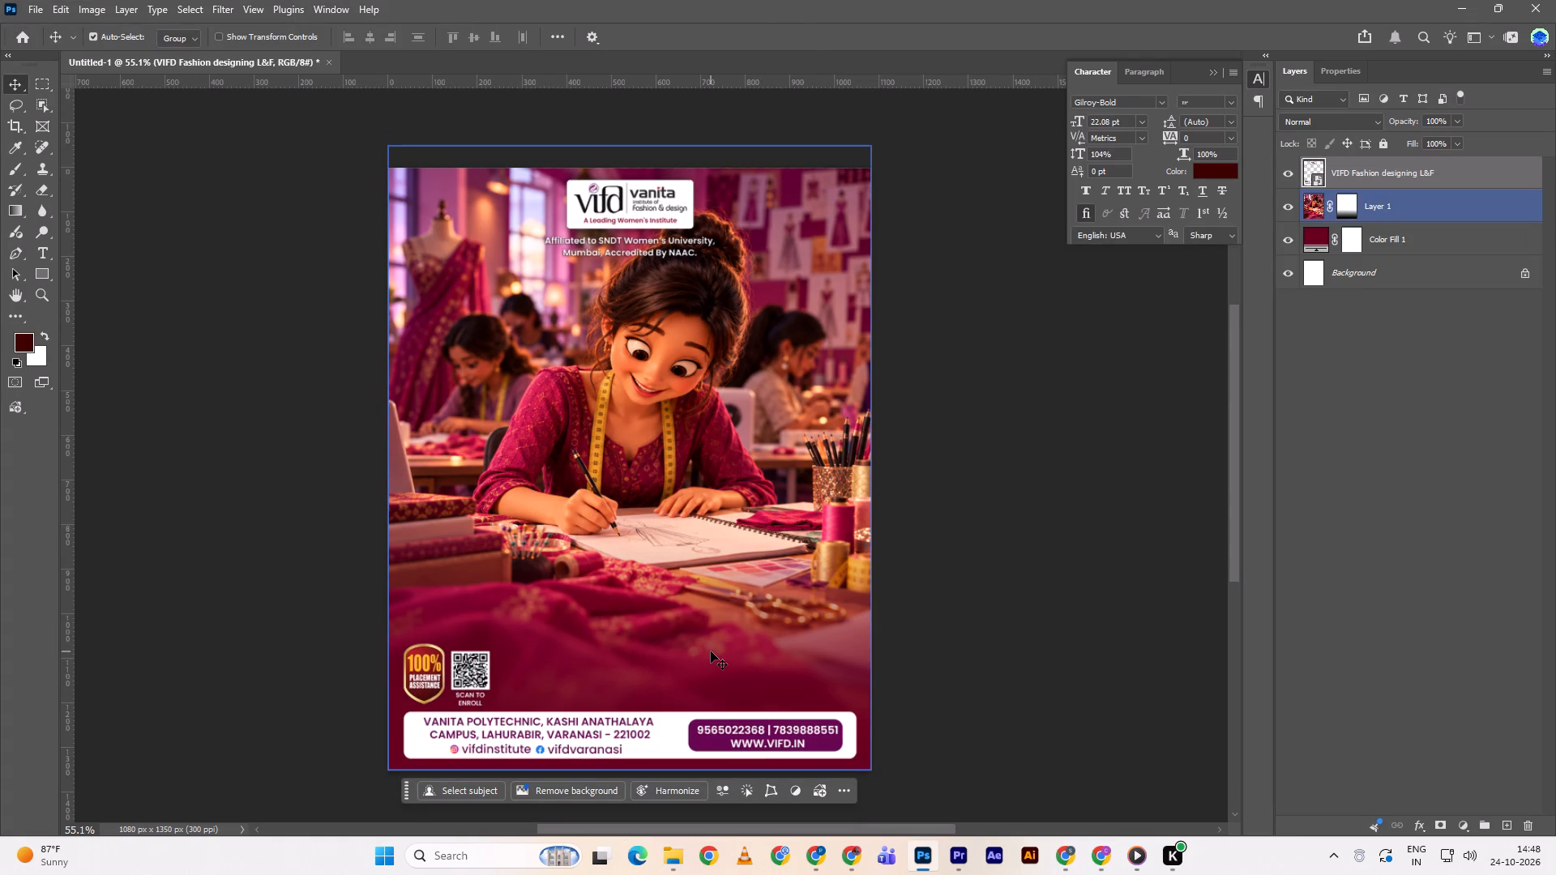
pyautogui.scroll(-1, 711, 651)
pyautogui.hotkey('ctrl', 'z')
# Place the "post header nd footer png" image from the VIFD folder over the classroom slide at 100% scale.
pyautogui.hotkey('alt', 'Tab')
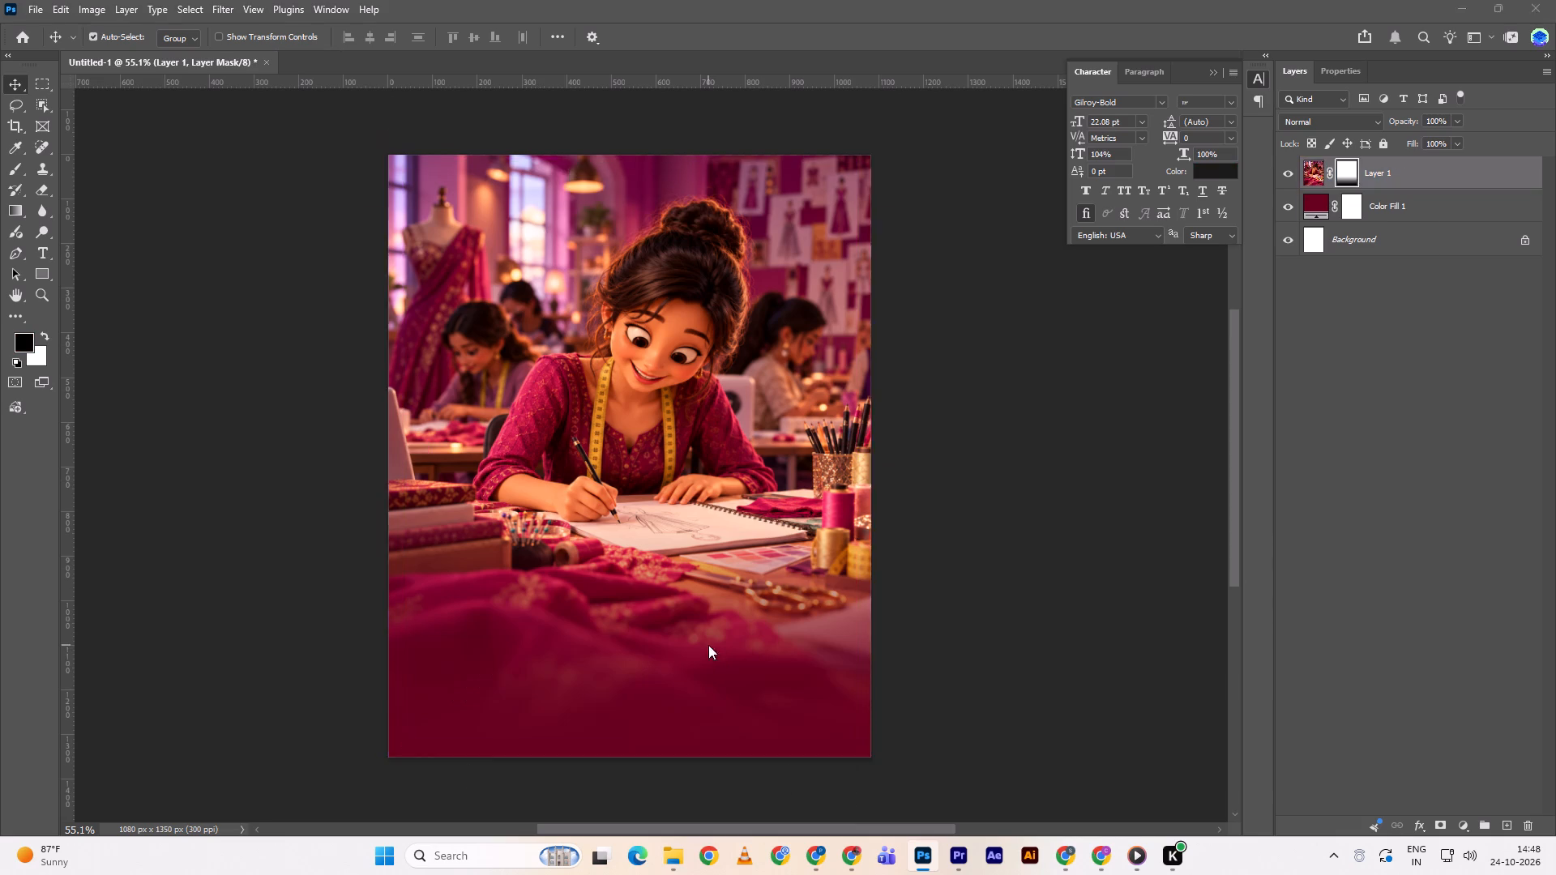
pyautogui.moveTo(752, 463); pyautogui.dragTo(757, 496)
pyautogui.hotkey('alt', 'Tab')
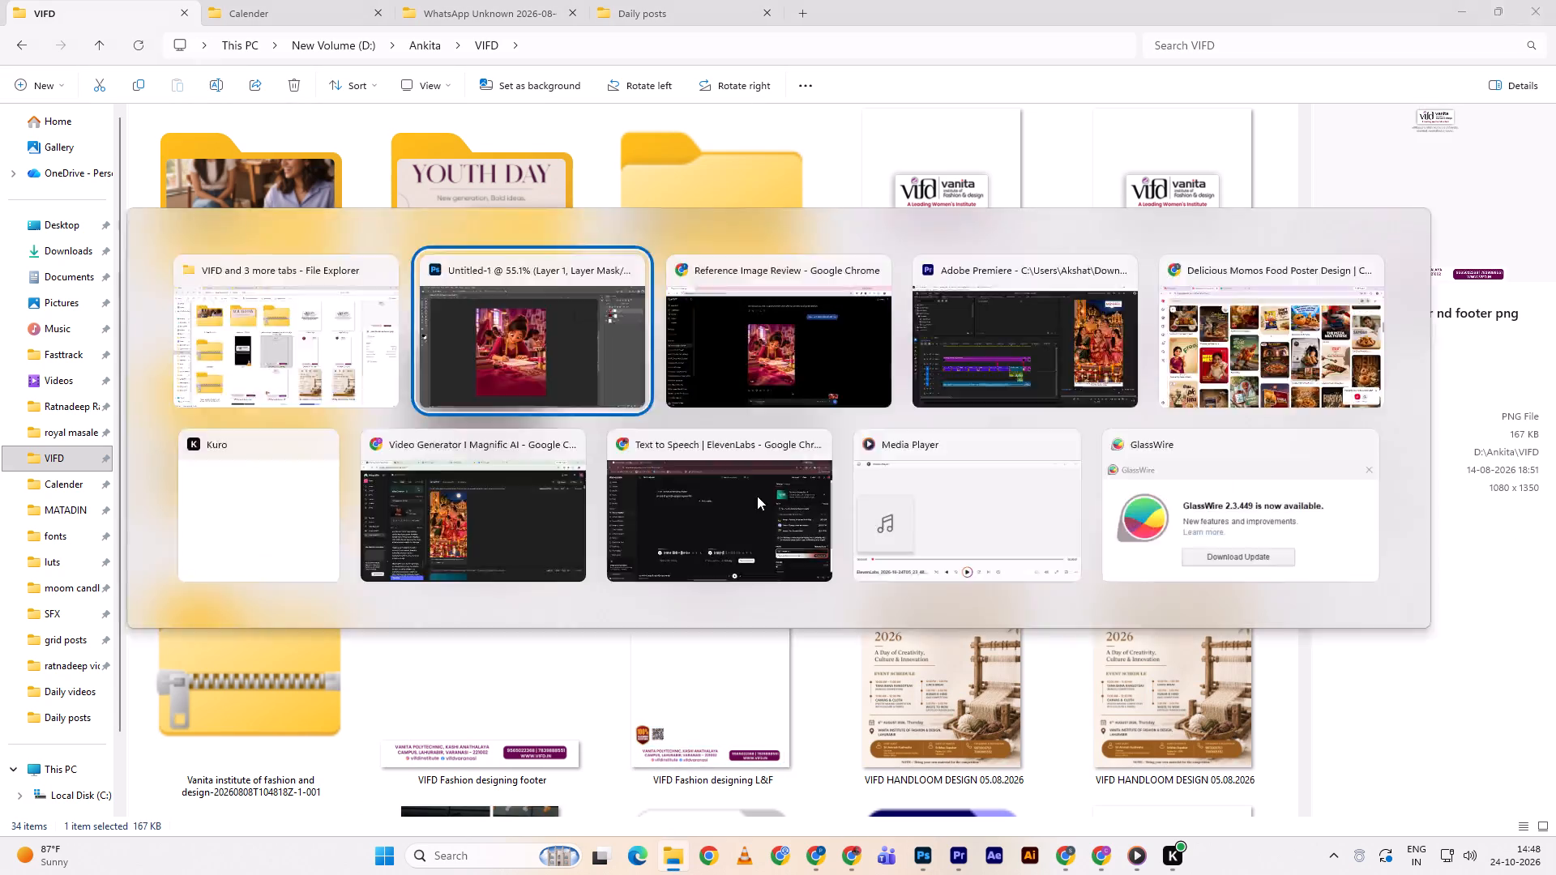
pyautogui.moveTo(757, 496); pyautogui.dragTo(673, 480)
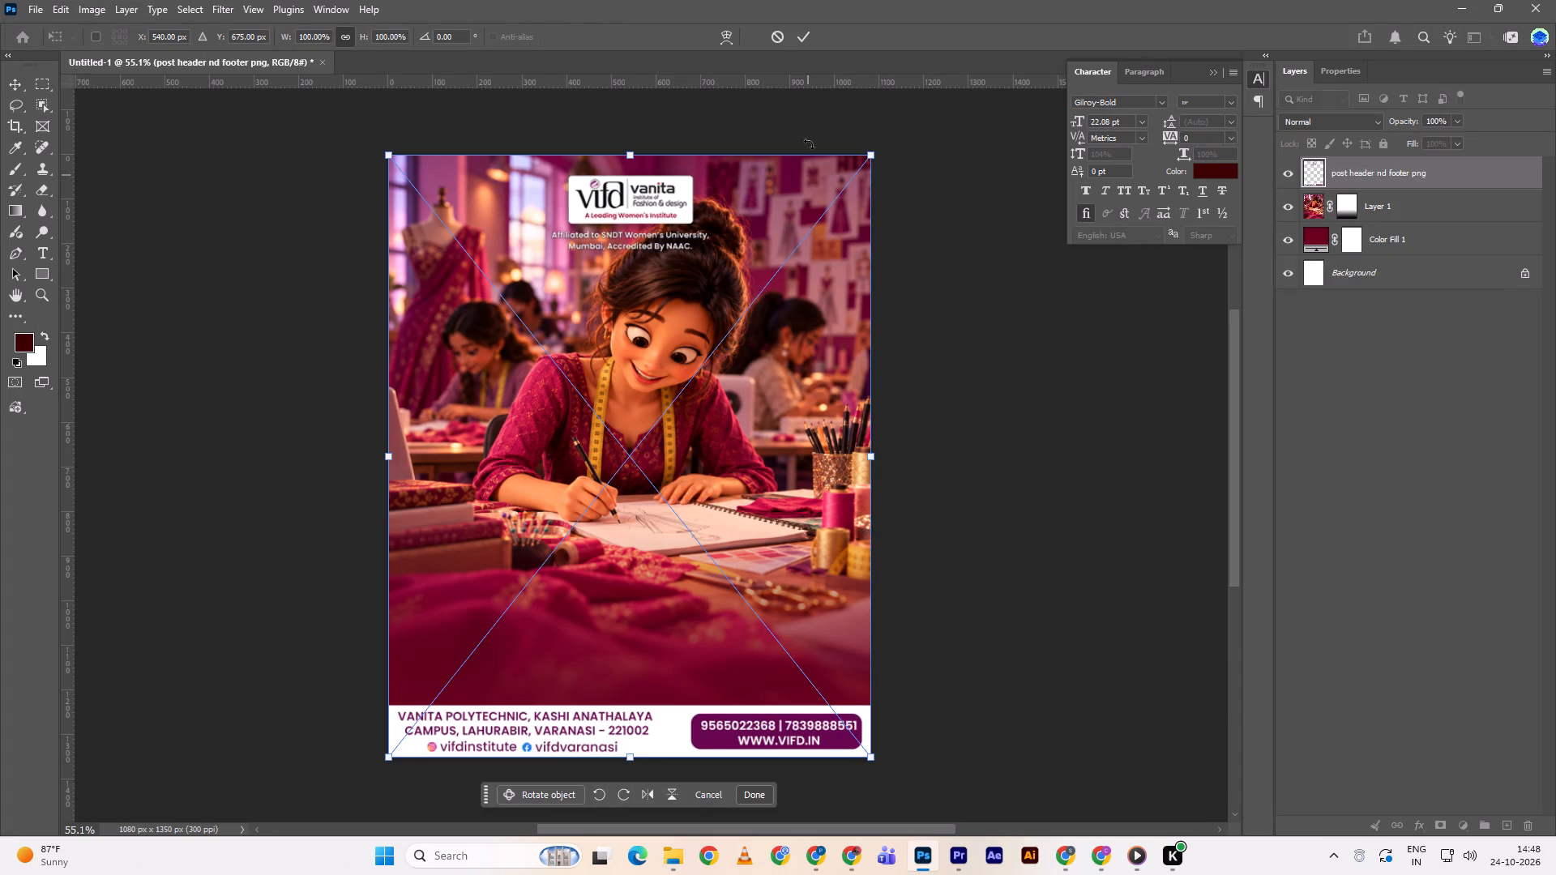
pyautogui.click(801, 31)
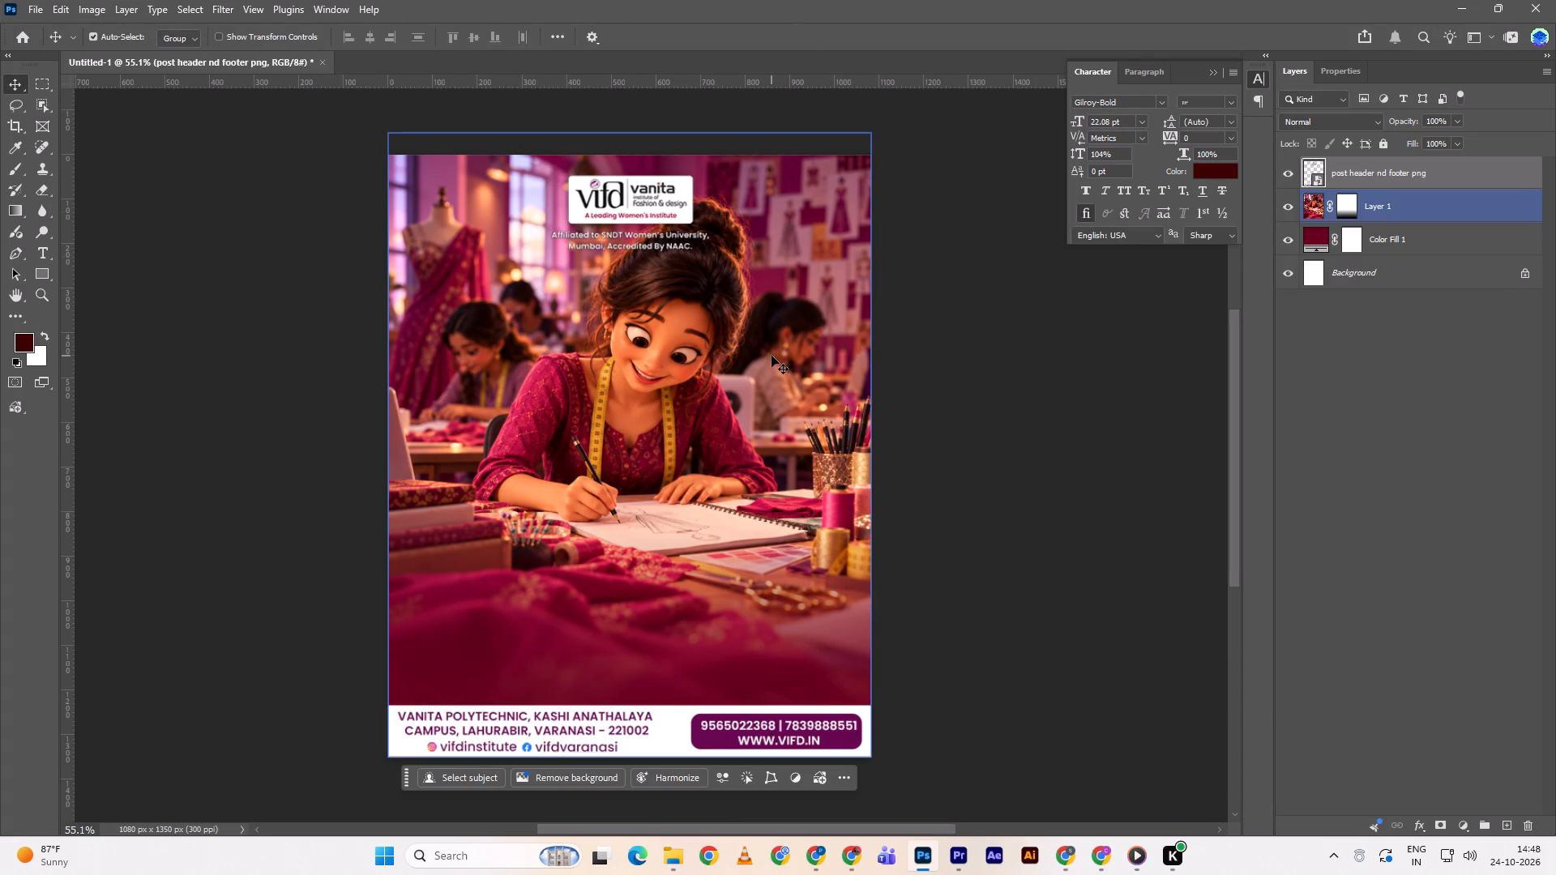
pyautogui.scroll(1, 772, 356)
pyautogui.scroll(-1, 772, 356)
pyautogui.scroll(1, 772, 356)
pyautogui.scroll(-1, 772, 356)
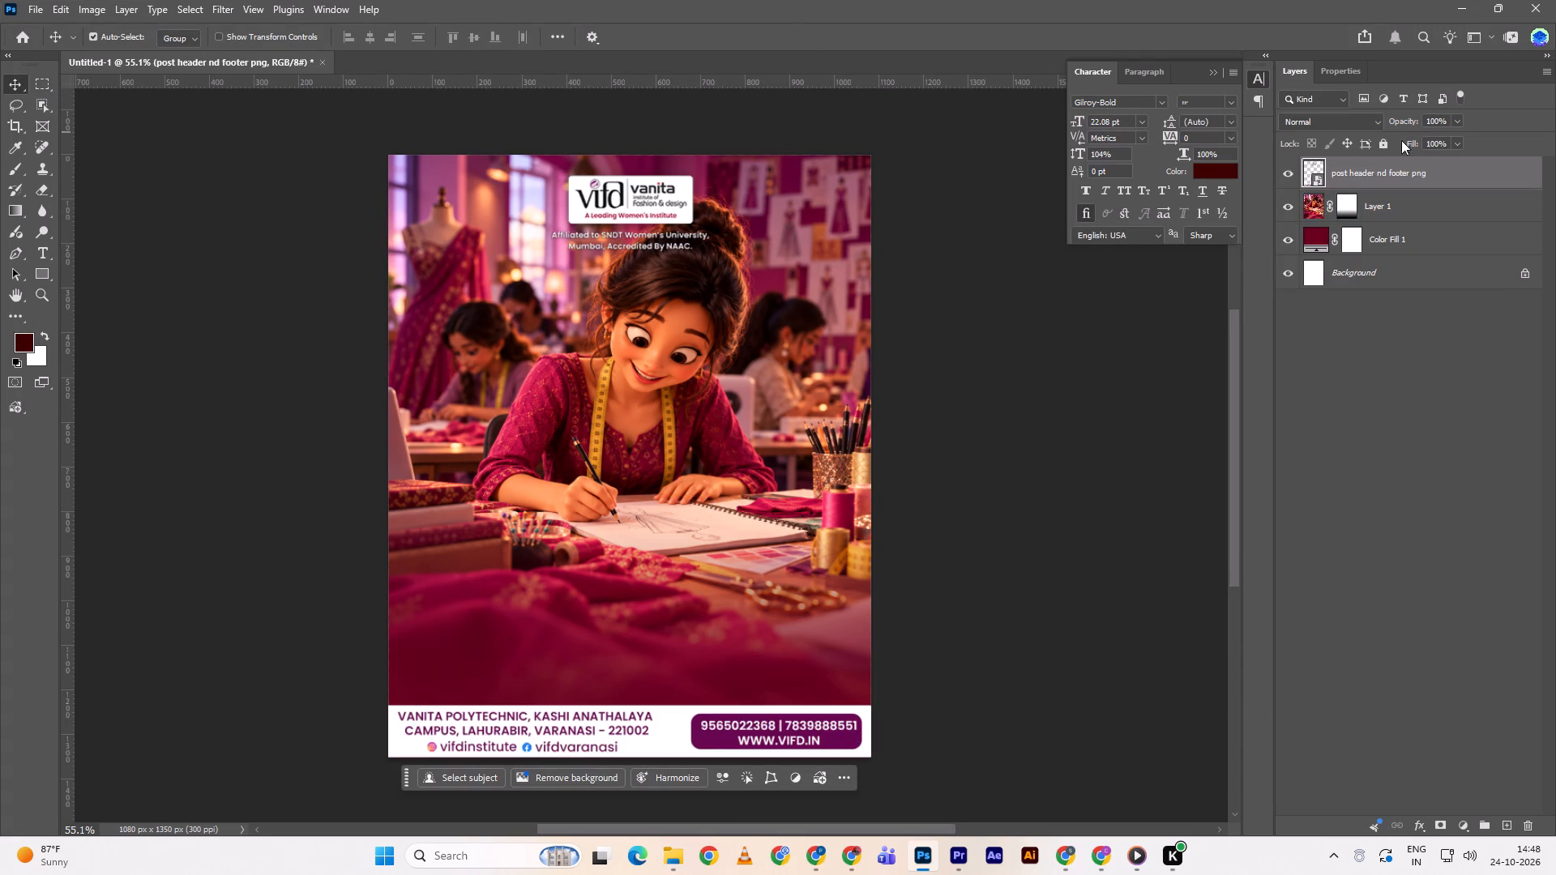
# Rasterise the header-and-footer layer and cut its logo with the affiliation text onto a separate layer in the same place.
pyautogui.rightClick(1379, 167)
pyautogui.click(1480, 734)
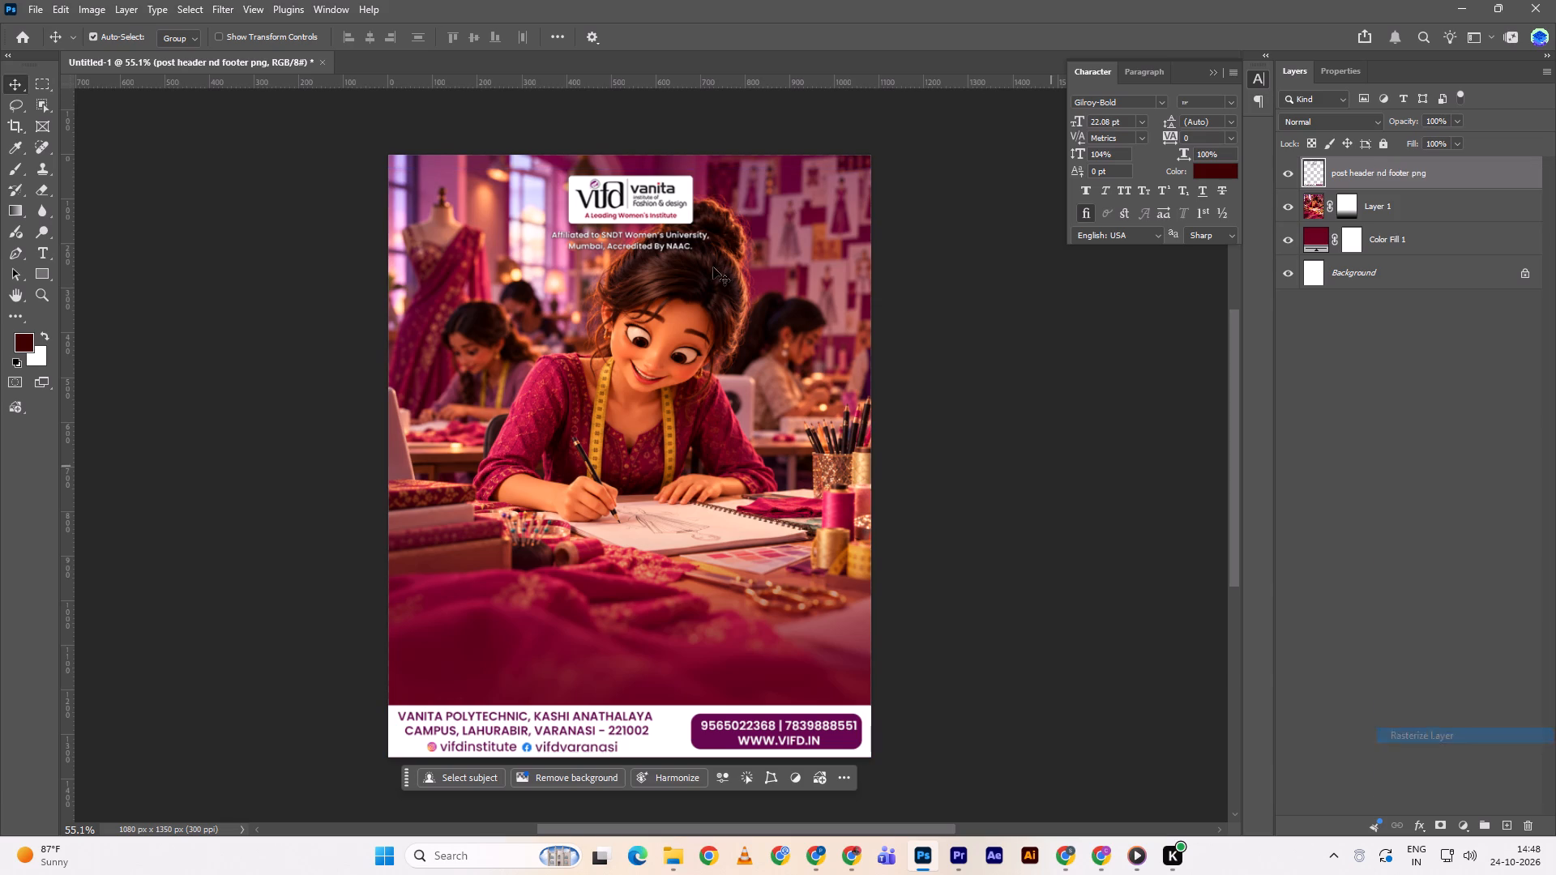
pyautogui.doubleClick(38, 88)
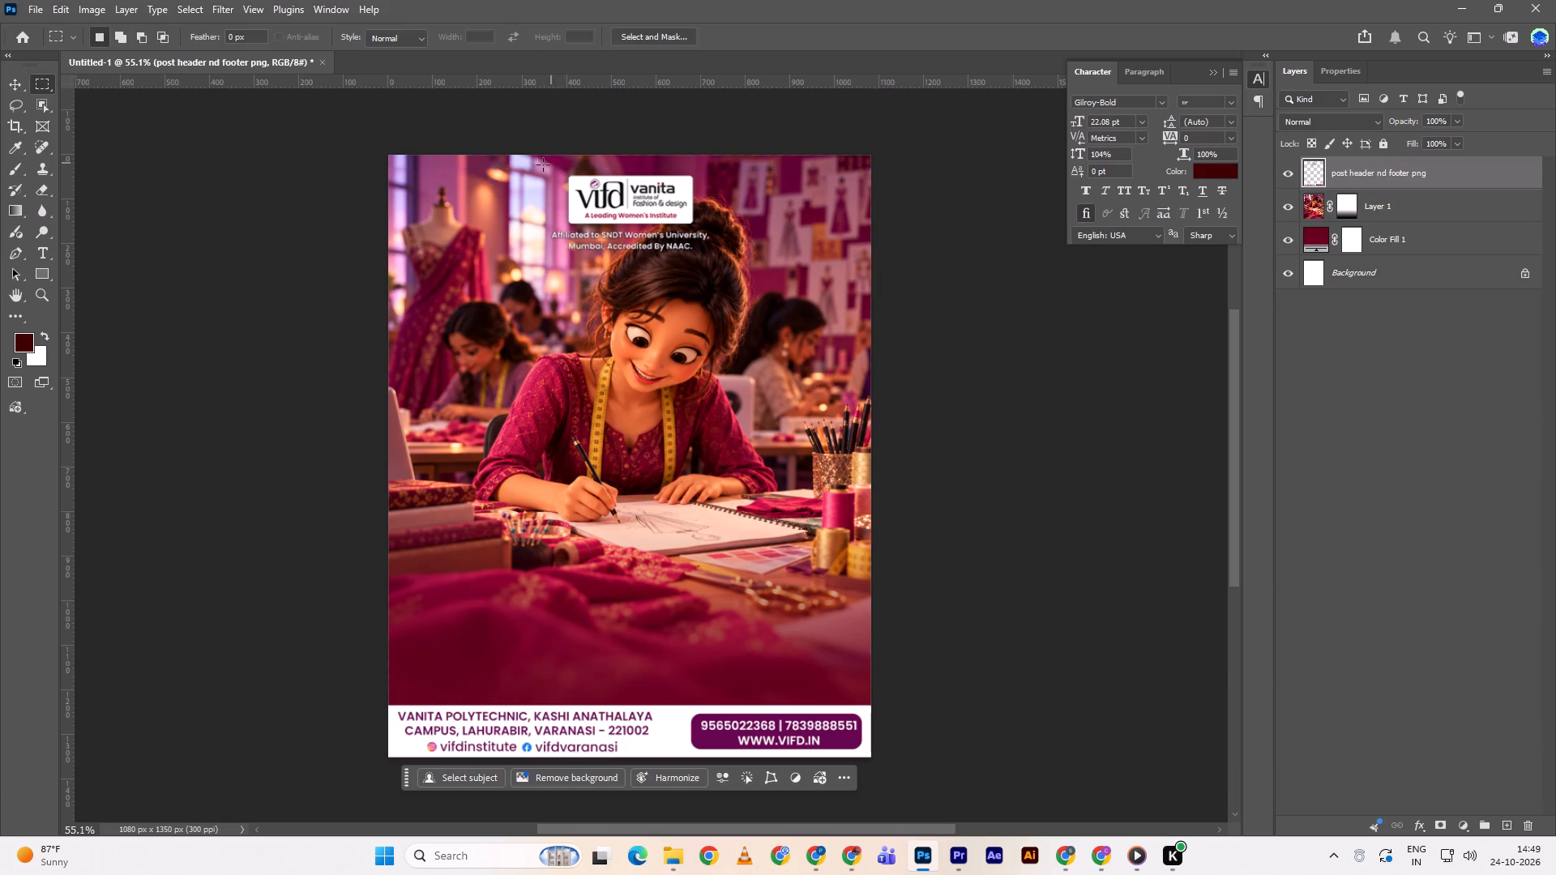
pyautogui.moveTo(540, 161); pyautogui.dragTo(718, 264)
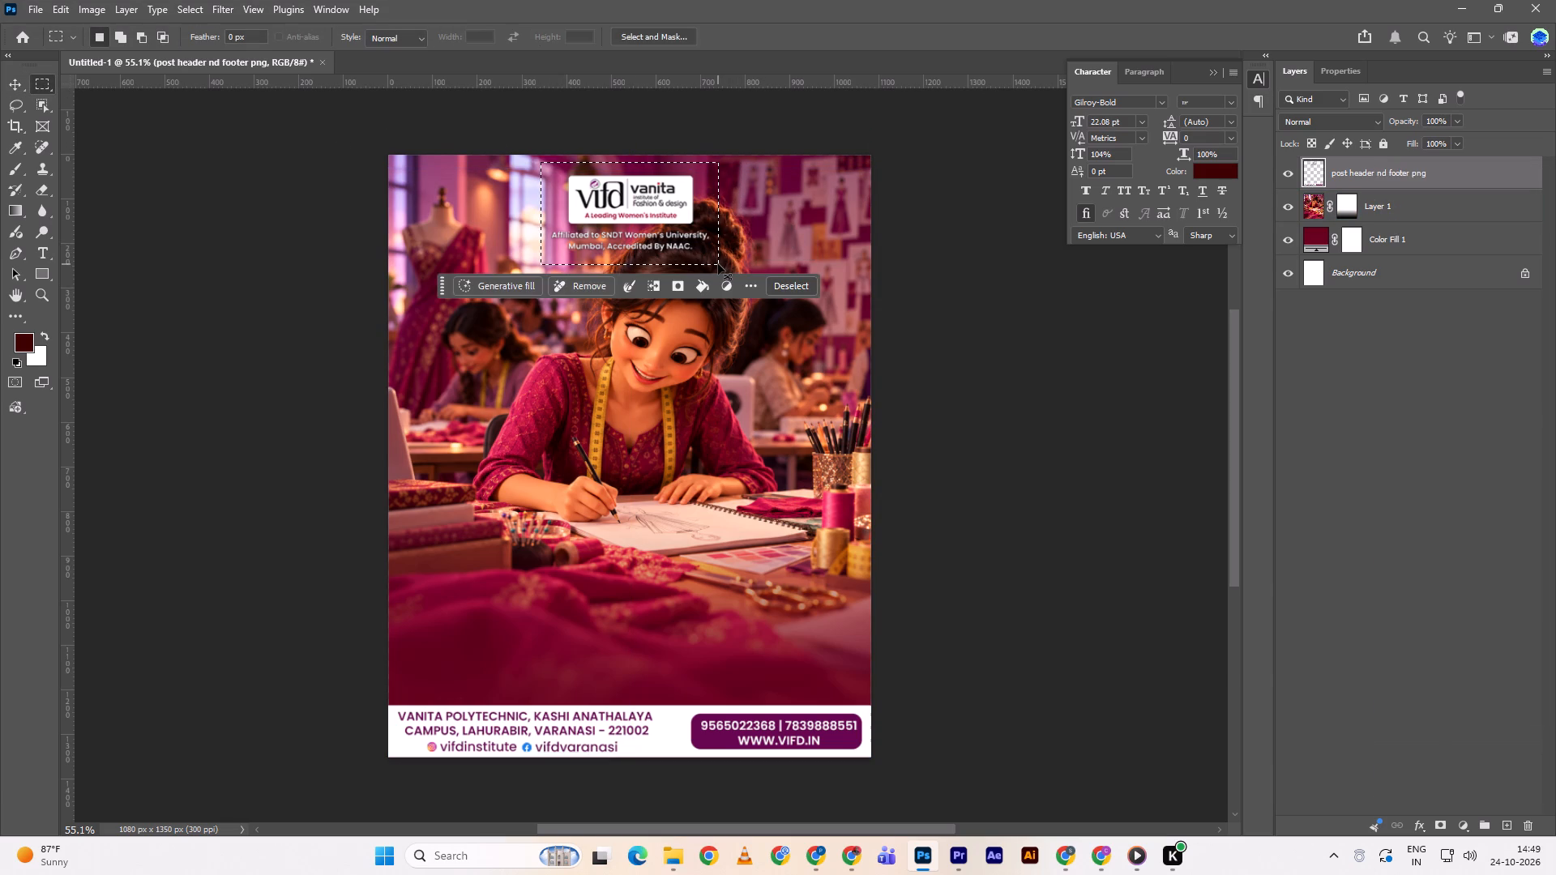
pyautogui.hotkey('ctrl', 'x')
pyautogui.hotkey('ctrl', 'shift', 'v')
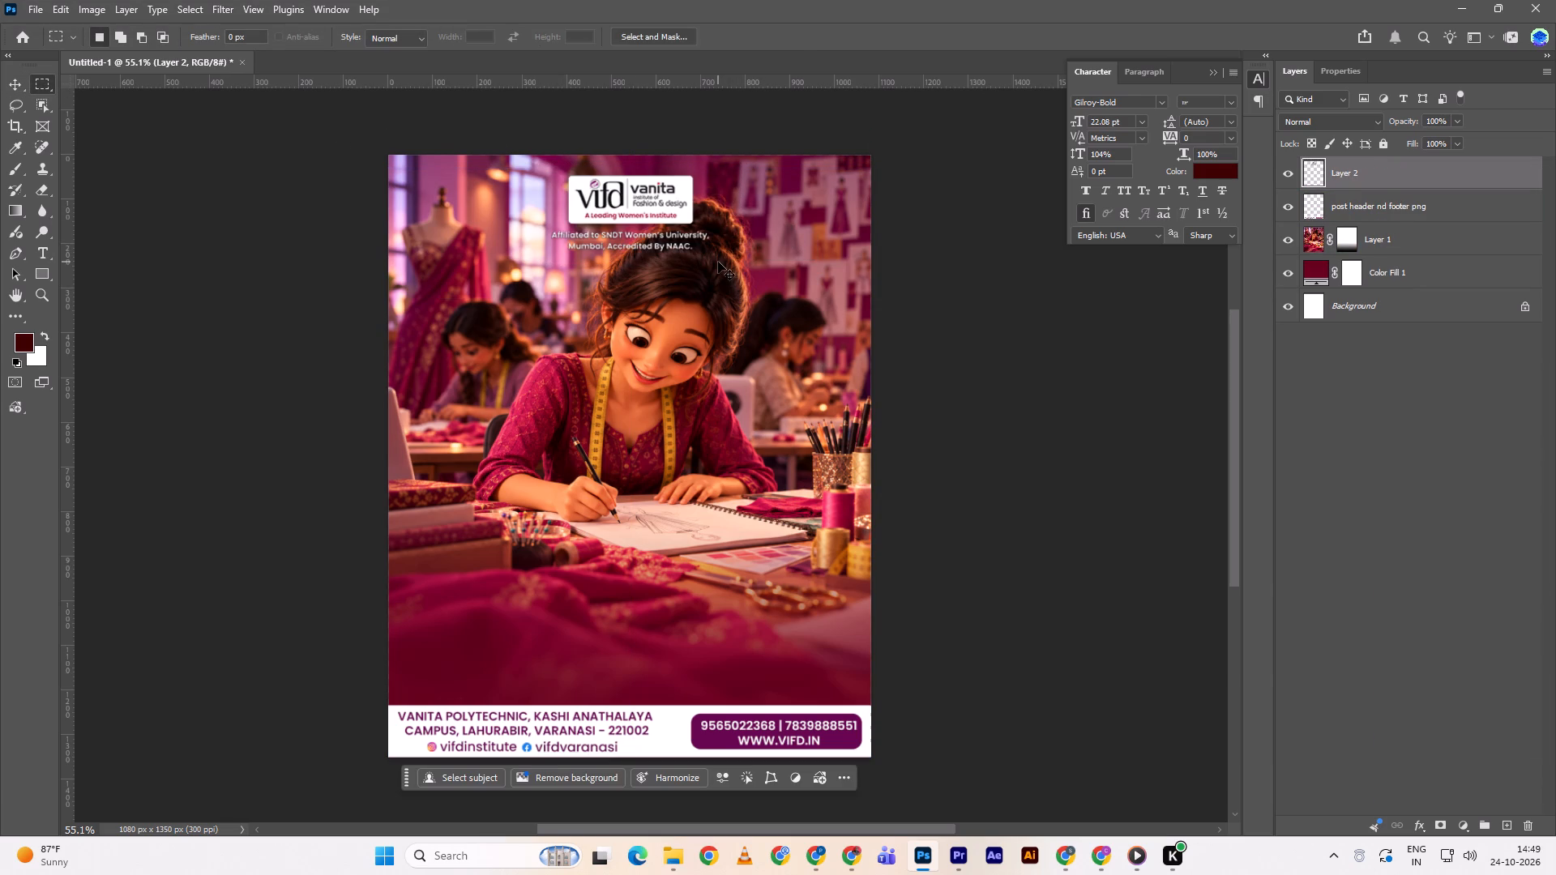
# Scale down the logo and affiliation text proportionally and position them in the canvas's top-left corner.
pyautogui.hotkey('ctrl', 't')
pyautogui.moveTo(665, 208); pyautogui.dragTo(523, 216)
pyautogui.click(523, 216)
pyautogui.keyDown('alt'); pyautogui.moveTo(566, 220); pyautogui.dragTo(541, 219); pyautogui.keyUp('alt')
pyautogui.keyDown('alt'); pyautogui.click(541, 219); pyautogui.keyUp('alt')
pyautogui.moveTo(524, 223); pyautogui.dragTo(499, 207)
pyautogui.click(499, 207)
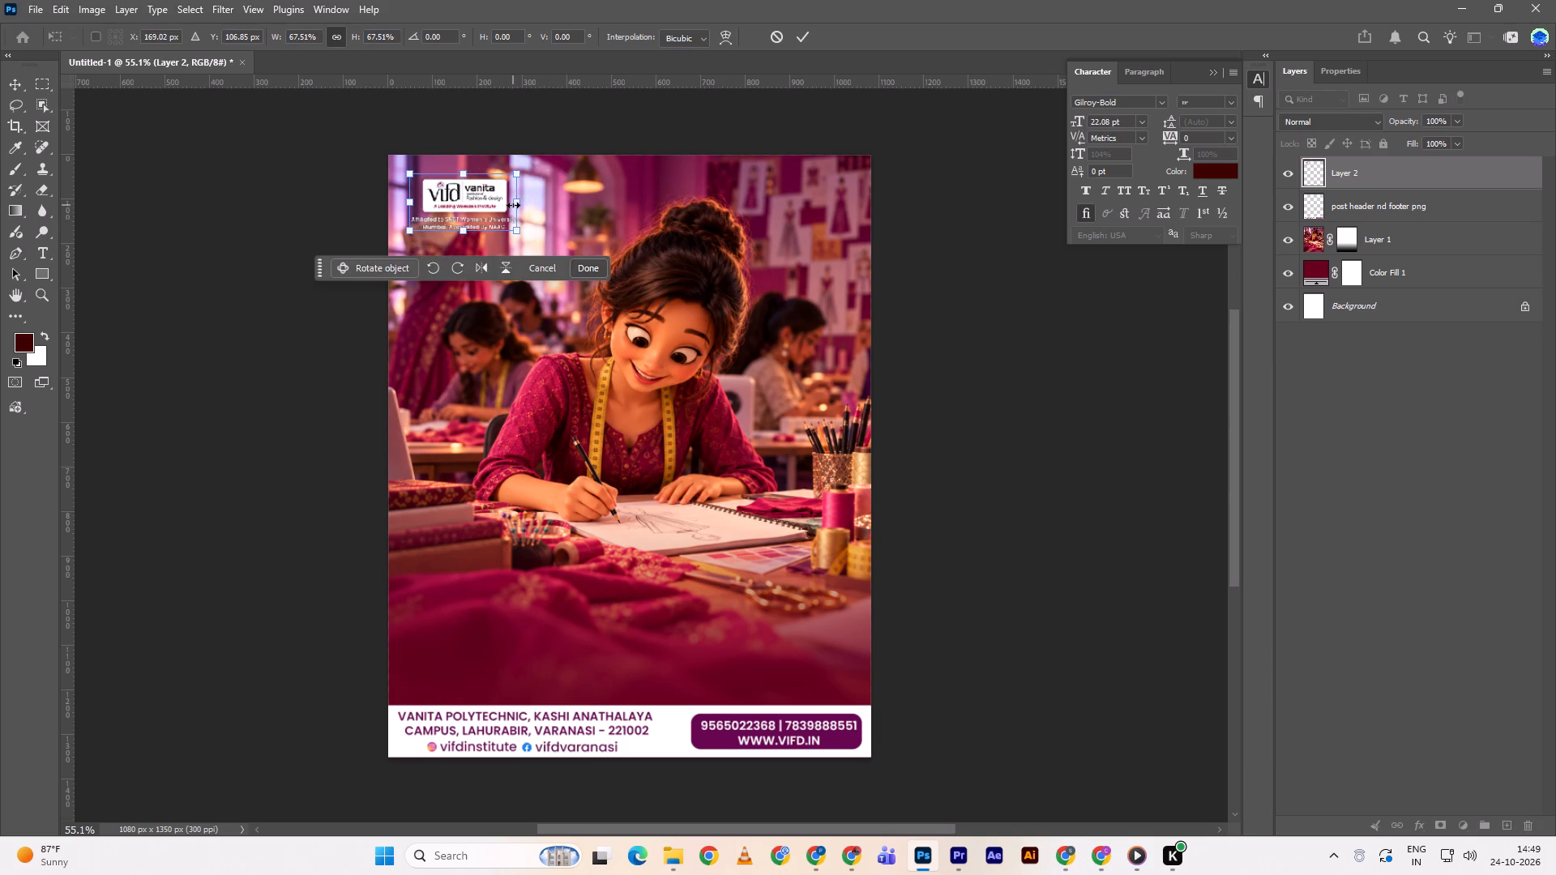
pyautogui.keyDown('alt'); pyautogui.moveTo(516, 205); pyautogui.dragTo(524, 203); pyautogui.keyUp('alt')
pyautogui.keyDown('alt'); pyautogui.click(524, 203); pyautogui.keyUp('alt')
pyautogui.click(809, 31)
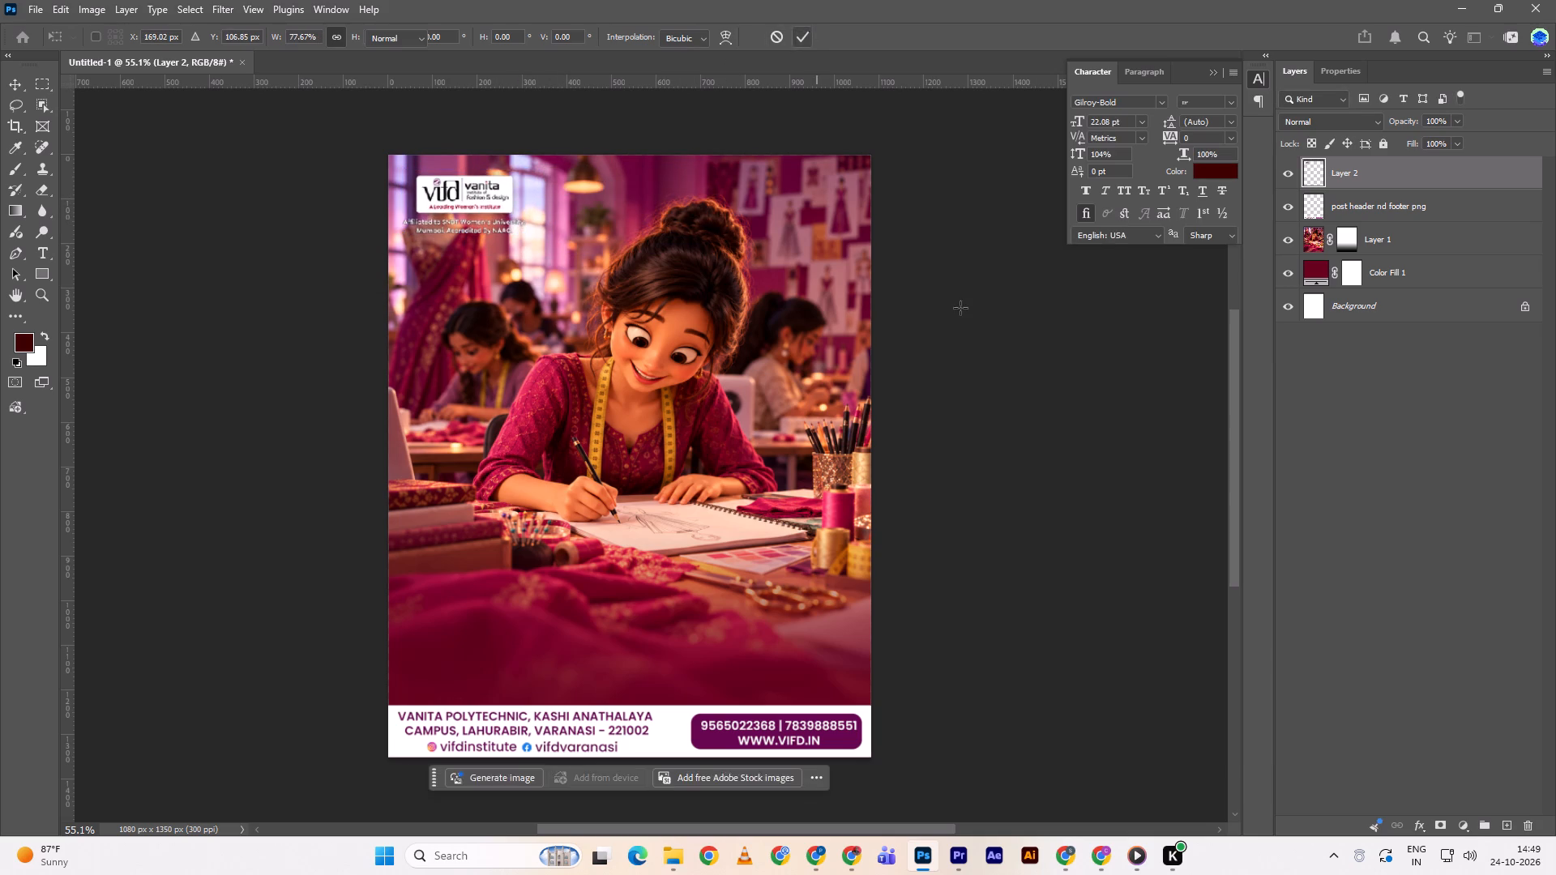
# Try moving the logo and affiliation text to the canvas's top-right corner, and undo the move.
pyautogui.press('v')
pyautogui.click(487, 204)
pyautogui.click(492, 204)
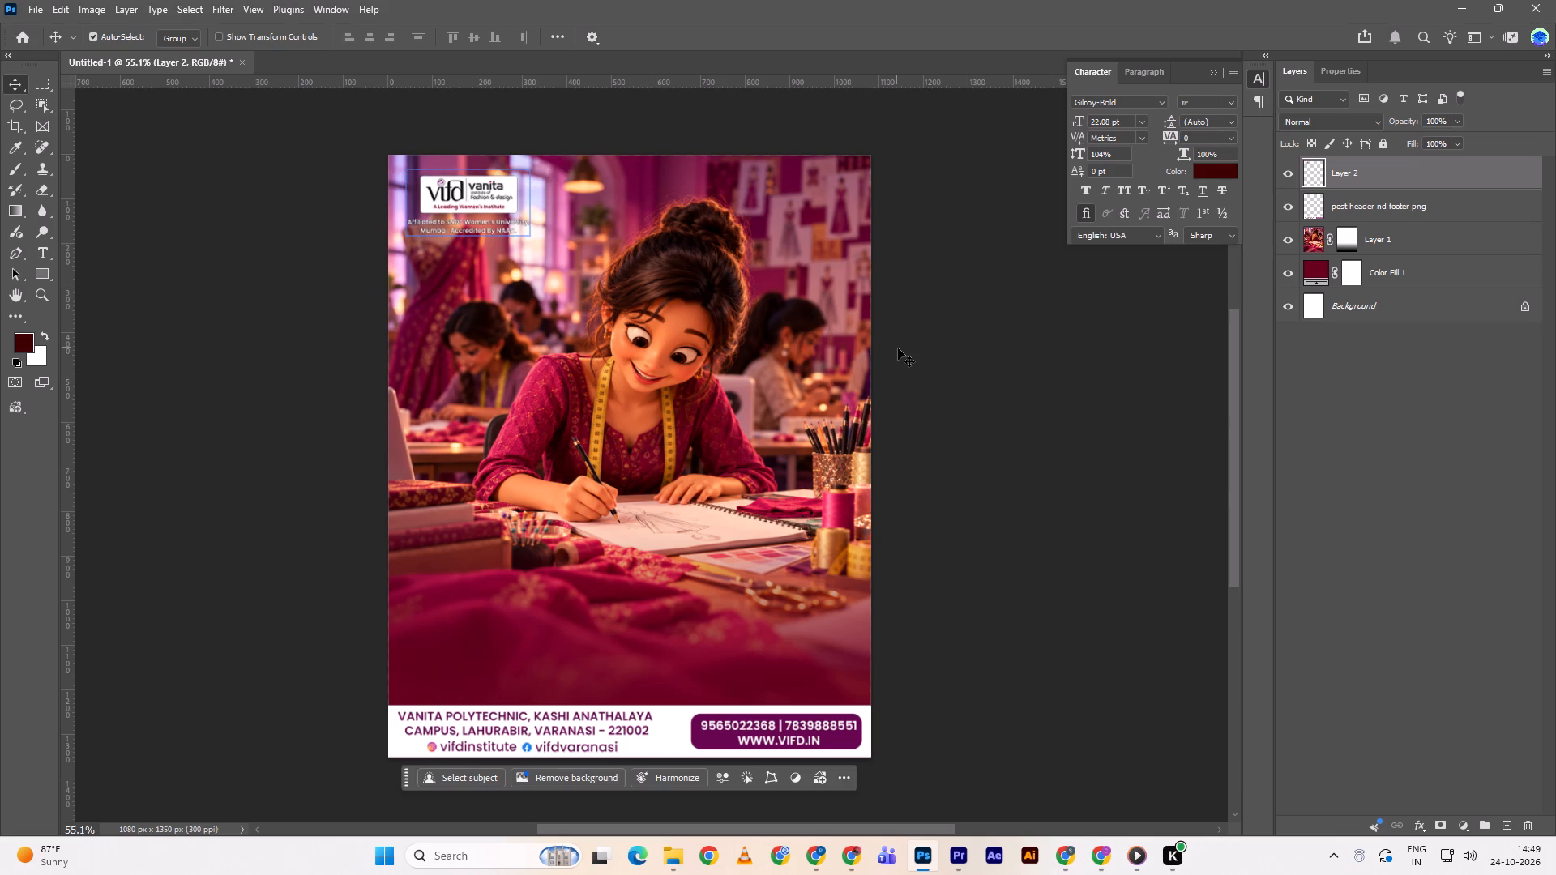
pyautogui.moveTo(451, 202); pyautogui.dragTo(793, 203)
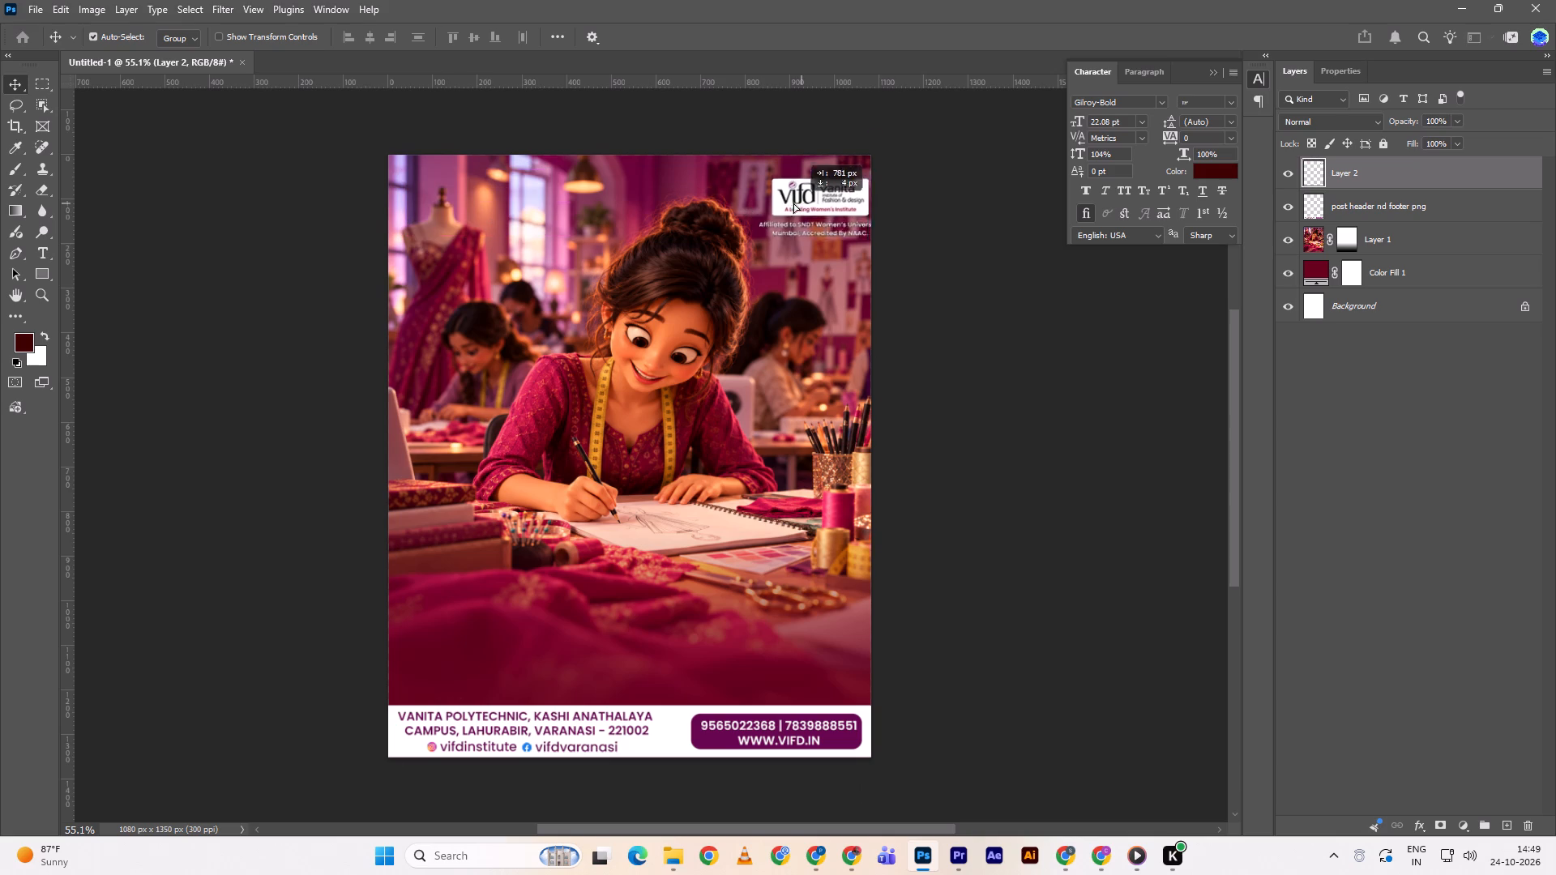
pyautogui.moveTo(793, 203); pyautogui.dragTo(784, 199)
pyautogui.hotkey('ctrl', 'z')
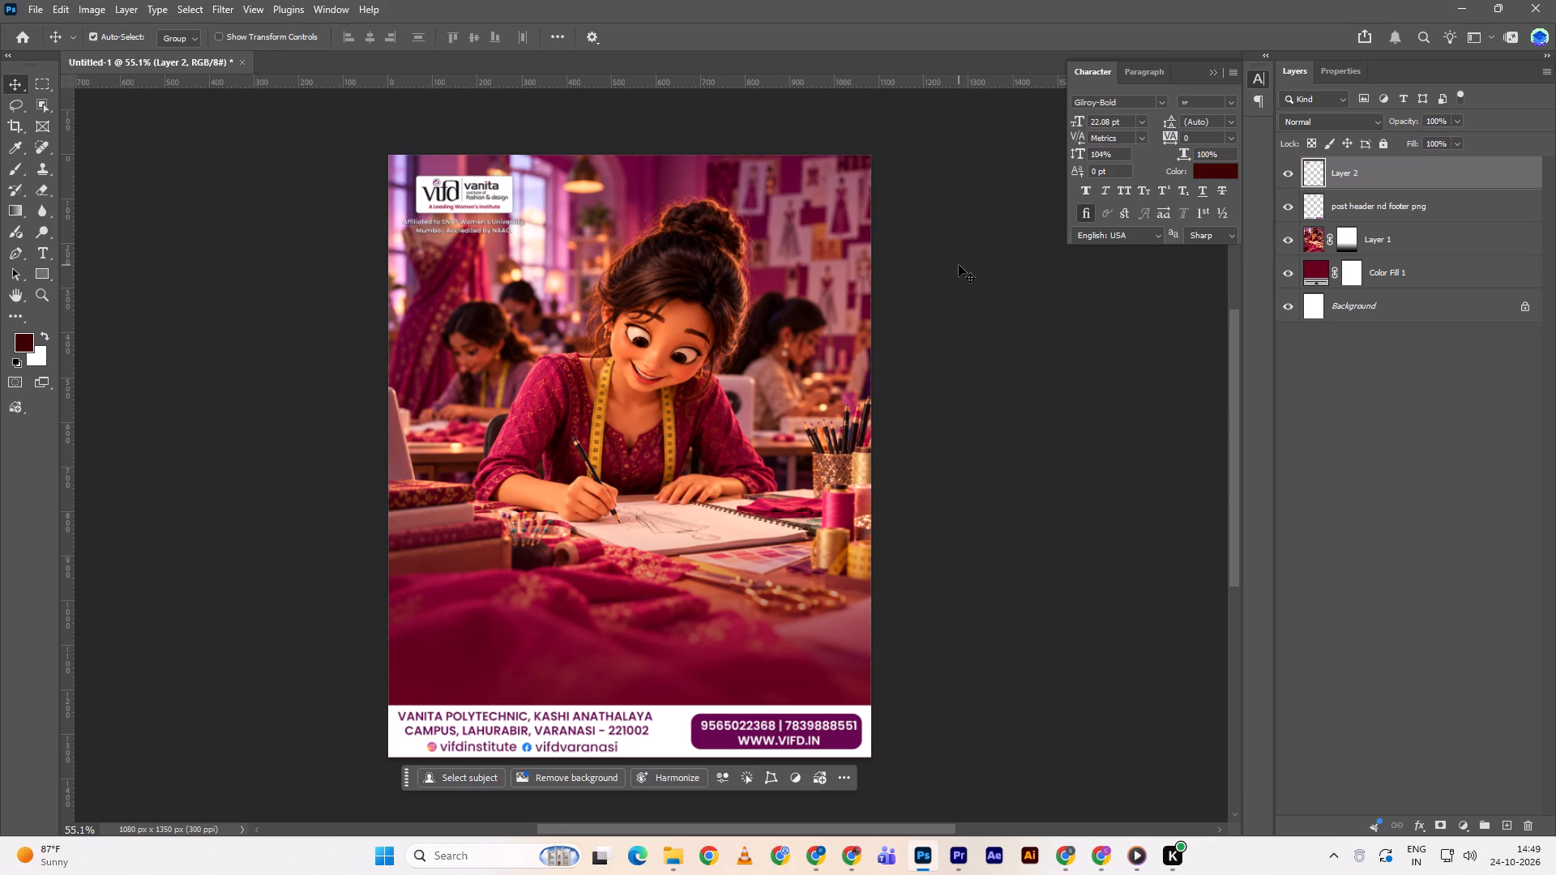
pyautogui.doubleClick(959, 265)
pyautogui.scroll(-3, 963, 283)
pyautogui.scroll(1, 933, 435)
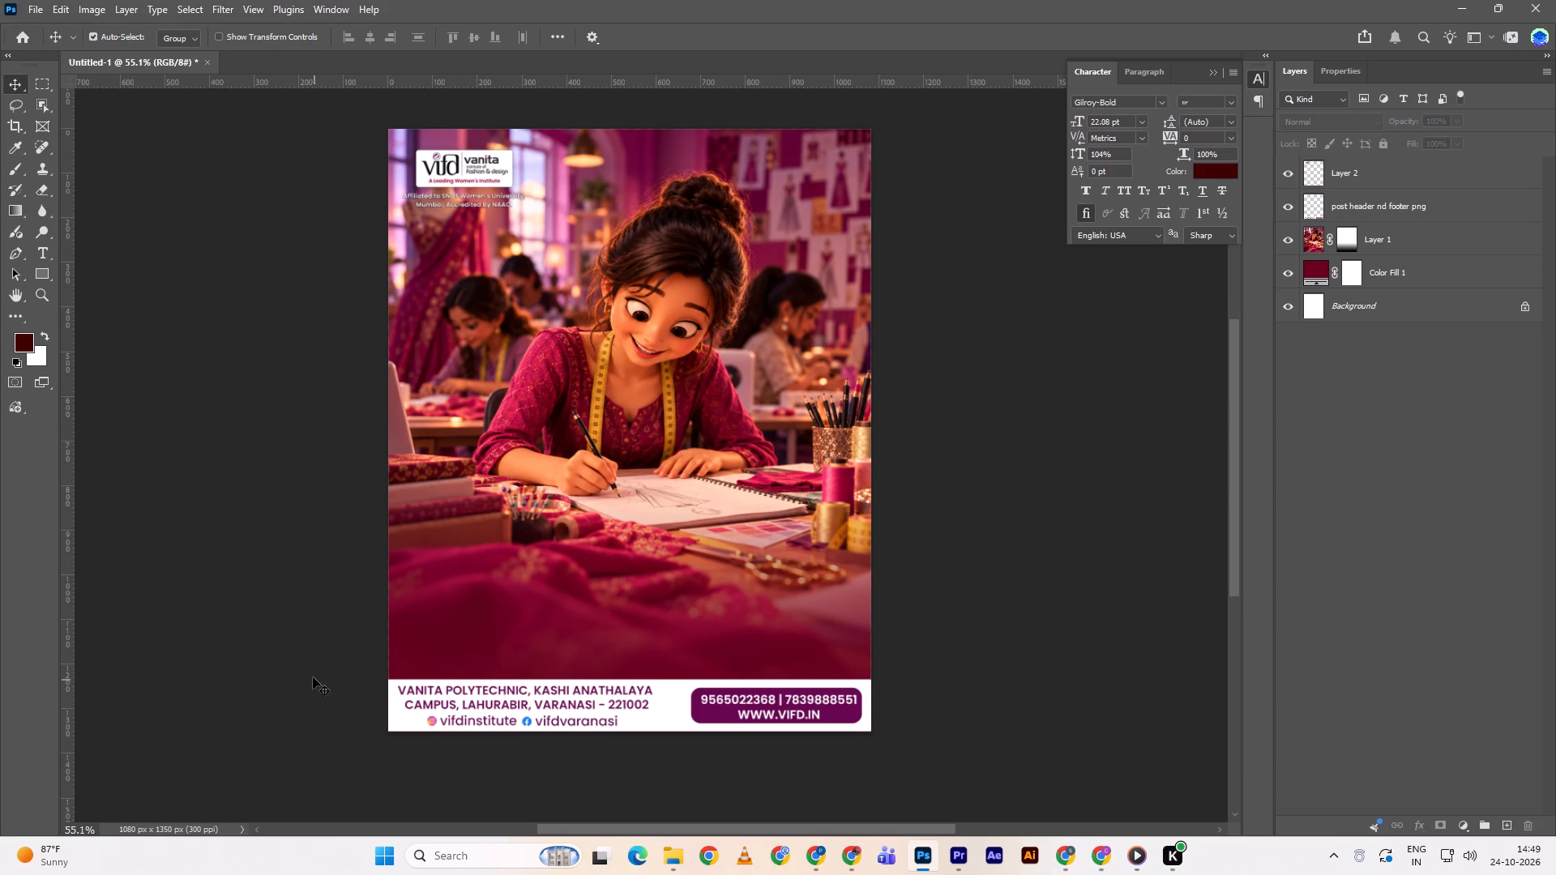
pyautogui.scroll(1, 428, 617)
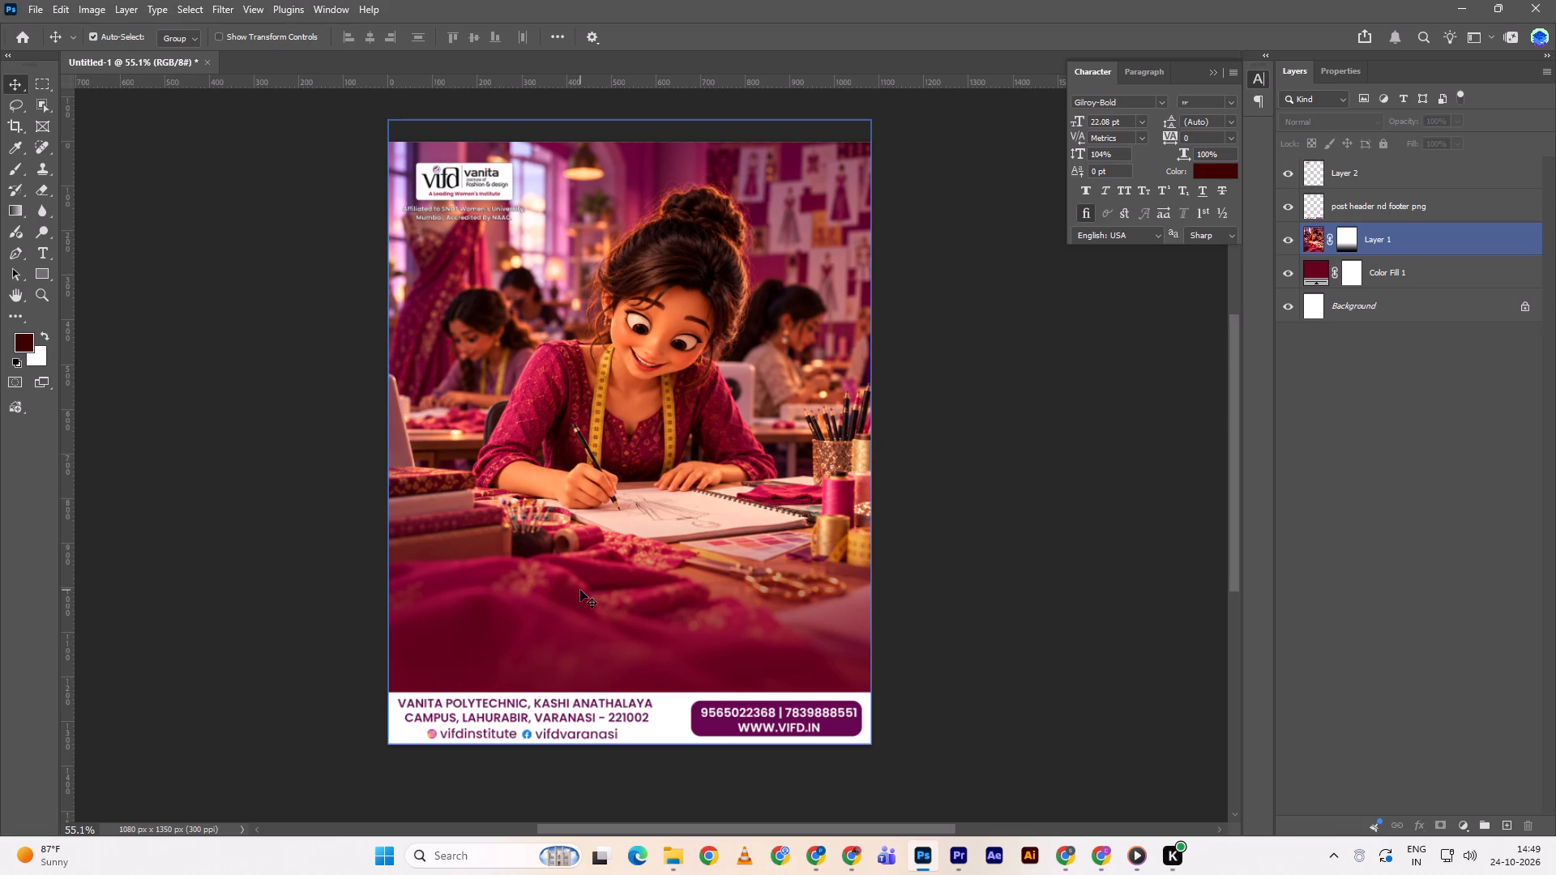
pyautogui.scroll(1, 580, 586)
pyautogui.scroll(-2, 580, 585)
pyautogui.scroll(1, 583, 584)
# Switch to the ChatGPT conversation in Chrome and copy the first slide image, "Designing Ideas into Possibilities".
pyautogui.hotkey('alt', 'Tab')
pyautogui.hotkey('alt', 'Tab')
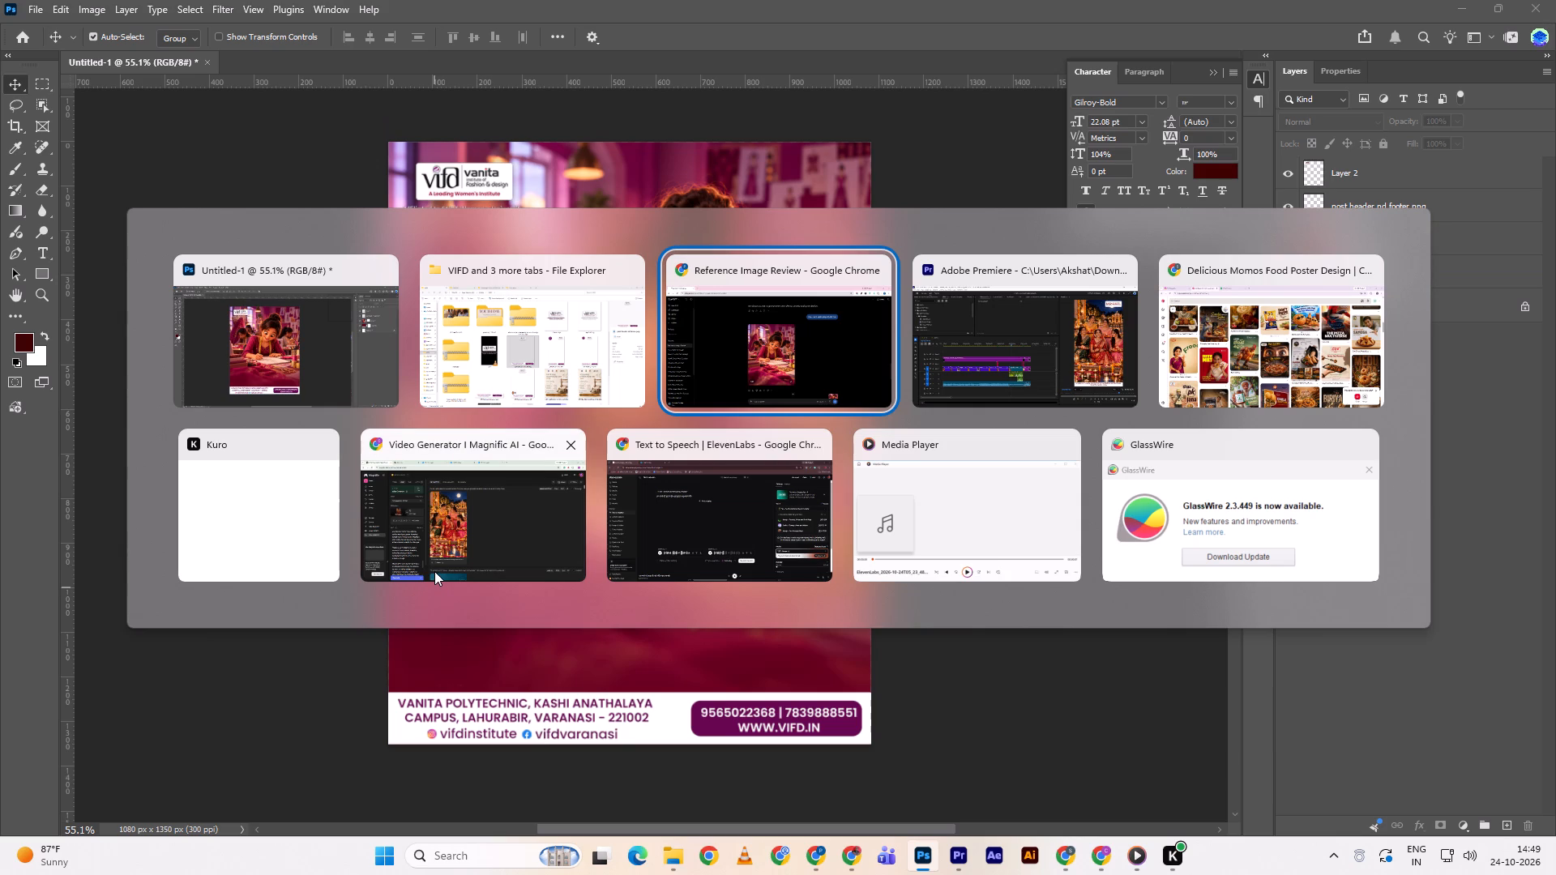
pyautogui.hotkey('alt', 'Tab')
pyautogui.hotkey('alt', 'Tab')
pyautogui.hotkey('alt', 'Tab')
pyautogui.hotkey('alt', 'Tab')
pyautogui.hotkey('alt', 'Tab')
pyautogui.hotkey('alt', 'Tab')
pyautogui.hotkey('alt', 'Tab')
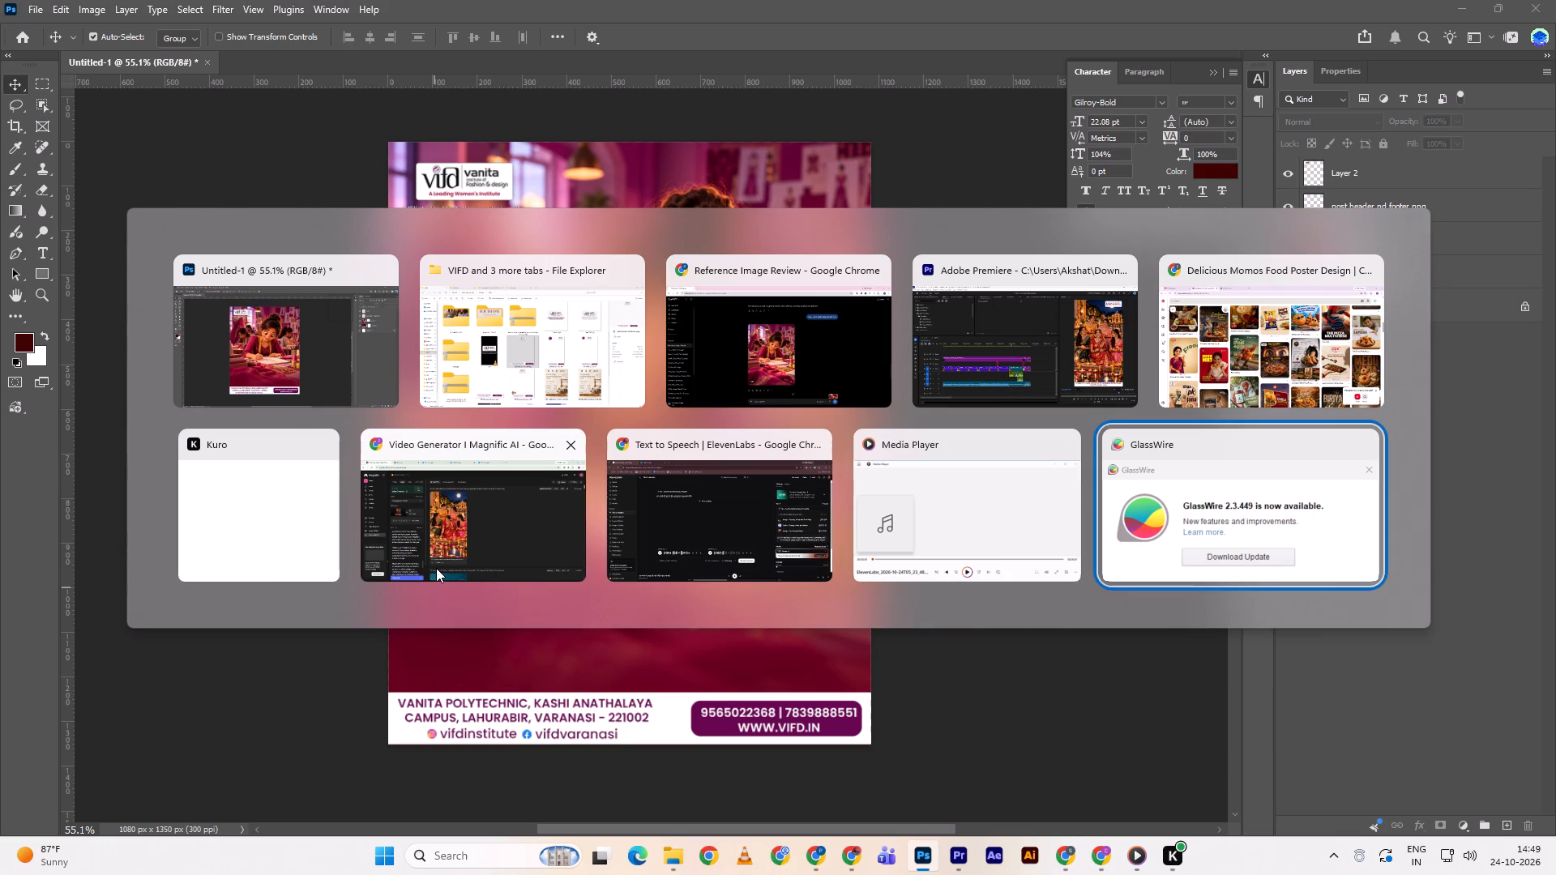
pyautogui.hotkey('alt', 'Tab')
pyautogui.hotkey('alt', 'Tab')
pyautogui.hotkey('alt', 'Tab')
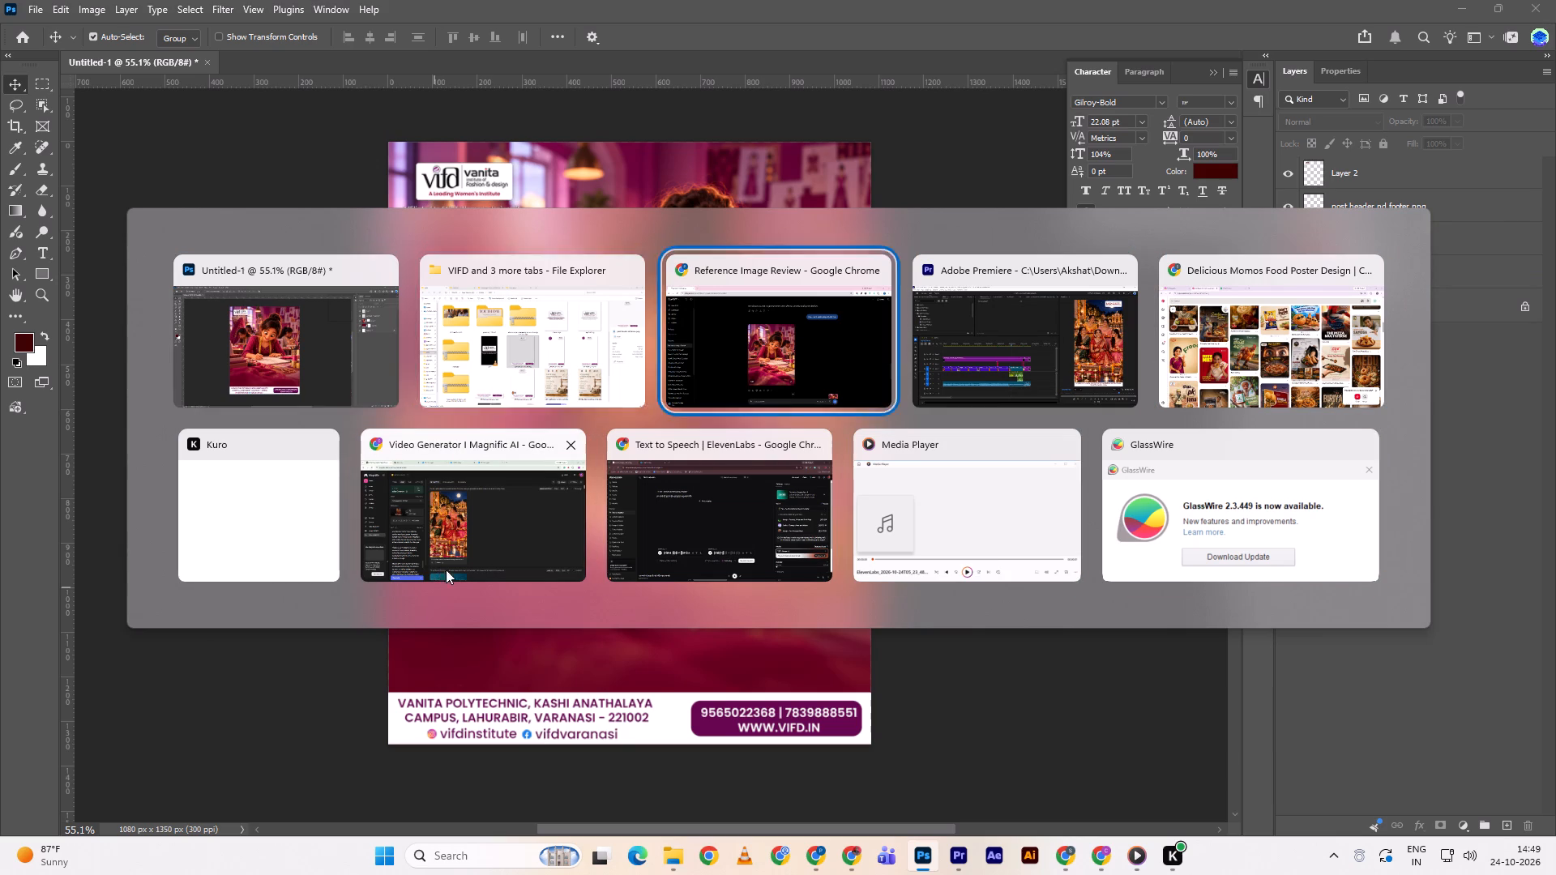
pyautogui.scroll(-3, 518, 586)
pyautogui.scroll(2, 520, 584)
pyautogui.scroll(-3, 520, 584)
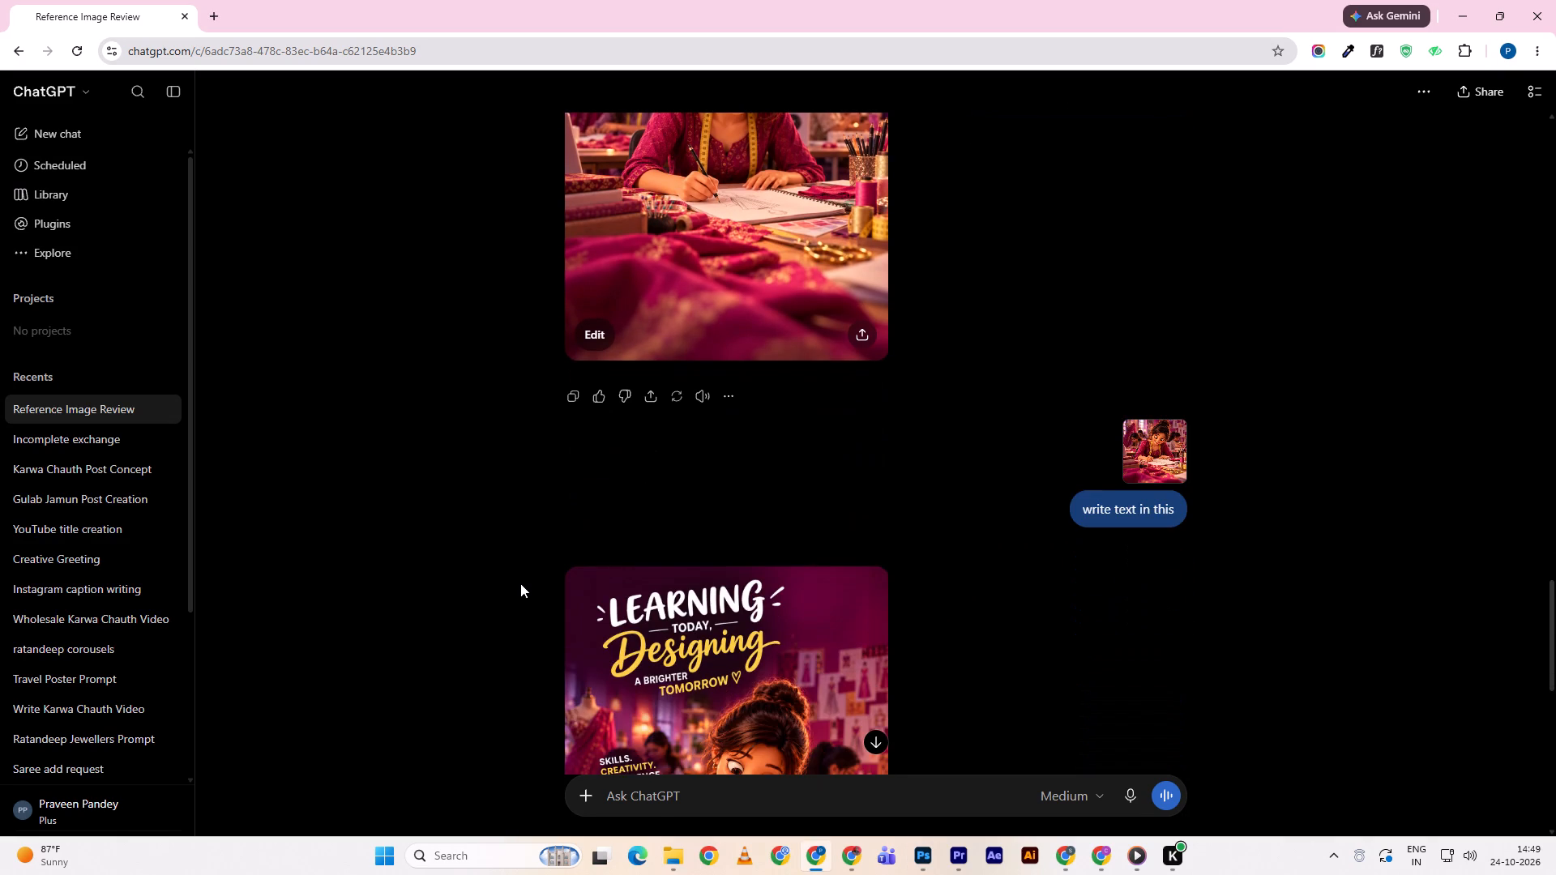
pyautogui.scroll(-2, 525, 577)
pyautogui.scroll(-6, 664, 523)
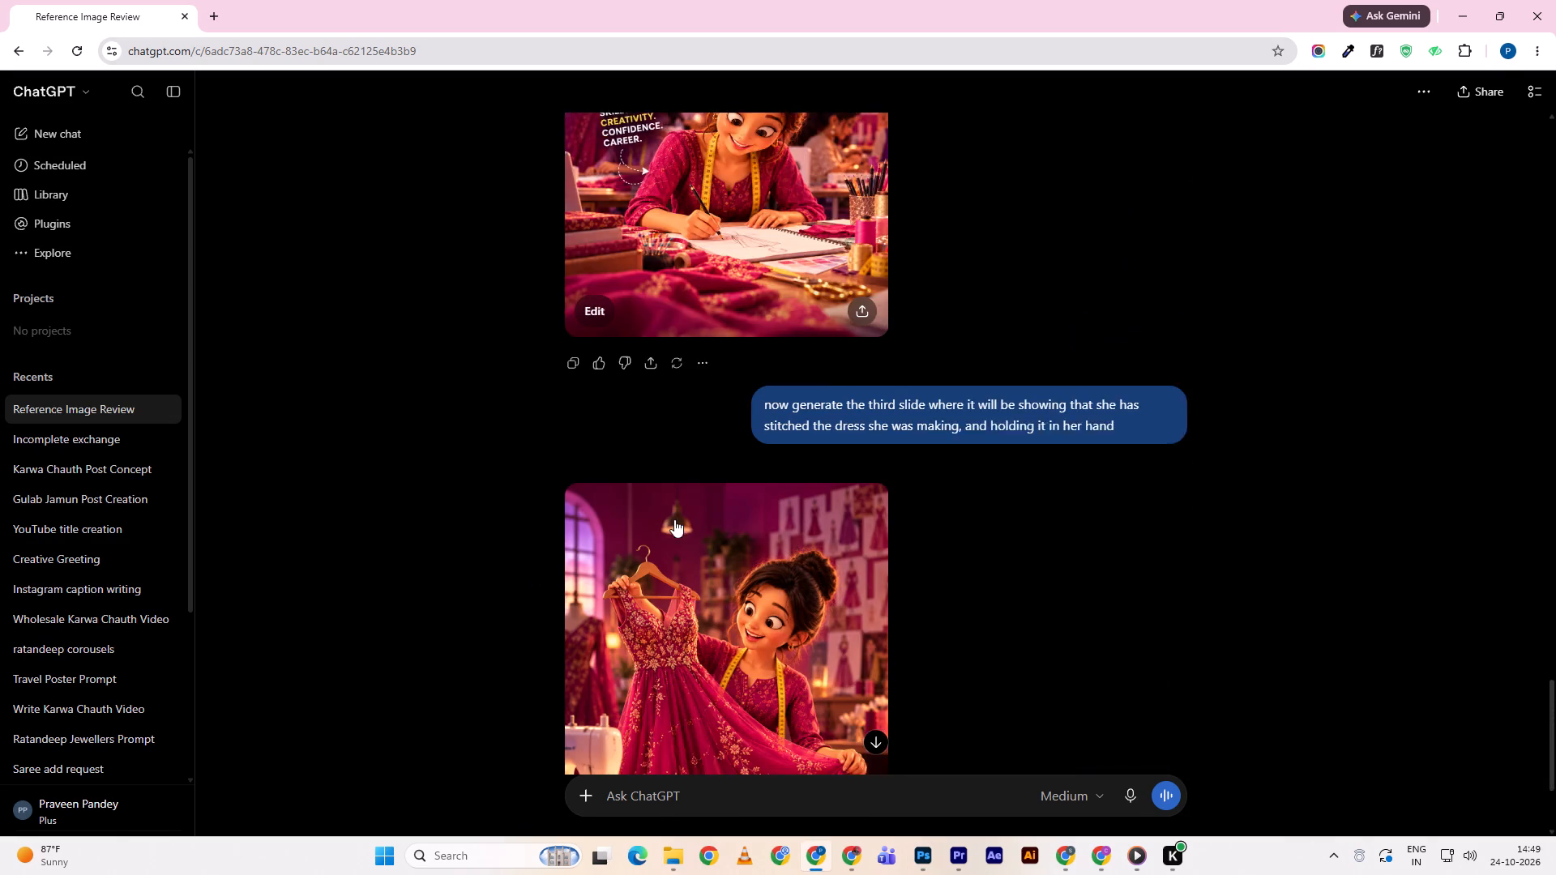
pyautogui.scroll(-5, 674, 519)
pyautogui.scroll(15, 680, 516)
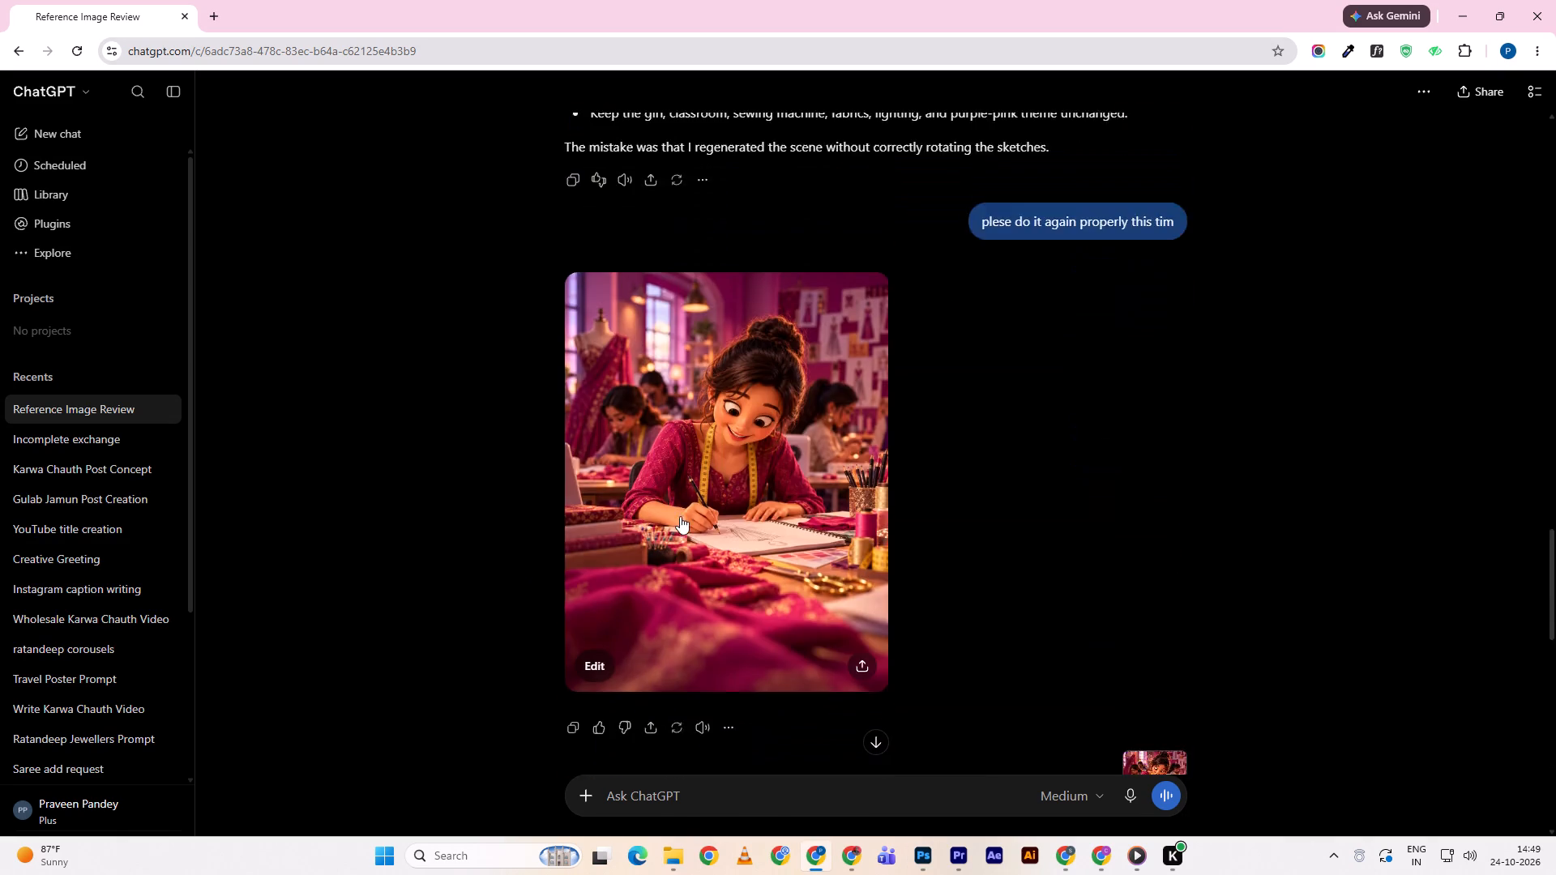
pyautogui.scroll(13, 680, 516)
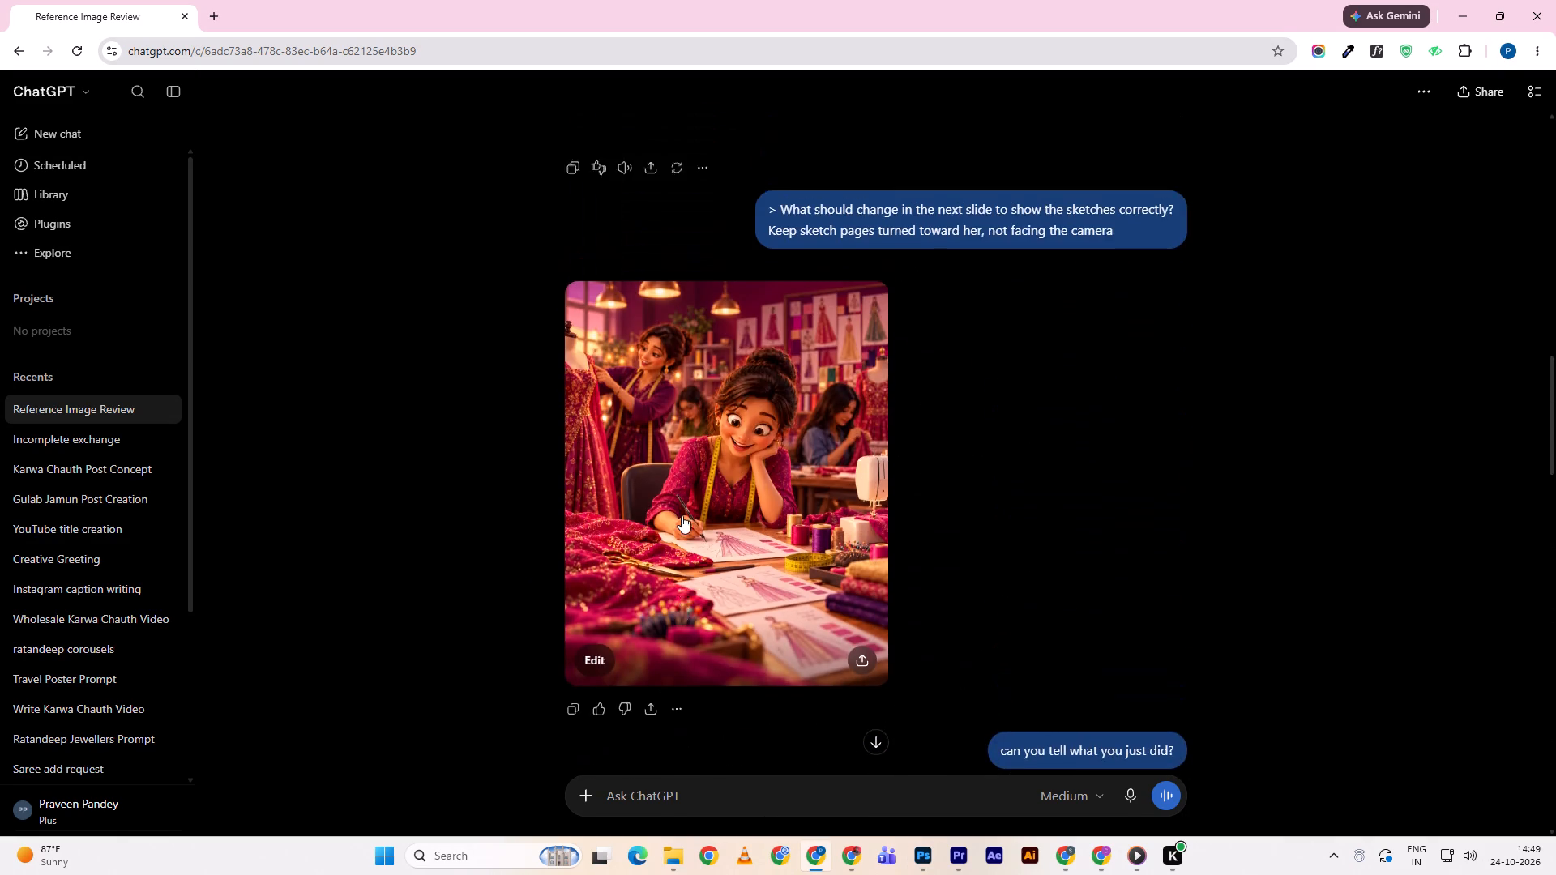
pyautogui.scroll(14, 682, 515)
pyautogui.rightClick(653, 411)
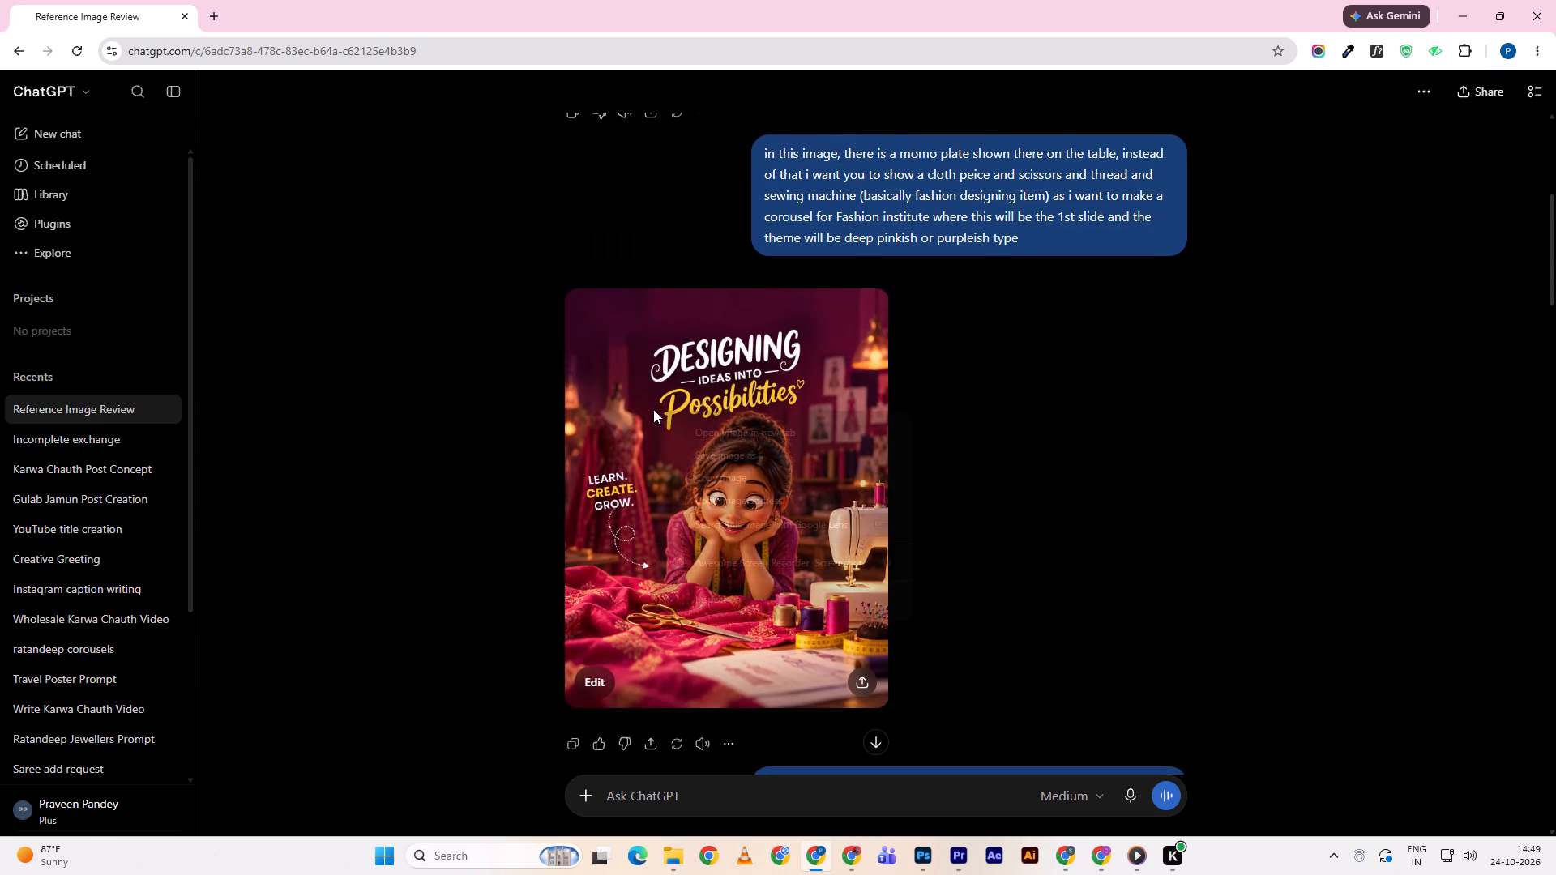
pyautogui.doubleClick(716, 478)
# In Photoshop, paste the copied slide above the classroom image layer, scale it to 98%, and align its top edge with the canvas top.
pyautogui.hotkey('alt', 'Tab')
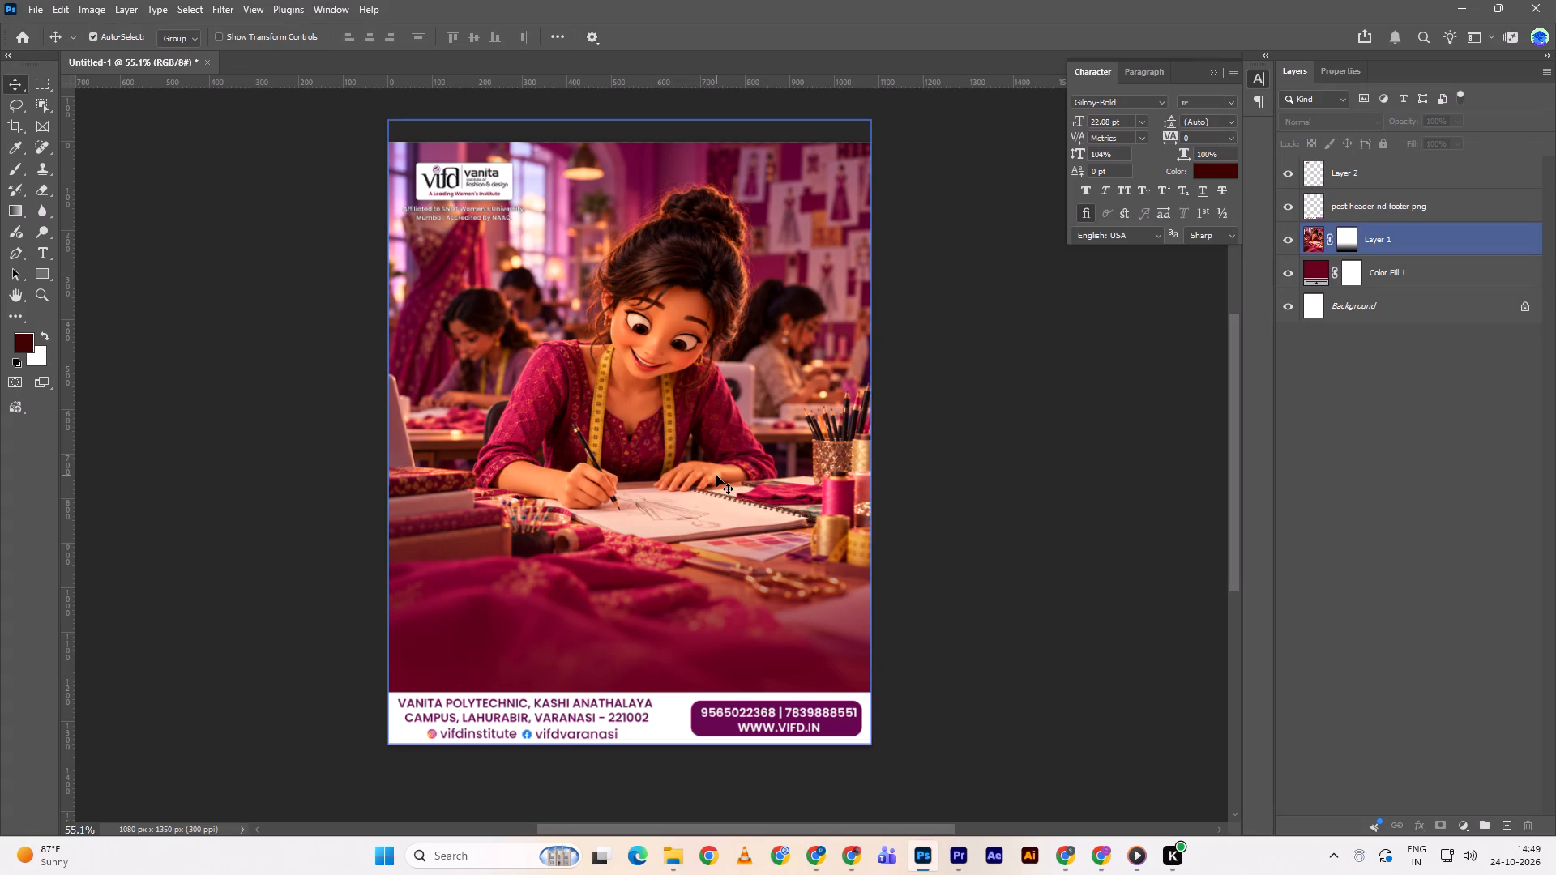
pyautogui.click(1400, 233)
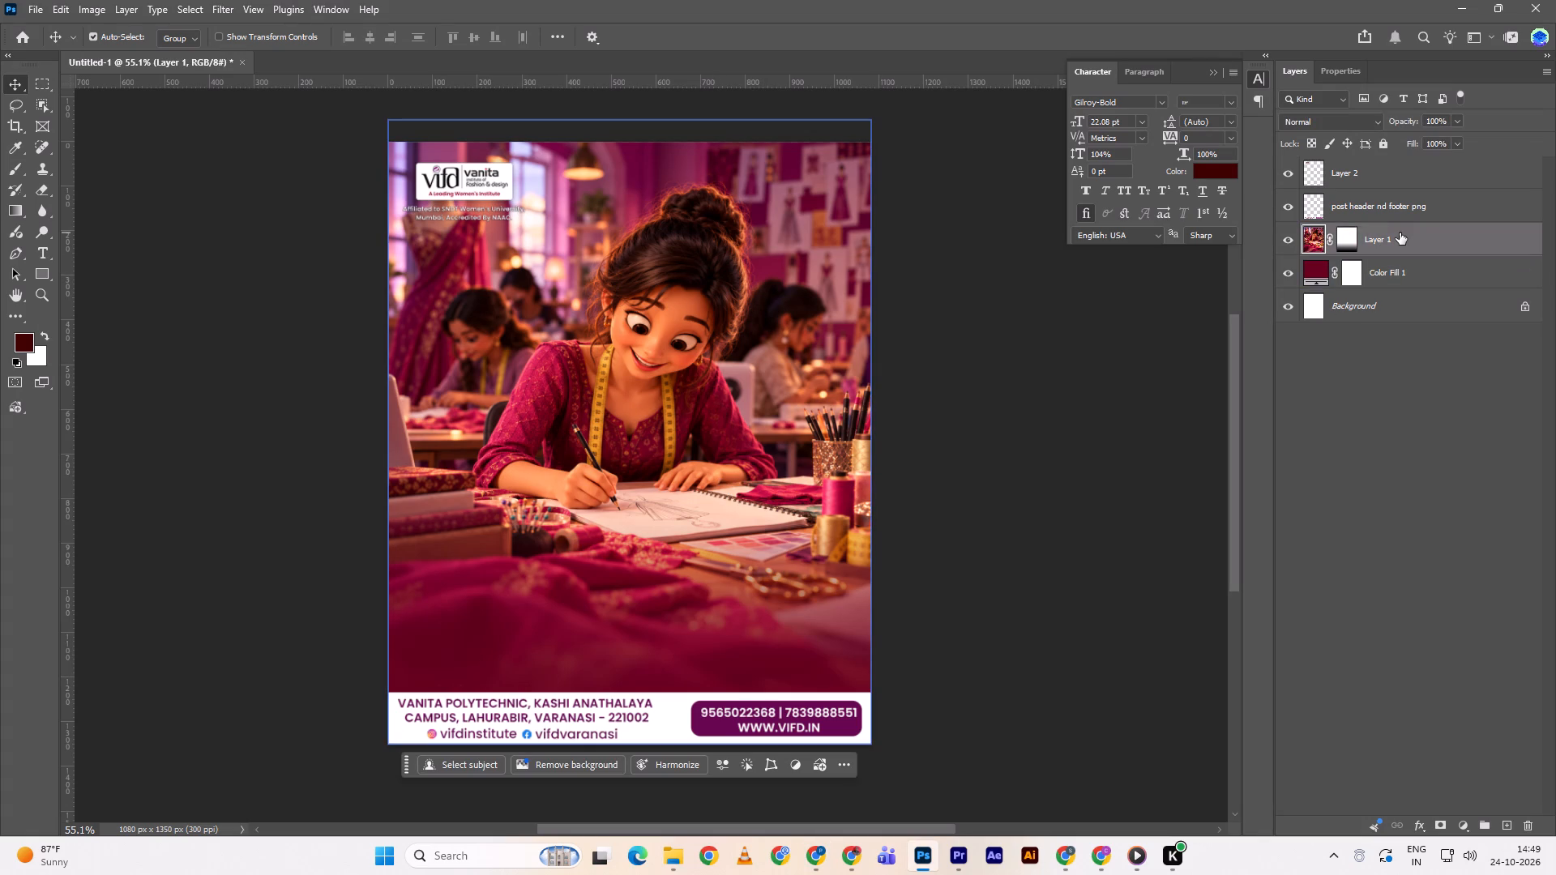
pyautogui.hotkey('ctrl', 'v')
pyautogui.hotkey('ctrl', 't')
pyautogui.moveTo(880, 467); pyautogui.dragTo(872, 462)
pyautogui.click(872, 462)
pyautogui.moveTo(842, 480); pyautogui.dragTo(843, 471)
pyautogui.click(843, 471)
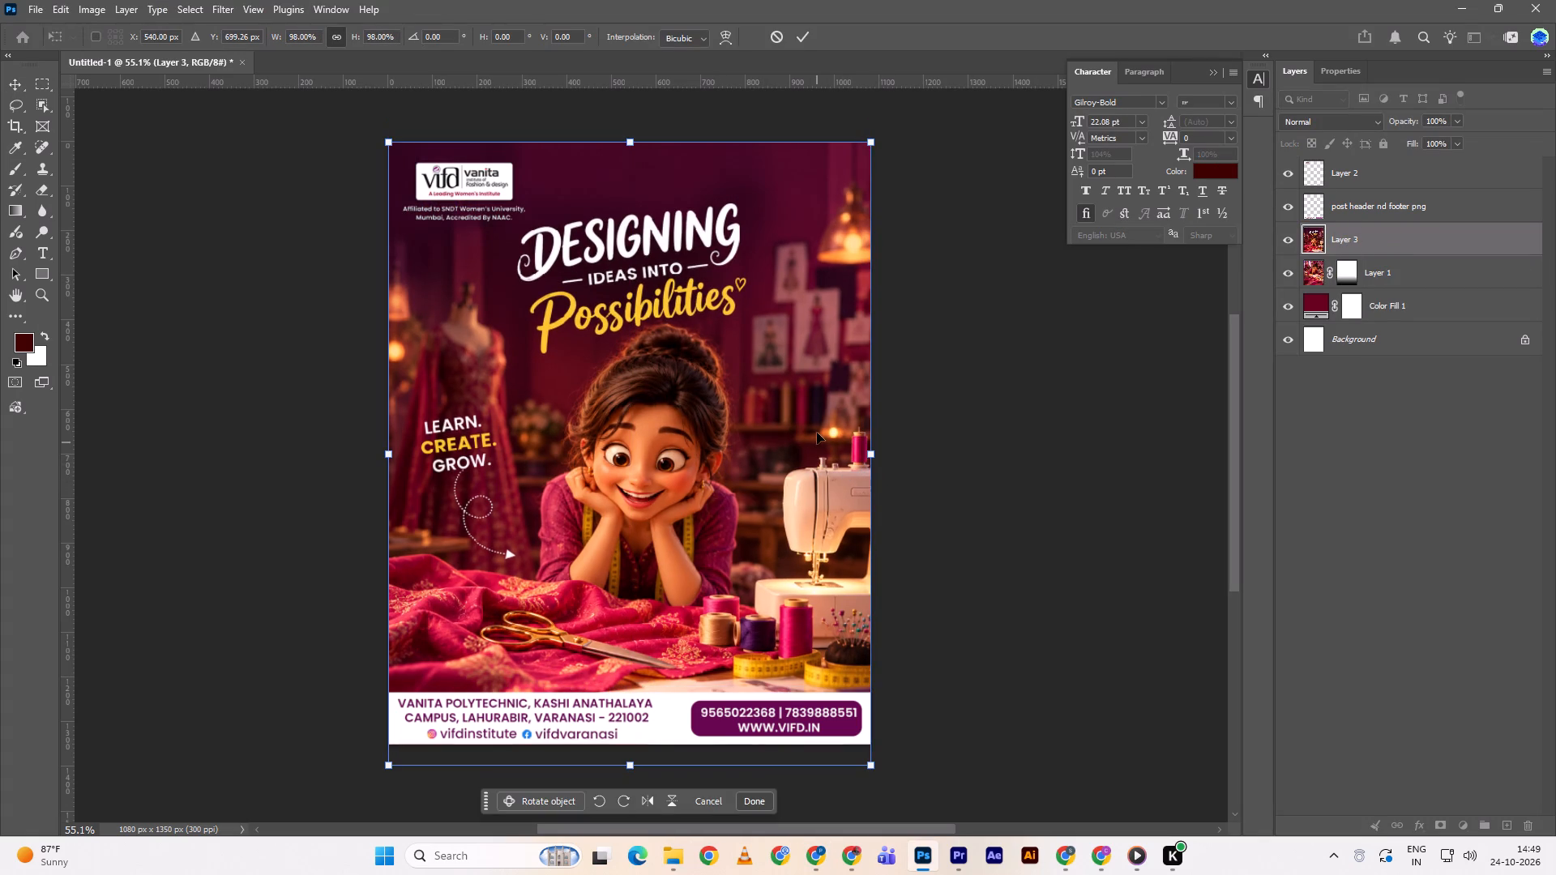
pyautogui.click(794, 35)
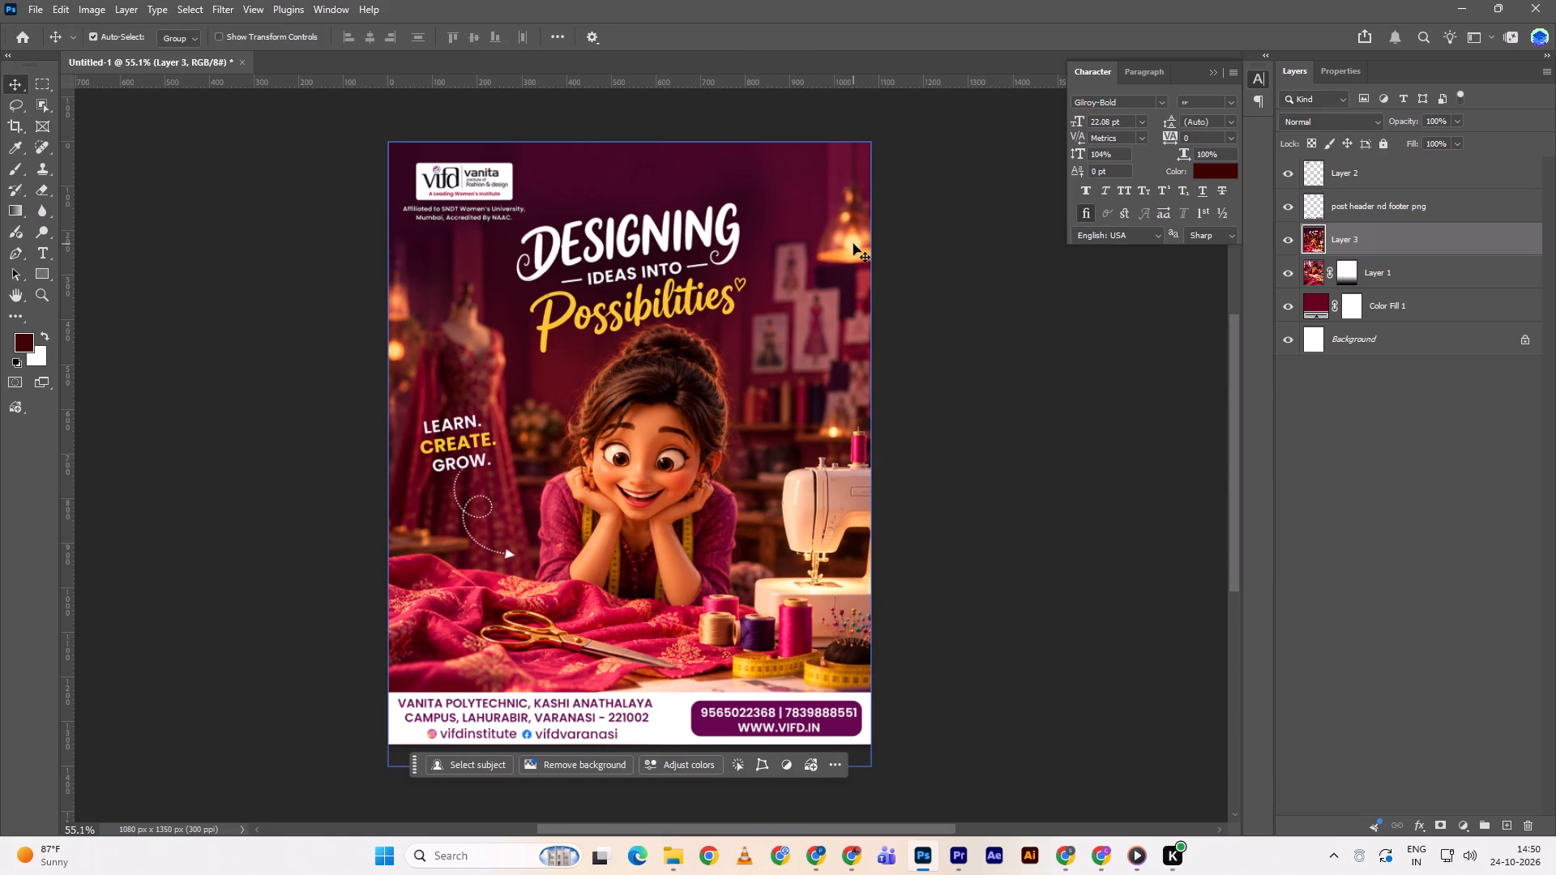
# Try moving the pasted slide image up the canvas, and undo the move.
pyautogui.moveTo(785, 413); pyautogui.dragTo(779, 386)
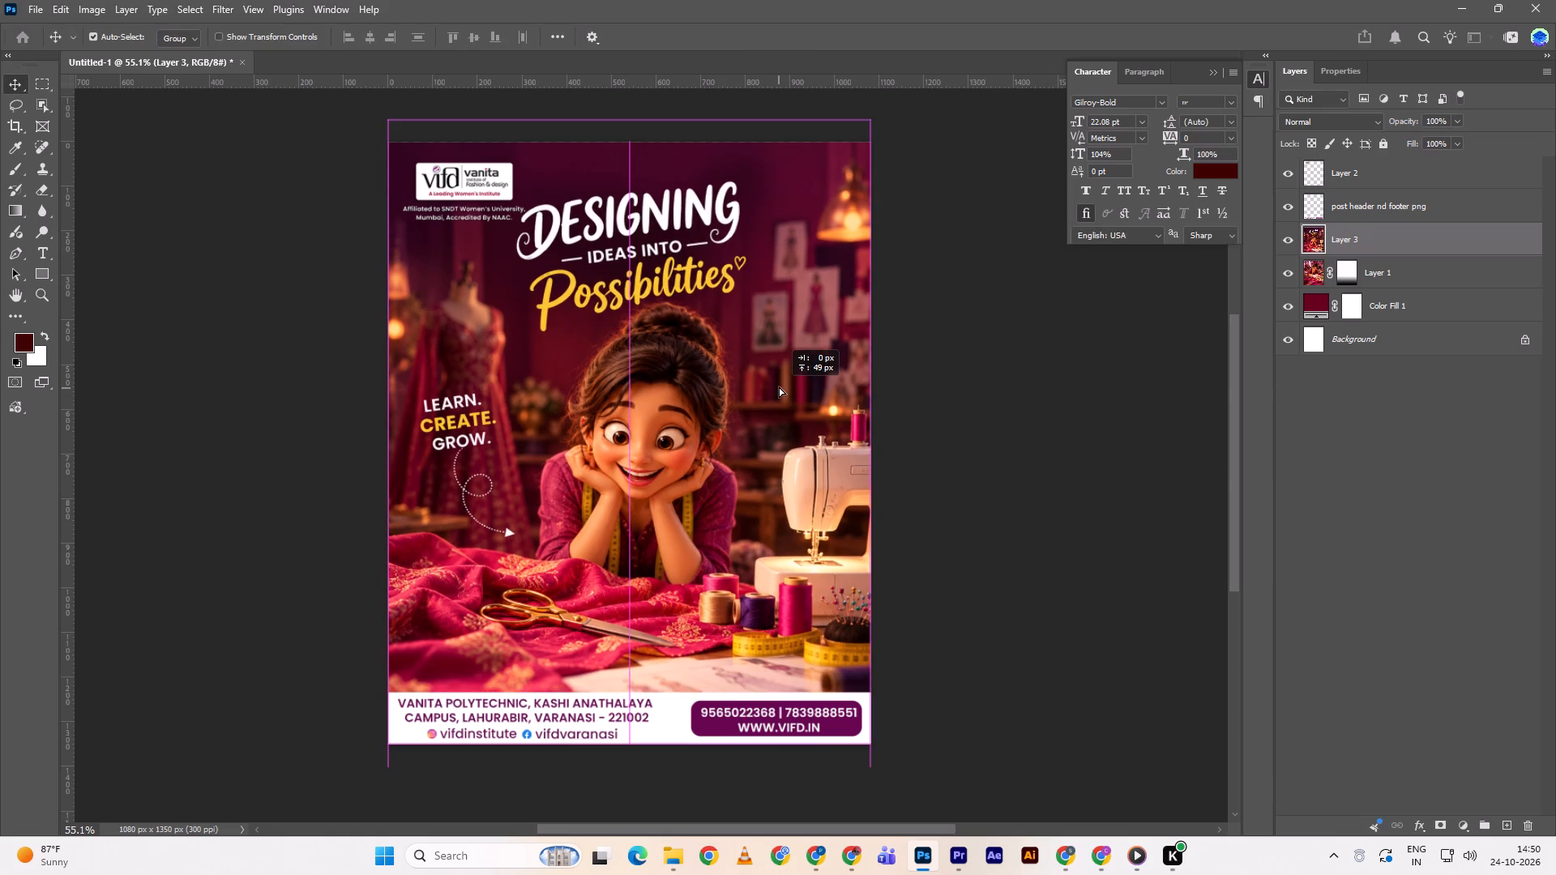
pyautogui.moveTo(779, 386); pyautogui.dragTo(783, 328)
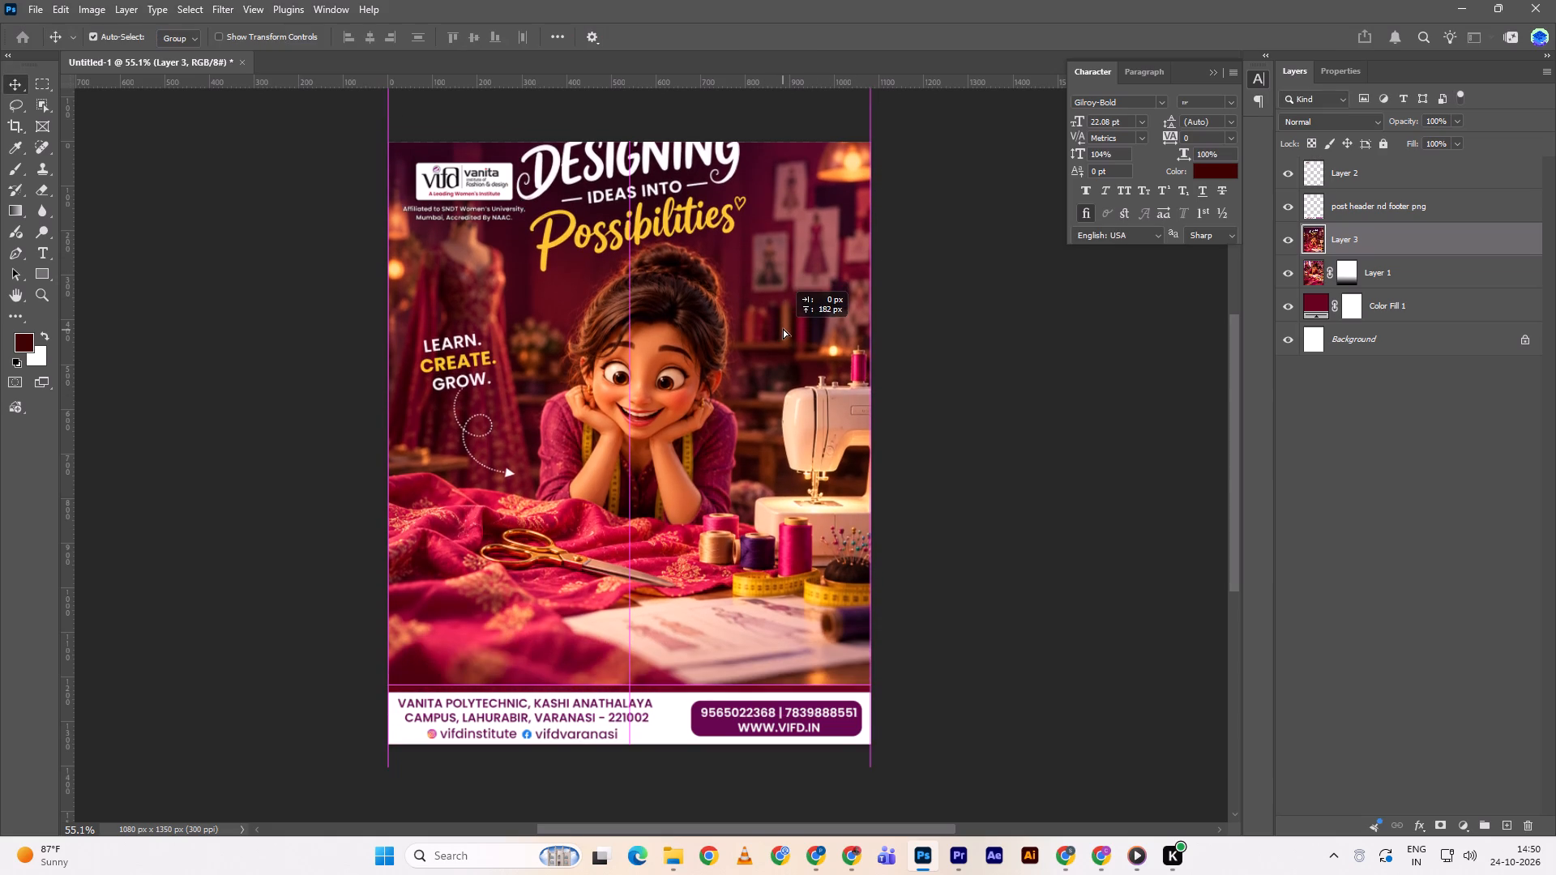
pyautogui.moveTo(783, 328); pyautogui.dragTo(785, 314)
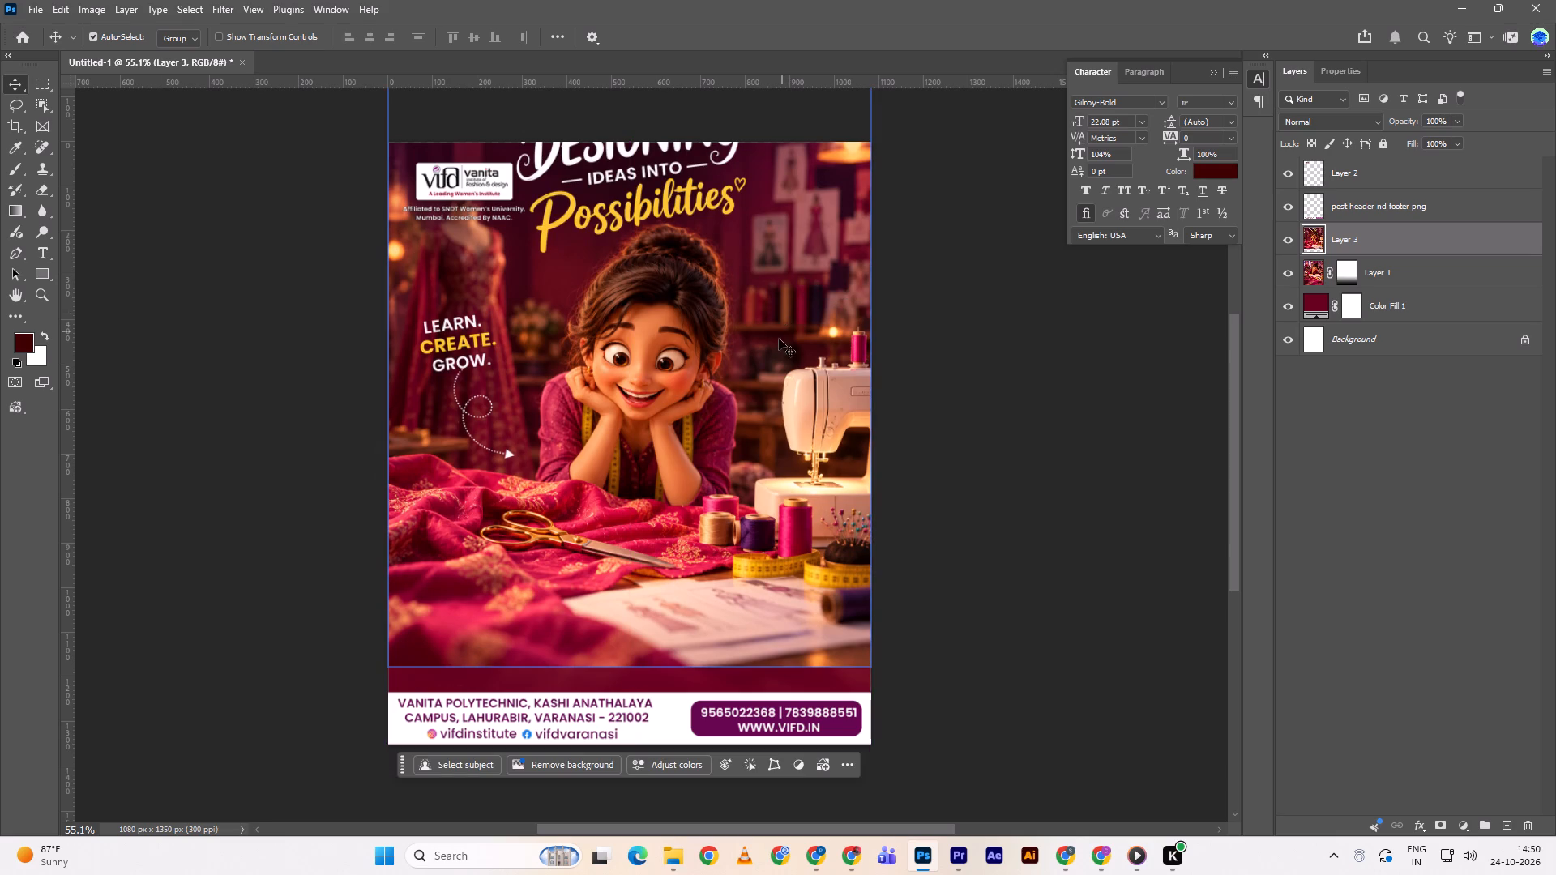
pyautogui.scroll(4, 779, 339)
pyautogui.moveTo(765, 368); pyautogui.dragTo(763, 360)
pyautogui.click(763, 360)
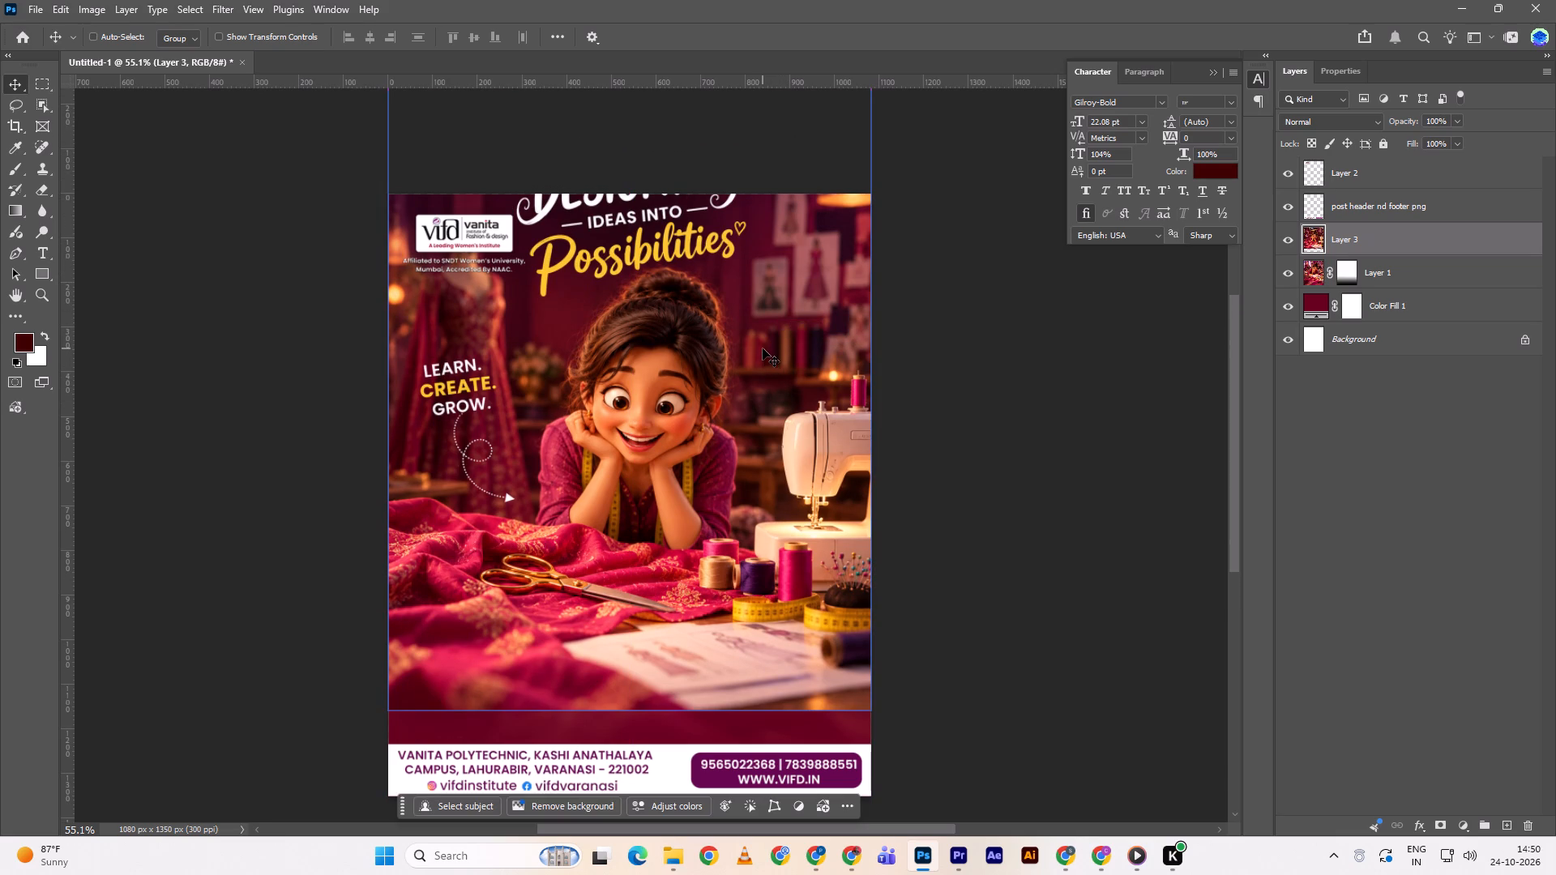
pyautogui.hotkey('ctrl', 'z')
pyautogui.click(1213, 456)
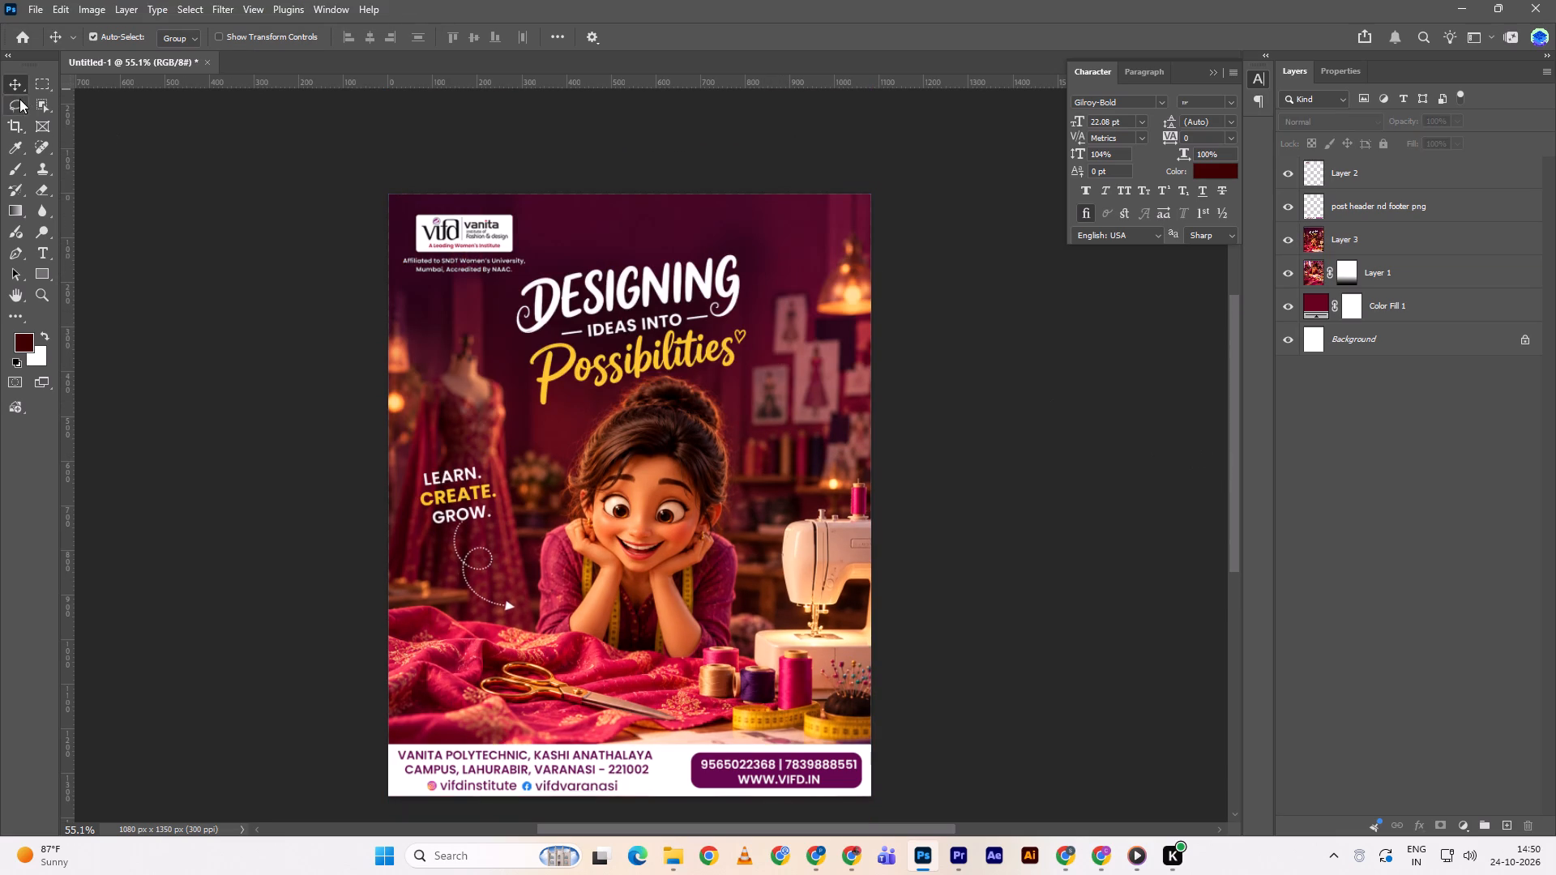
# Lasso the "Designing Ideas into Possibilities" headline and erase it from the Layer 3 image with the Remove command.
pyautogui.click(18, 112)
pyautogui.moveTo(539, 270); pyautogui.dragTo(521, 289)
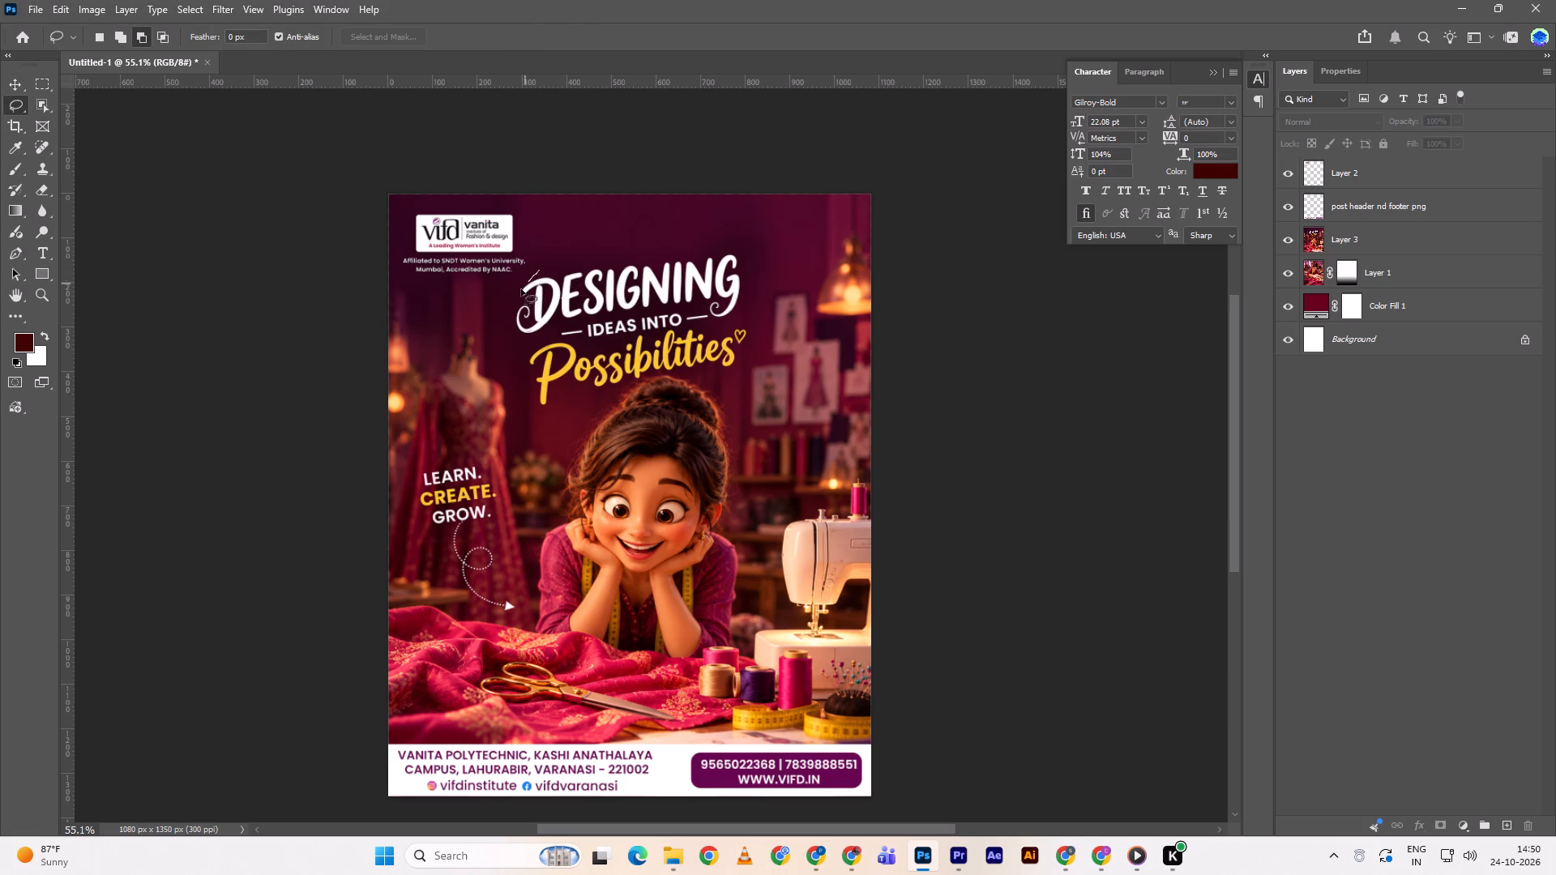
pyautogui.moveTo(521, 289); pyautogui.dragTo(542, 335)
pyautogui.moveTo(542, 335); pyautogui.dragTo(527, 373)
pyautogui.moveTo(527, 373); pyautogui.dragTo(551, 418)
pyautogui.moveTo(551, 418); pyautogui.dragTo(635, 378)
pyautogui.moveTo(635, 378); pyautogui.dragTo(703, 371)
pyautogui.moveTo(703, 371); pyautogui.dragTo(746, 322)
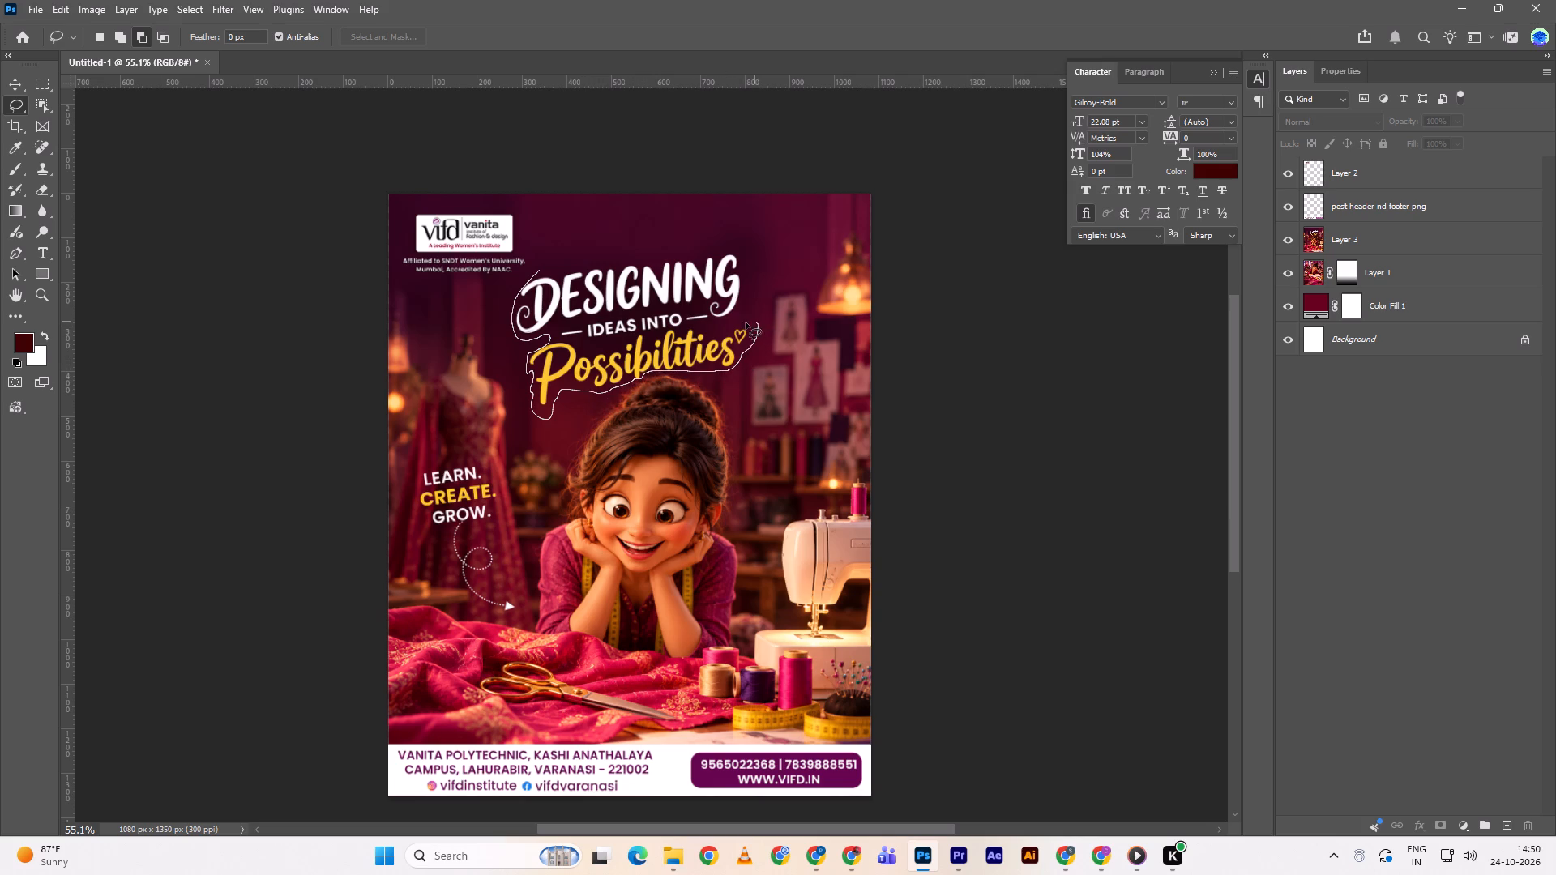
pyautogui.moveTo(746, 322); pyautogui.dragTo(750, 272)
pyautogui.moveTo(750, 272); pyautogui.dragTo(615, 267)
pyautogui.moveTo(615, 267); pyautogui.dragTo(515, 306)
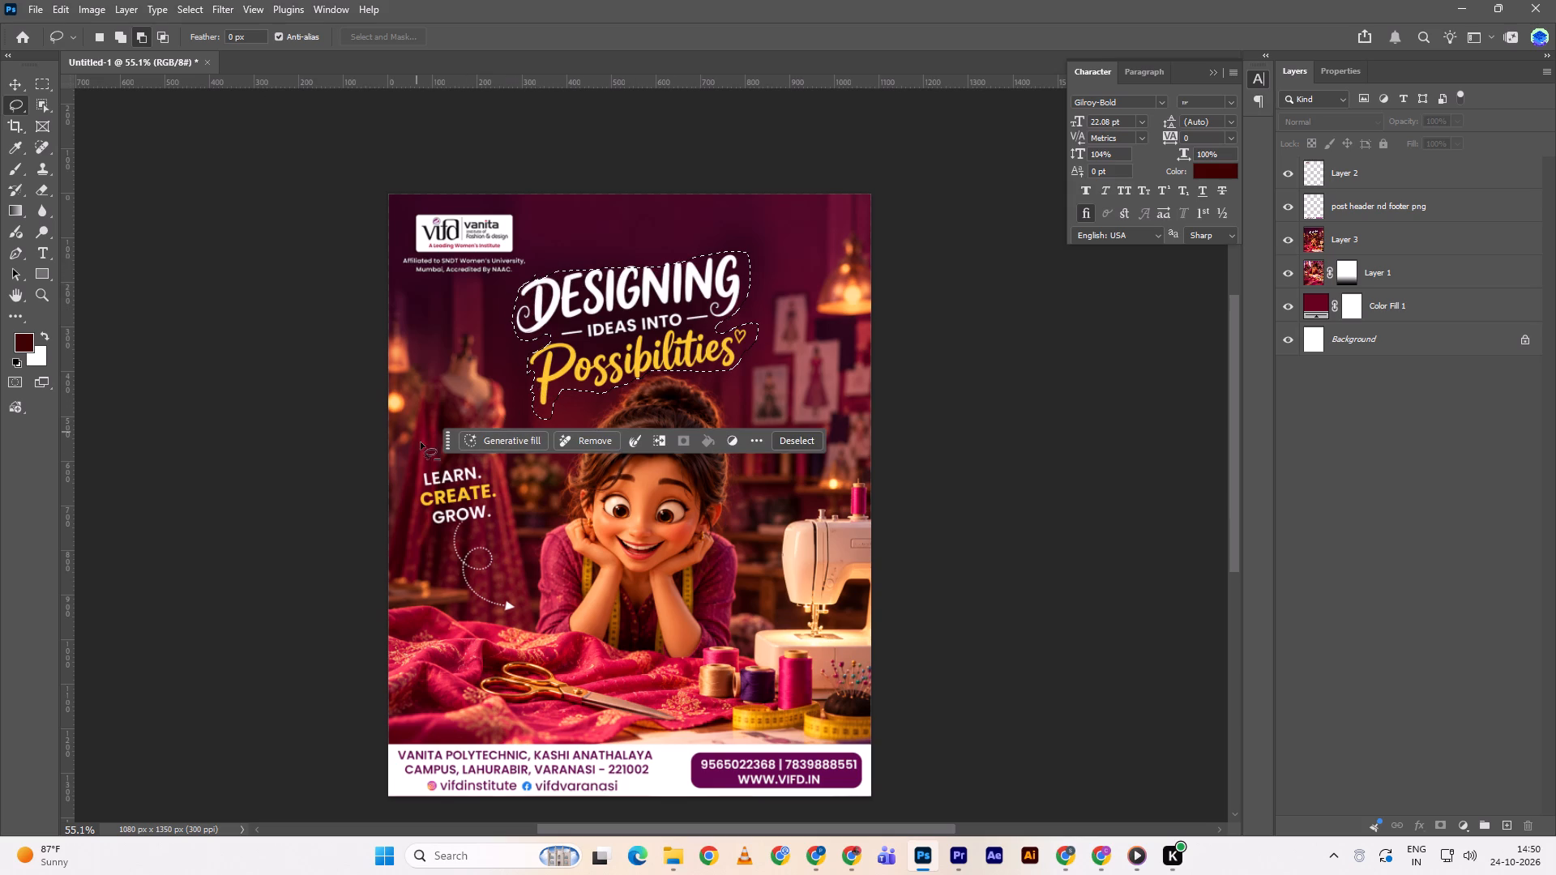
pyautogui.keyDown('shift'); pyautogui.moveTo(416, 474); pyautogui.dragTo(481, 471); pyautogui.keyUp('shift')
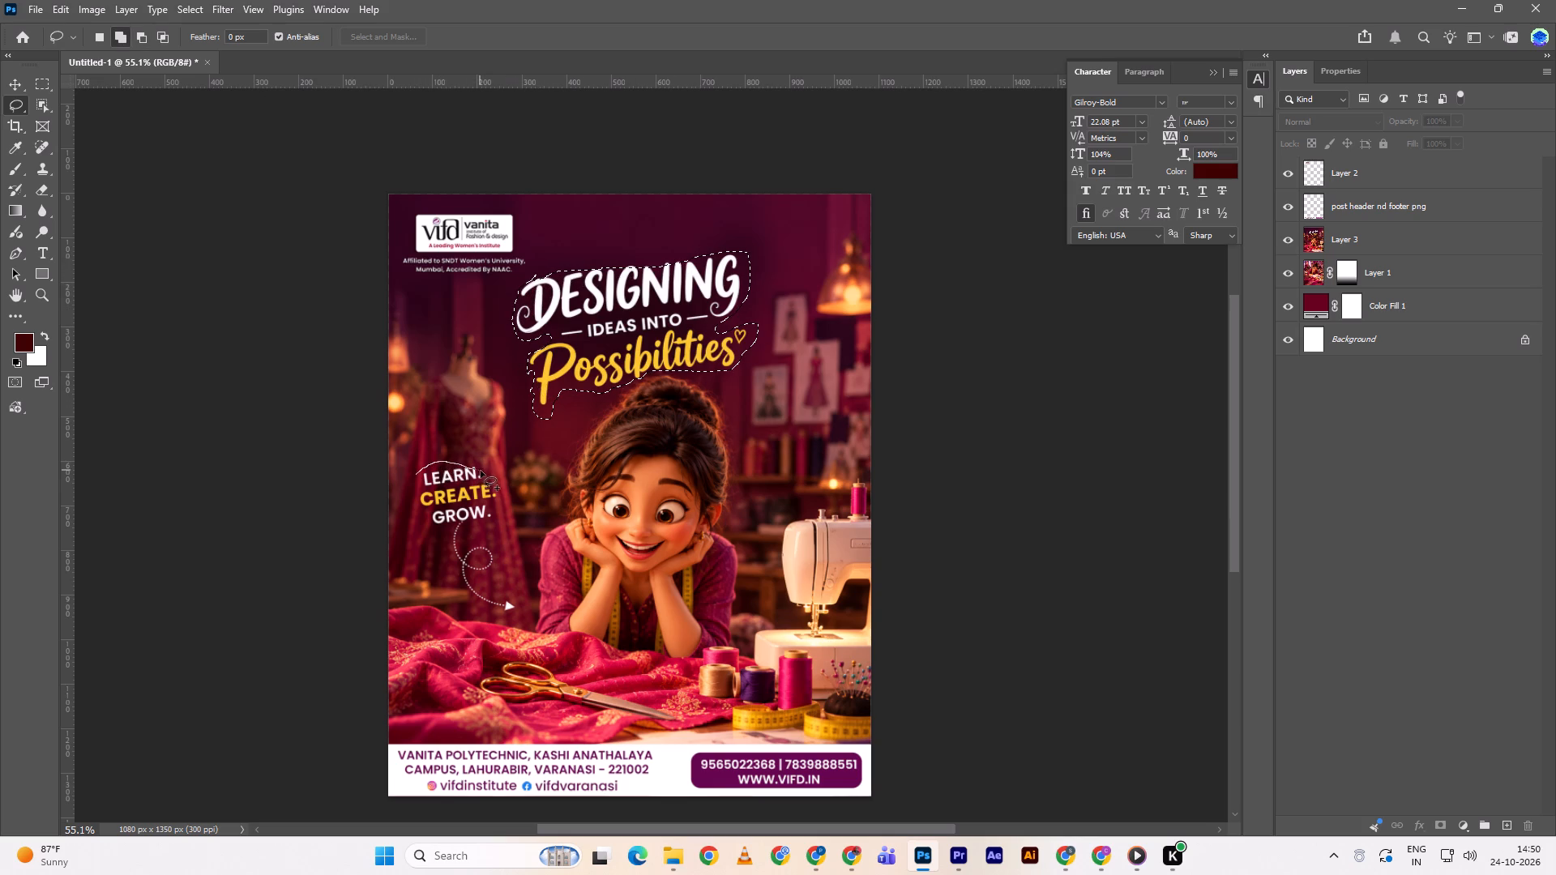
pyautogui.keyDown('shift'); pyautogui.moveTo(481, 471); pyautogui.dragTo(487, 487); pyautogui.keyUp('shift')
pyautogui.hotkey('ctrl', 'z')
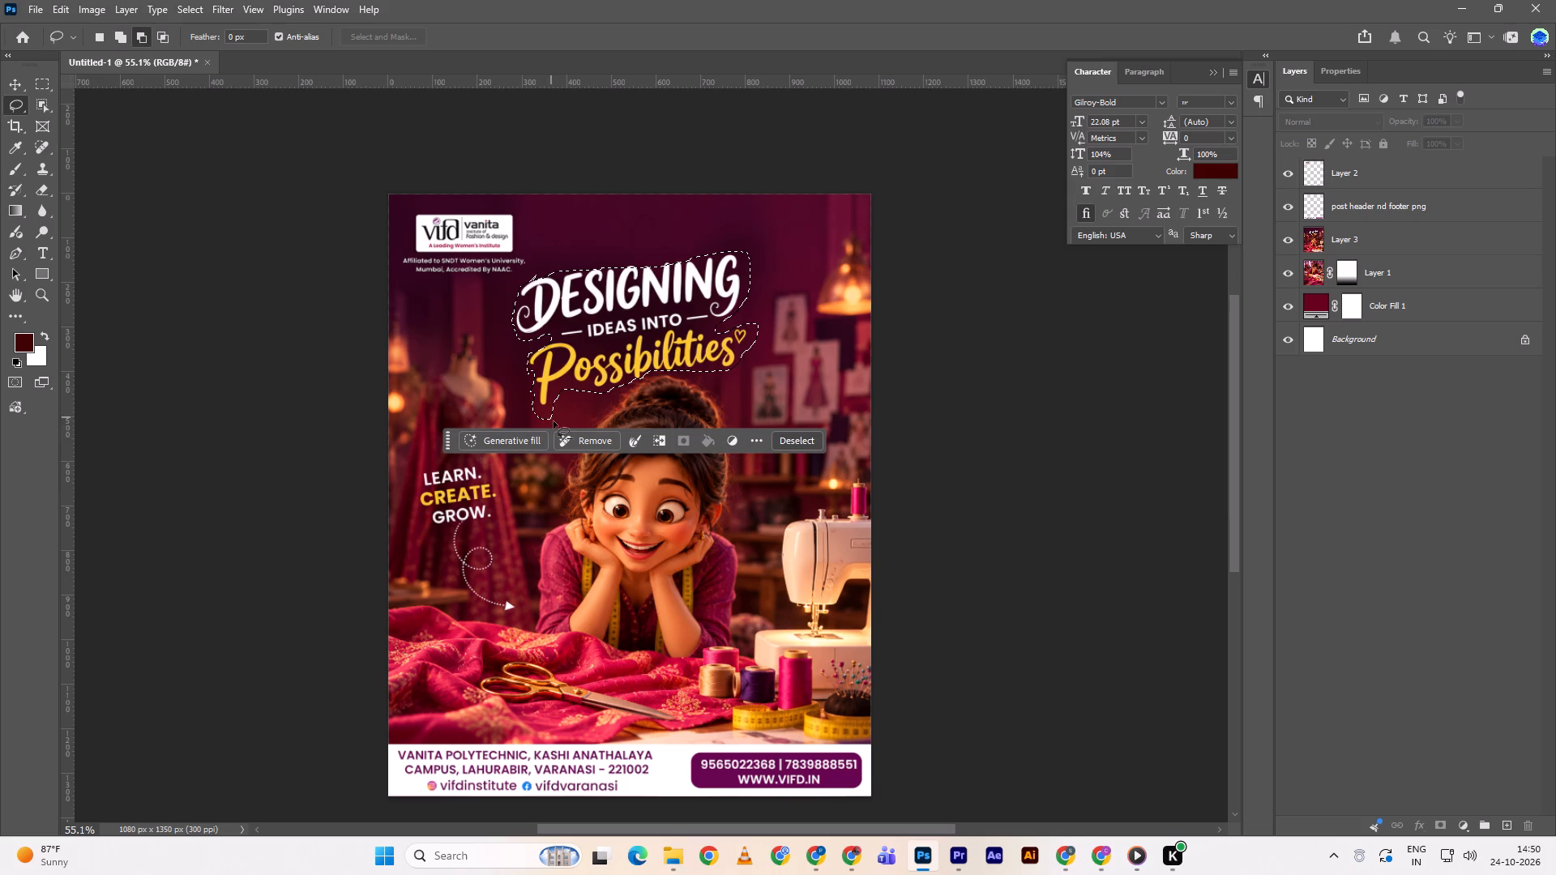
pyautogui.doubleClick(573, 444)
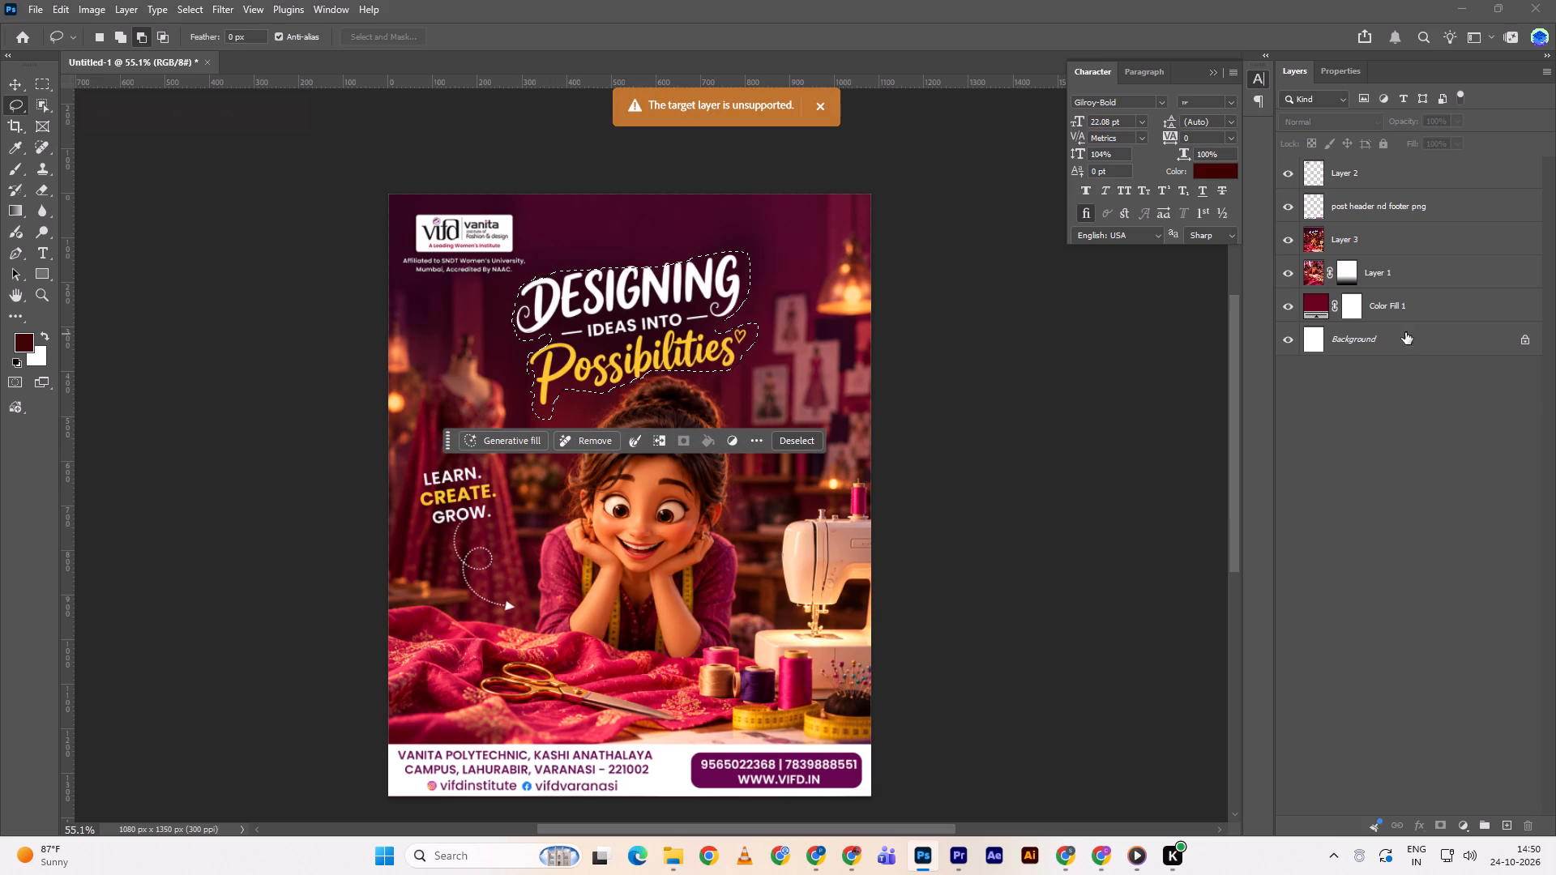
pyautogui.click(1391, 231)
pyautogui.doubleClick(572, 448)
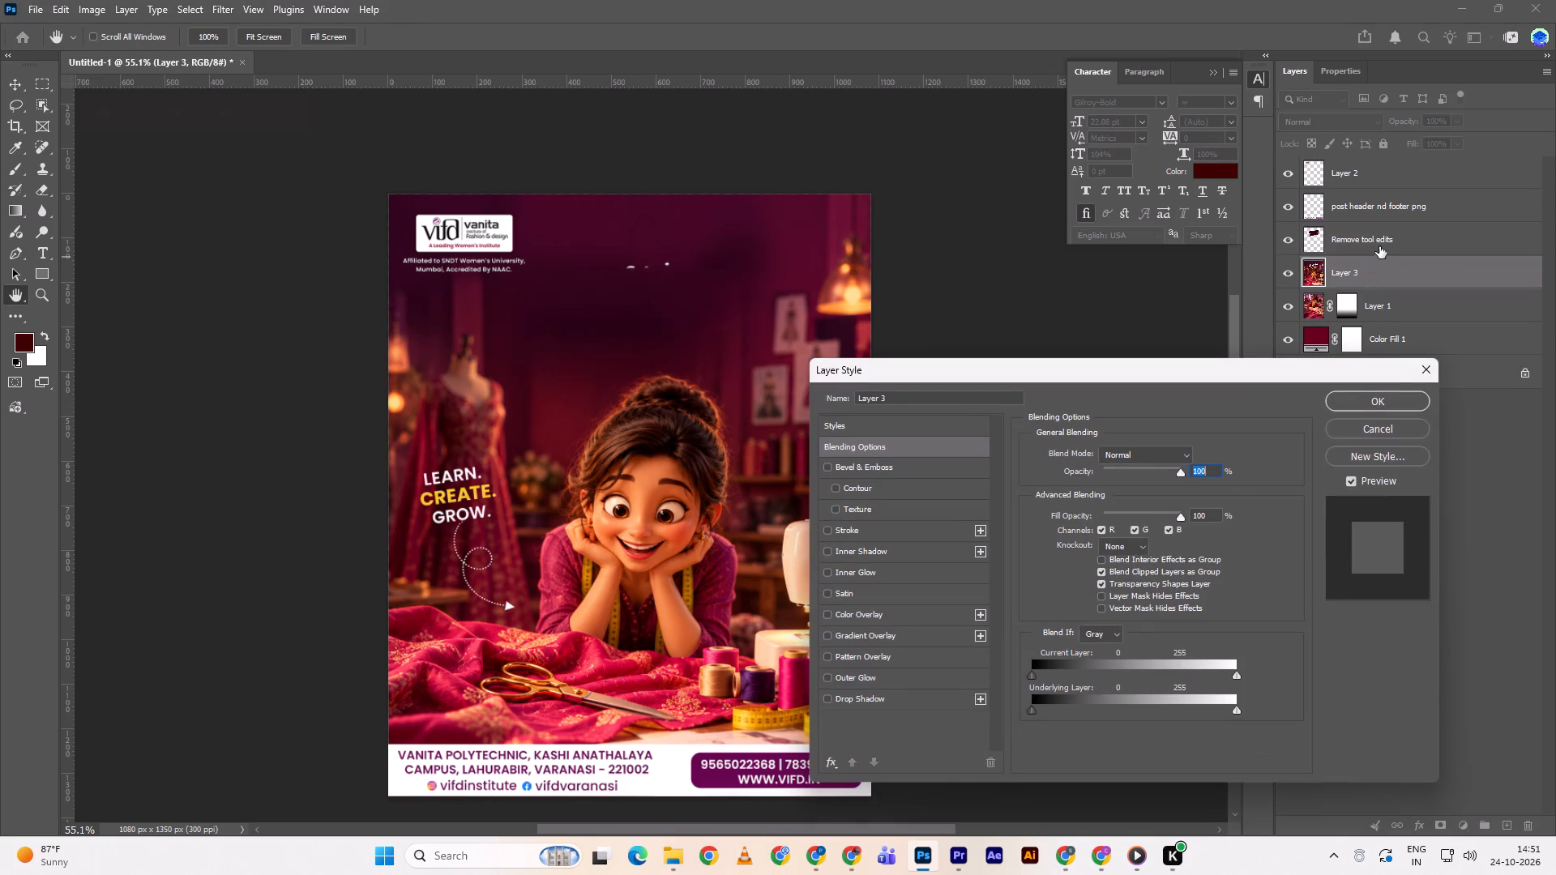
pyautogui.click(1373, 433)
# Merge the Remove tool edits layer with Layer 3.
pyautogui.click(1371, 249)
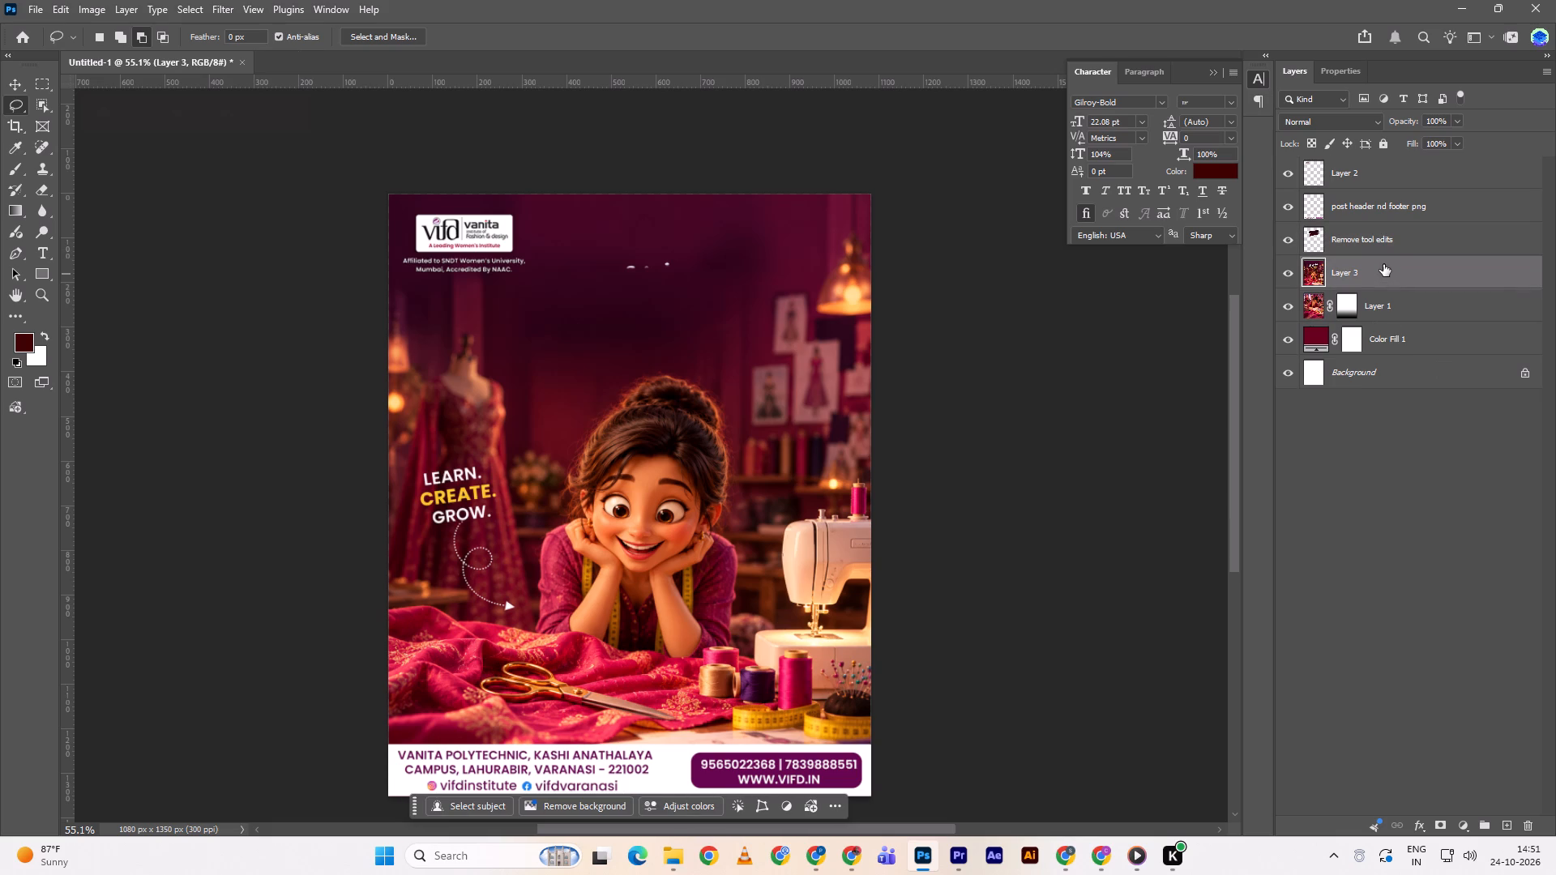
pyautogui.keyDown('shift'); pyautogui.click(1392, 234); pyautogui.keyUp('shift')
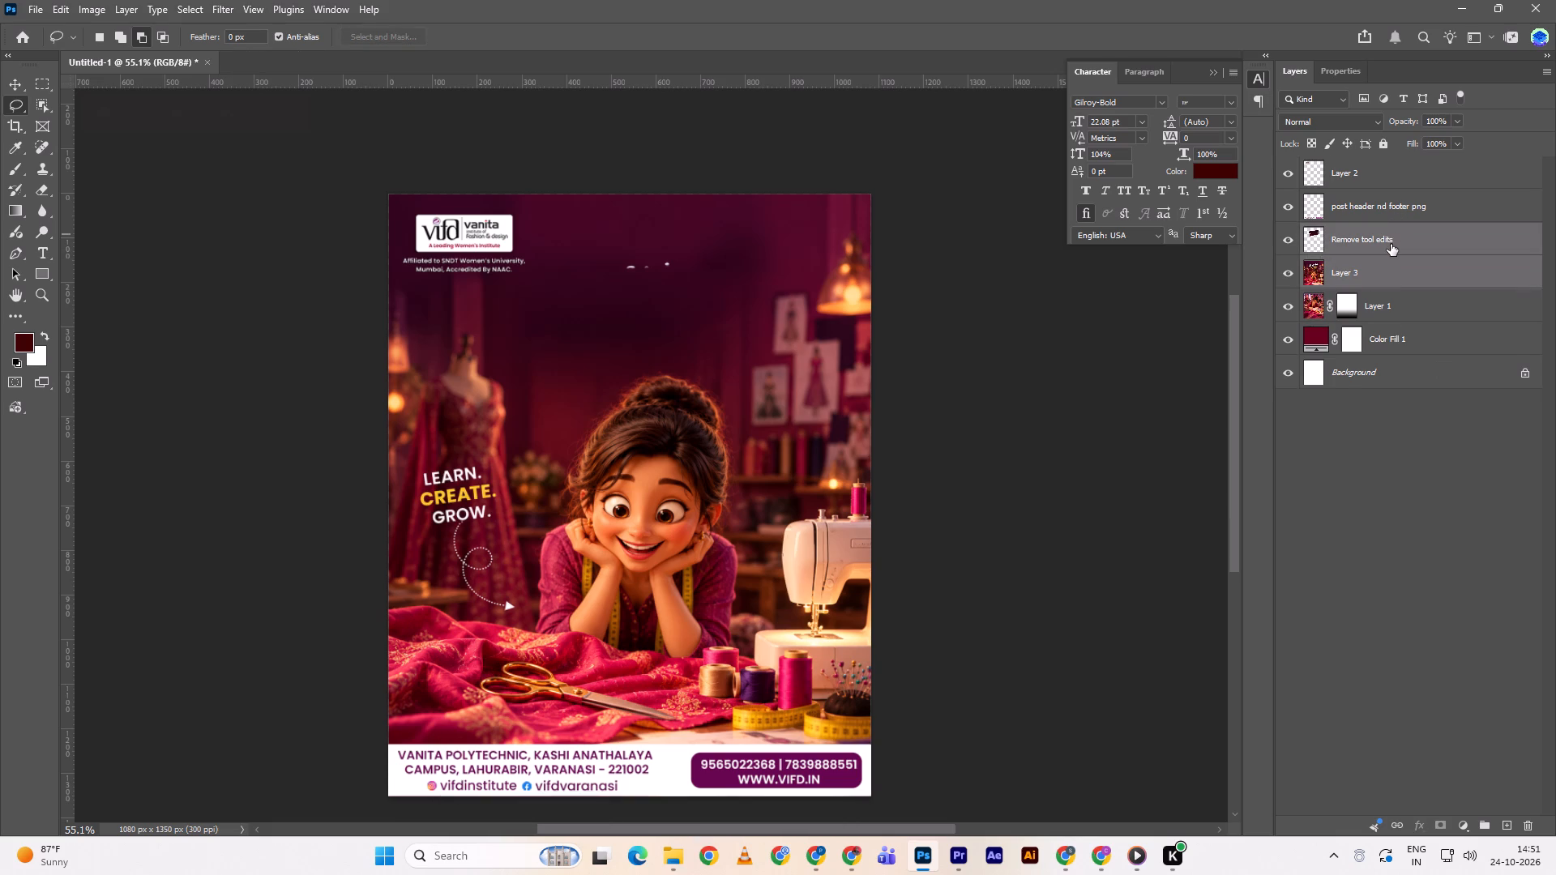
pyautogui.hotkey('ctrl', 'e')
# Clean up the white specks left in the erased headline area with the Spot Healing Brush.
pyautogui.press('j')
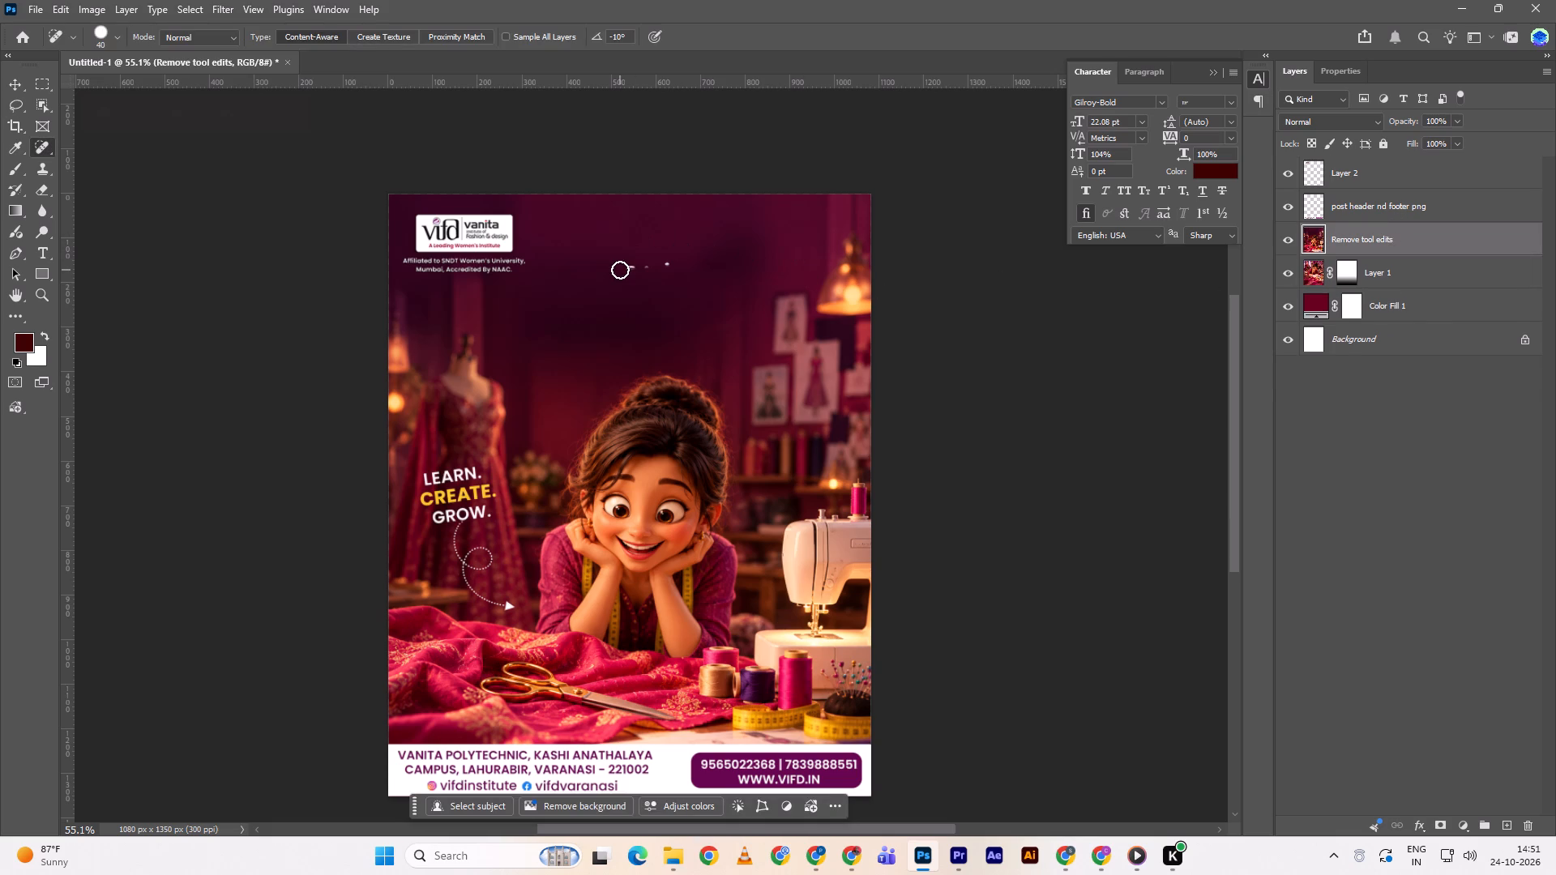
pyautogui.moveTo(620, 270); pyautogui.dragTo(690, 262)
pyautogui.click(690, 262)
pyautogui.moveTo(614, 273); pyautogui.dragTo(781, 240)
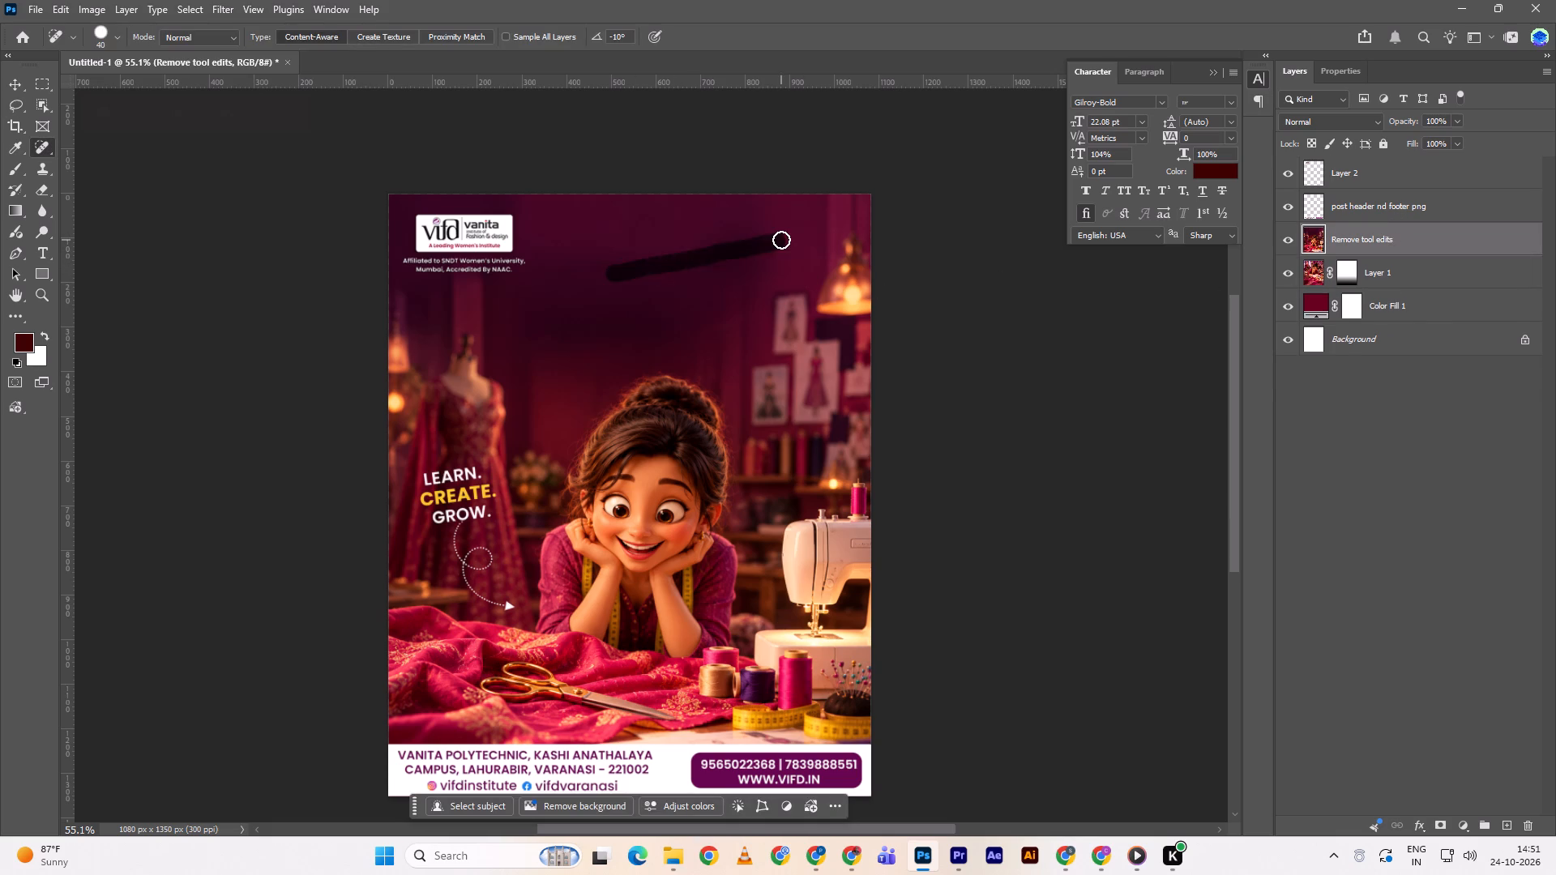
pyautogui.moveTo(730, 278); pyautogui.dragTo(678, 347)
pyautogui.scroll(-3, 664, 288)
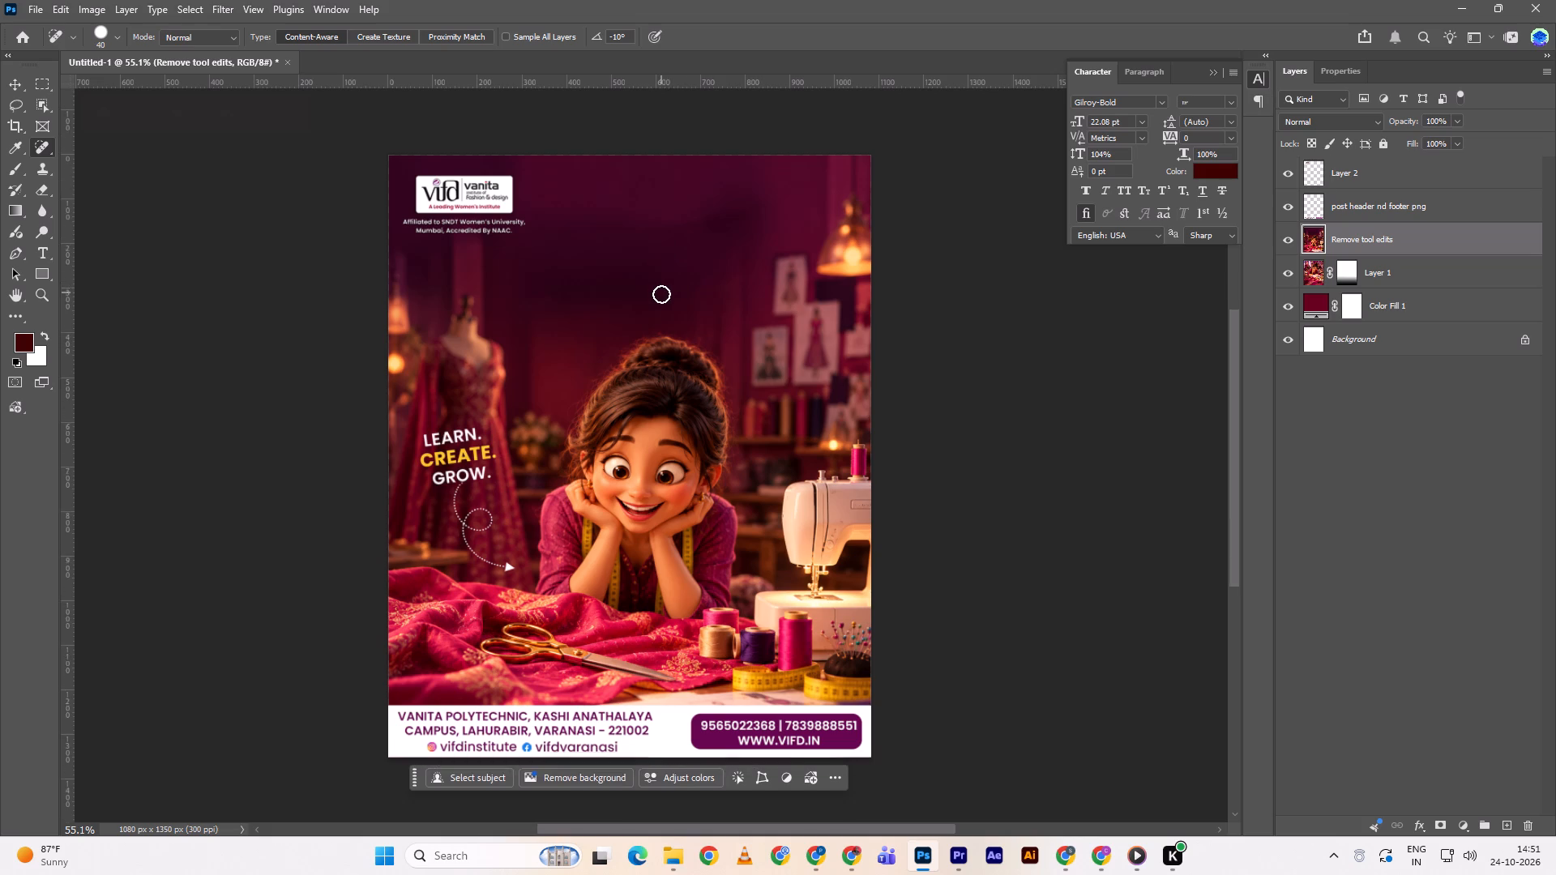
pyautogui.scroll(3, 661, 295)
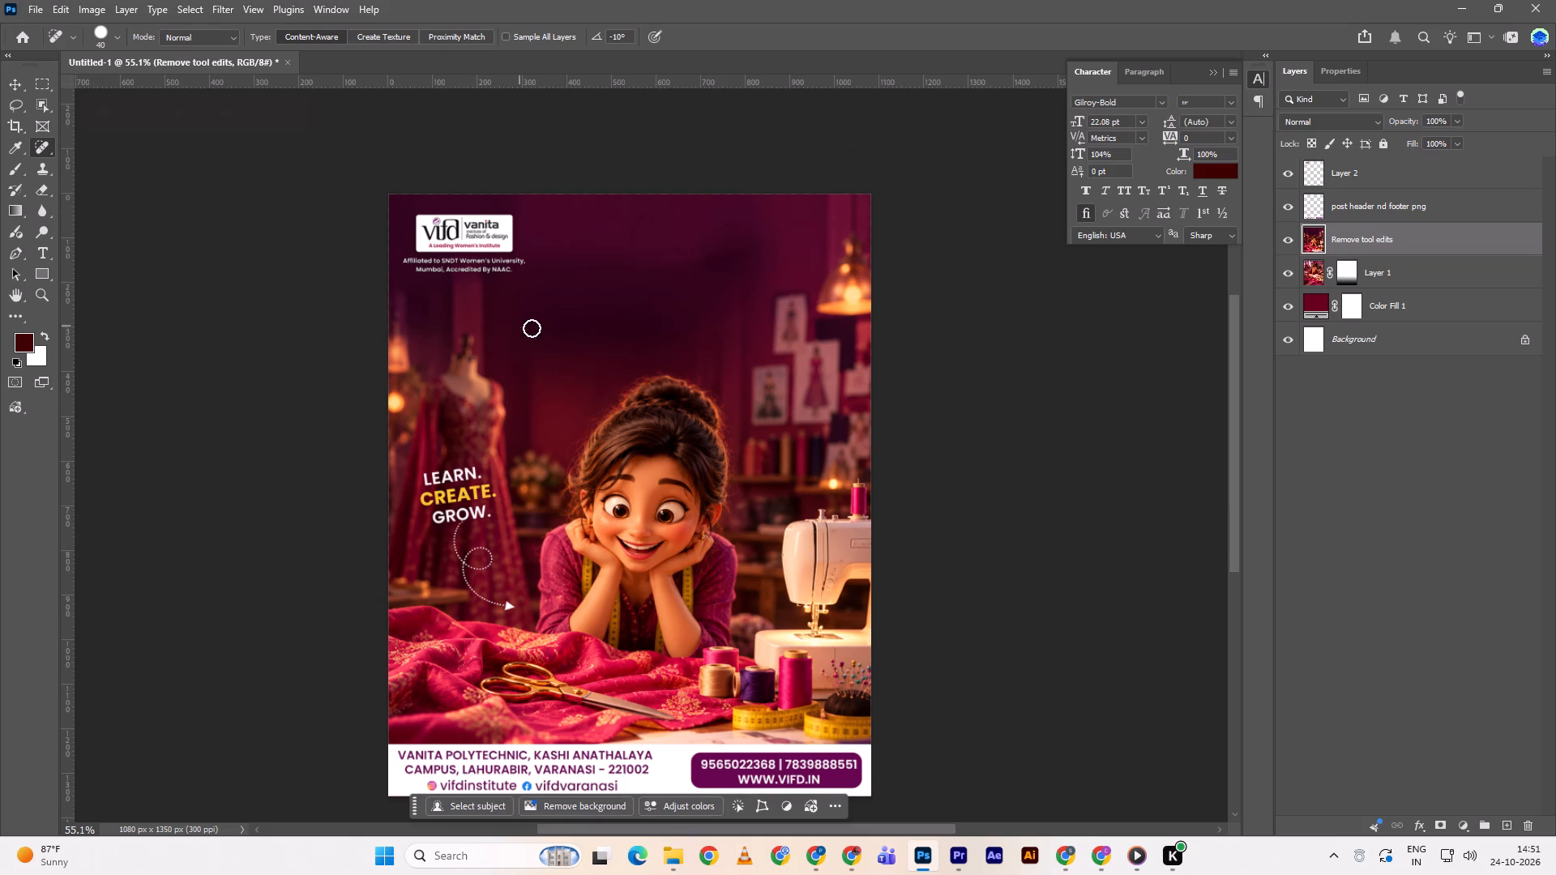
# Move the cleaned slide image upward and scale it proportionally to about 111% so it extends past the canvas sides.
pyautogui.press('v')
pyautogui.moveTo(701, 445); pyautogui.dragTo(681, 391)
pyautogui.moveTo(681, 391); pyautogui.dragTo(694, 394)
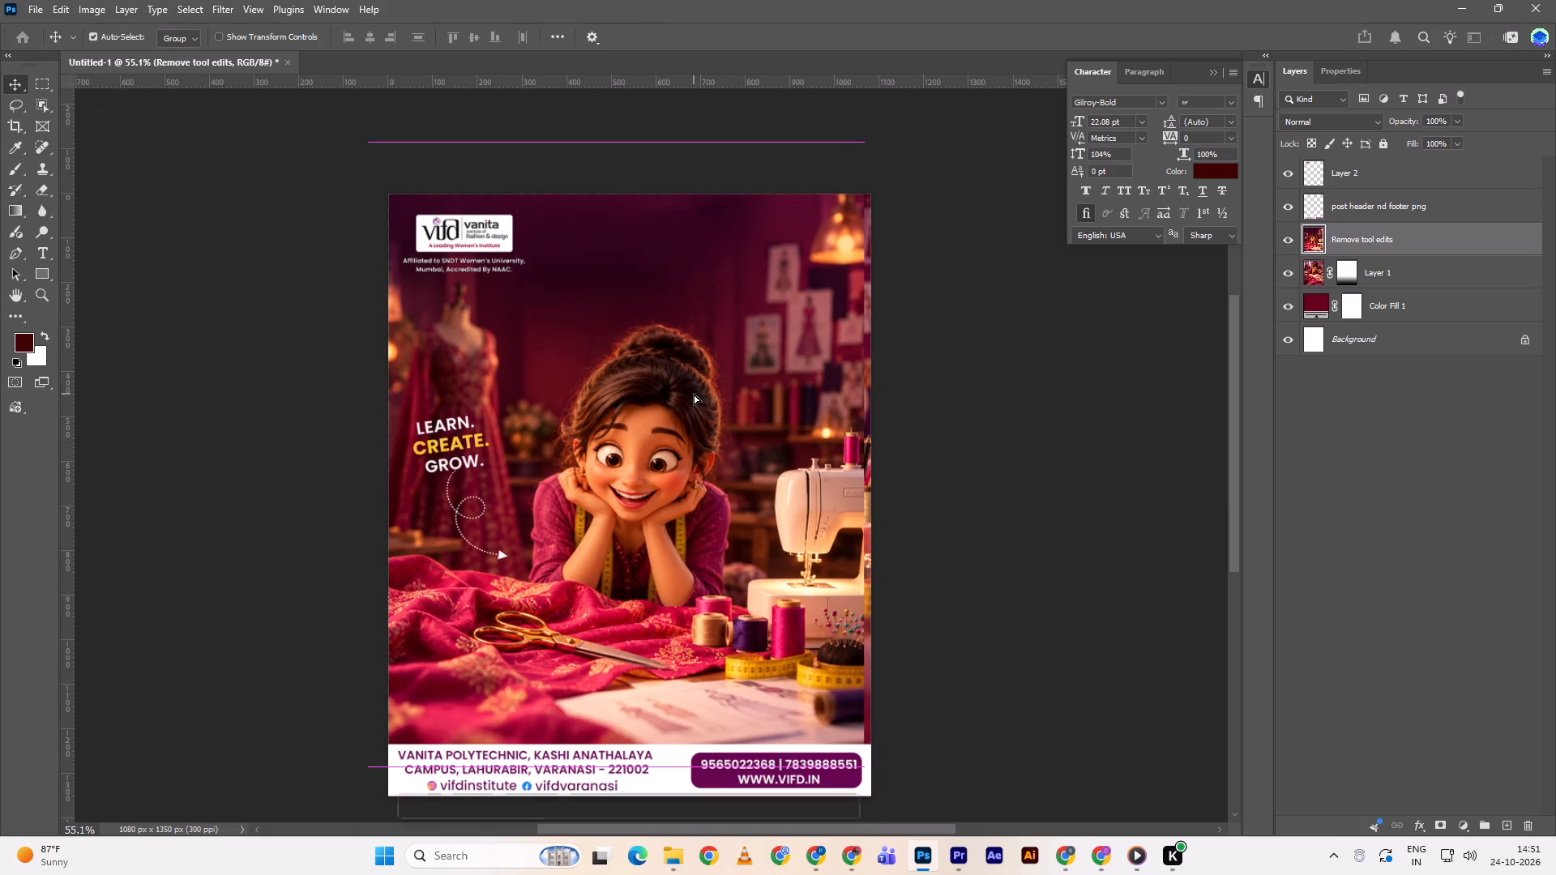
pyautogui.click(694, 394)
pyautogui.hotkey('ctrl', 't')
pyautogui.keyDown('alt'); pyautogui.moveTo(865, 450); pyautogui.dragTo(892, 446); pyautogui.keyUp('alt')
pyautogui.keyDown('alt'); pyautogui.click(892, 446); pyautogui.keyUp('alt')
pyautogui.moveTo(752, 492); pyautogui.dragTo(767, 437)
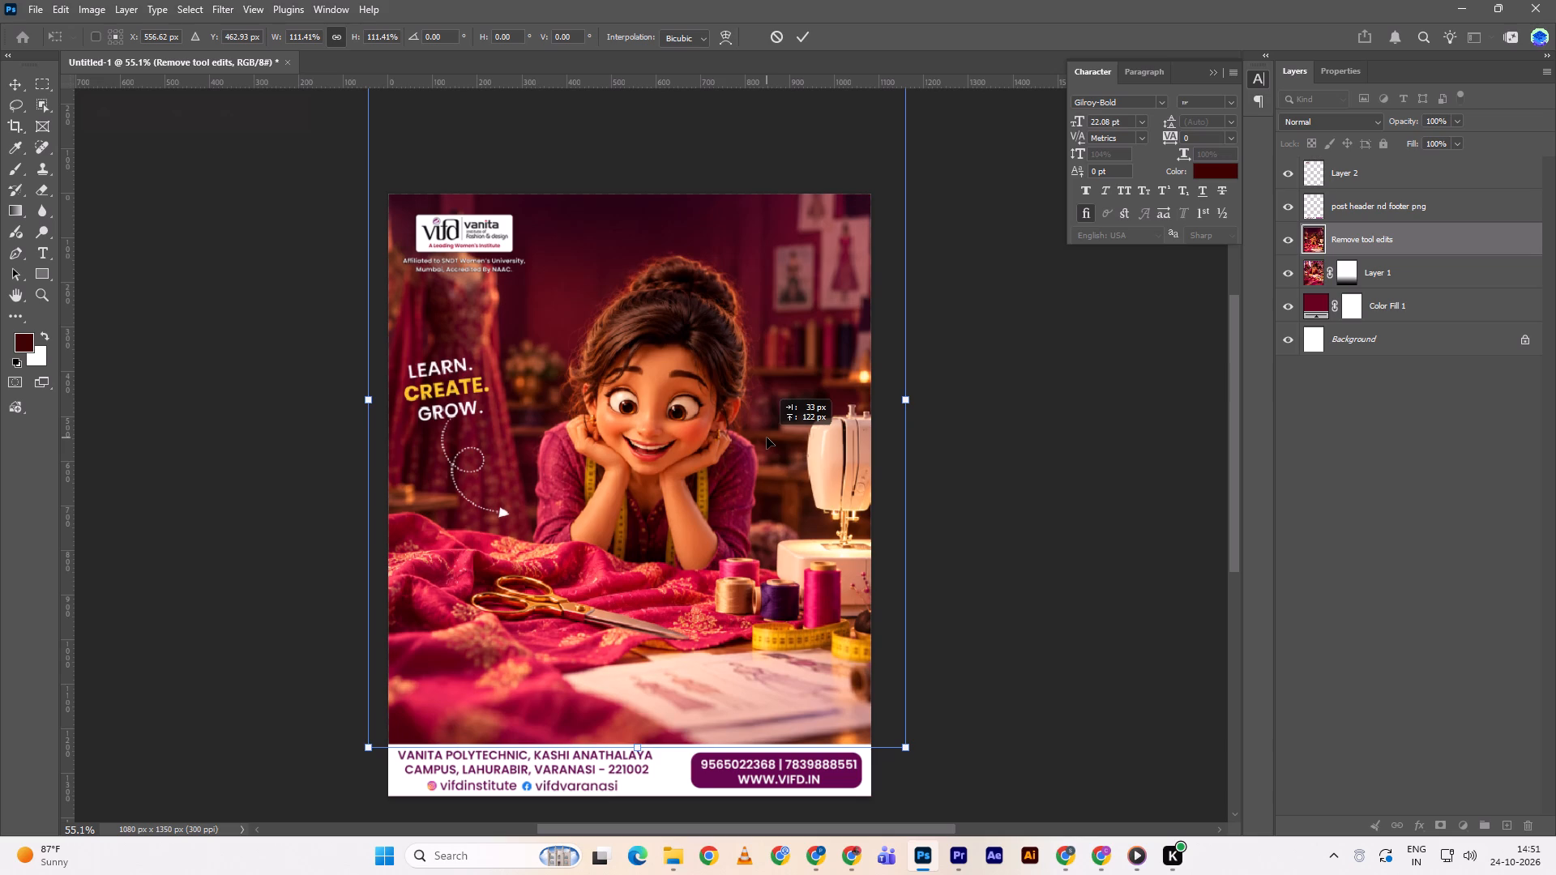
pyautogui.moveTo(767, 437); pyautogui.dragTo(767, 423)
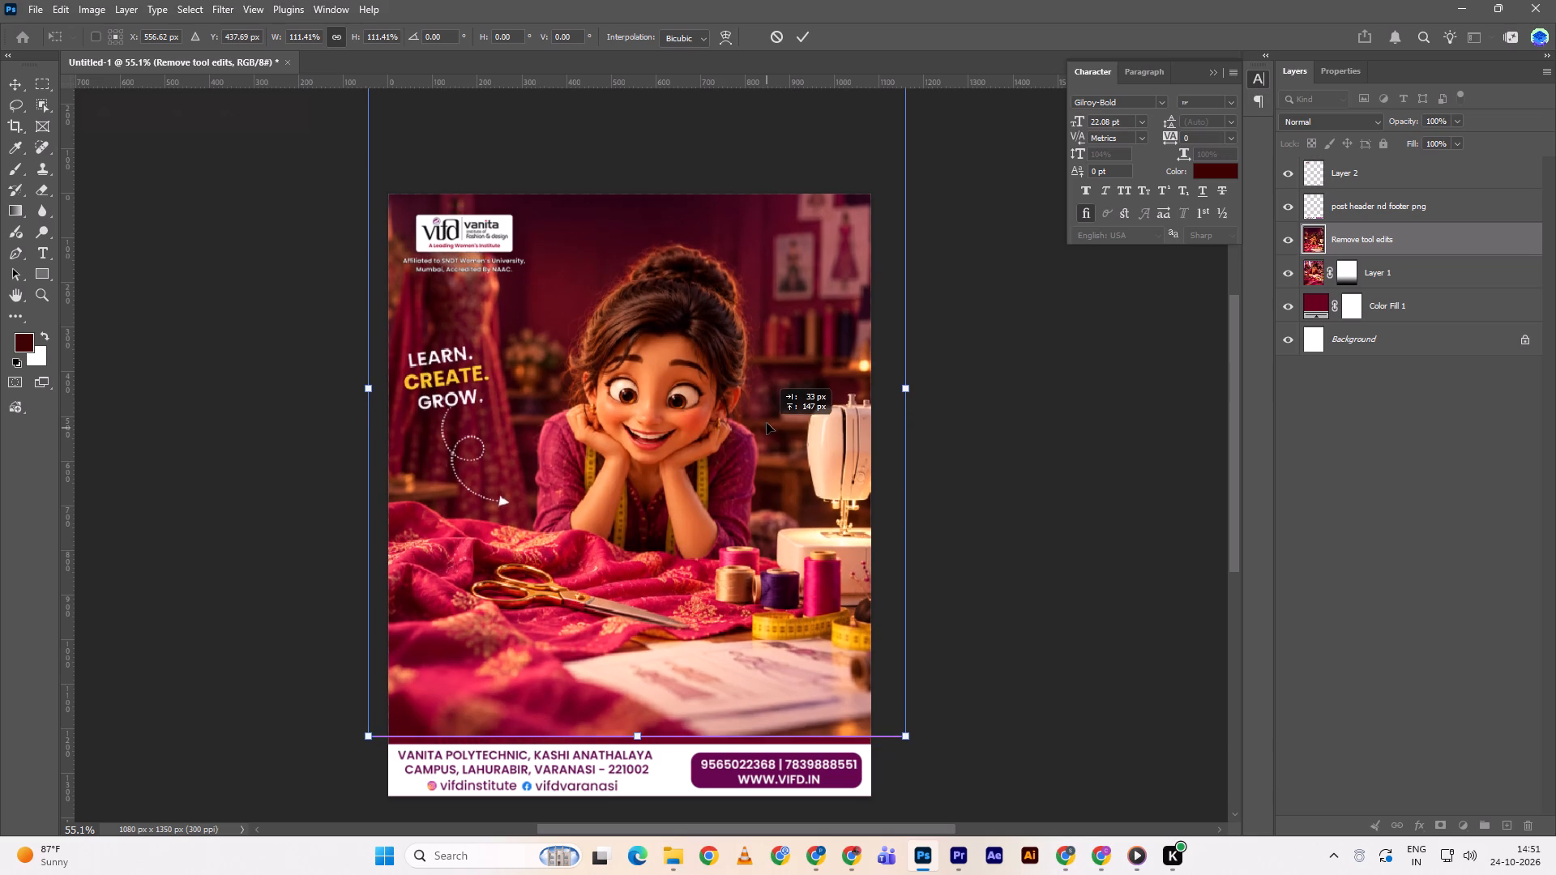
pyautogui.moveTo(767, 423); pyautogui.dragTo(773, 409)
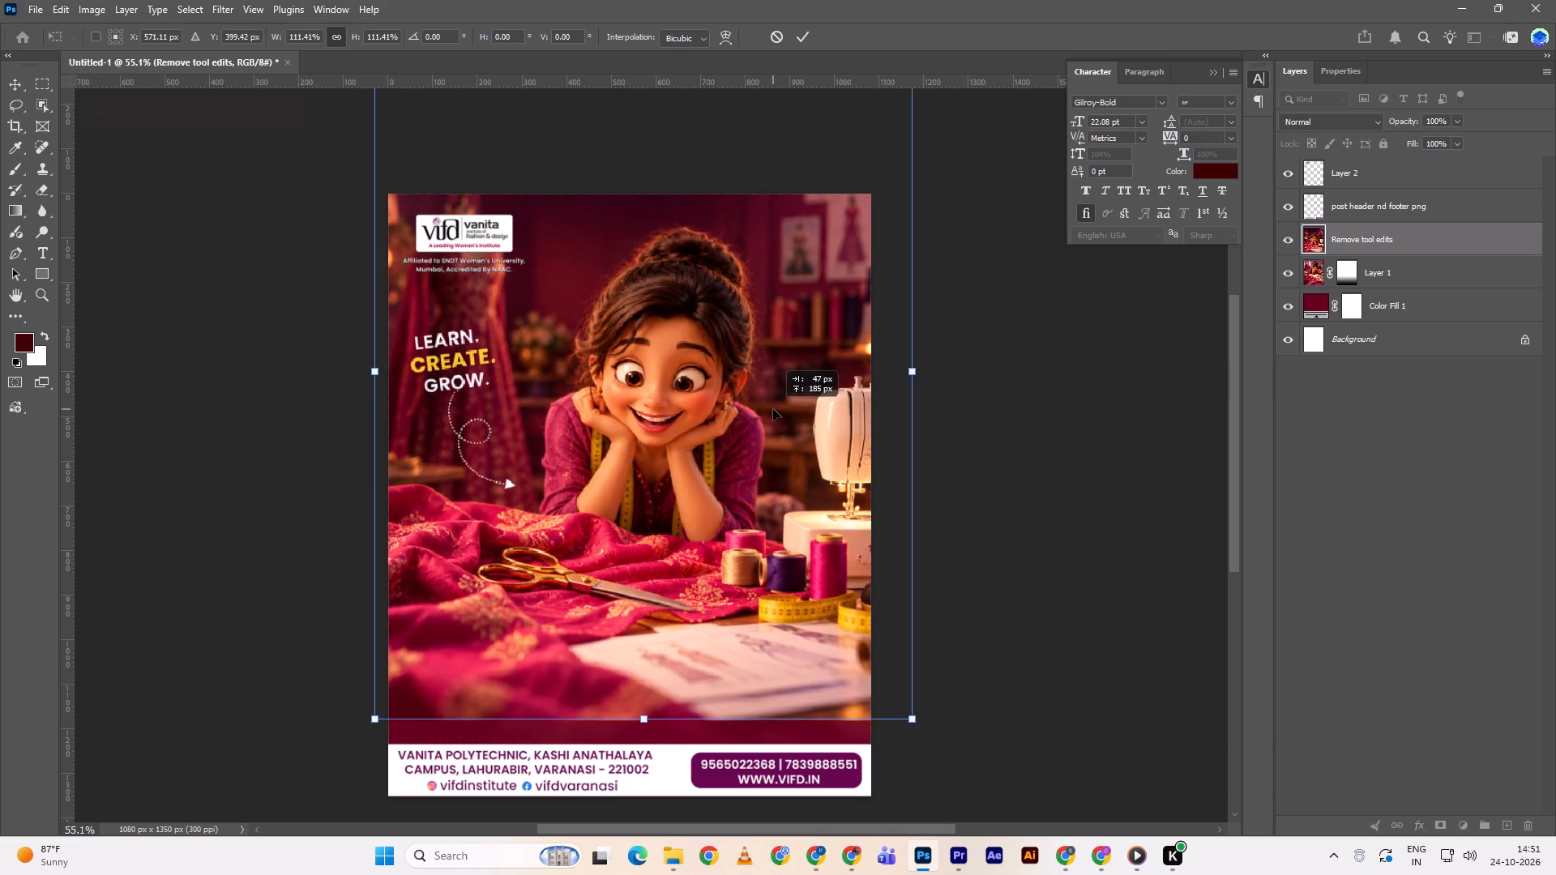
pyautogui.moveTo(773, 409); pyautogui.dragTo(772, 403)
pyautogui.click(772, 403)
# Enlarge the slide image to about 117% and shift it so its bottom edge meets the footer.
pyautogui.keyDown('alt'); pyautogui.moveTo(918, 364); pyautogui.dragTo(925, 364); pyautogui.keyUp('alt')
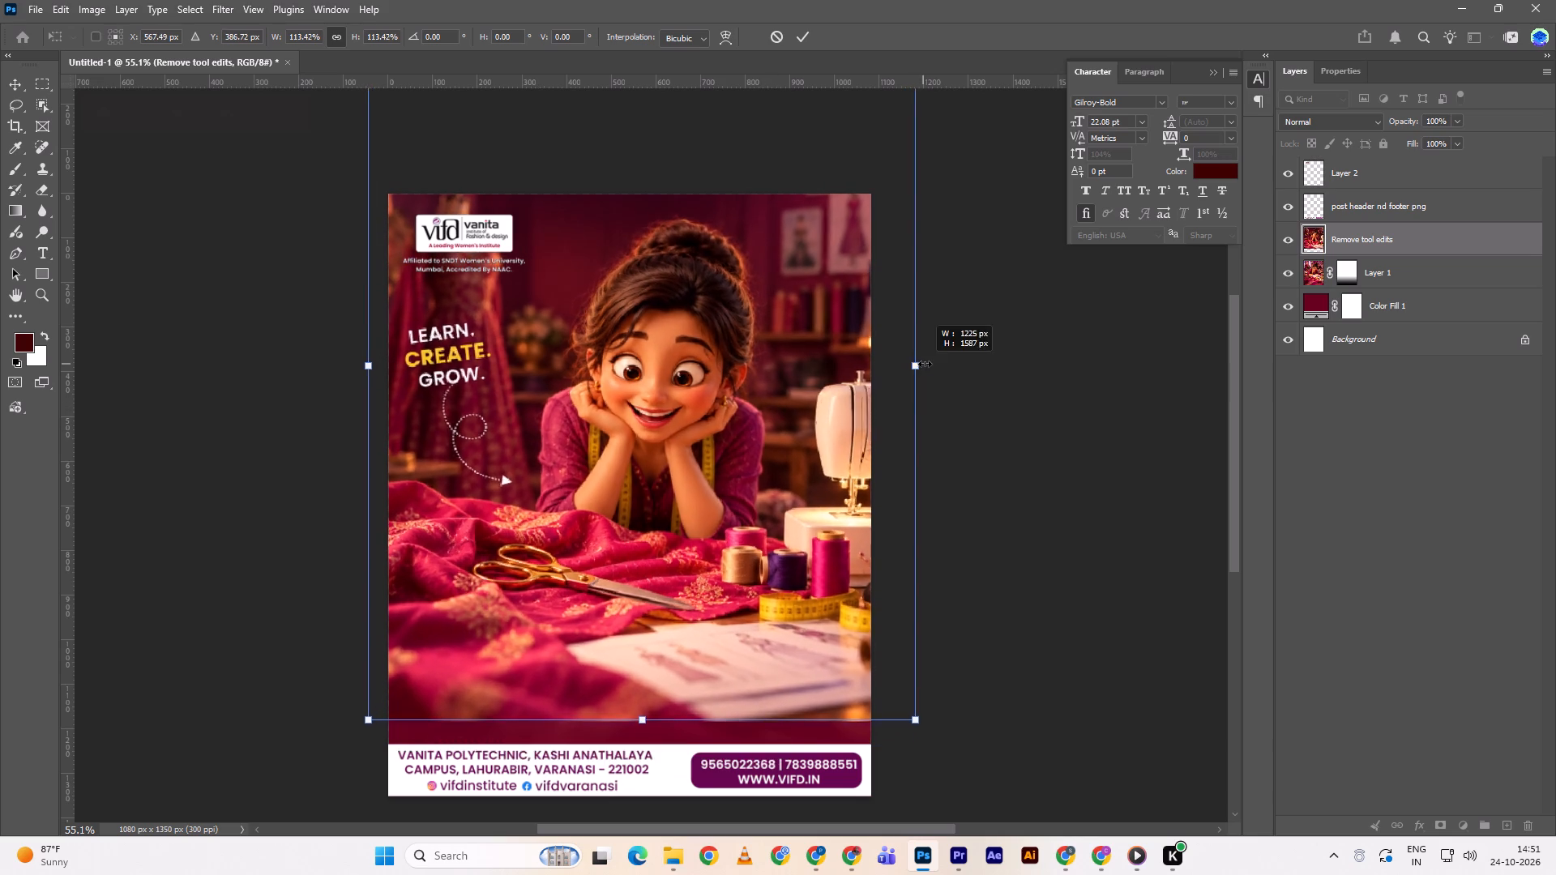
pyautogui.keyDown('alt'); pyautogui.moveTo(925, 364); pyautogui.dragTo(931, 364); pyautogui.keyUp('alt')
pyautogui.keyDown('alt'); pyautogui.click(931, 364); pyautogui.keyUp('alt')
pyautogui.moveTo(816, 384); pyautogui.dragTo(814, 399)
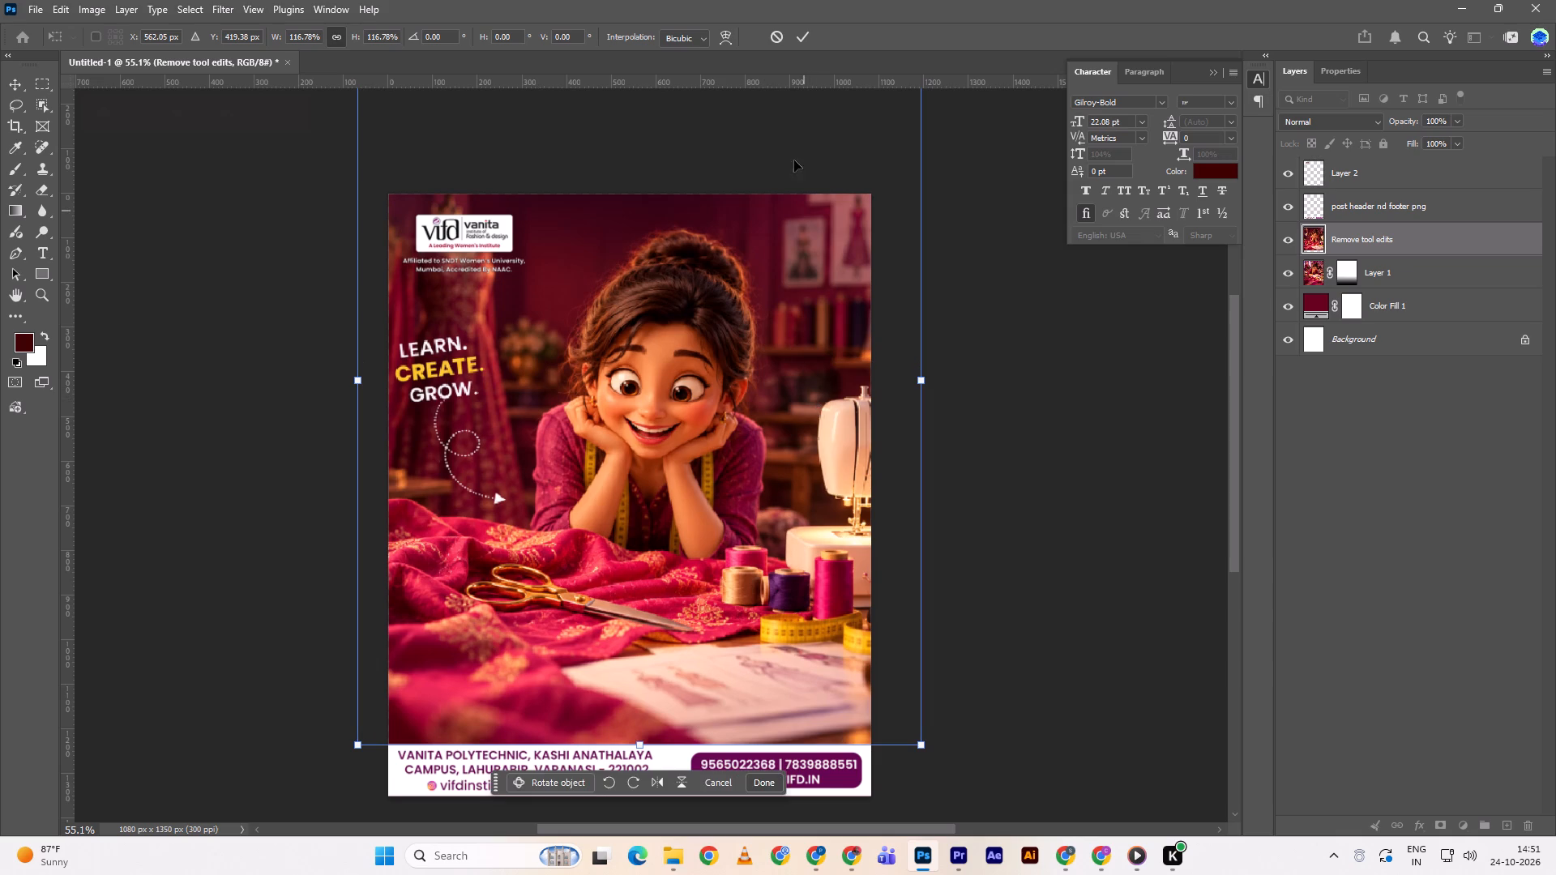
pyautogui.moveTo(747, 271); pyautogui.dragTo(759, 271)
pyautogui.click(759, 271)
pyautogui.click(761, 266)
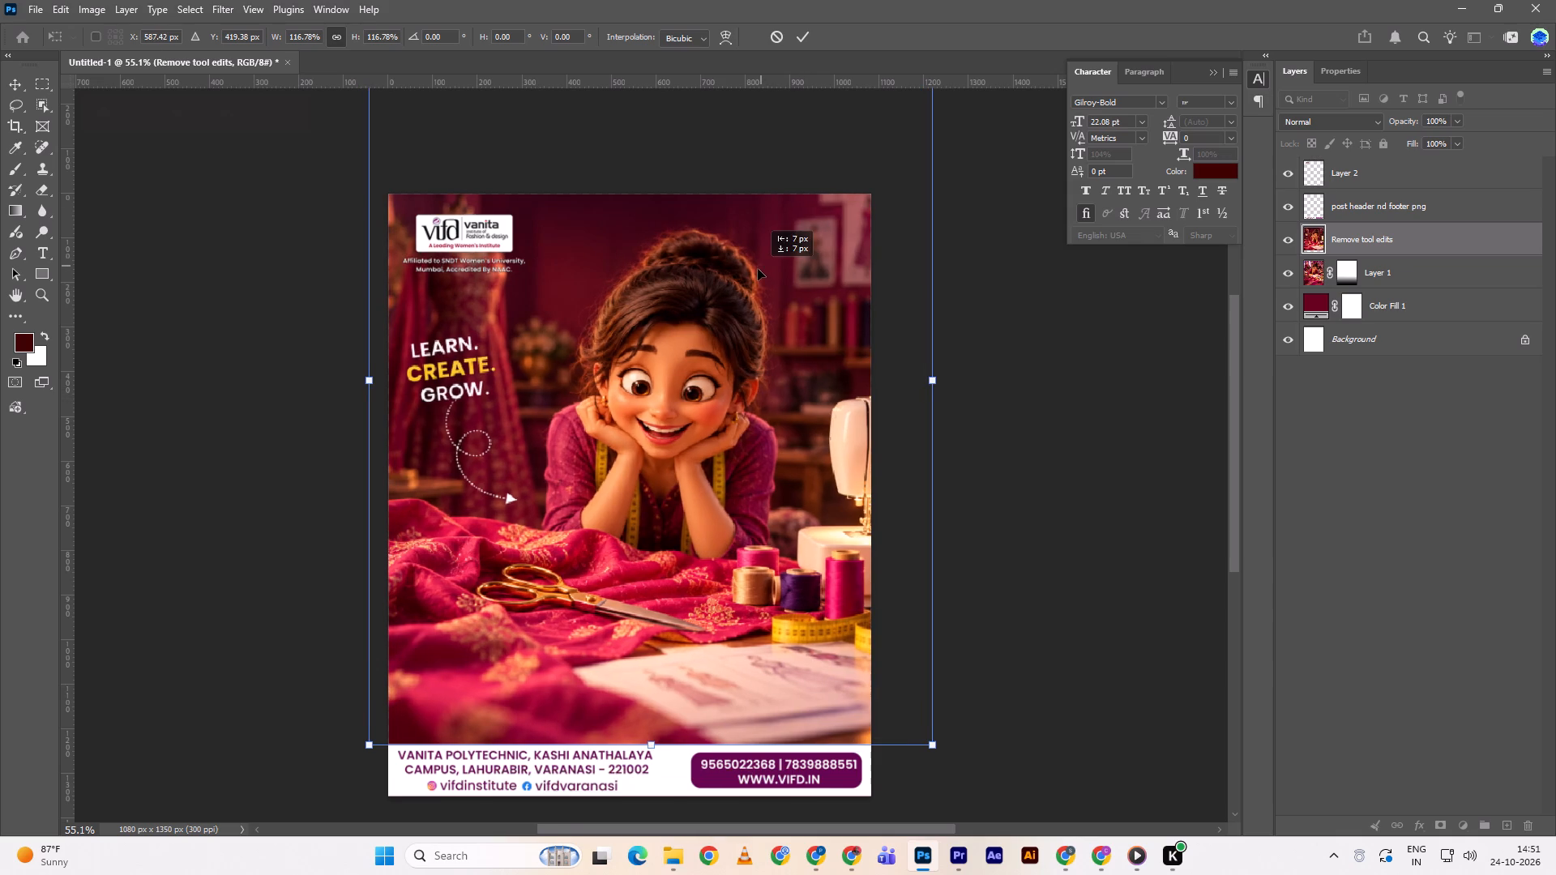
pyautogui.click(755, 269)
# Reduce the slide image to about 108% and reposition it so it still spans the full canvas width.
pyautogui.keyDown('alt'); pyautogui.moveTo(935, 383); pyautogui.dragTo(913, 380); pyautogui.keyUp('alt')
pyautogui.keyDown('alt'); pyautogui.click(913, 380); pyautogui.keyUp('alt')
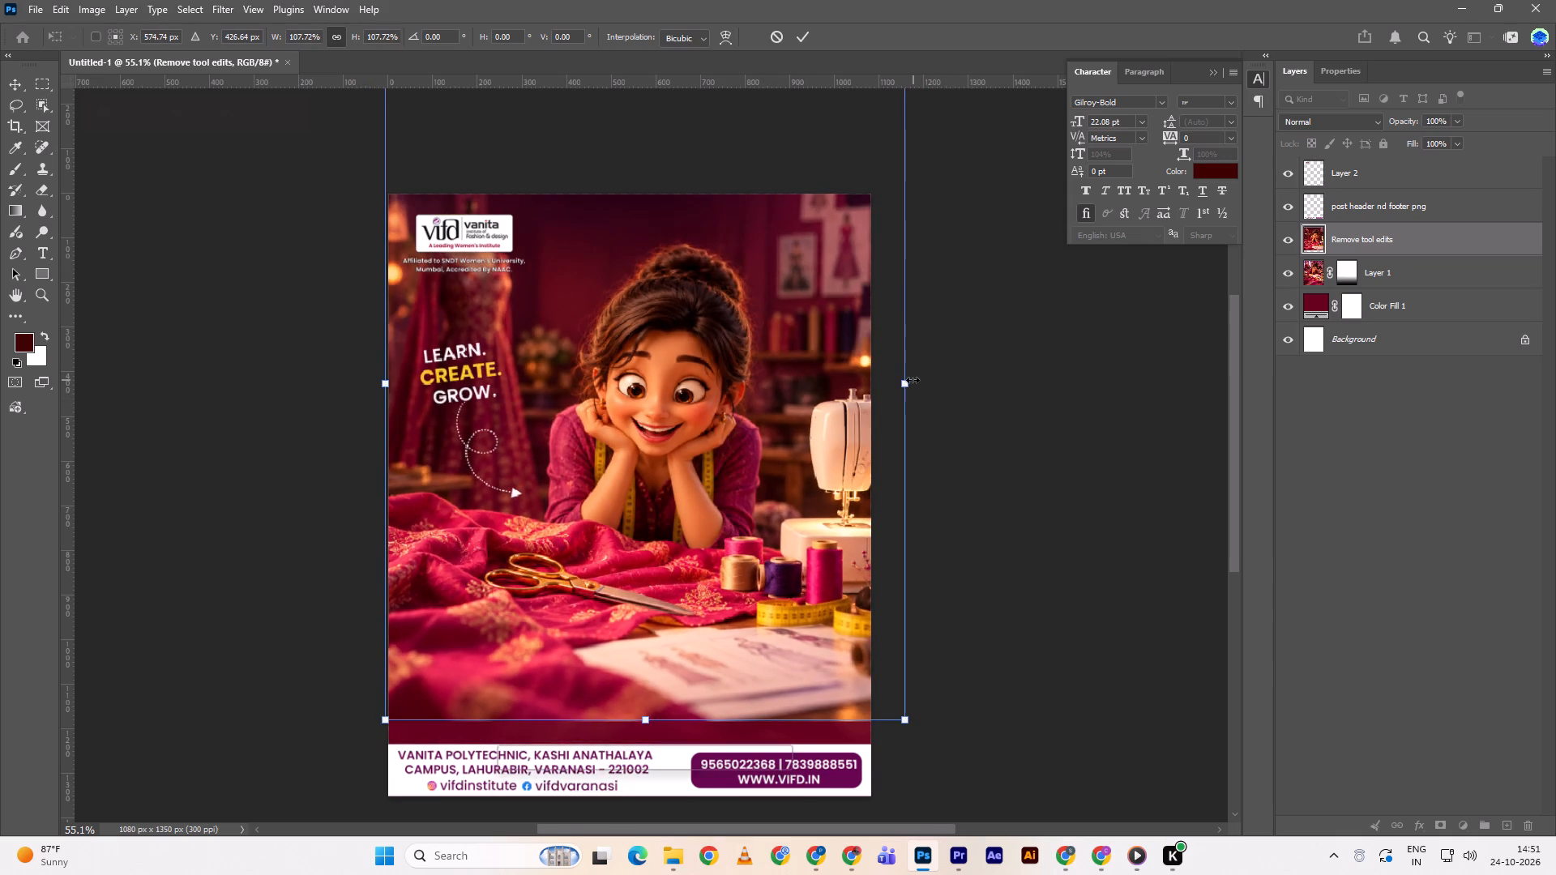
pyautogui.moveTo(811, 404); pyautogui.dragTo(803, 406)
pyautogui.click(803, 406)
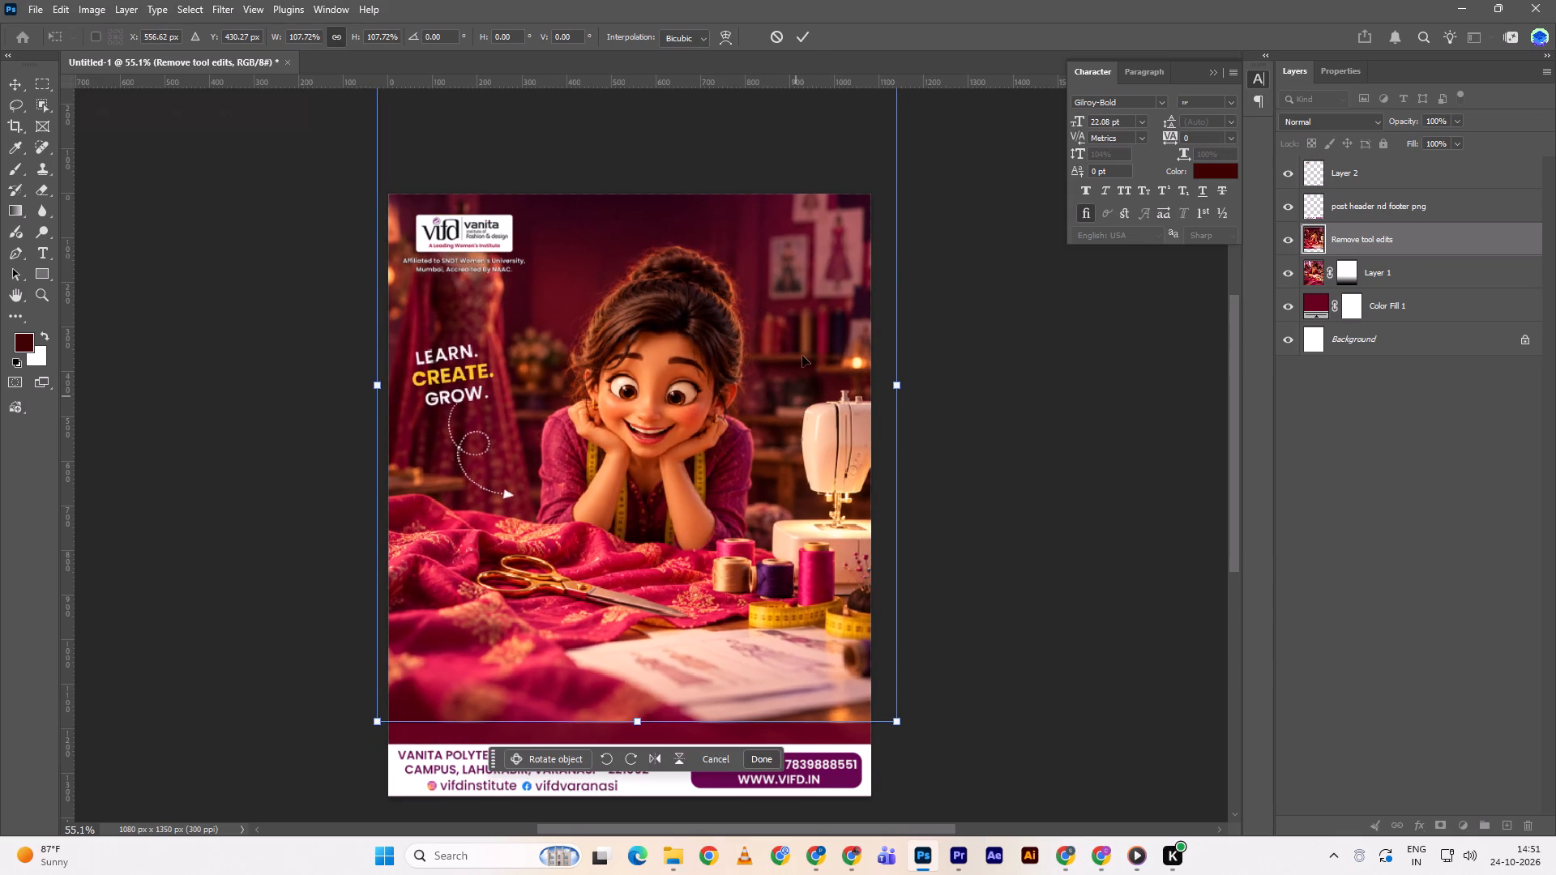
pyautogui.click(706, 356)
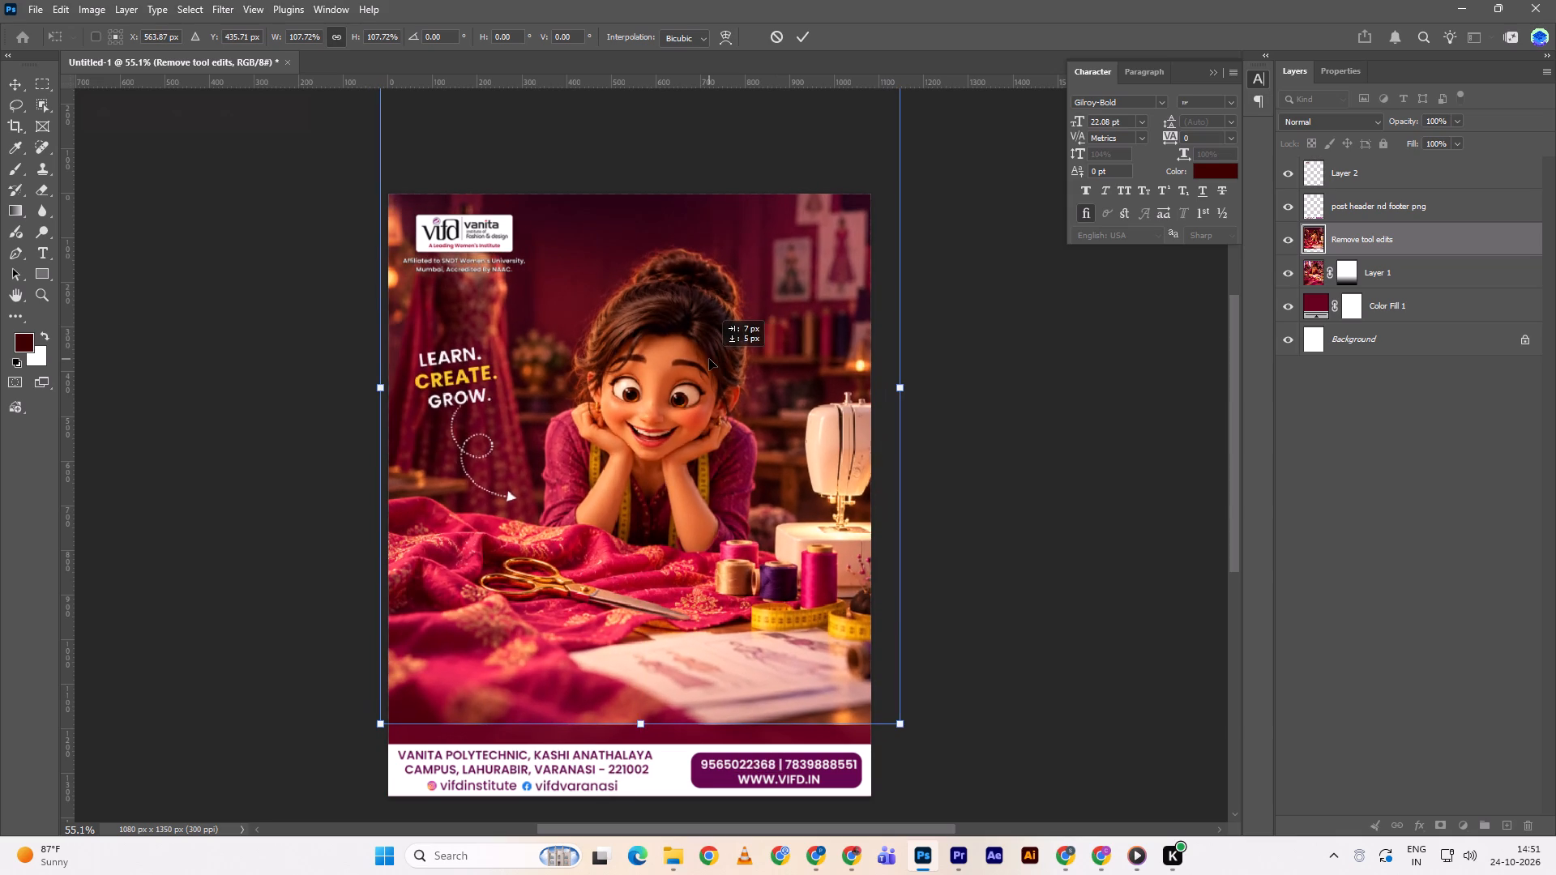
pyautogui.click(709, 359)
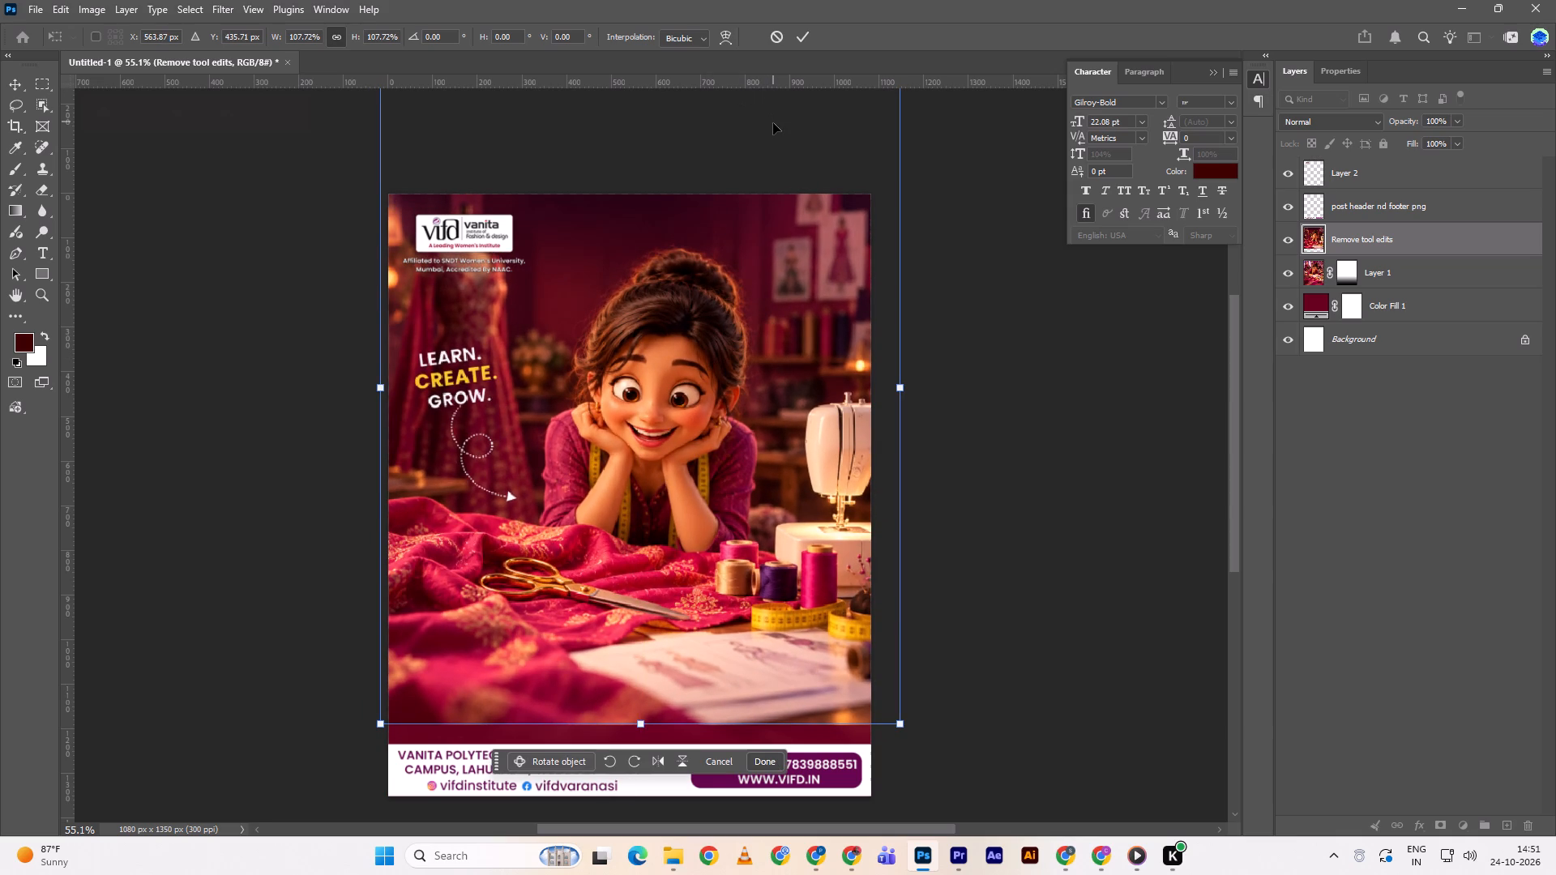
pyautogui.press('Left')
pyautogui.press('Left')
pyautogui.press('Left')
pyautogui.press('Left')
pyautogui.press('Left')
pyautogui.press('Left')
pyautogui.click(804, 34)
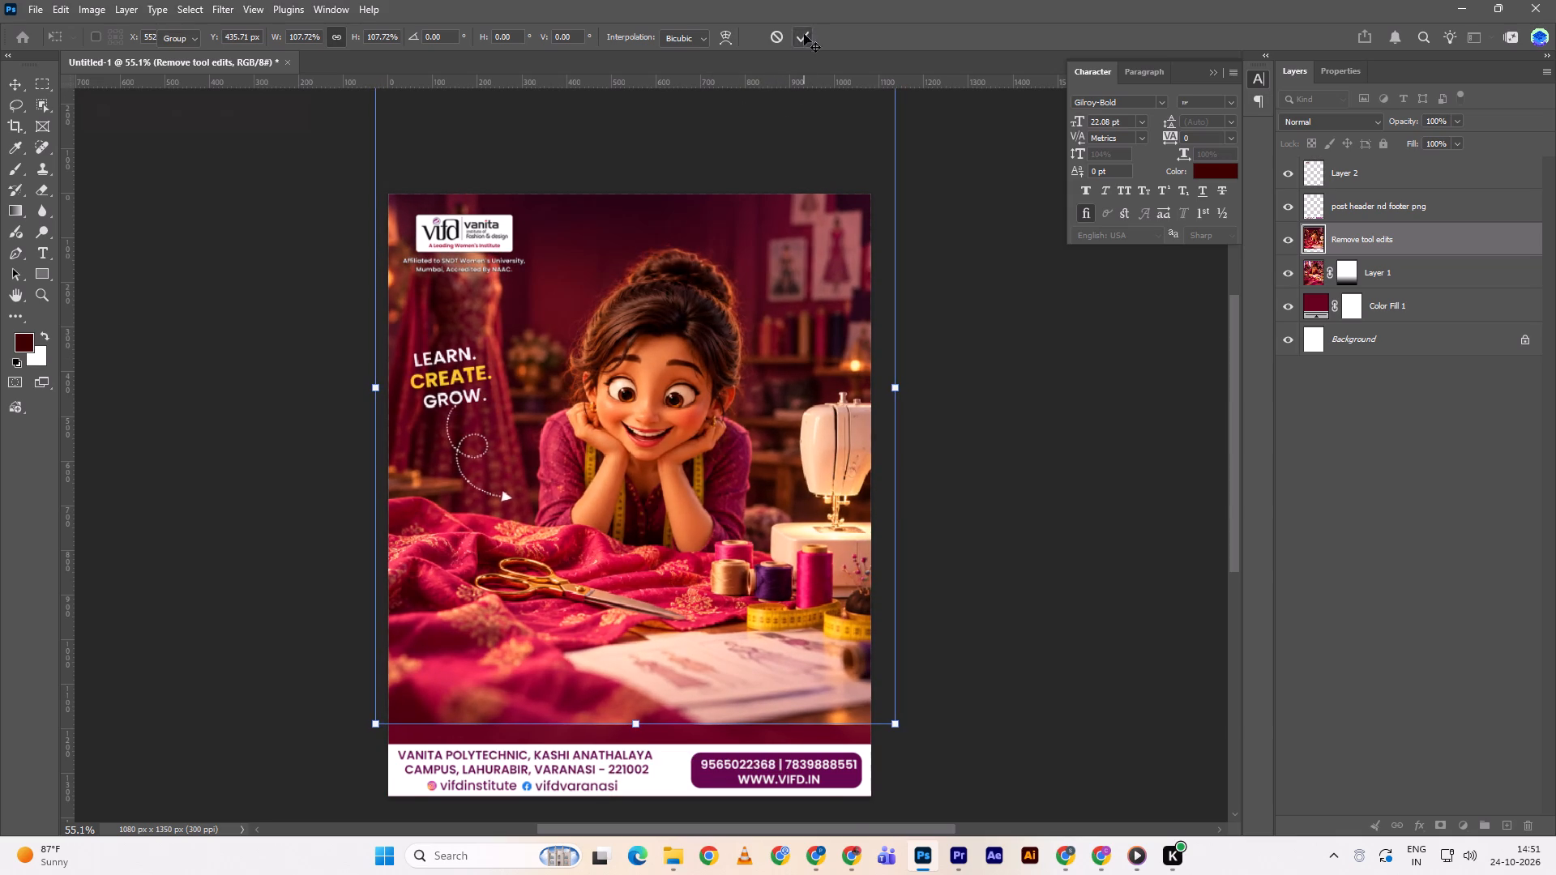
# Hide Layer 2, post header nd footer png, Layer 1, Color Fill 1 and Background, keeping only the slide image visible.
pyautogui.scroll(-1, 1007, 555)
pyautogui.doubleClick(1288, 271)
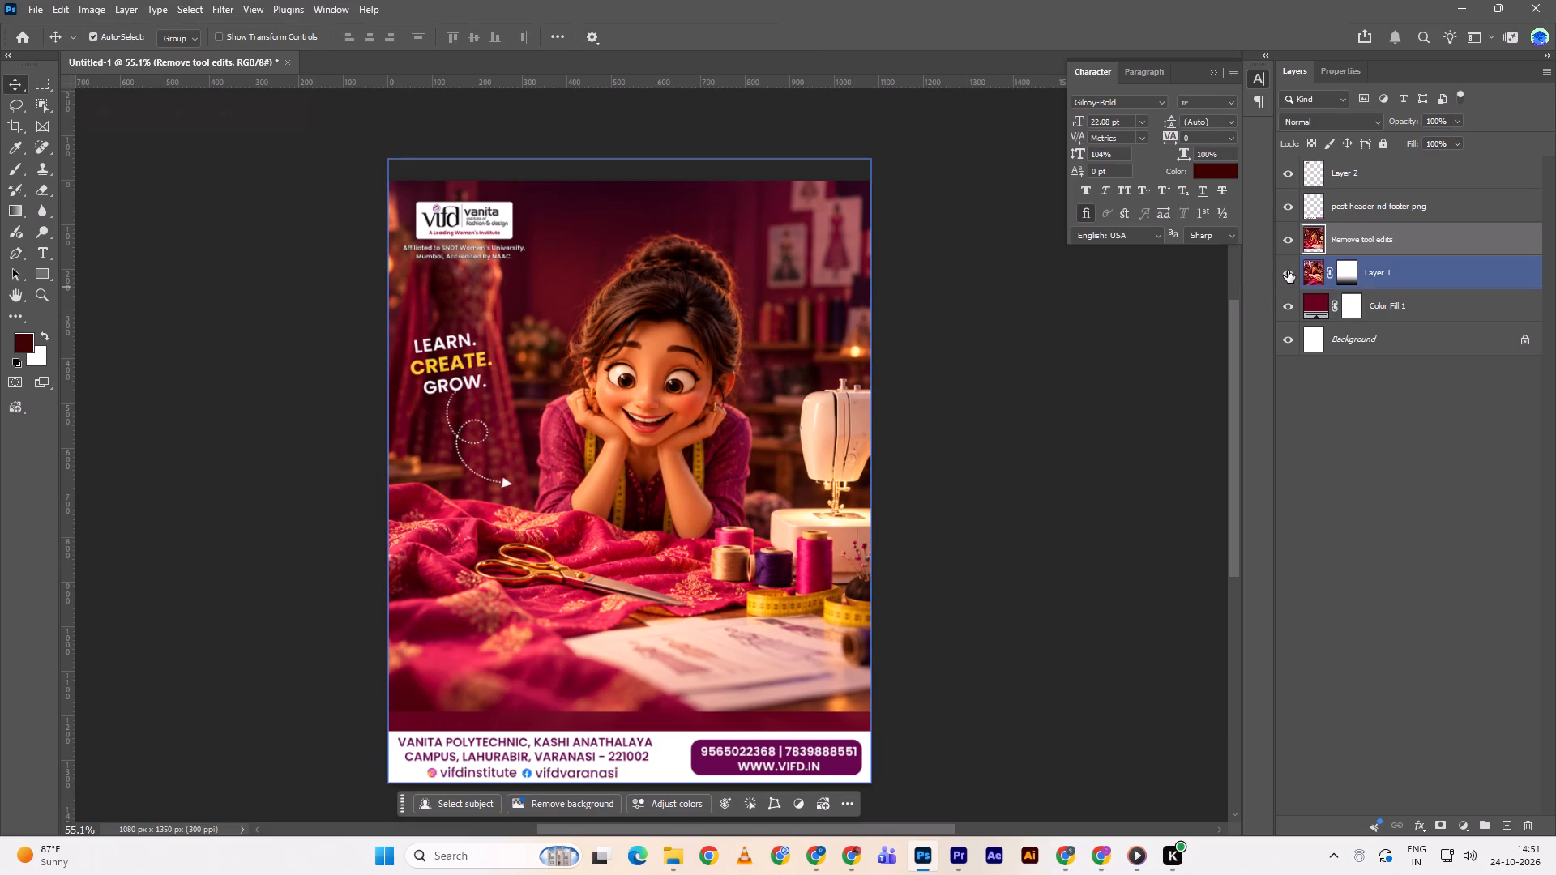
pyautogui.doubleClick(1288, 271)
pyautogui.doubleClick(1288, 299)
pyautogui.doubleClick(1289, 278)
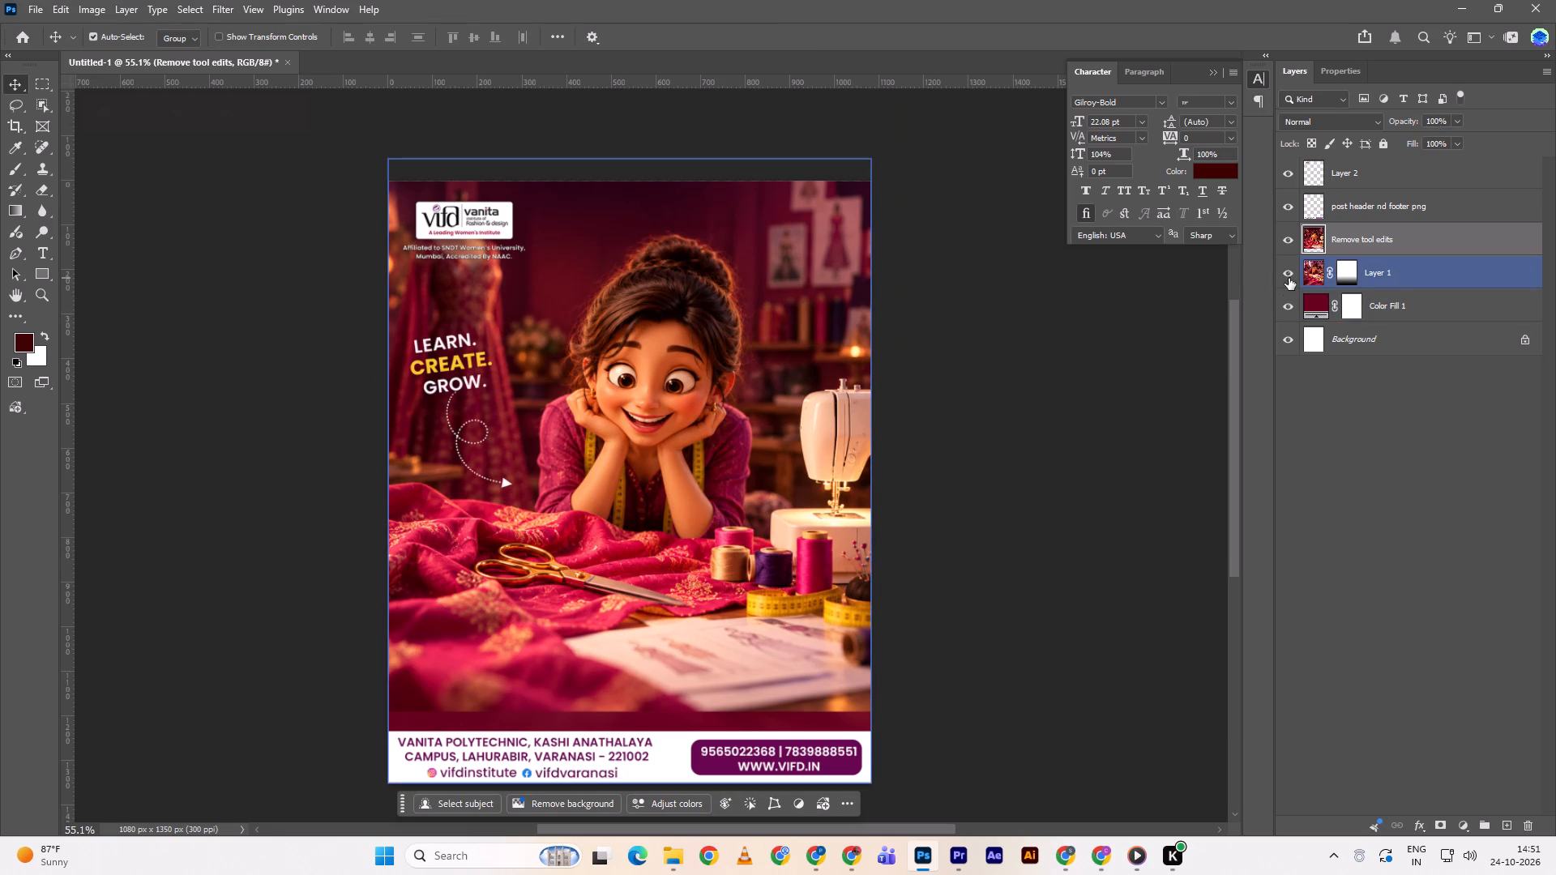
pyautogui.click(1290, 271)
pyautogui.click(1287, 306)
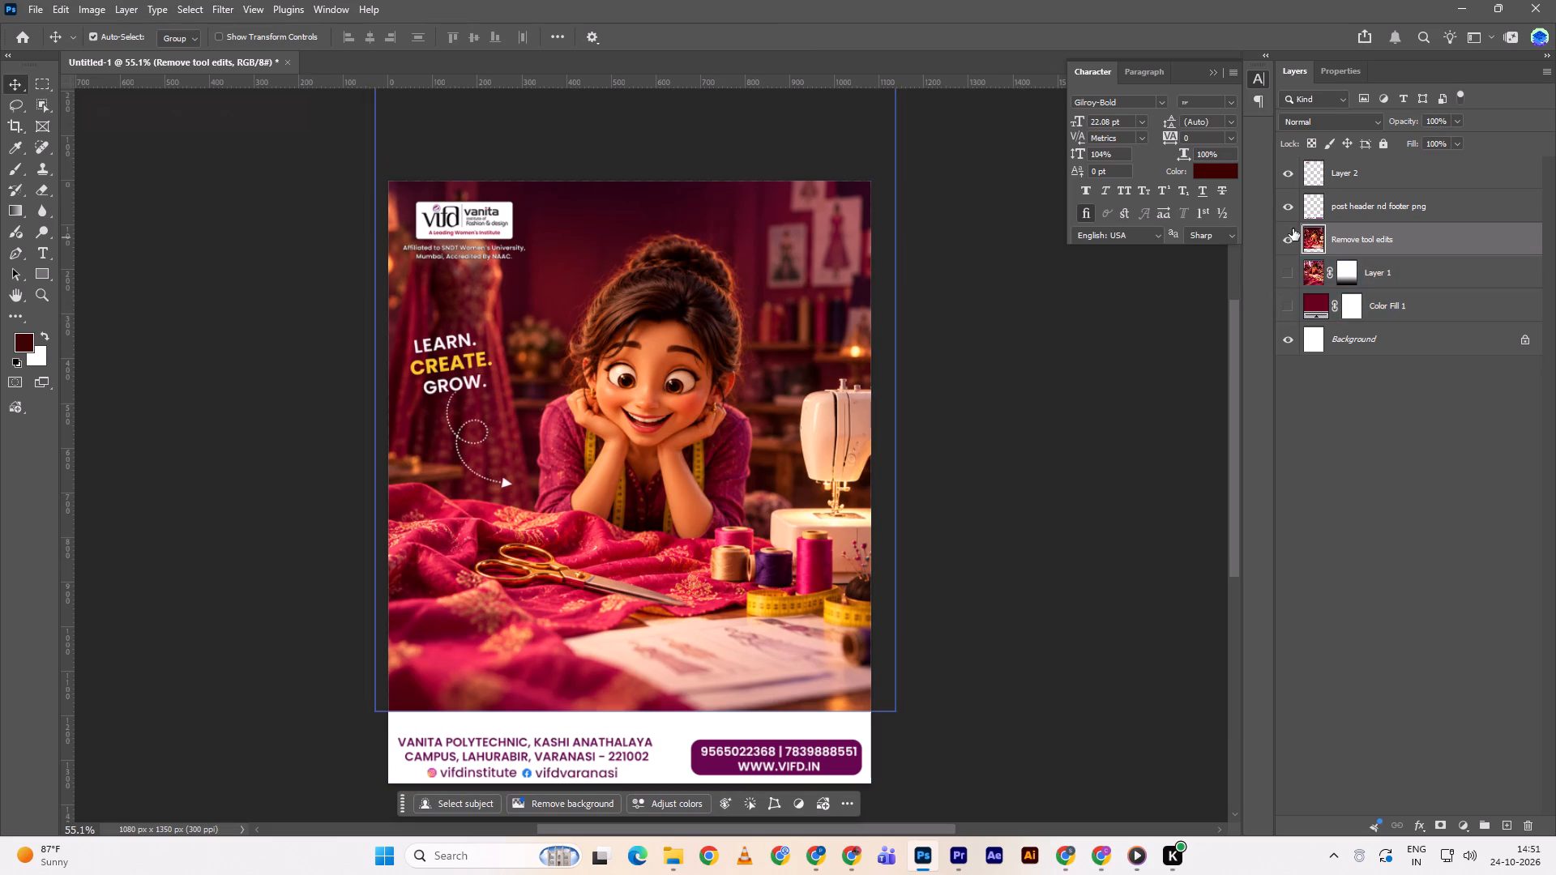
pyautogui.click(1293, 210)
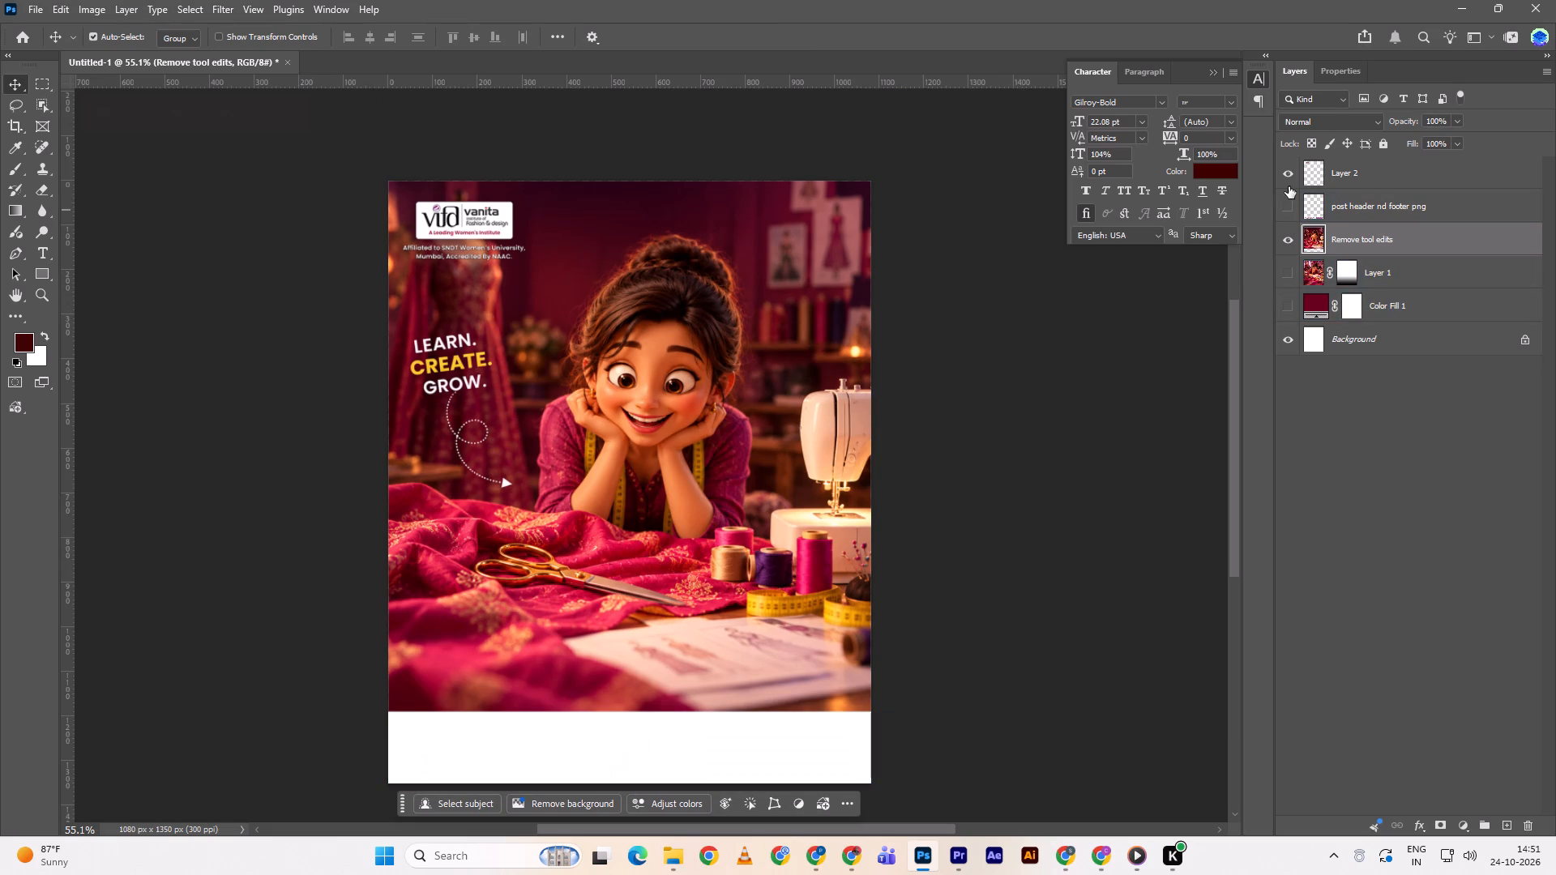
pyautogui.doubleClick(1289, 186)
pyautogui.click(1285, 165)
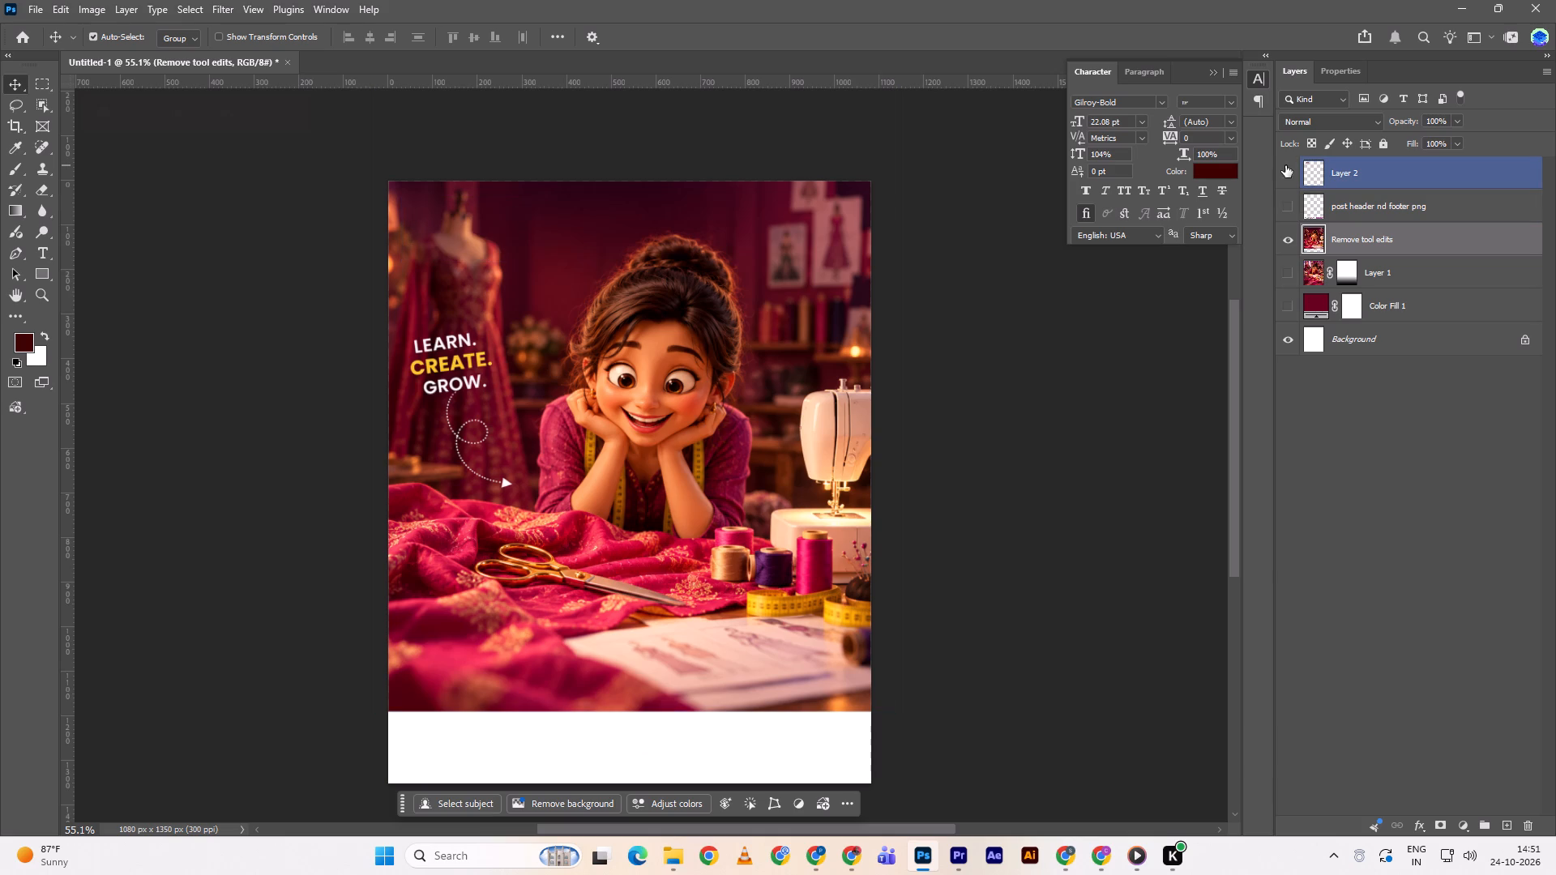
pyautogui.doubleClick(1295, 335)
pyautogui.tripleClick(1297, 339)
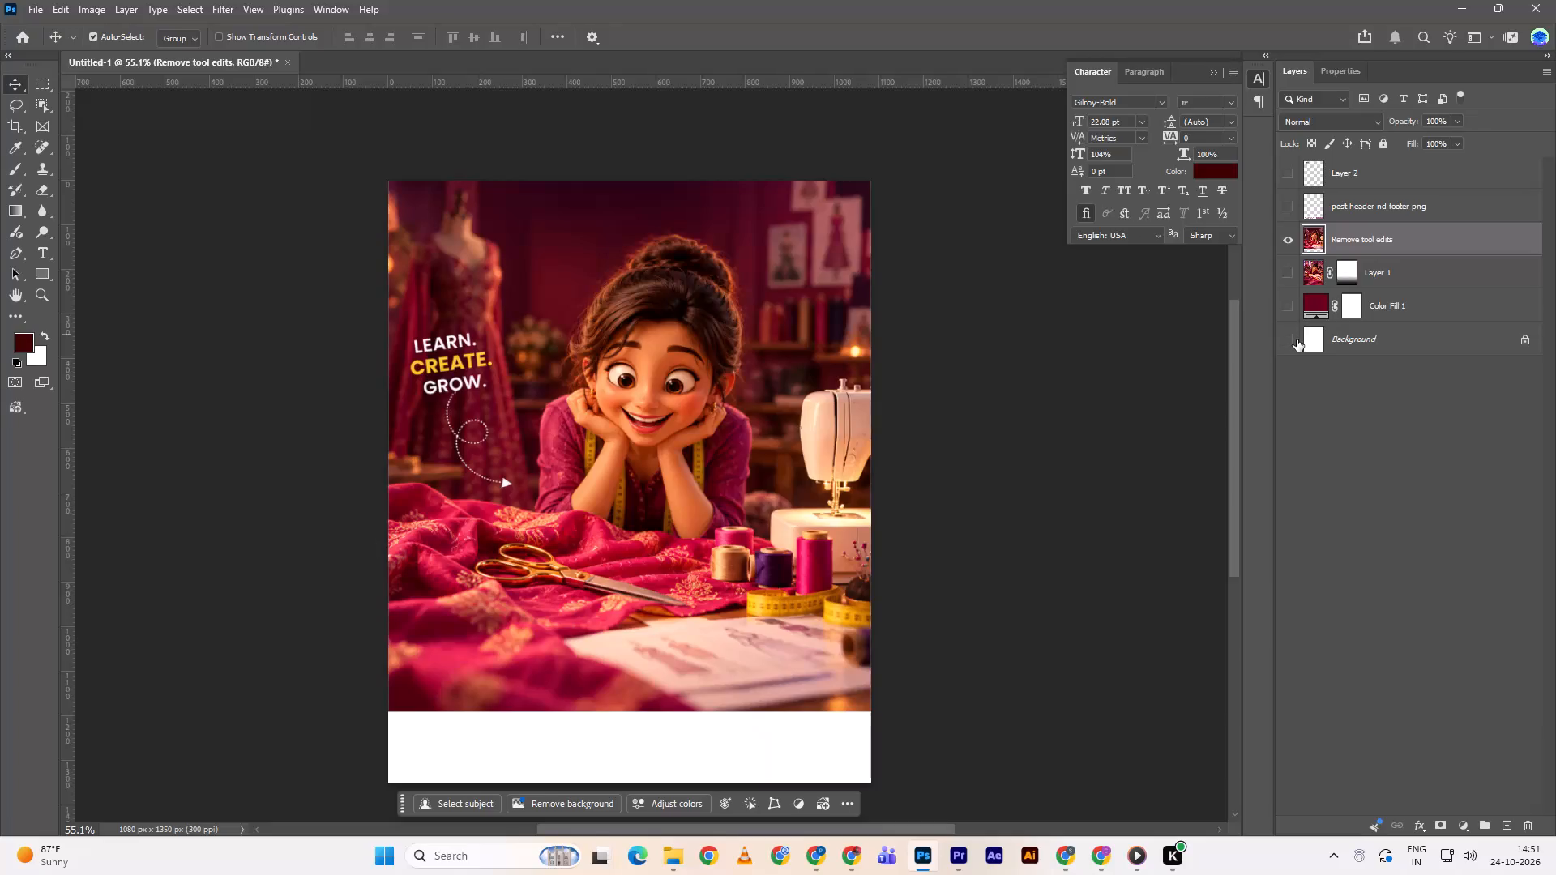
# Load the slide image layer's pixels as a selection.
pyautogui.keyDown('ctrl'); pyautogui.doubleClick(1306, 243); pyautogui.keyUp('ctrl')
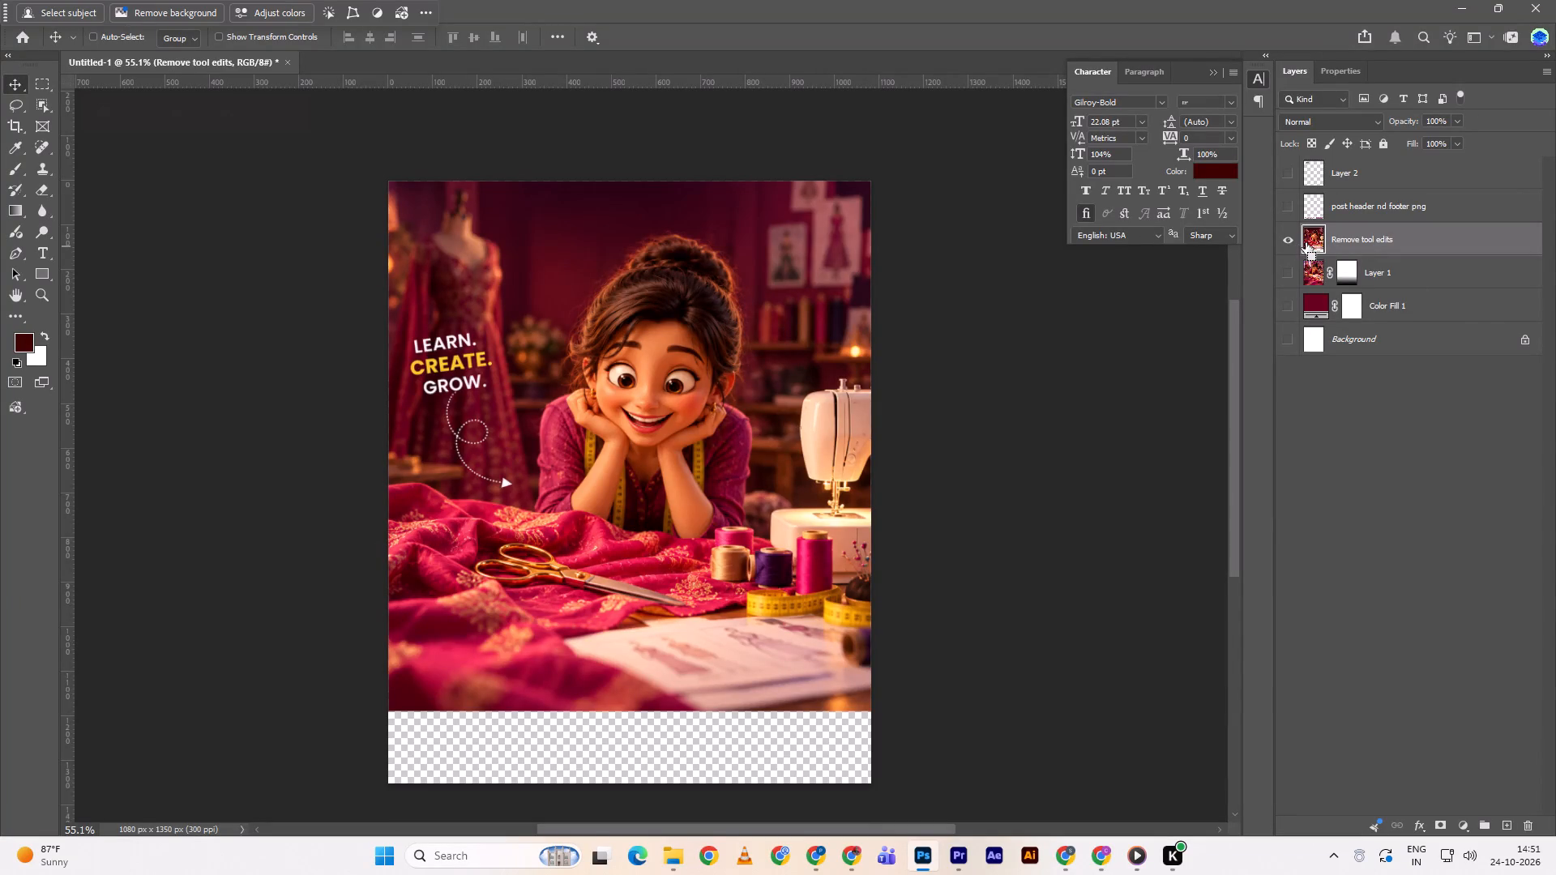
pyautogui.hotkey('ctrl', 'shift', 'i')
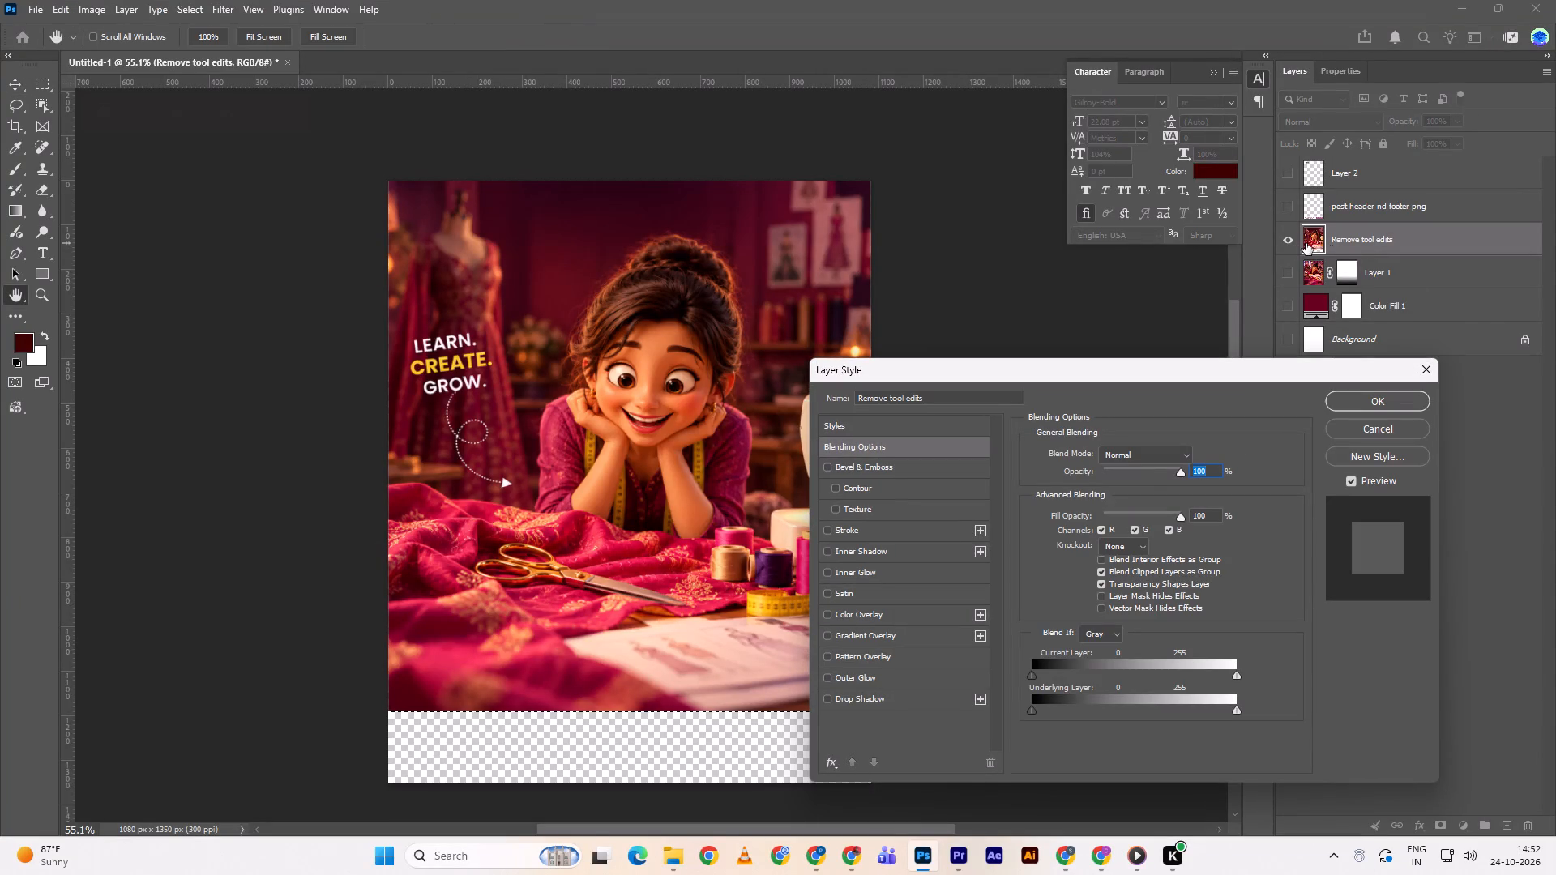
pyautogui.doubleClick(1387, 429)
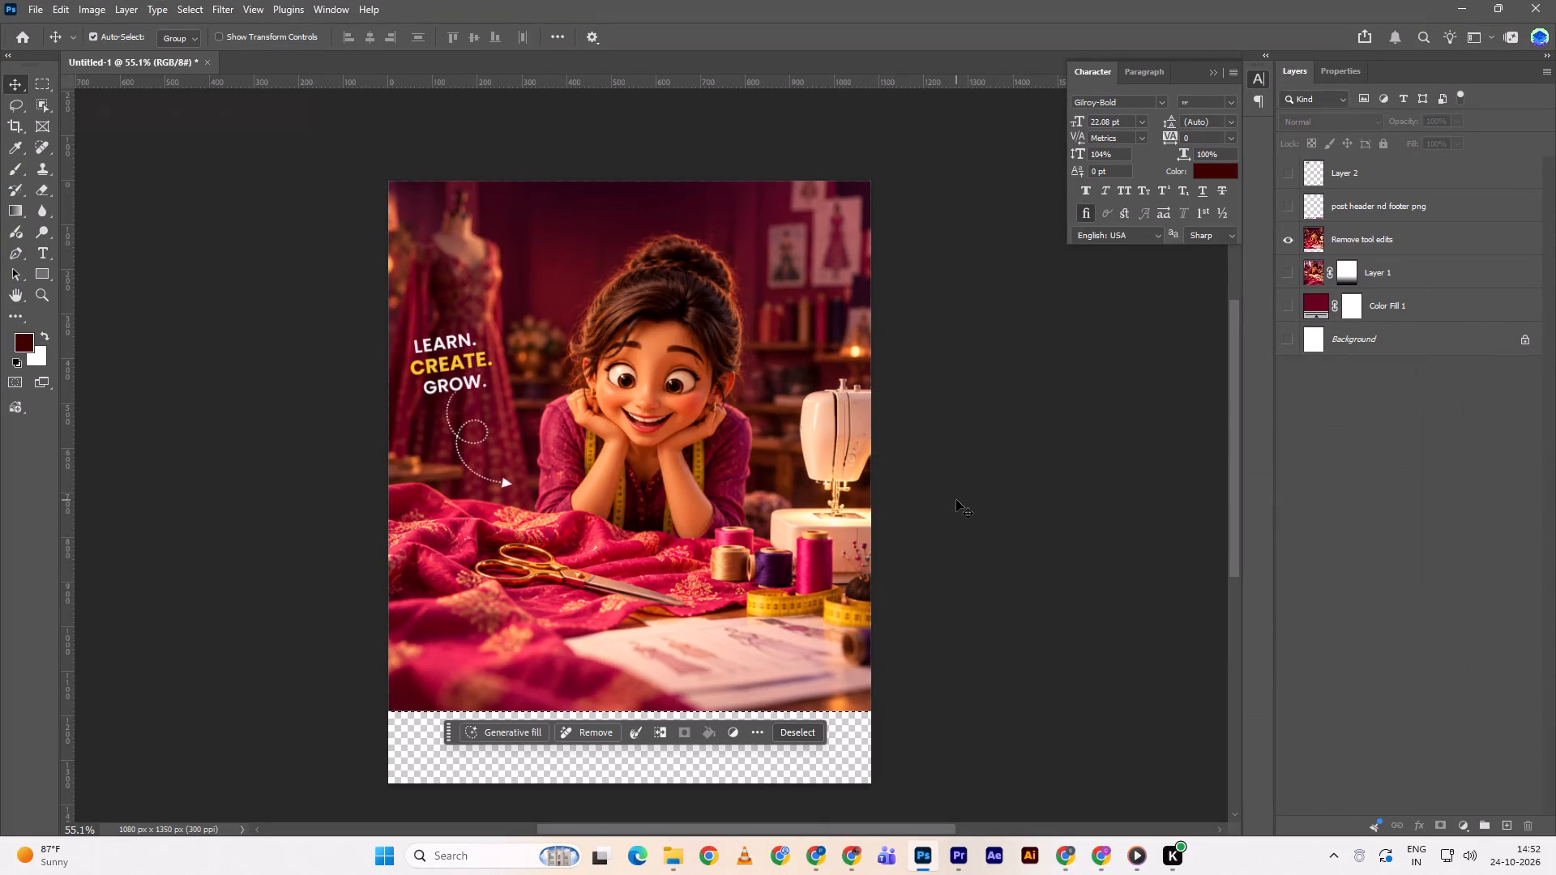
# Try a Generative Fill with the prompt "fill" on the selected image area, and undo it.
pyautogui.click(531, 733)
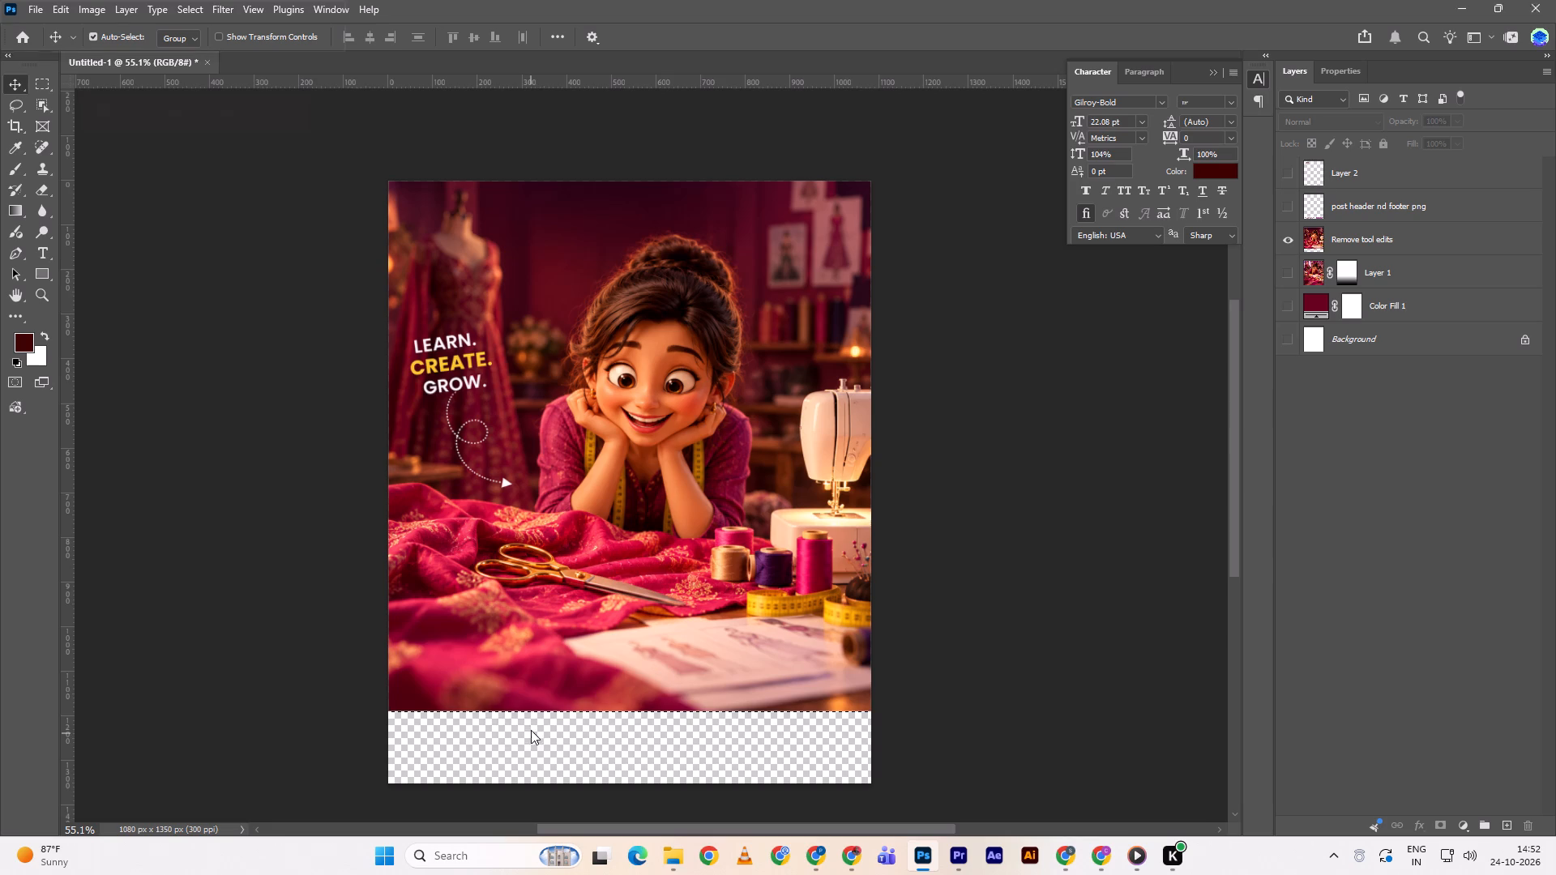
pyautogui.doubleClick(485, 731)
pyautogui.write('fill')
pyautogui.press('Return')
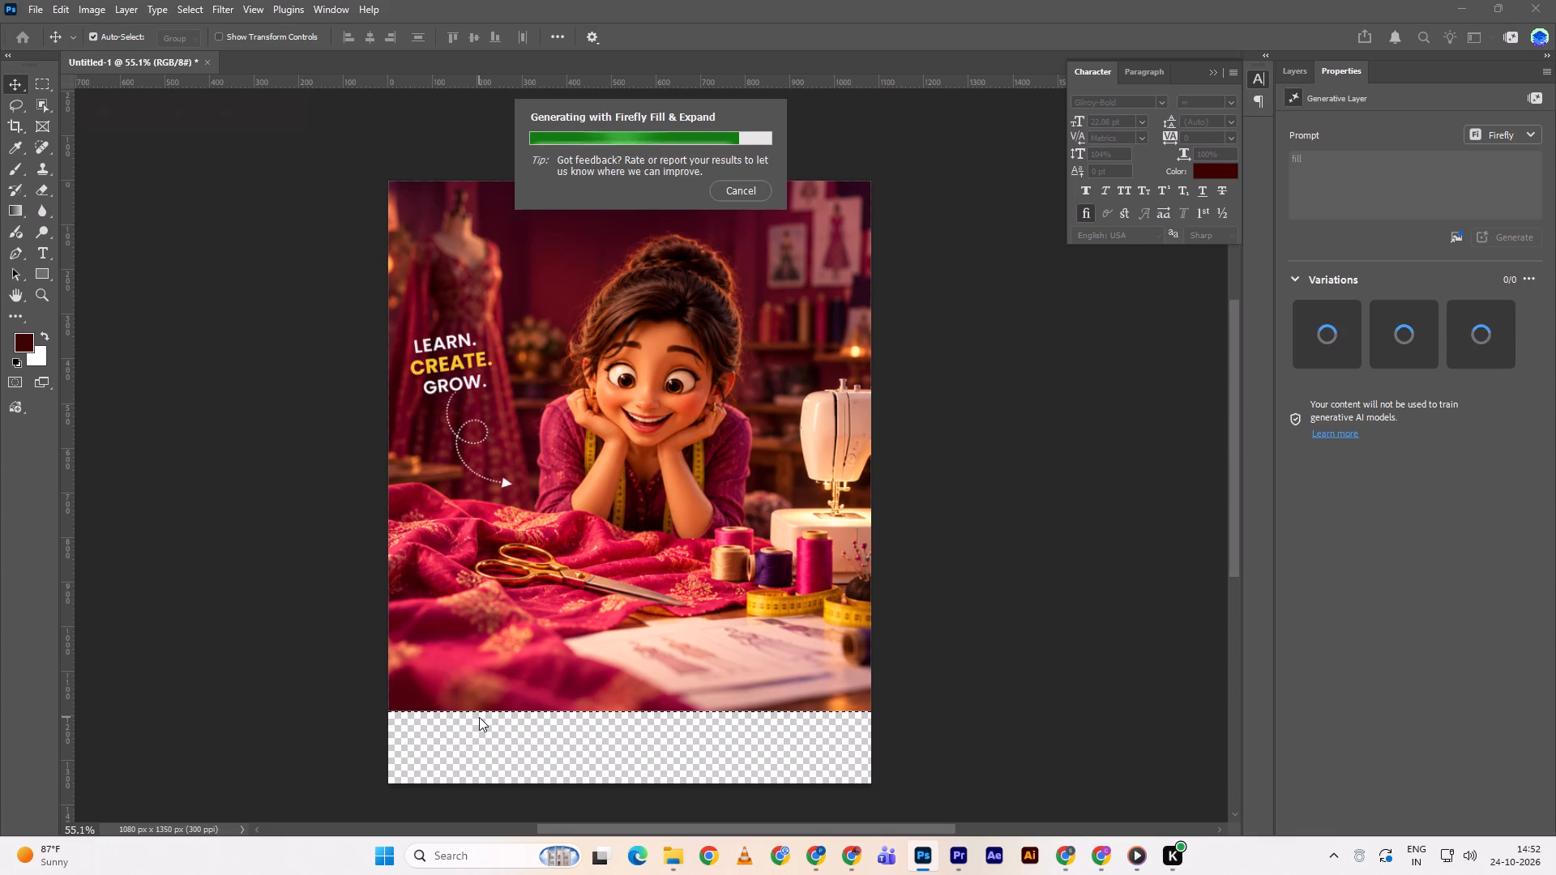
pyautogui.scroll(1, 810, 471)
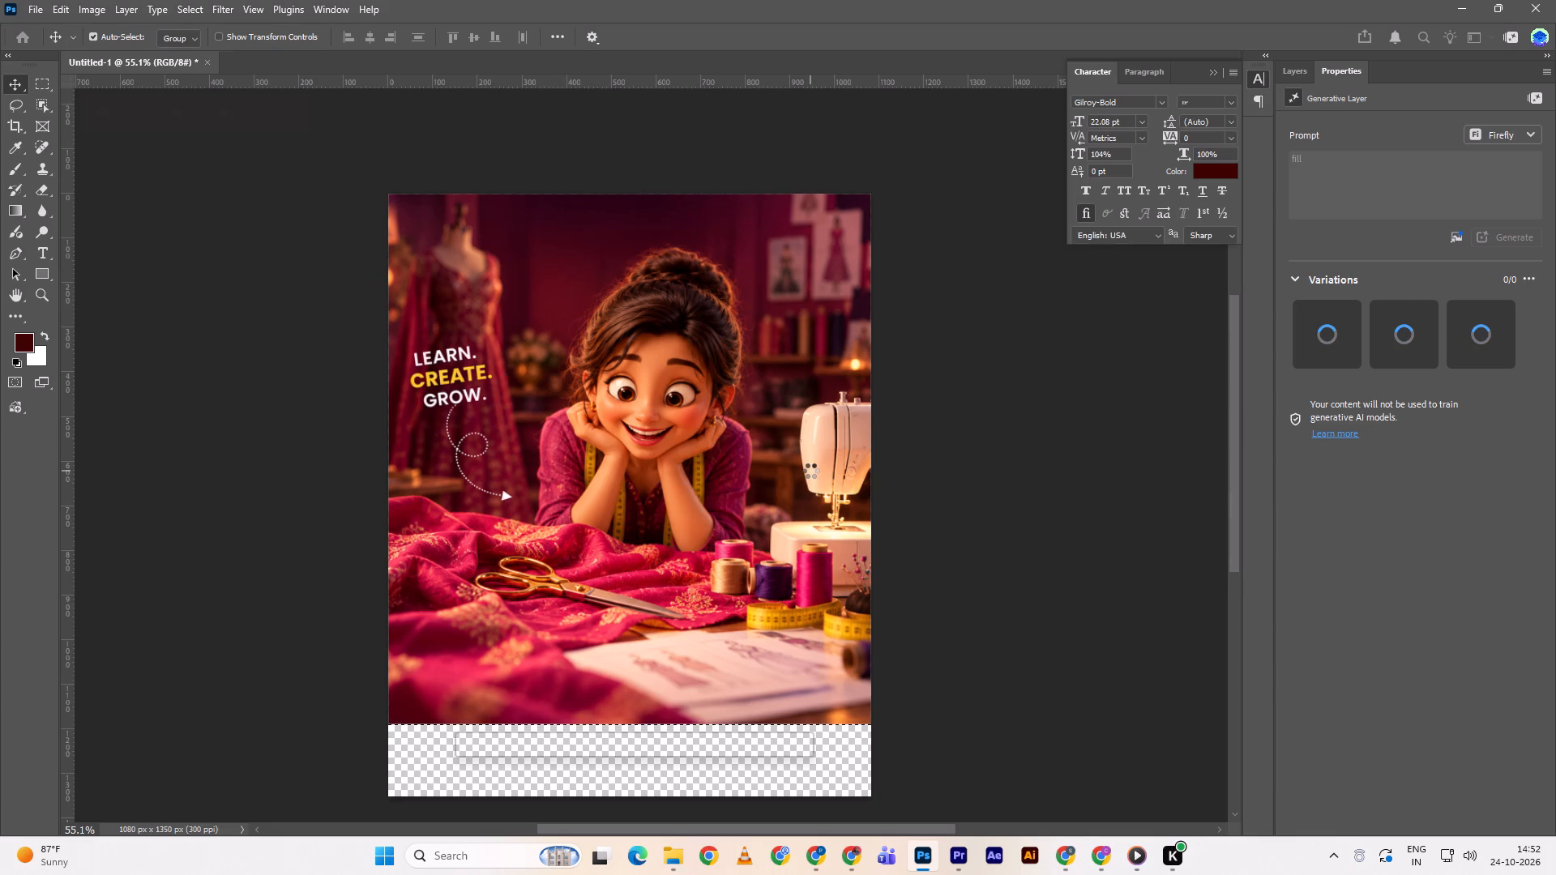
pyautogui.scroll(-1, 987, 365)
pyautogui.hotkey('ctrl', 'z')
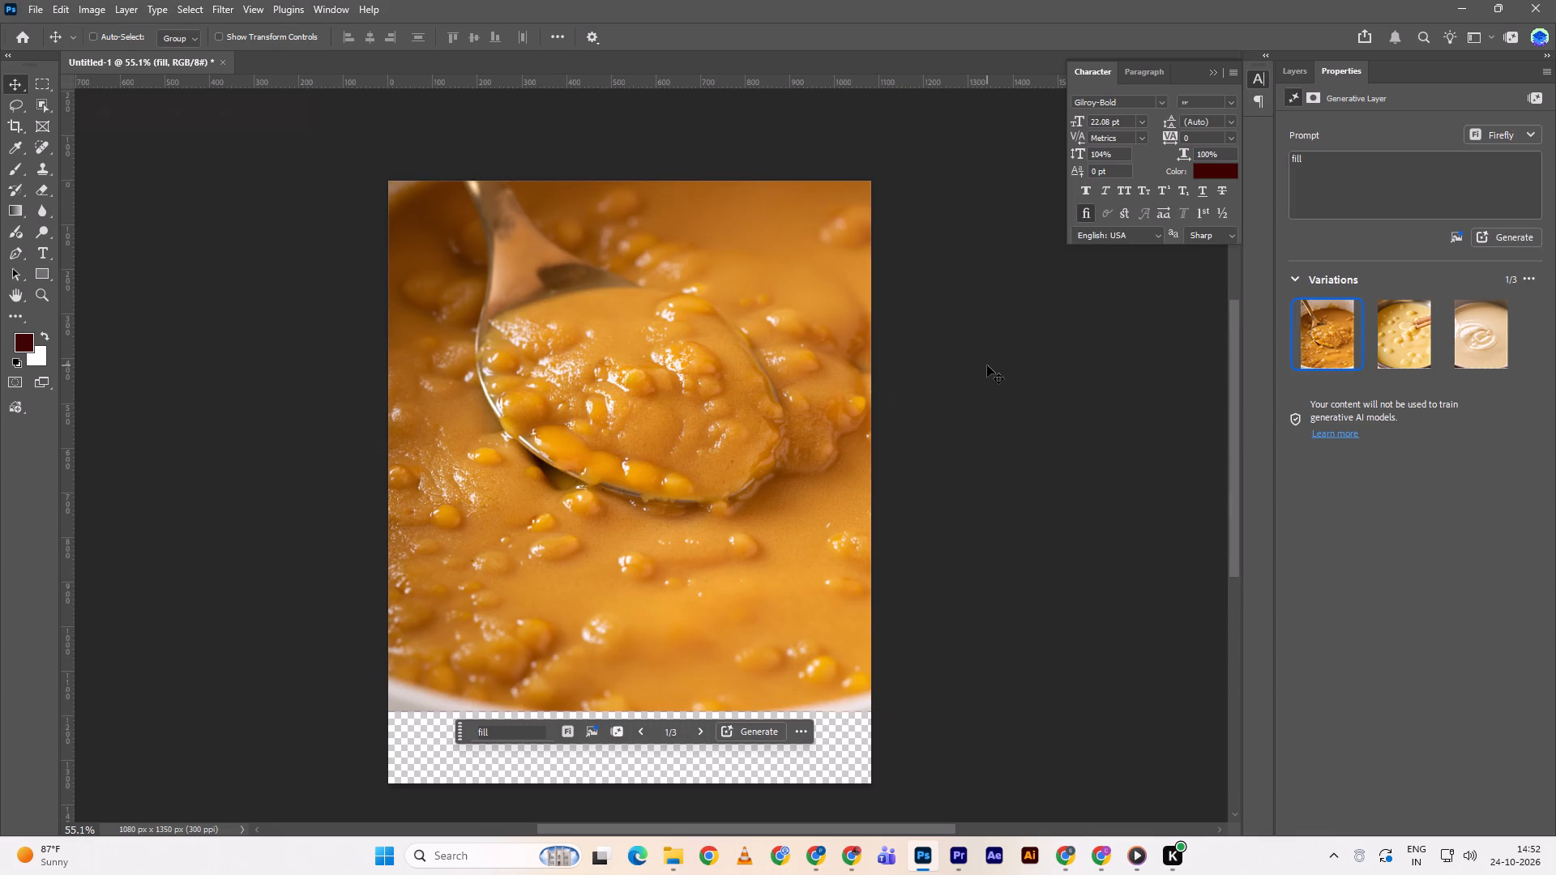
# Invert the selection to the empty strip below the image and extend the scene there with Generative Fill, prompt "fill".
pyautogui.scroll(-4, 937, 461)
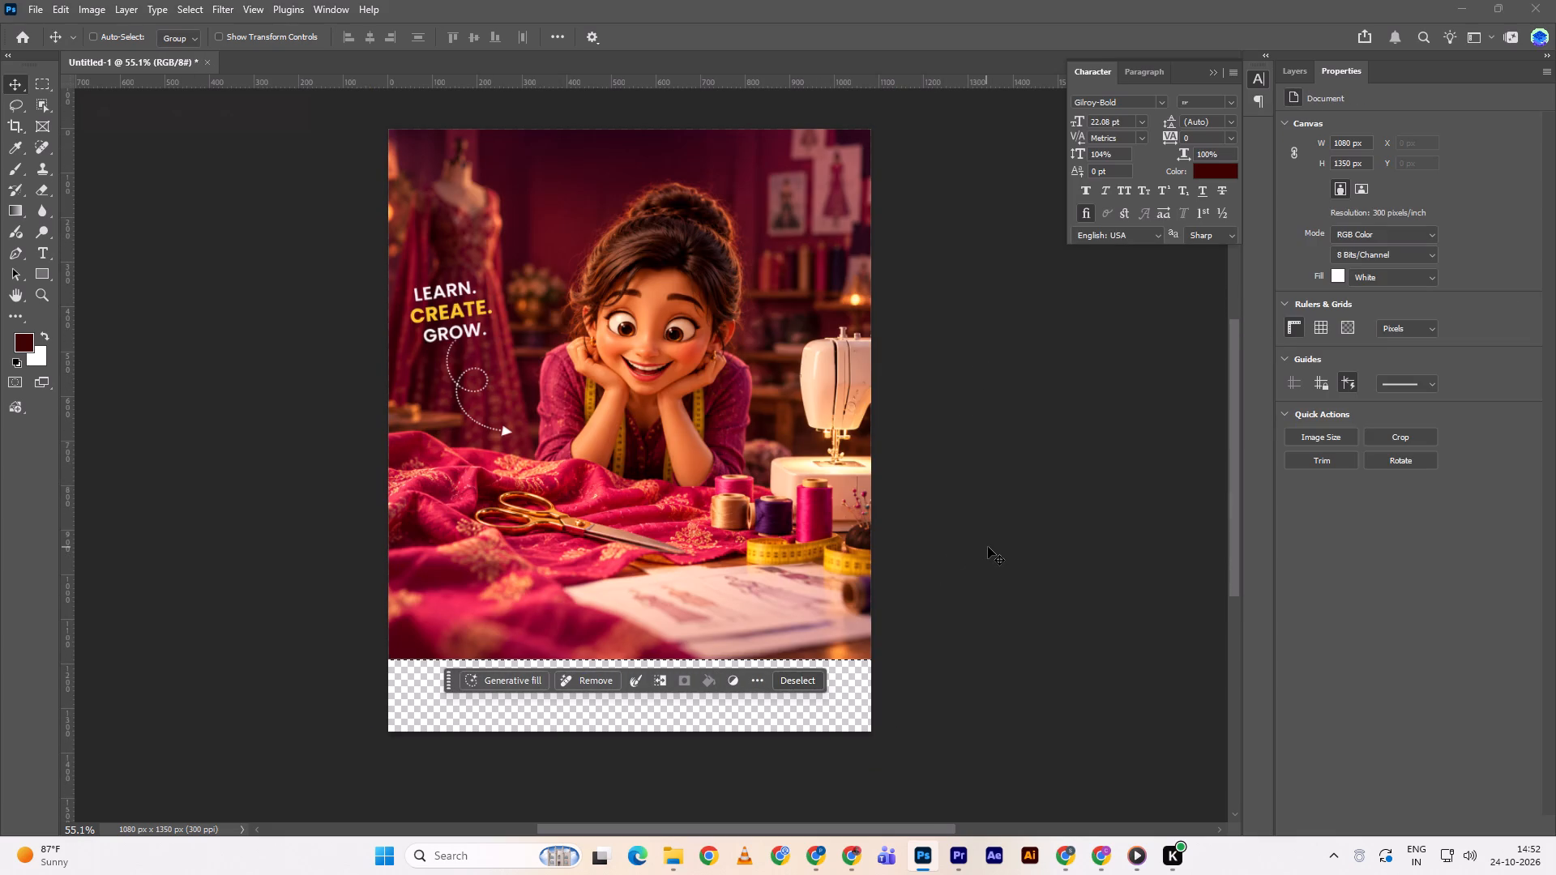
pyautogui.hotkey('ctrl', 'shift', 'i')
pyautogui.click(497, 749)
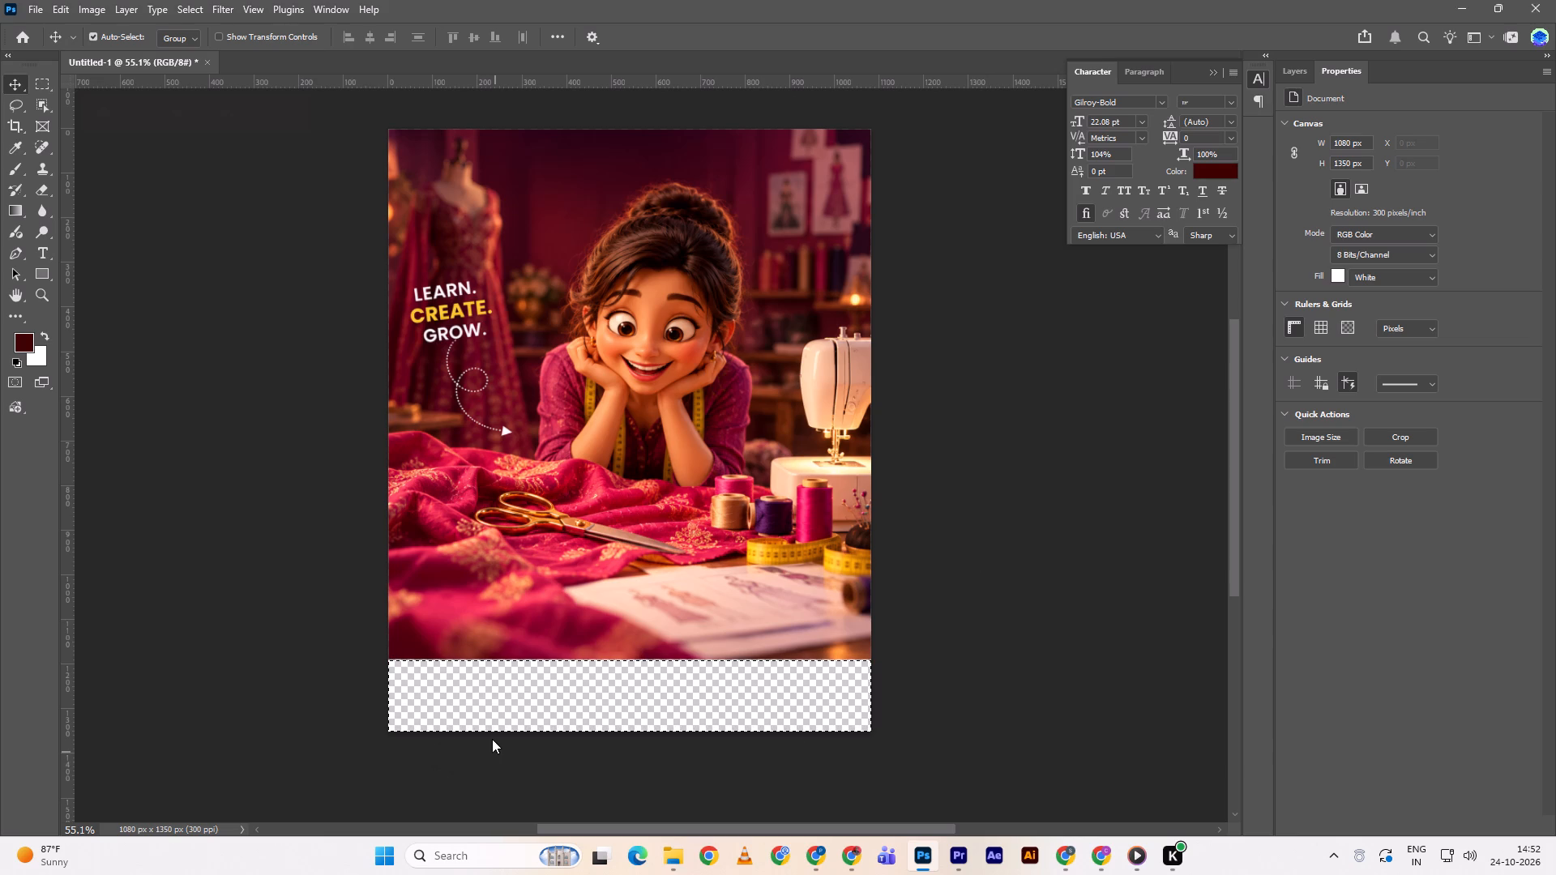
pyautogui.write('fill')
pyautogui.press('Return')
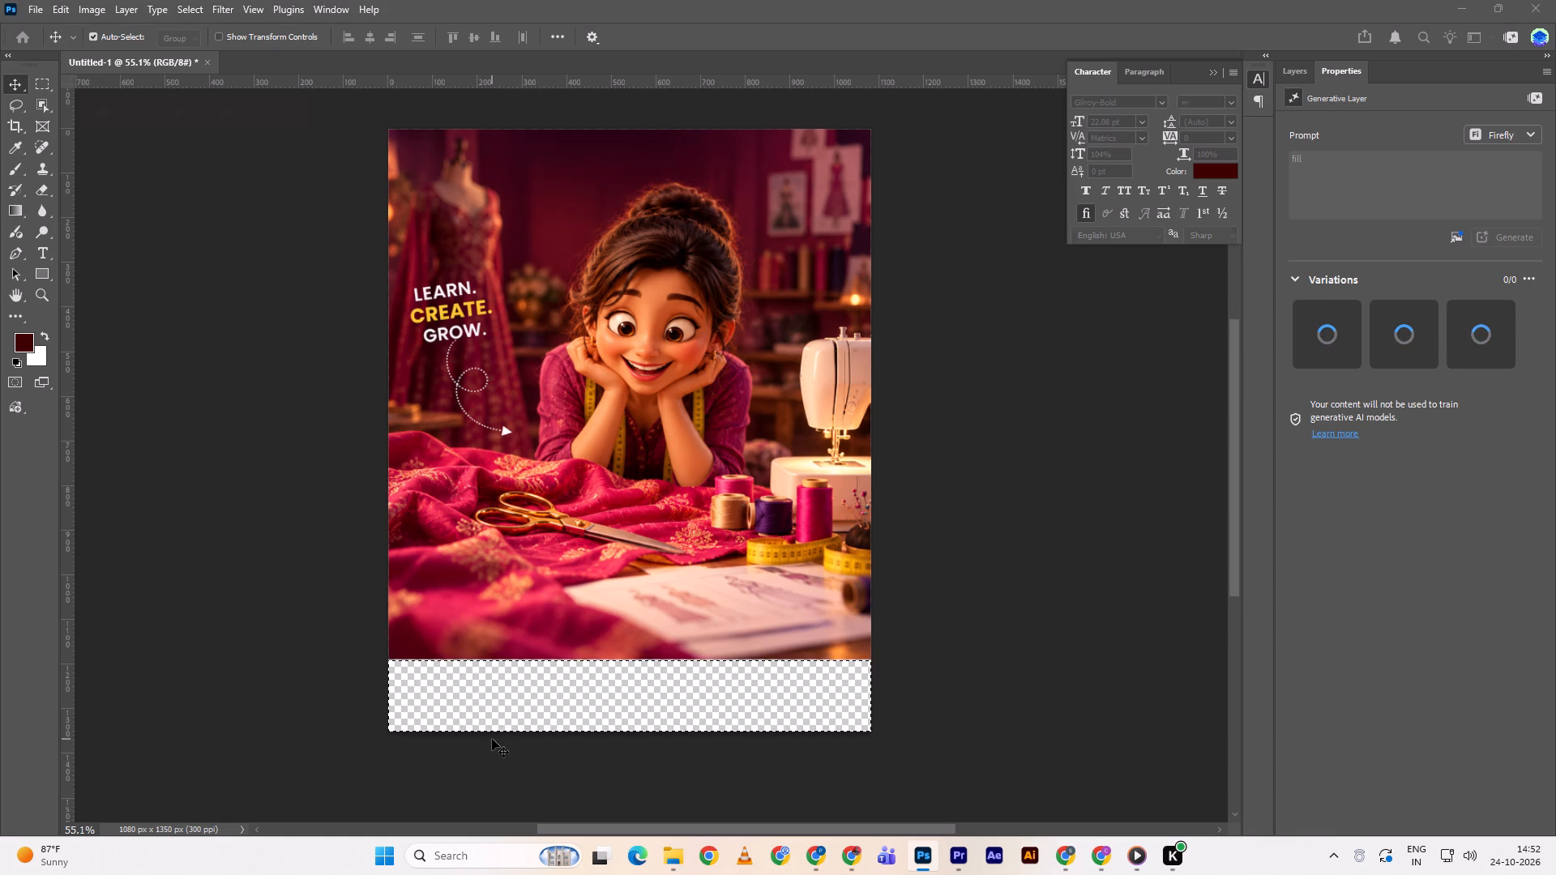
pyautogui.press('v')
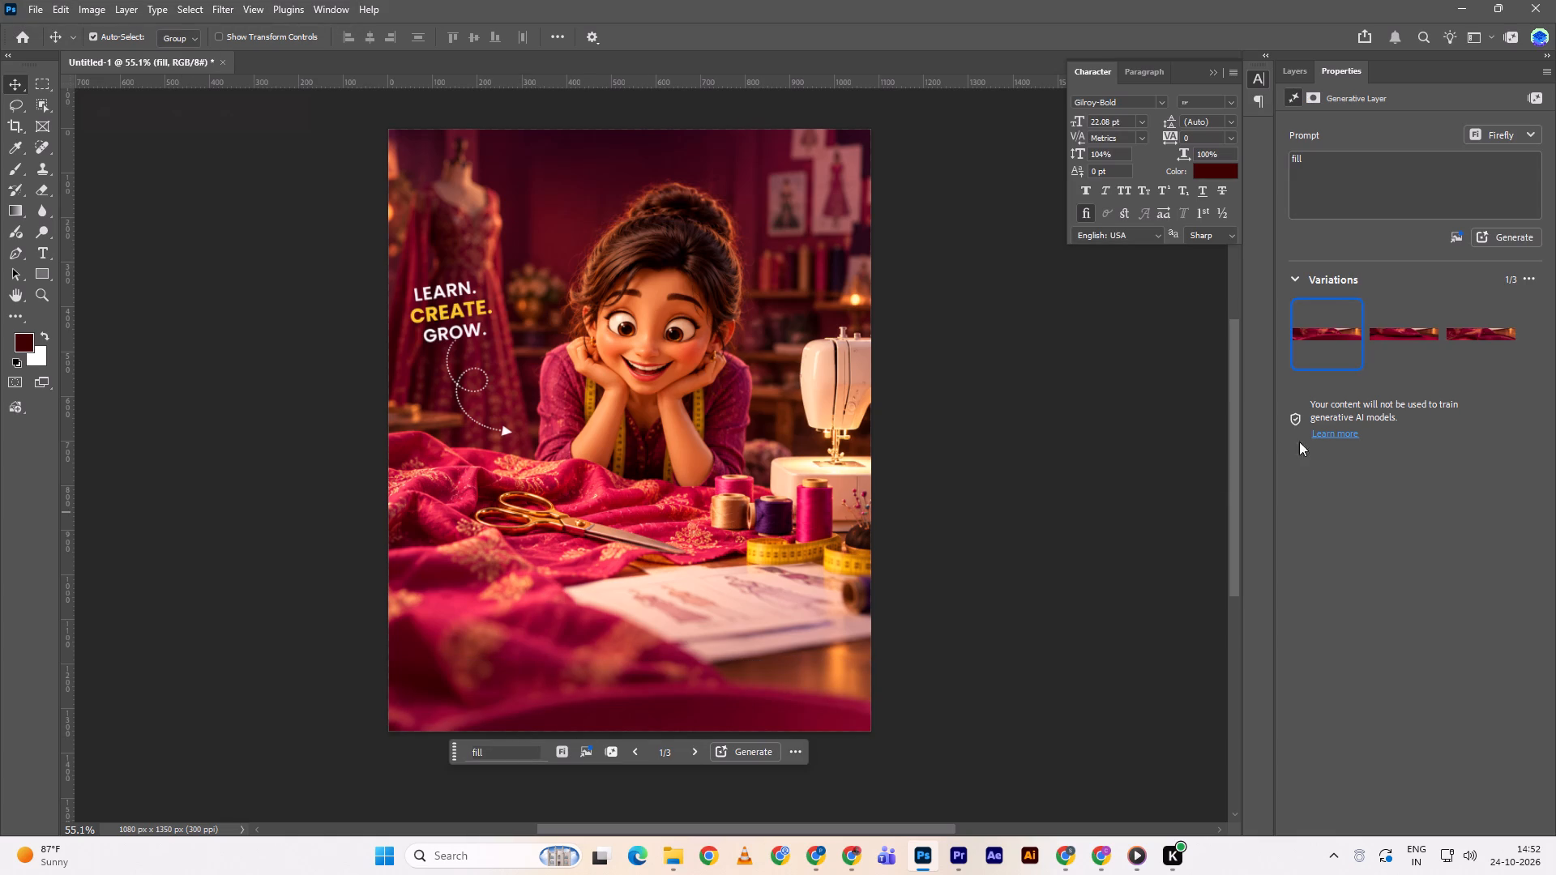
# Move the generated fill layer directly above the Remove tool edits layer and merge the two.
pyautogui.click(1308, 79)
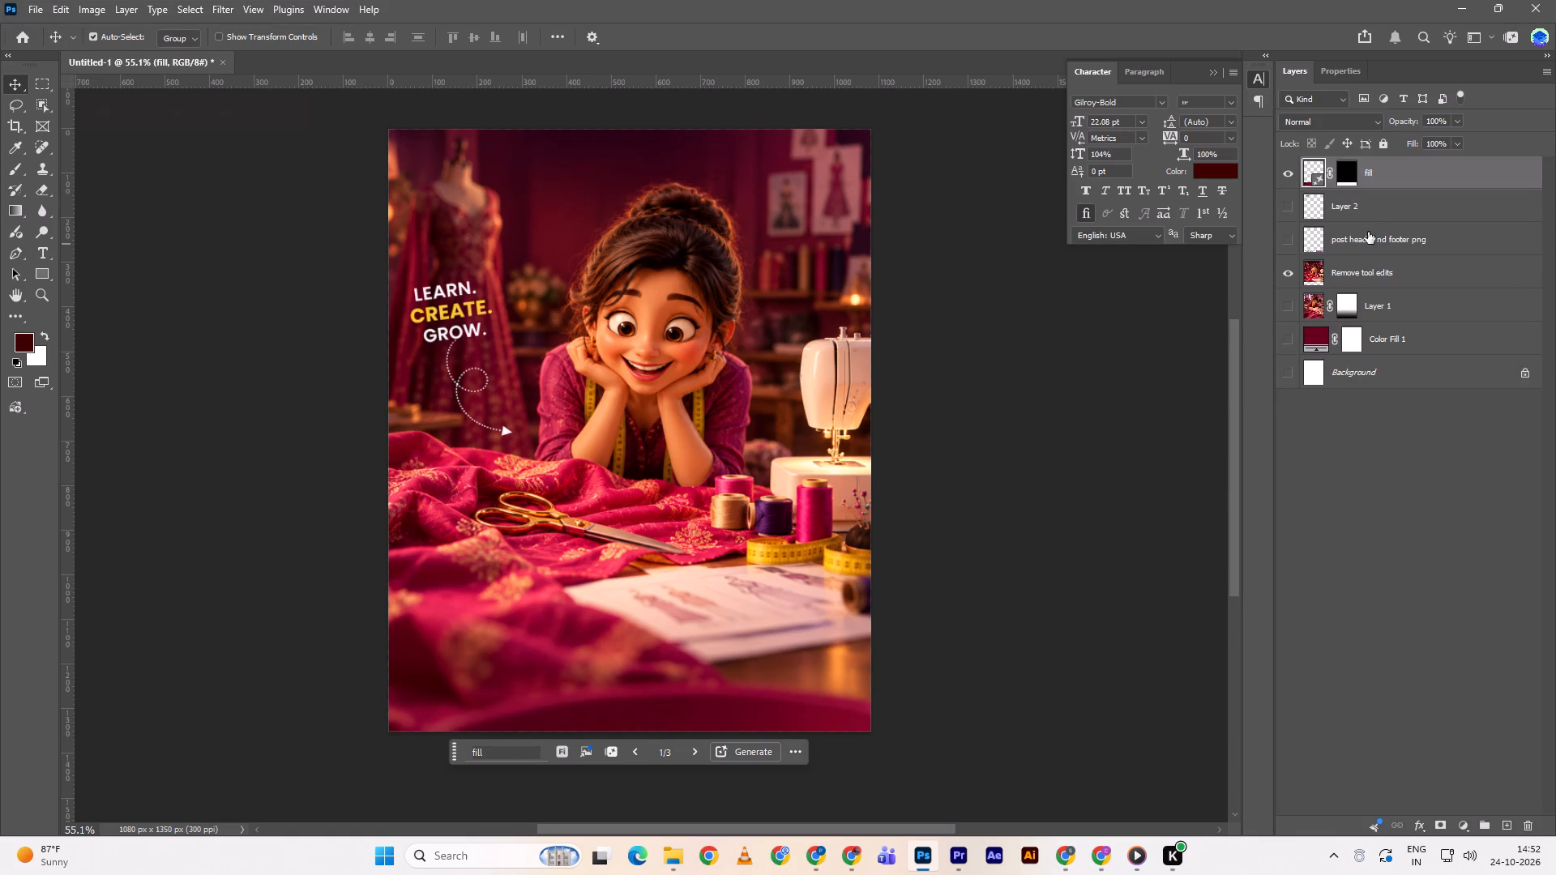
pyautogui.moveTo(1383, 168); pyautogui.dragTo(1377, 254)
pyautogui.keyDown('shift'); pyautogui.click(1370, 269); pyautogui.keyUp('shift')
pyautogui.hotkey('ctrl', 'e')
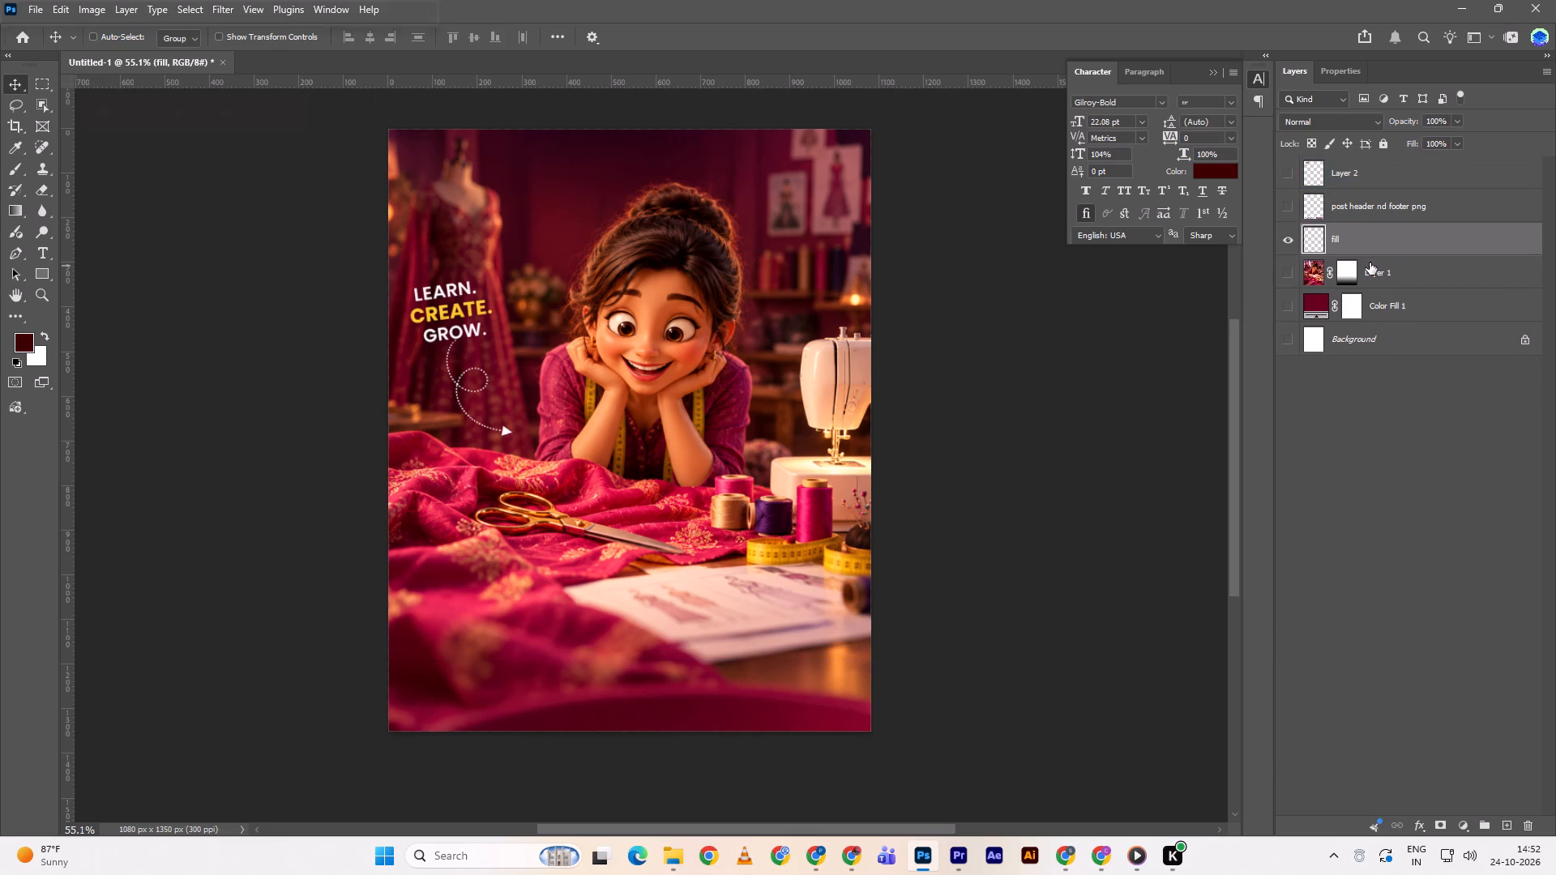
# Show the post header nd footer png layer and the Layer 2 logo again over the extended slide image.
pyautogui.click(1293, 213)
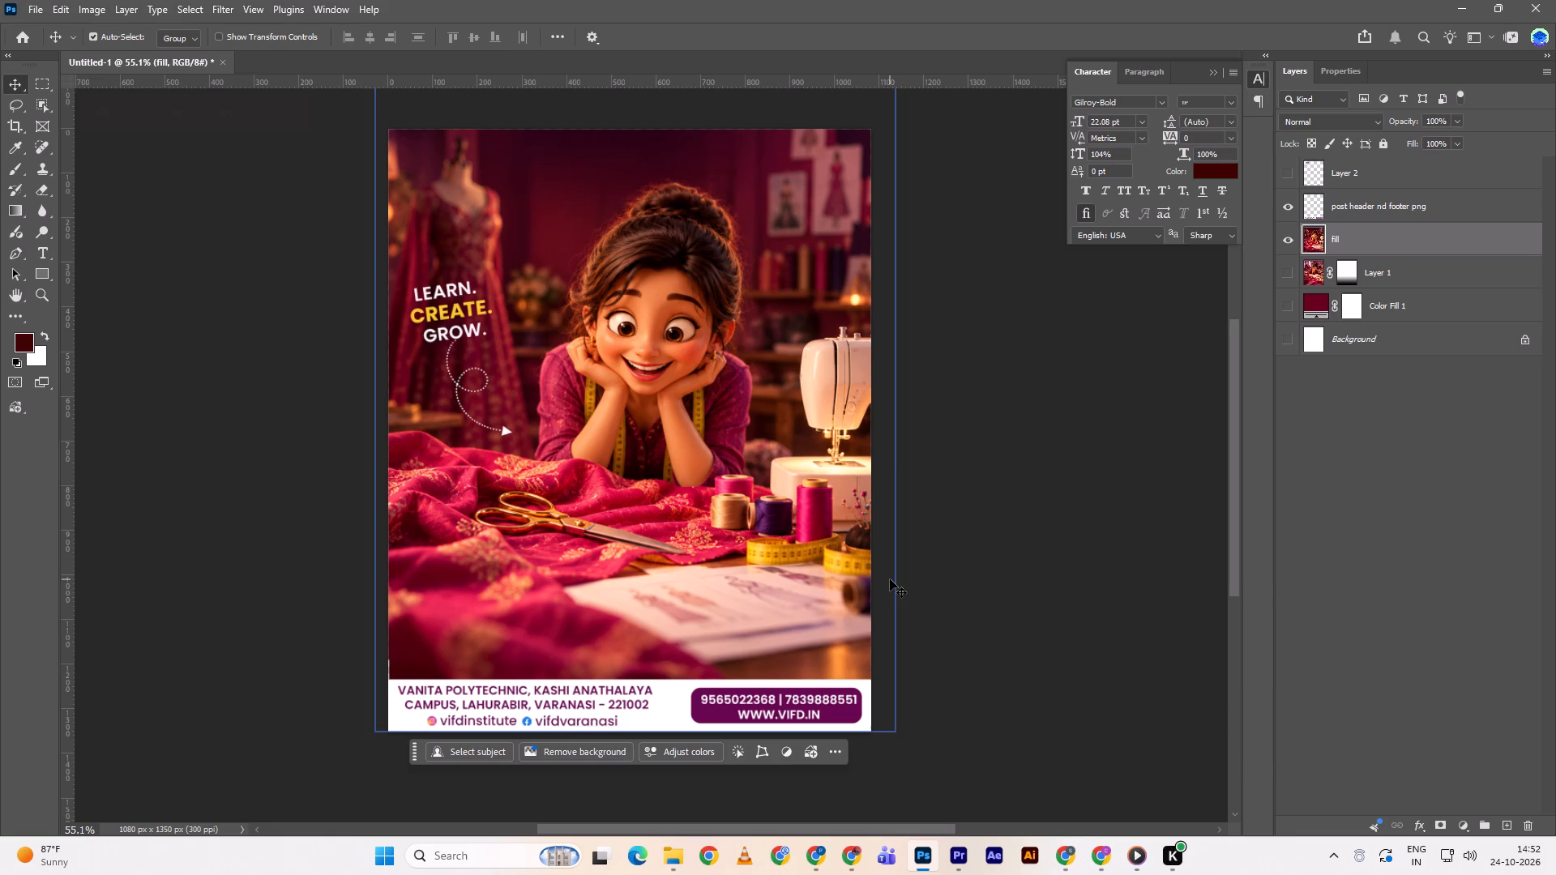
pyautogui.scroll(2, 890, 579)
pyautogui.click(1288, 181)
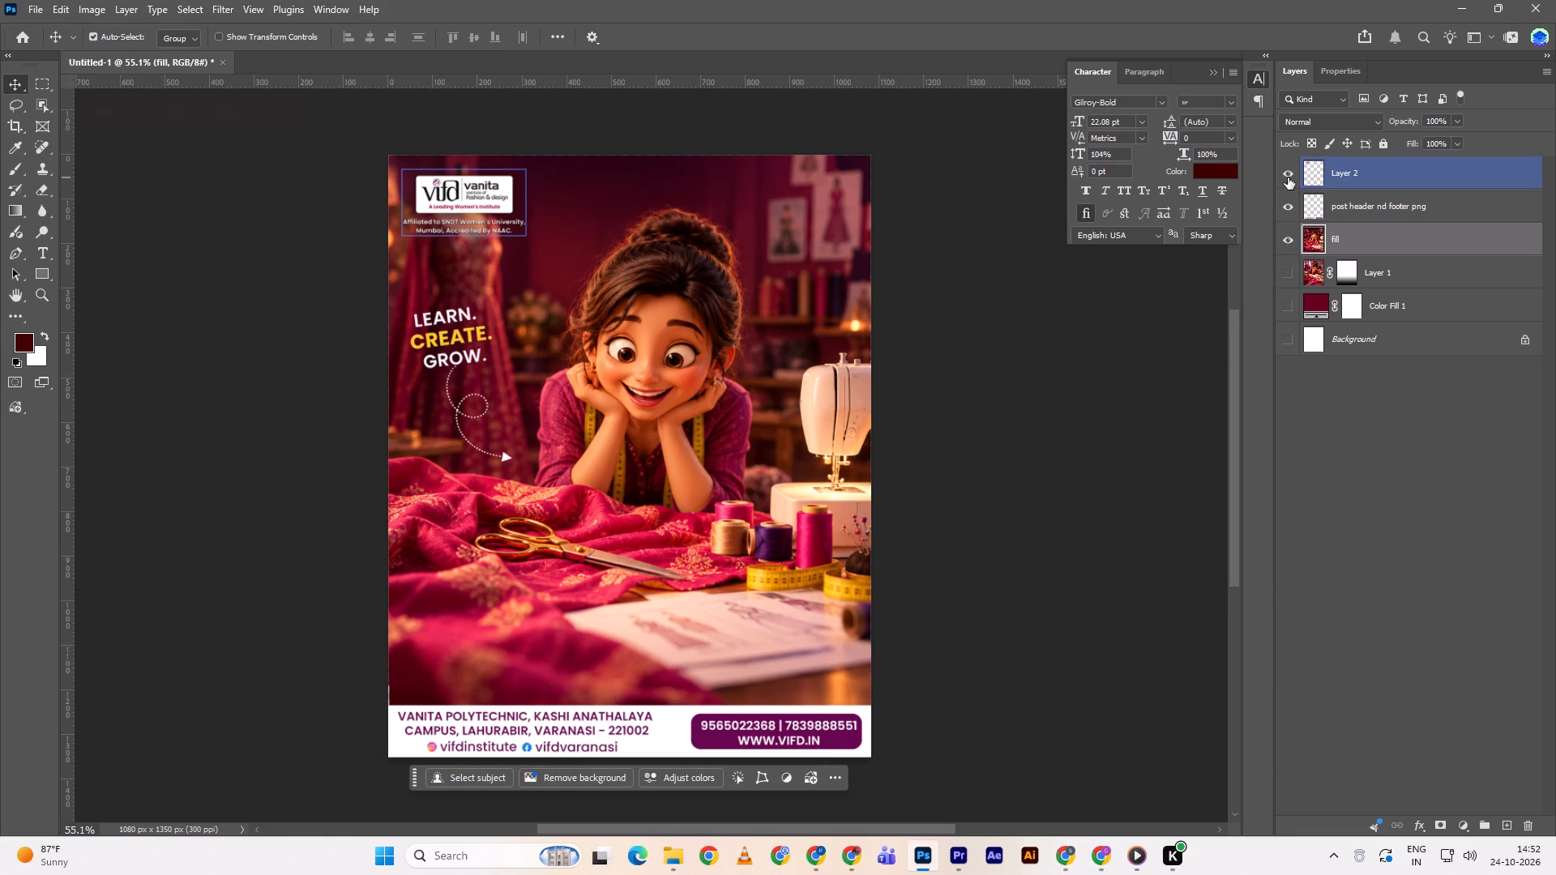
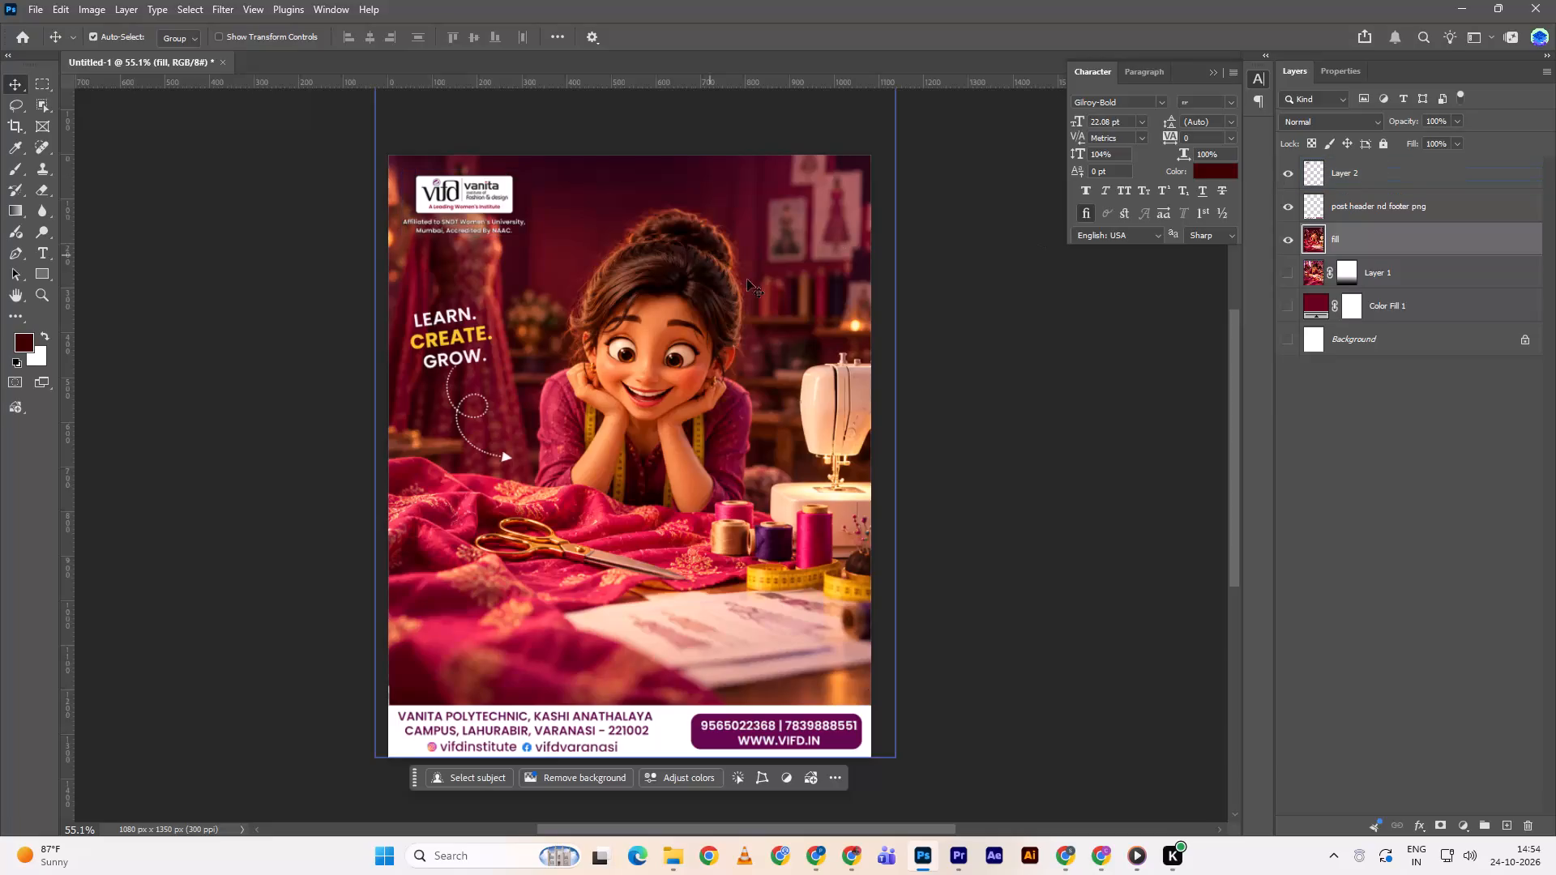
# Examine the extended sewing-desk slide from the VIFD logo down to the contact footer.
pyautogui.scroll(3, 761, 285)
pyautogui.scroll(-3, 762, 283)
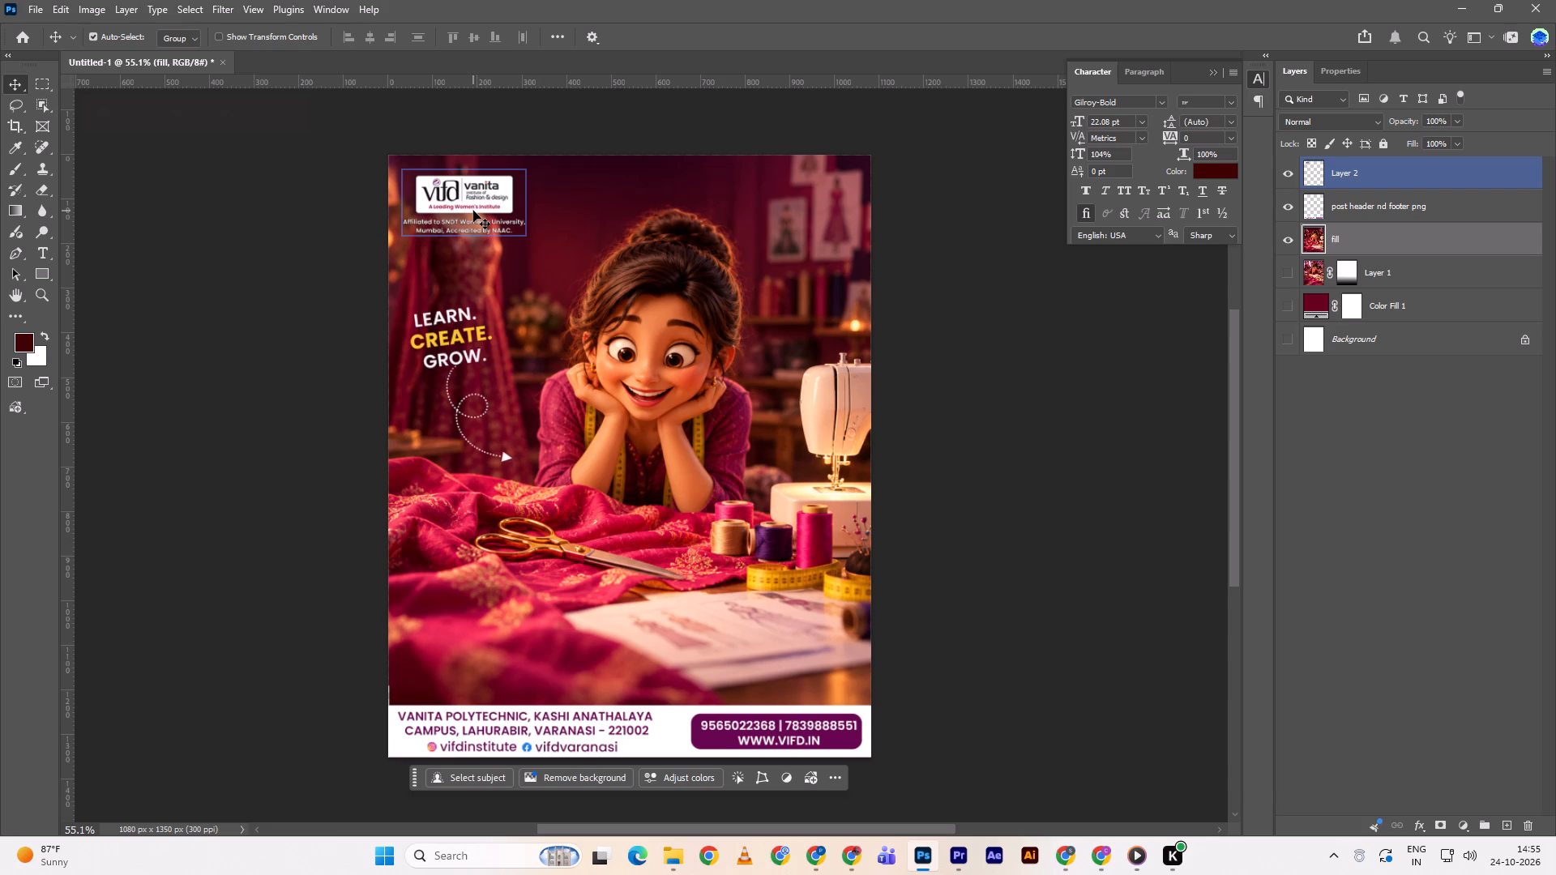
pyautogui.scroll(-1, 459, 208)
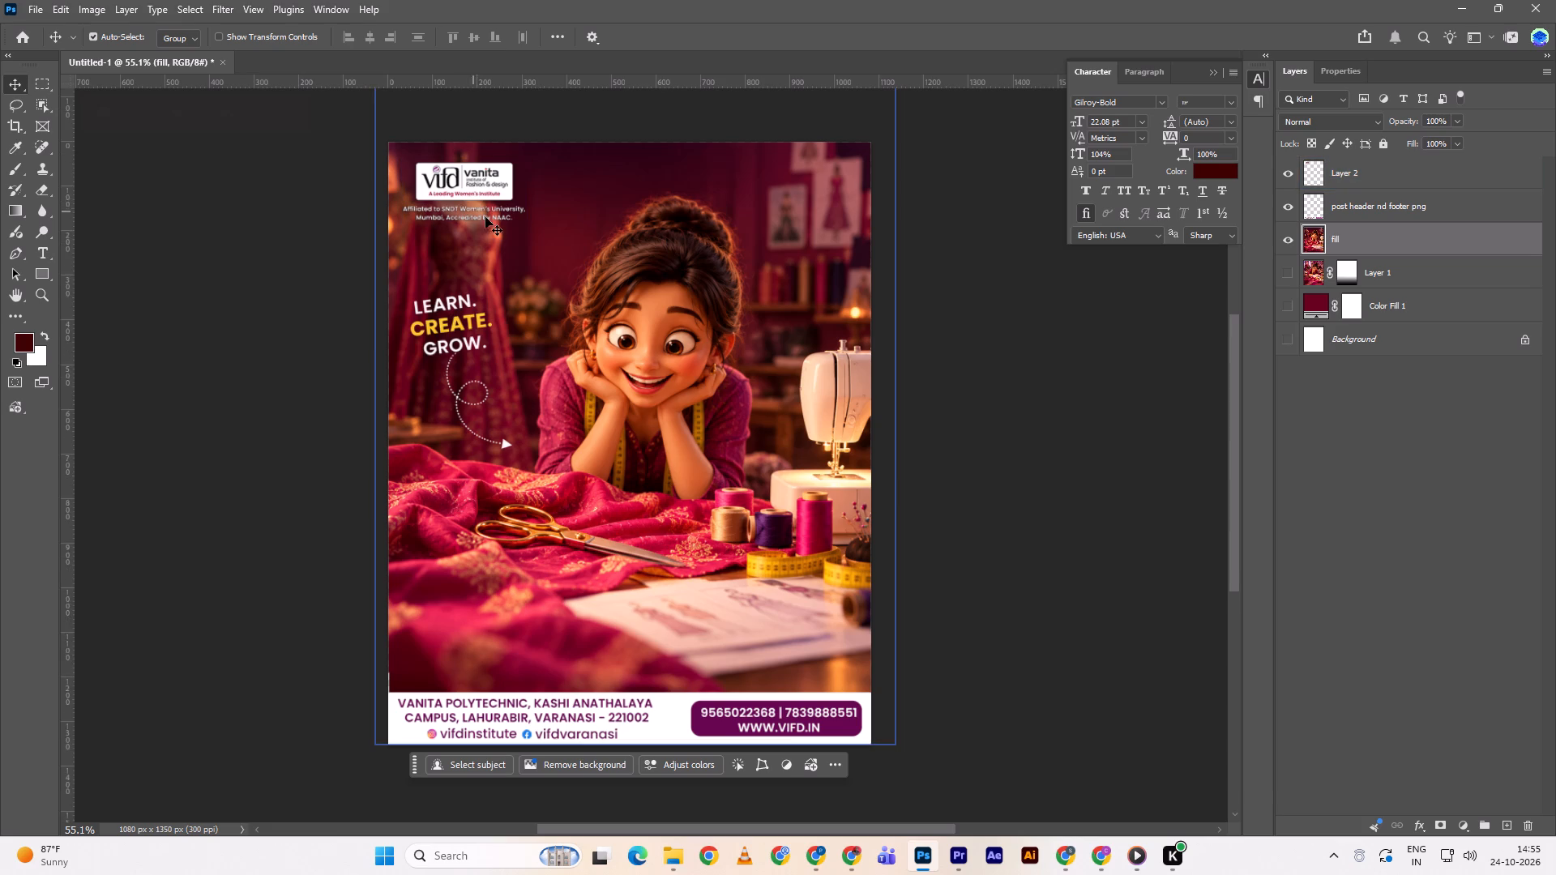
pyautogui.scroll(2, 494, 223)
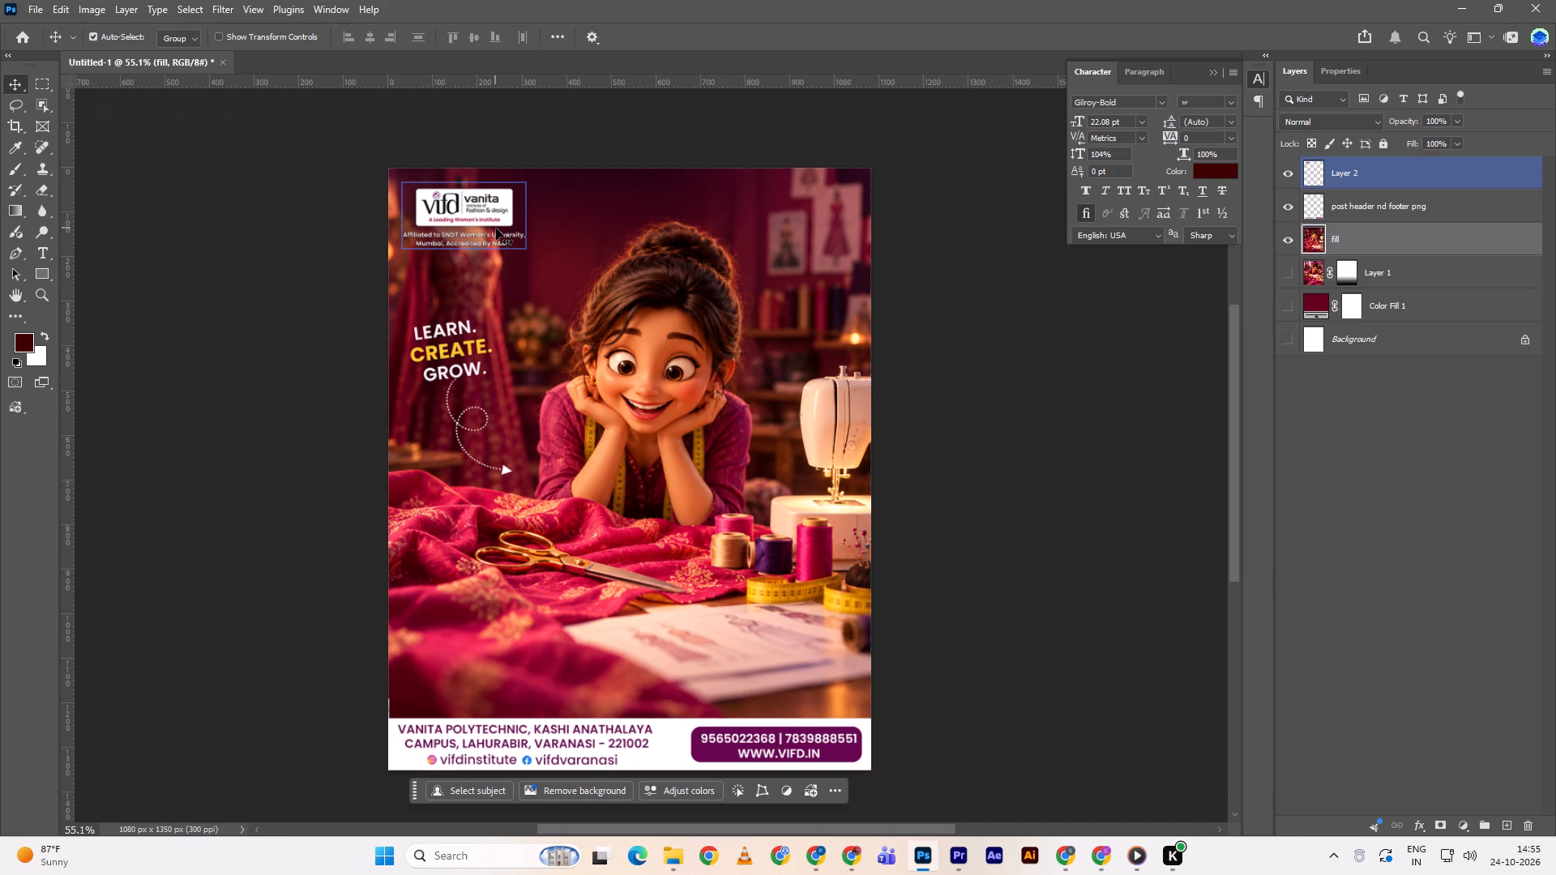
pyautogui.scroll(2, 696, 378)
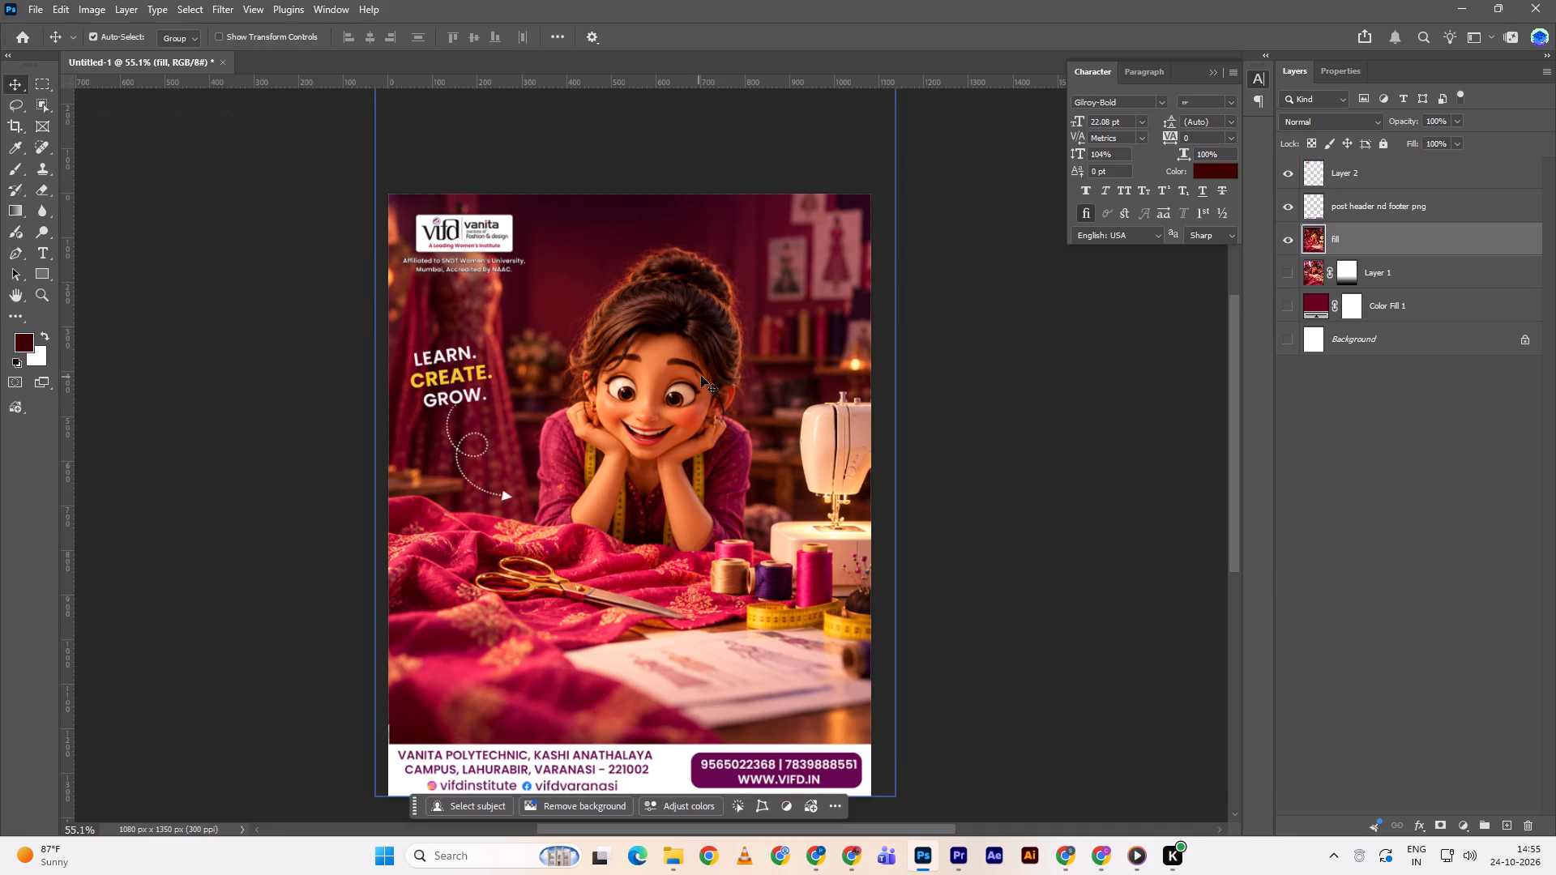
pyautogui.scroll(3, 712, 360)
pyautogui.scroll(-3, 715, 366)
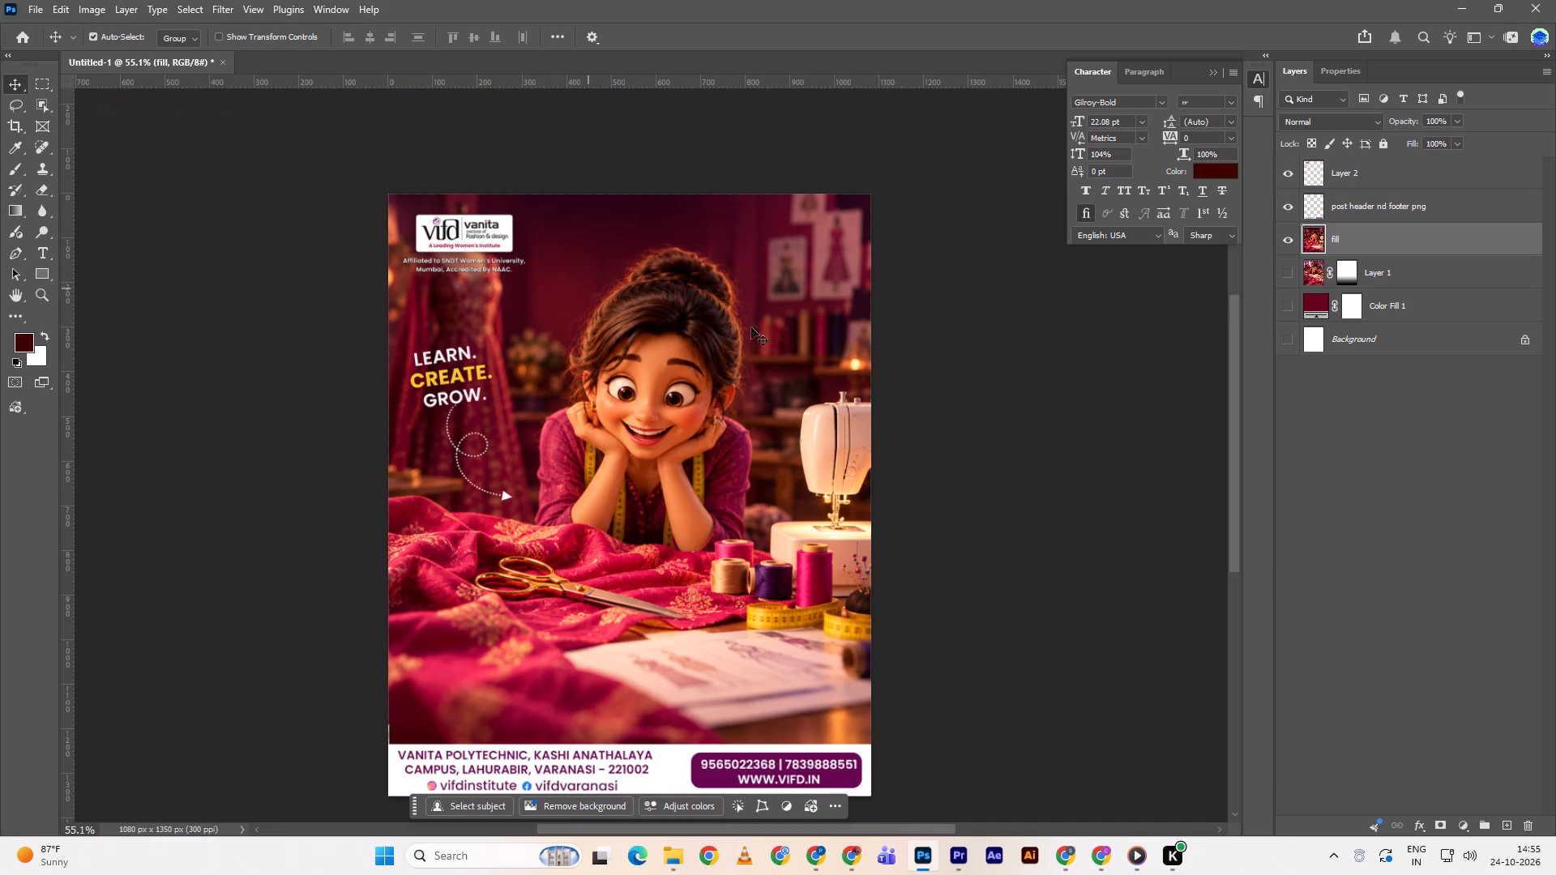
pyautogui.scroll(-4, 866, 369)
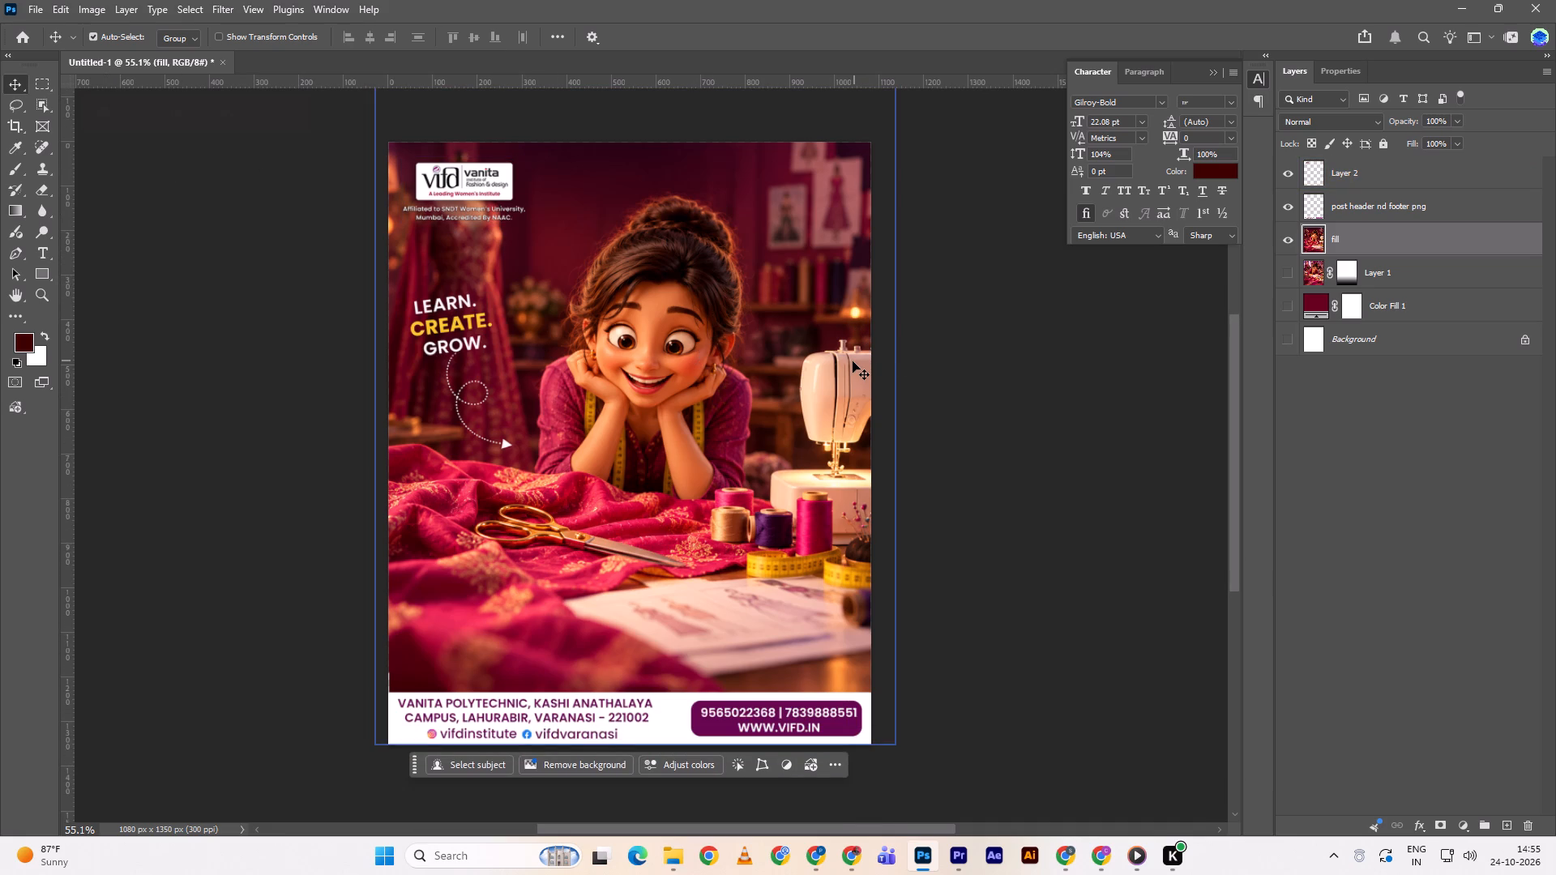
pyautogui.scroll(-3, 857, 376)
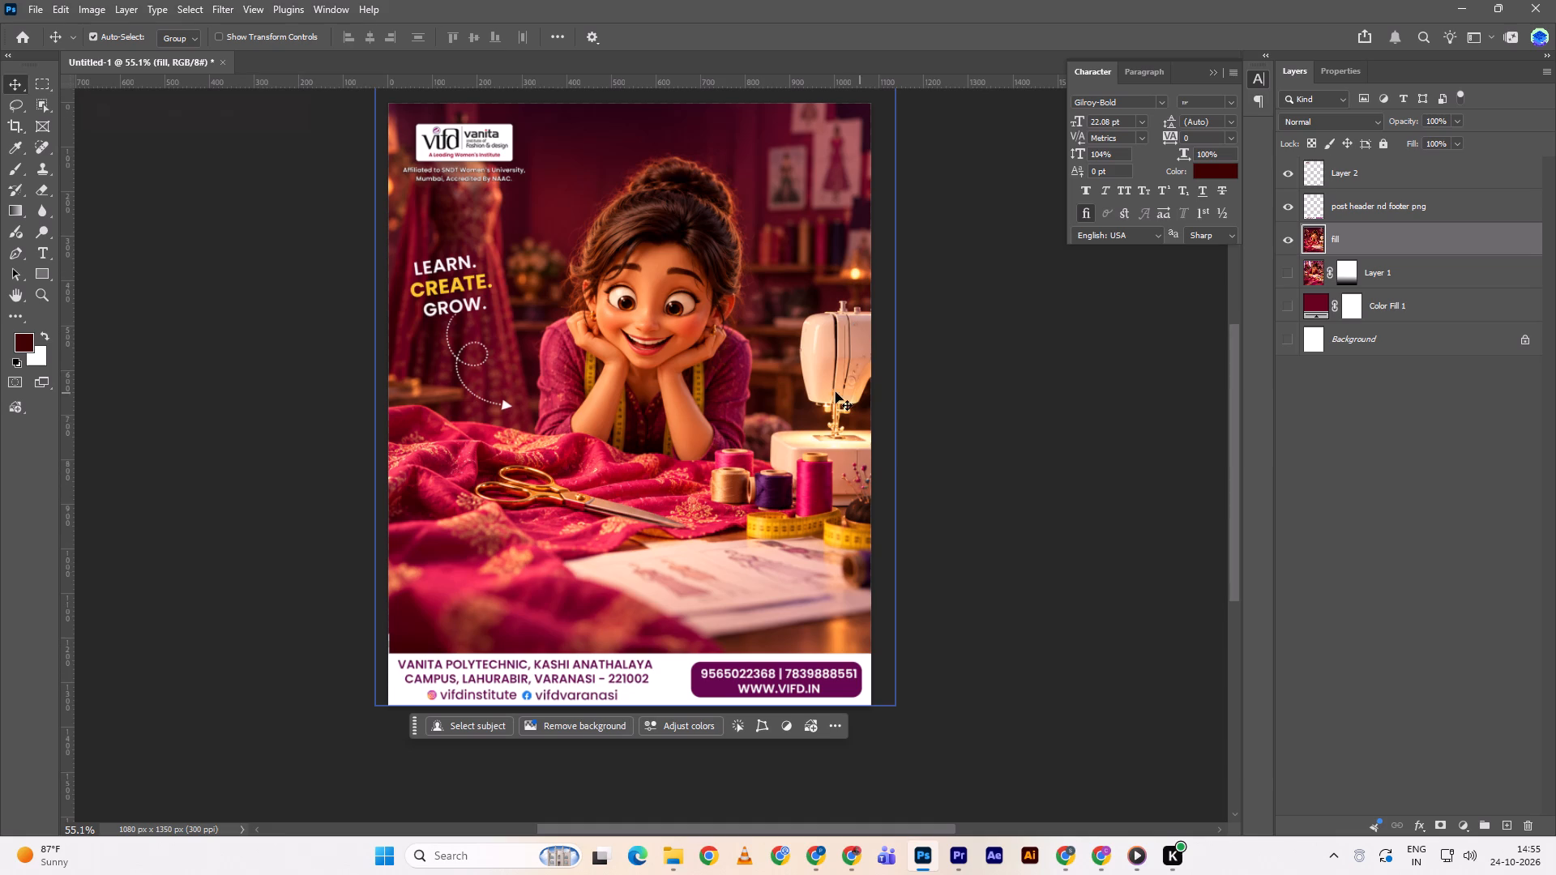
pyautogui.scroll(2, 778, 401)
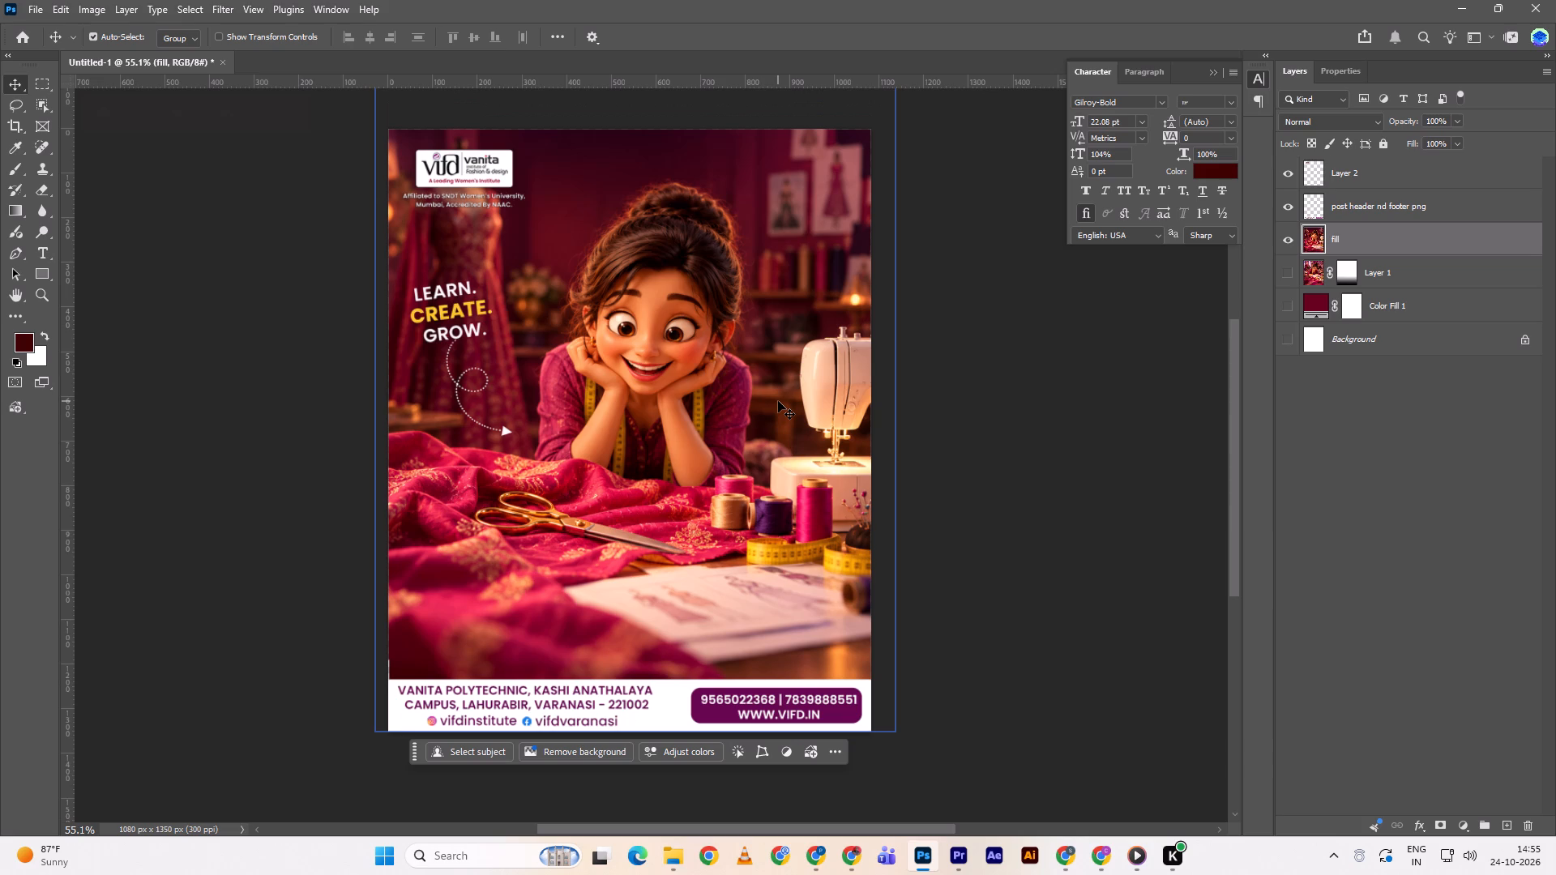
pyautogui.scroll(4, 778, 401)
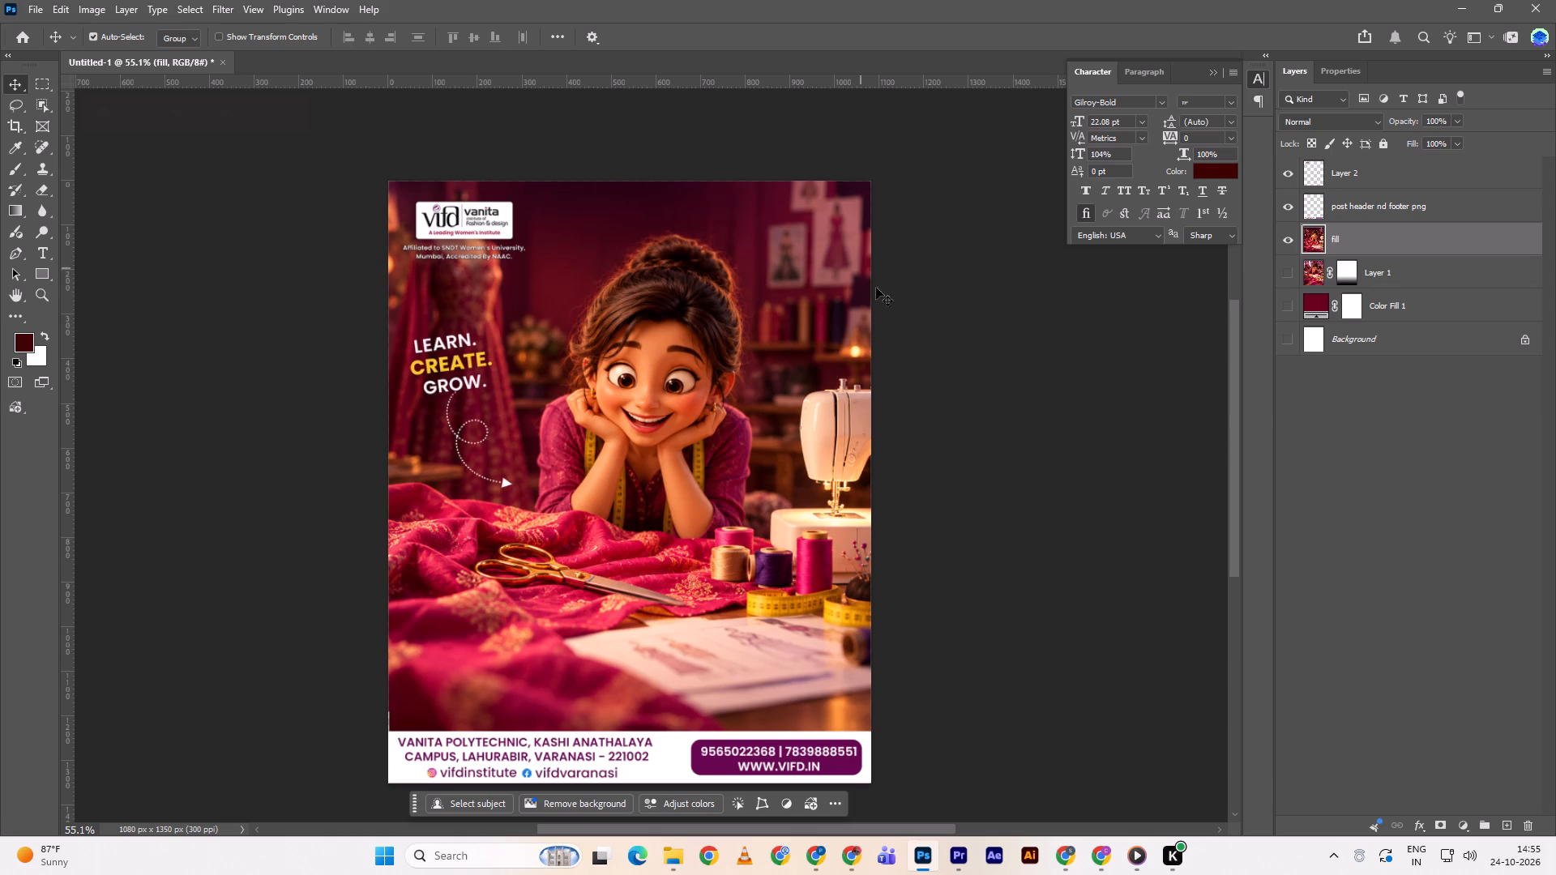
# Deselect the fill layer and collapse the Character panel to clear the workspace.
pyautogui.click(975, 345)
pyautogui.click(1219, 71)
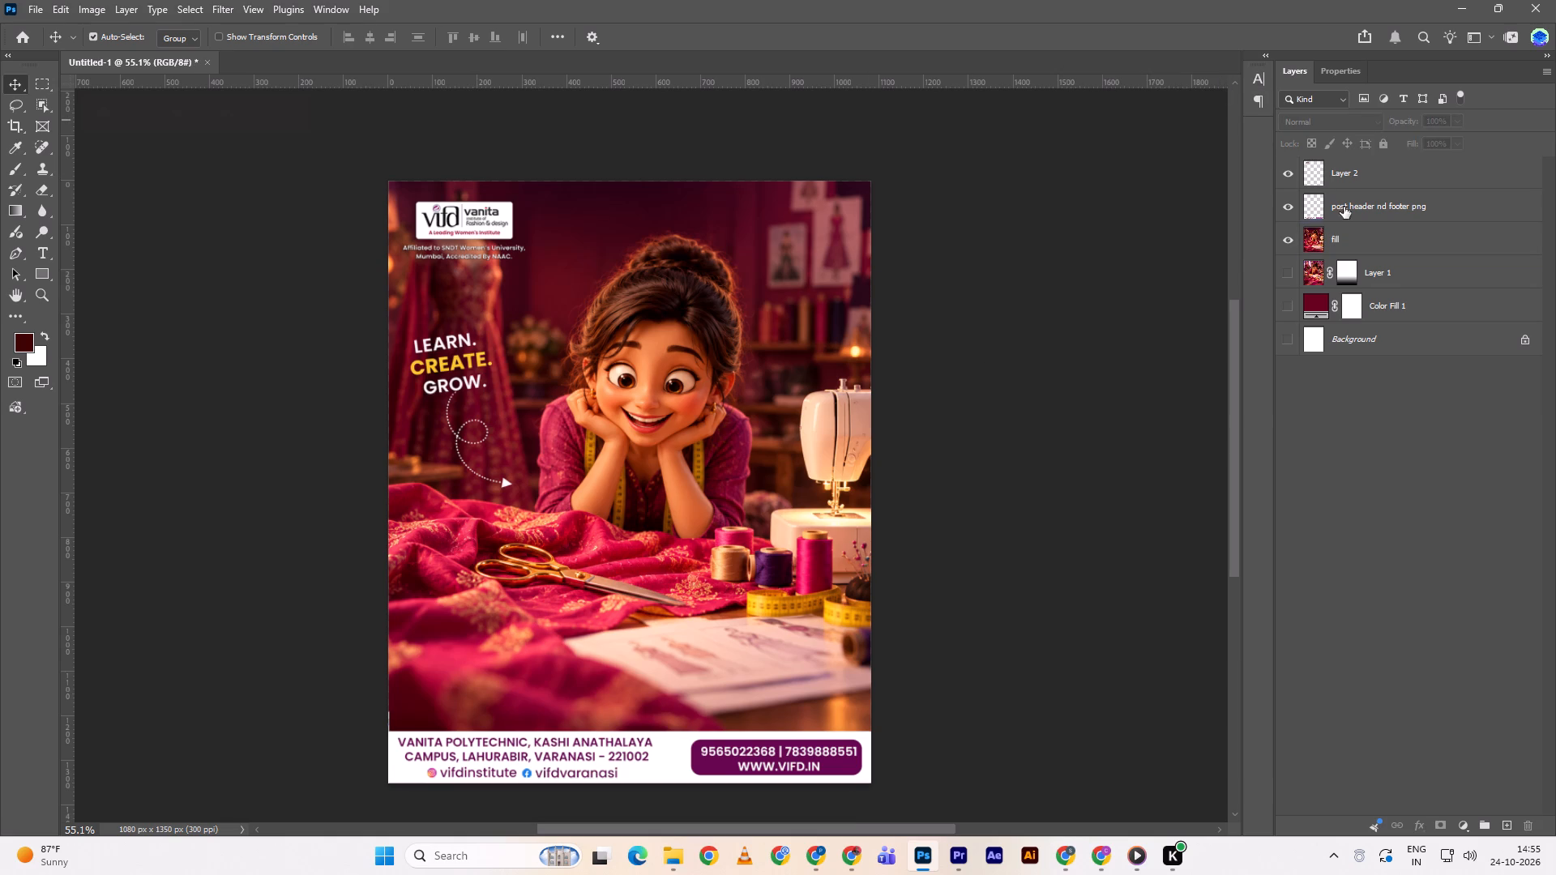
# Hide the fill layer and show Layer 1 with Color Fill 1 to compare the earlier sketching slide.
pyautogui.click(1336, 241)
pyautogui.scroll(1, 930, 447)
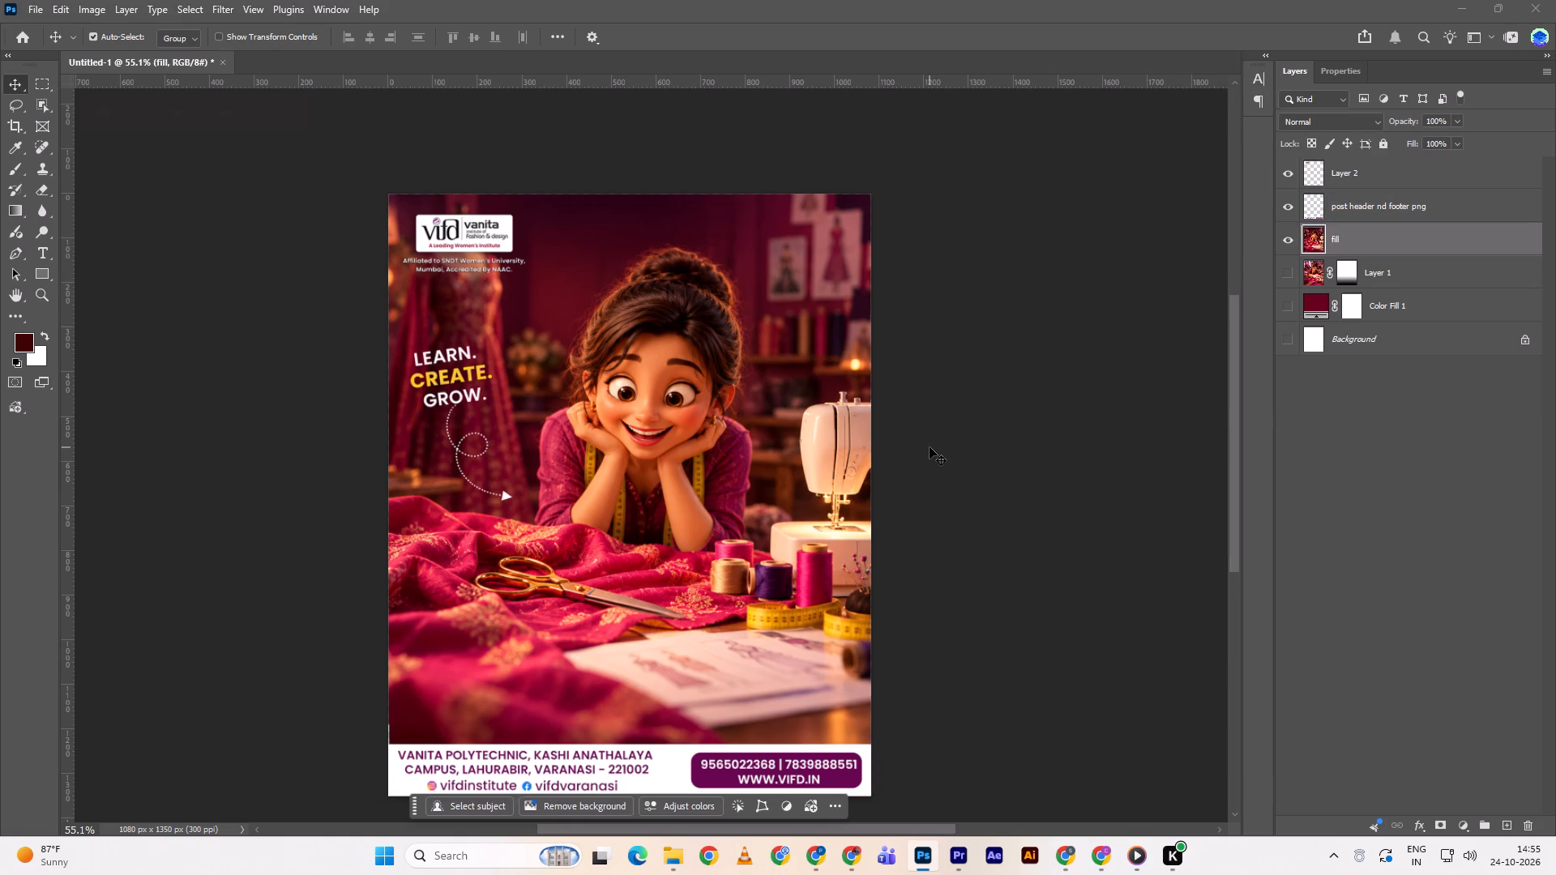
pyautogui.scroll(-2, 836, 455)
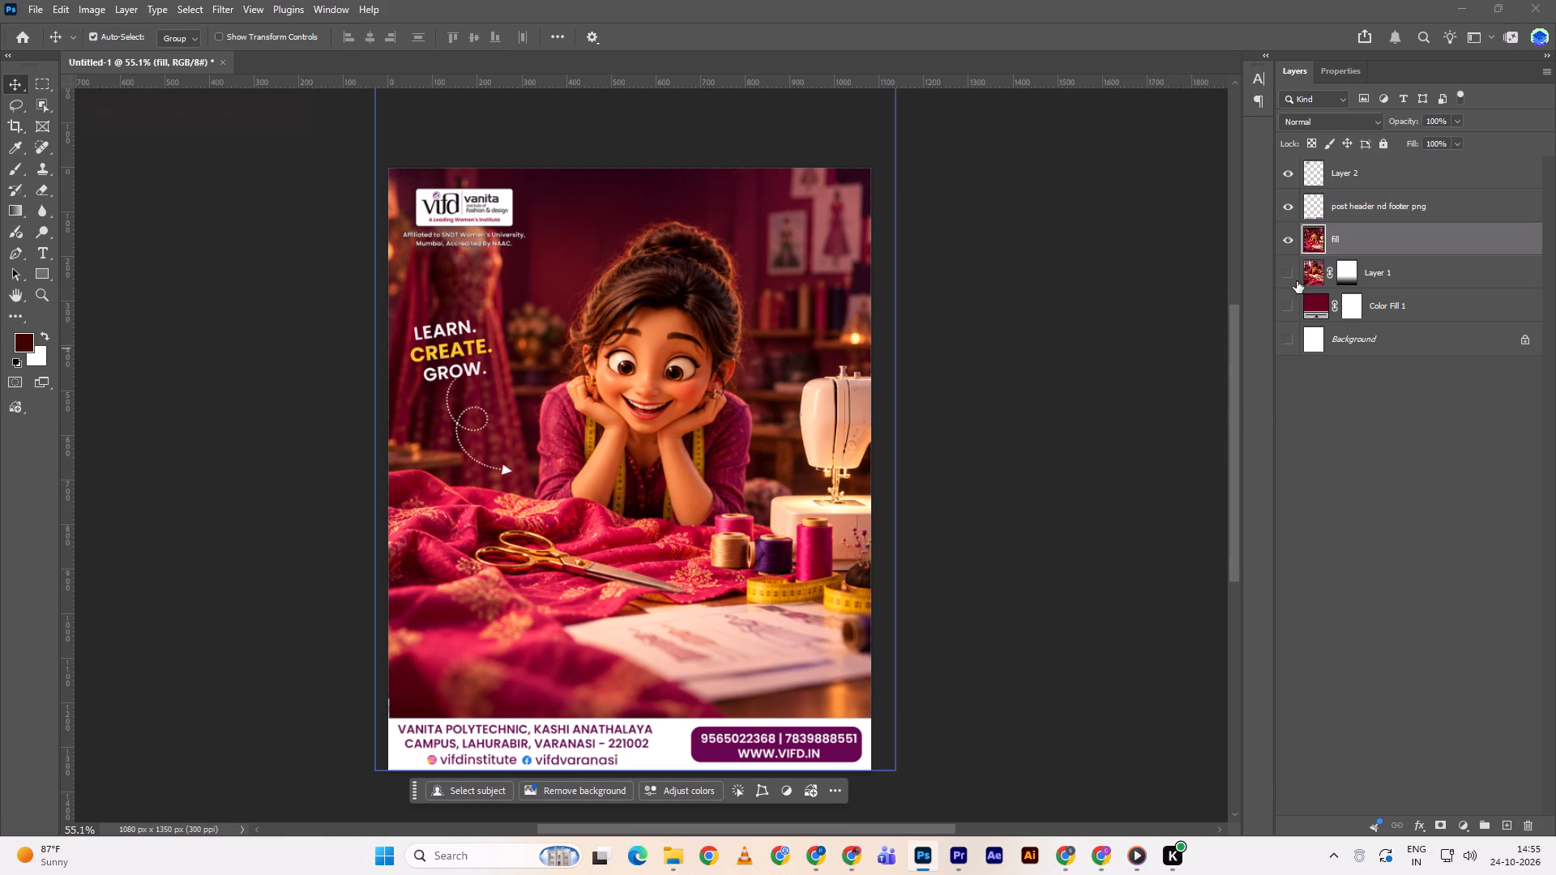
pyautogui.click(1293, 274)
pyautogui.doubleClick(1285, 238)
pyautogui.click(1294, 241)
pyautogui.click(1283, 310)
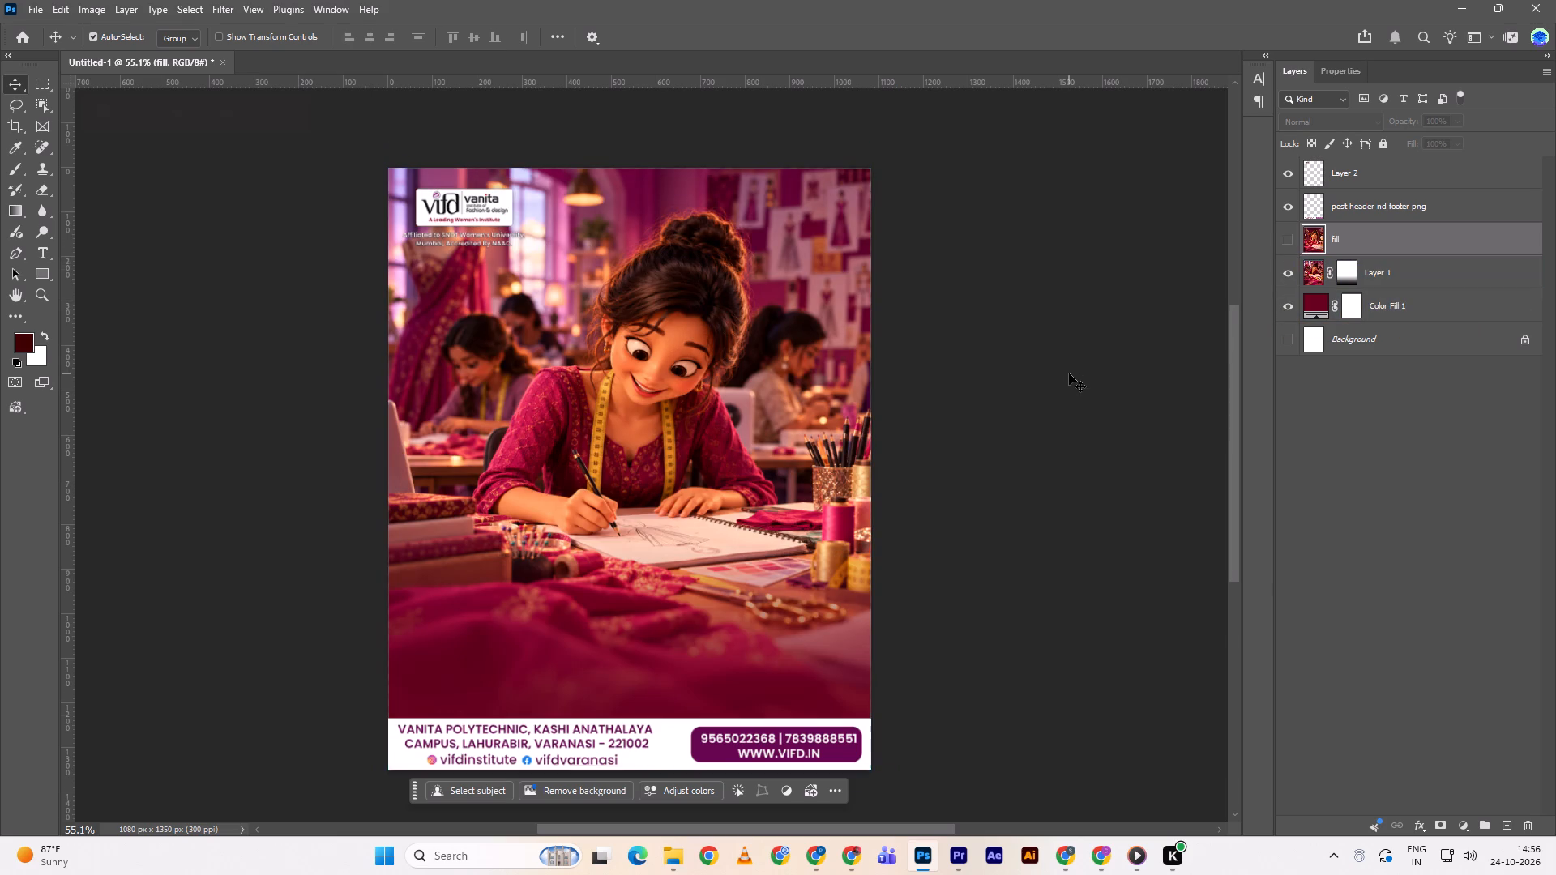
pyautogui.scroll(1, 1069, 373)
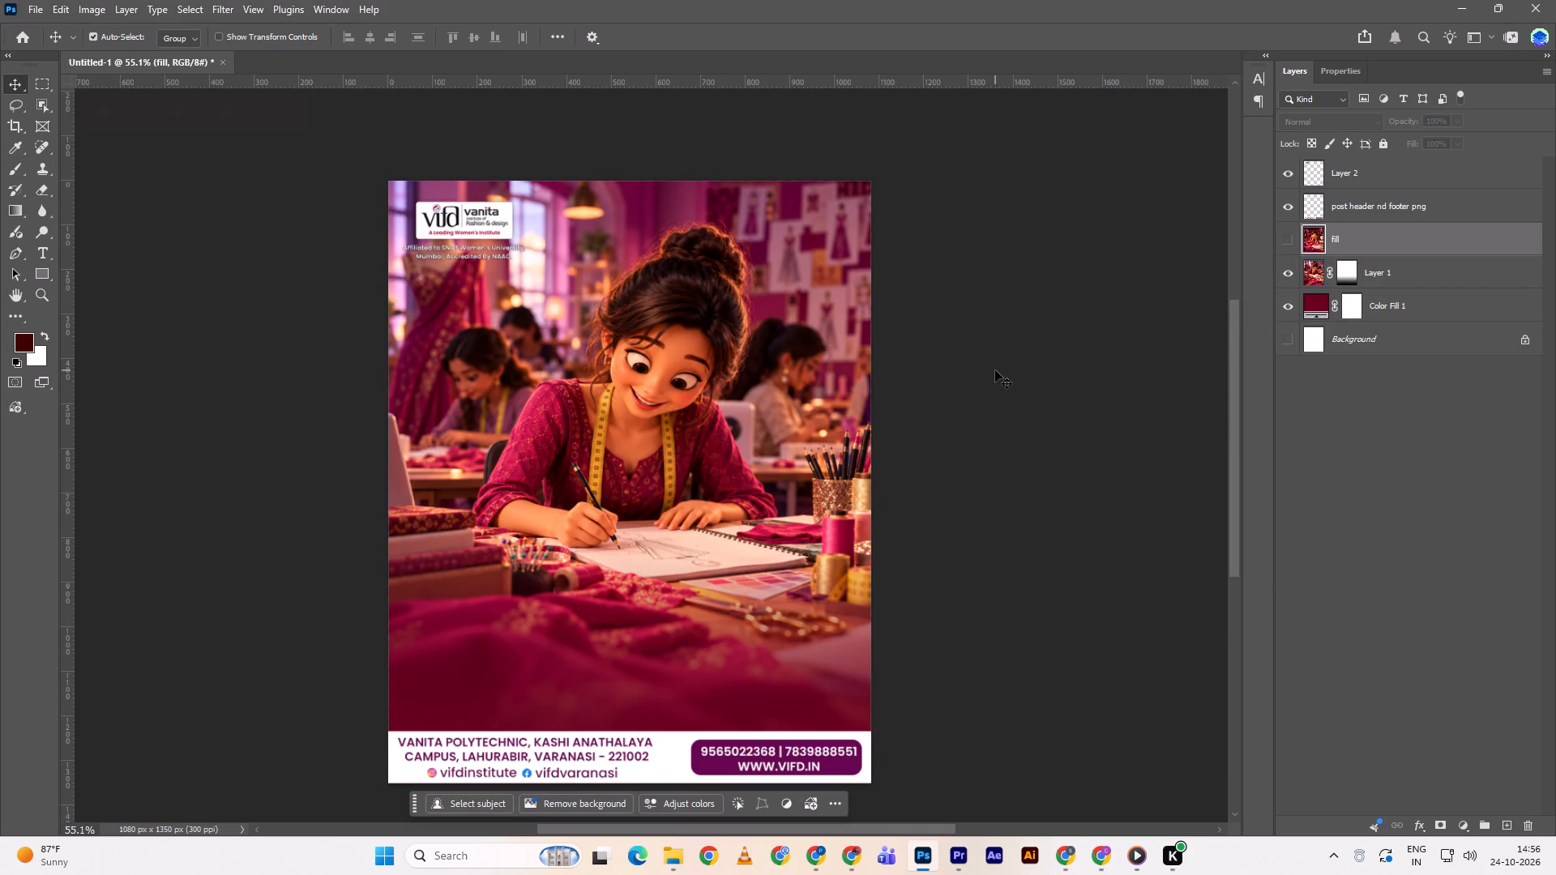
pyautogui.scroll(-1, 995, 370)
pyautogui.scroll(1, 995, 370)
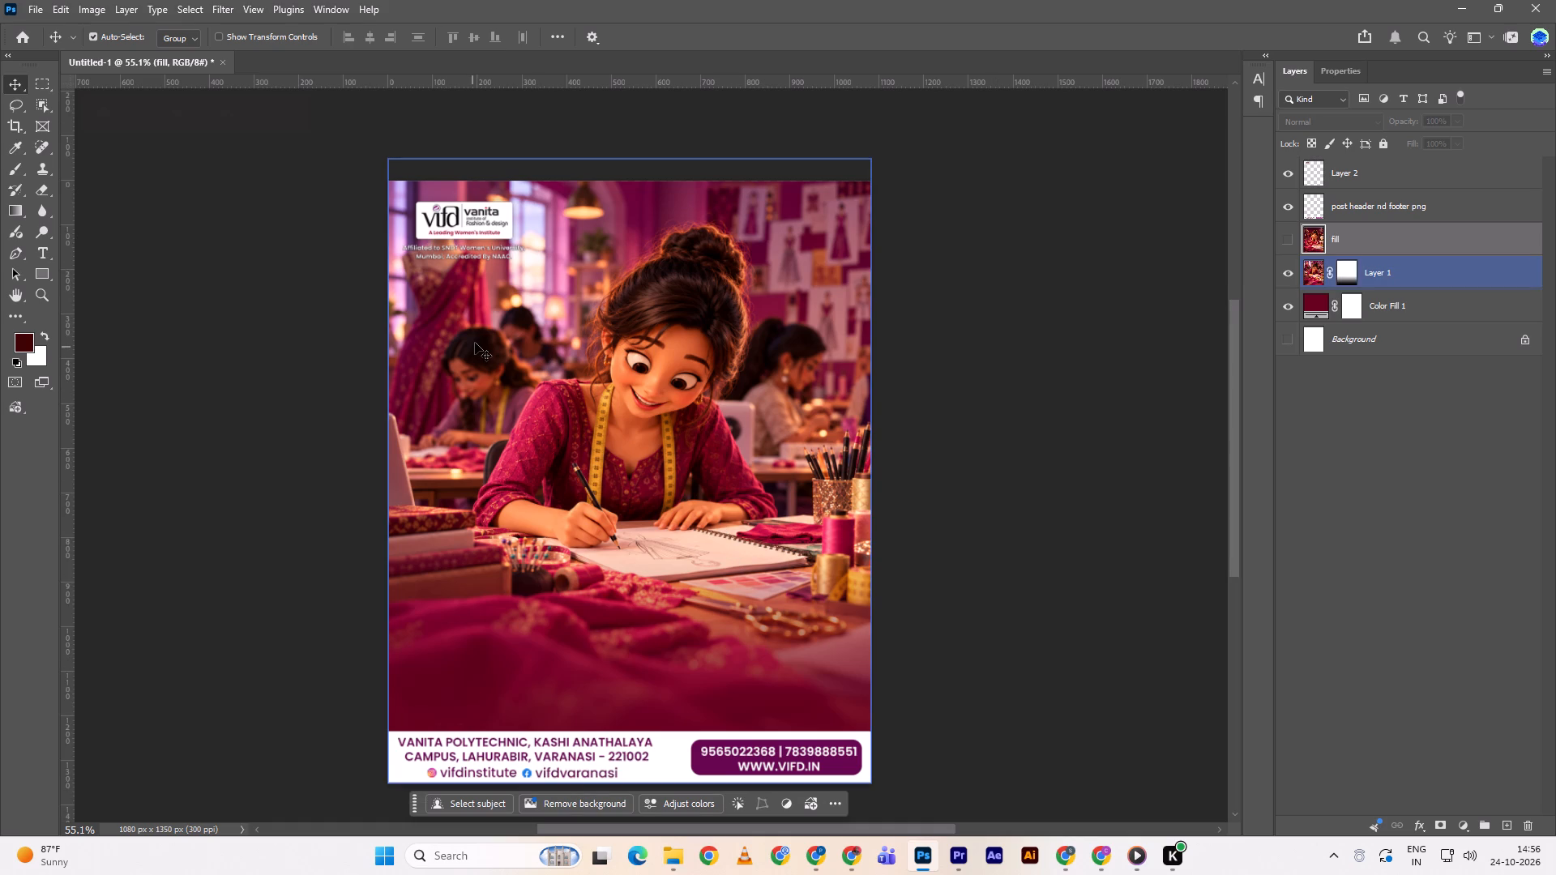
pyautogui.scroll(-2, 1039, 542)
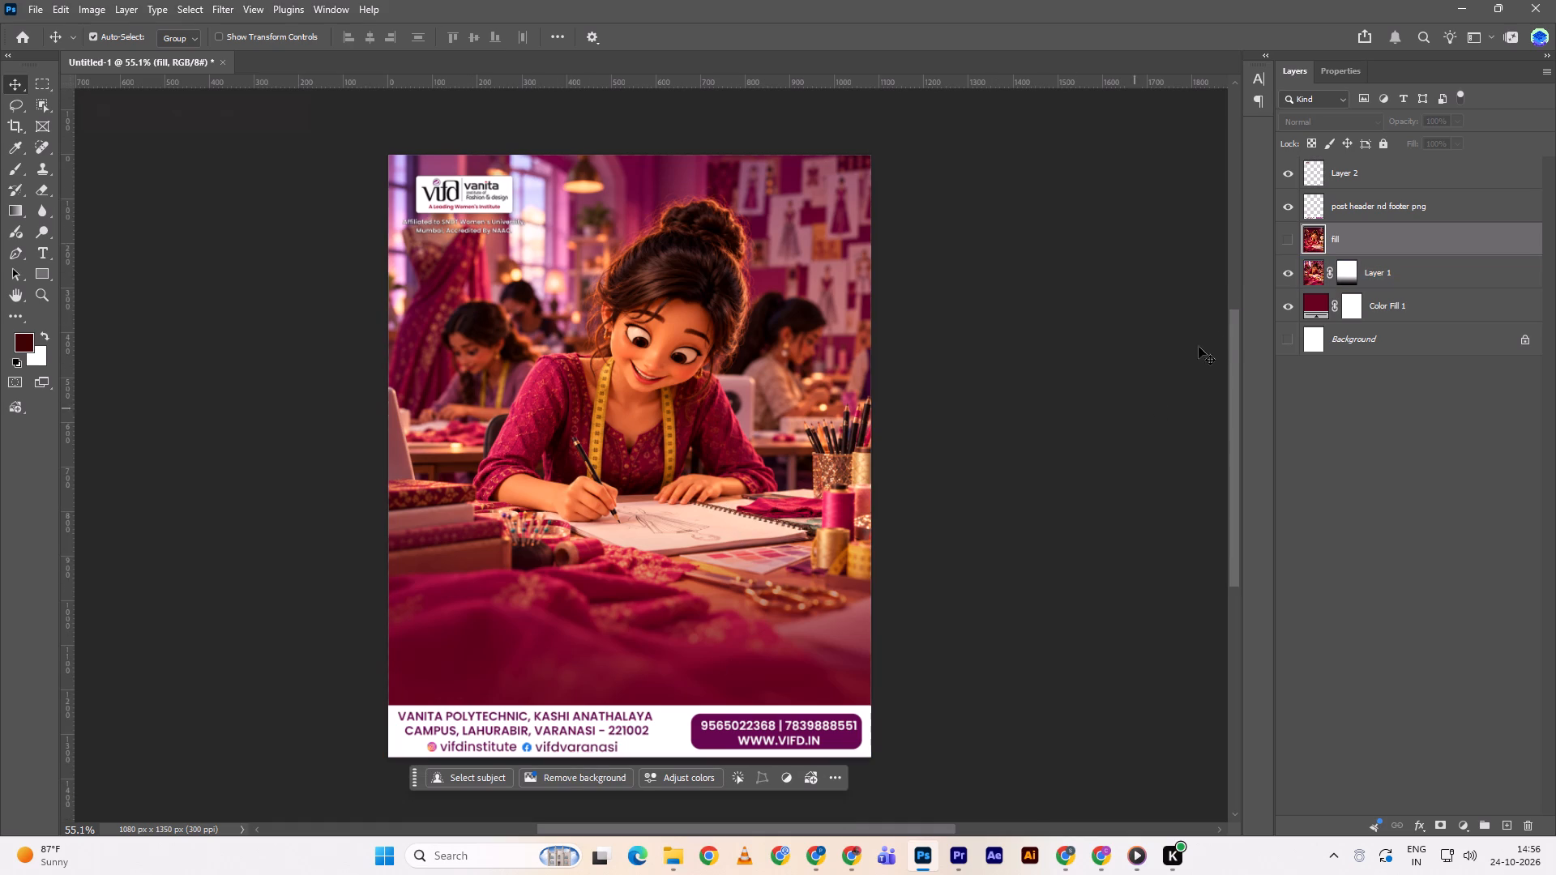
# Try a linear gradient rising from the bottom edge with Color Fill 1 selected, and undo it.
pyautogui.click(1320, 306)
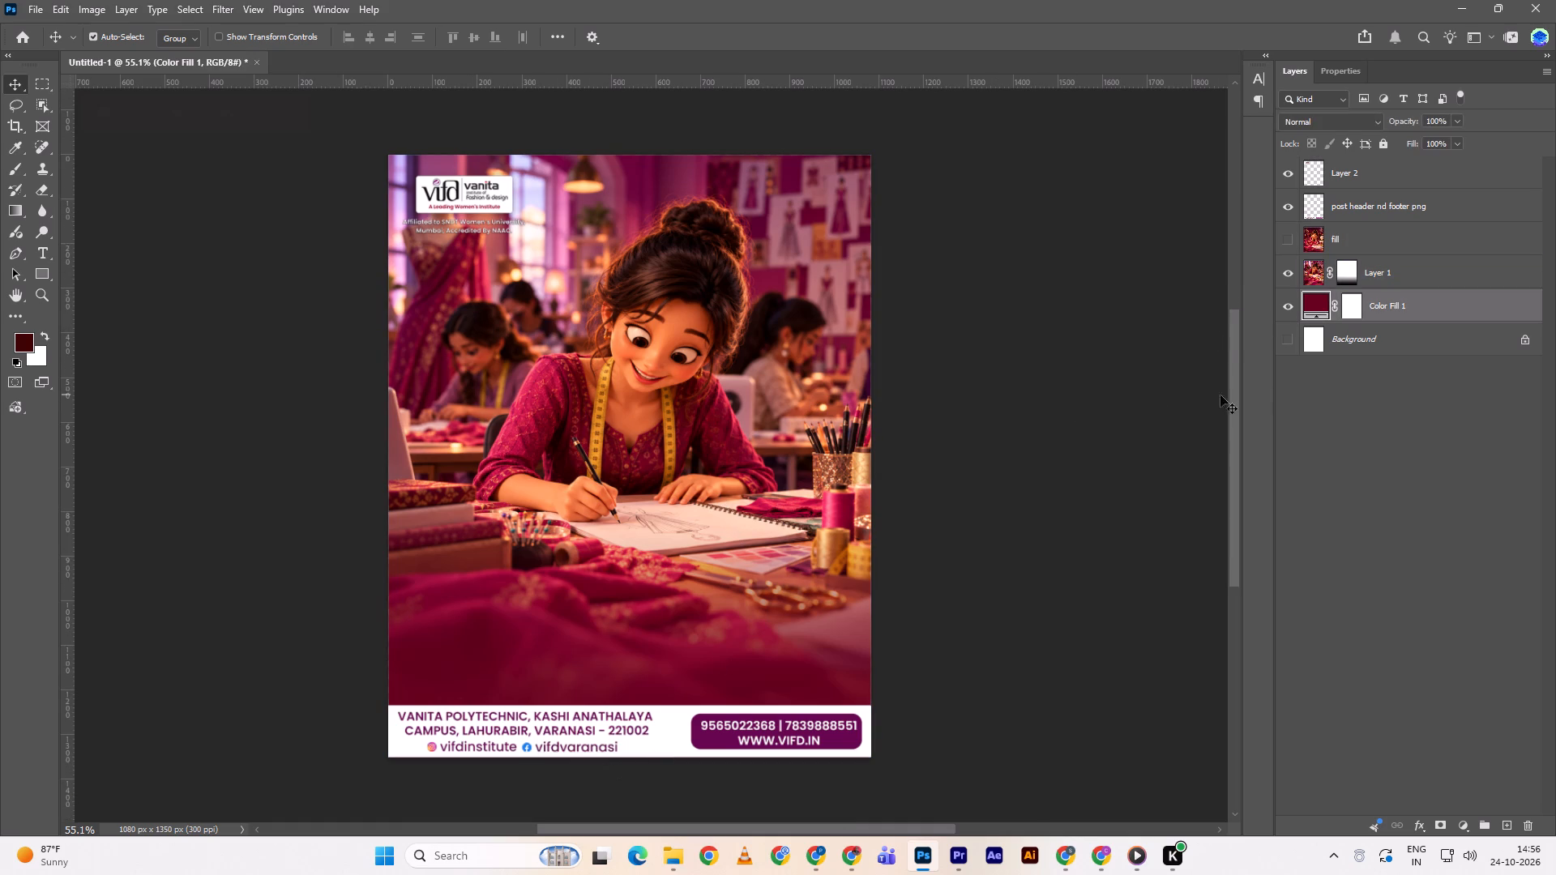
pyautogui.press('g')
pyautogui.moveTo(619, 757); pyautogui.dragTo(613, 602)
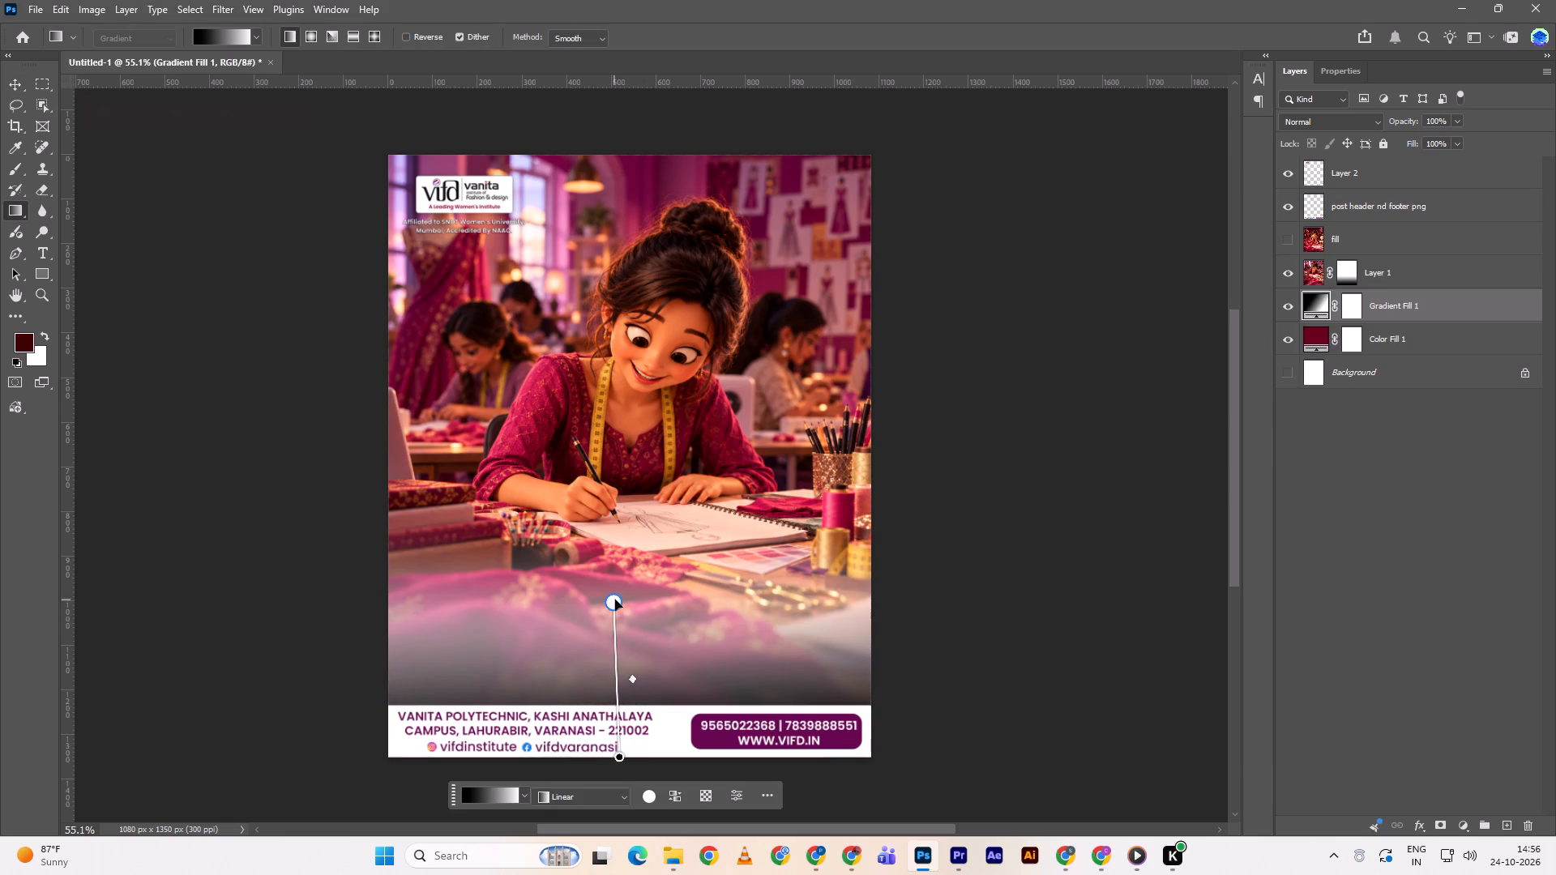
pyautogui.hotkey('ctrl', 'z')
# Adjust the linear gradient on Layer 1's mask, running from the canvas bottom up to just below the sketching hand.
pyautogui.click(1346, 276)
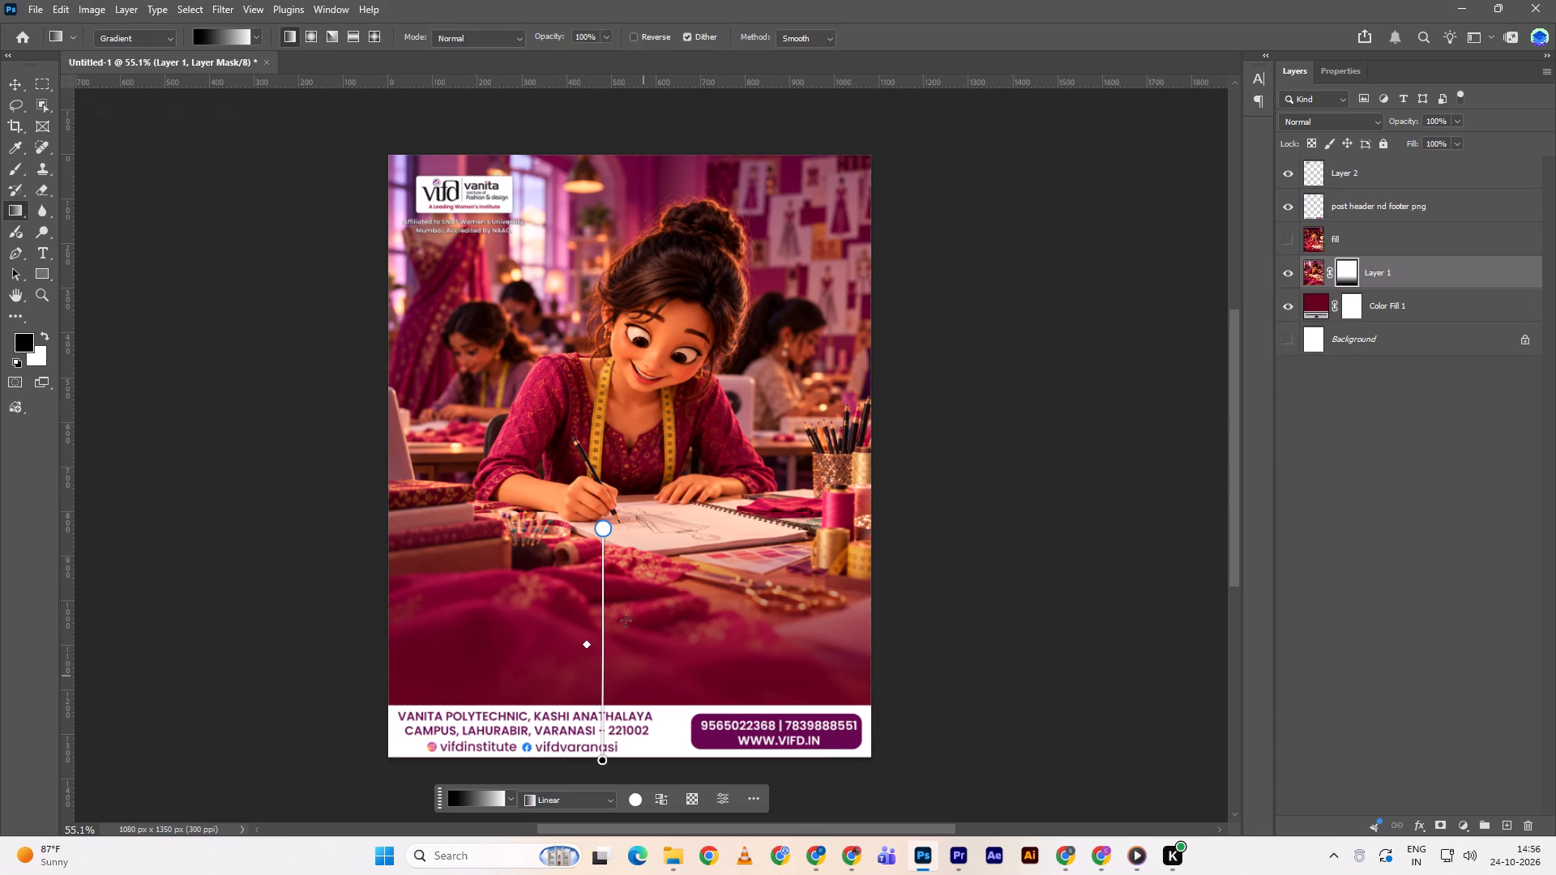
pyautogui.moveTo(608, 523); pyautogui.dragTo(602, 538)
pyautogui.moveTo(602, 538); pyautogui.dragTo(601, 538)
pyautogui.moveTo(601, 760); pyautogui.dragTo(612, 758)
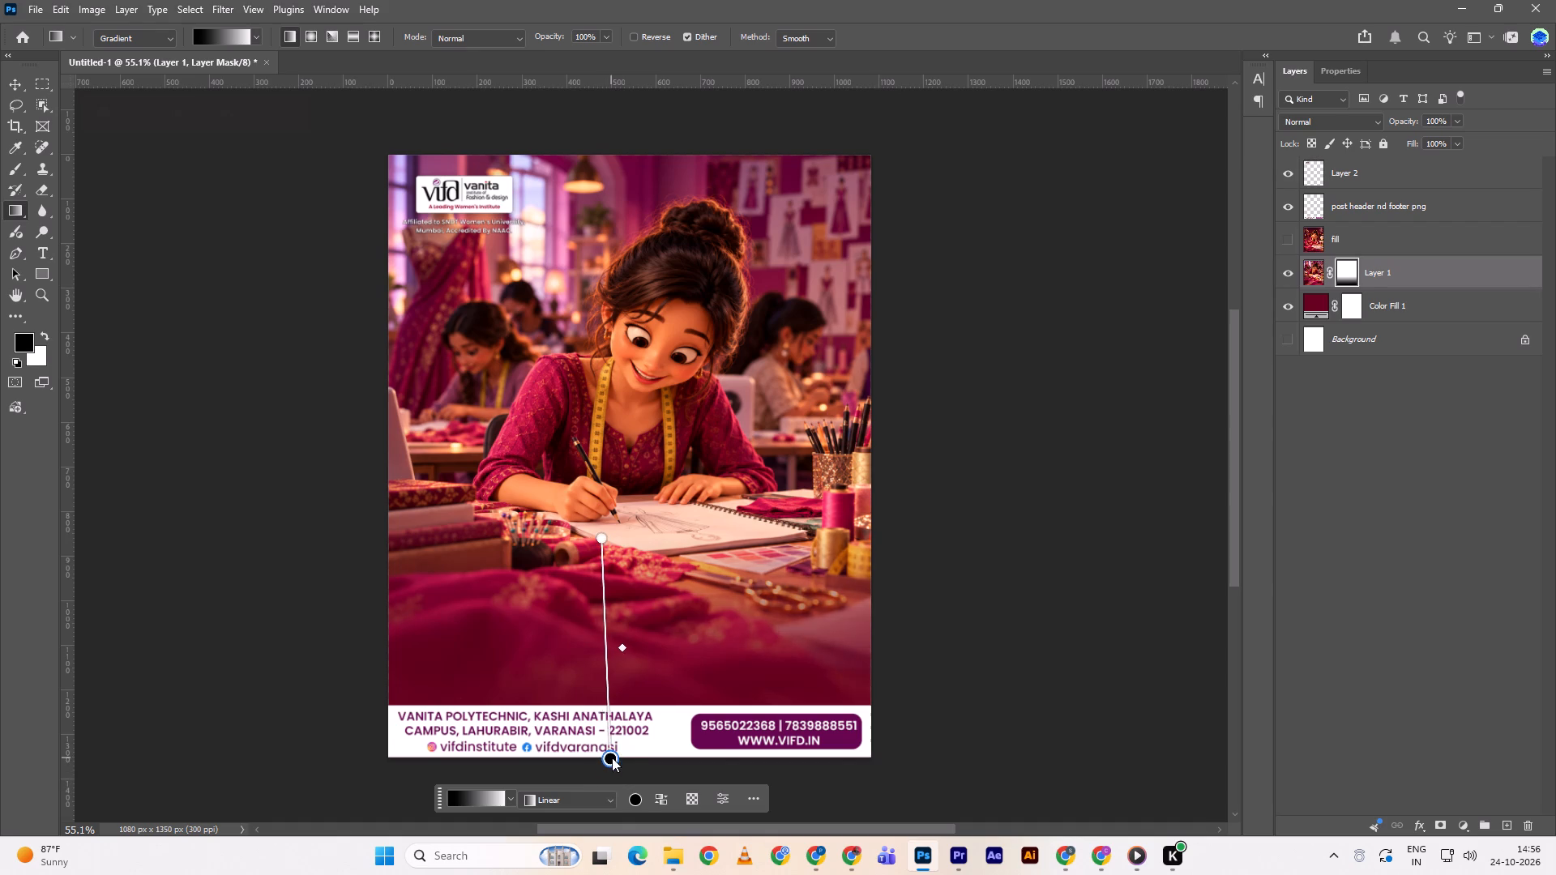
pyautogui.moveTo(612, 758); pyautogui.dragTo(619, 752)
pyautogui.click(613, 755)
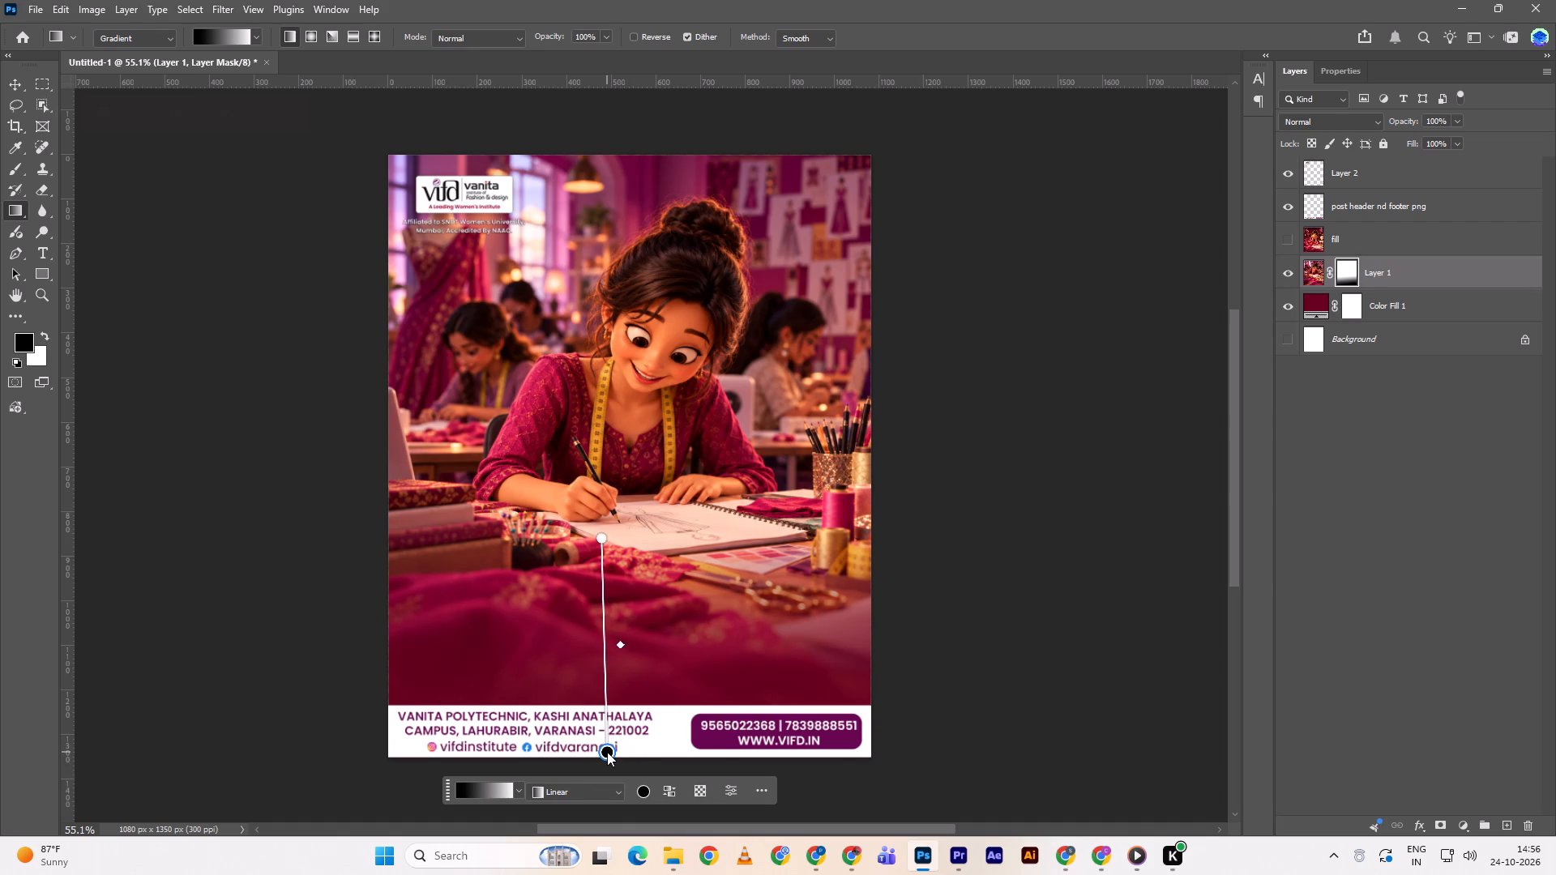
pyautogui.click(605, 533)
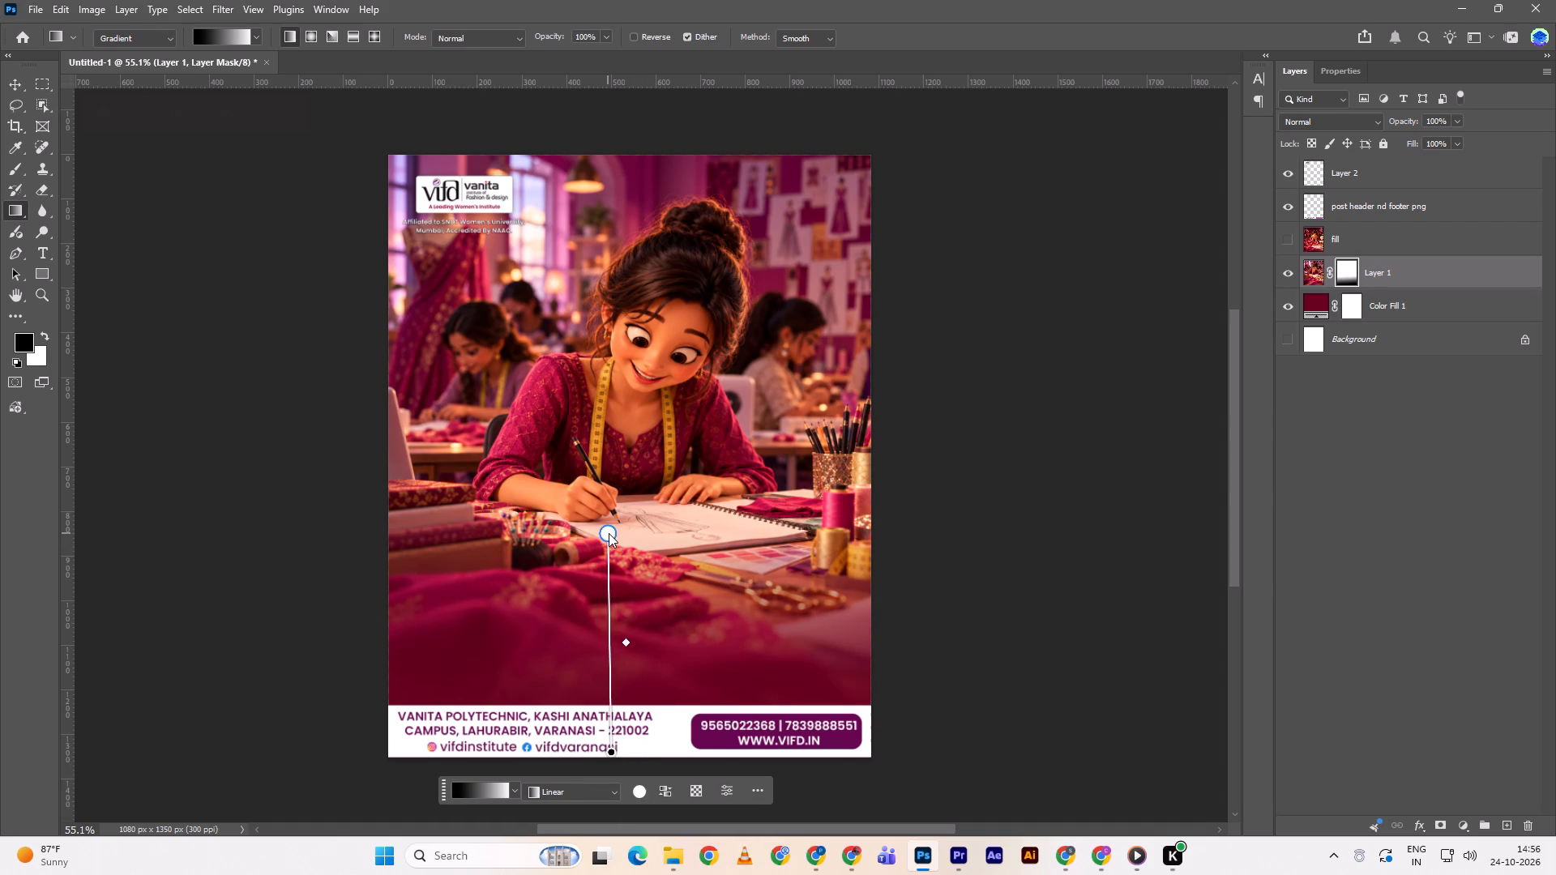
pyautogui.click(609, 533)
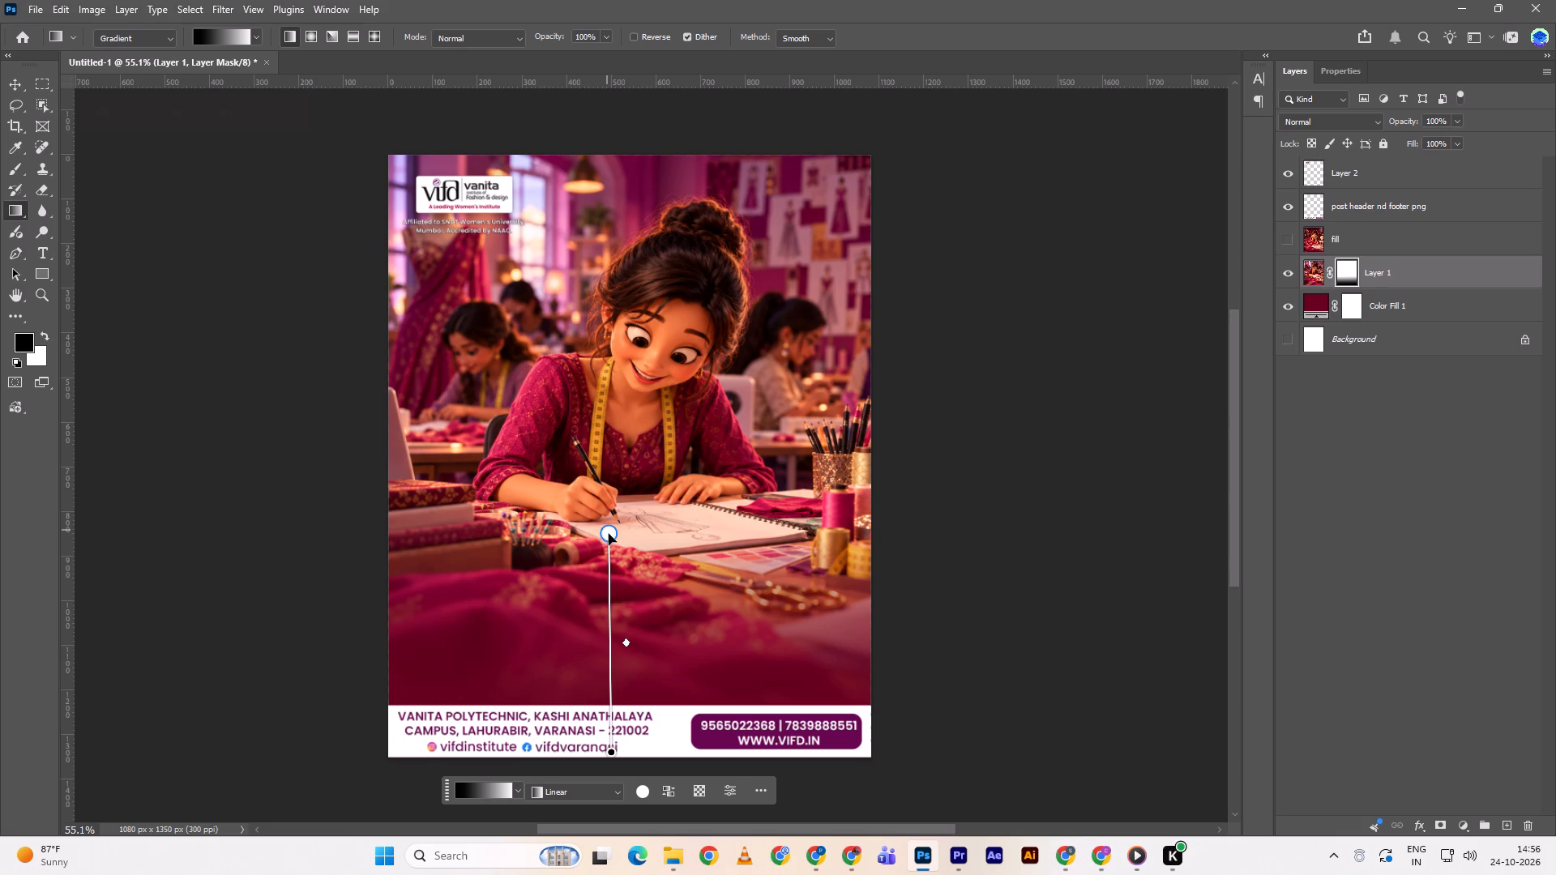
pyautogui.click(609, 534)
pyautogui.click(614, 535)
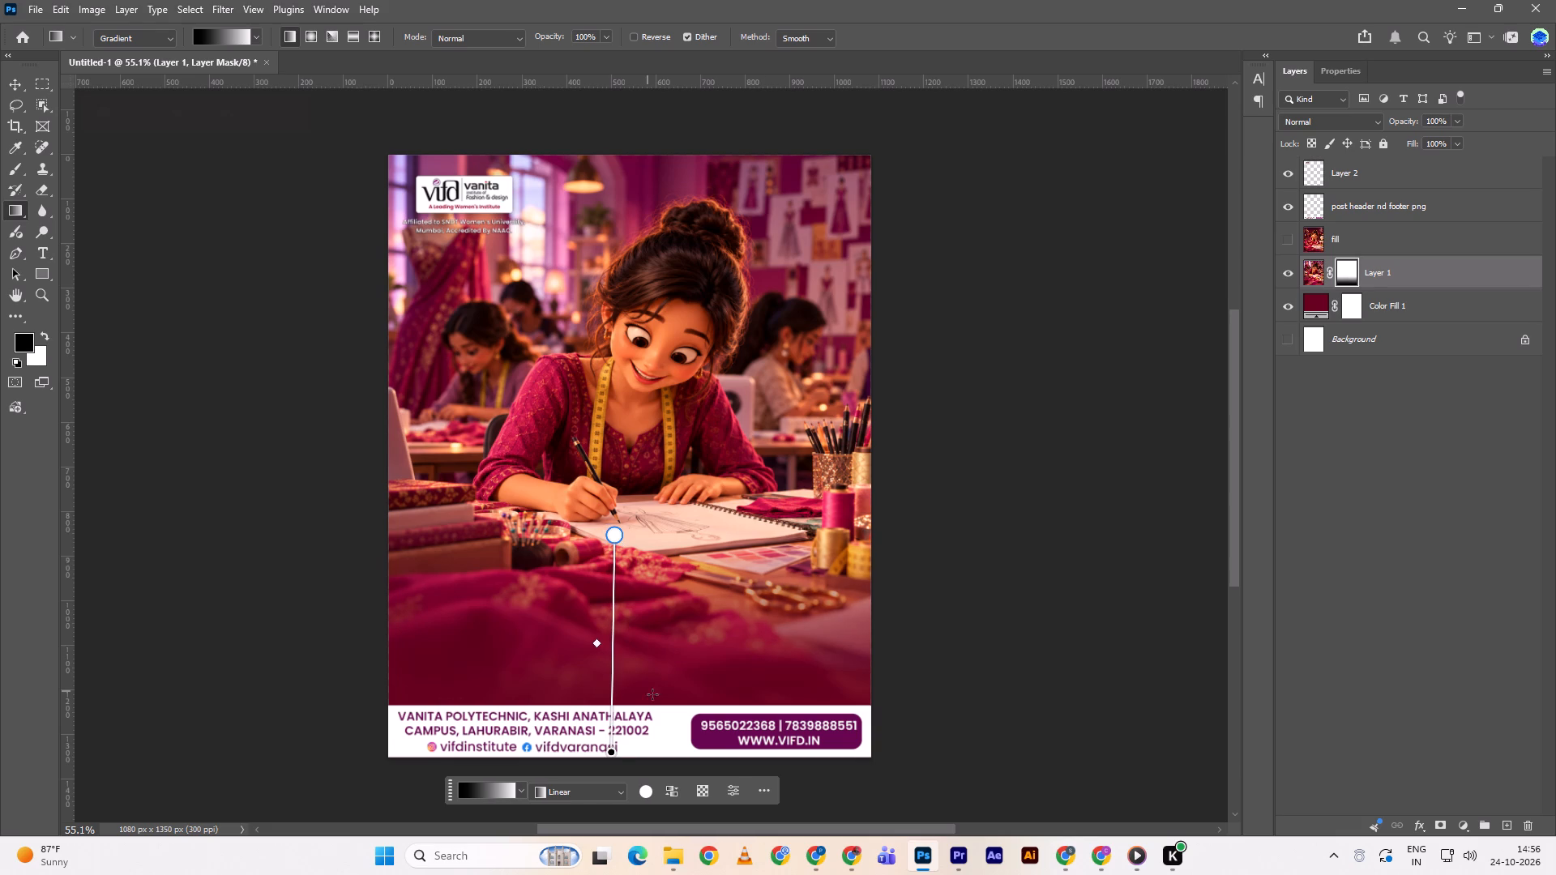
pyautogui.press('v')
# Show the fill layer again above Layer 1.
pyautogui.scroll(2, 964, 573)
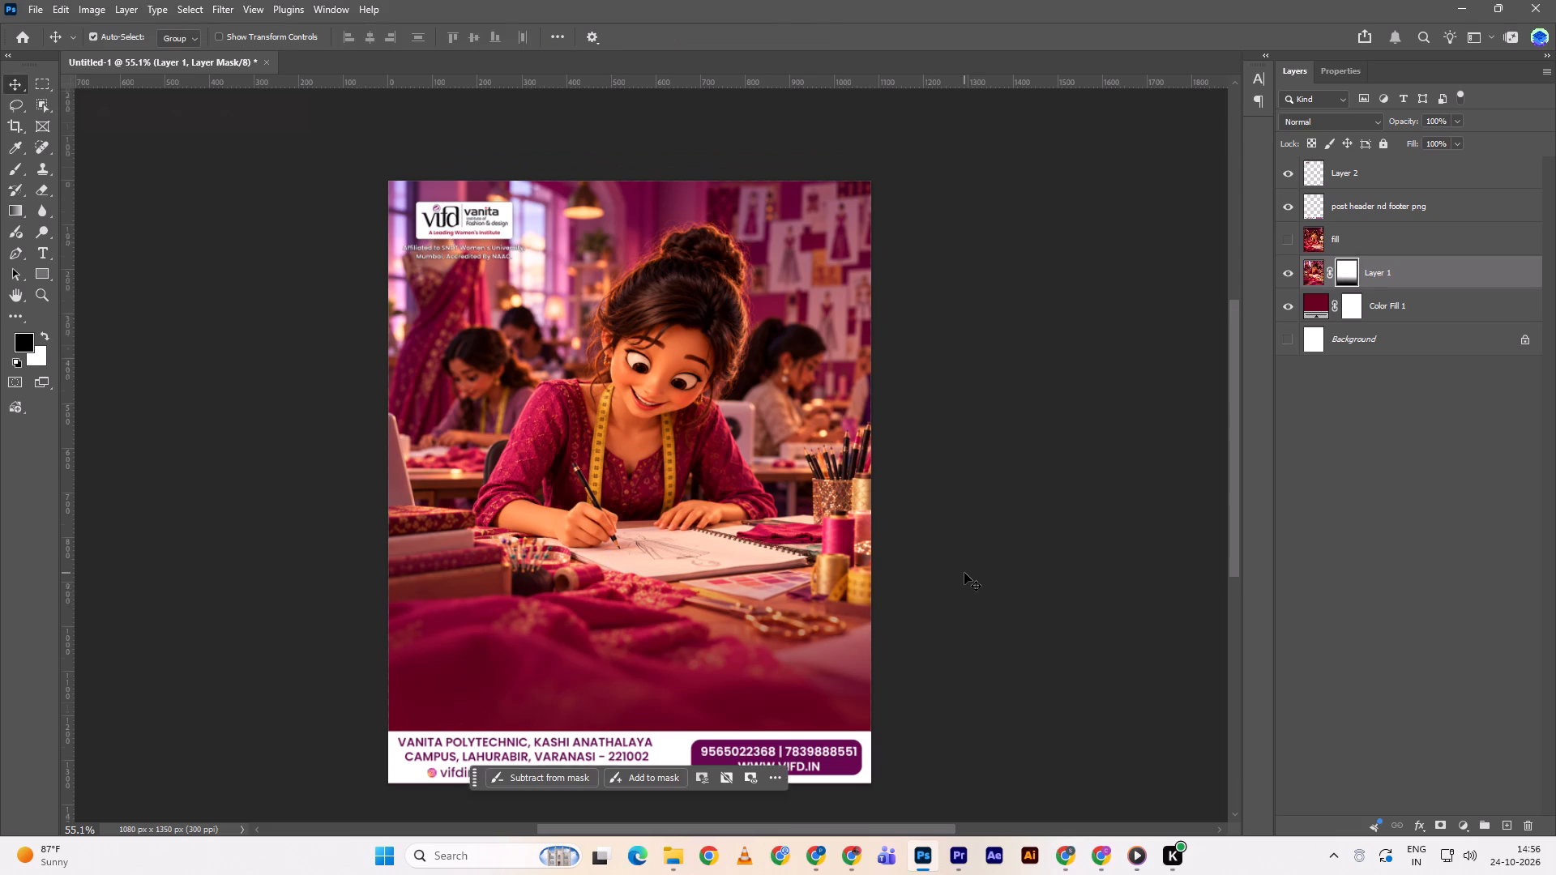
pyautogui.scroll(1, 964, 573)
pyautogui.scroll(-2, 964, 573)
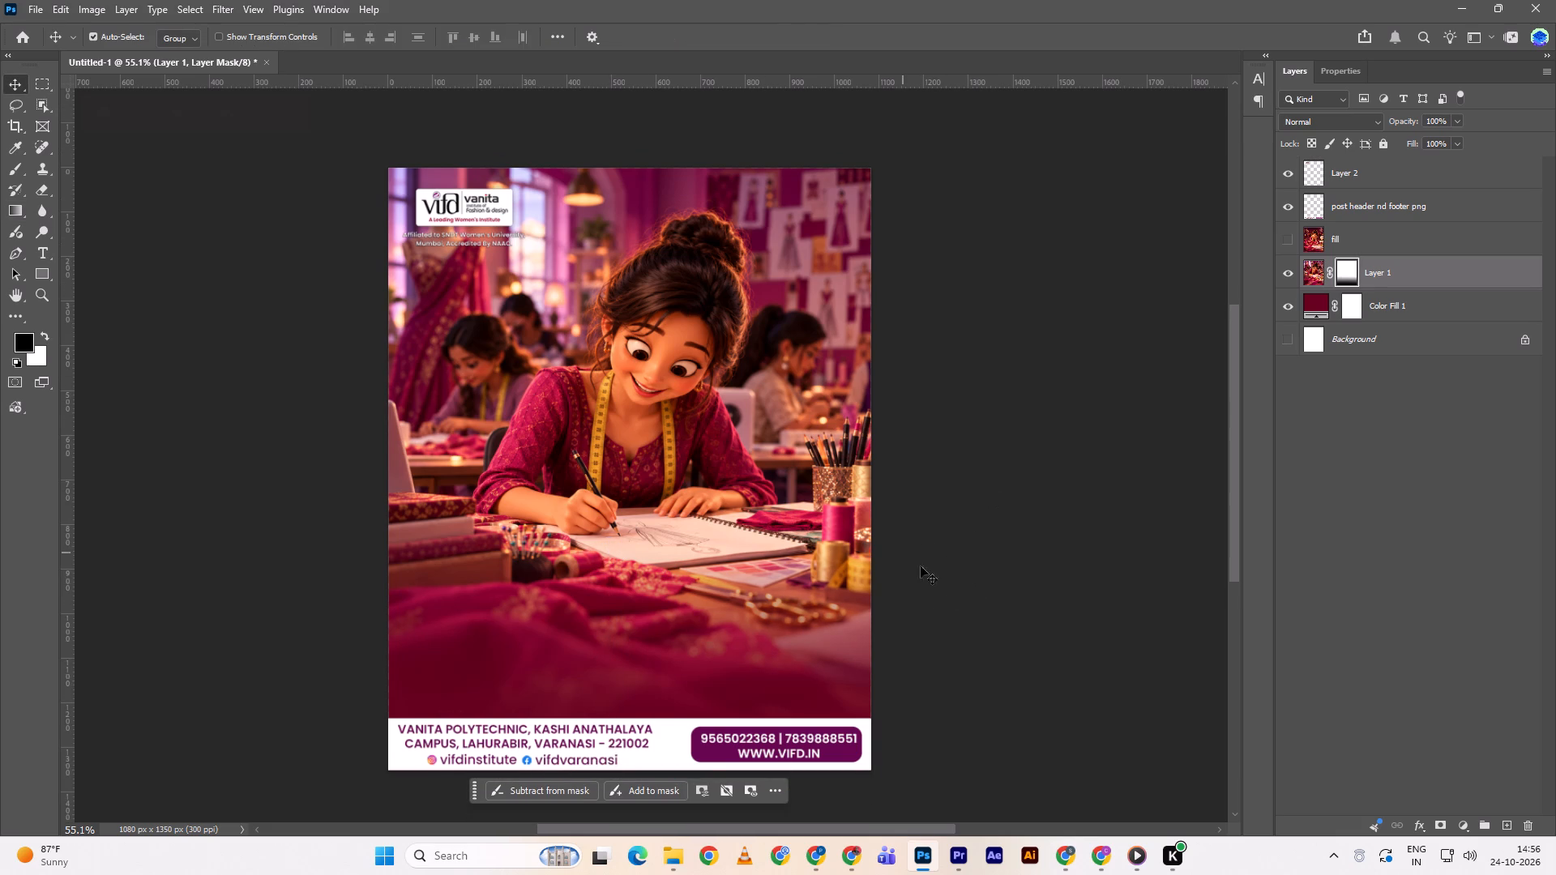
pyautogui.scroll(-2, 943, 562)
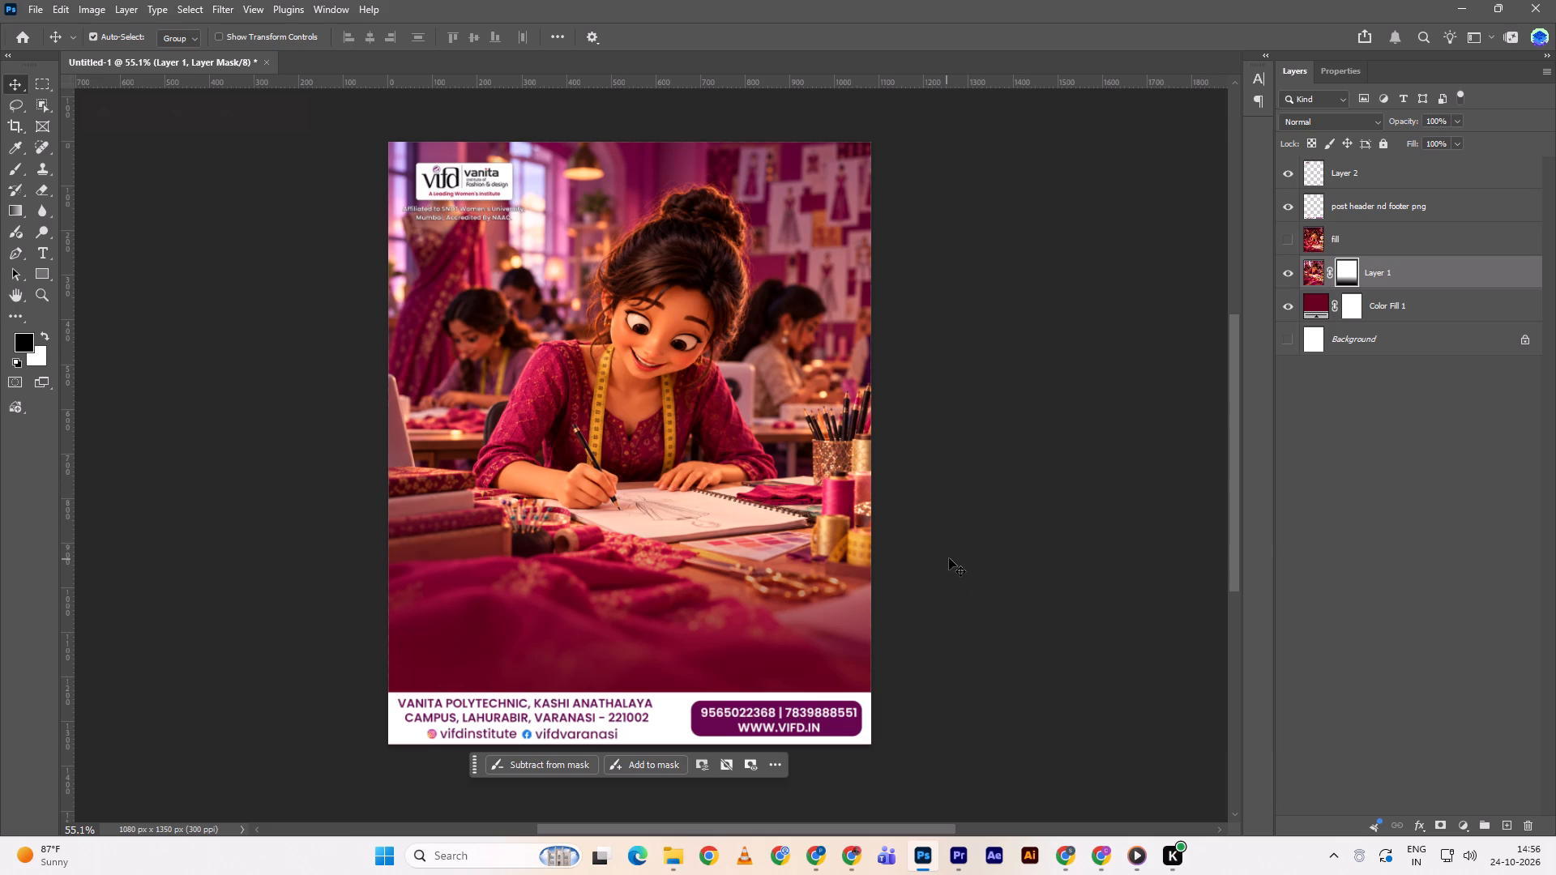
pyautogui.scroll(1, 844, 434)
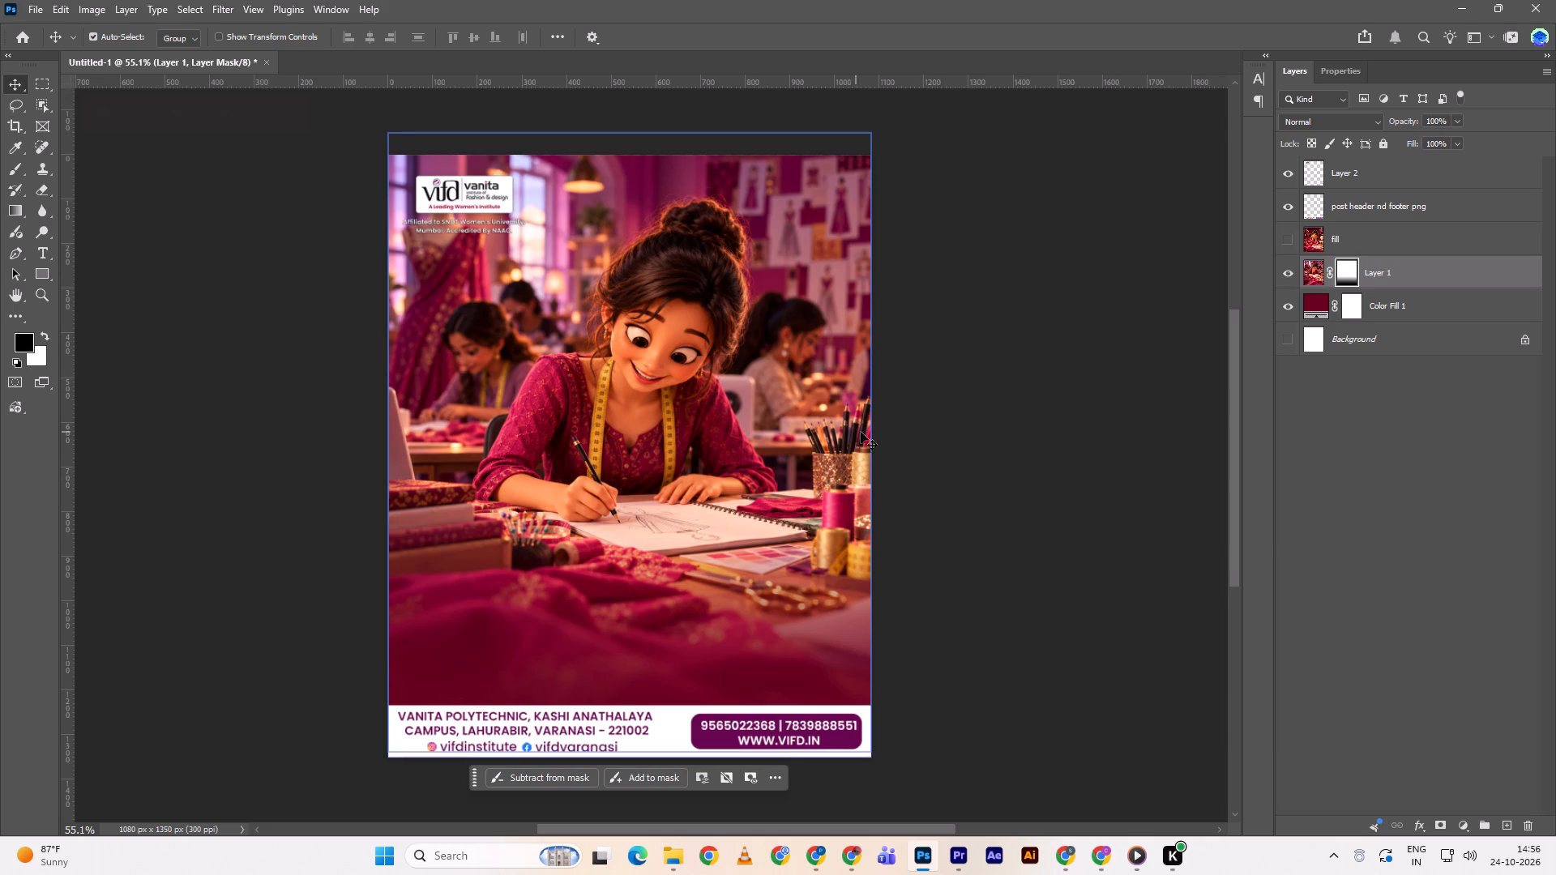
pyautogui.scroll(-2, 861, 432)
pyautogui.click(1296, 241)
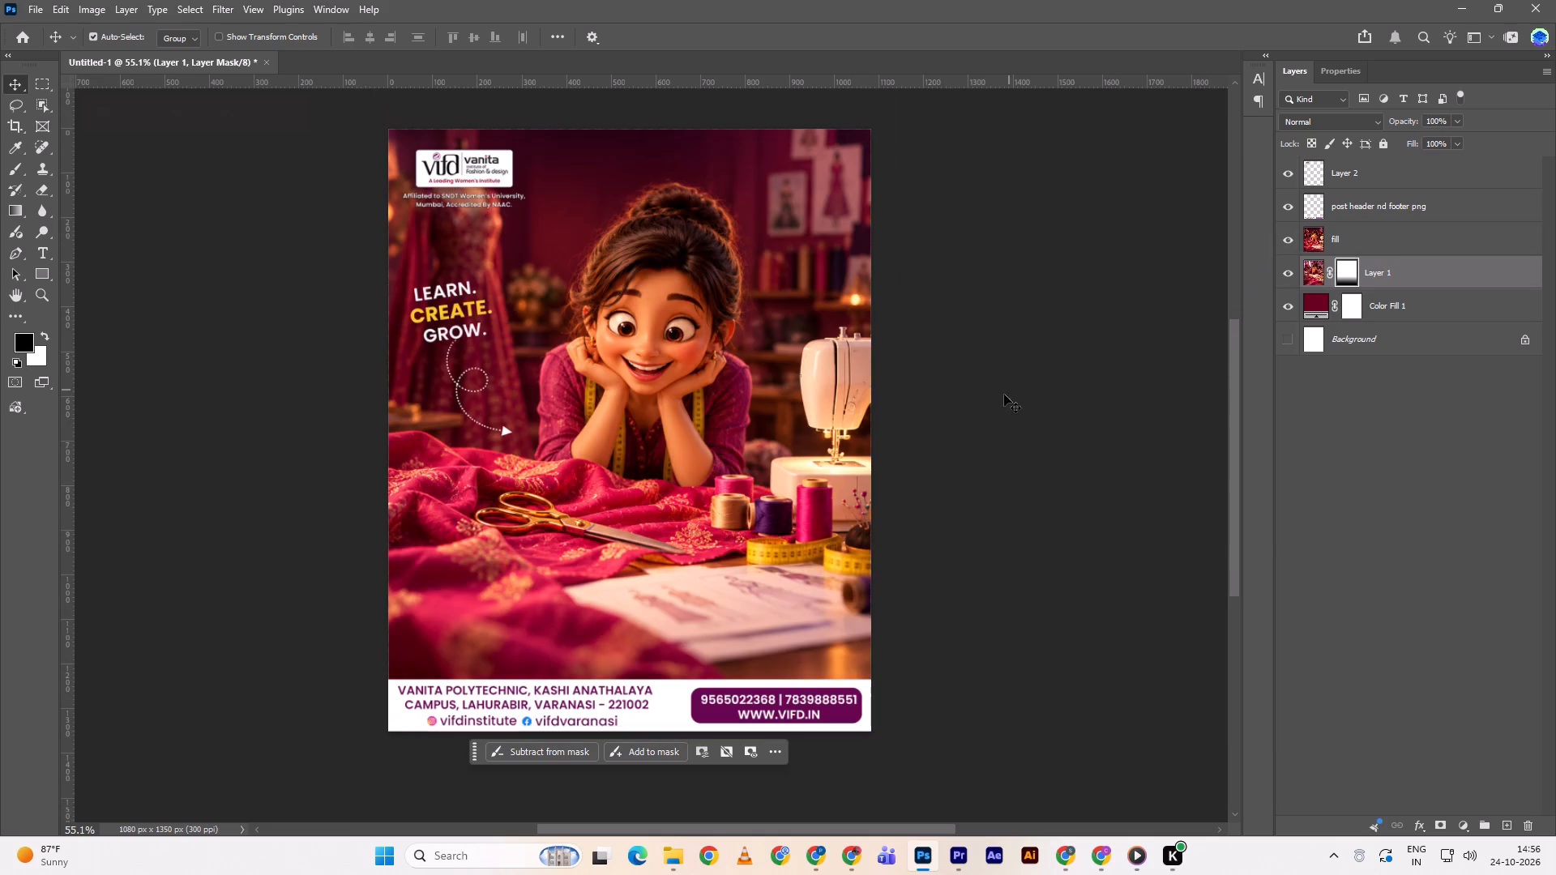
# Add a mask to the fill layer and fade it with a linear gradient from the canvas bottom up to the scissors.
pyautogui.click(1354, 249)
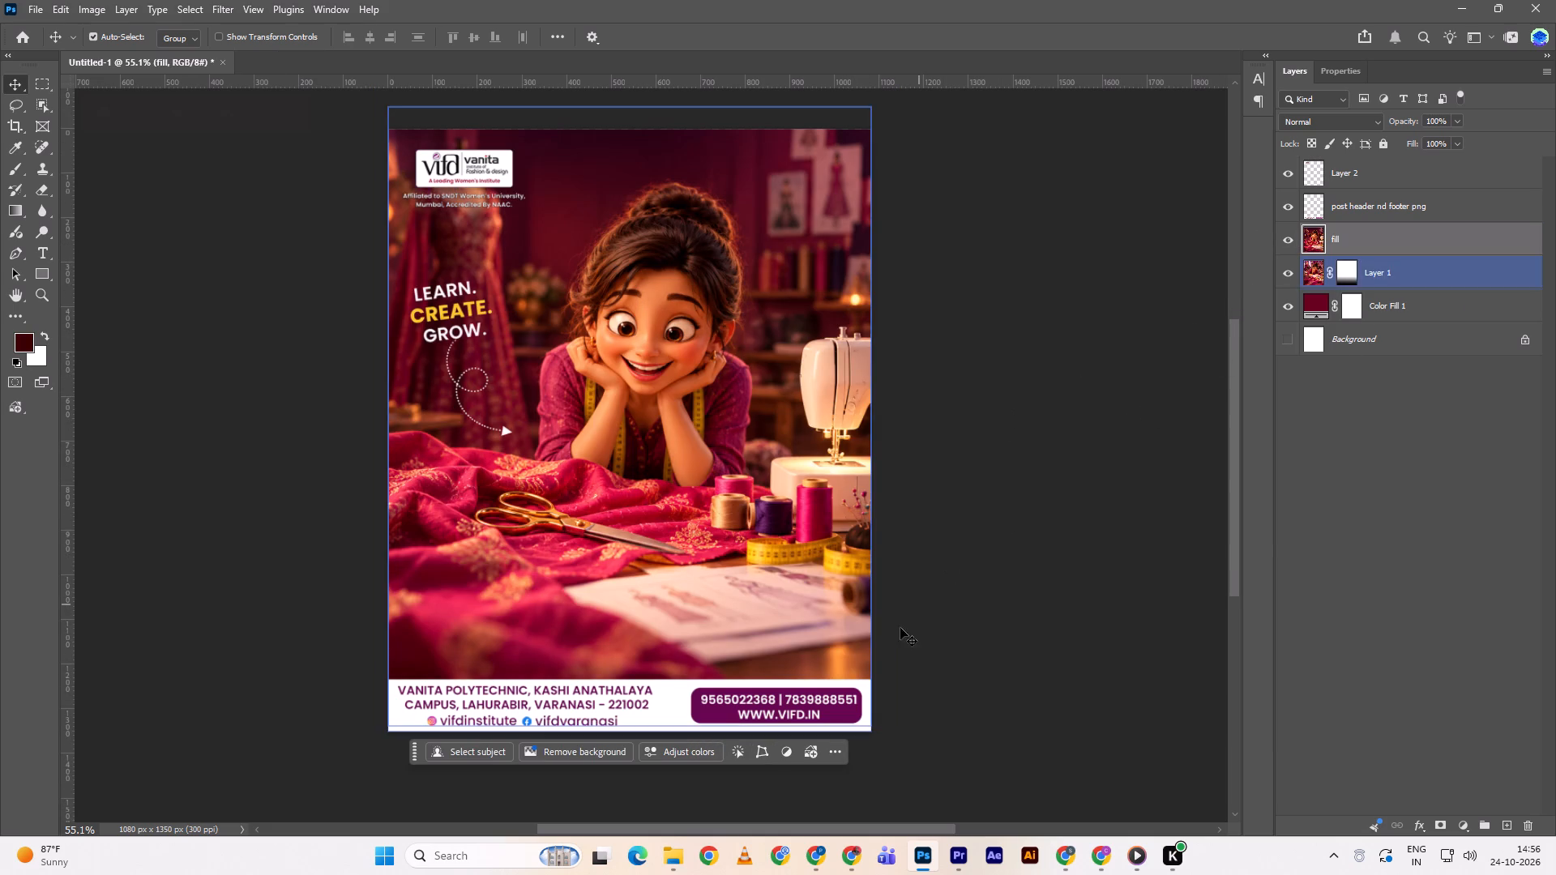
pyautogui.click(1445, 826)
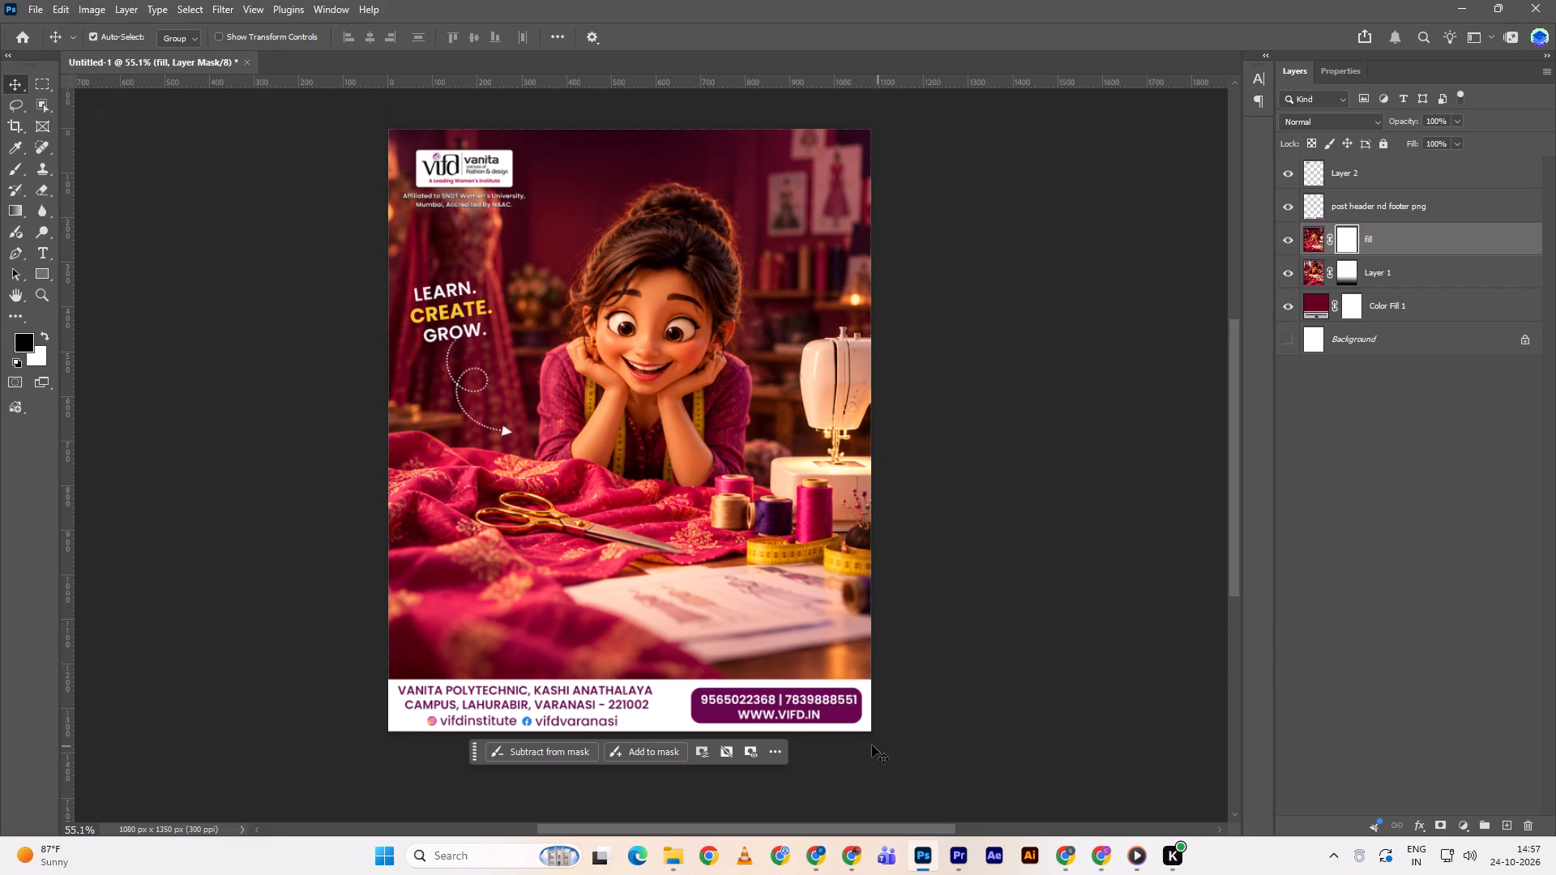
pyautogui.press('g')
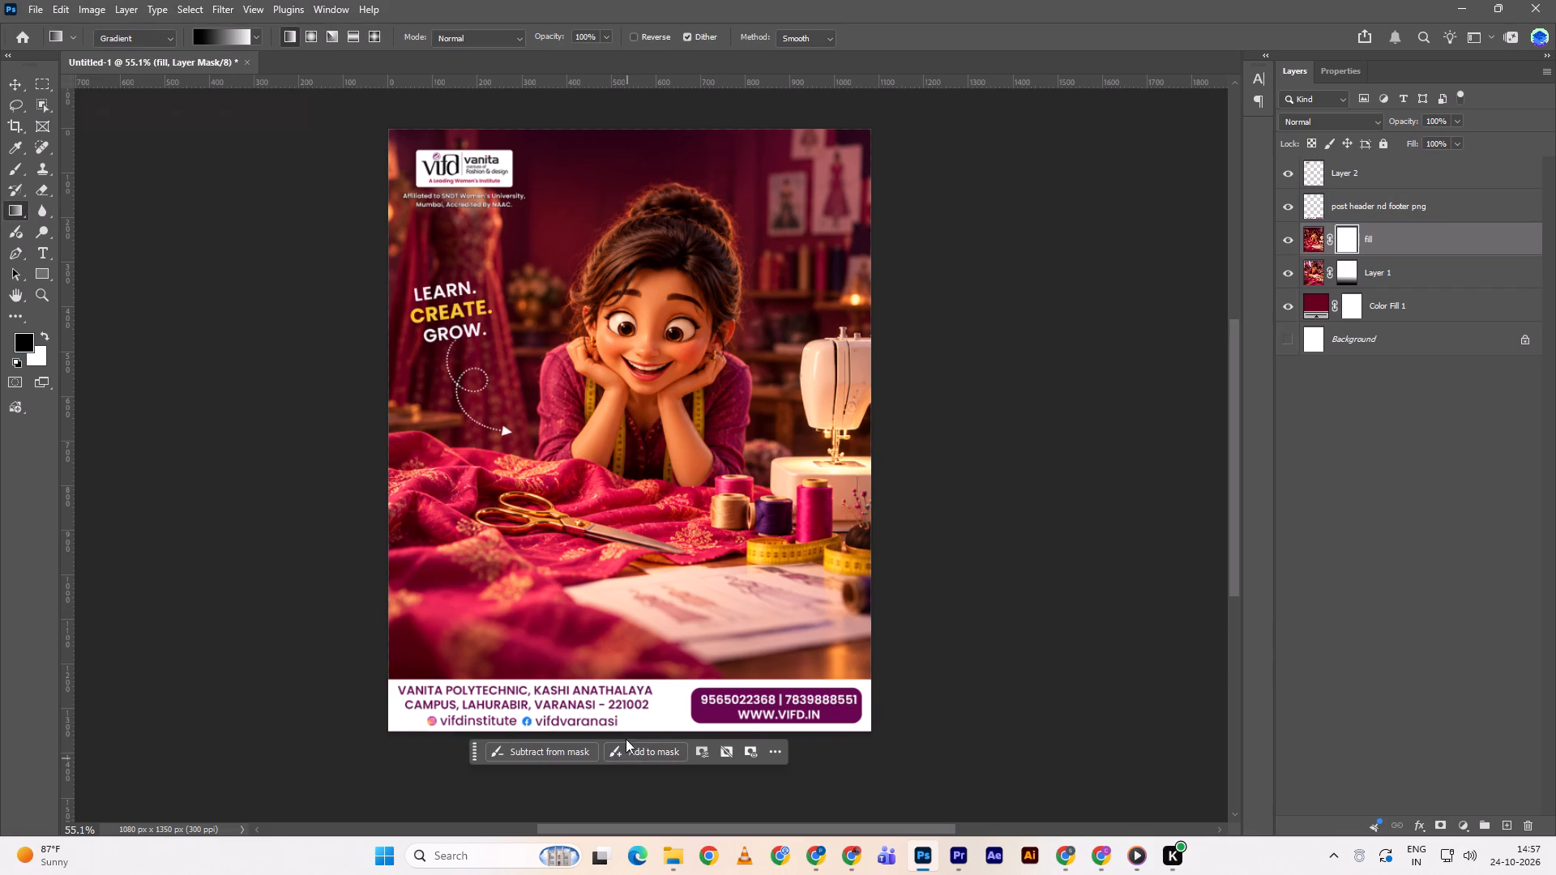
pyautogui.moveTo(624, 736); pyautogui.dragTo(615, 510)
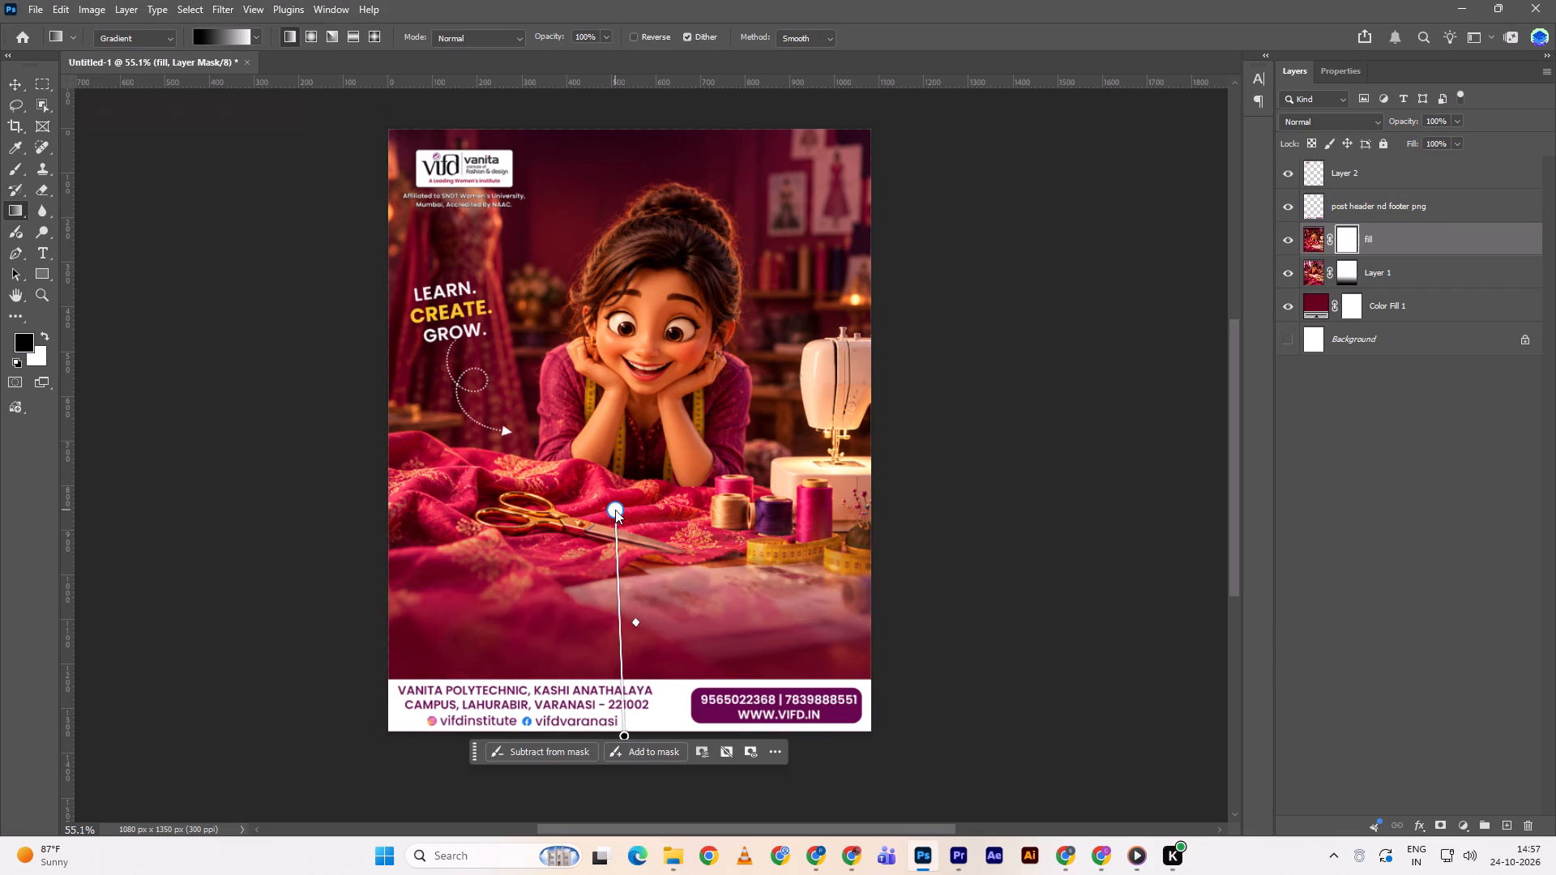
pyautogui.moveTo(615, 510); pyautogui.dragTo(620, 531)
pyautogui.scroll(3, 622, 529)
pyautogui.press('v')
pyautogui.scroll(3, 1054, 557)
pyautogui.scroll(-3, 1057, 551)
pyautogui.scroll(-3, 998, 595)
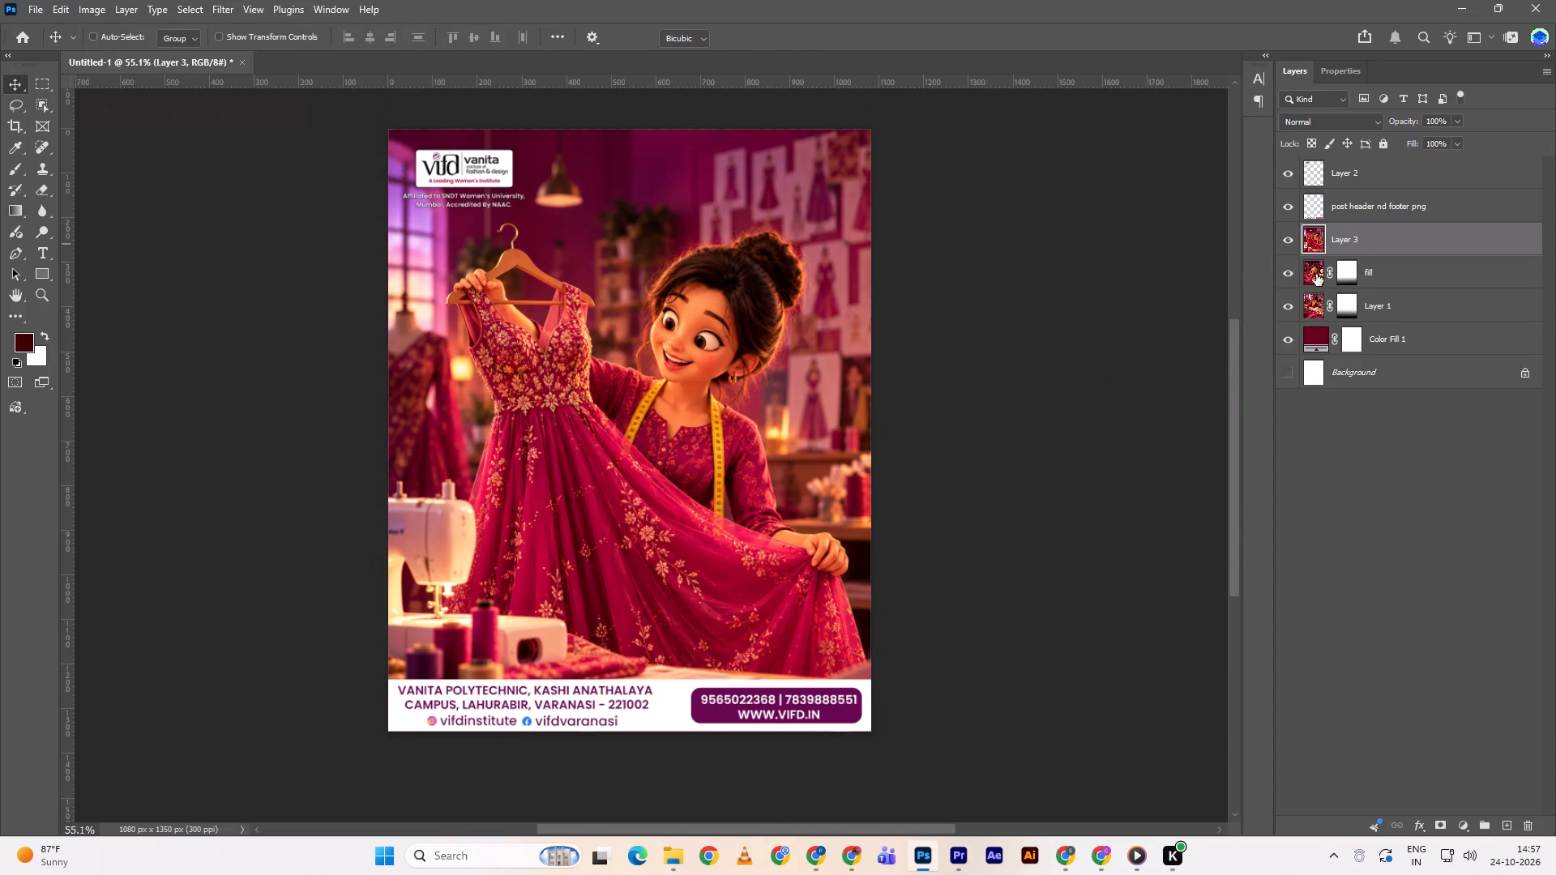
pyautogui.moveTo(880, 452); pyautogui.dragTo(872, 450)
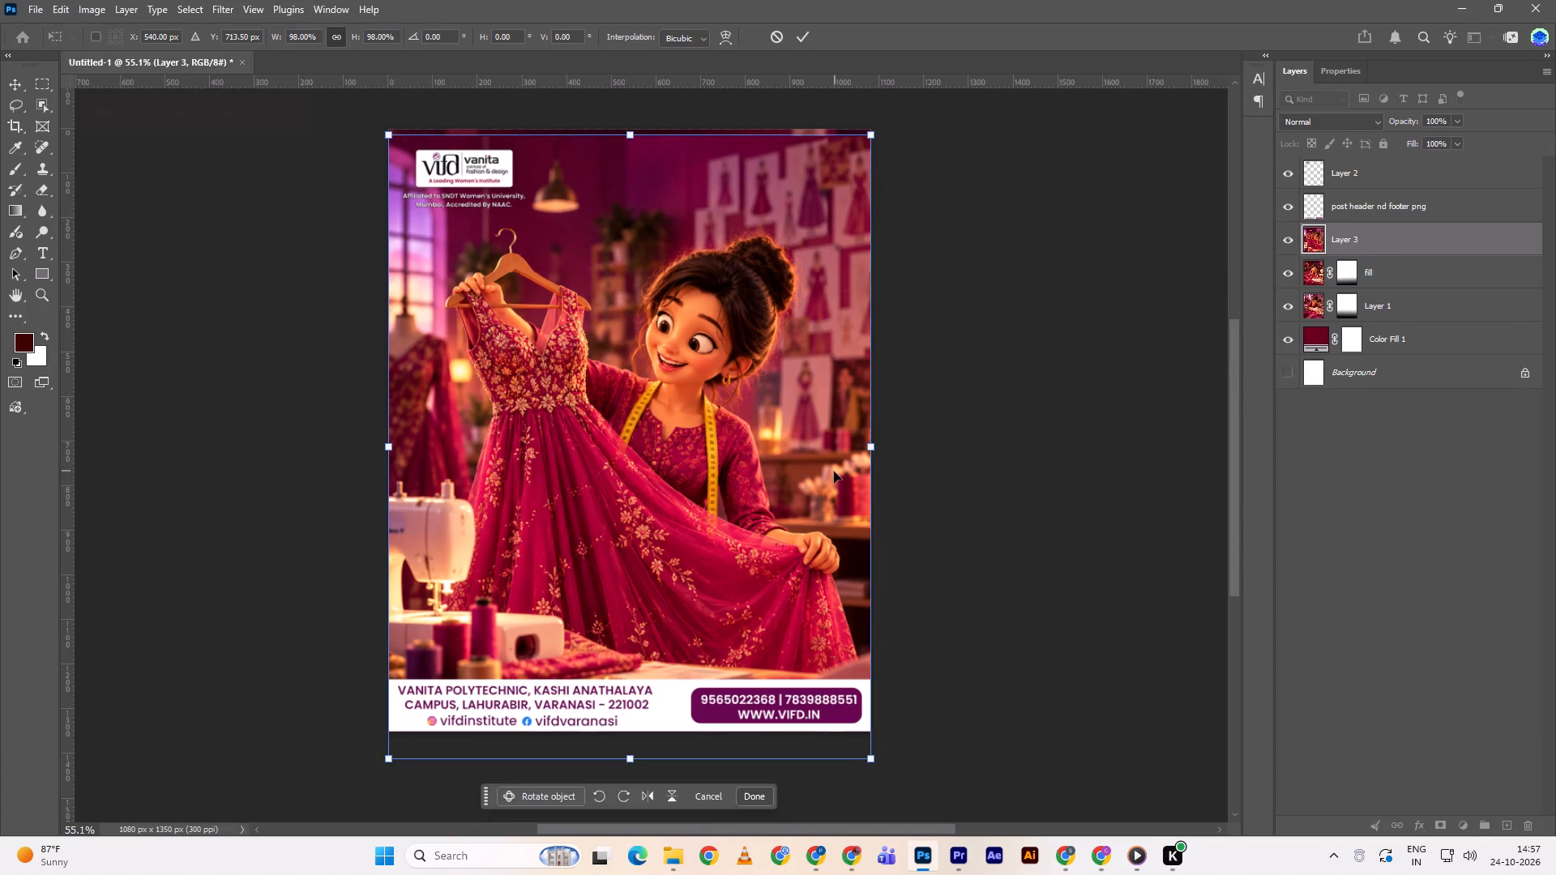
pyautogui.moveTo(834, 472); pyautogui.dragTo(835, 457)
pyautogui.click(835, 457)
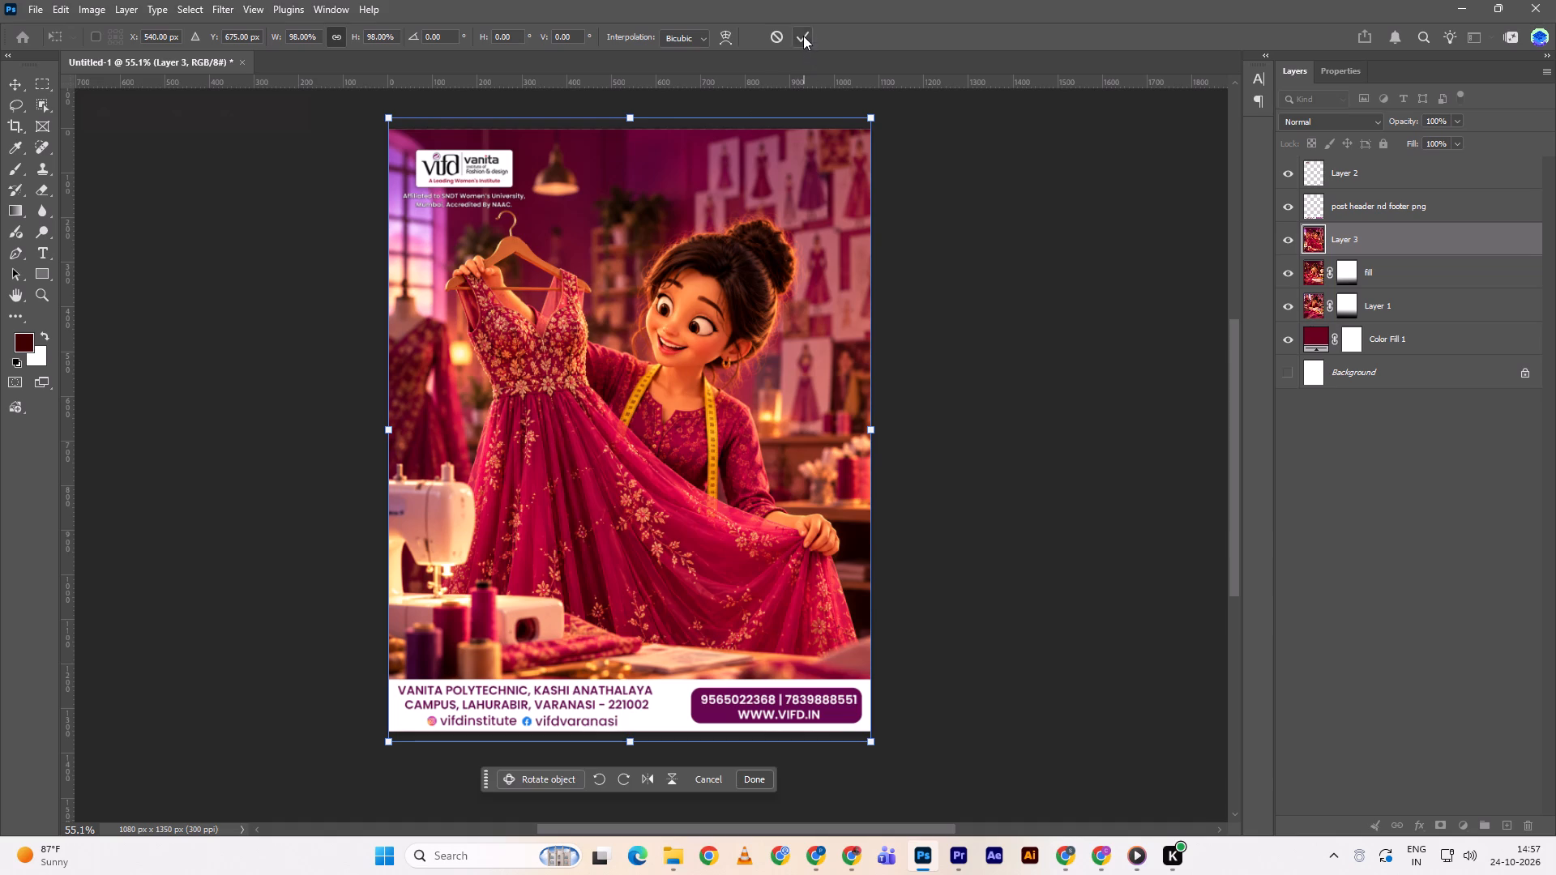
pyautogui.click(803, 36)
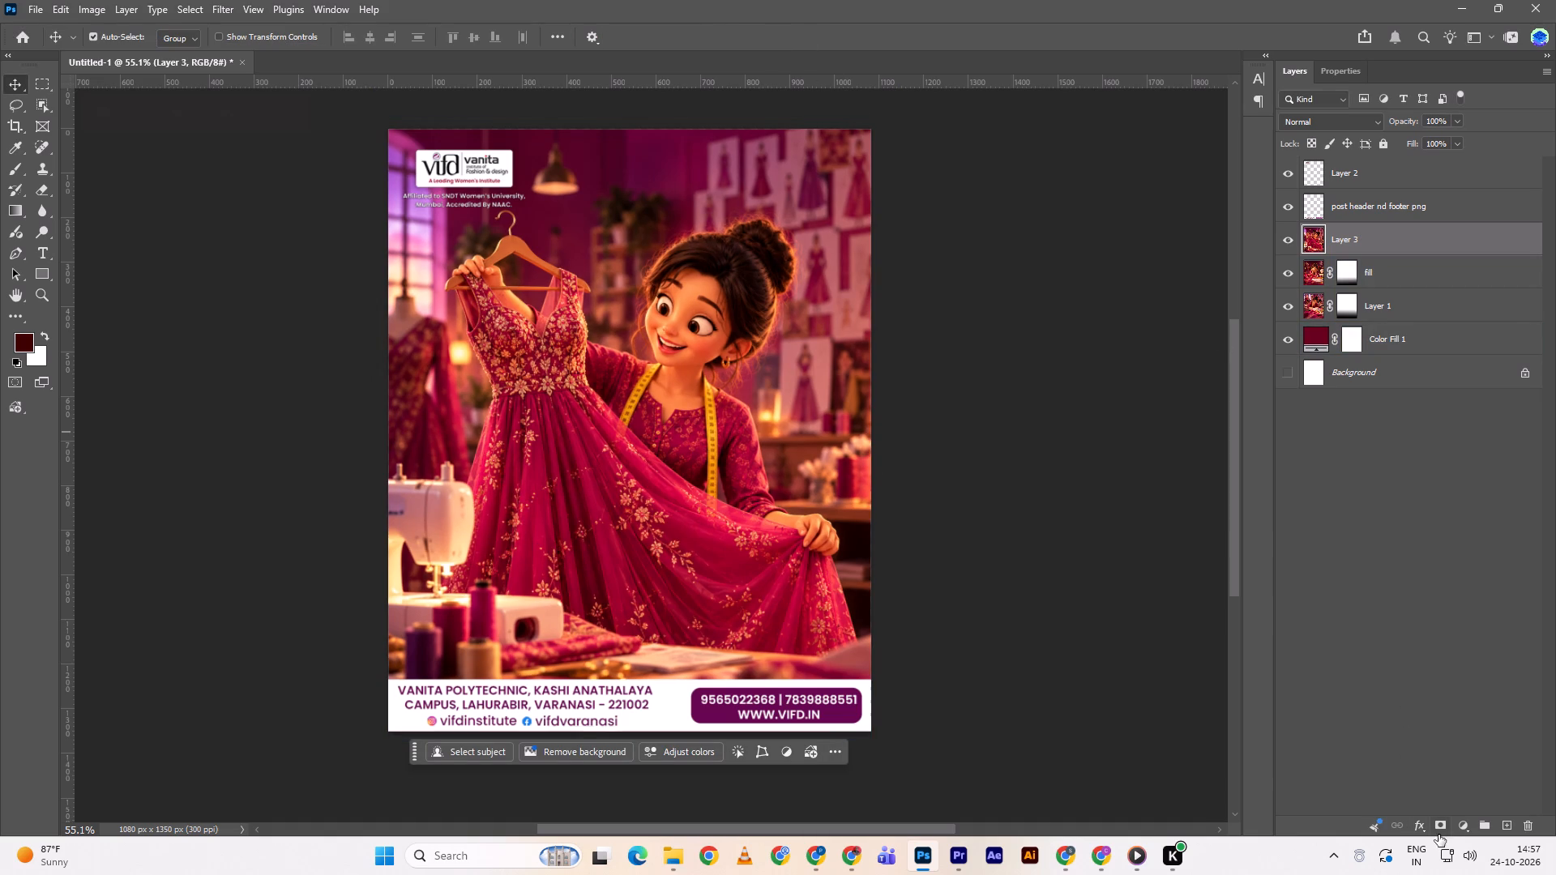
# Add masks to Layer 3, try a linear gradient rising from the bottom edge, and undo the gradient and the extra mask.
pyautogui.doubleClick(1440, 834)
pyautogui.press('g')
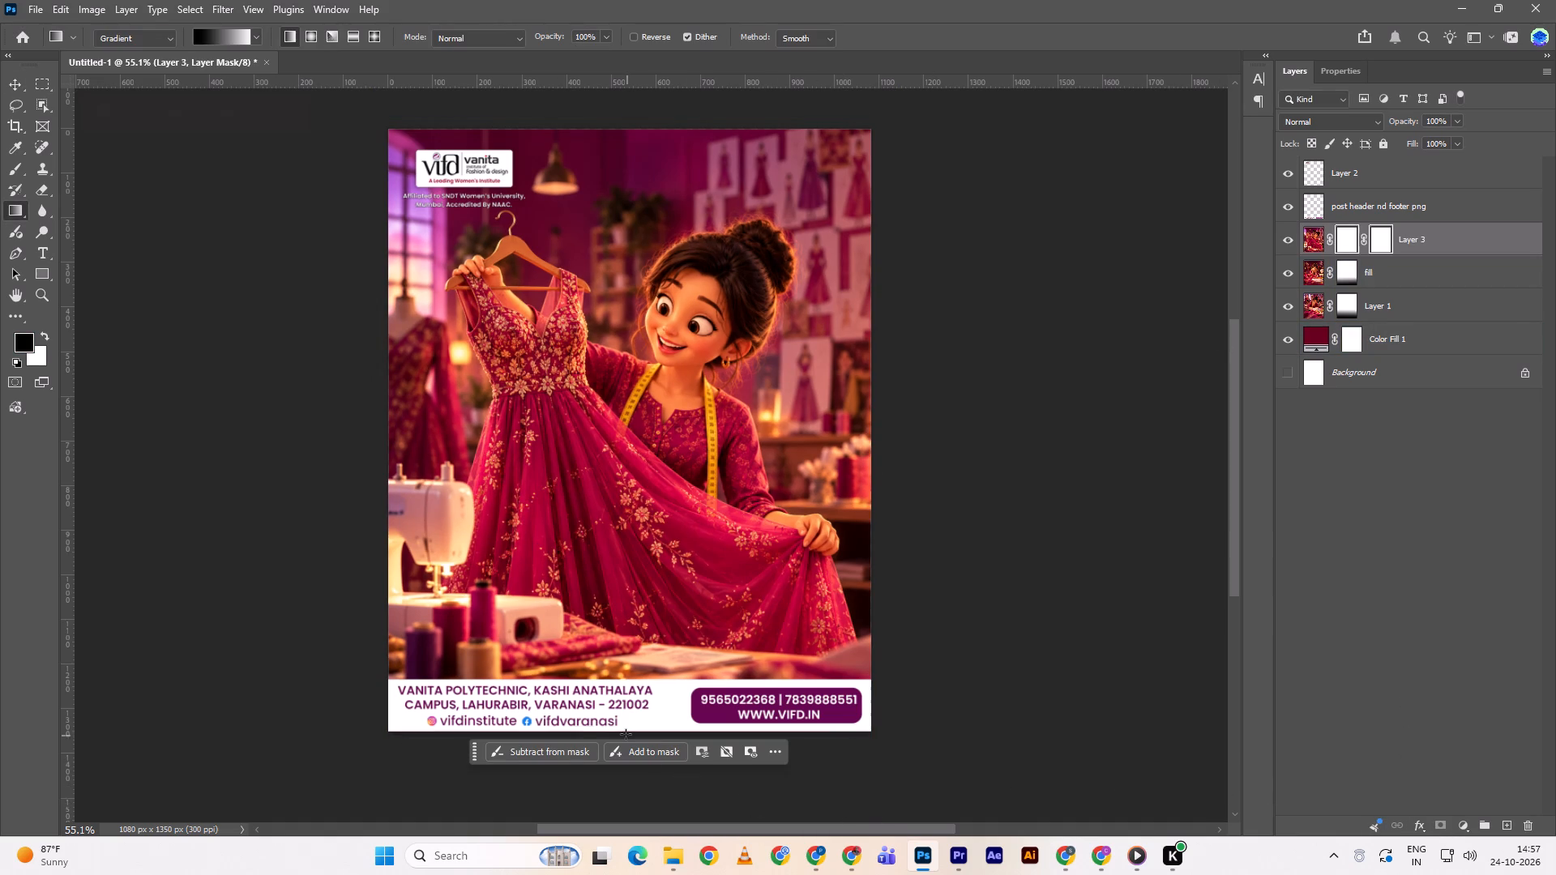
pyautogui.moveTo(626, 734); pyautogui.dragTo(631, 688)
pyautogui.moveTo(631, 688); pyautogui.dragTo(626, 523)
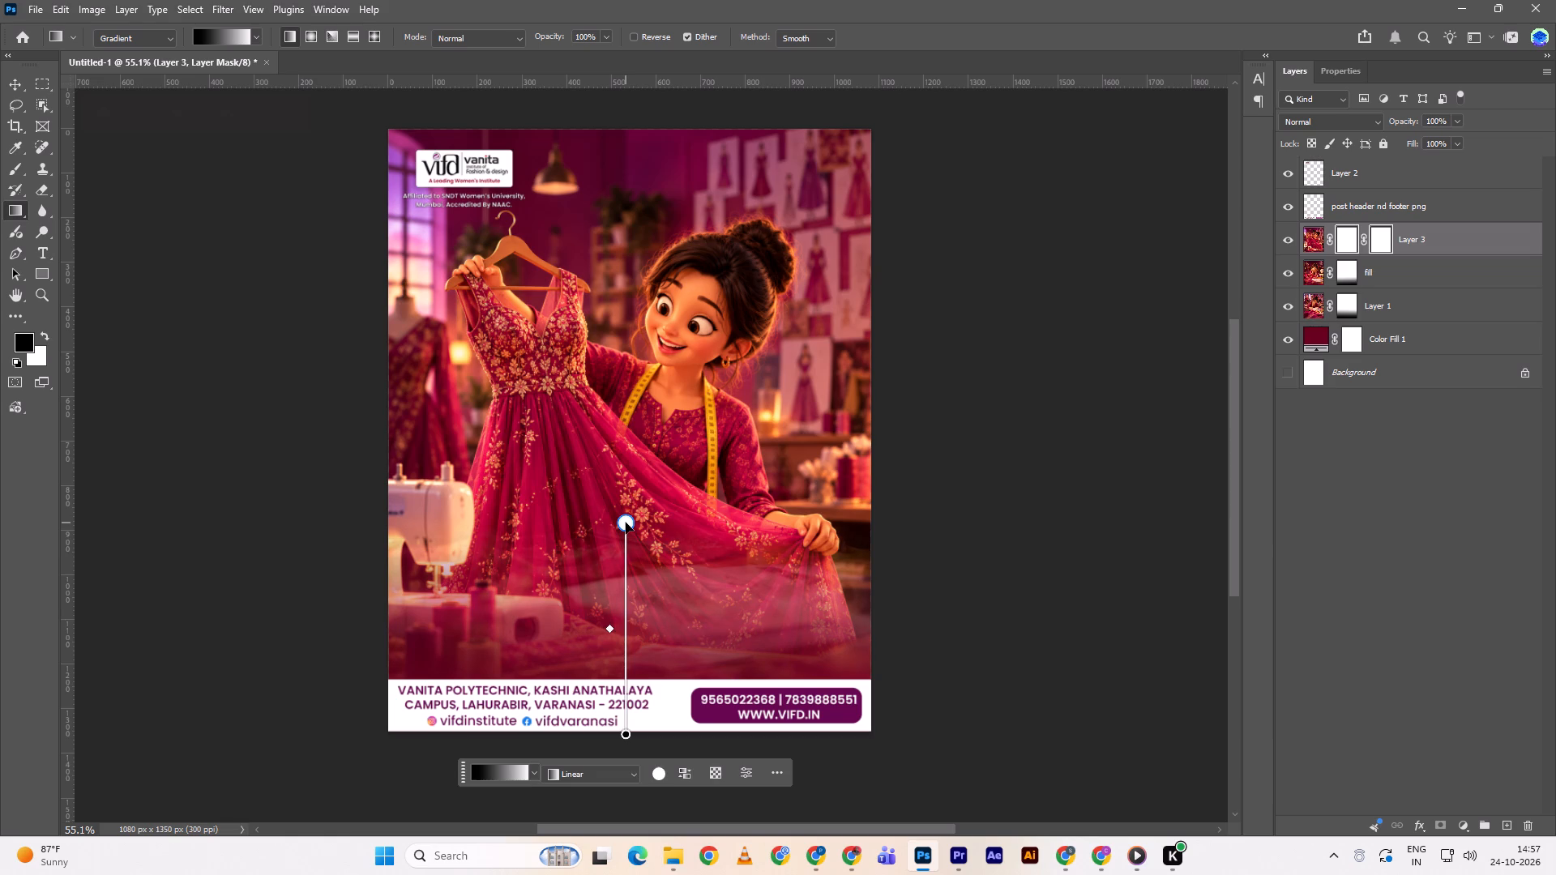
pyautogui.hotkey('ctrl', 'z')
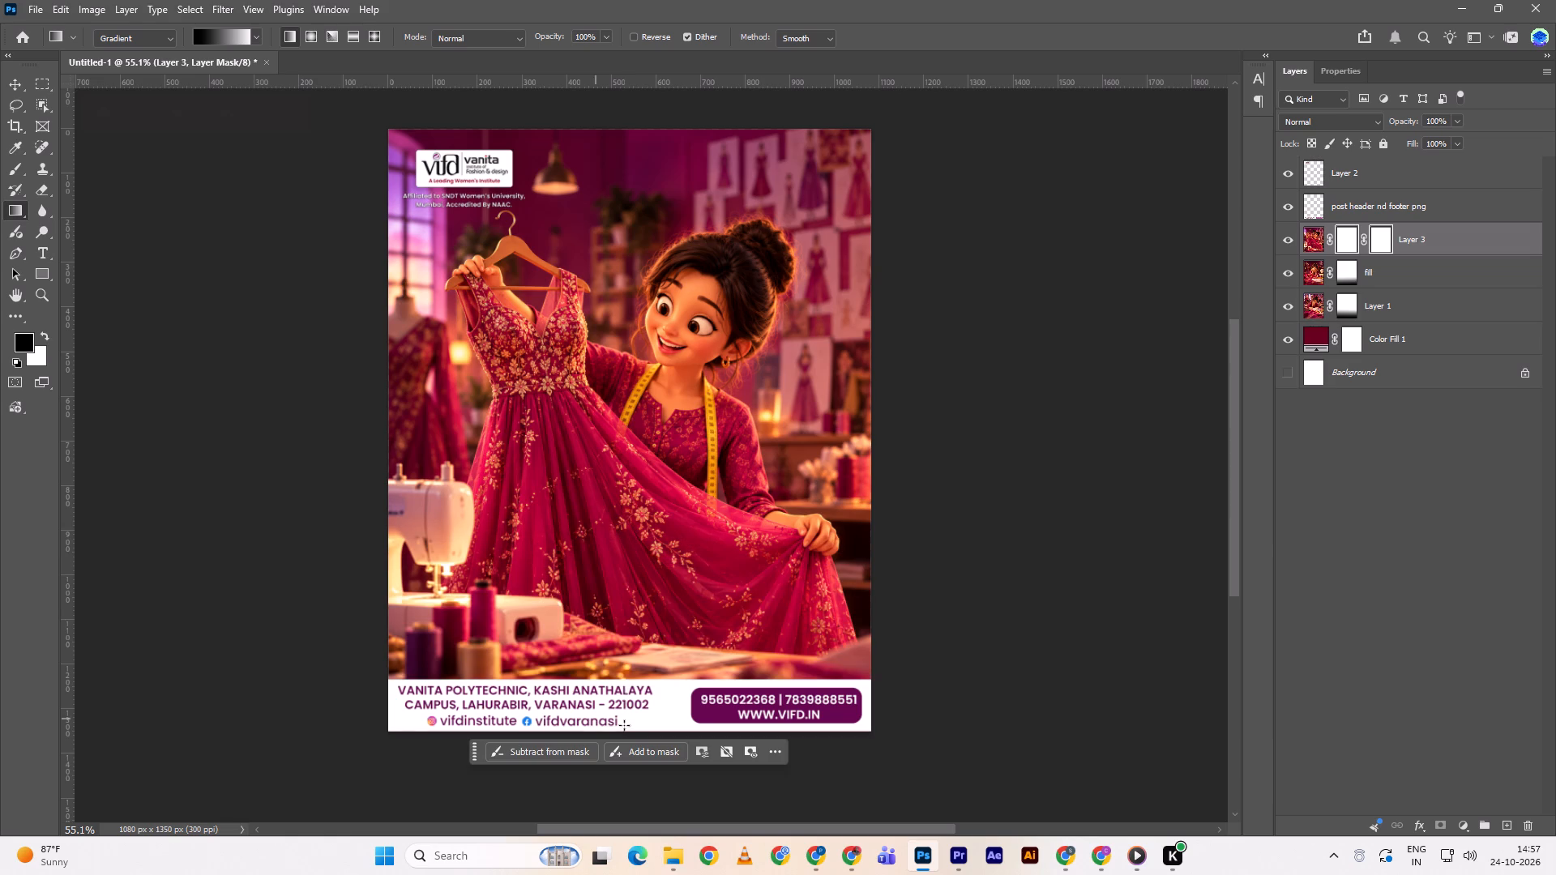
pyautogui.scroll(-2, 1203, 476)
pyautogui.hotkey('ctrl', 'z')
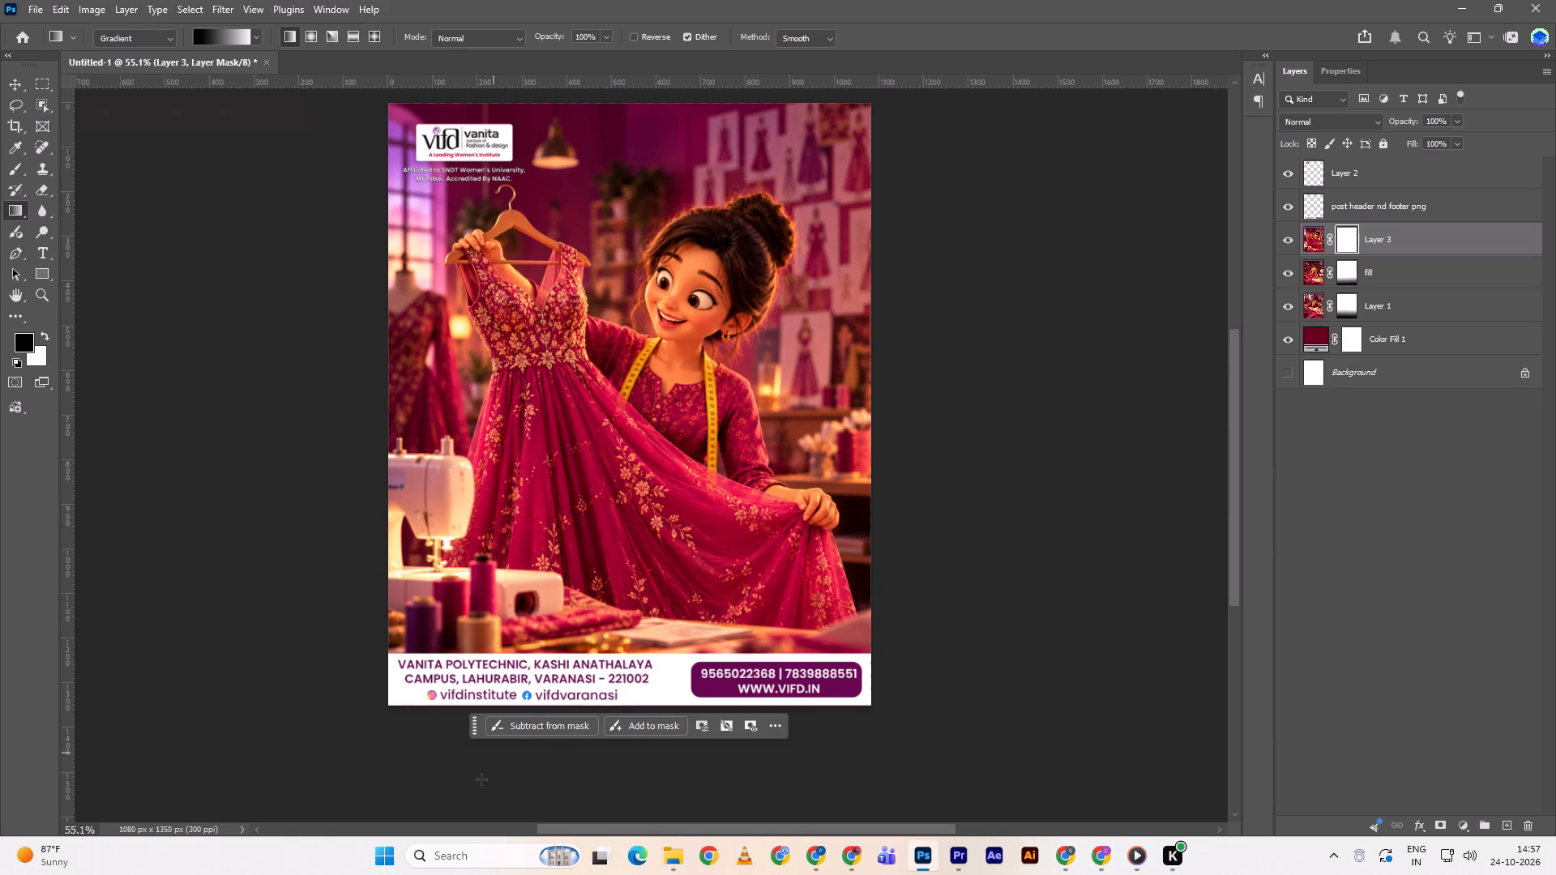
# Draw a linear gradient on Layer 3's mask from the canvas bottom up to the middle of the dress skirt.
pyautogui.moveTo(596, 710); pyautogui.dragTo(585, 519)
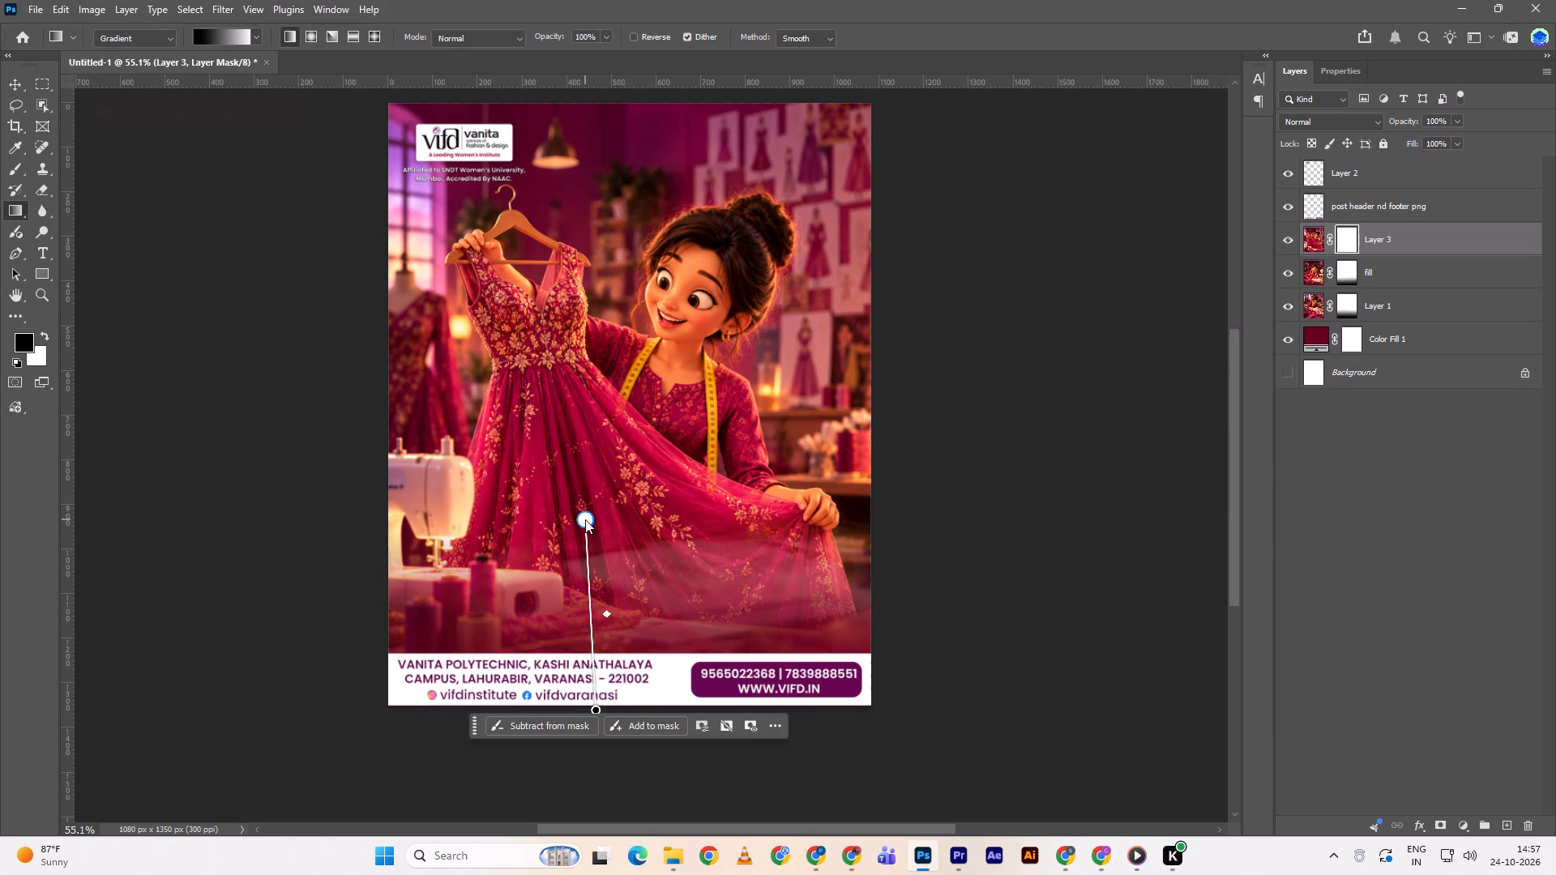
pyautogui.moveTo(585, 519); pyautogui.dragTo(587, 513)
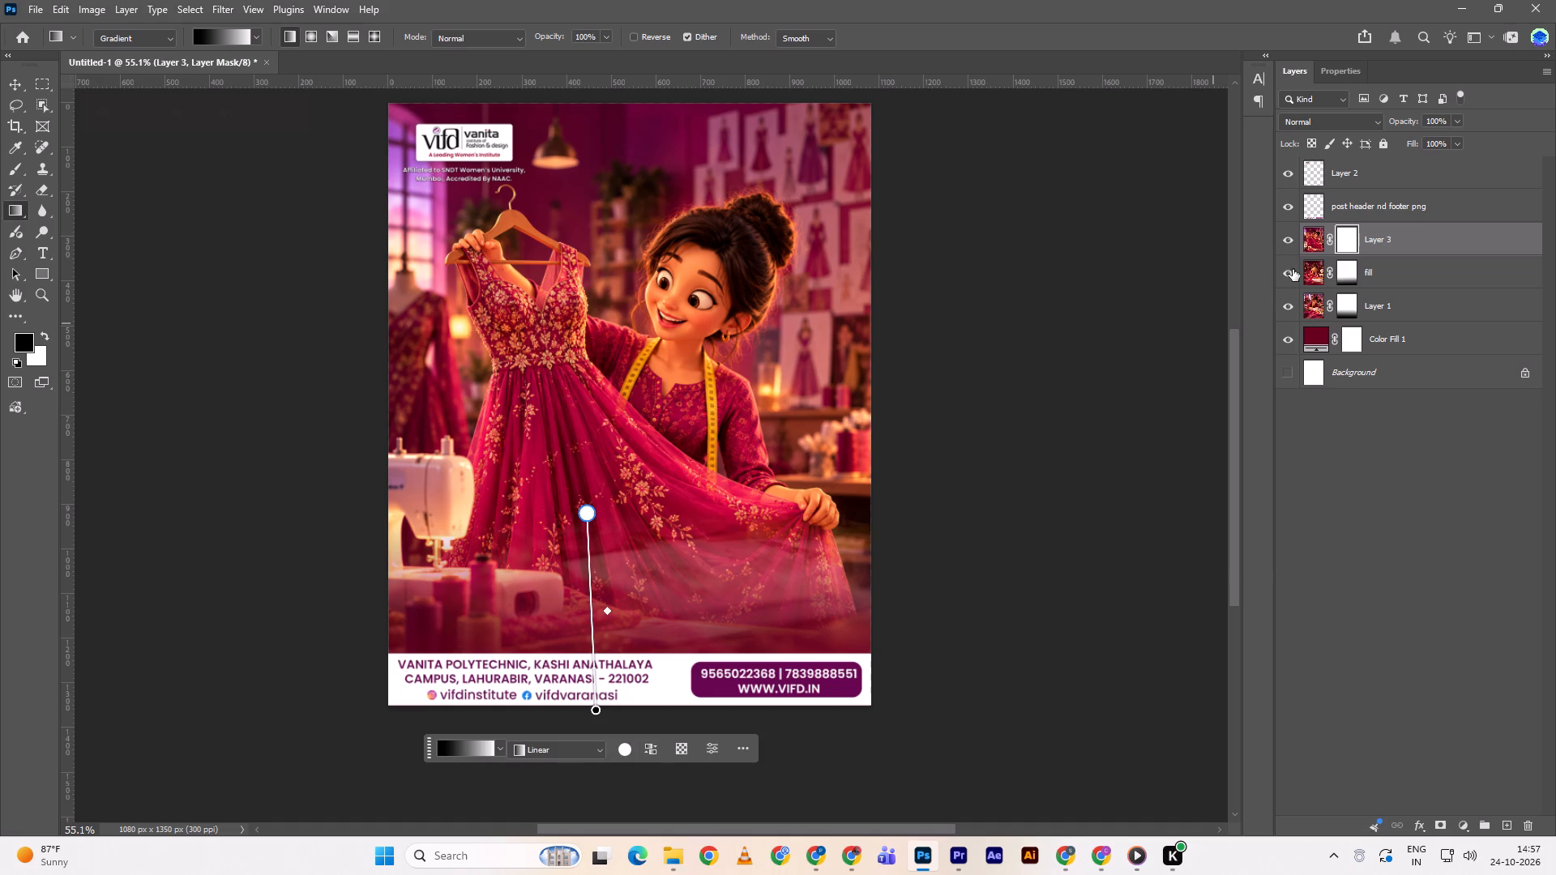
# Hide the fill layer and Layer 1 so only Color Fill 1 lies beneath the dress slide.
pyautogui.moveTo(1293, 269); pyautogui.dragTo(1291, 317)
pyautogui.click(1291, 317)
pyautogui.click(1291, 305)
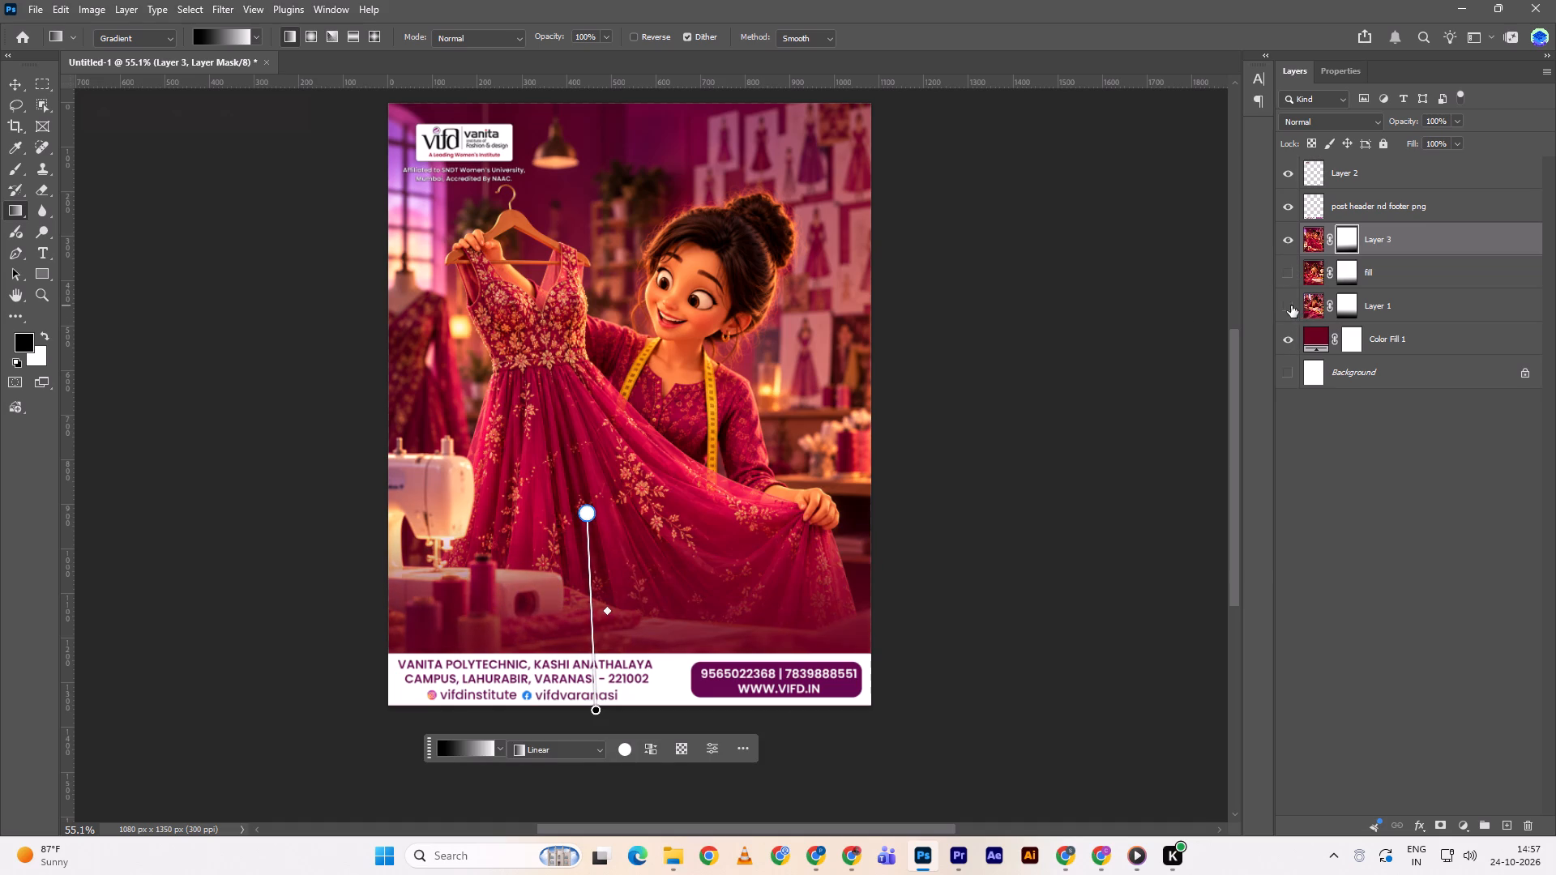
# Shorten Layer 3's mask gradient by lowering its upper end on the dress skirt.
pyautogui.moveTo(587, 514); pyautogui.dragTo(592, 548)
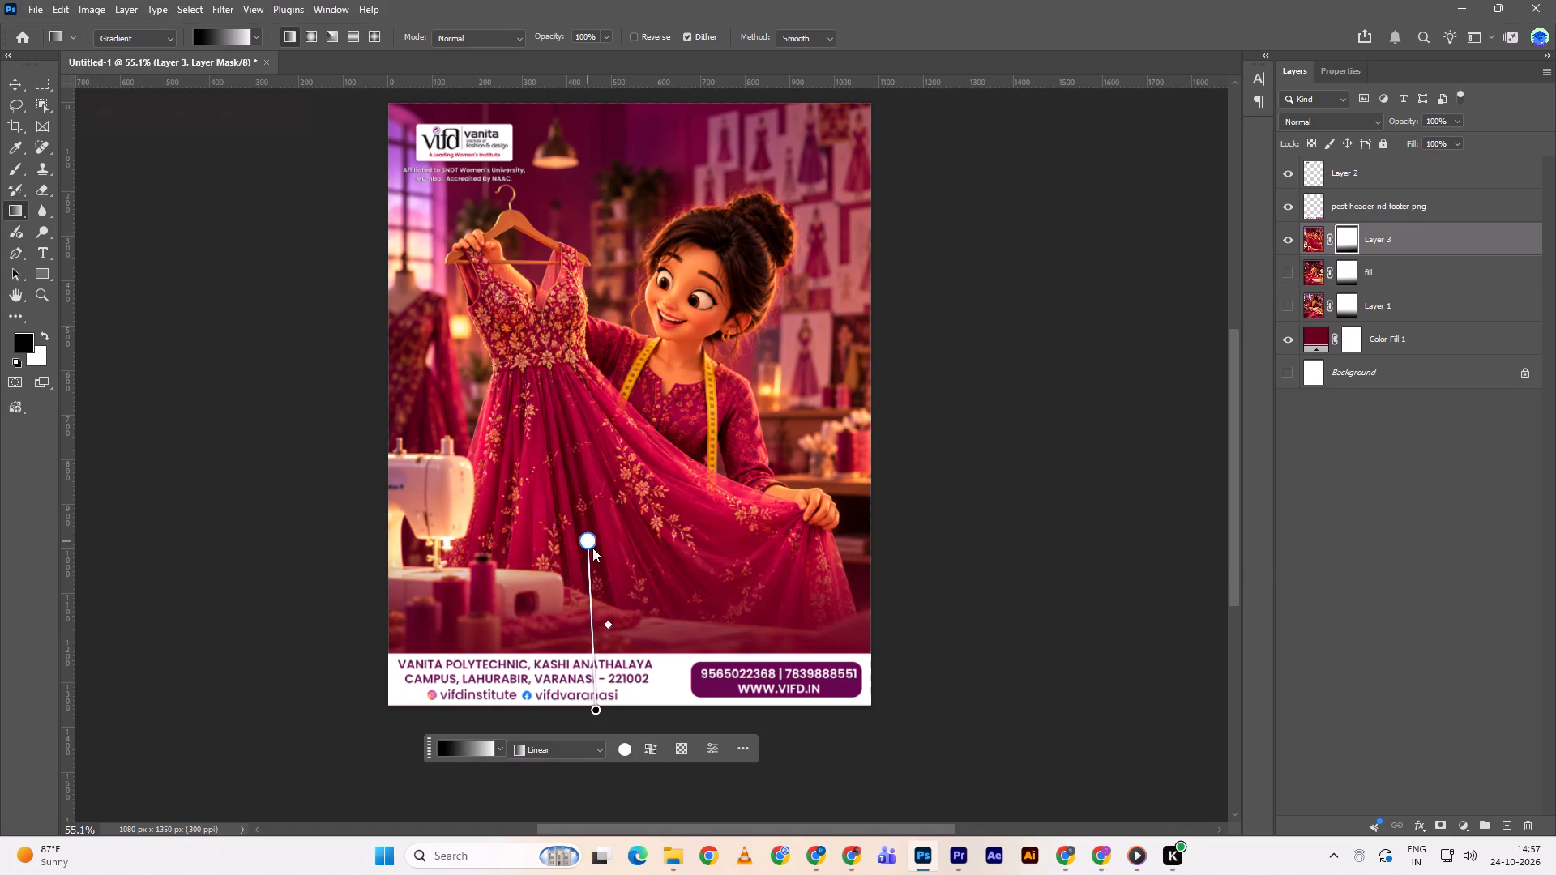
pyautogui.moveTo(592, 548); pyautogui.dragTo(601, 545)
pyautogui.scroll(3, 652, 558)
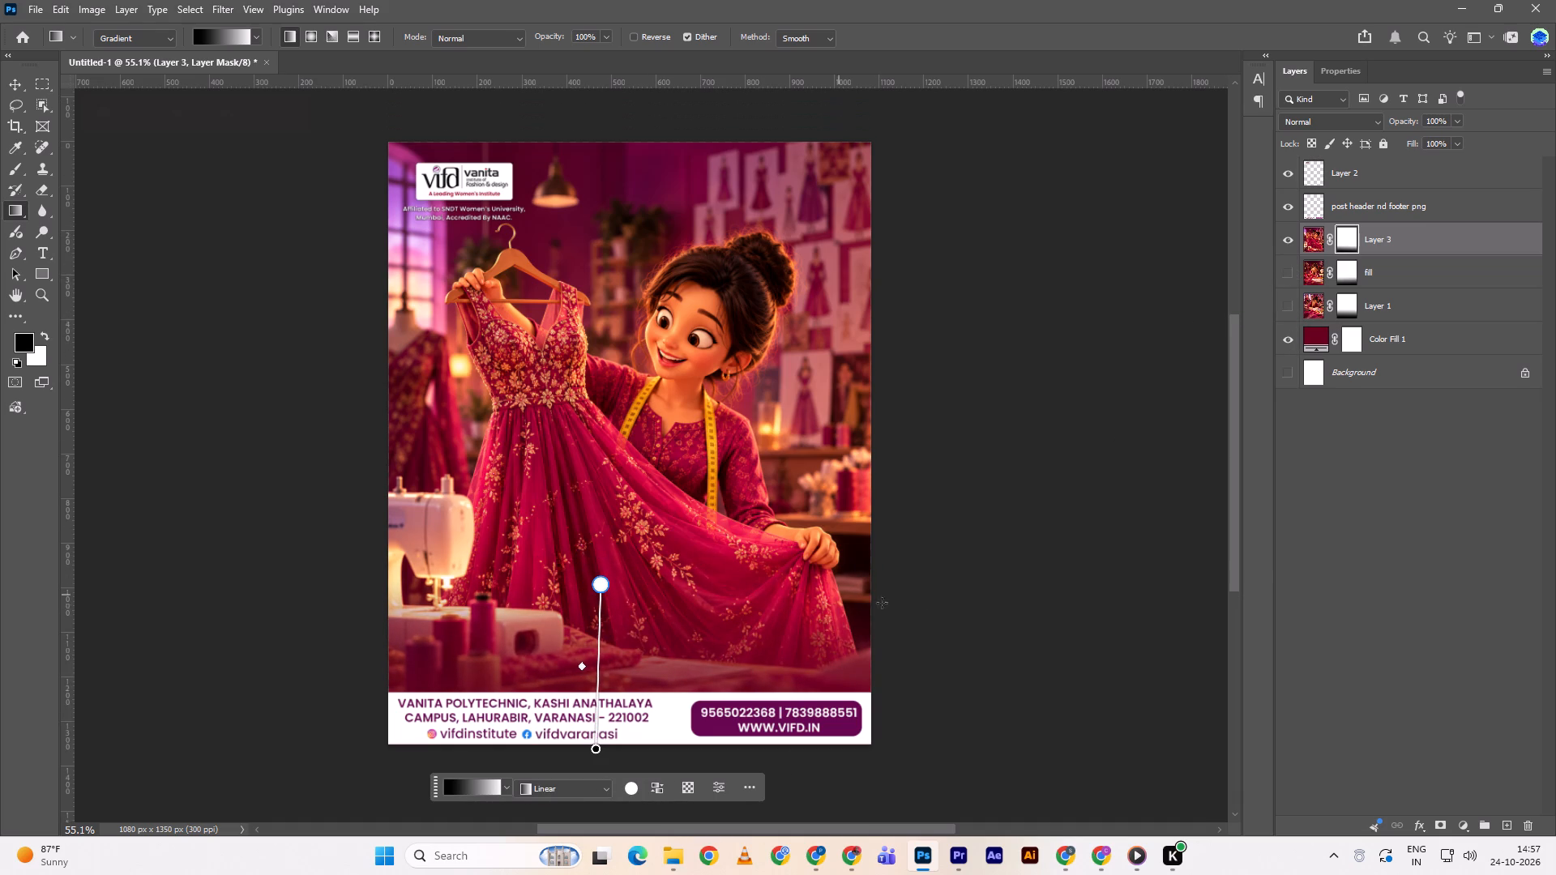
pyautogui.press('v')
# Examine the faded dress slide together with the logo and contact footer.
pyautogui.scroll(5, 1027, 635)
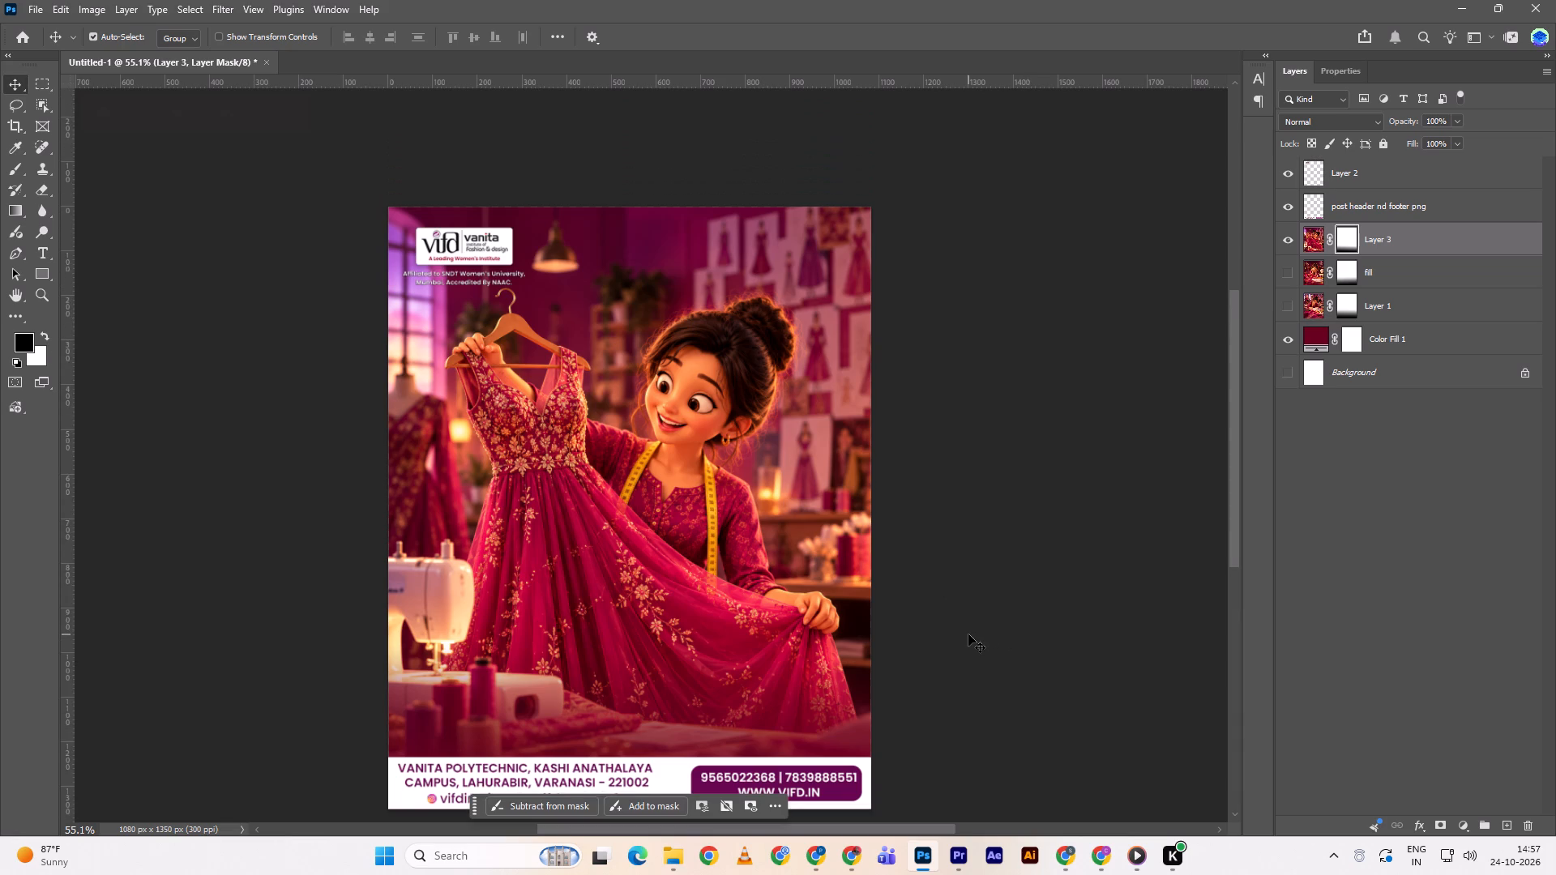
pyautogui.scroll(1, 968, 634)
pyautogui.scroll(-2, 966, 630)
pyautogui.scroll(-2, 900, 655)
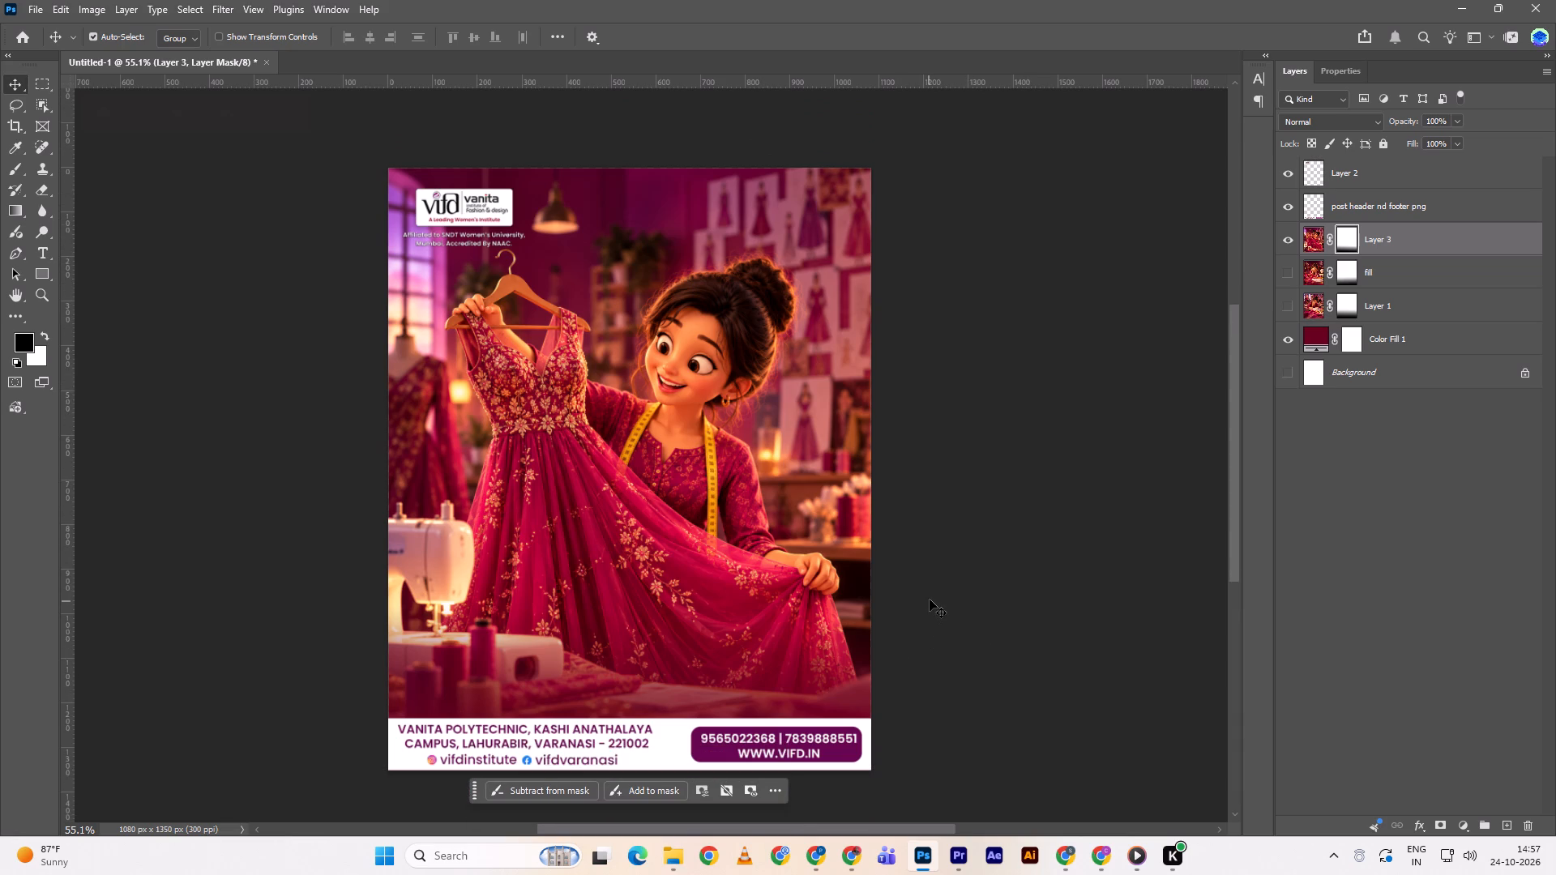
pyautogui.scroll(2, 930, 599)
pyautogui.scroll(-2, 930, 599)
pyautogui.scroll(1, 870, 439)
pyautogui.keyDown('ctrl'); pyautogui.scroll(-2, 870, 439); pyautogui.keyUp('ctrl')
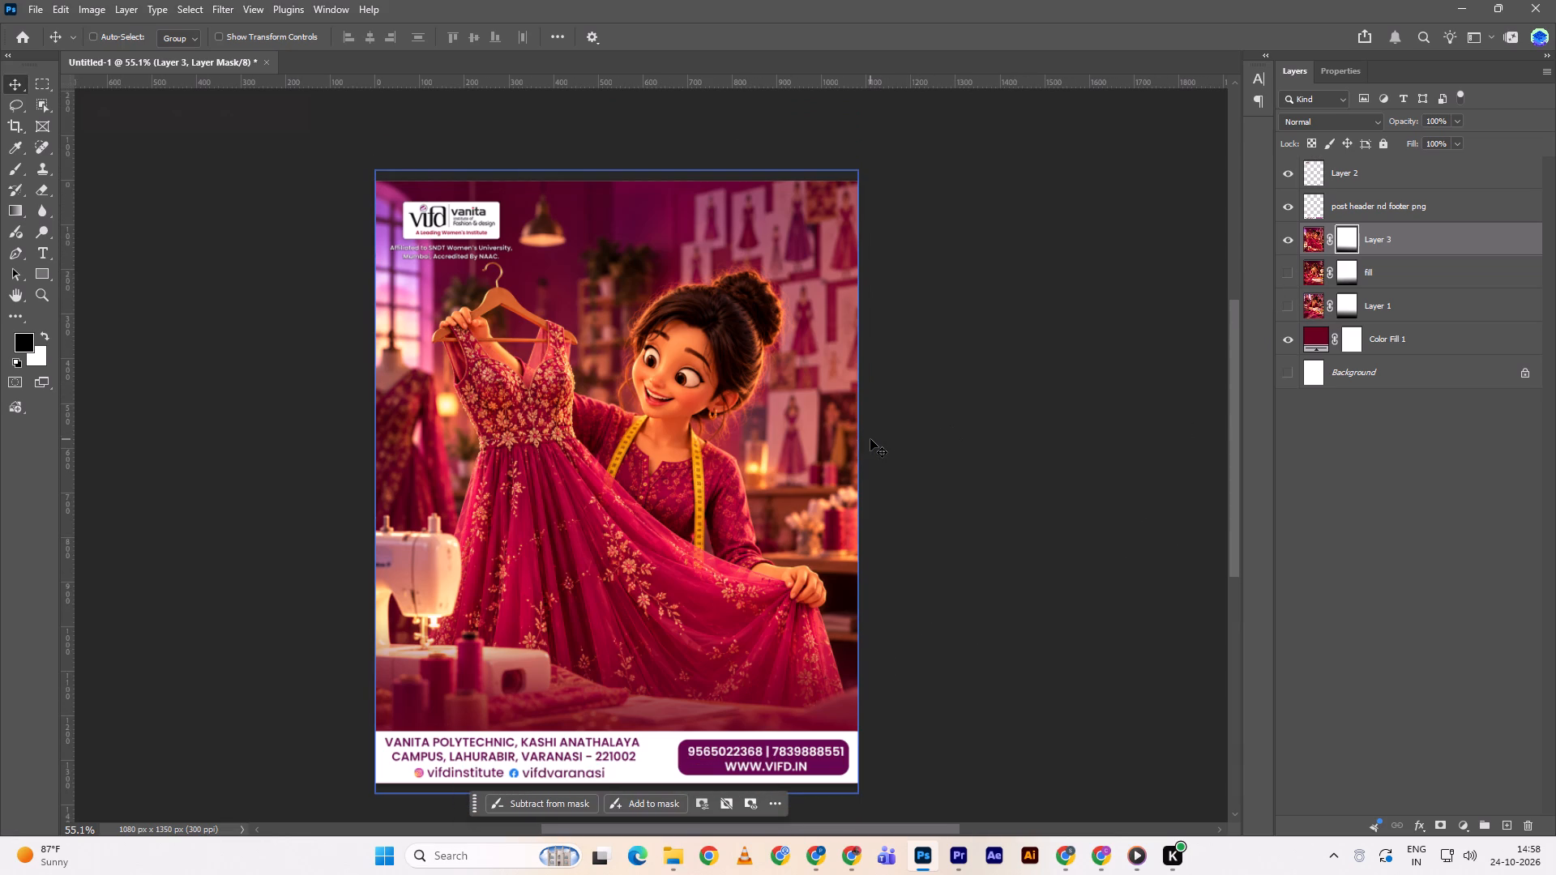
# Compare the three slides by toggling Layer 3, the fill layer and Layer 1, ending with only the sketching slide shown.
pyautogui.click(1293, 280)
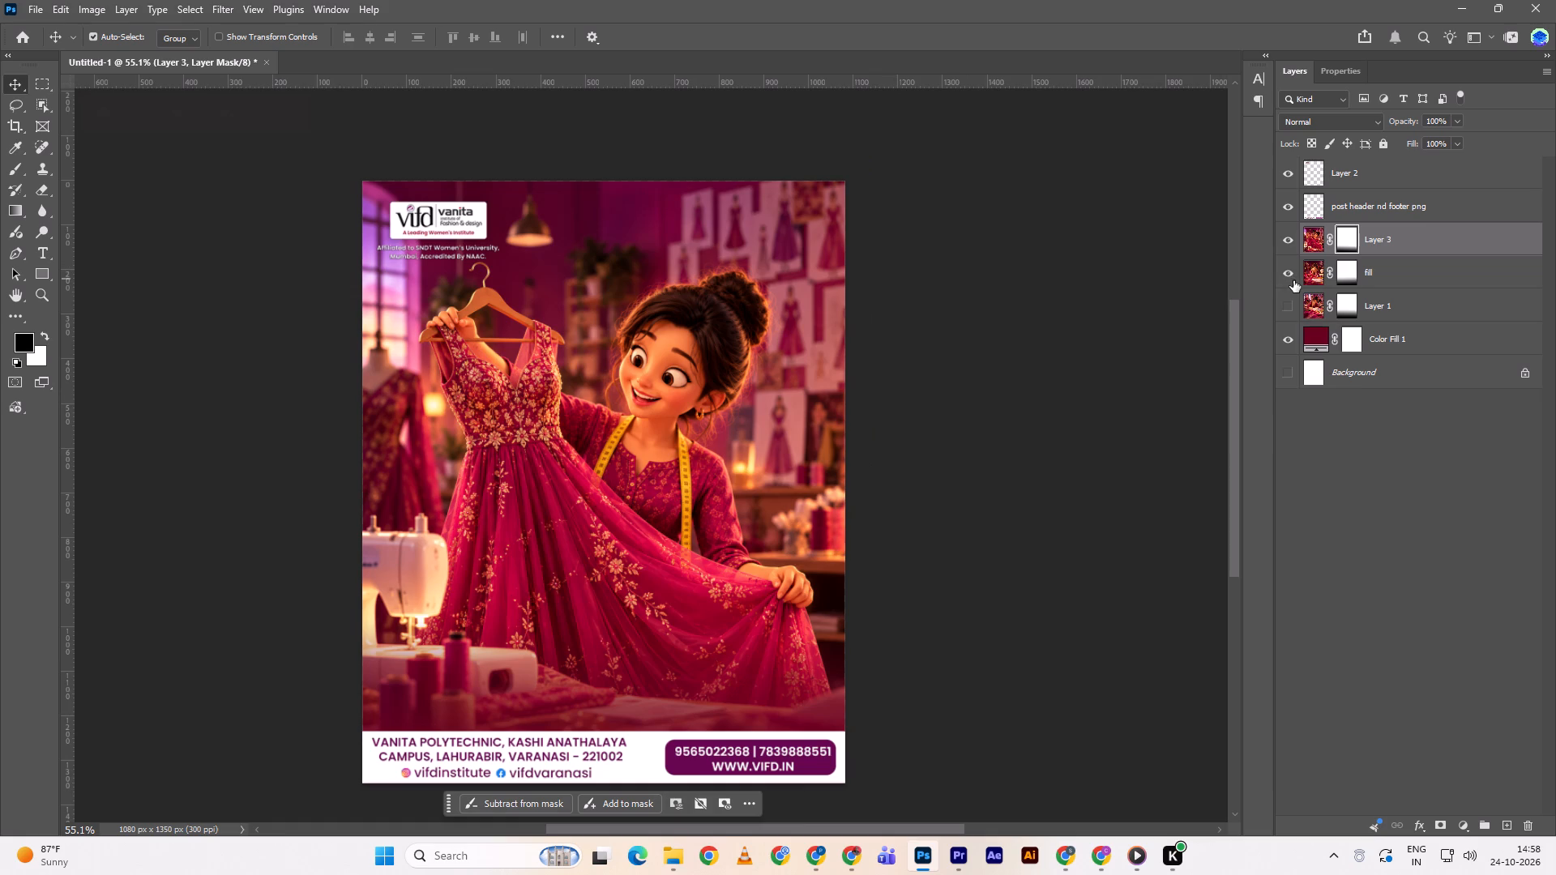
pyautogui.doubleClick(1287, 319)
pyautogui.doubleClick(1289, 313)
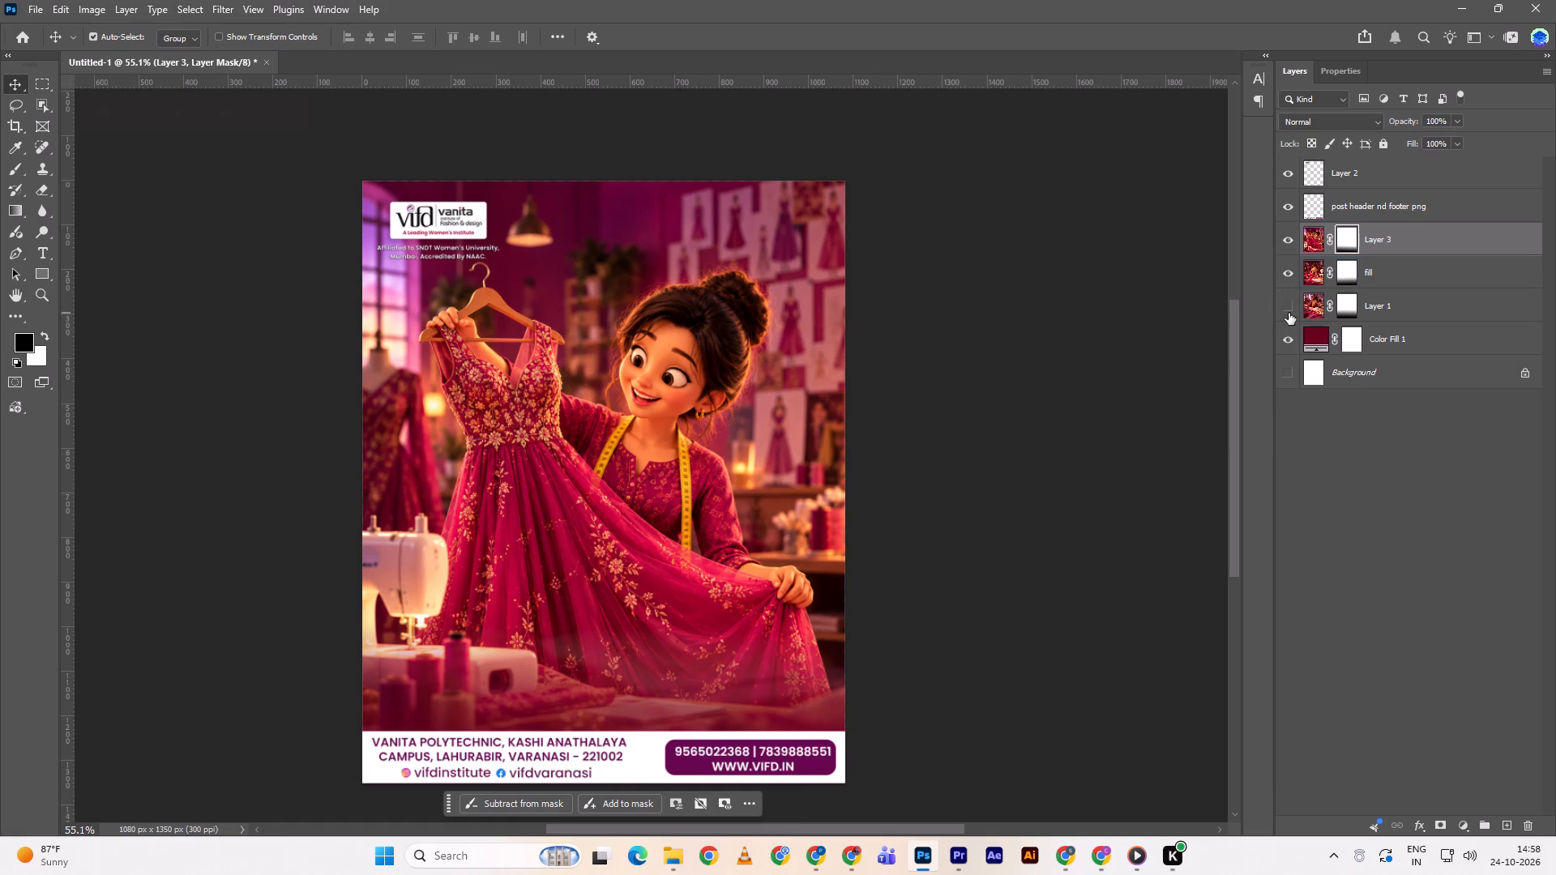
pyautogui.click(1289, 313)
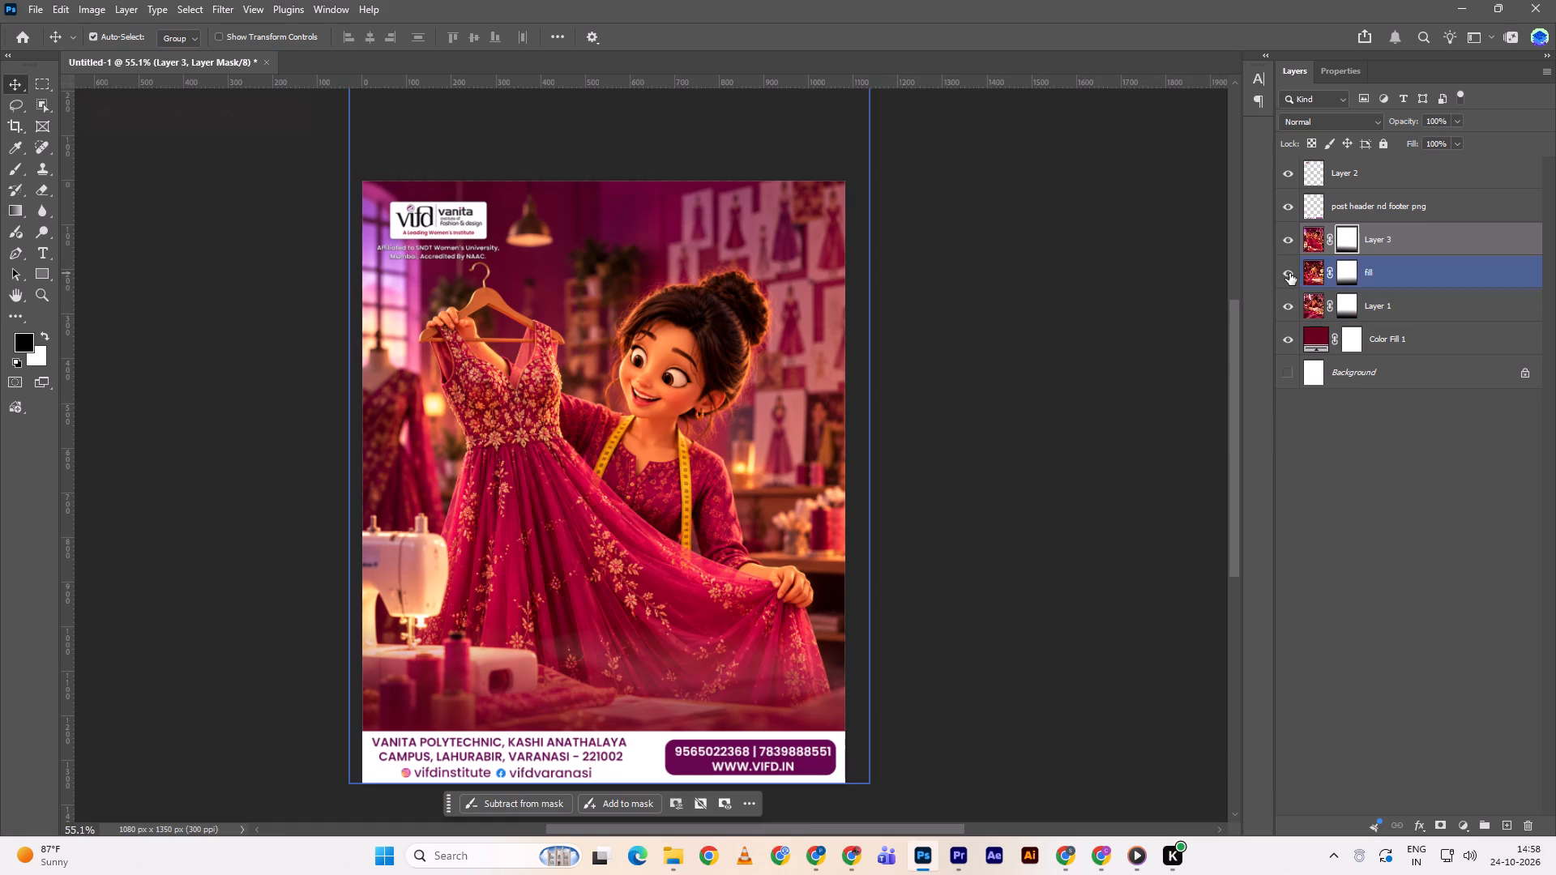
pyautogui.moveTo(1289, 242); pyautogui.dragTo(1289, 283)
pyautogui.click(1289, 283)
pyautogui.doubleClick(1290, 284)
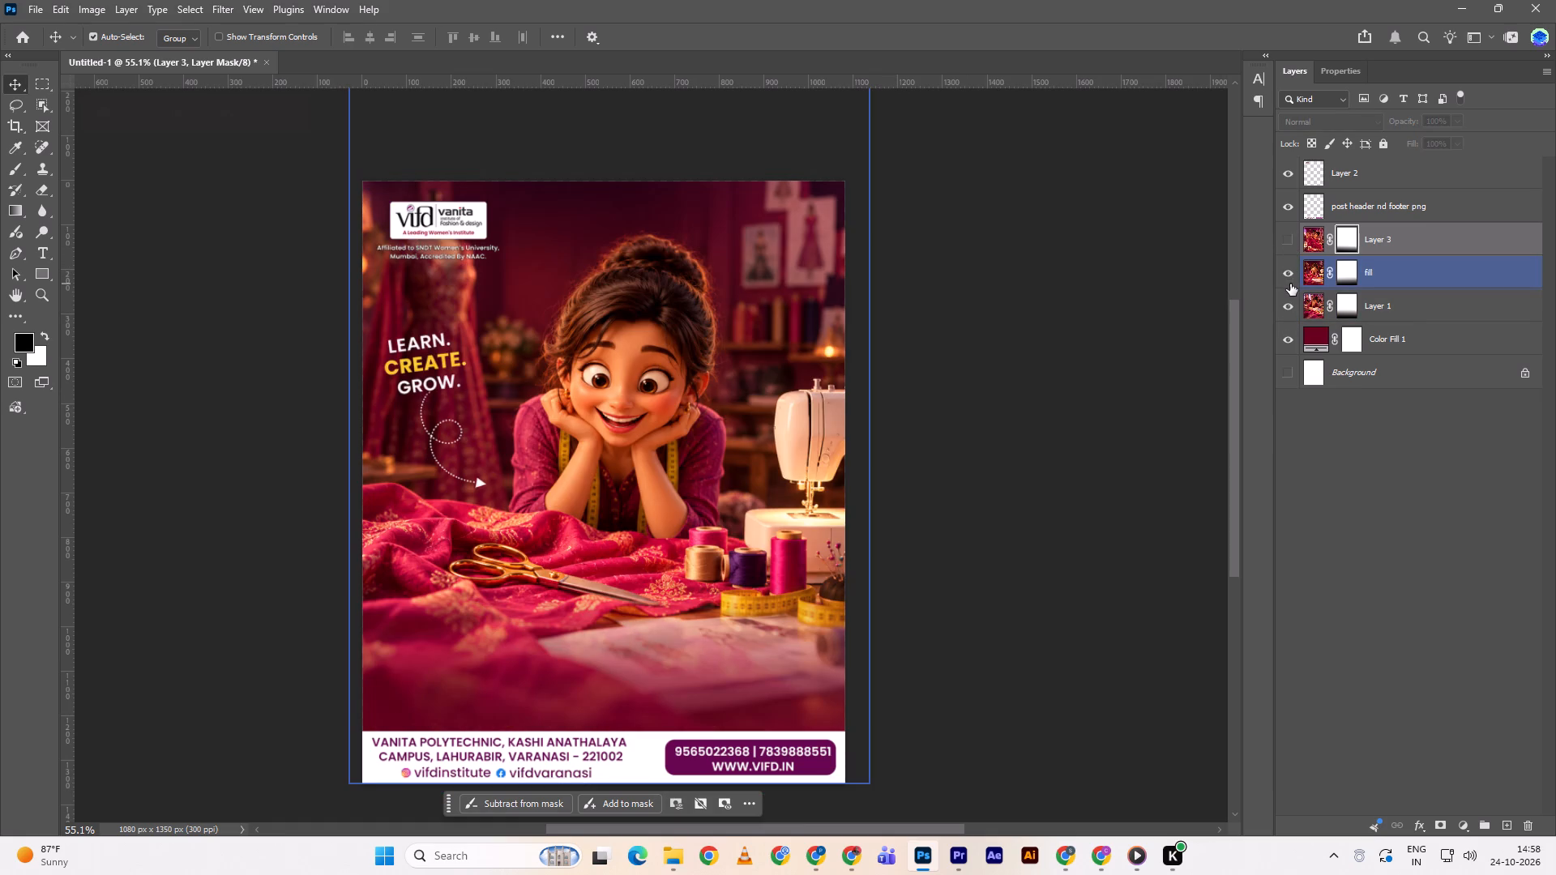
pyautogui.click(1290, 284)
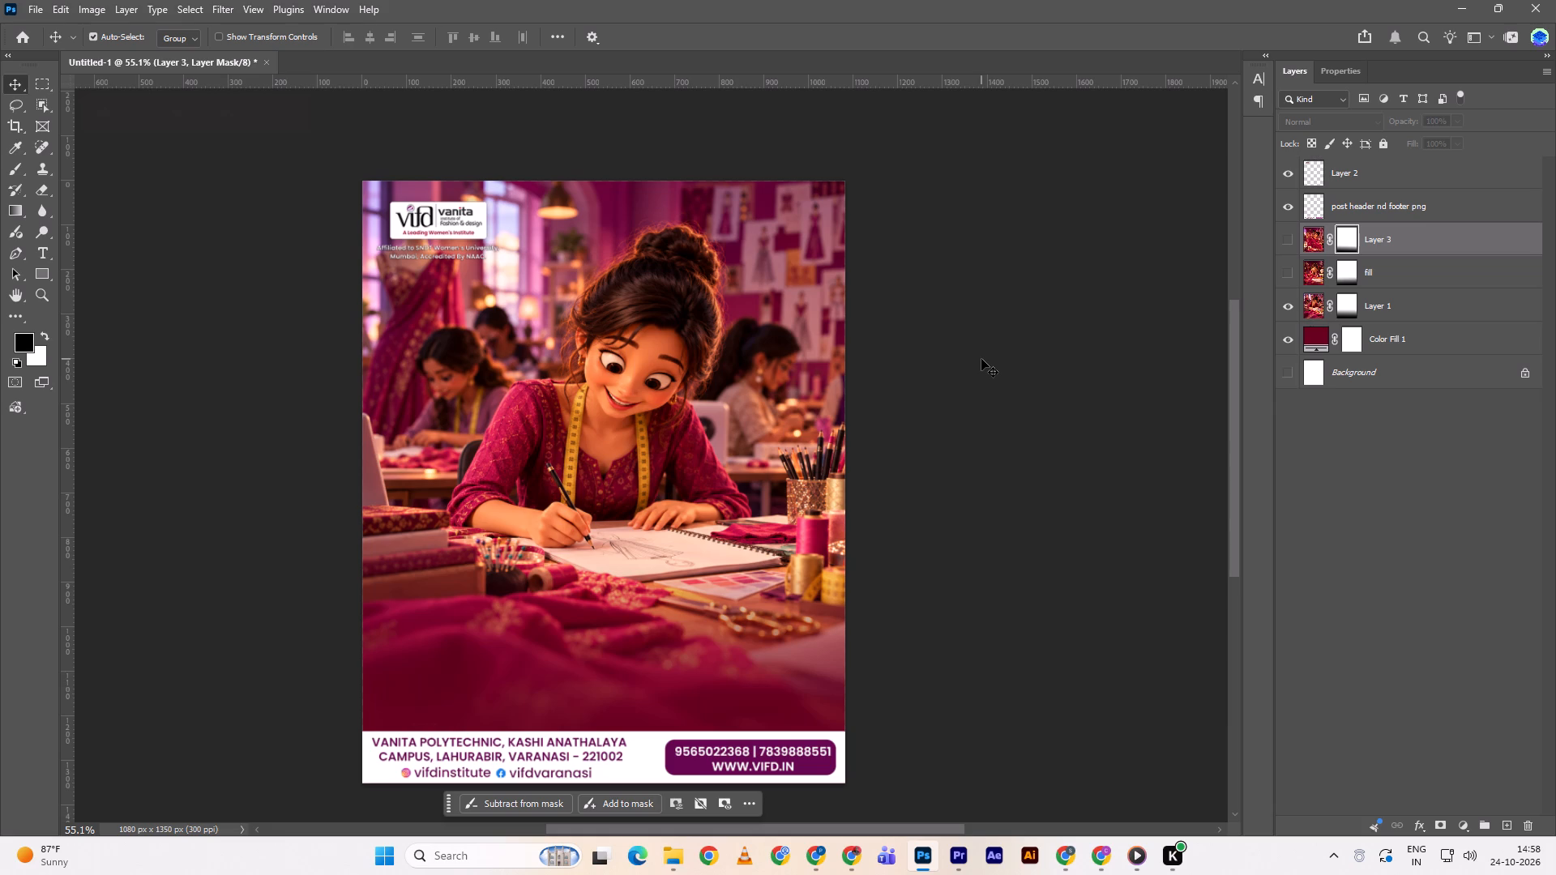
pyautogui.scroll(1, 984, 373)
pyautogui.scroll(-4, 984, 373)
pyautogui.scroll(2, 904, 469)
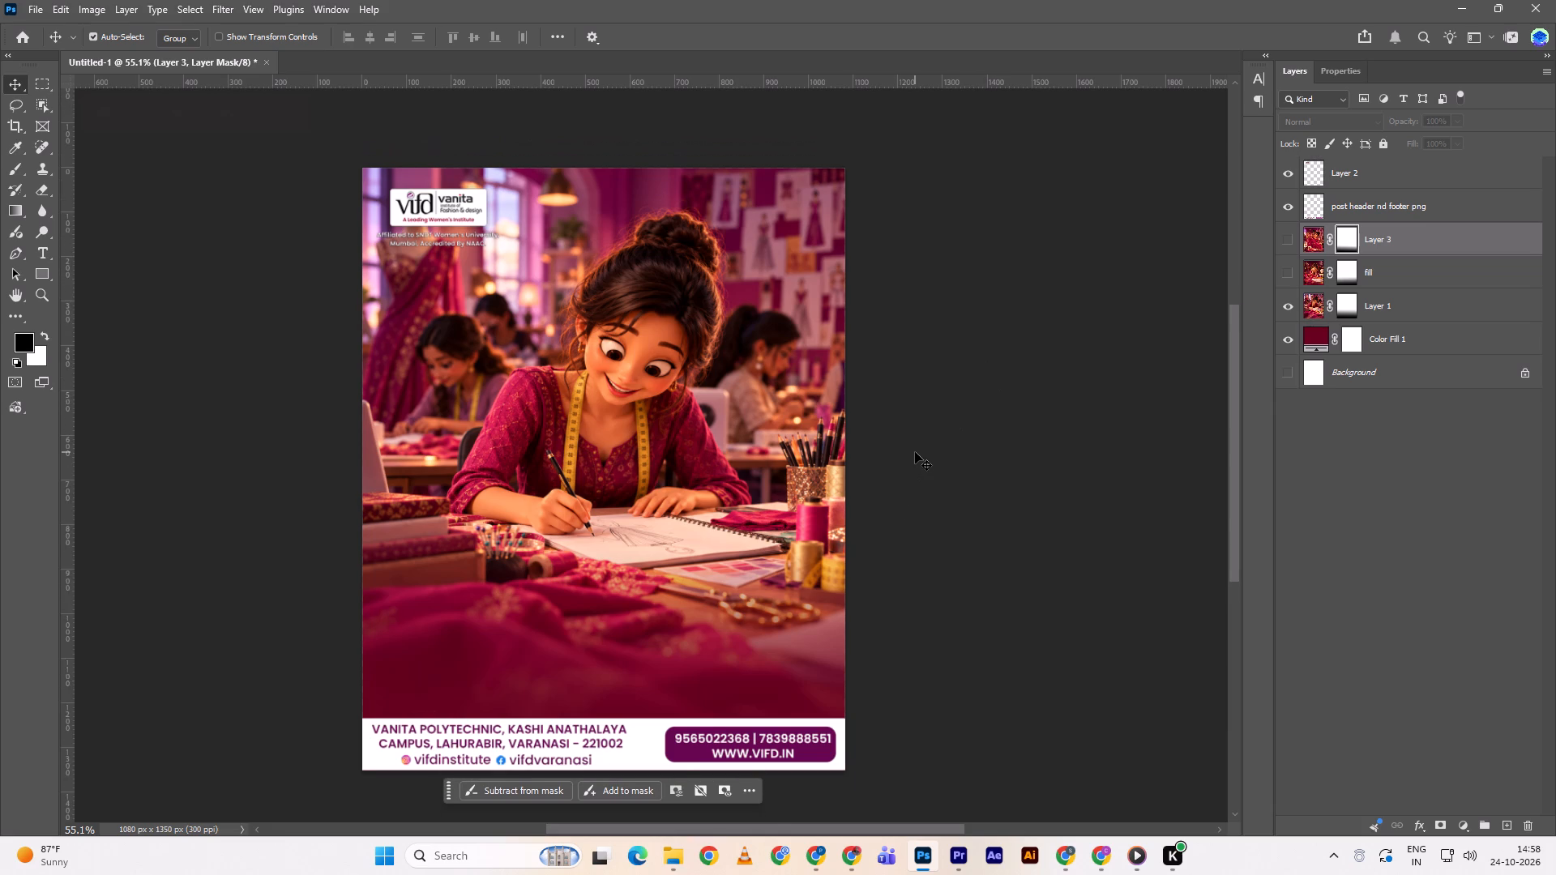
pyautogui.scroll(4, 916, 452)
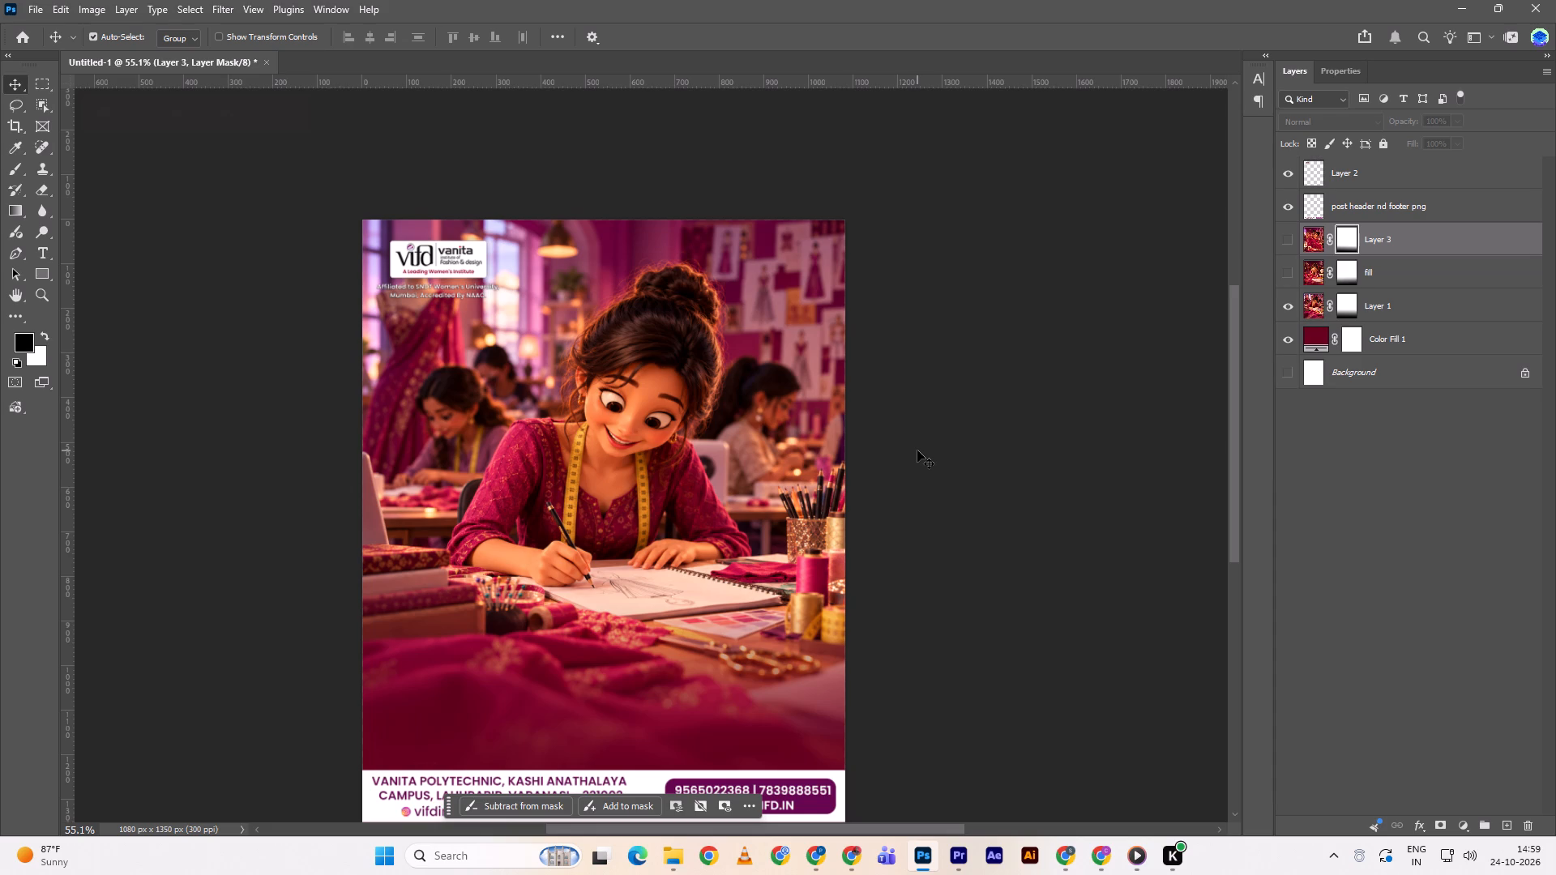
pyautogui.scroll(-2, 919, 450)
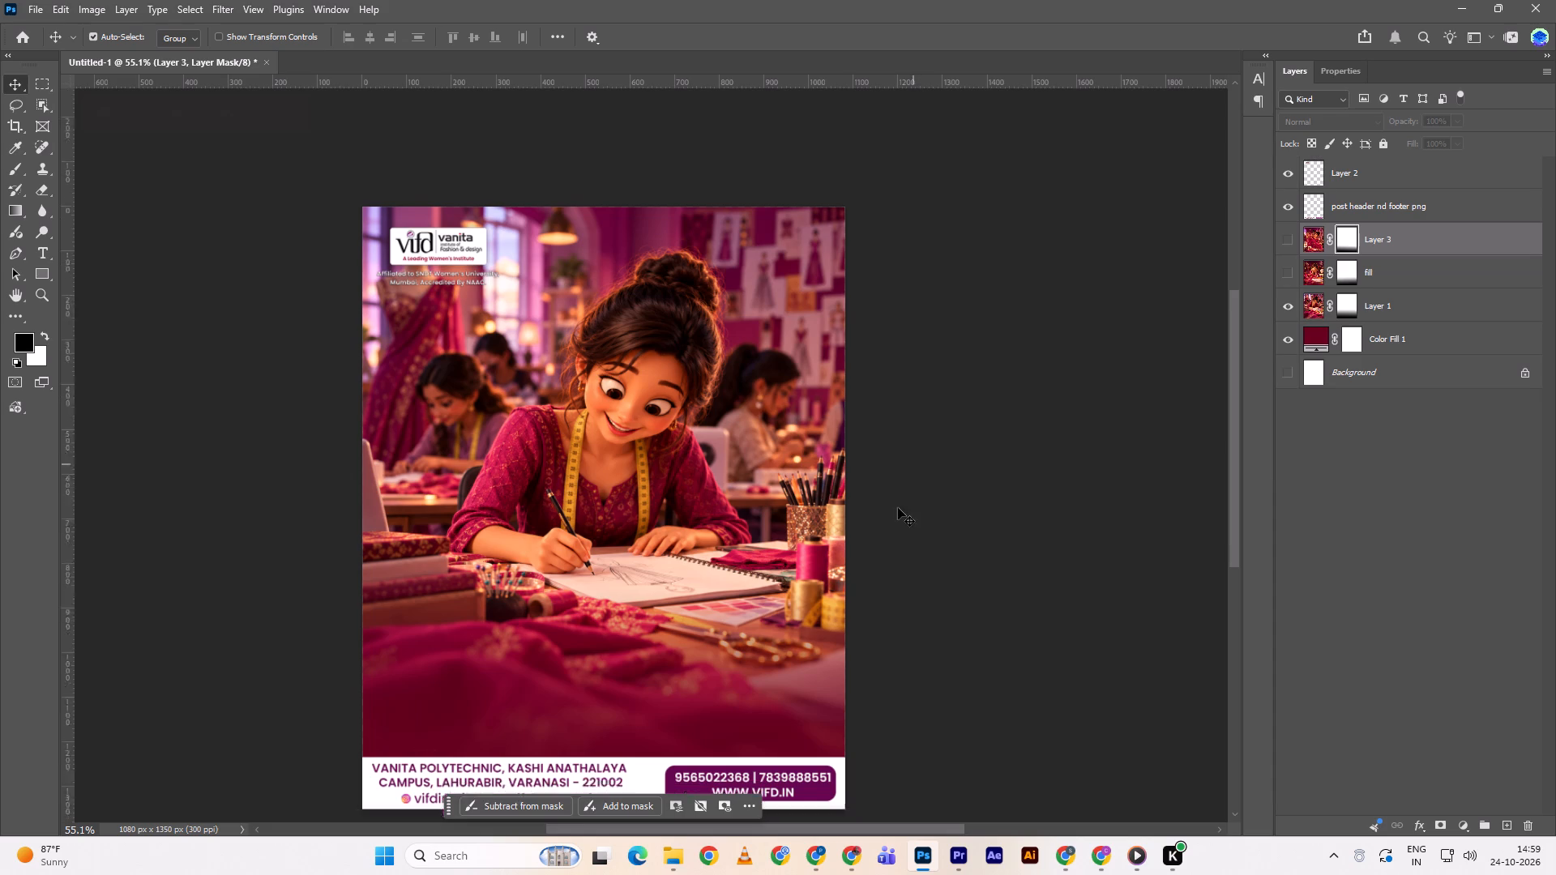
# Examine the sketching slide's maroon fade together with the logo and contact footer.
pyautogui.scroll(-1, 898, 508)
pyautogui.scroll(2, 901, 508)
pyautogui.scroll(-4, 908, 503)
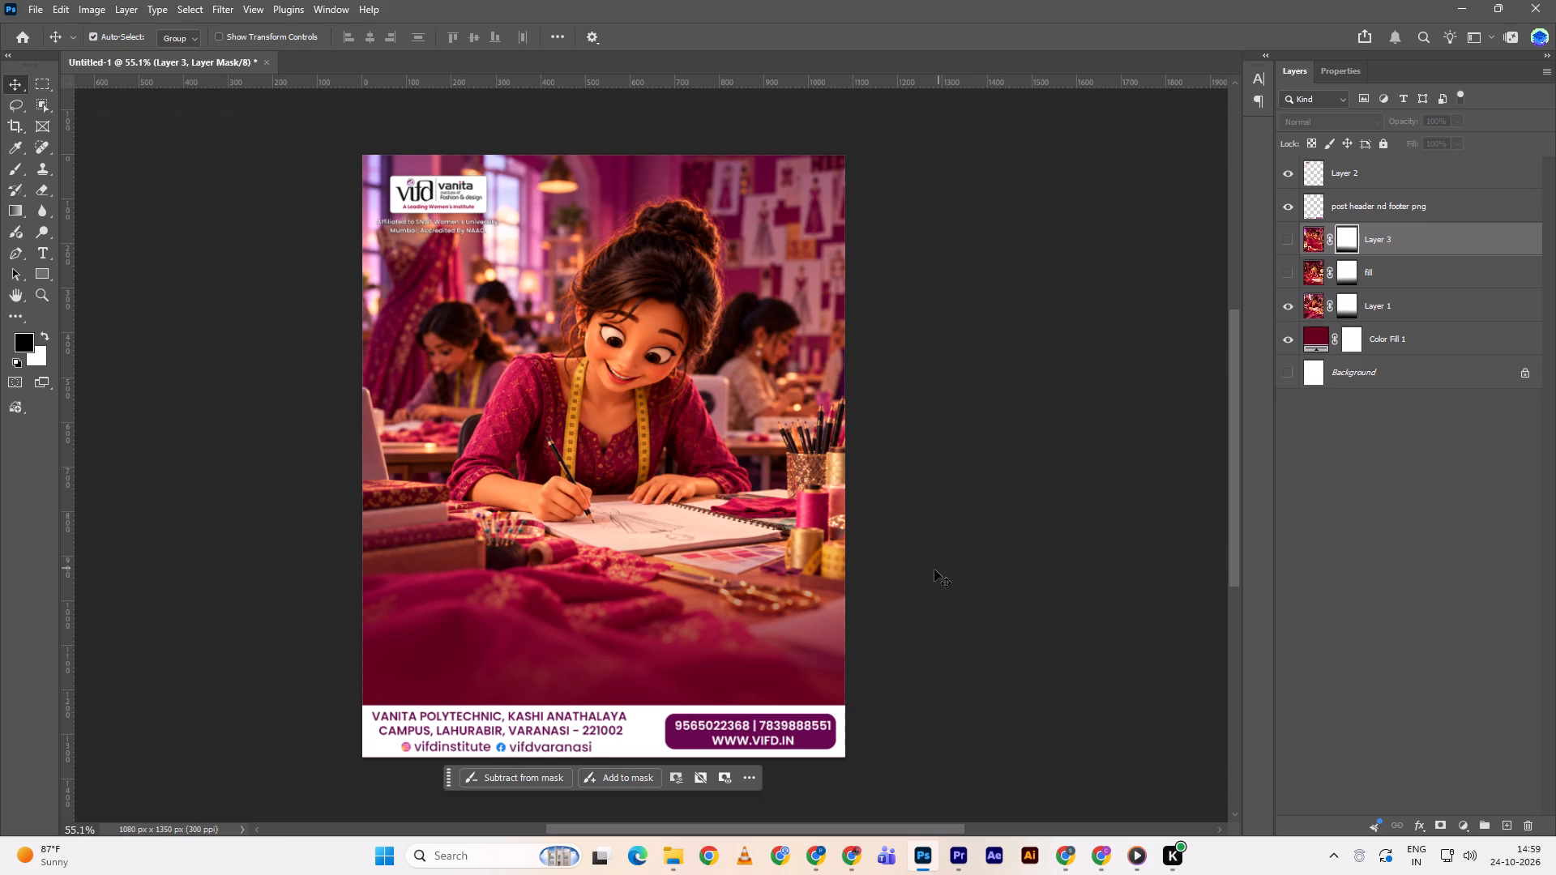
pyautogui.scroll(-1, 928, 578)
pyautogui.scroll(3, 946, 578)
pyautogui.keyDown('ctrl'); pyautogui.scroll(3, 939, 557); pyautogui.keyUp('ctrl')
pyautogui.scroll(-4, 939, 553)
pyautogui.scroll(2, 939, 553)
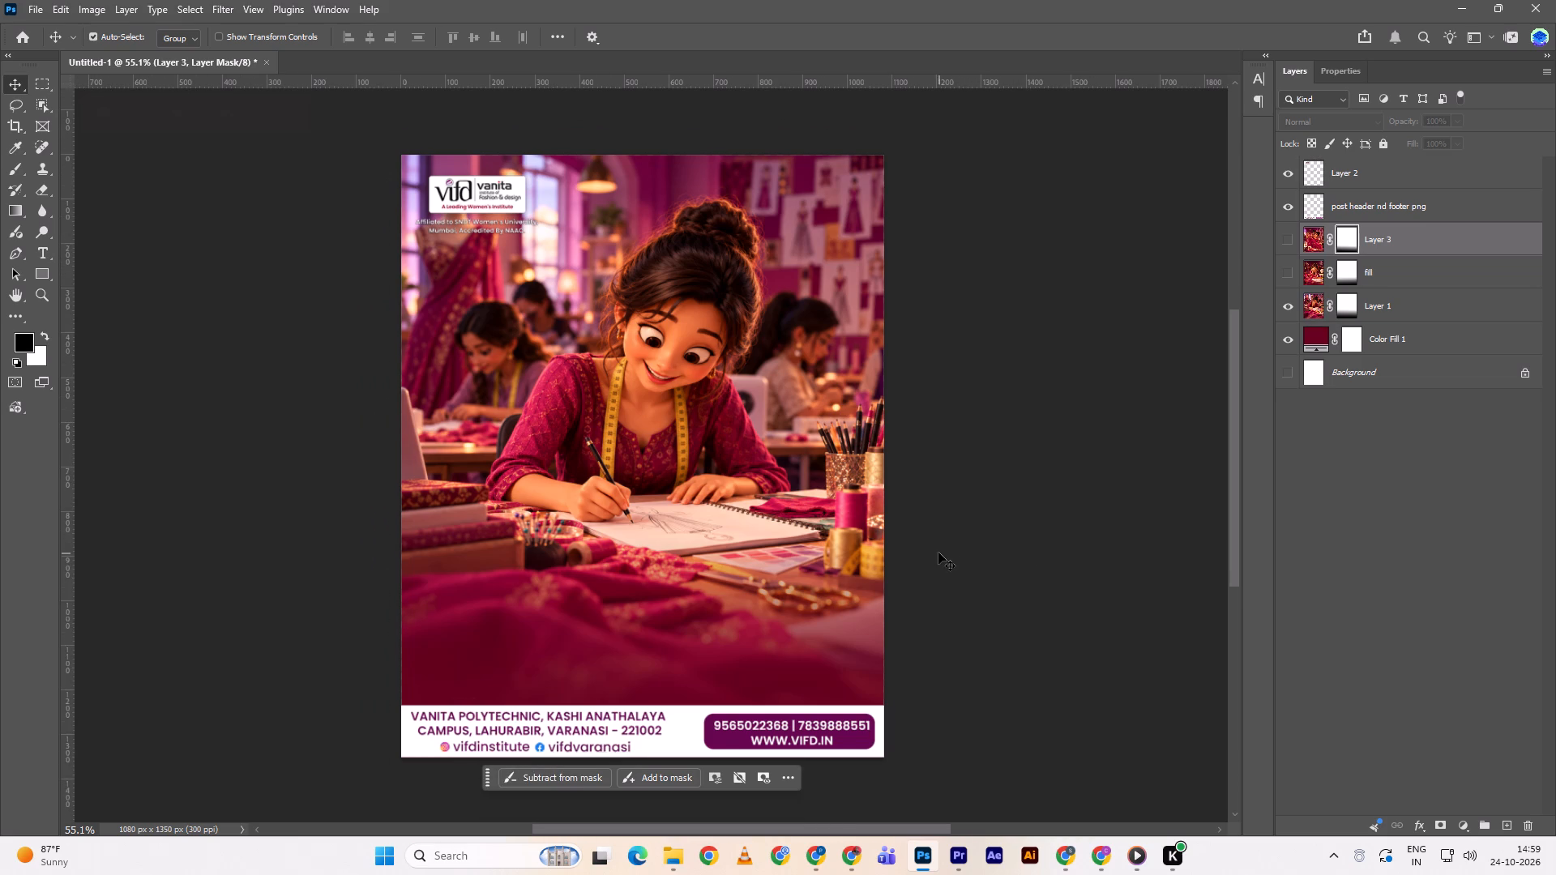
pyautogui.keyDown('ctrl'); pyautogui.scroll(-2, 938, 552); pyautogui.keyUp('ctrl')
pyautogui.hotkey('alt', 'Tab')
pyautogui.scroll(-5, 931, 554)
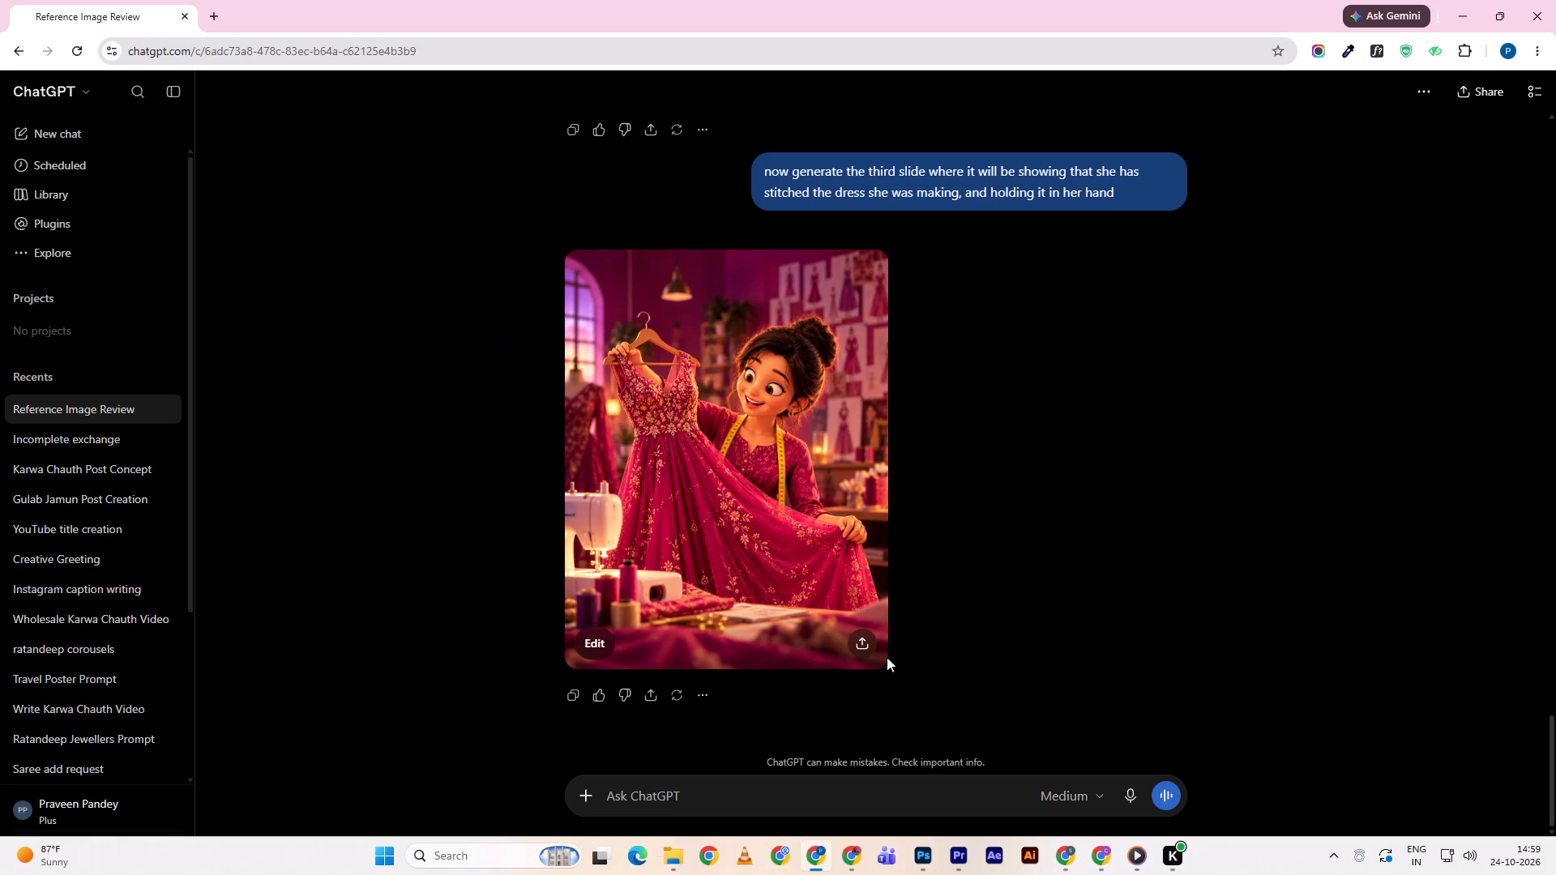
pyautogui.scroll(-1, 867, 661)
pyautogui.scroll(20, 863, 639)
pyautogui.scroll(1, 863, 639)
pyautogui.scroll(6, 904, 547)
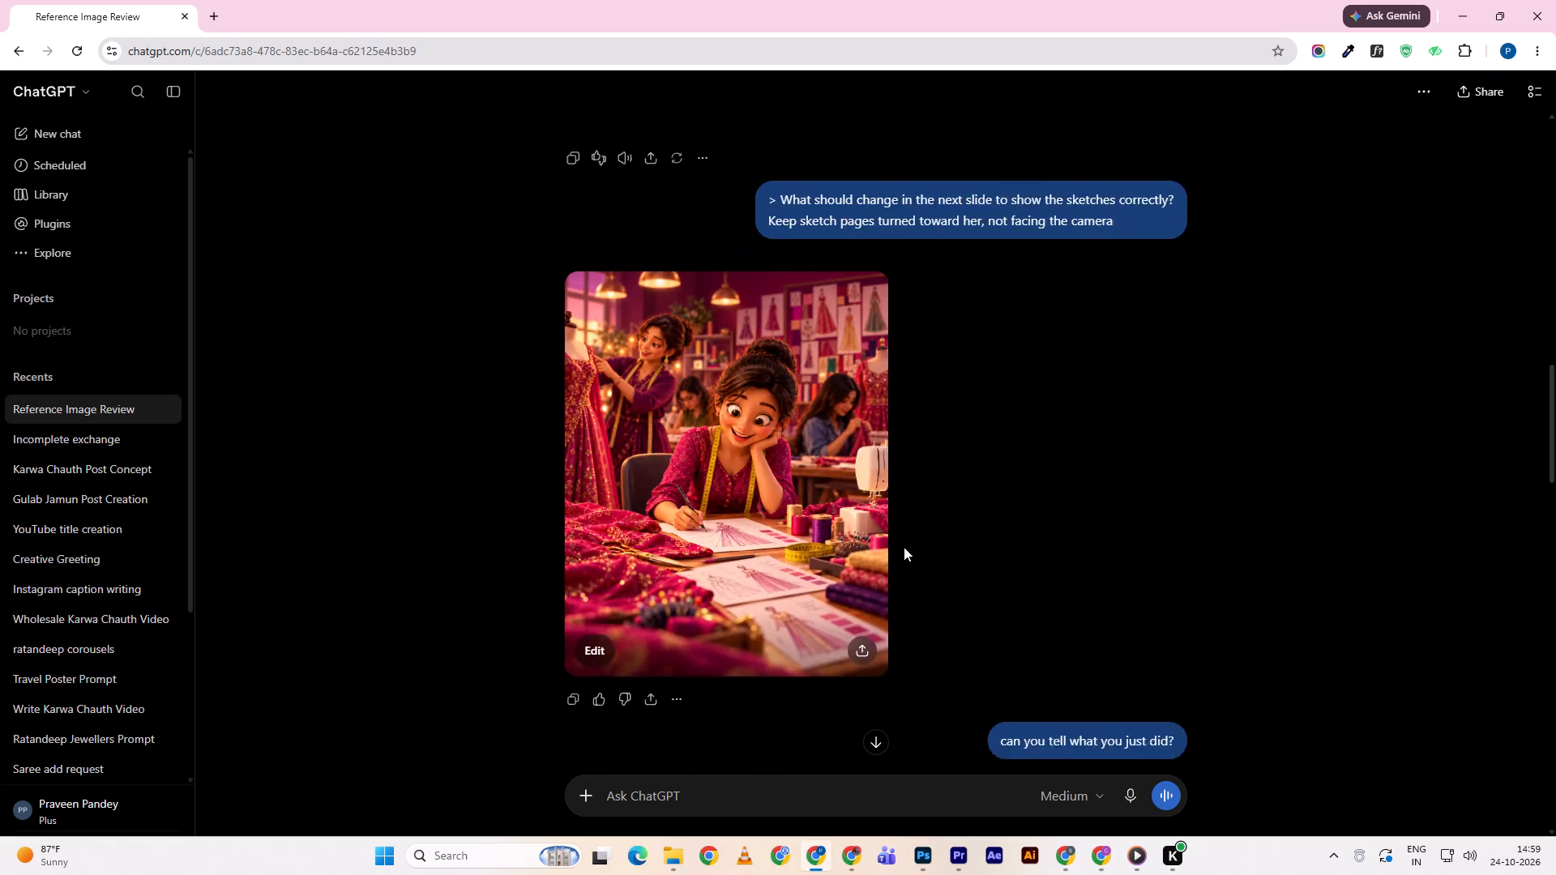
pyautogui.scroll(14, 904, 547)
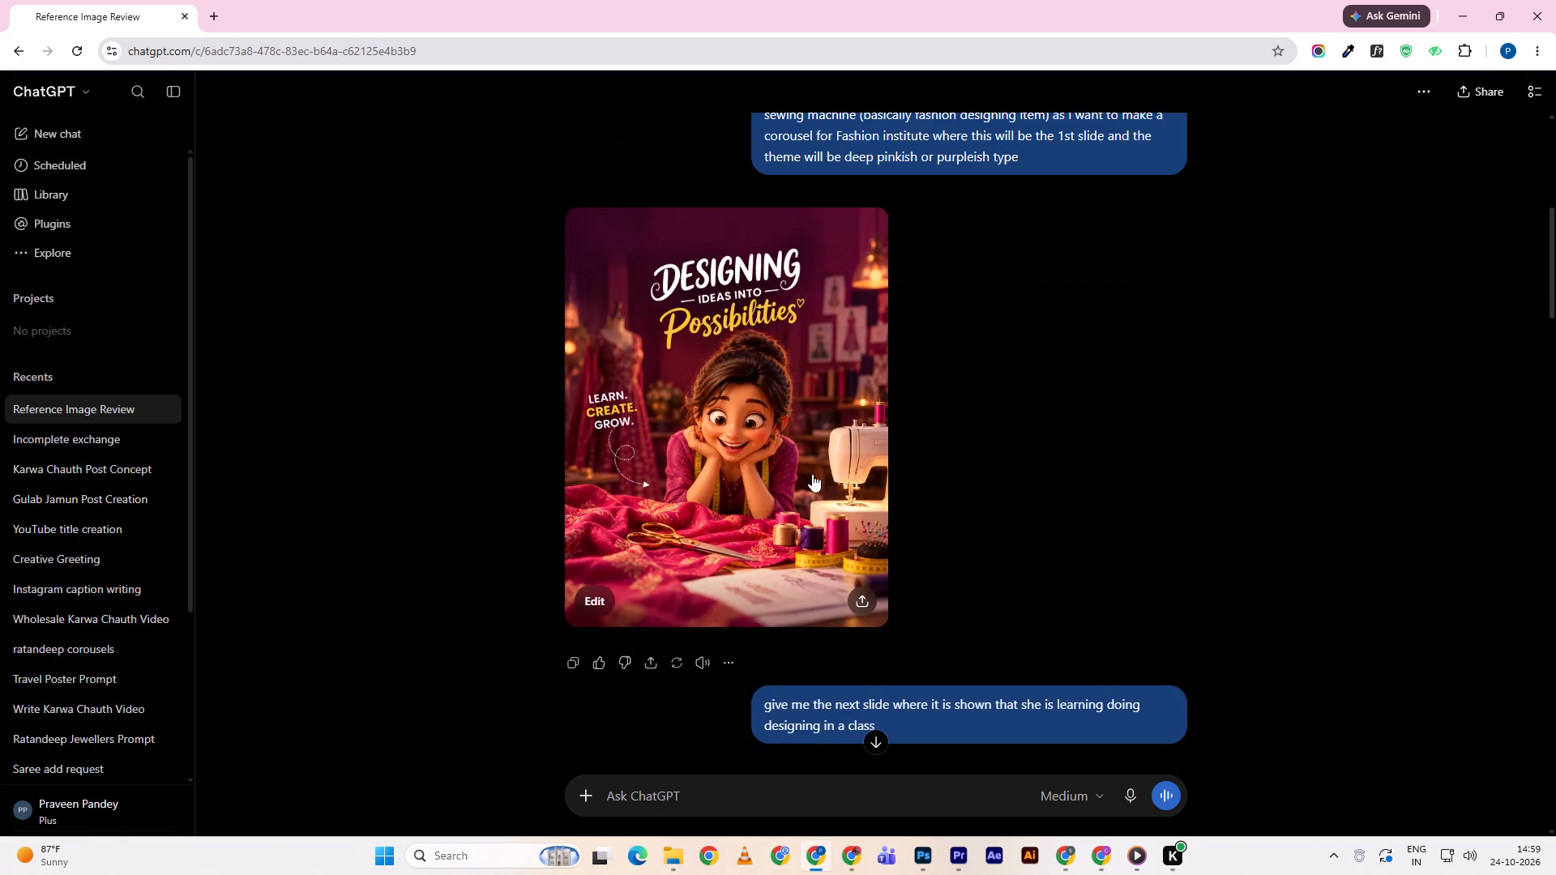
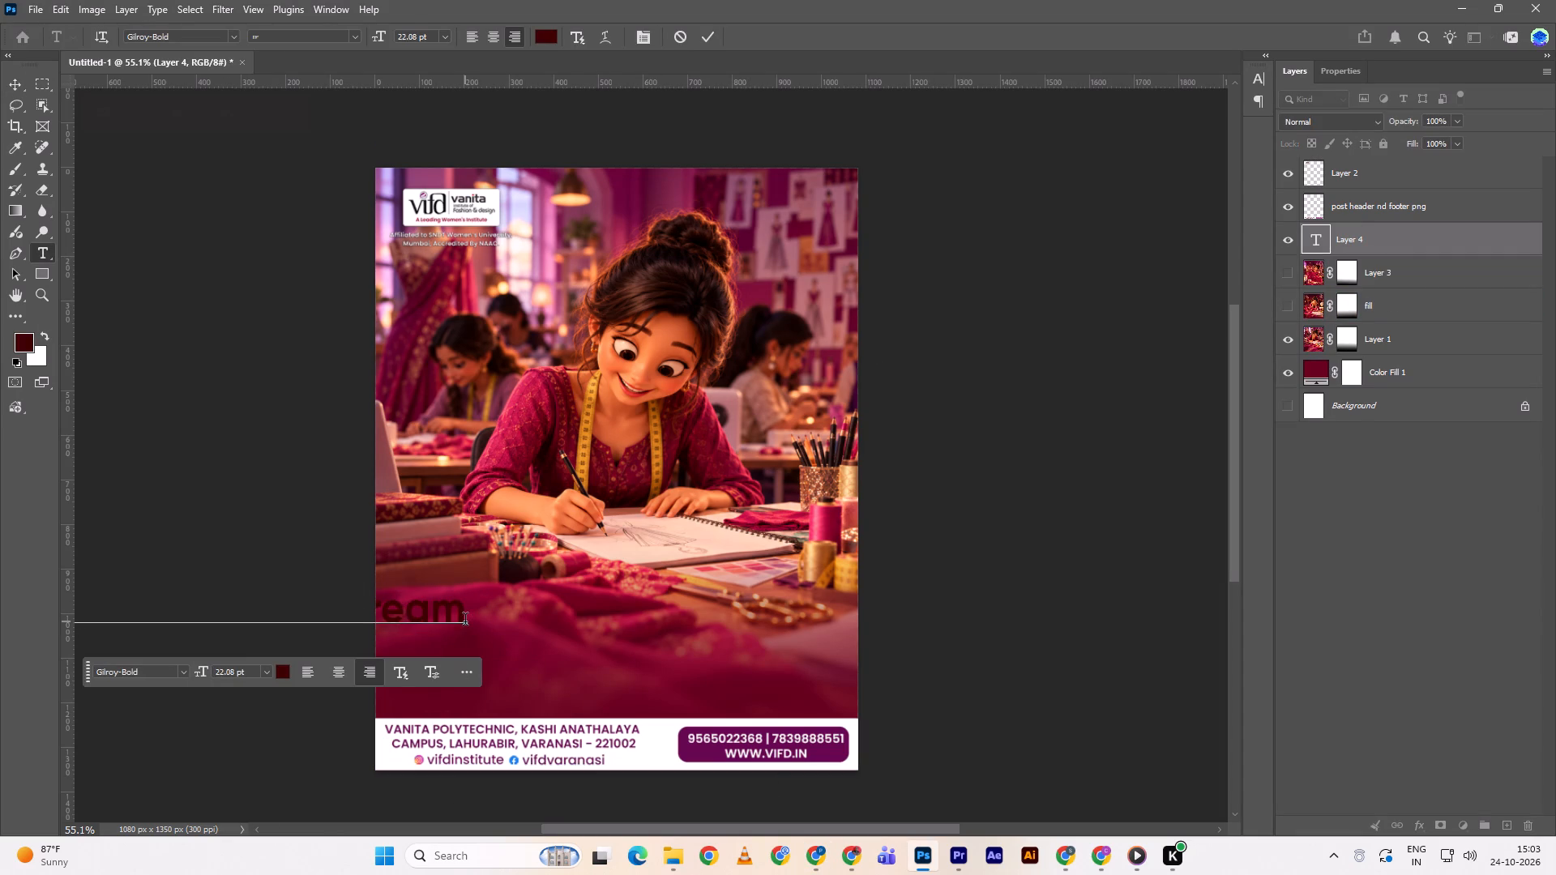
pyautogui.doubleClick(703, 33)
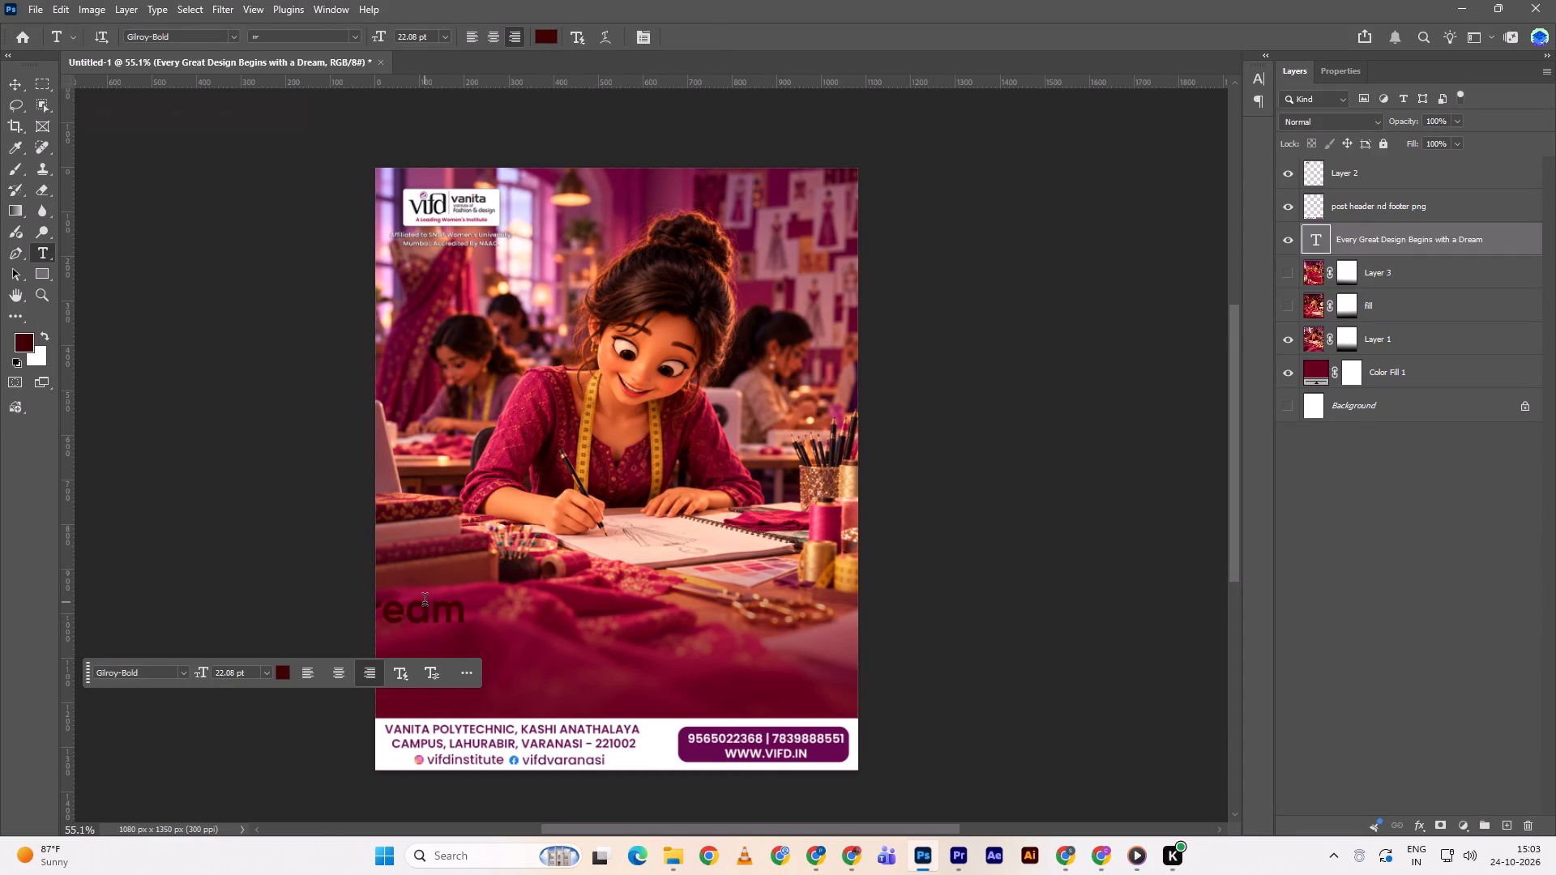
# Scale the quote text to about 45.7% and move it onto the maroon fade just above the footer.
pyautogui.press('v')
pyautogui.moveTo(393, 612); pyautogui.dragTo(768, 619)
pyautogui.click(768, 619)
pyautogui.hotkey('ctrl', 't')
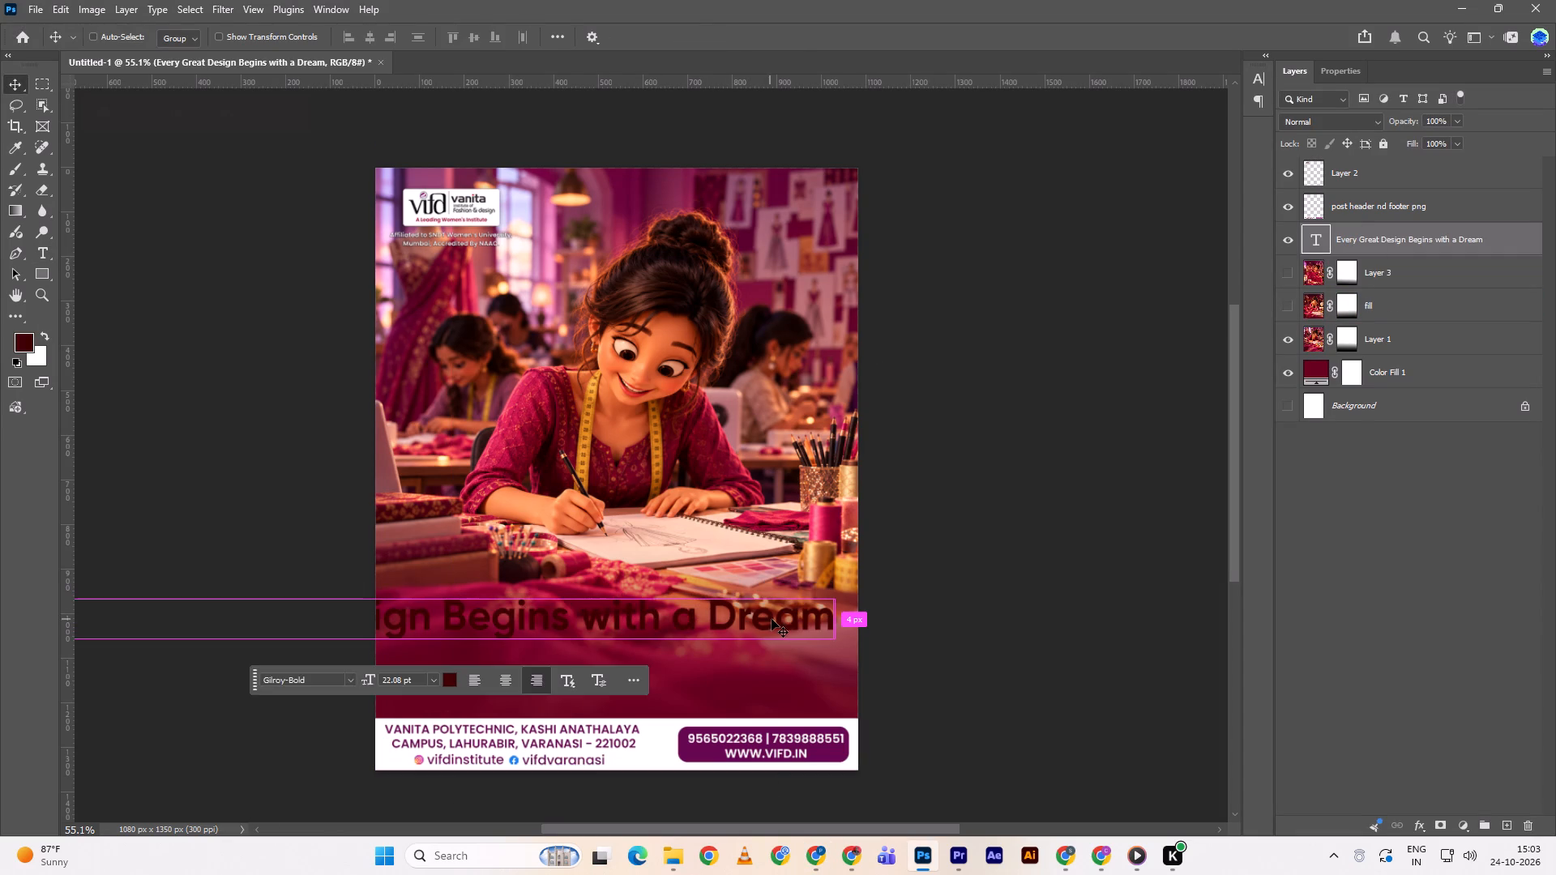
pyautogui.keyDown('alt'); pyautogui.moveTo(835, 618); pyautogui.dragTo(687, 625); pyautogui.keyUp('alt')
pyautogui.keyDown('alt'); pyautogui.click(687, 625); pyautogui.keyUp('alt')
pyautogui.moveTo(645, 626); pyautogui.dragTo(690, 626)
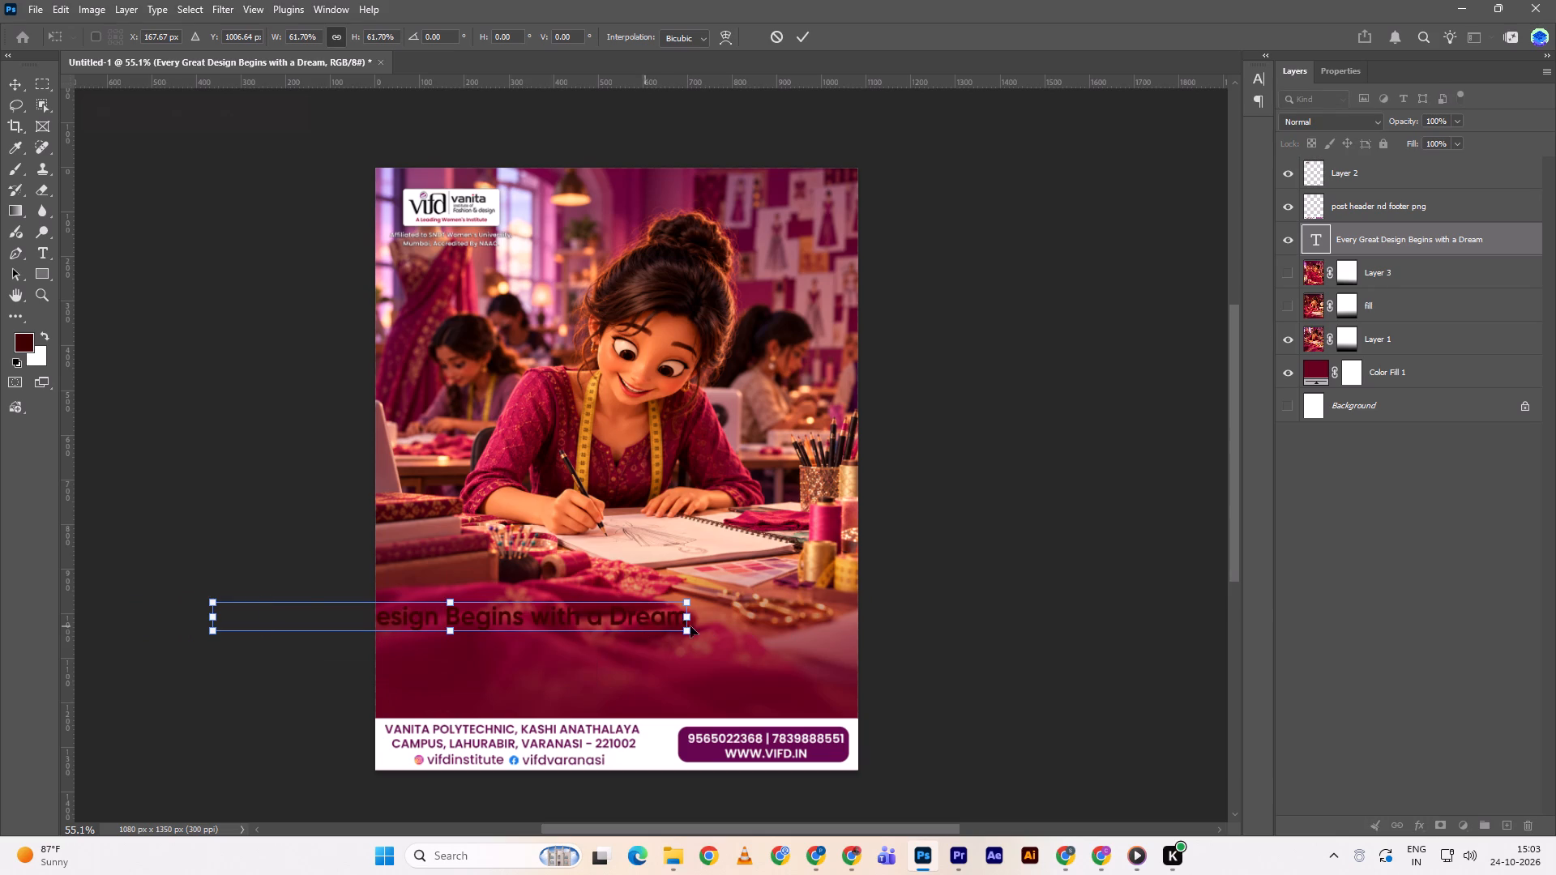
pyautogui.moveTo(690, 626); pyautogui.dragTo(806, 673)
pyautogui.keyDown('alt'); pyautogui.moveTo(841, 665); pyautogui.dragTo(780, 672); pyautogui.keyUp('alt')
pyautogui.keyDown('alt'); pyautogui.click(780, 672); pyautogui.keyUp('alt')
pyautogui.moveTo(746, 671); pyautogui.dragTo(742, 659)
pyautogui.doubleClick(742, 659)
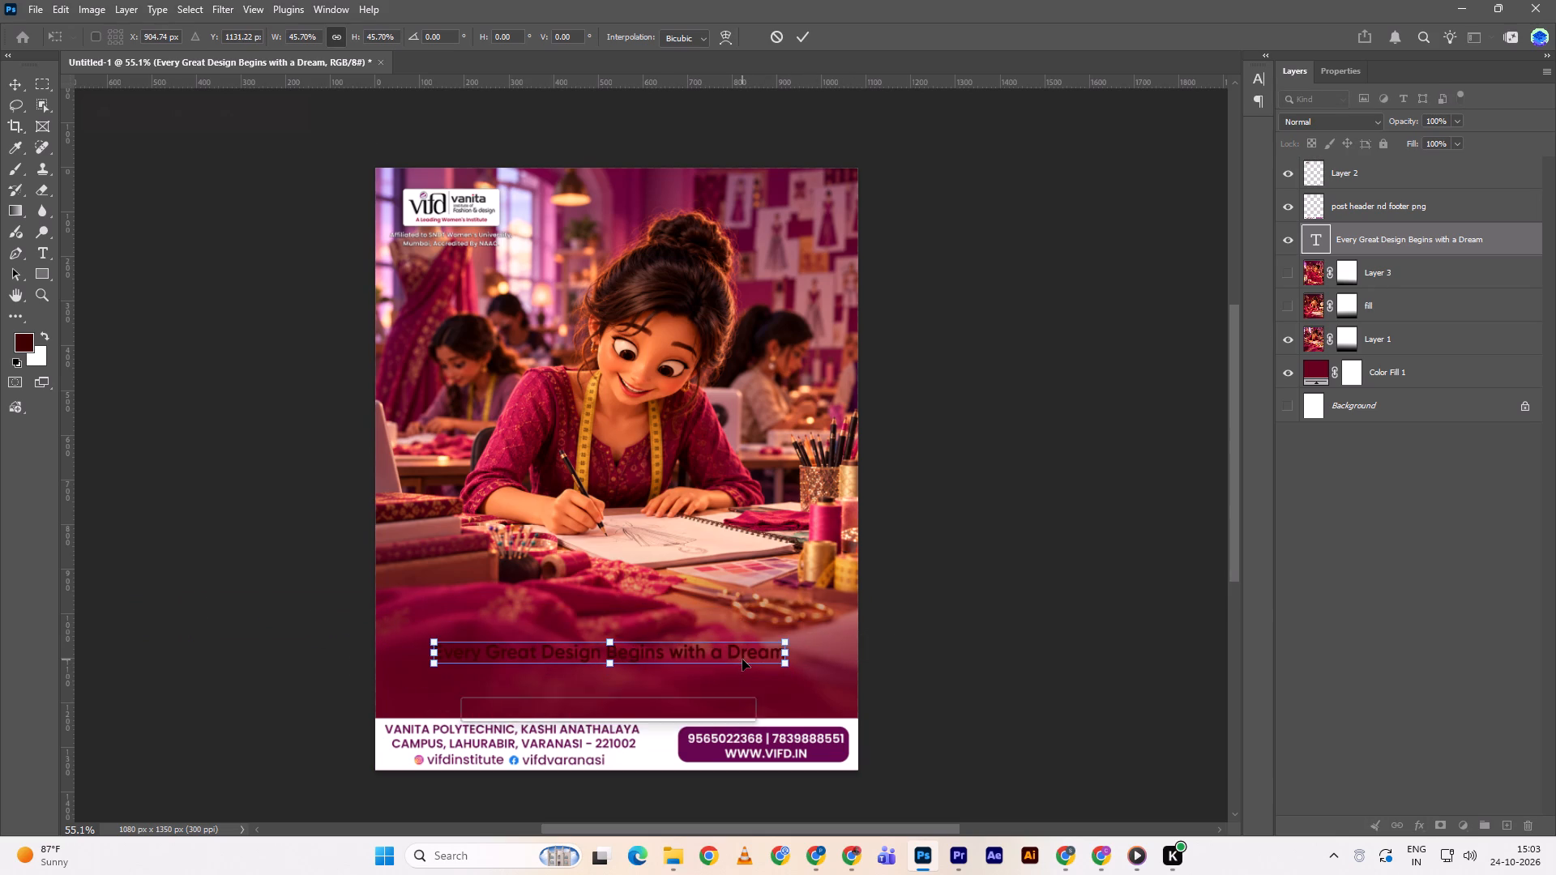
pyautogui.click(998, 442)
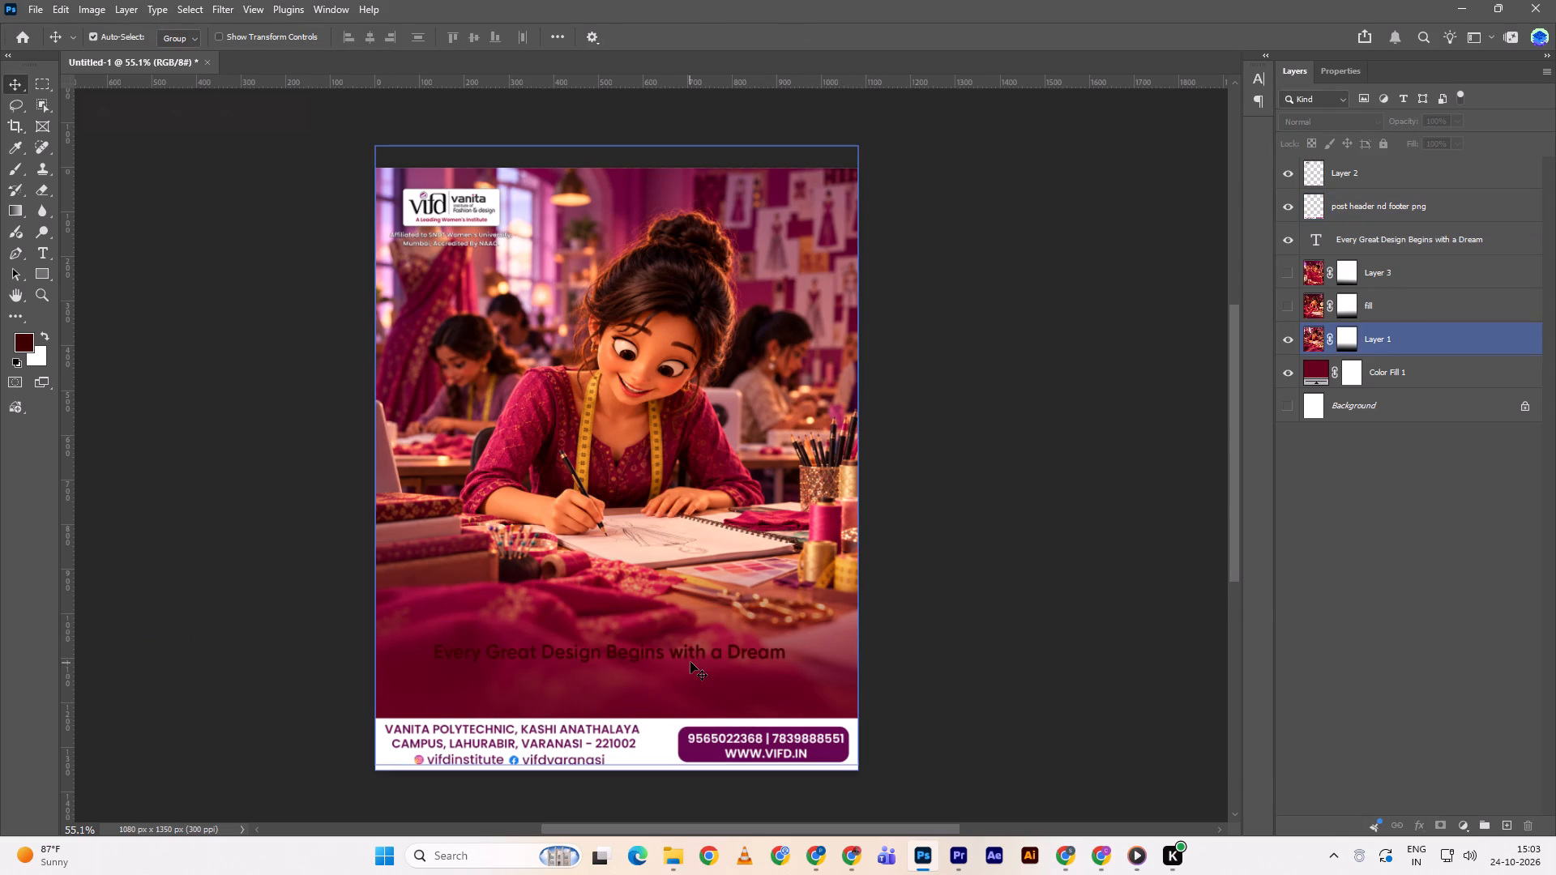
# Centre the quote text horizontally on the whole canvas and clear the selection.
pyautogui.click(693, 653)
pyautogui.click(699, 654)
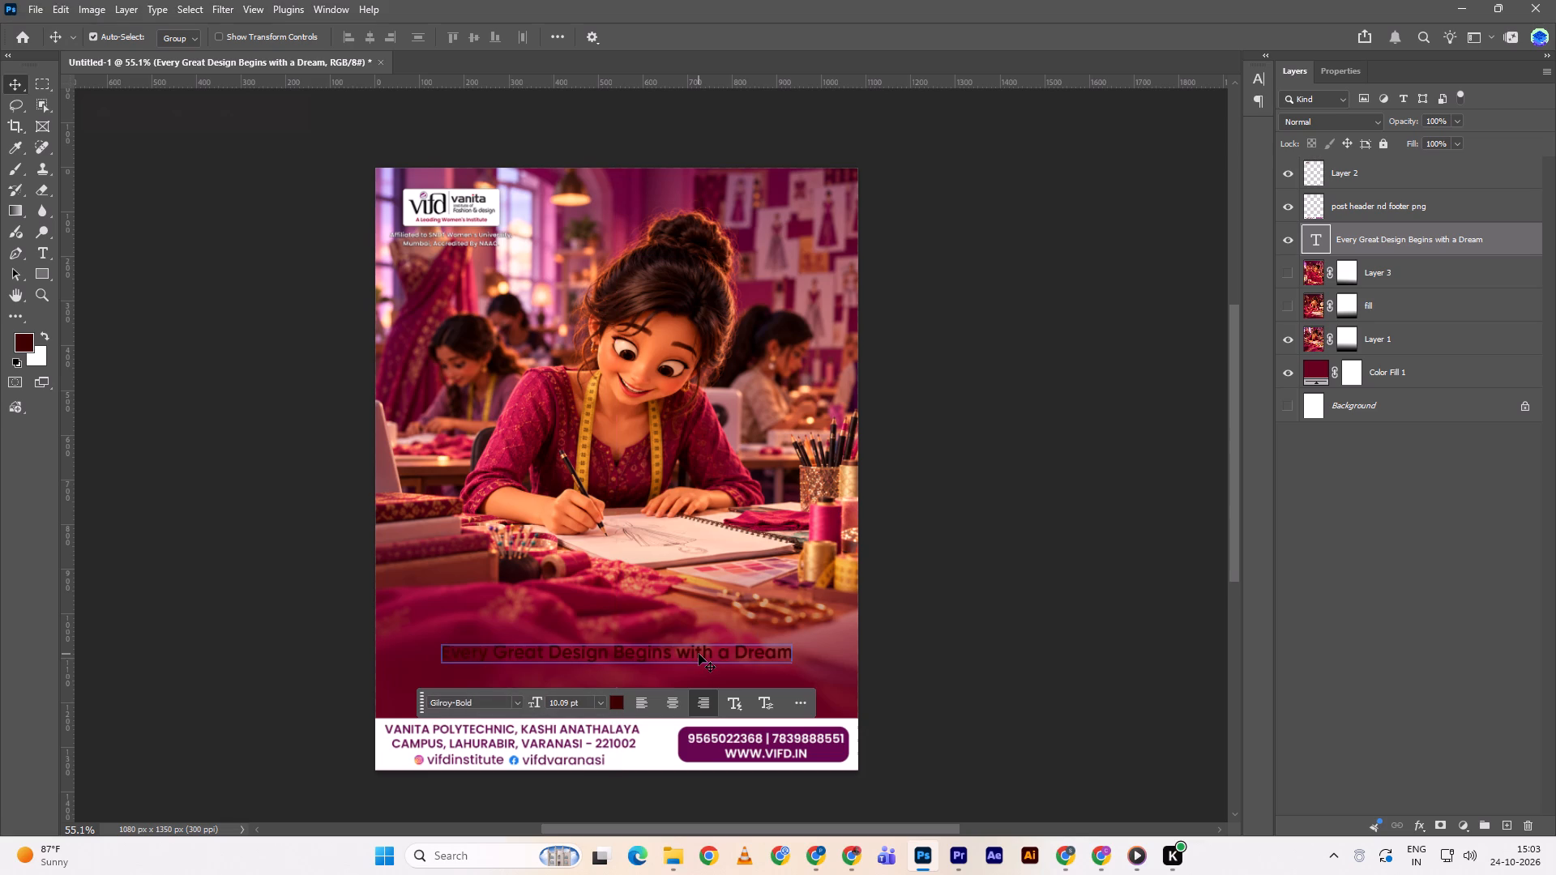
pyautogui.hotkey('ctrl', 'a')
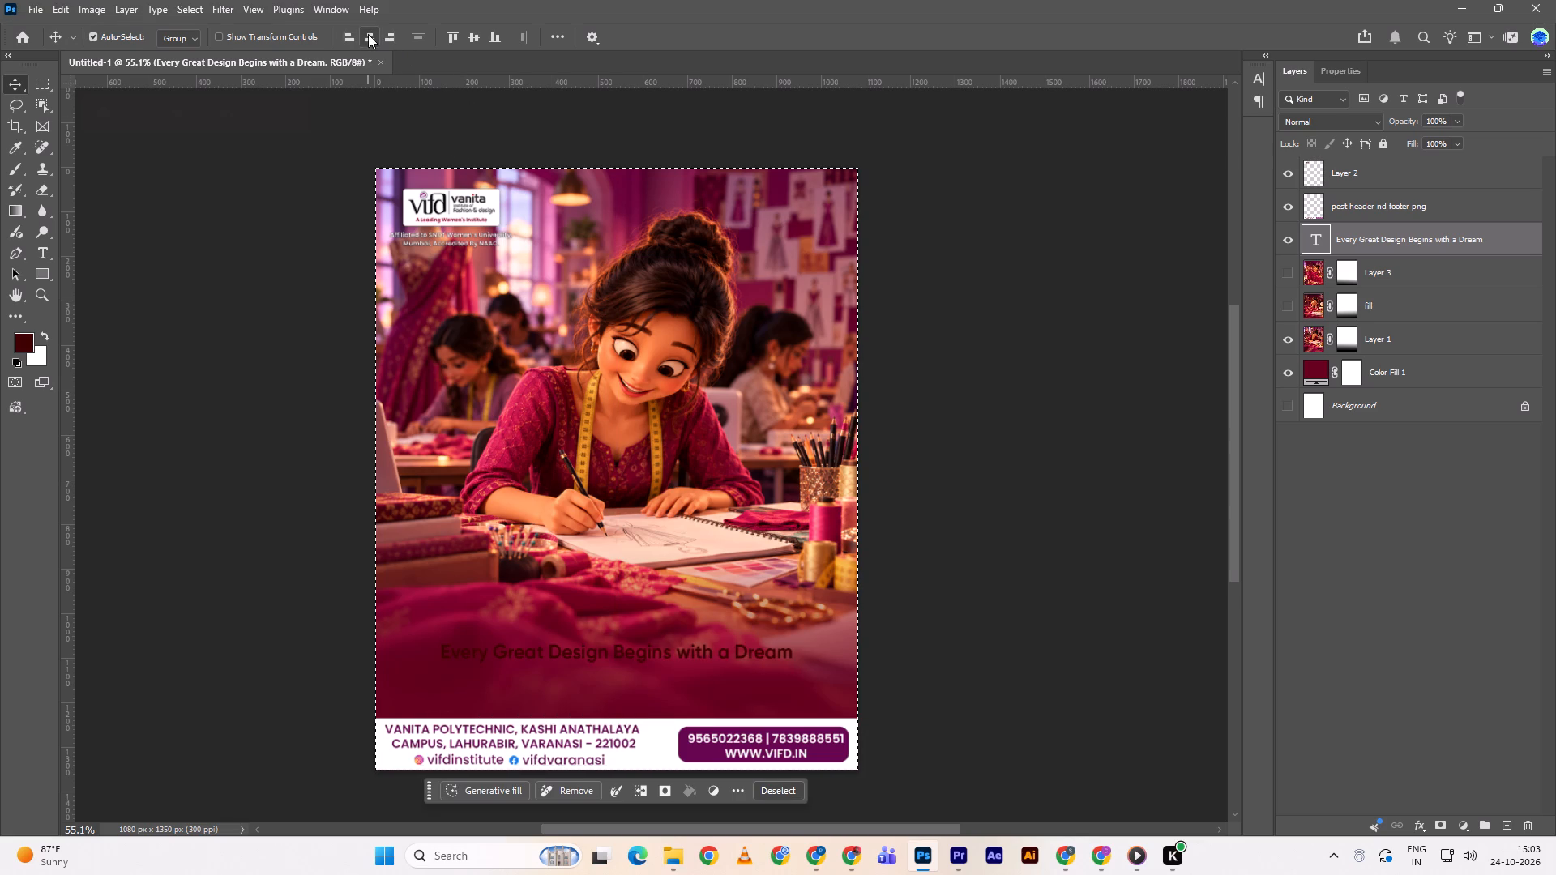
pyautogui.doubleClick(368, 34)
pyautogui.hotkey('ctrl', 'd')
pyautogui.doubleClick(991, 516)
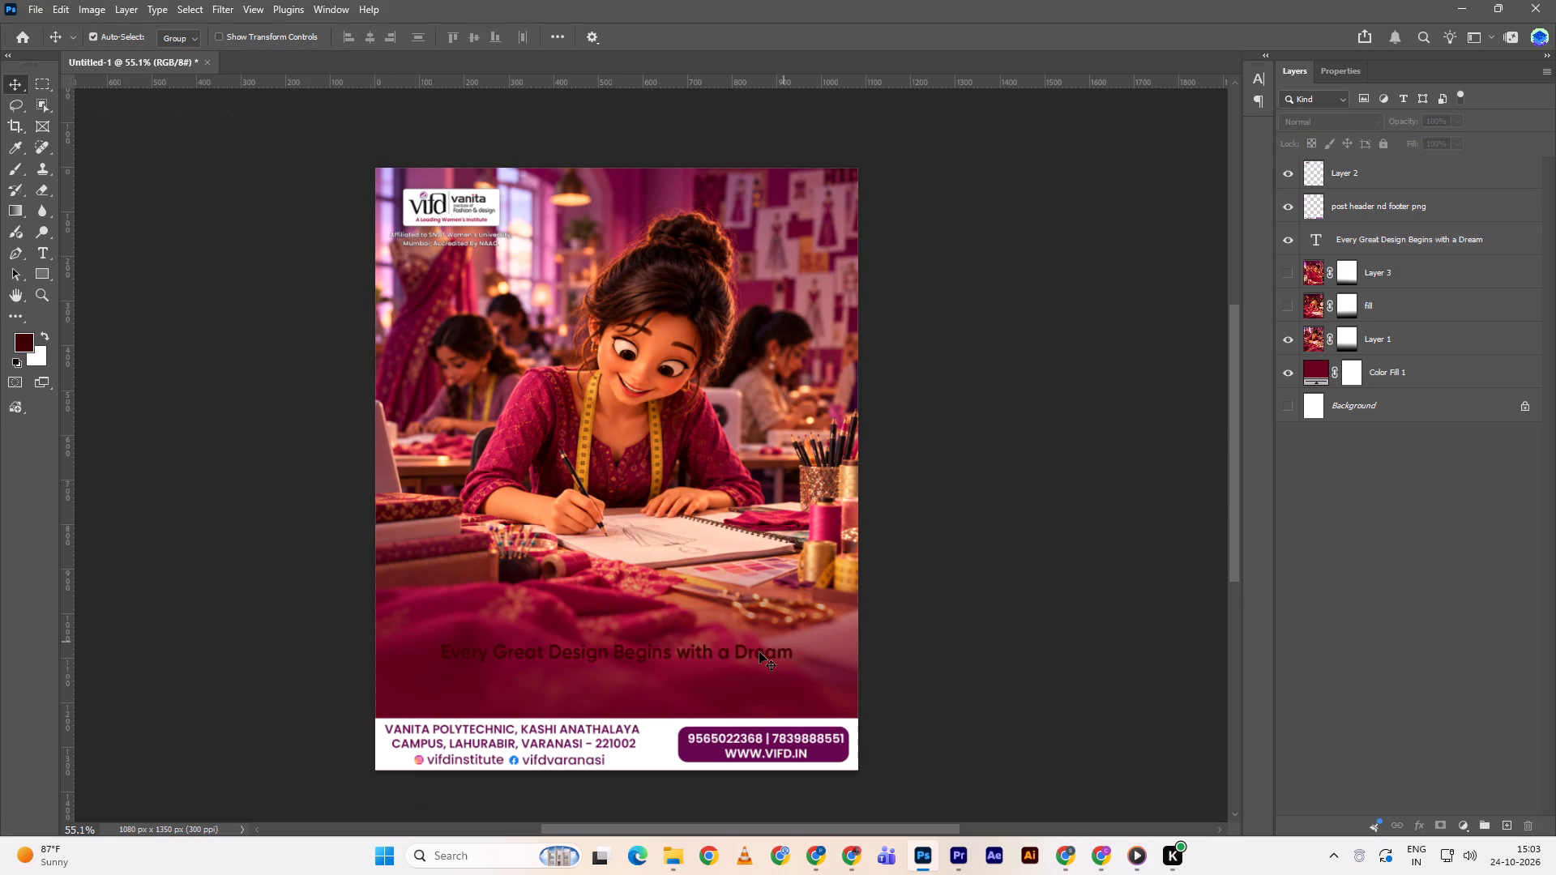
# Break the quote text into two lines after the word "Design".
pyautogui.tripleClick(657, 658)
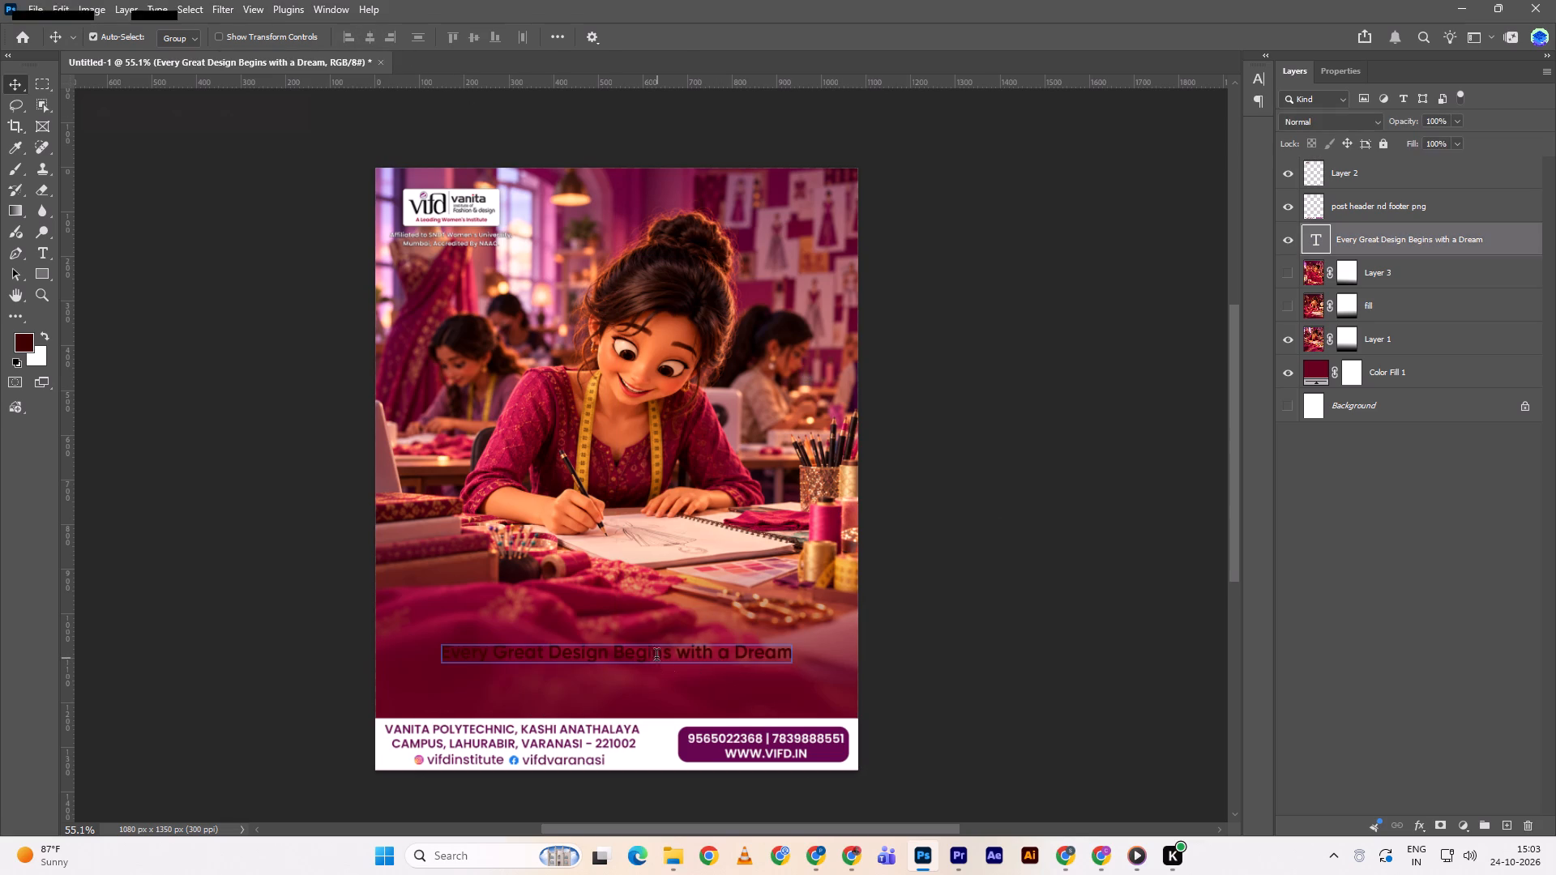
pyautogui.doubleClick(613, 648)
pyautogui.doubleClick(613, 648)
pyautogui.tripleClick(613, 648)
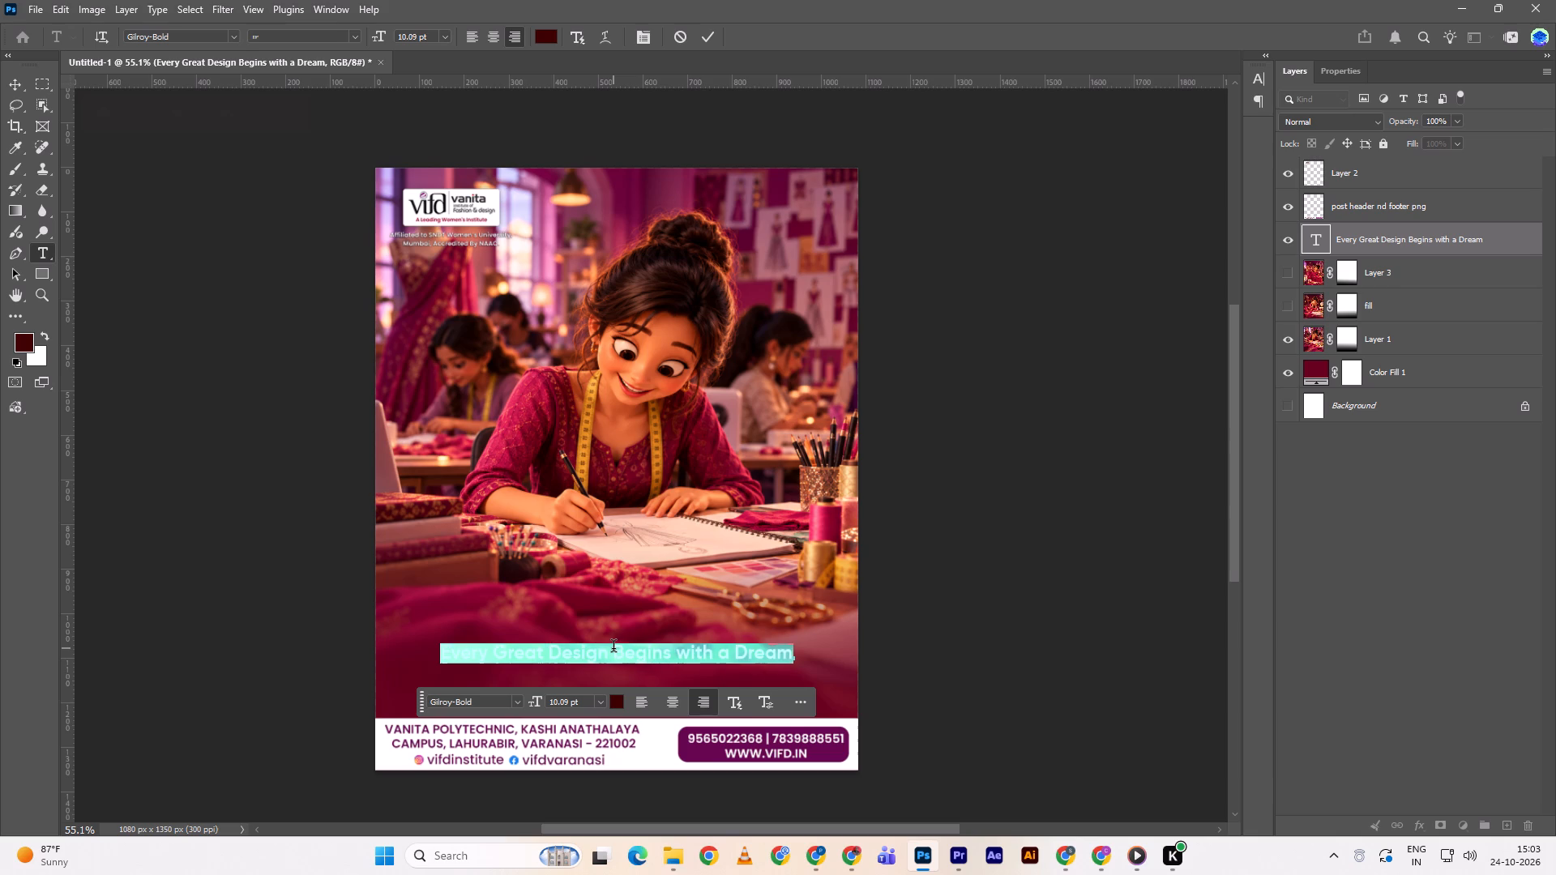
pyautogui.click(613, 648)
pyautogui.click(617, 649)
pyautogui.press('Return')
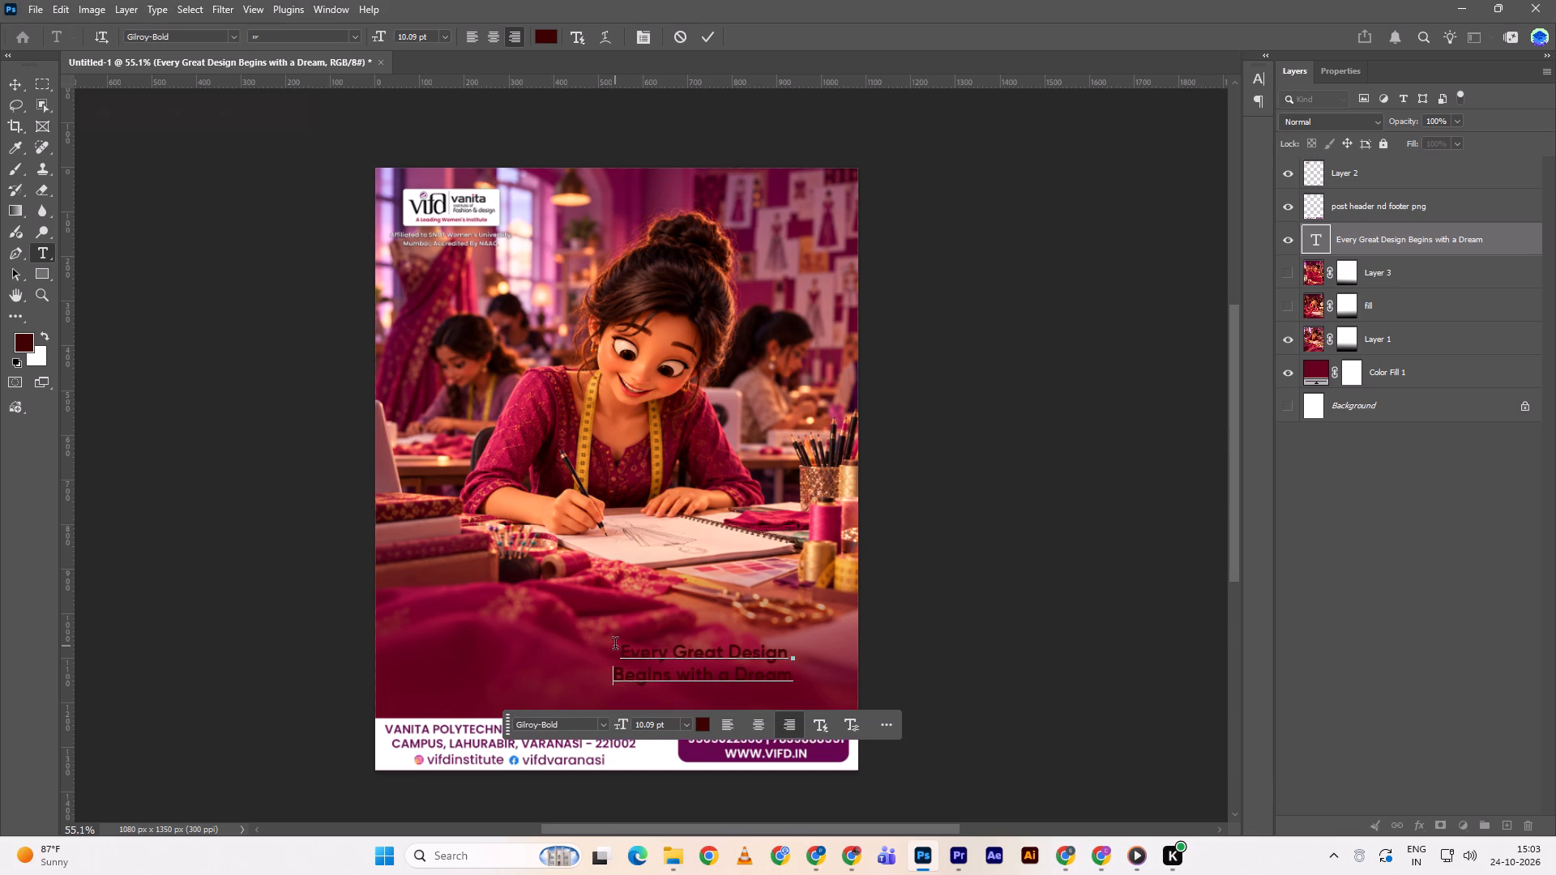
# Commit the two-line quote and move it to the horizontal centre of the maroon fade above the footer.
pyautogui.doubleClick(699, 33)
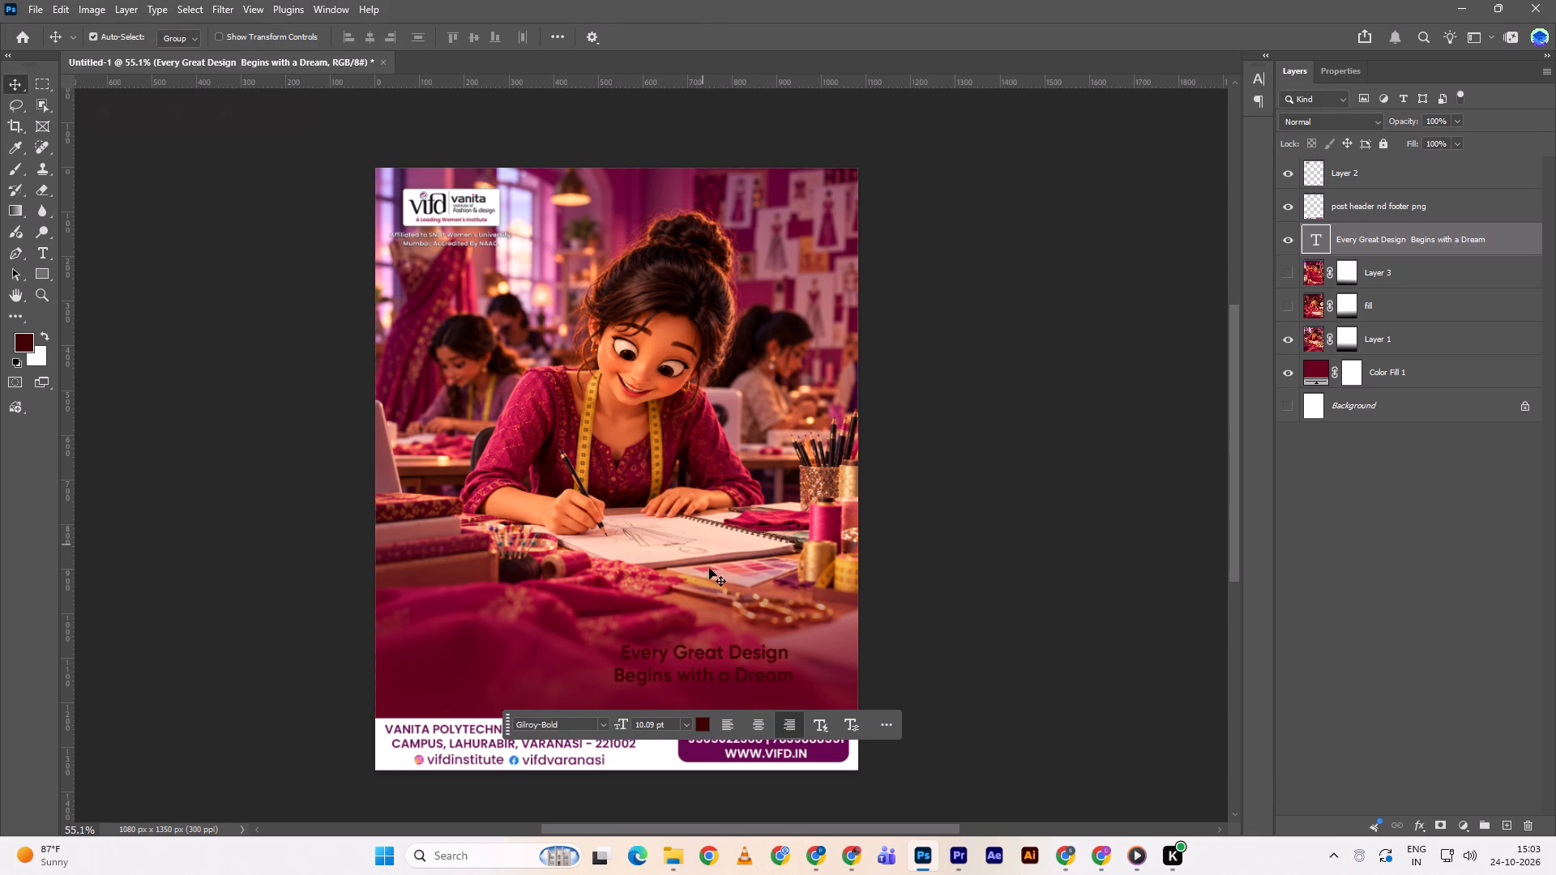
pyautogui.moveTo(732, 670); pyautogui.dragTo(651, 659)
pyautogui.click(651, 659)
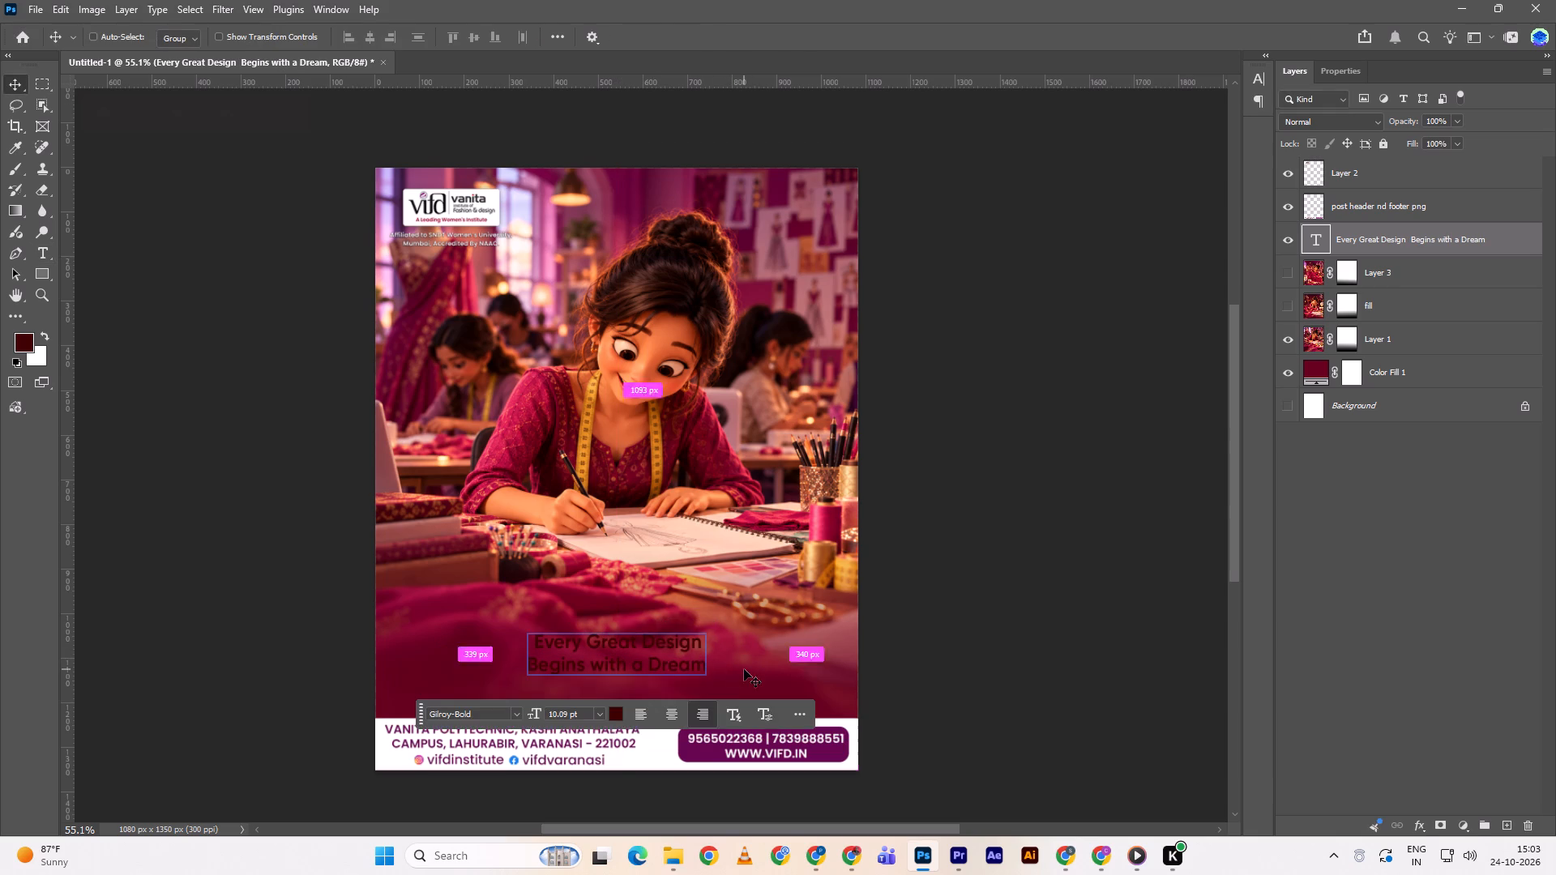
# Scale the two-line quote about its centre to about 157.7%.
pyautogui.hotkey('ctrl', 't')
pyautogui.keyDown('alt'); pyautogui.moveTo(711, 648); pyautogui.dragTo(763, 638); pyautogui.keyUp('alt')
pyautogui.keyDown('alt'); pyautogui.click(763, 638); pyautogui.keyUp('alt')
pyautogui.click(703, 640)
pyautogui.click(706, 638)
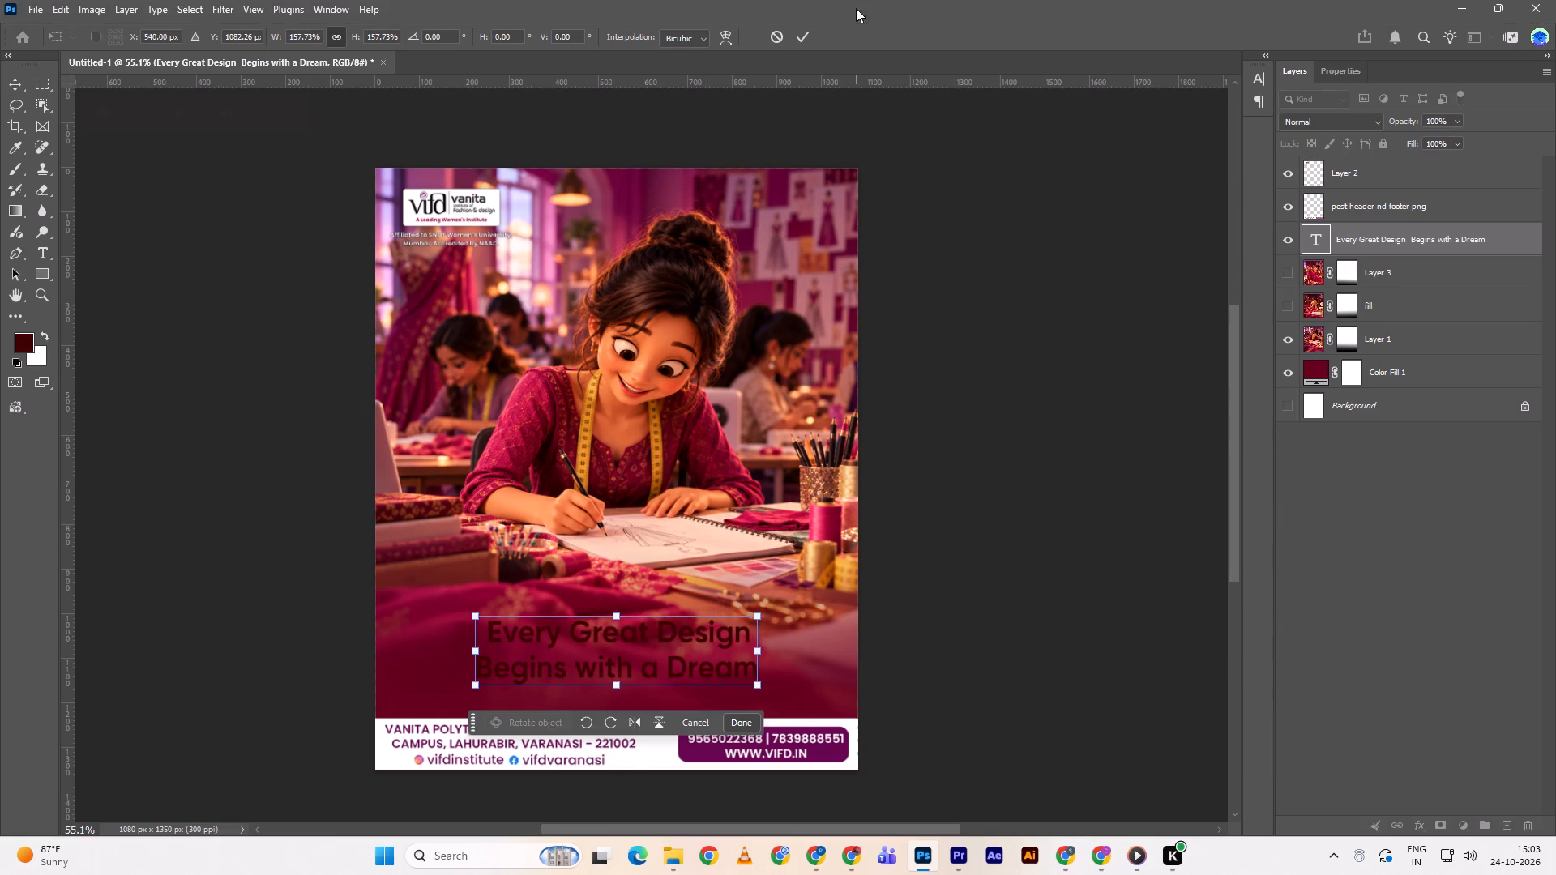
pyautogui.doubleClick(798, 40)
# Set the quote text's vertical scale to 100% in its character properties.
pyautogui.doubleClick(1340, 79)
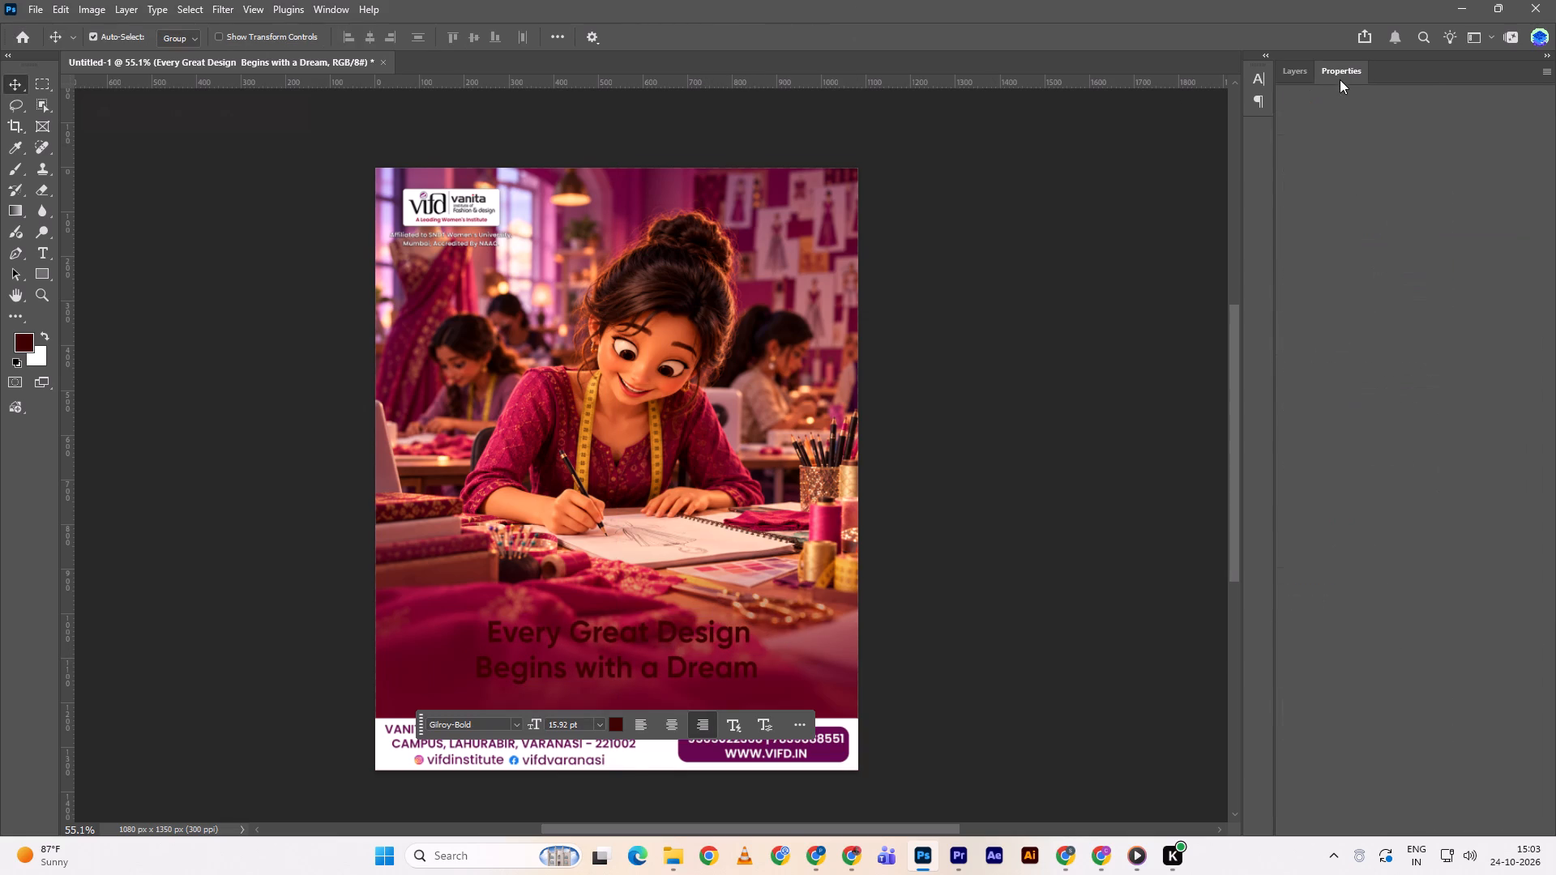
pyautogui.click(1281, 61)
pyautogui.doubleClick(1319, 75)
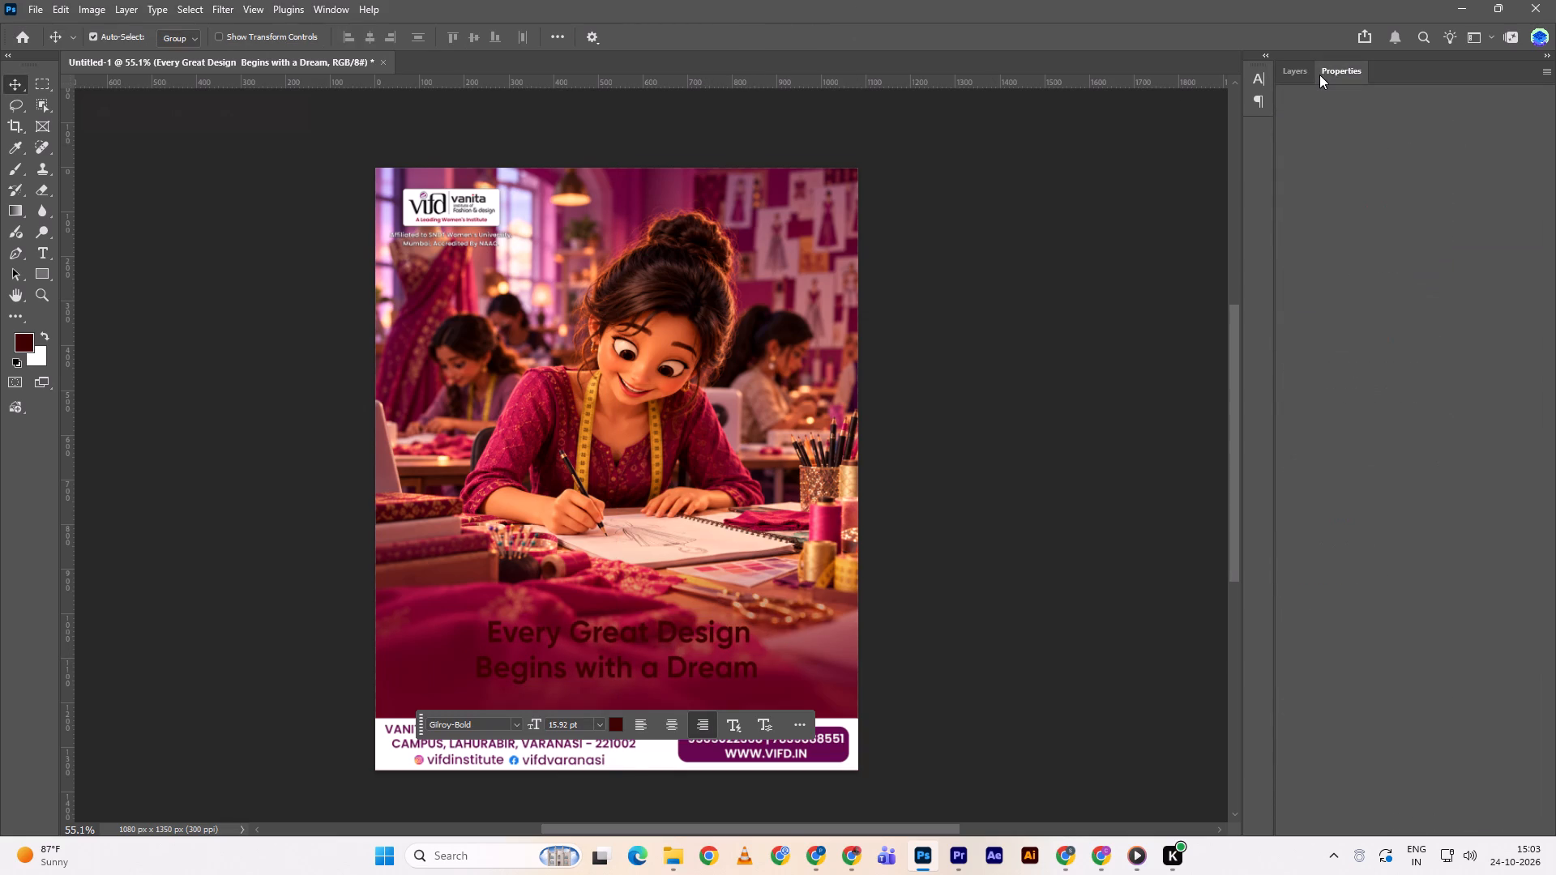
pyautogui.doubleClick(1319, 75)
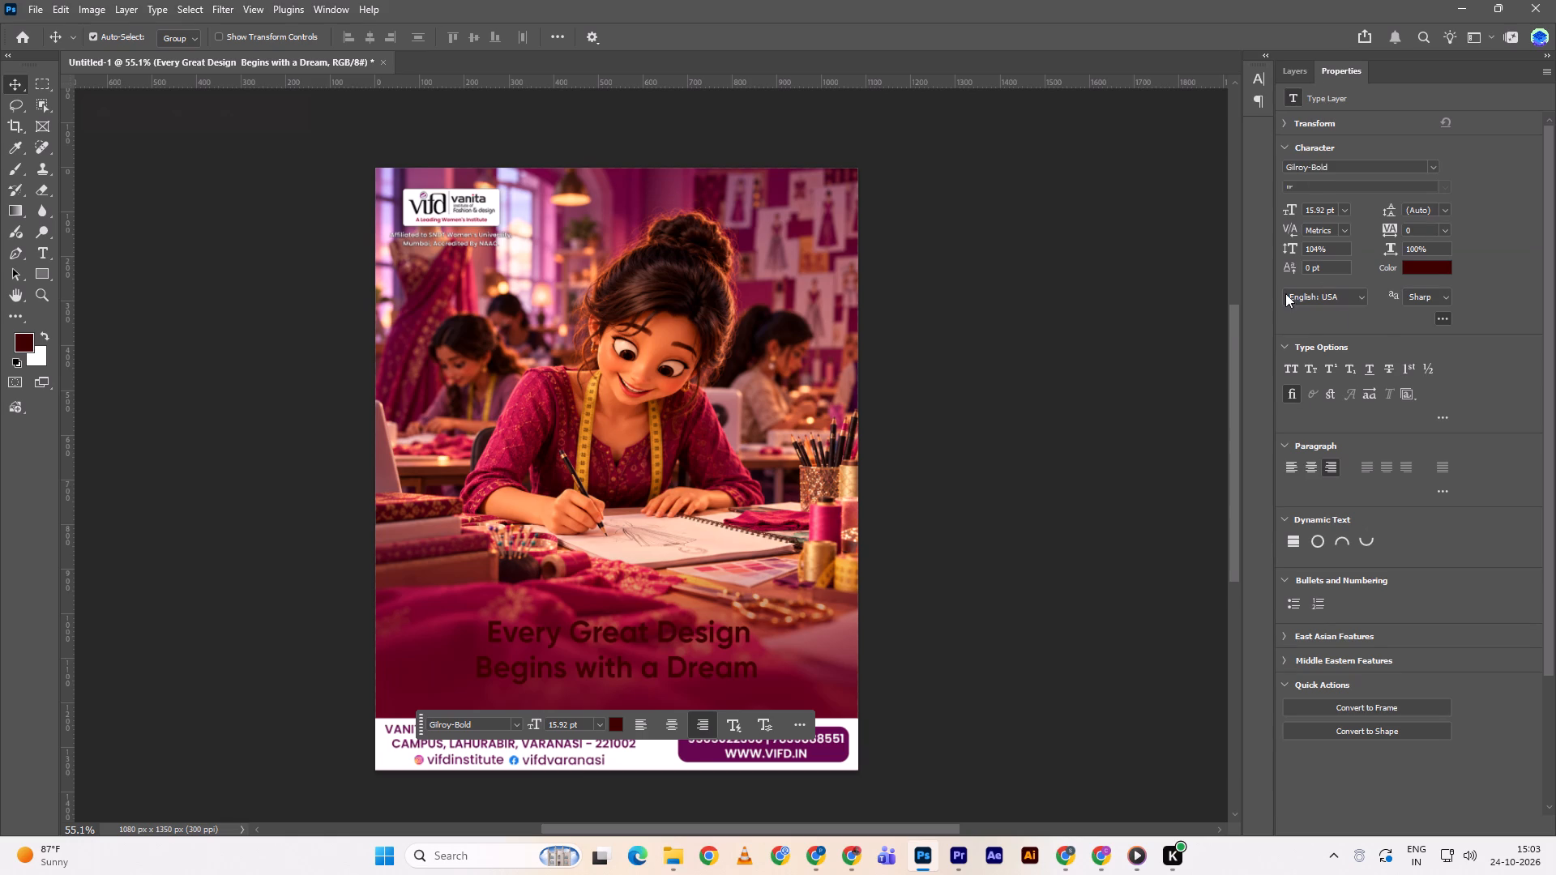
pyautogui.doubleClick(716, 680)
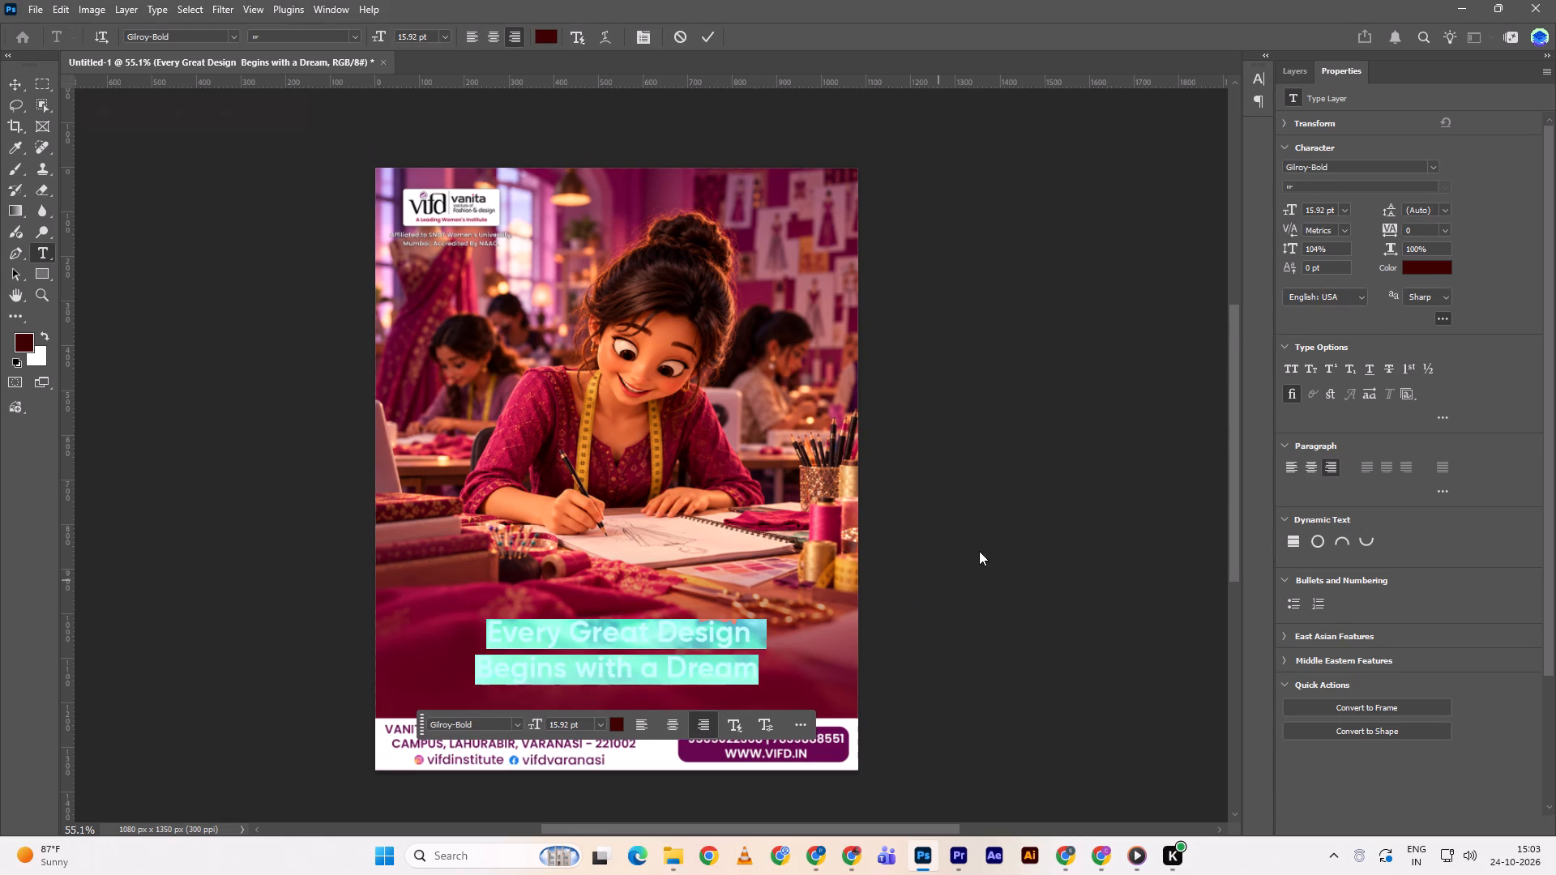
pyautogui.doubleClick(979, 551)
pyautogui.doubleClick(712, 661)
pyautogui.click(915, 619)
pyautogui.doubleClick(643, 679)
pyautogui.click(988, 607)
pyautogui.doubleClick(662, 633)
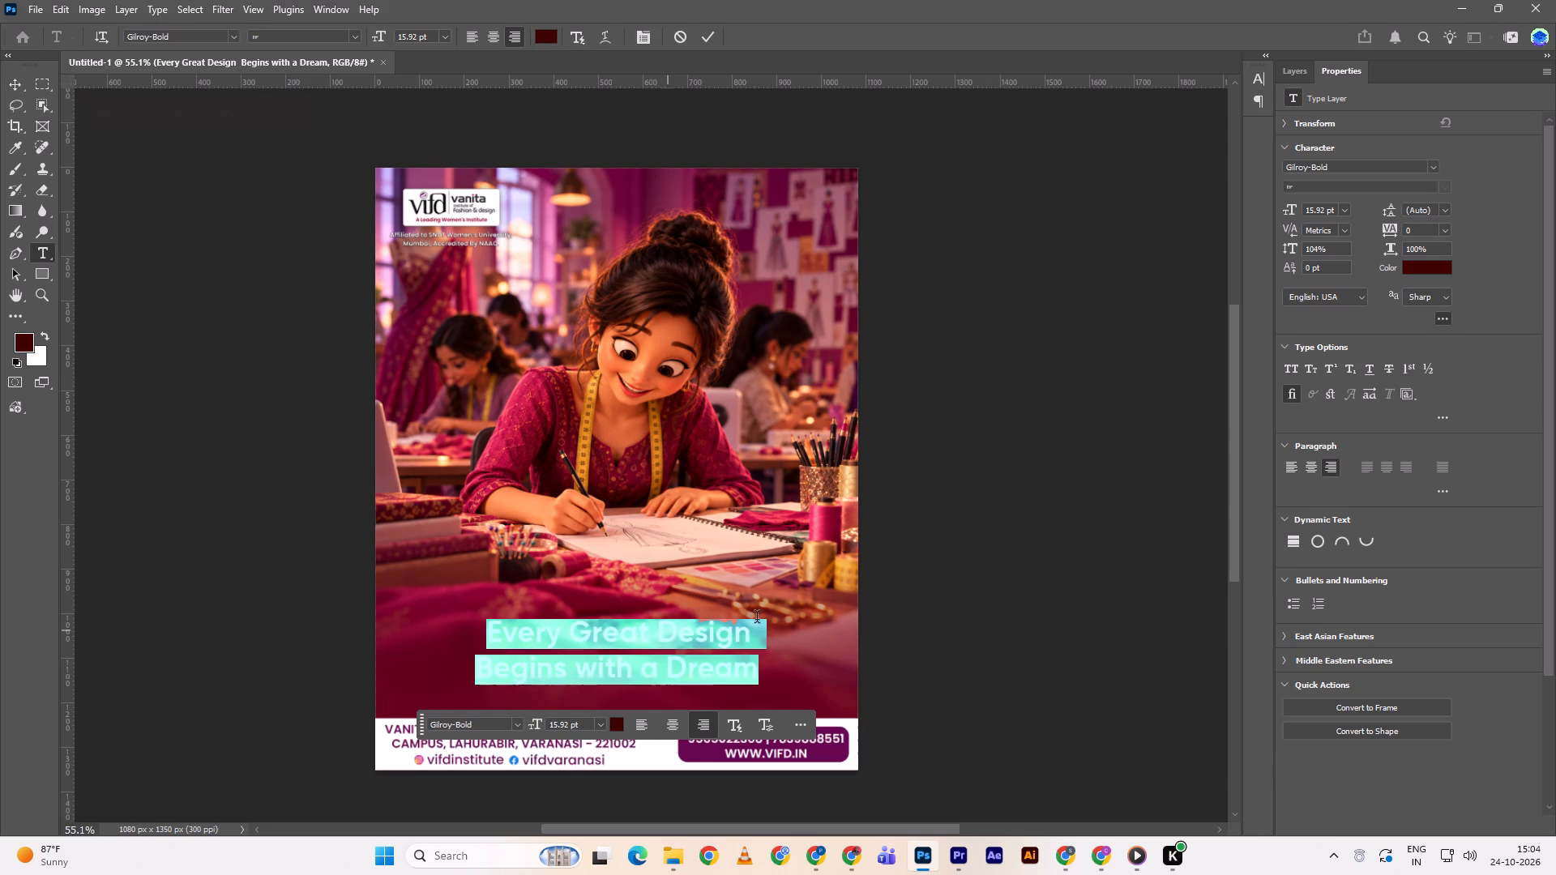
pyautogui.click(845, 574)
pyautogui.click(710, 636)
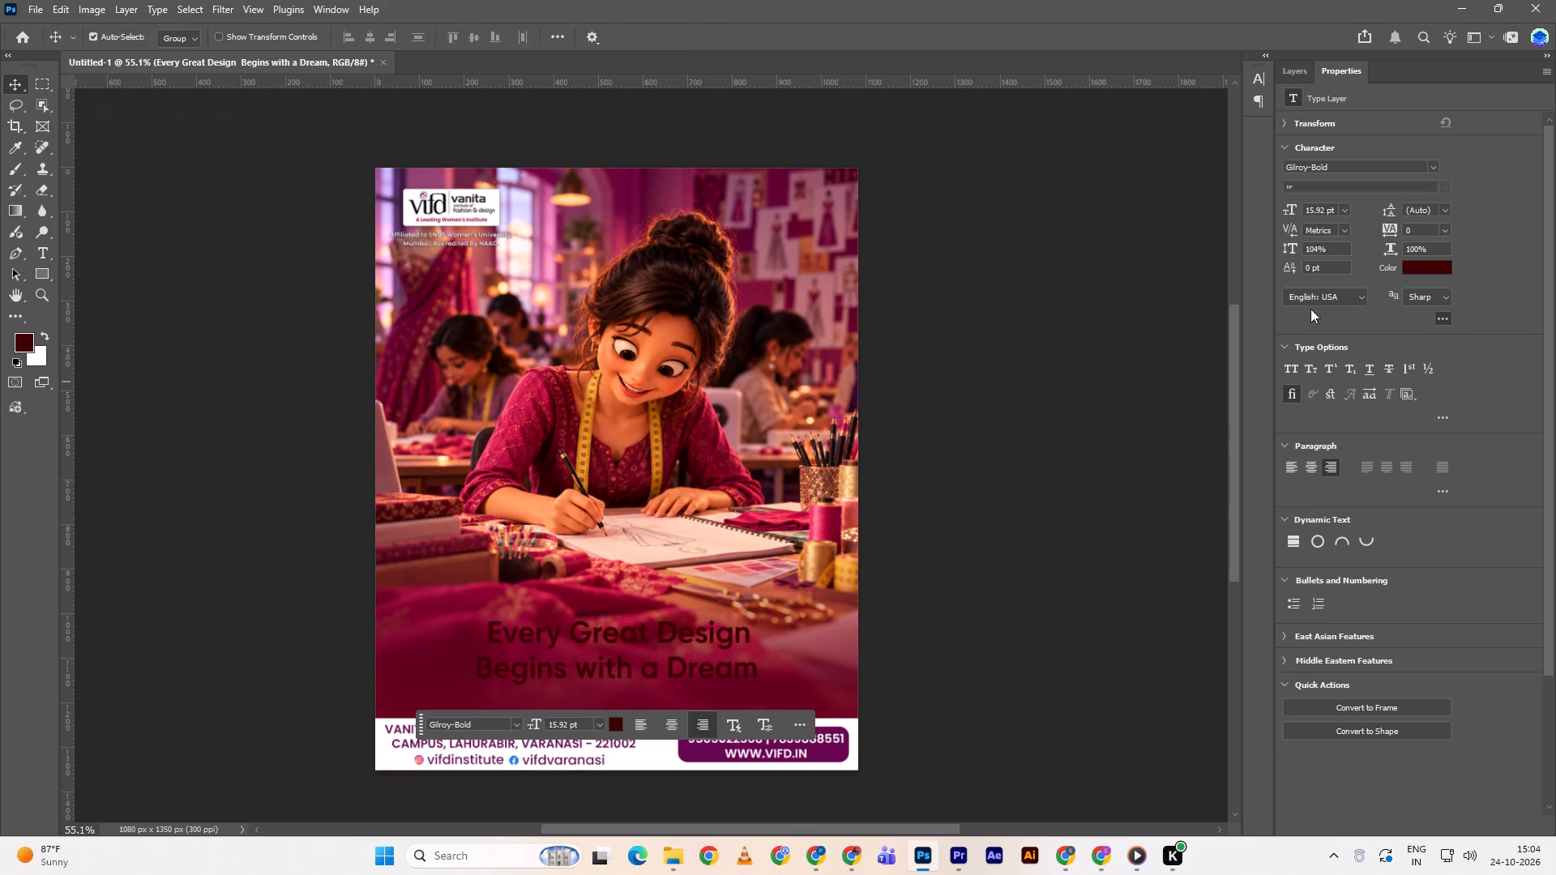
pyautogui.doubleClick(1313, 247)
pyautogui.write('100')
pyautogui.press('Return')
pyautogui.doubleClick(1065, 510)
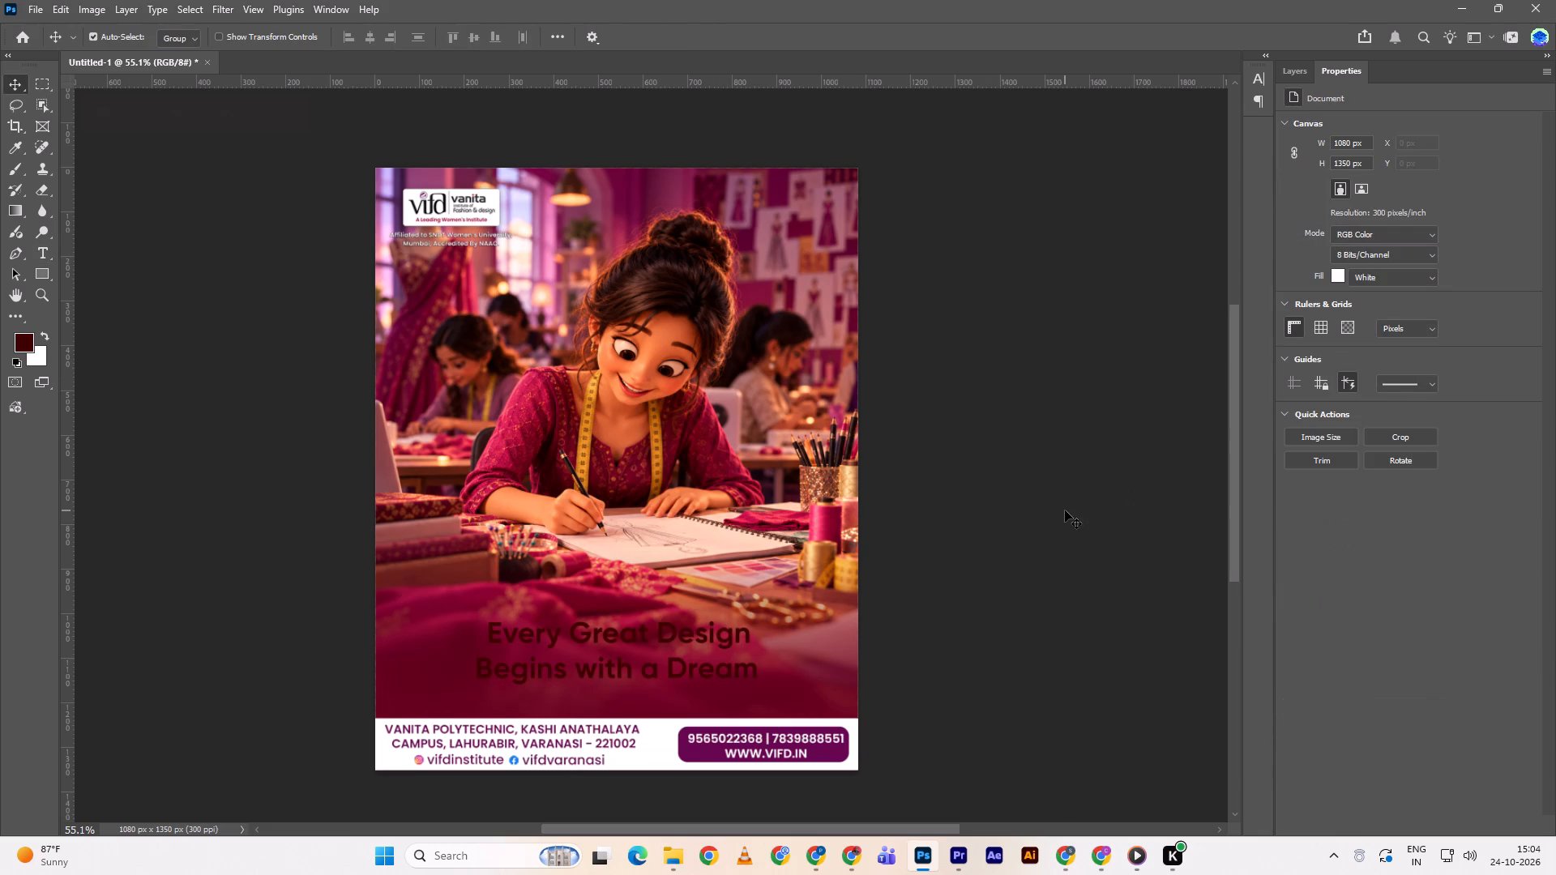
# Centre the quote text horizontally on the whole canvas and clear the selection.
pyautogui.click(669, 629)
pyautogui.click(666, 628)
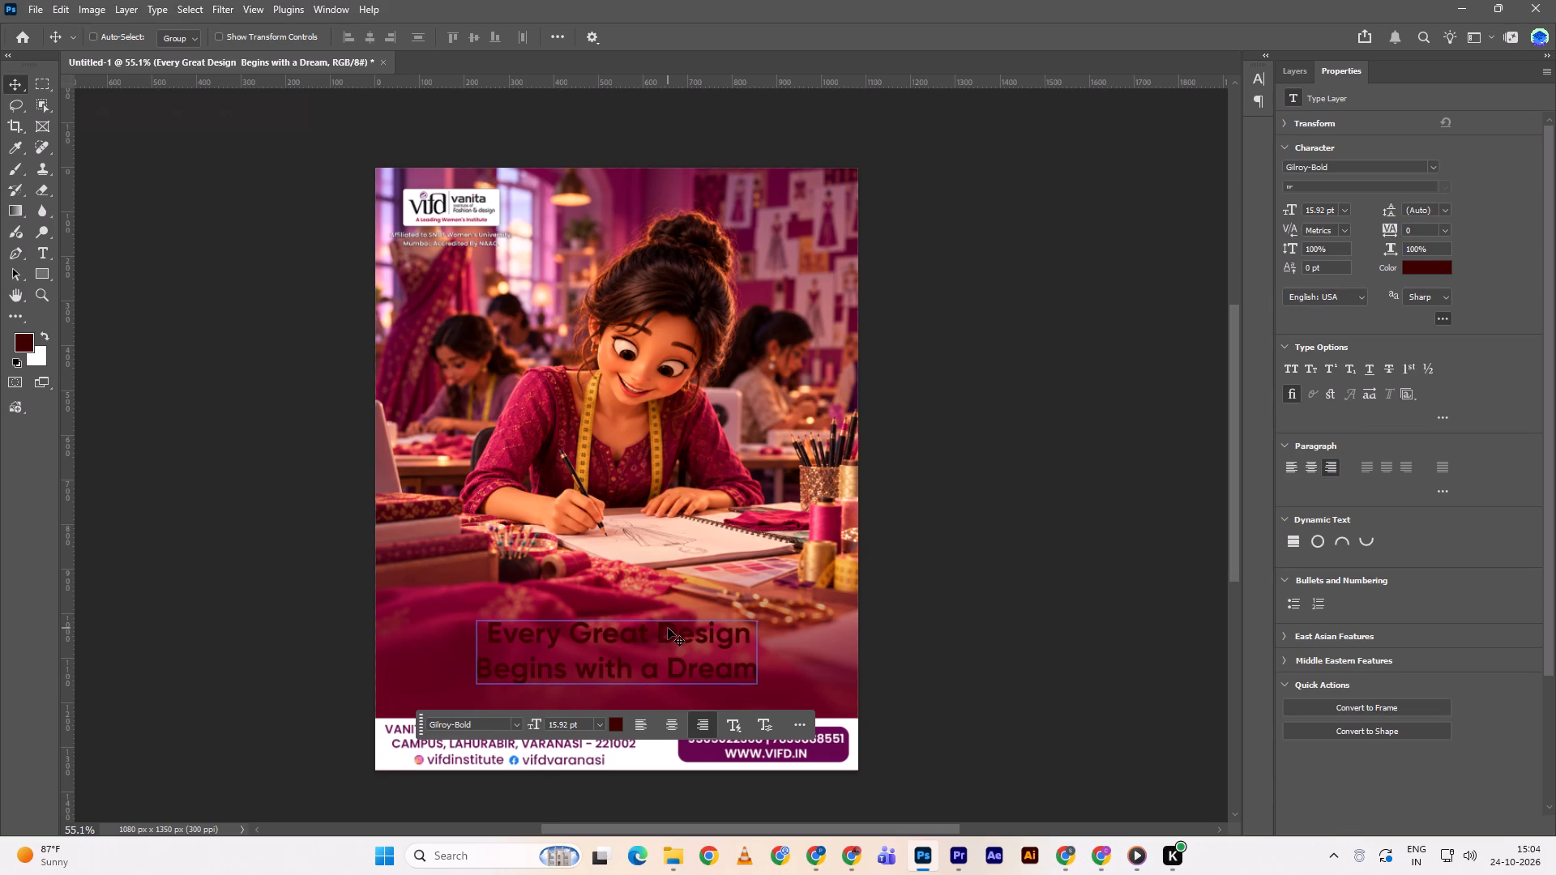
pyautogui.hotkey('ctrl', 'a')
pyautogui.tripleClick(373, 28)
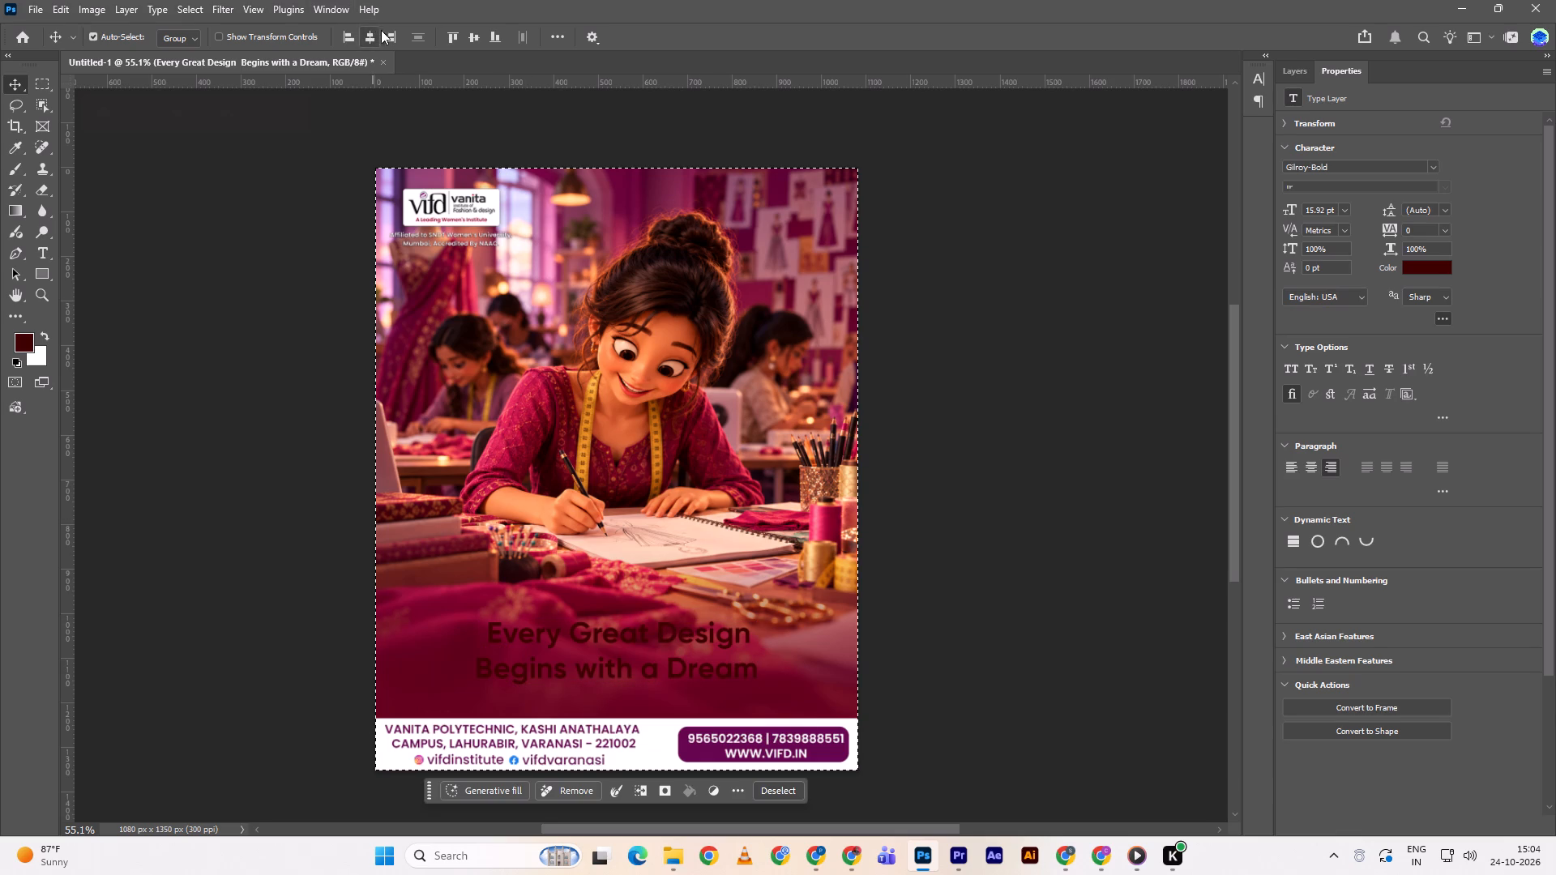
pyautogui.hotkey('ctrl', 'd')
# Cut the line "Every Great Design" out of the quote text, leaving only "Begins with a Dream".
pyautogui.tripleClick(714, 662)
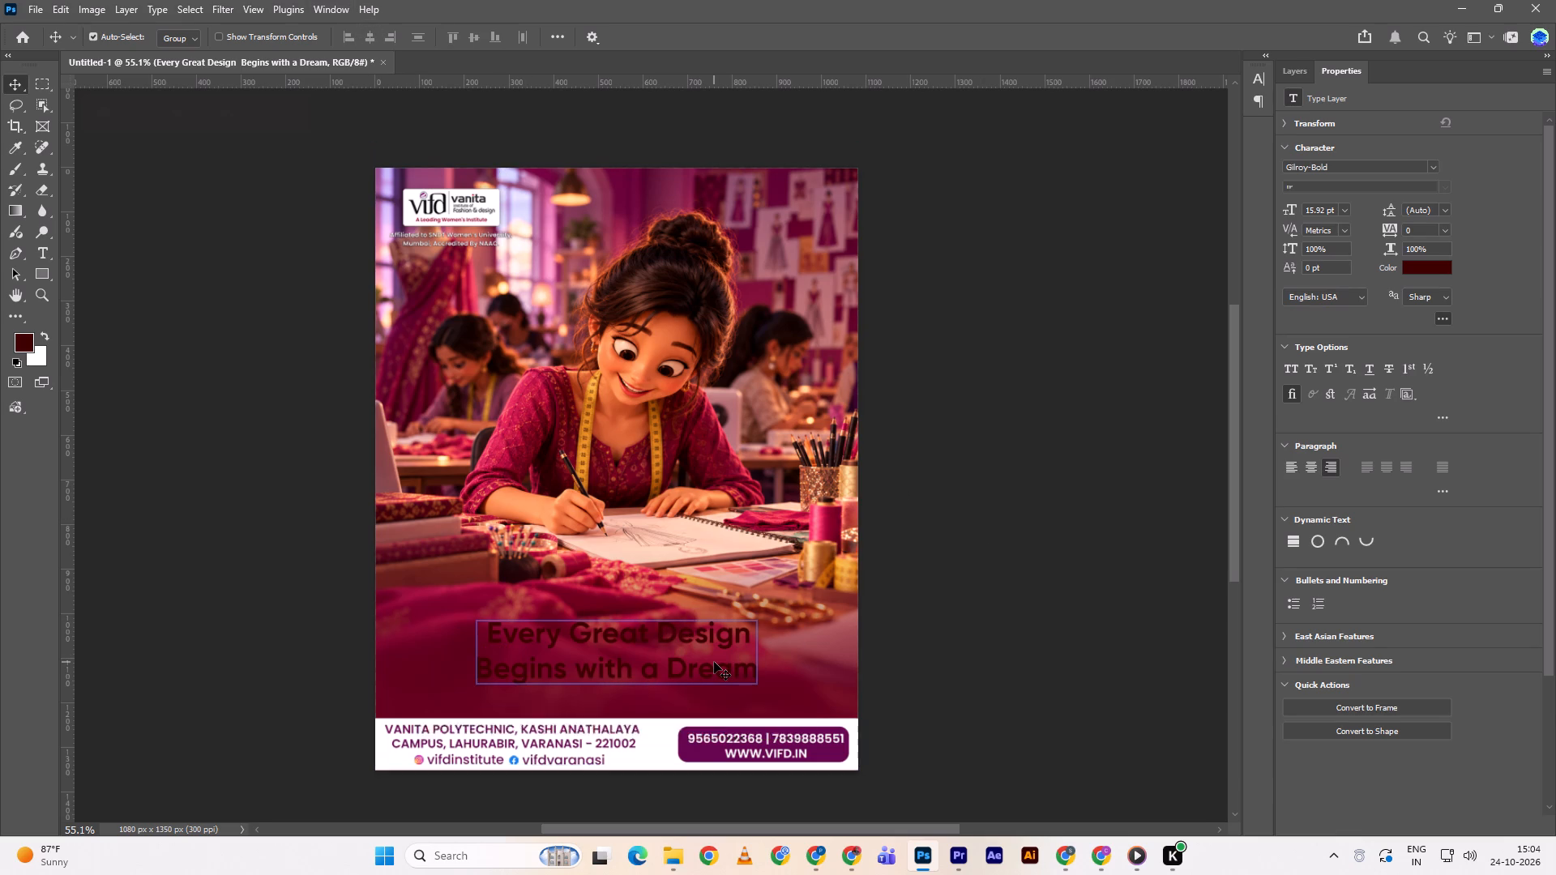
pyautogui.moveTo(471, 629); pyautogui.dragTo(794, 639)
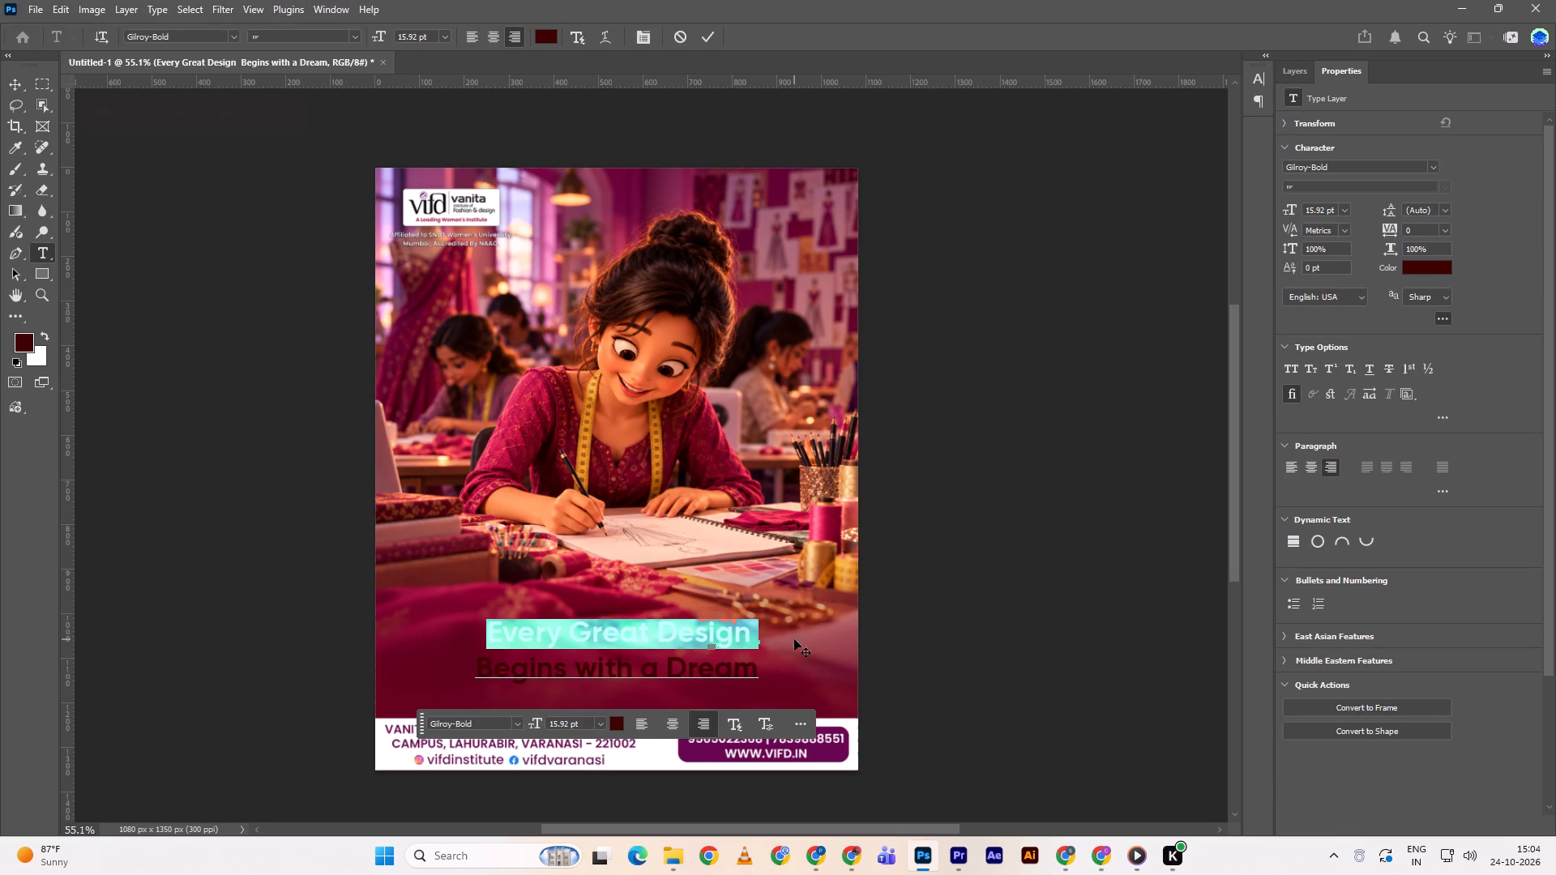
pyautogui.hotkey('ctrl', 'x')
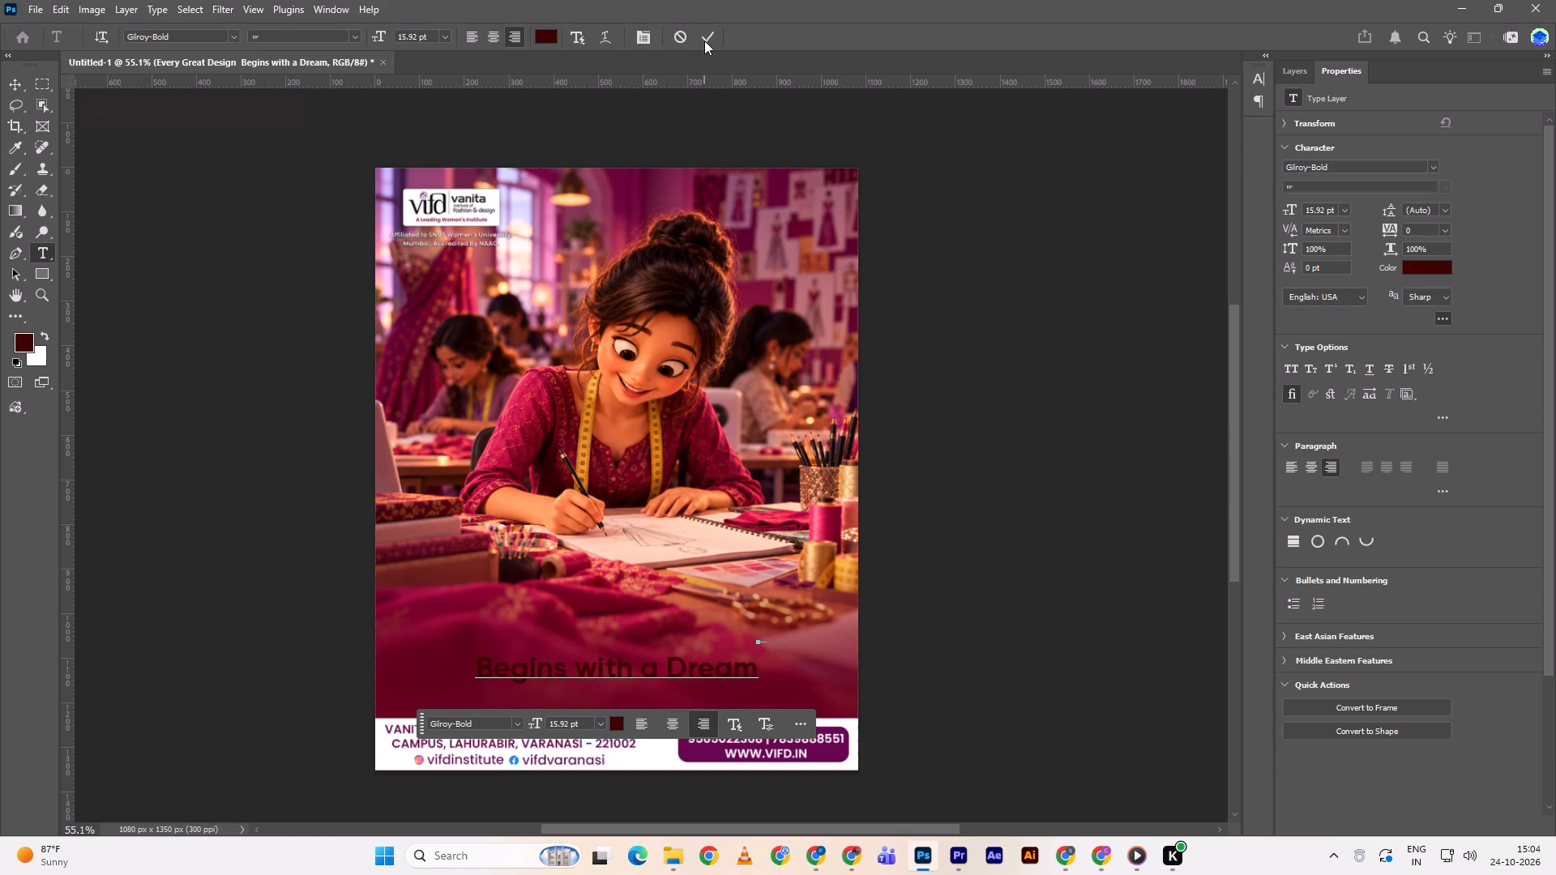
pyautogui.click(704, 41)
# Duplicate the "Begins with a Dream" text just above itself and replace the copy's wording with the cut line "Every Great Design".
pyautogui.keyDown('alt'); pyautogui.moveTo(658, 674); pyautogui.dragTo(659, 648); pyautogui.keyUp('alt')
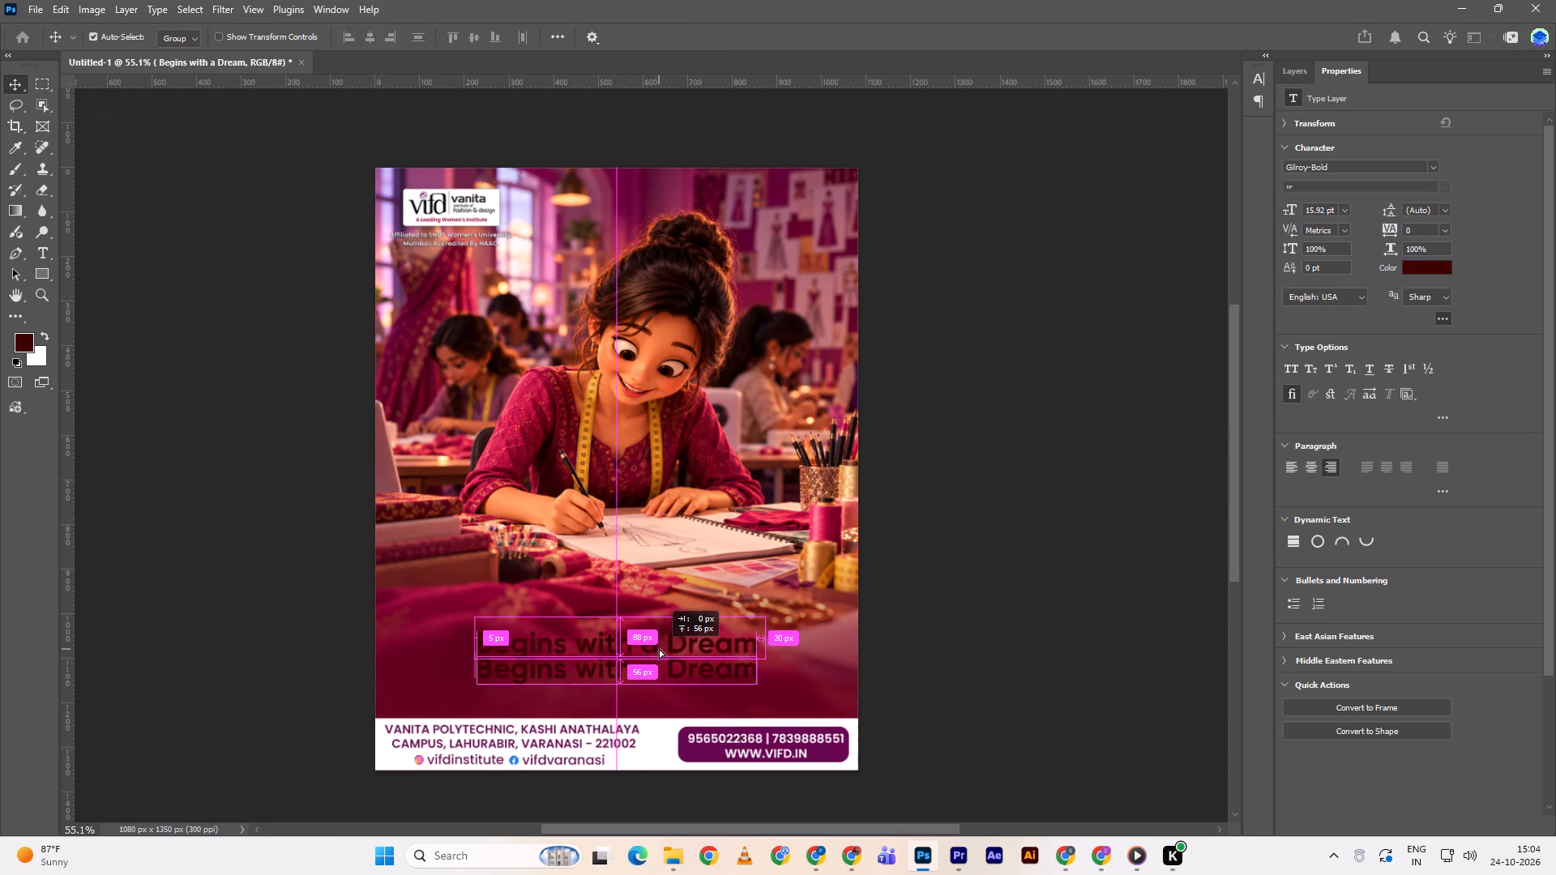
pyautogui.keyDown('alt'); pyautogui.moveTo(659, 648); pyautogui.dragTo(659, 647); pyautogui.keyUp('alt')
pyautogui.keyDown('alt'); pyautogui.click(659, 647); pyautogui.keyUp('alt')
pyautogui.click(659, 647)
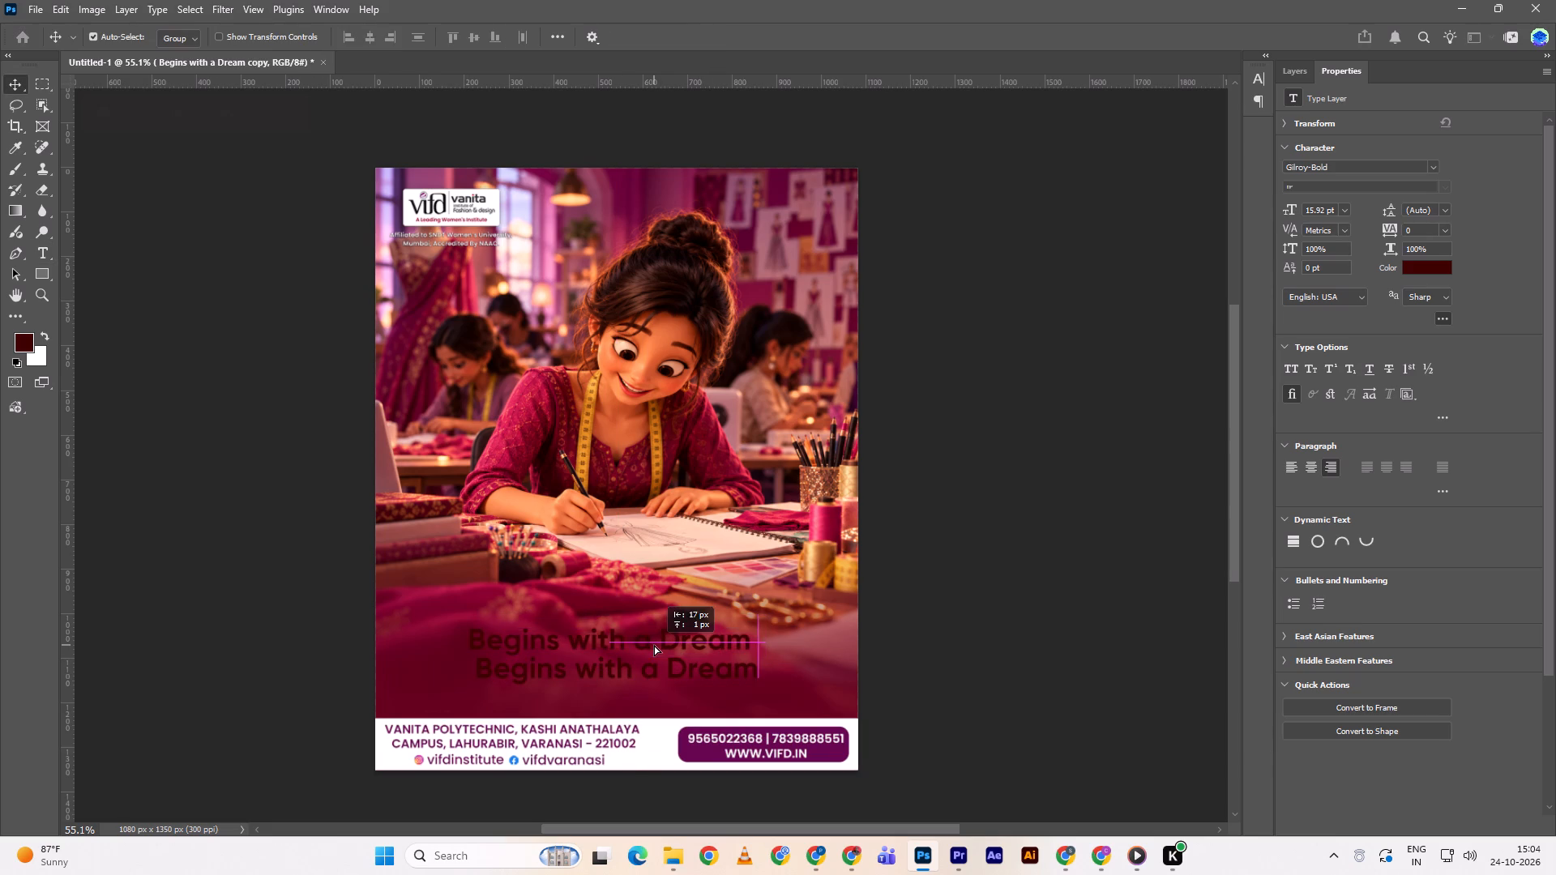
pyautogui.tripleClick(662, 643)
pyautogui.click(662, 643)
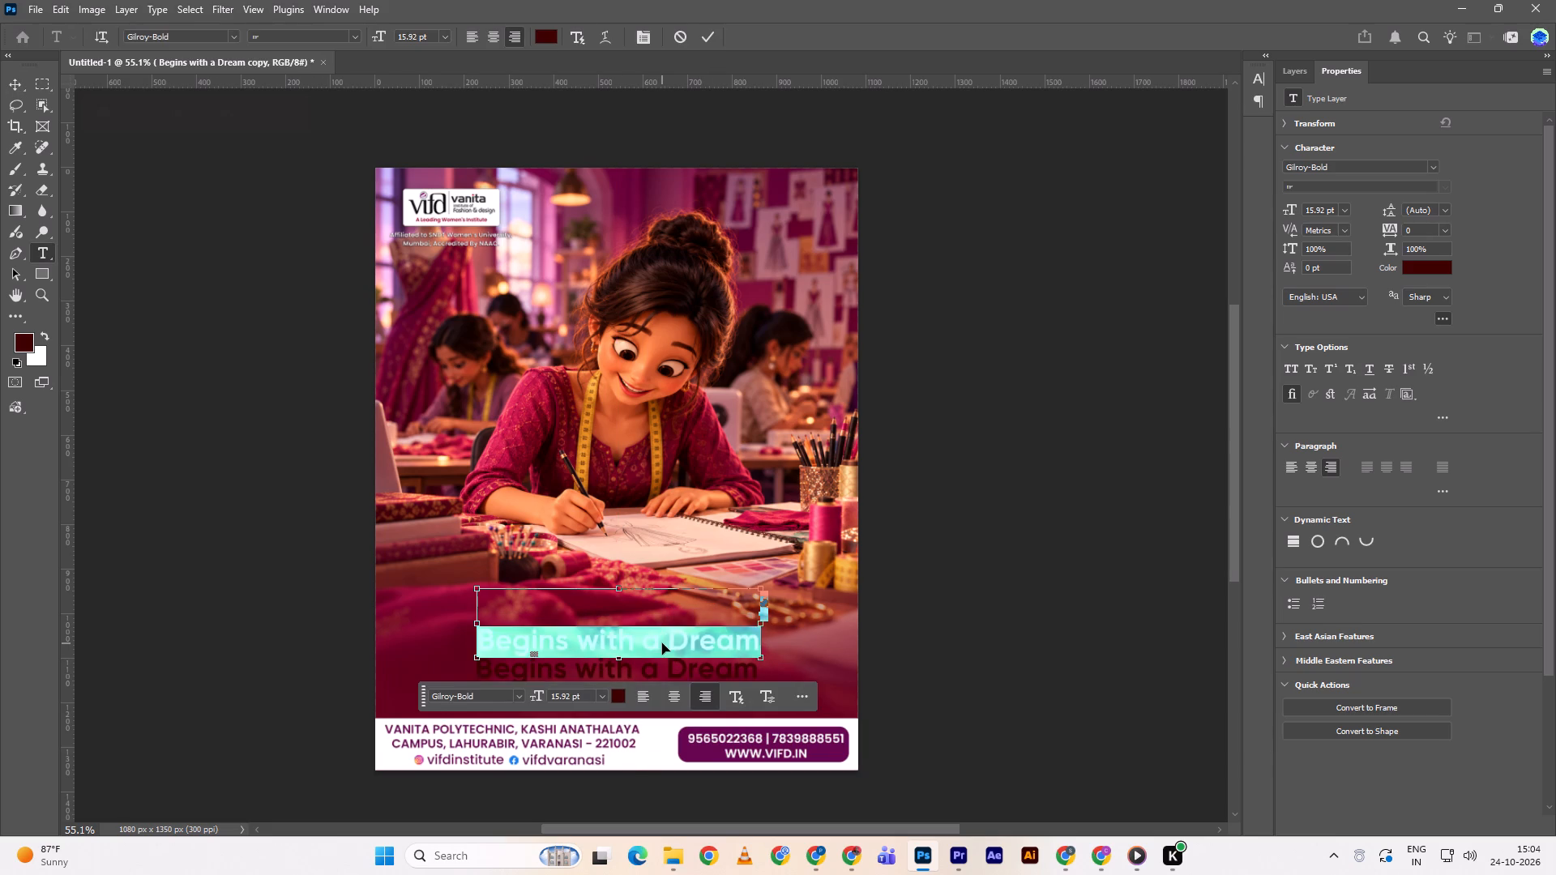
pyautogui.hotkey('ctrl', 'v')
pyautogui.click(706, 32)
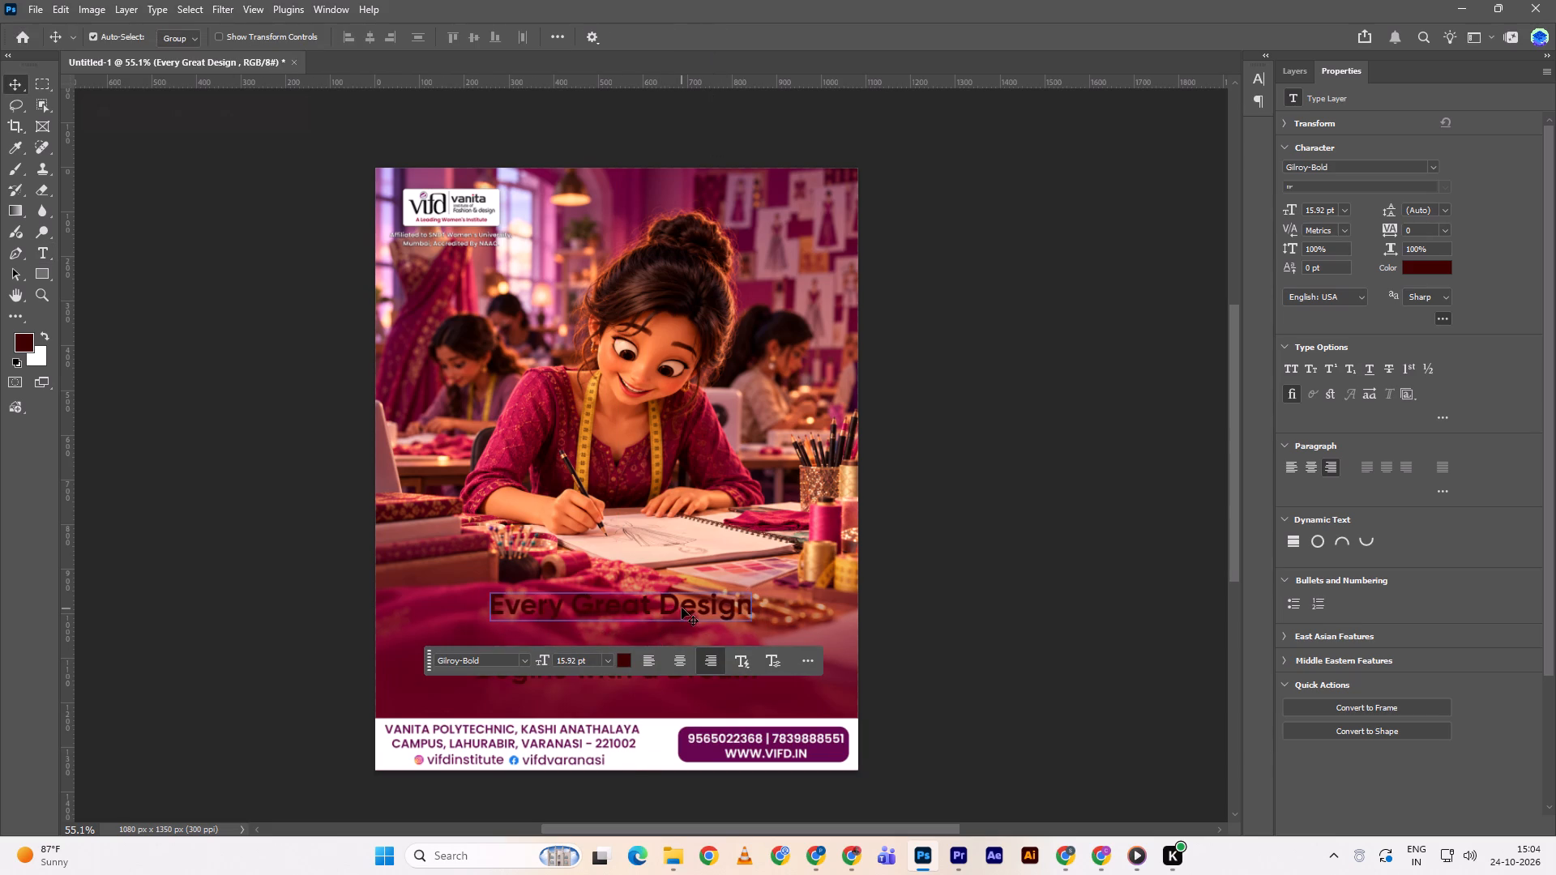
# Move the "Every Great Design" text down to sit centred just above "Begins with a Dream".
pyautogui.moveTo(682, 608); pyautogui.dragTo(682, 639)
pyautogui.click(682, 639)
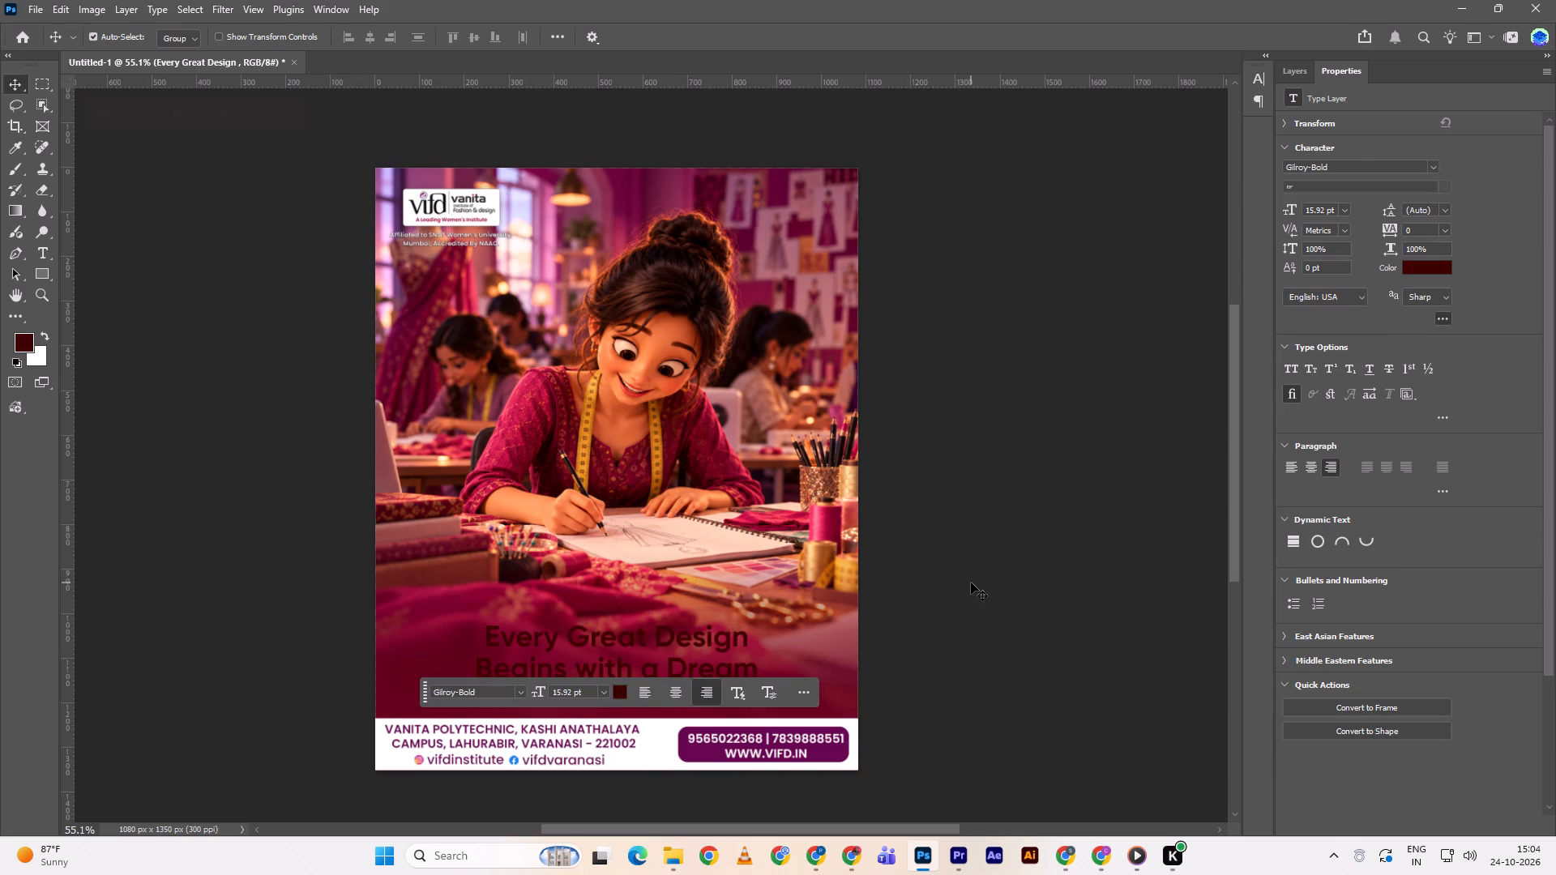
pyautogui.click(971, 583)
# Scale the "Begins with a Dream" text about its centre to about 121.2%.
pyautogui.click(737, 677)
pyautogui.hotkey('ctrl', 't')
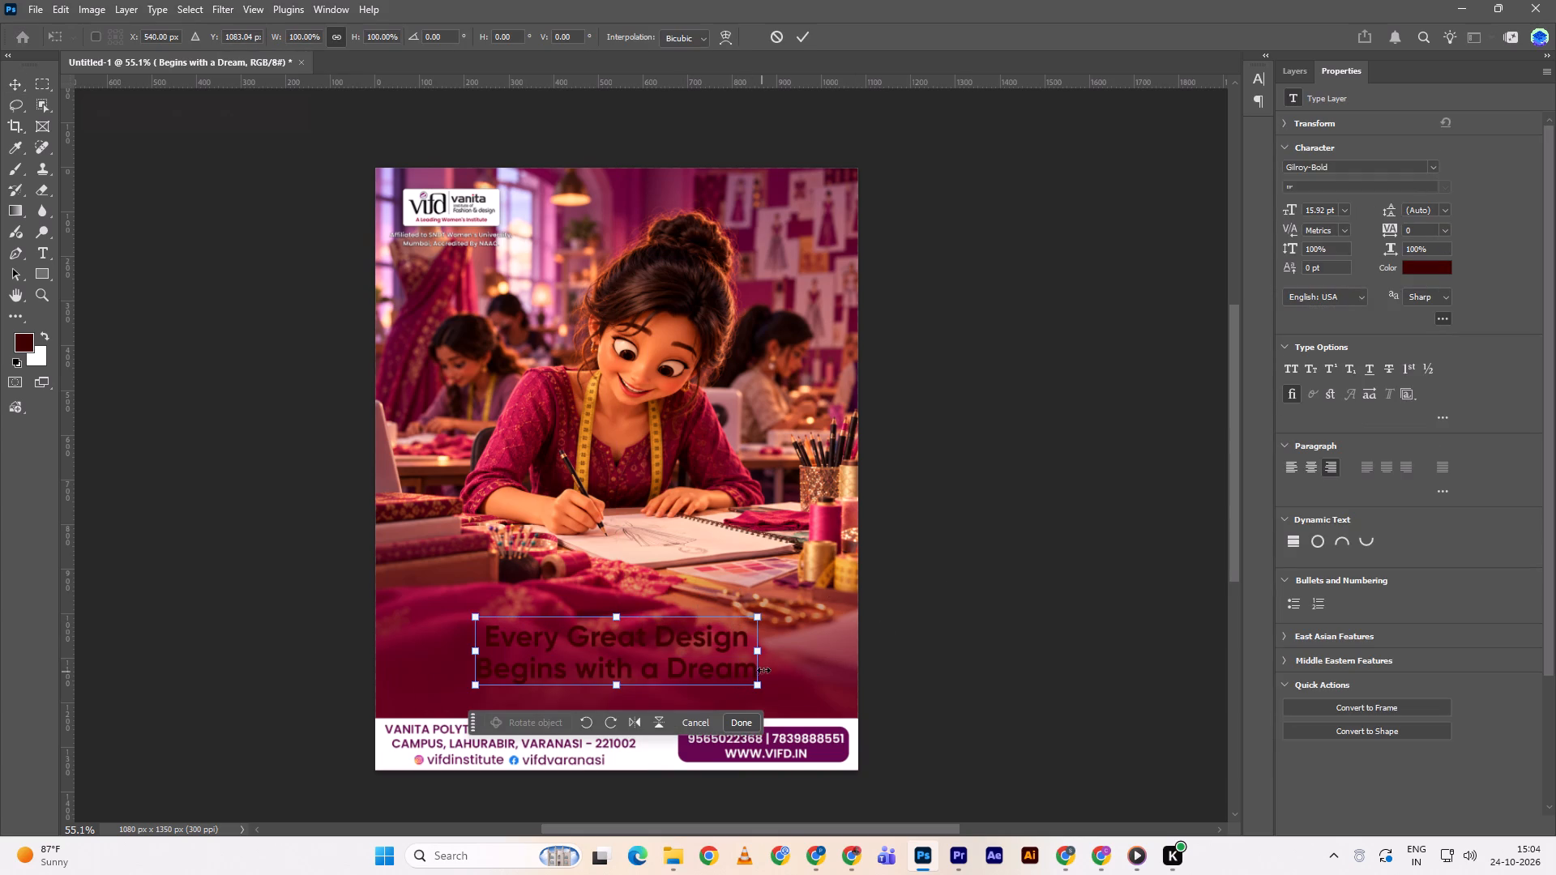
pyautogui.keyDown('alt'); pyautogui.moveTo(763, 657); pyautogui.dragTo(793, 651); pyautogui.keyUp('alt')
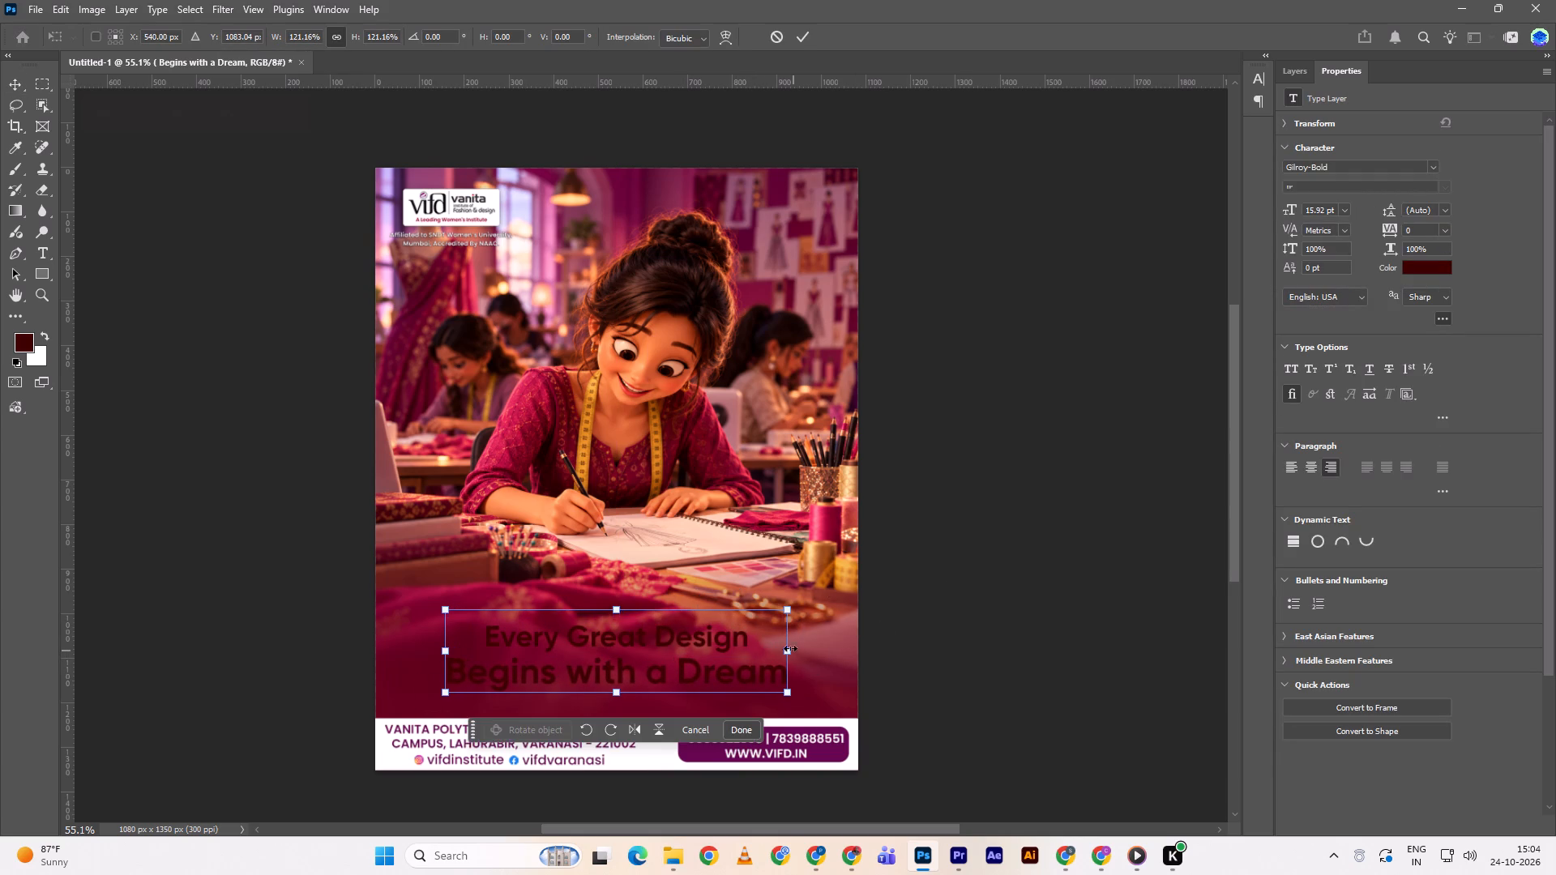
pyautogui.click(799, 36)
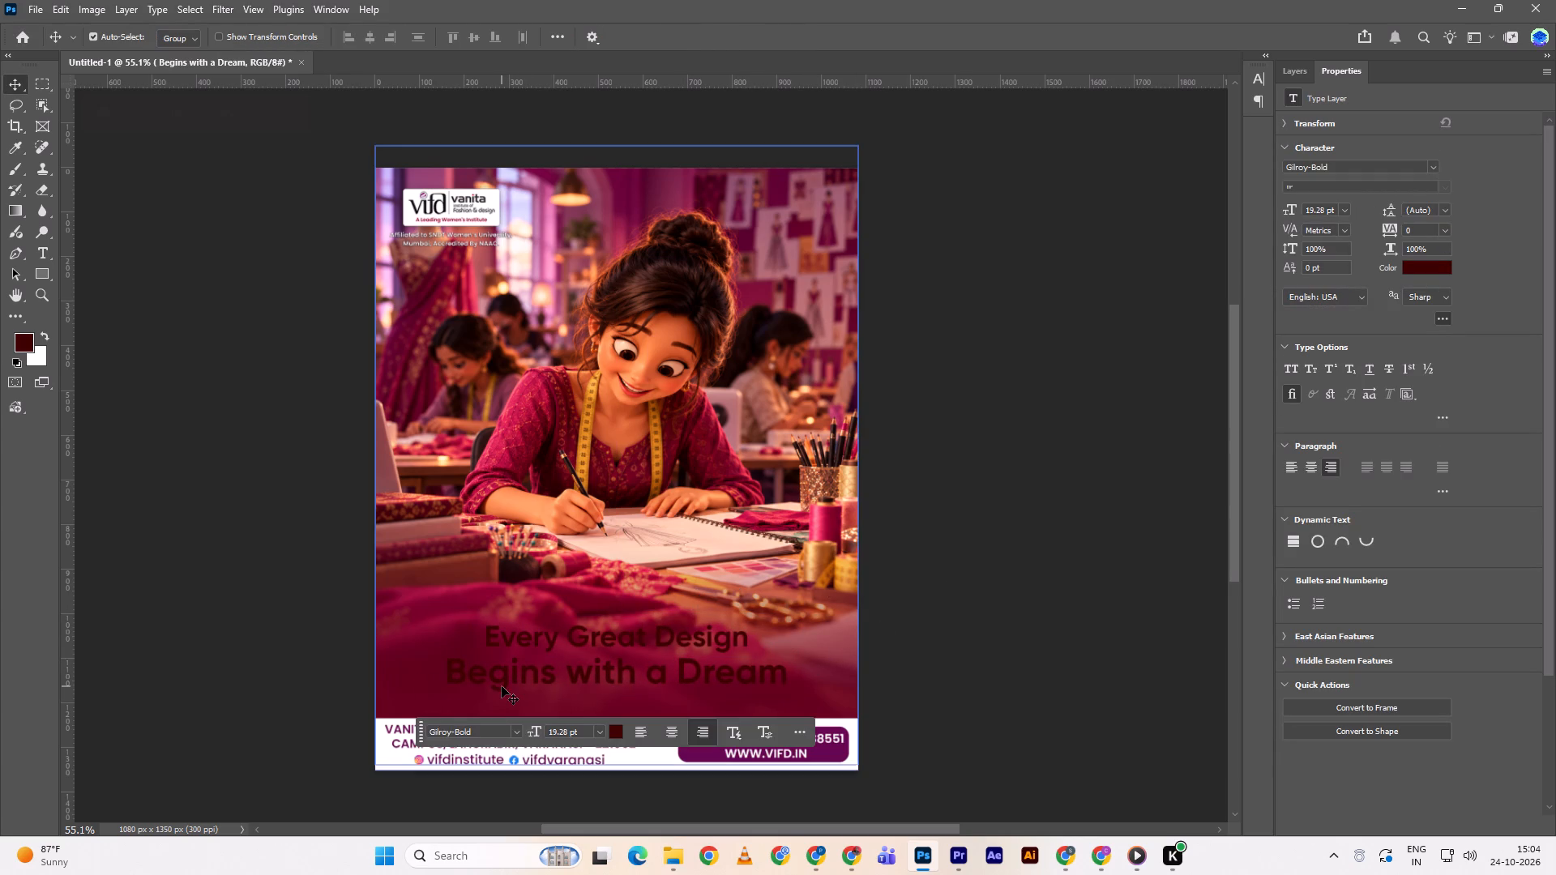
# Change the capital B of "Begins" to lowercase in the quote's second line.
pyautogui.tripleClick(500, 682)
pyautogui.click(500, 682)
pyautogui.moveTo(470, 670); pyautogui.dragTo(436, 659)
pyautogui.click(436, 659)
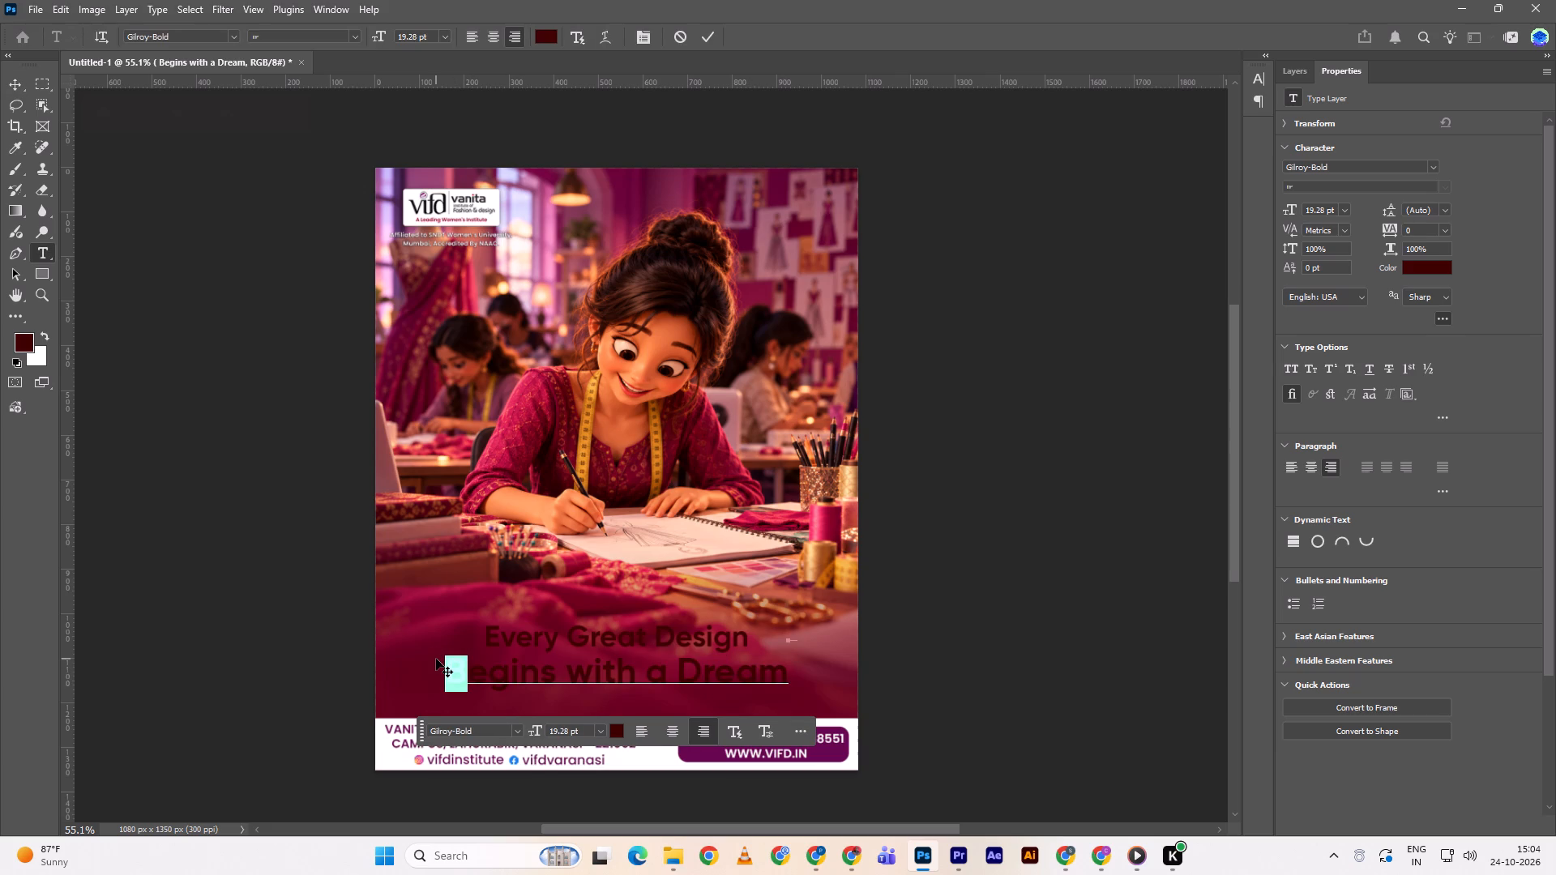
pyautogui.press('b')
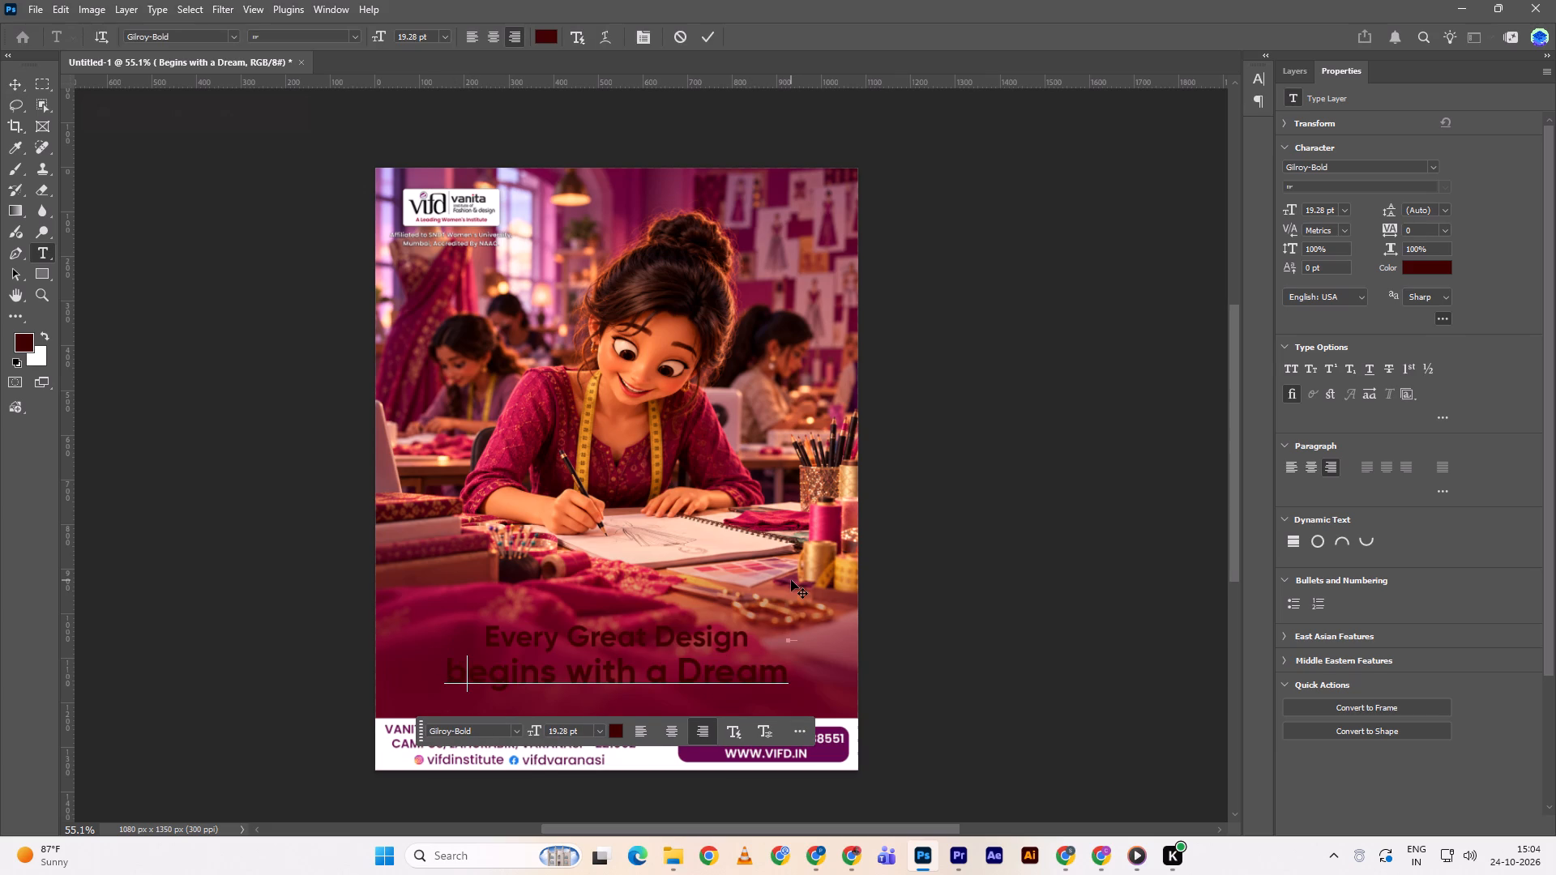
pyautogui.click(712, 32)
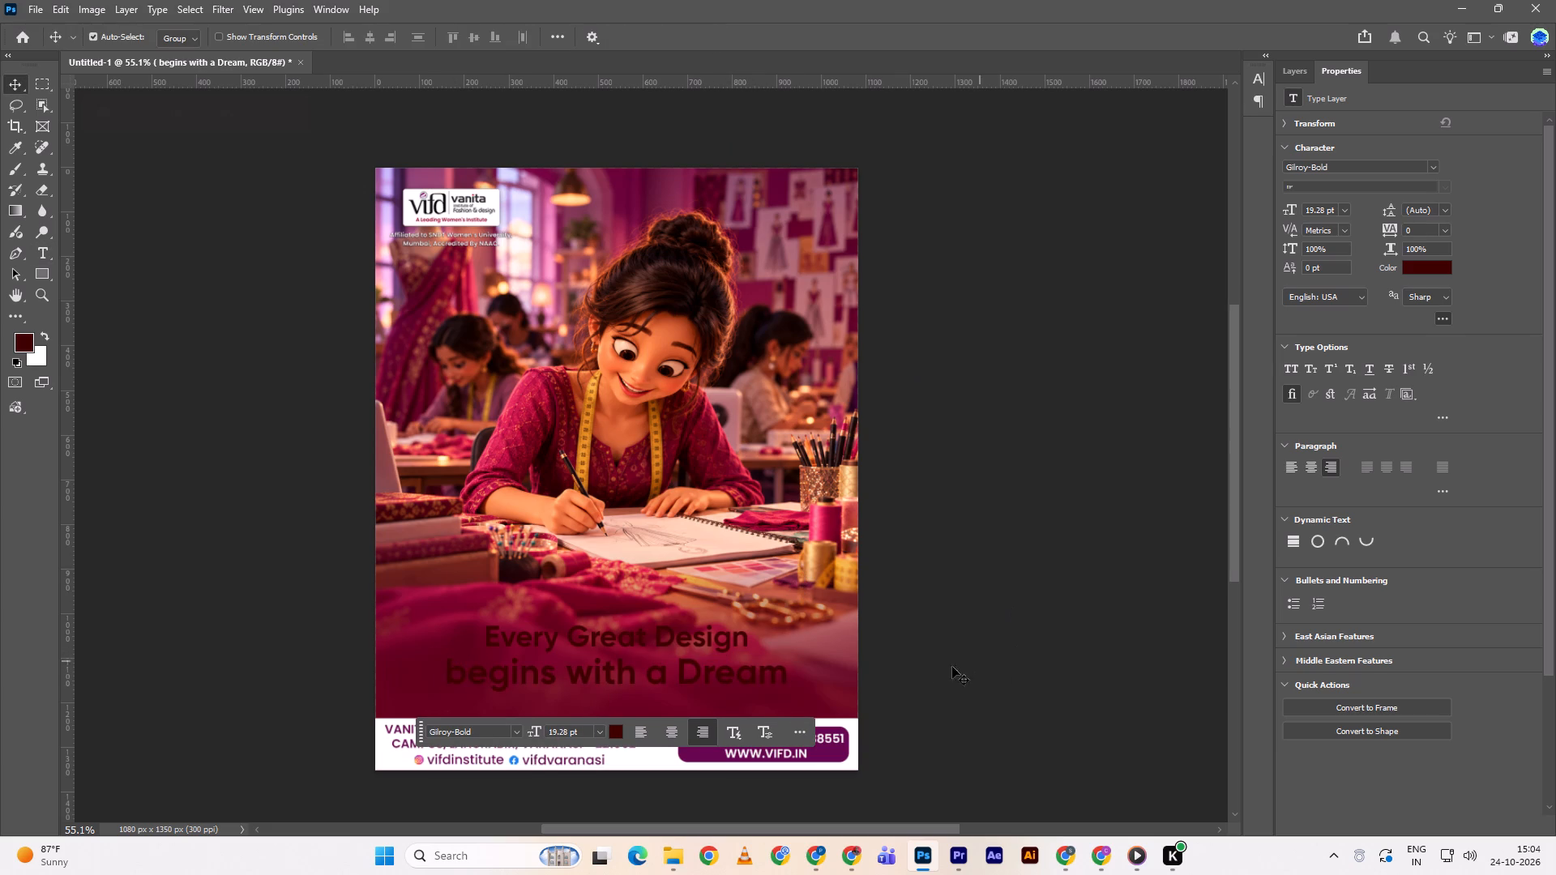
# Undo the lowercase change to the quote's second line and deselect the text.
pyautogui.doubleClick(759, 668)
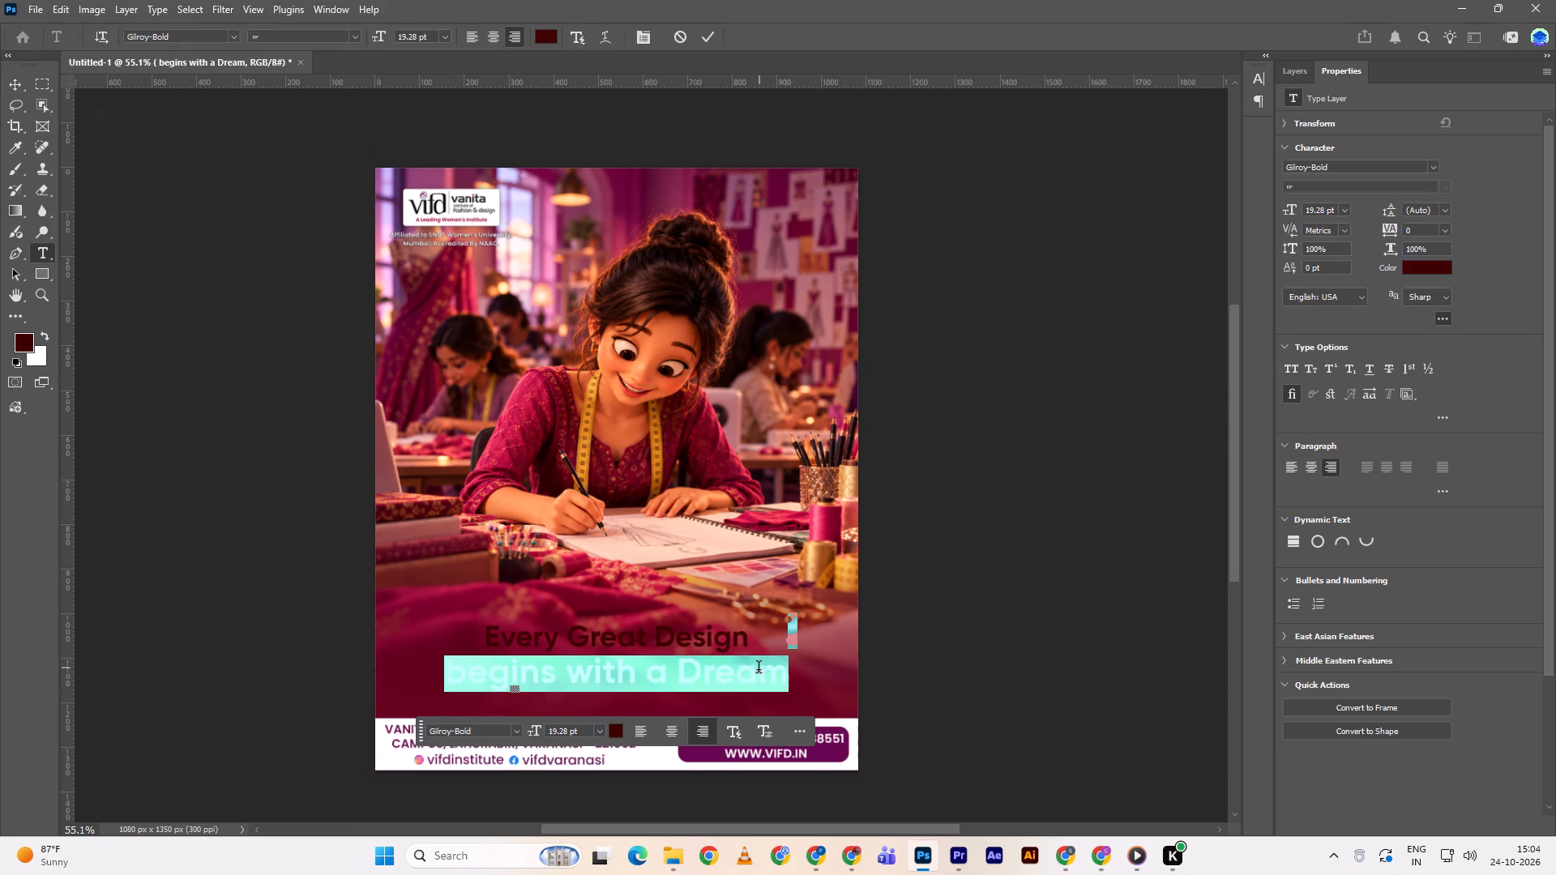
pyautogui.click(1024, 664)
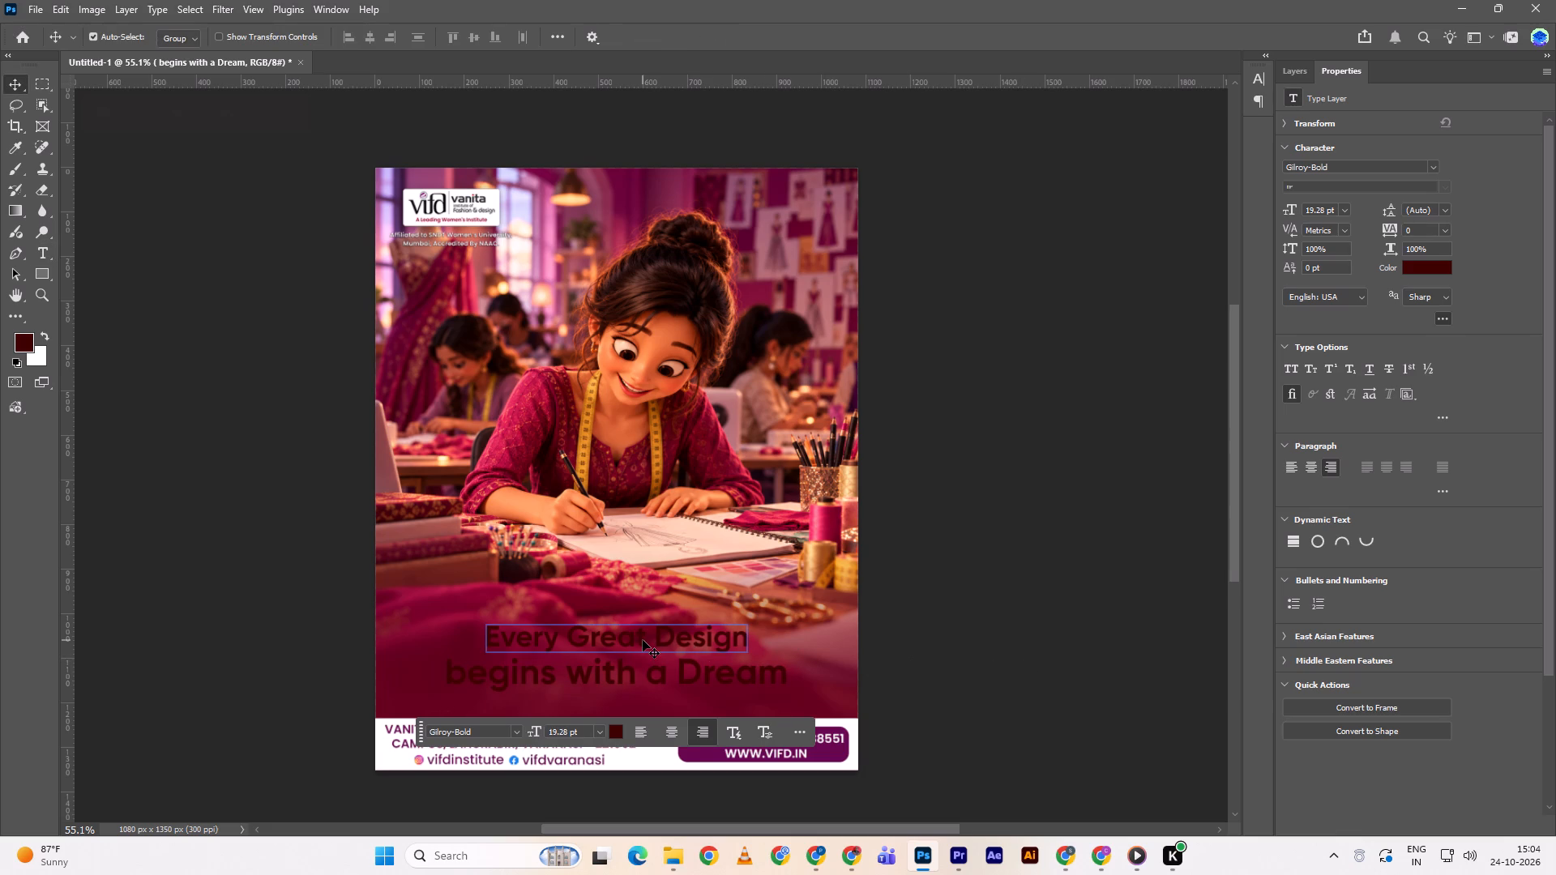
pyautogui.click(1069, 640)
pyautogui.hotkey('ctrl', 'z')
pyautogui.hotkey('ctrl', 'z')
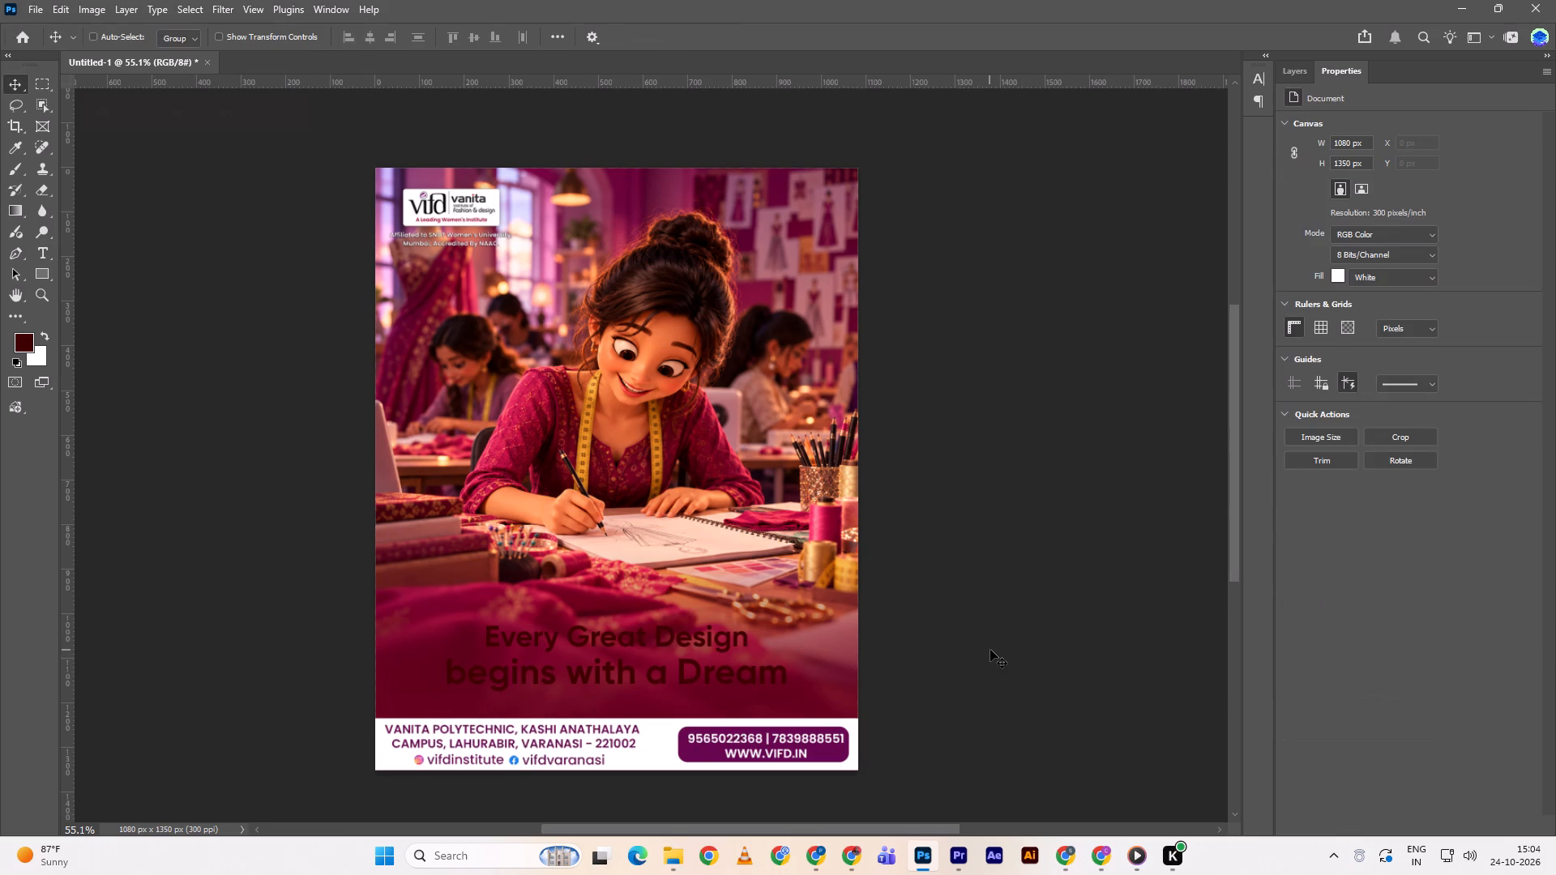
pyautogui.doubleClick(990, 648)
# Nudge the "Every Great Design" text down slightly towards the second line.
pyautogui.click(710, 638)
pyautogui.press('Down')
pyautogui.press('Down')
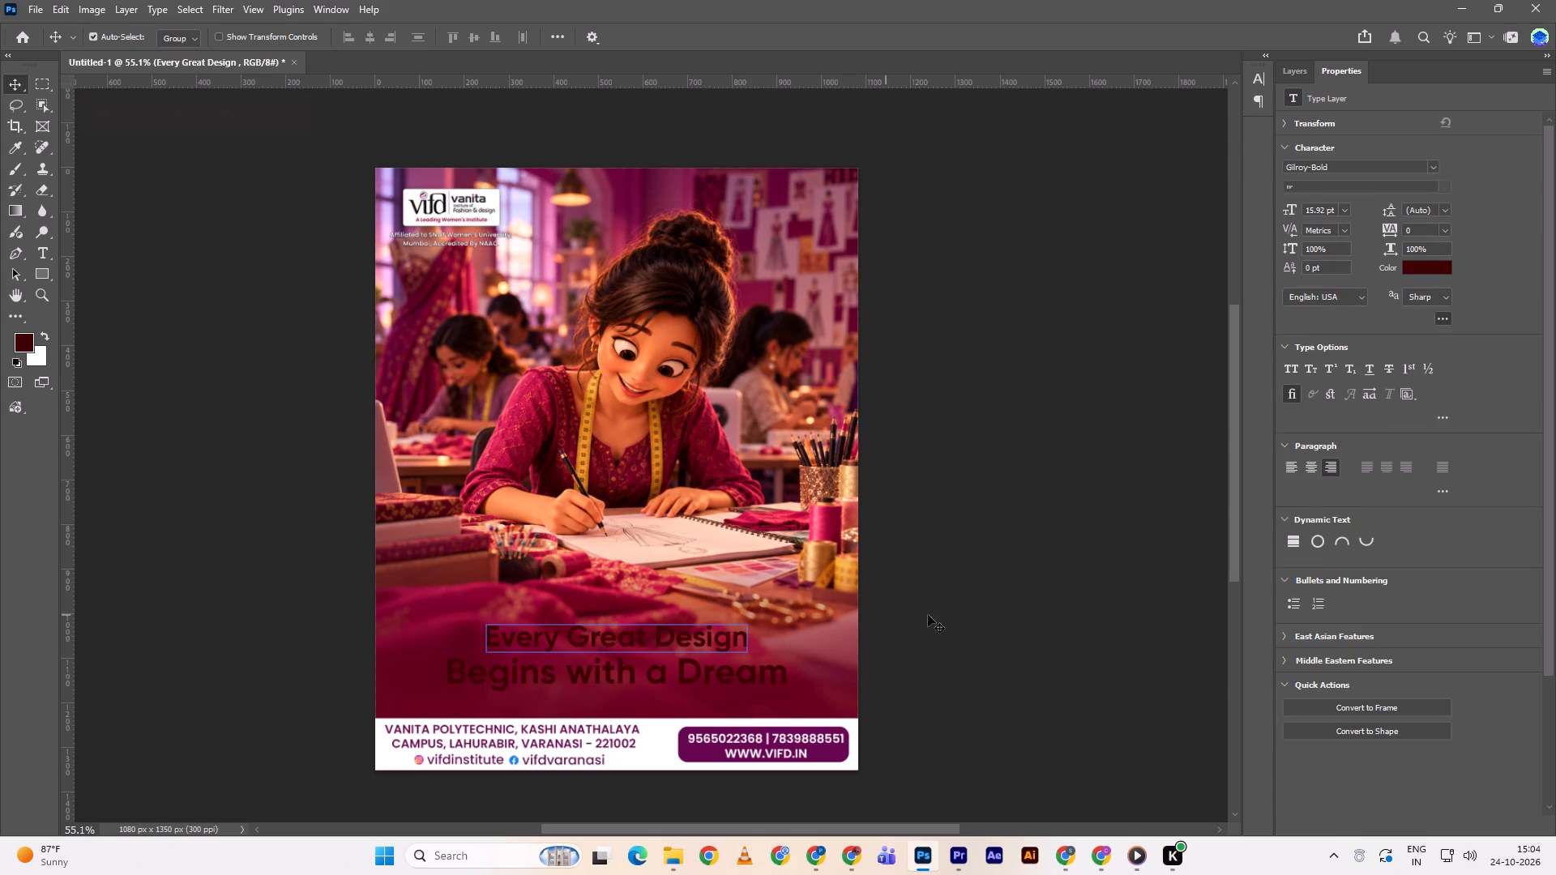
pyautogui.press('Down')
# Change the text colour of the "Every Great Design" line to white.
pyautogui.doubleClick(621, 691)
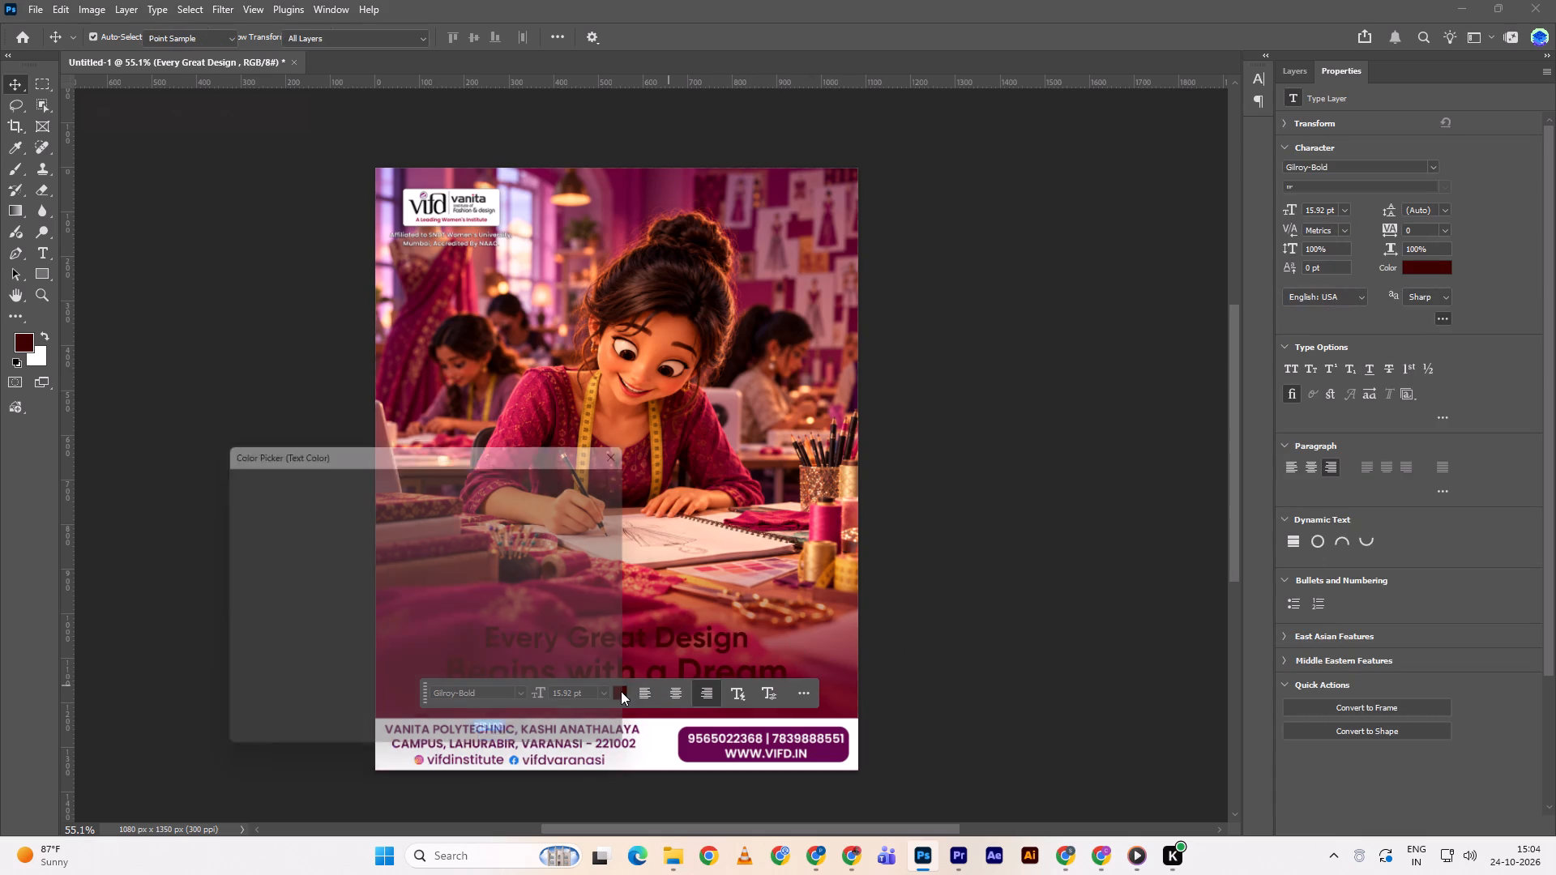
pyautogui.moveTo(328, 593); pyautogui.dragTo(177, 485)
pyautogui.click(177, 485)
pyautogui.moveTo(297, 510); pyautogui.dragTo(270, 493)
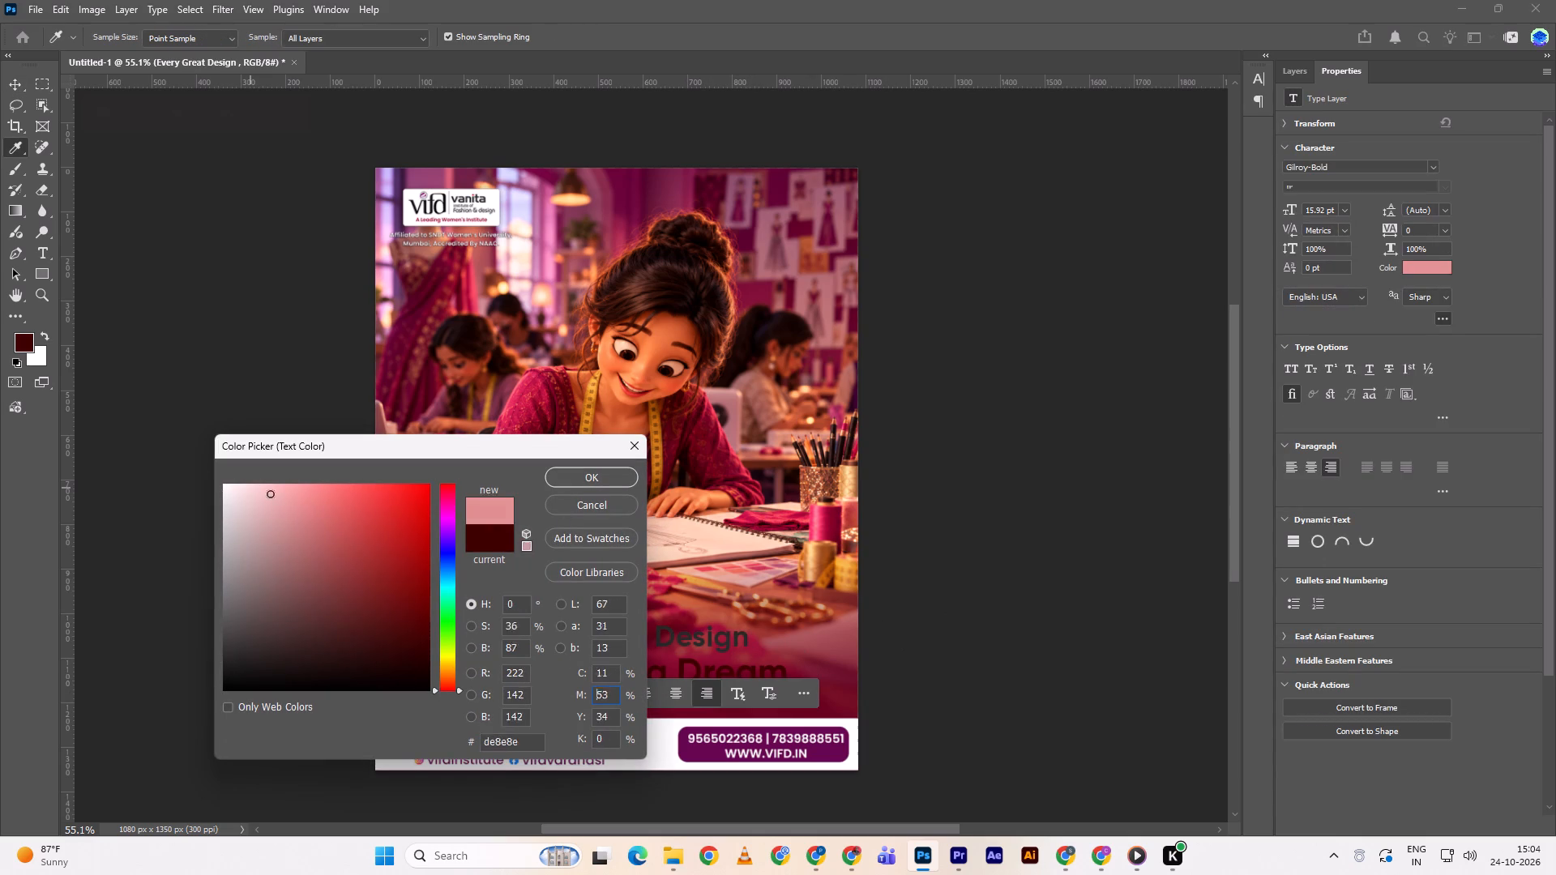
pyautogui.moveTo(270, 493); pyautogui.dragTo(197, 464)
pyautogui.click(599, 480)
# Change the text colour of the "Begins with a Dream" line to white.
pyautogui.click(732, 659)
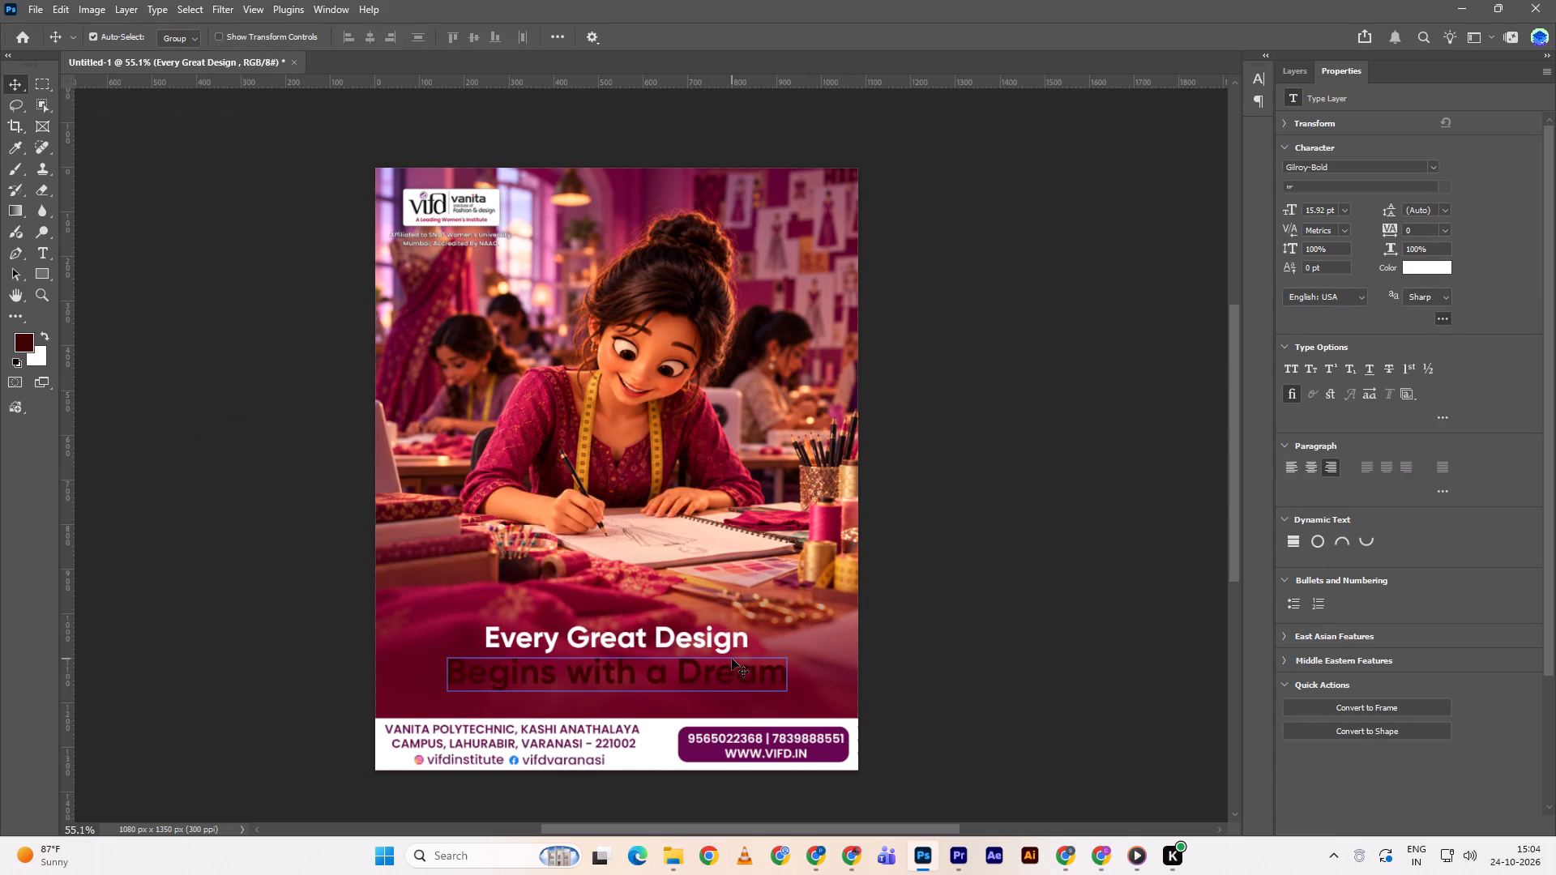
pyautogui.click(621, 731)
pyautogui.moveTo(260, 514); pyautogui.dragTo(257, 511)
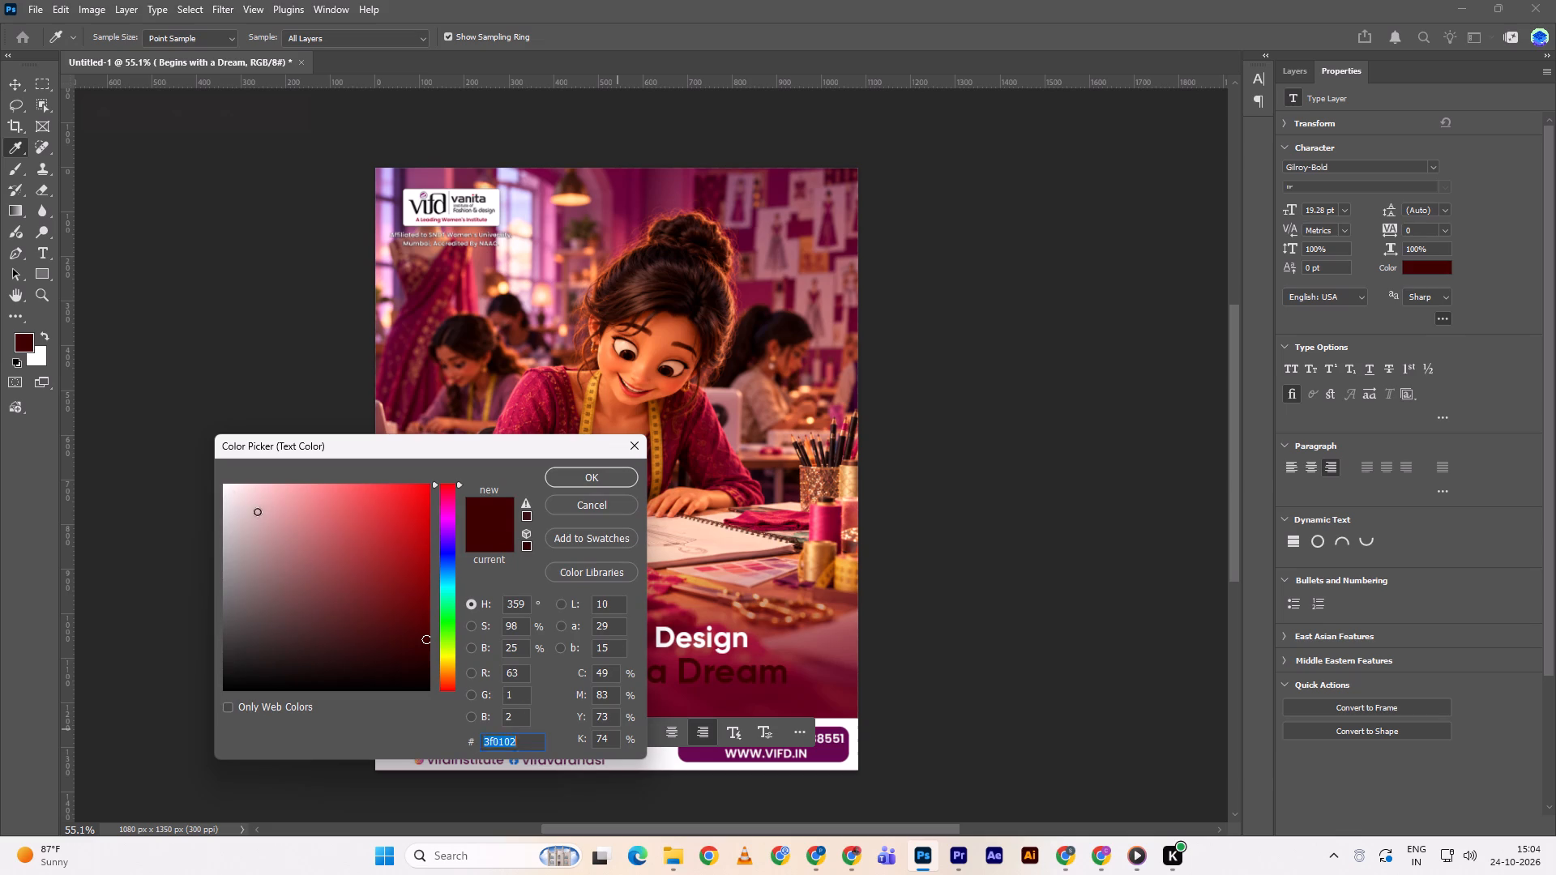
pyautogui.moveTo(257, 511); pyautogui.dragTo(212, 483)
pyautogui.click(594, 482)
pyautogui.click(1052, 607)
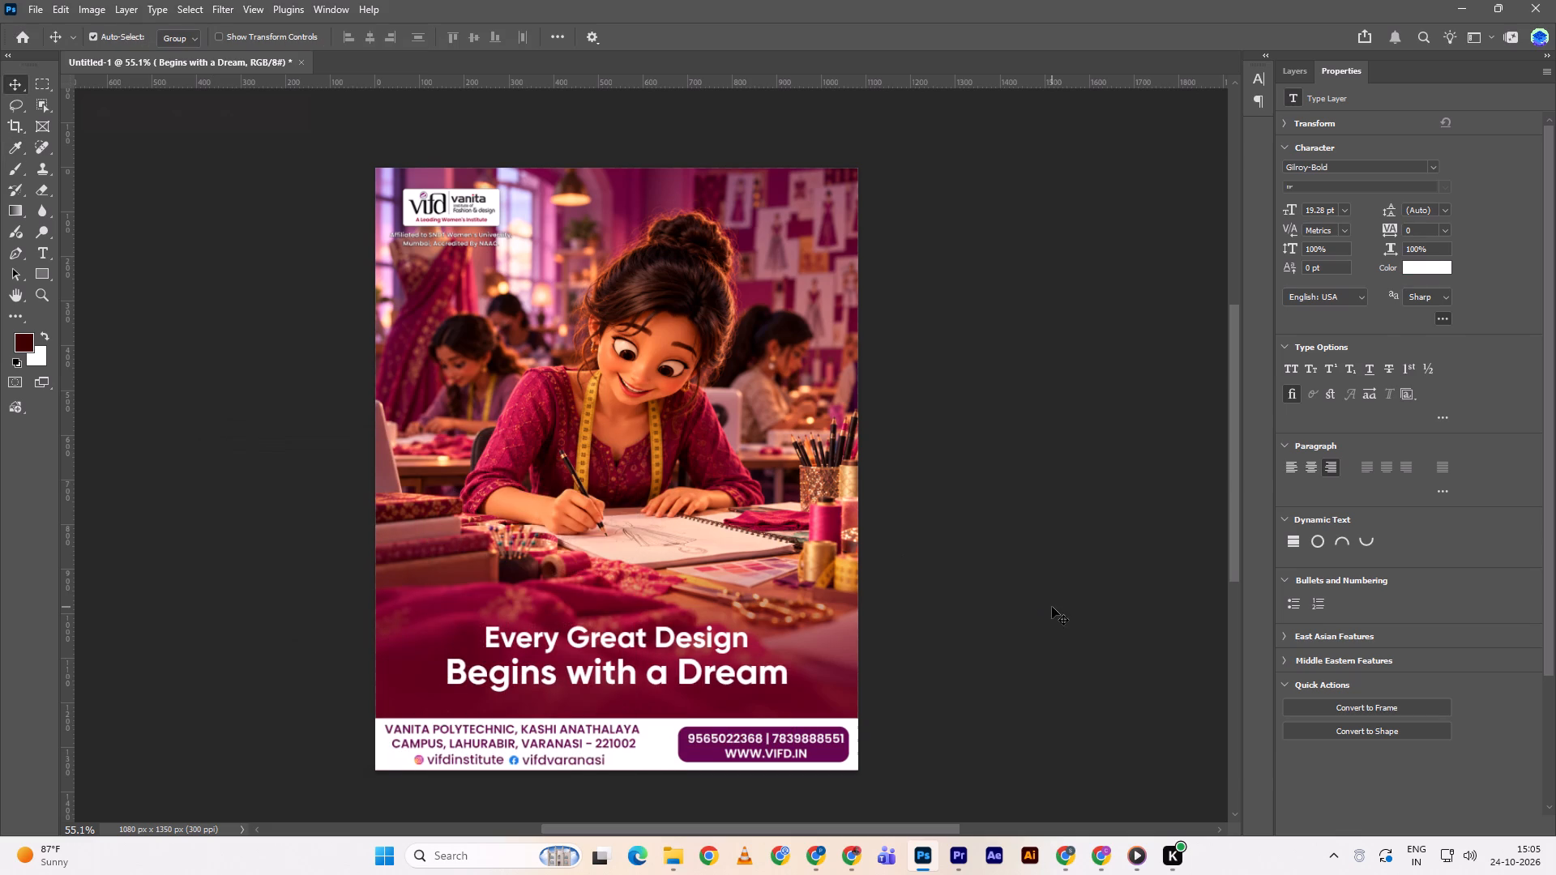
# Nudge the "Begins with a Dream" text up slightly towards the first line of the quote.
pyautogui.doubleClick(695, 665)
pyautogui.press('Up')
pyautogui.press('Up')
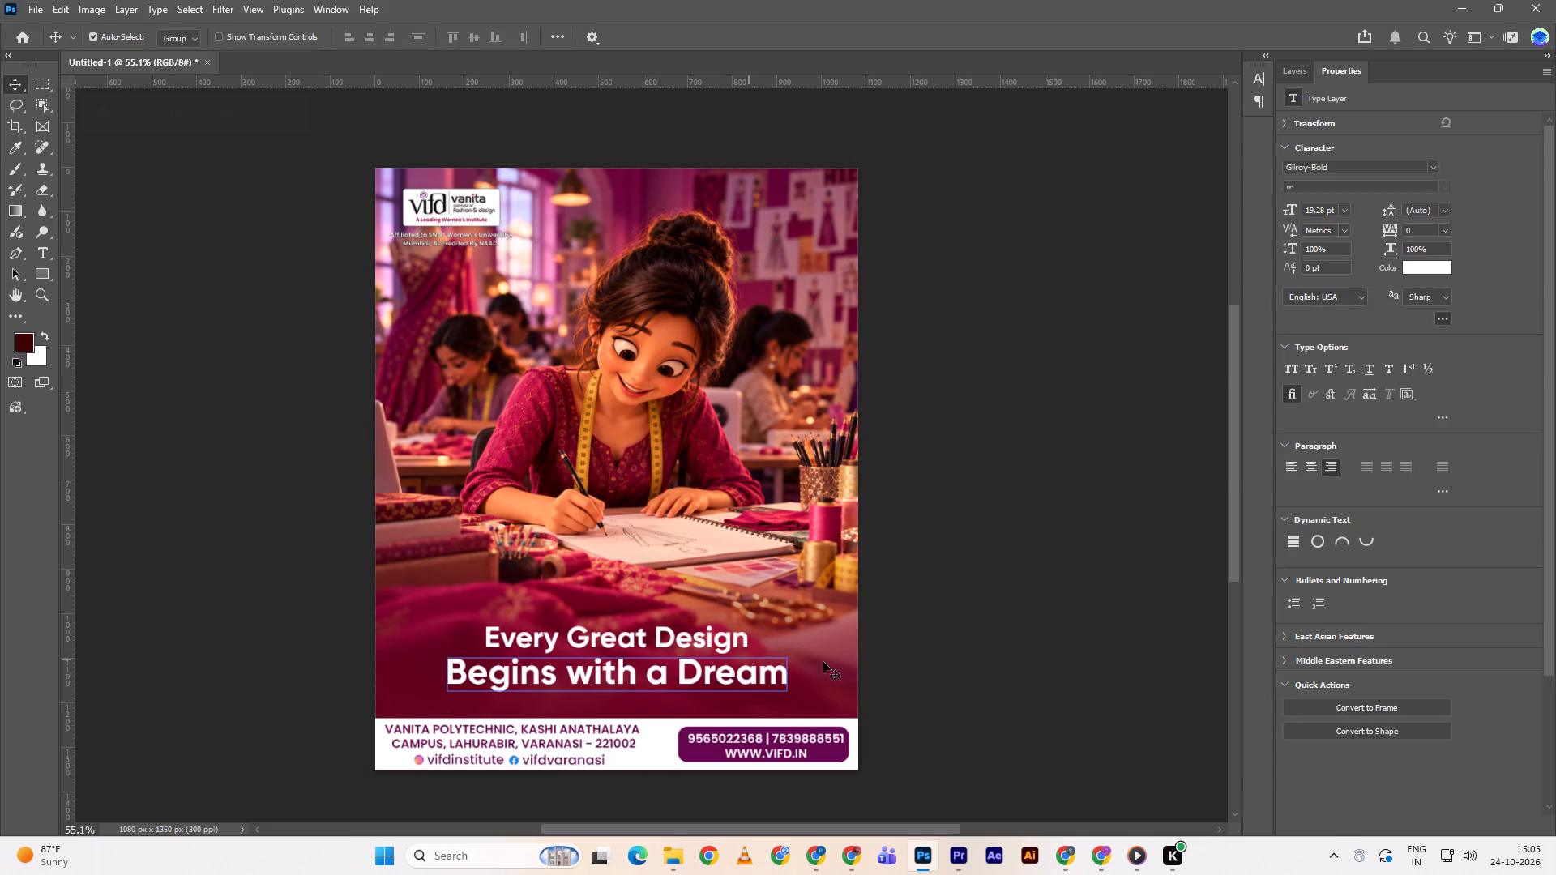
pyautogui.press('Up')
pyautogui.press('Up')
pyautogui.press('Up')
pyautogui.click(985, 658)
pyautogui.click(758, 684)
pyautogui.press('Up')
pyautogui.press('Up')
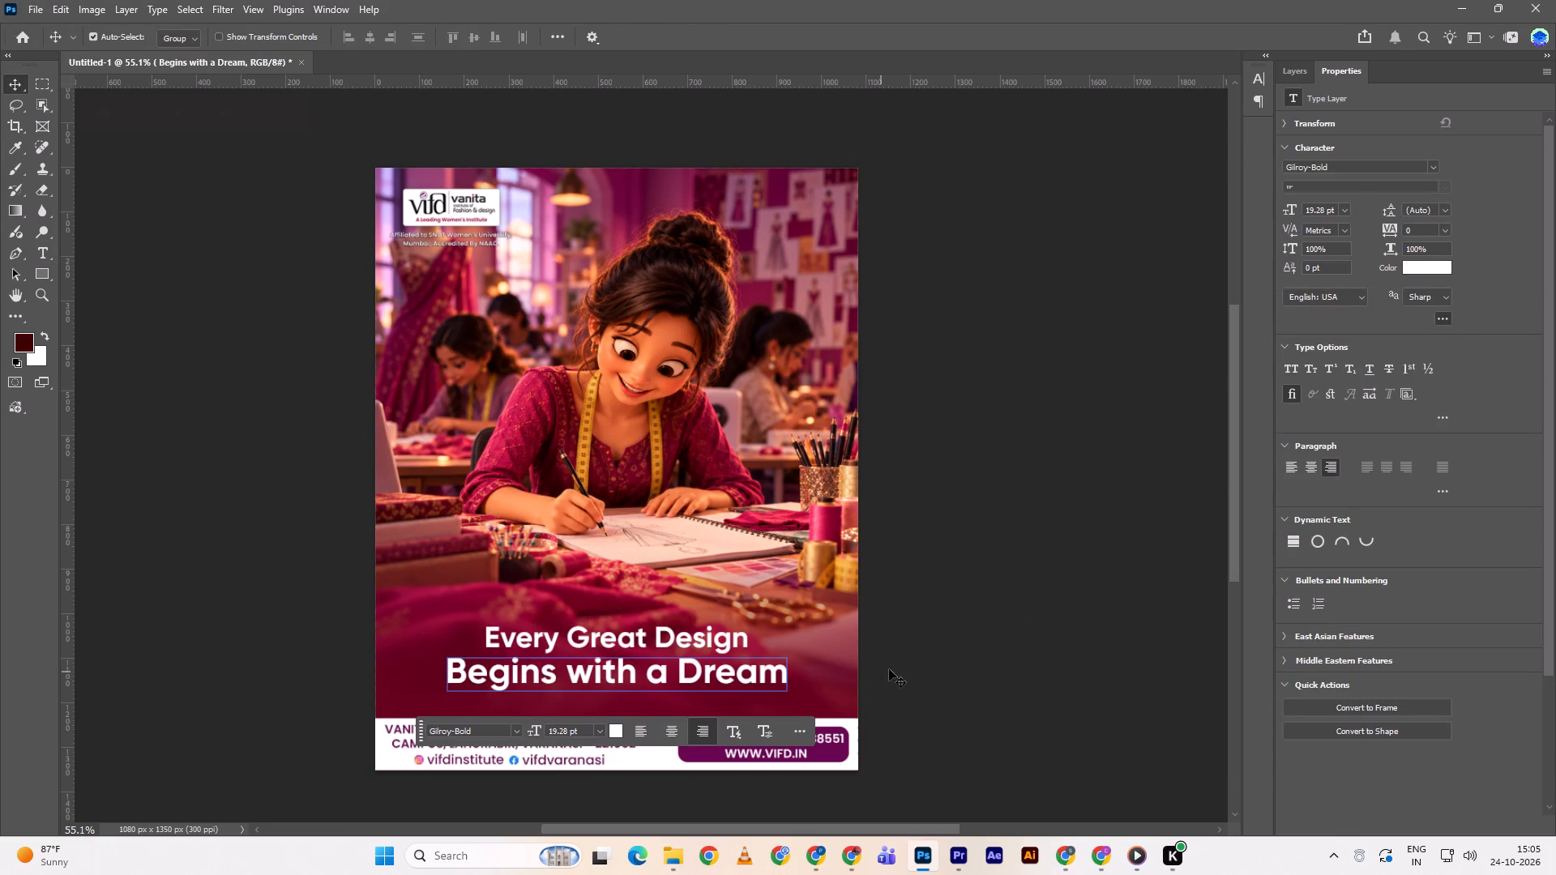
pyautogui.press('Up')
pyautogui.press('Up')
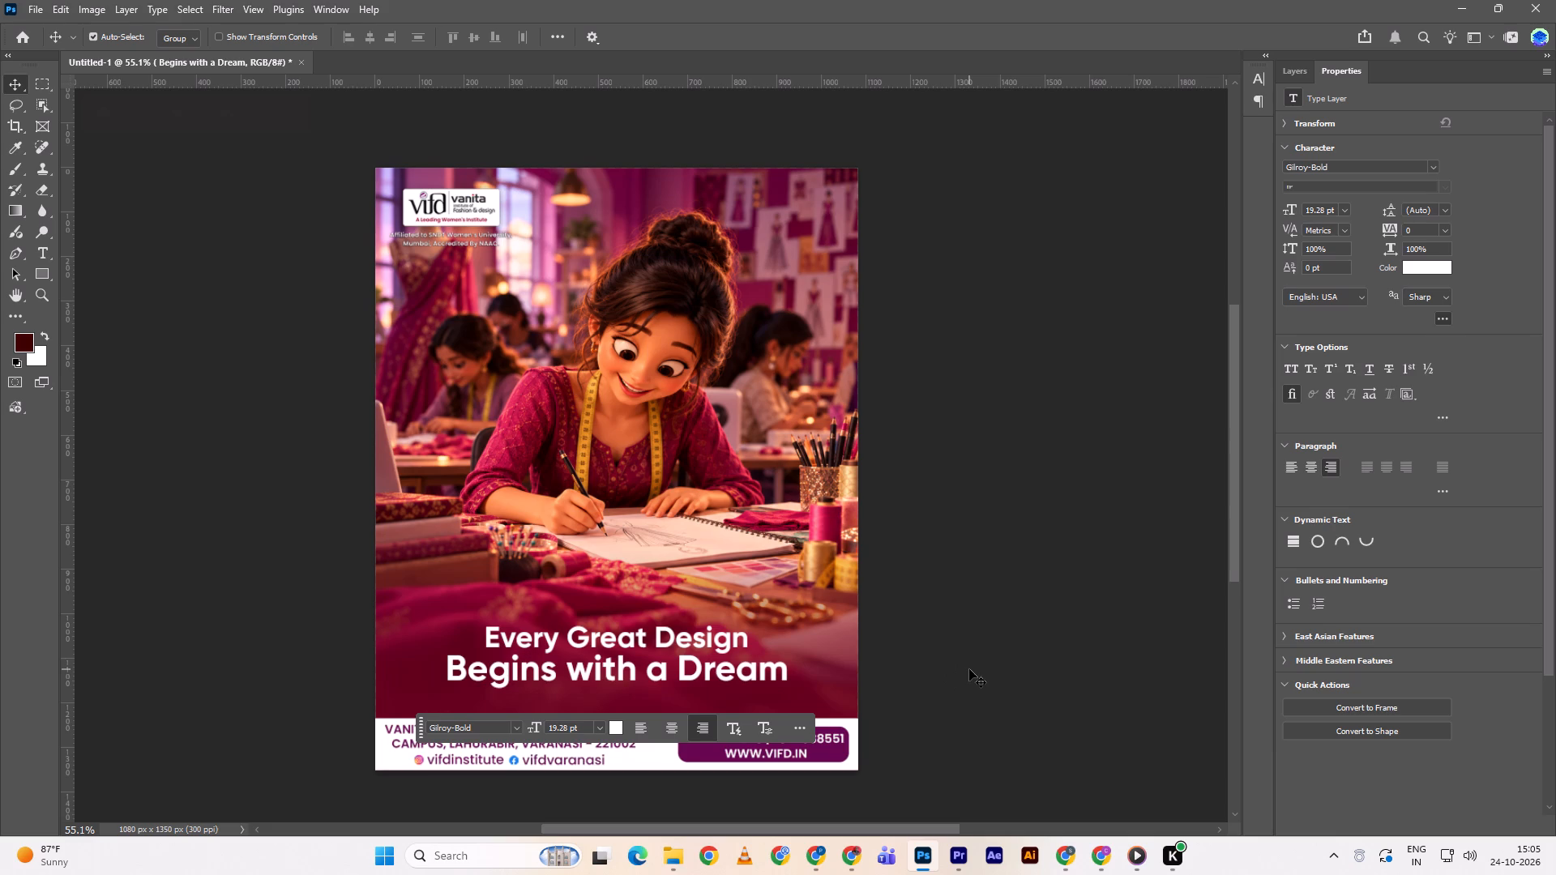
pyautogui.press('Down')
pyautogui.press('Down')
pyautogui.doubleClick(972, 660)
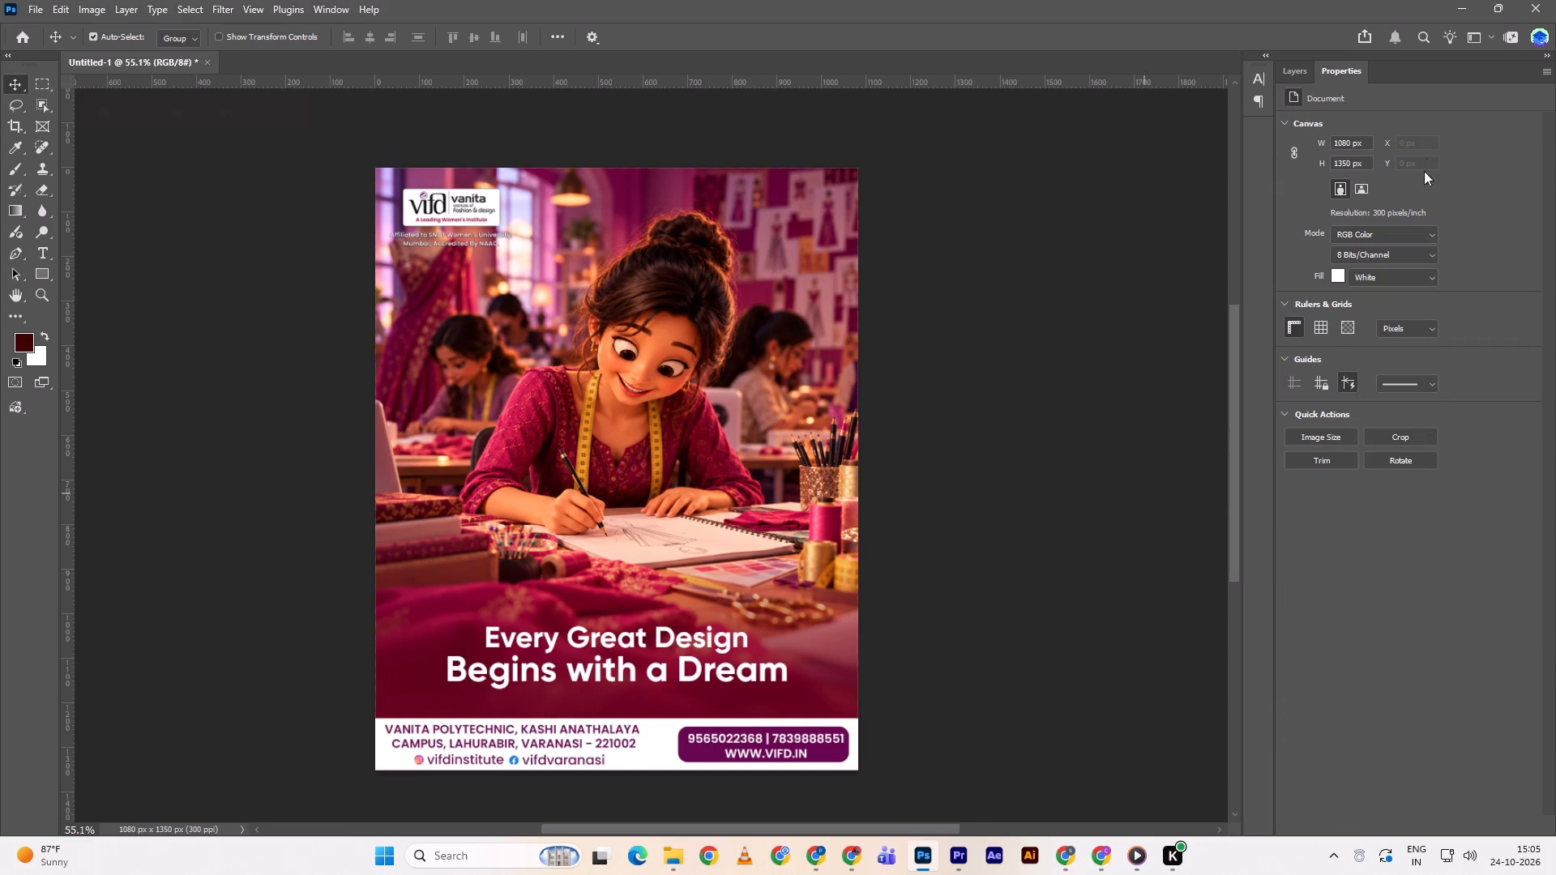
# Set the font of the "Every Great Design" line to Fabulosa Regular.
pyautogui.click(1289, 89)
pyautogui.click(1294, 79)
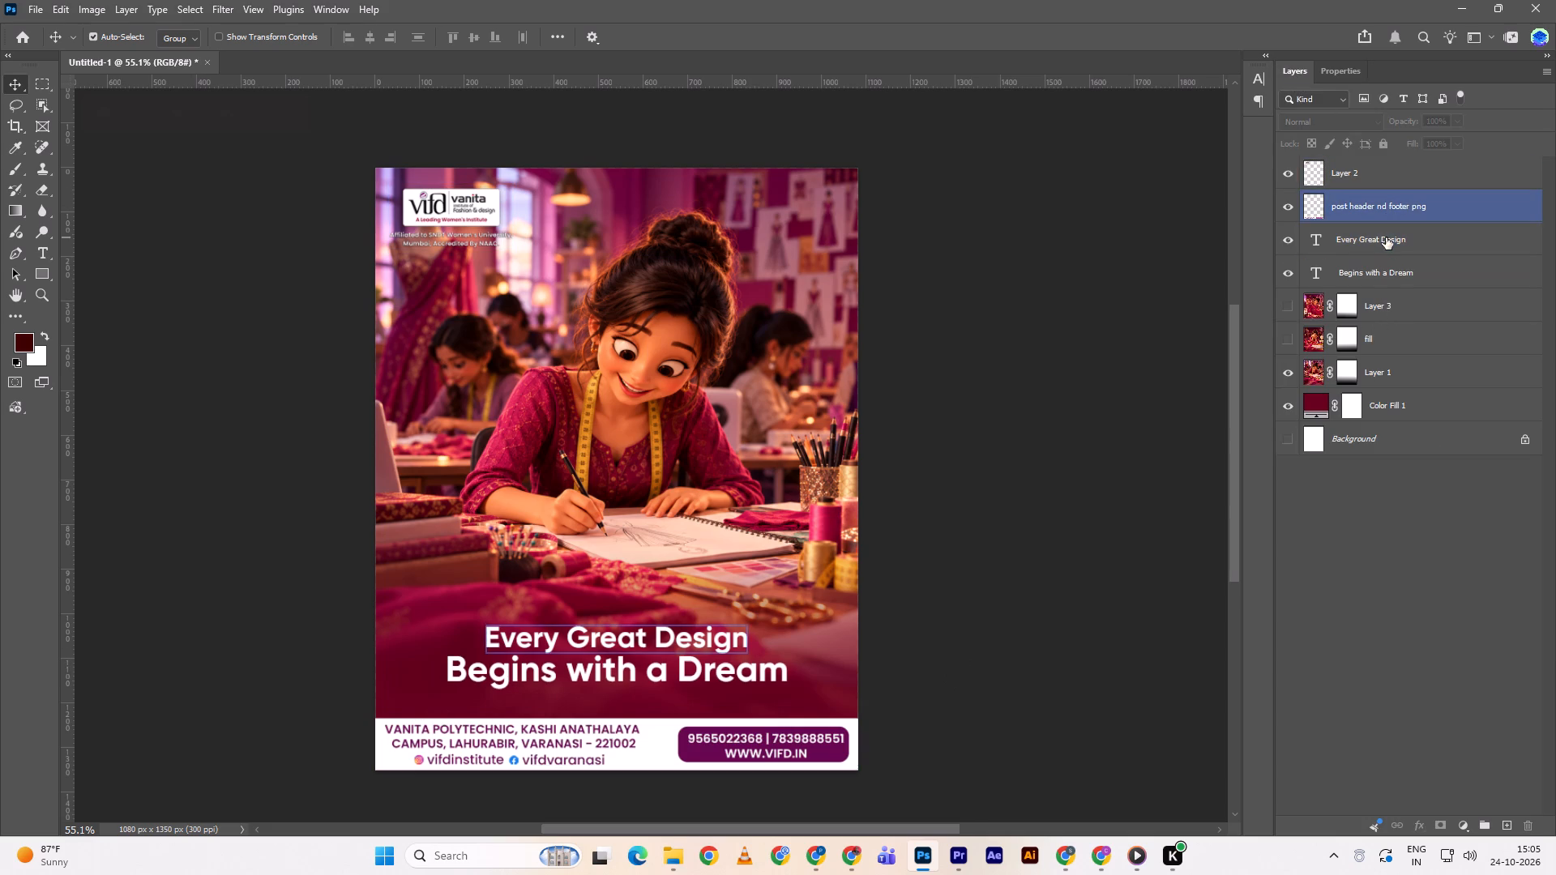
pyautogui.click(1341, 68)
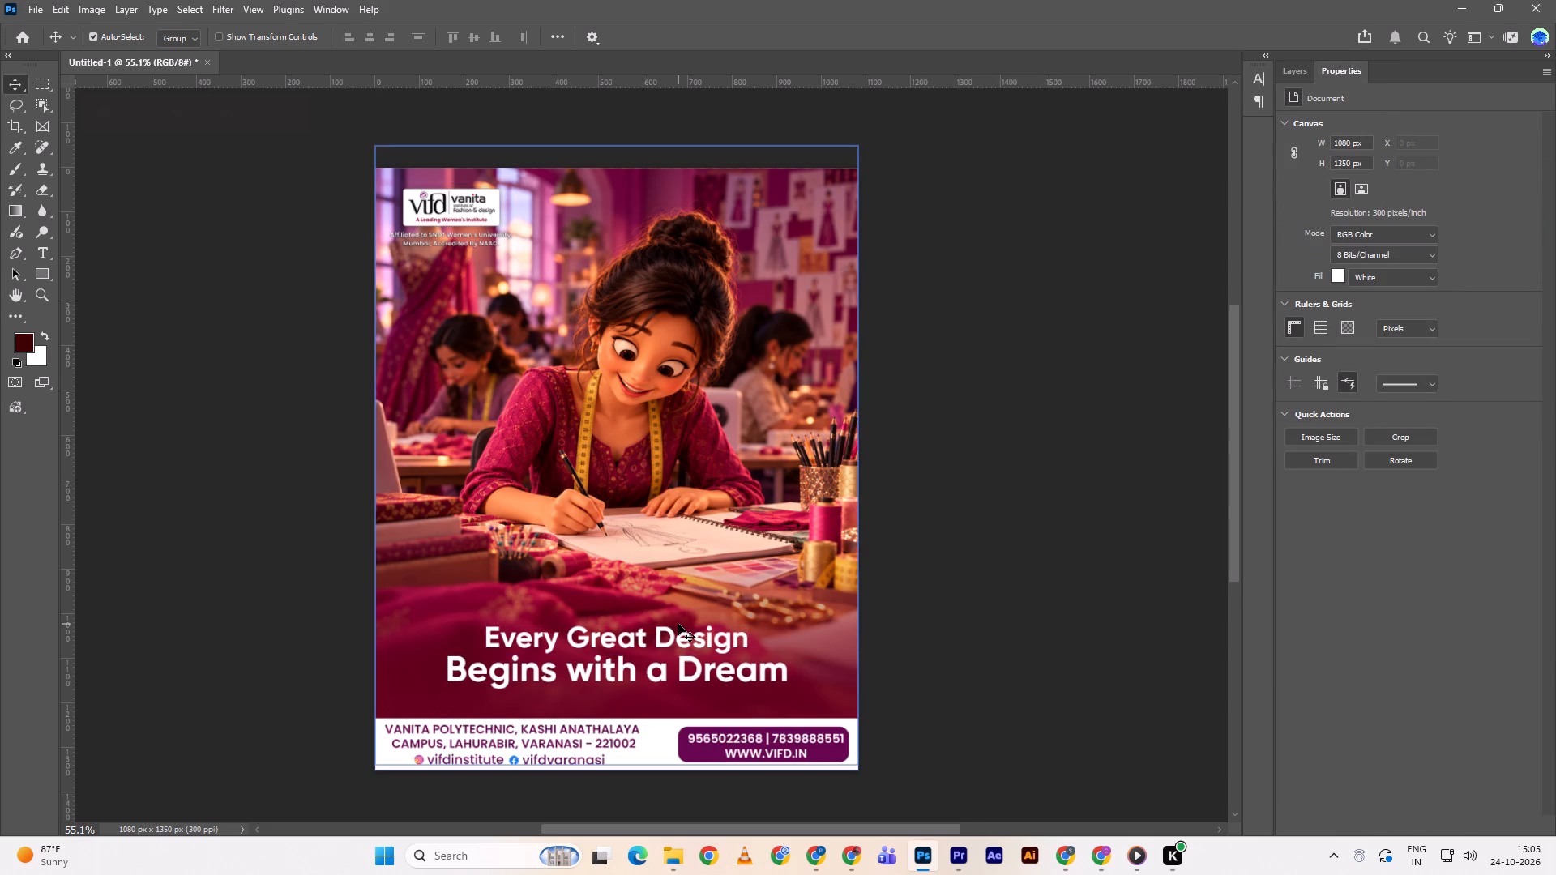
pyautogui.doubleClick(664, 636)
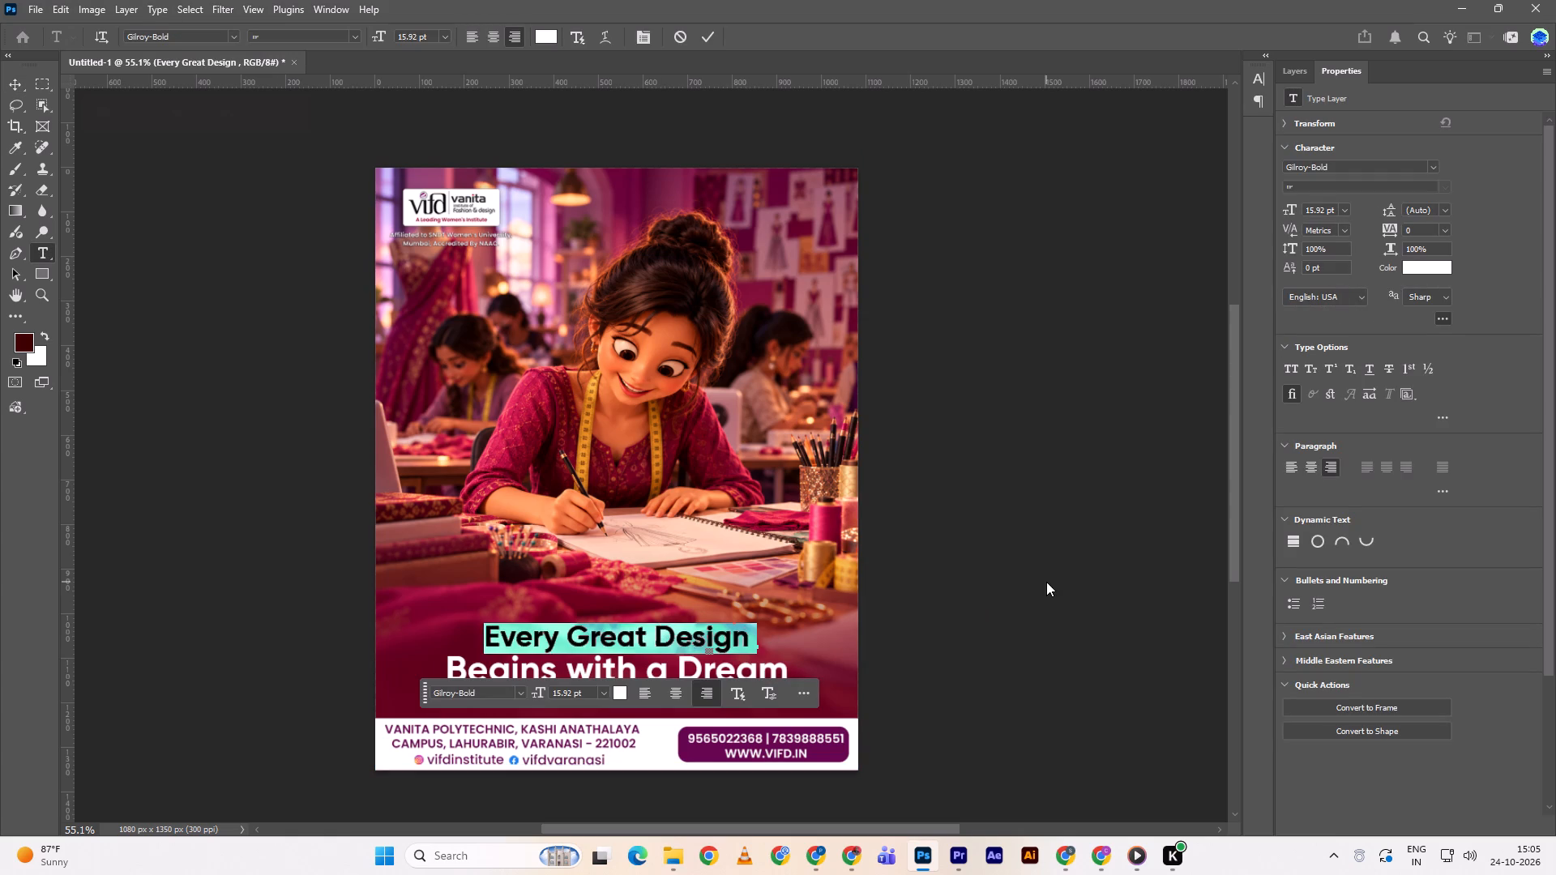
pyautogui.click(1037, 578)
pyautogui.click(701, 632)
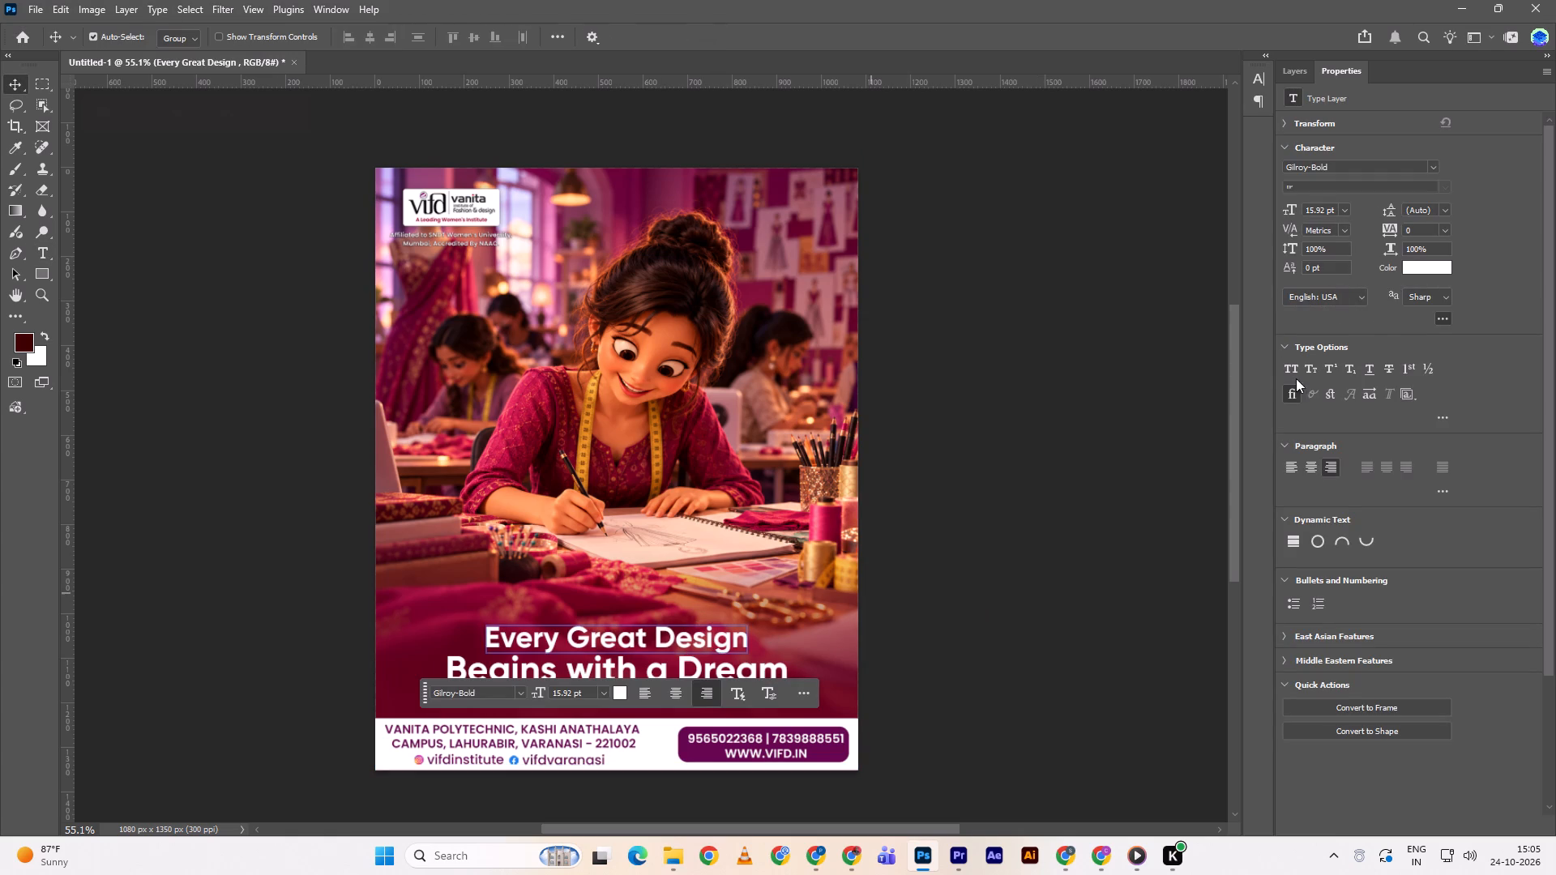
pyautogui.click(1429, 172)
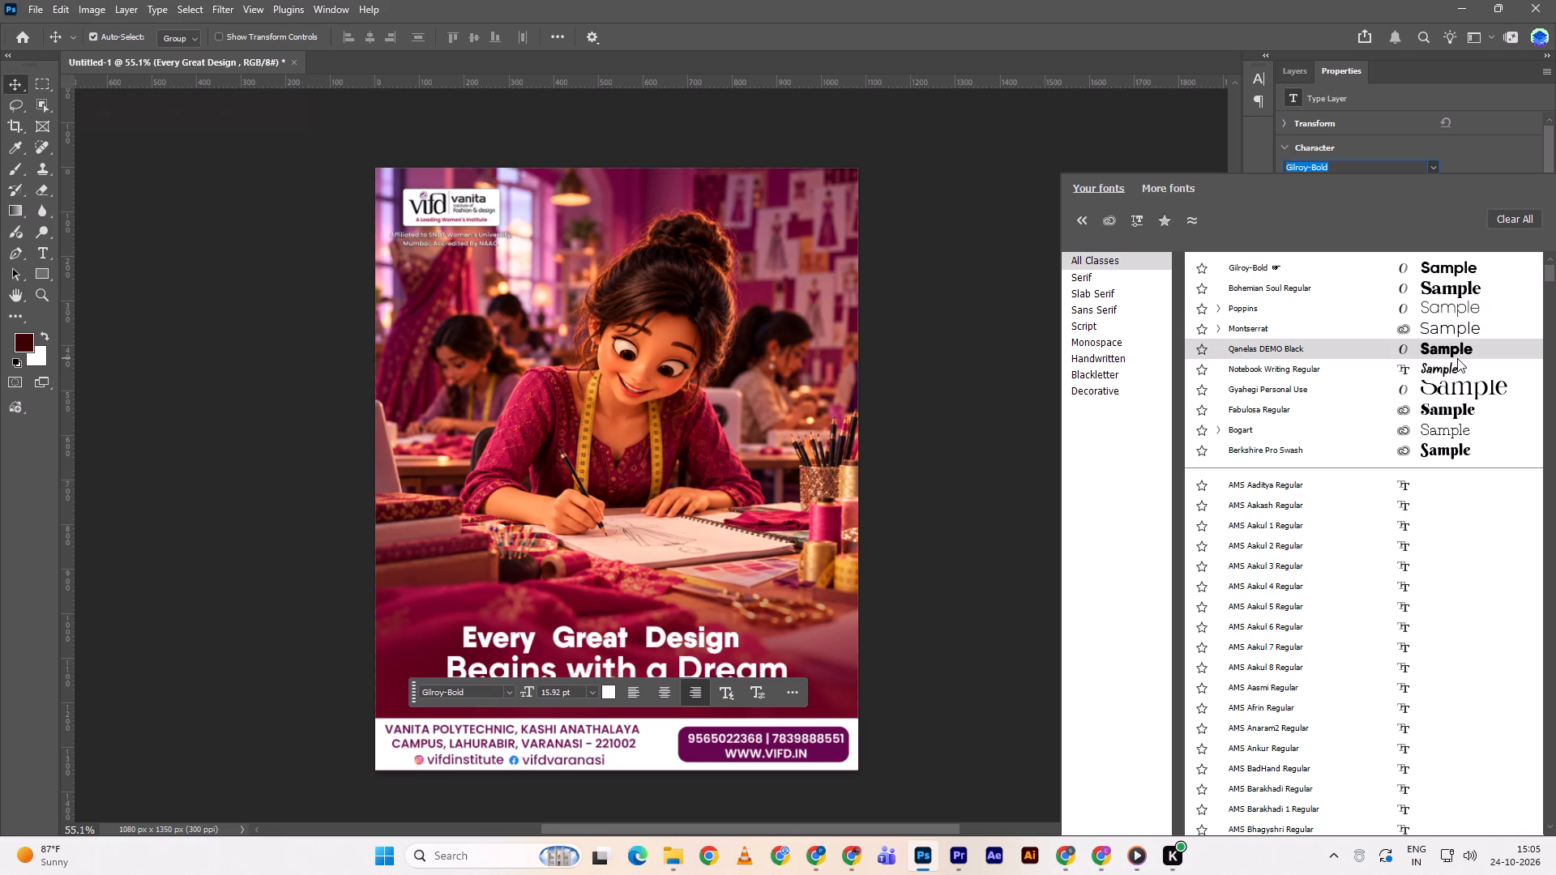
pyautogui.click(1456, 407)
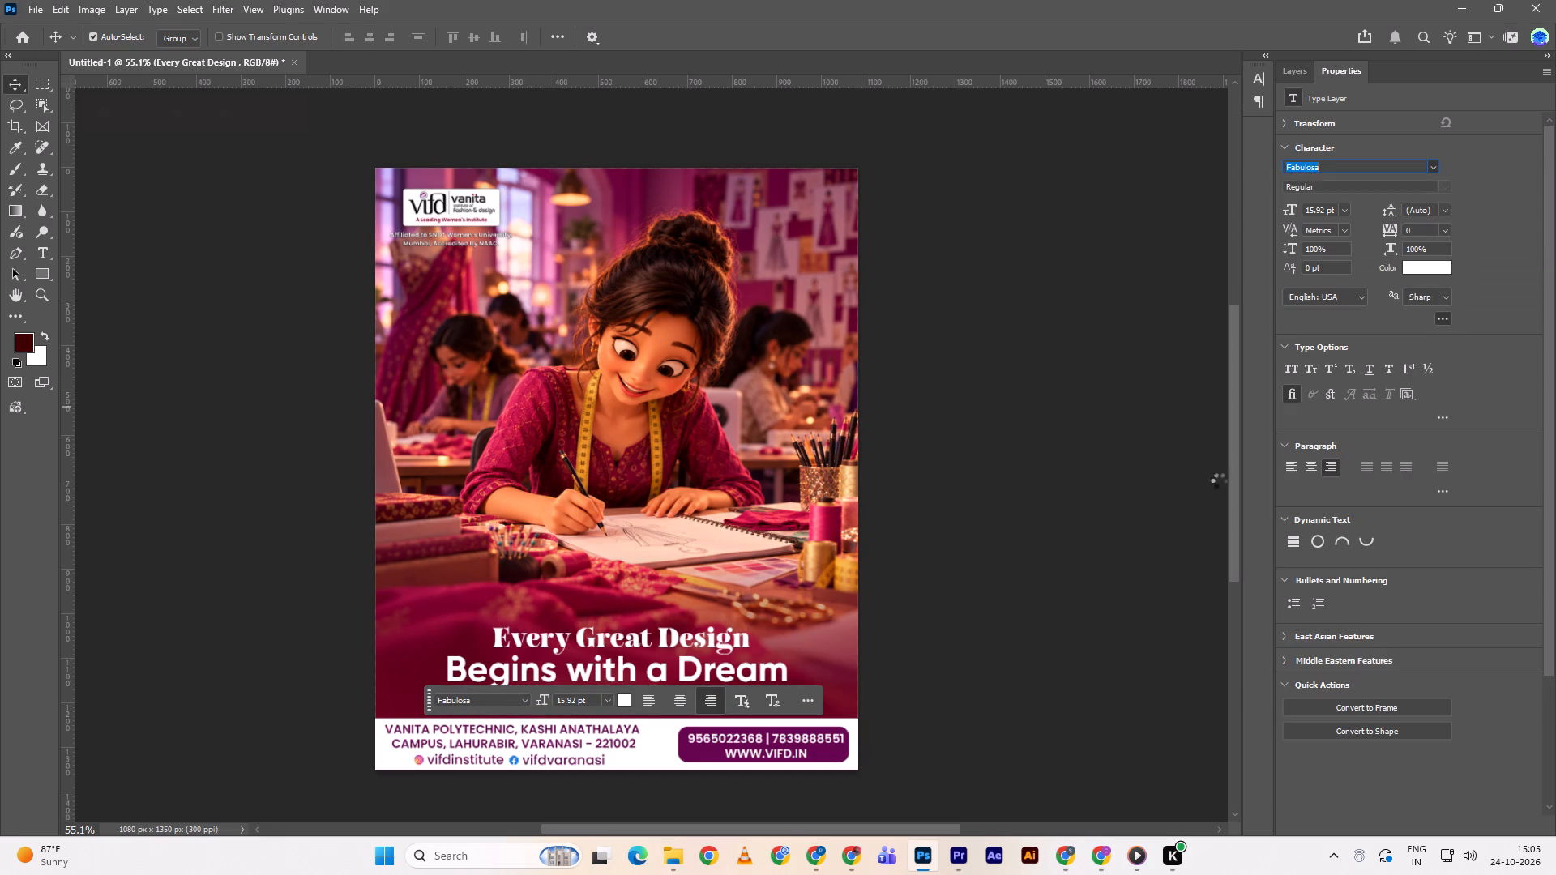
pyautogui.click(994, 590)
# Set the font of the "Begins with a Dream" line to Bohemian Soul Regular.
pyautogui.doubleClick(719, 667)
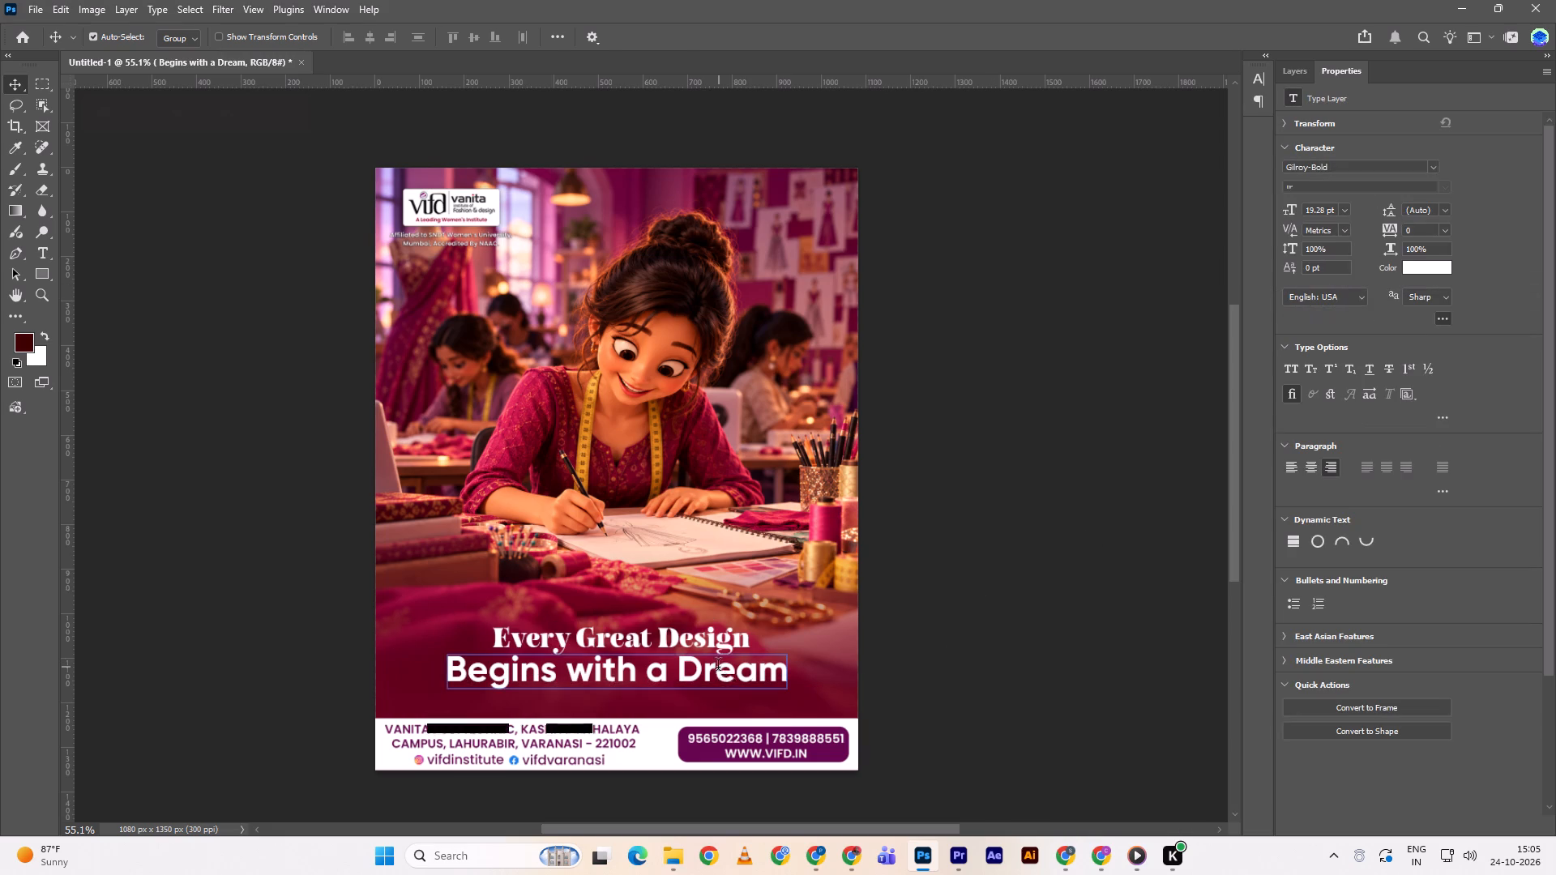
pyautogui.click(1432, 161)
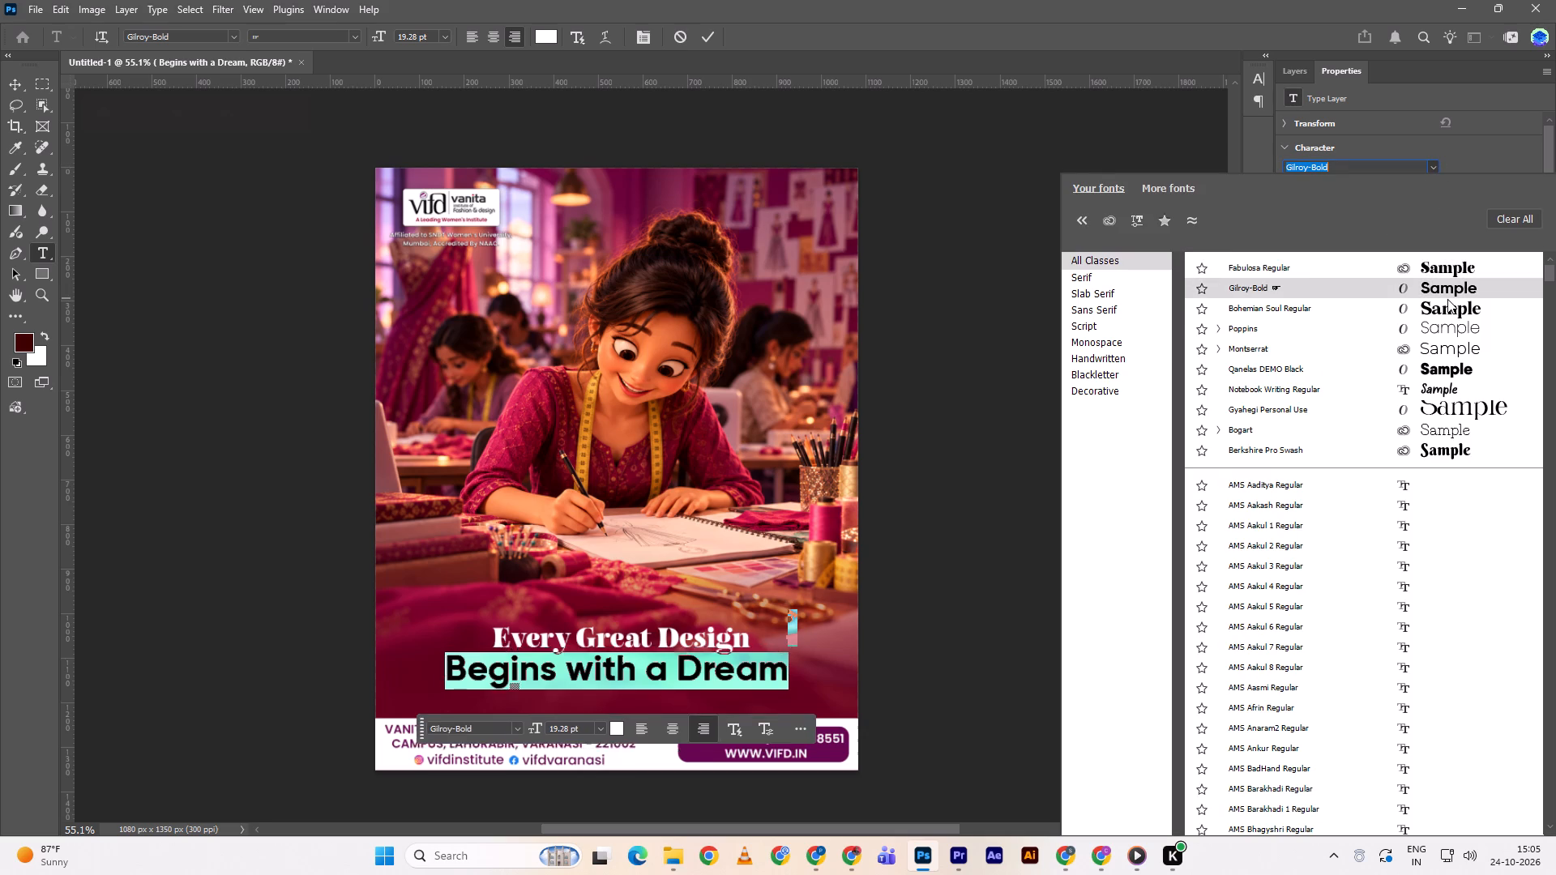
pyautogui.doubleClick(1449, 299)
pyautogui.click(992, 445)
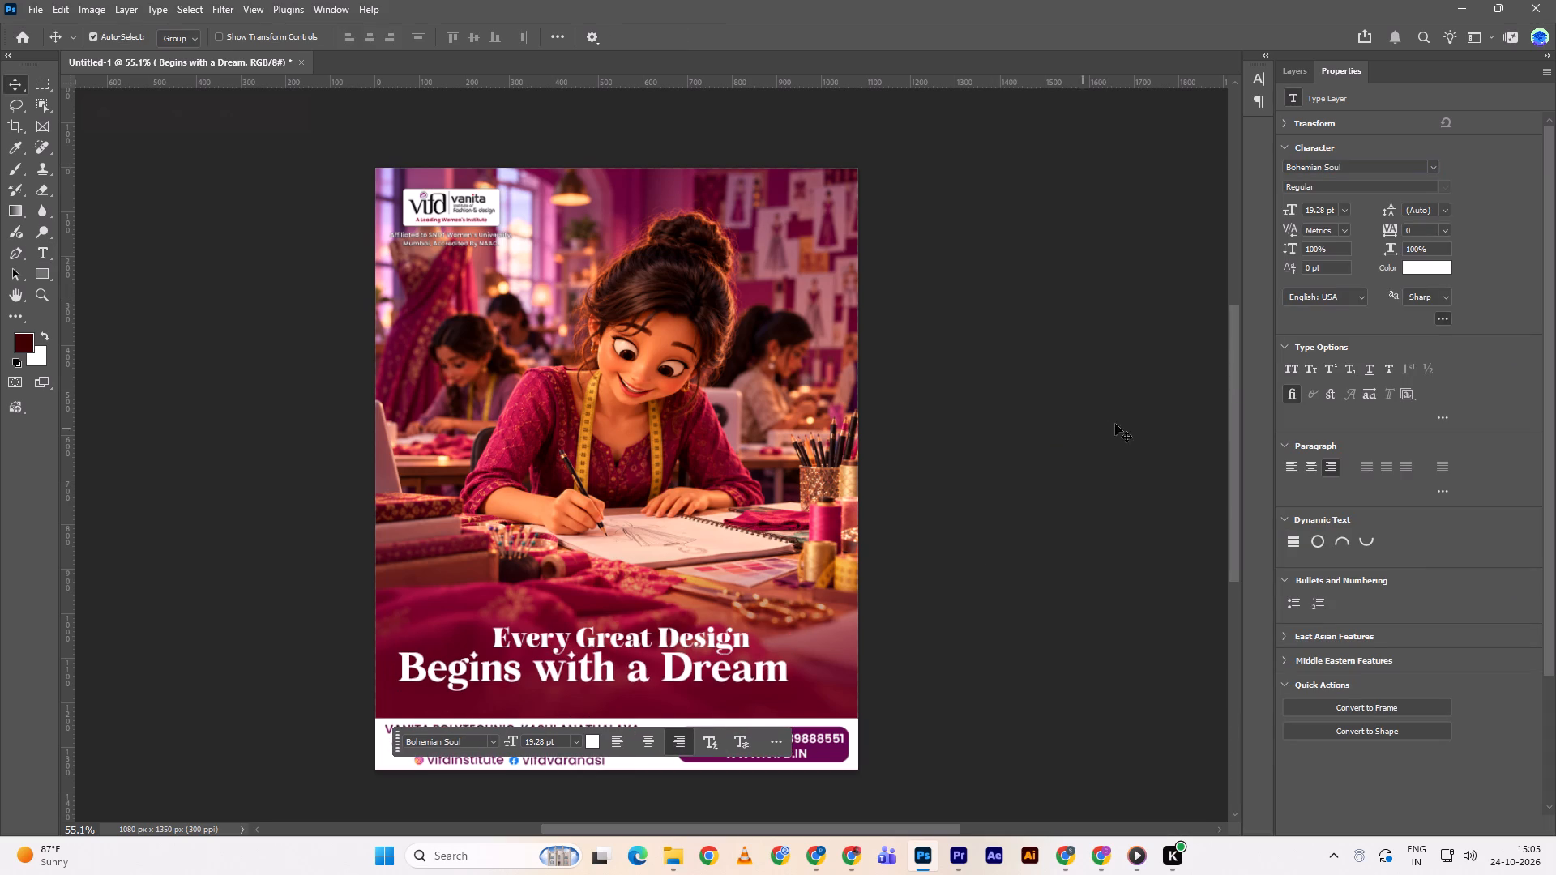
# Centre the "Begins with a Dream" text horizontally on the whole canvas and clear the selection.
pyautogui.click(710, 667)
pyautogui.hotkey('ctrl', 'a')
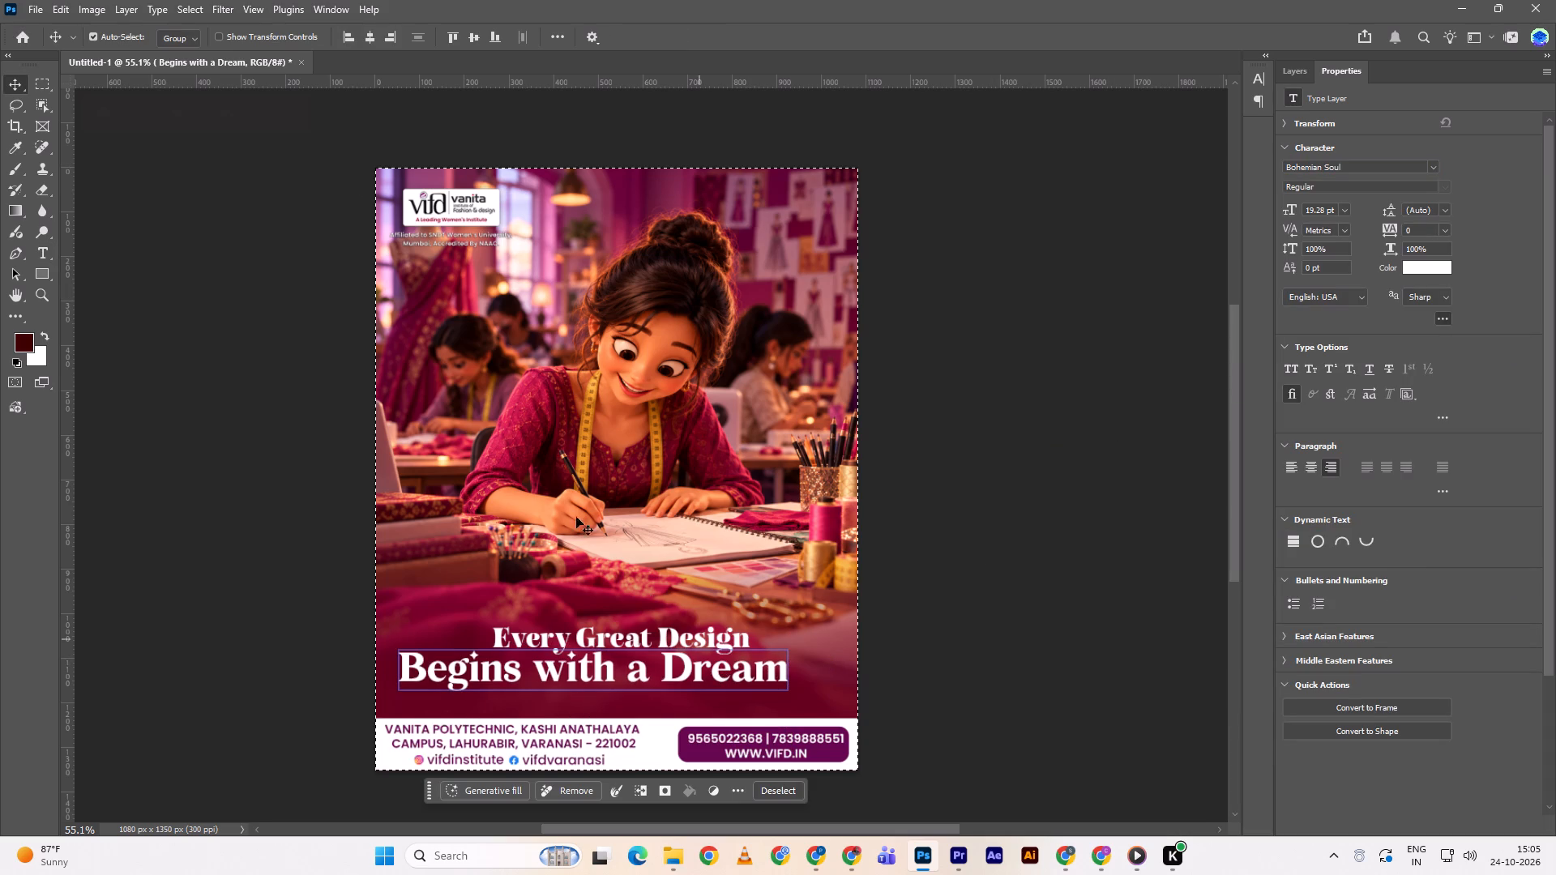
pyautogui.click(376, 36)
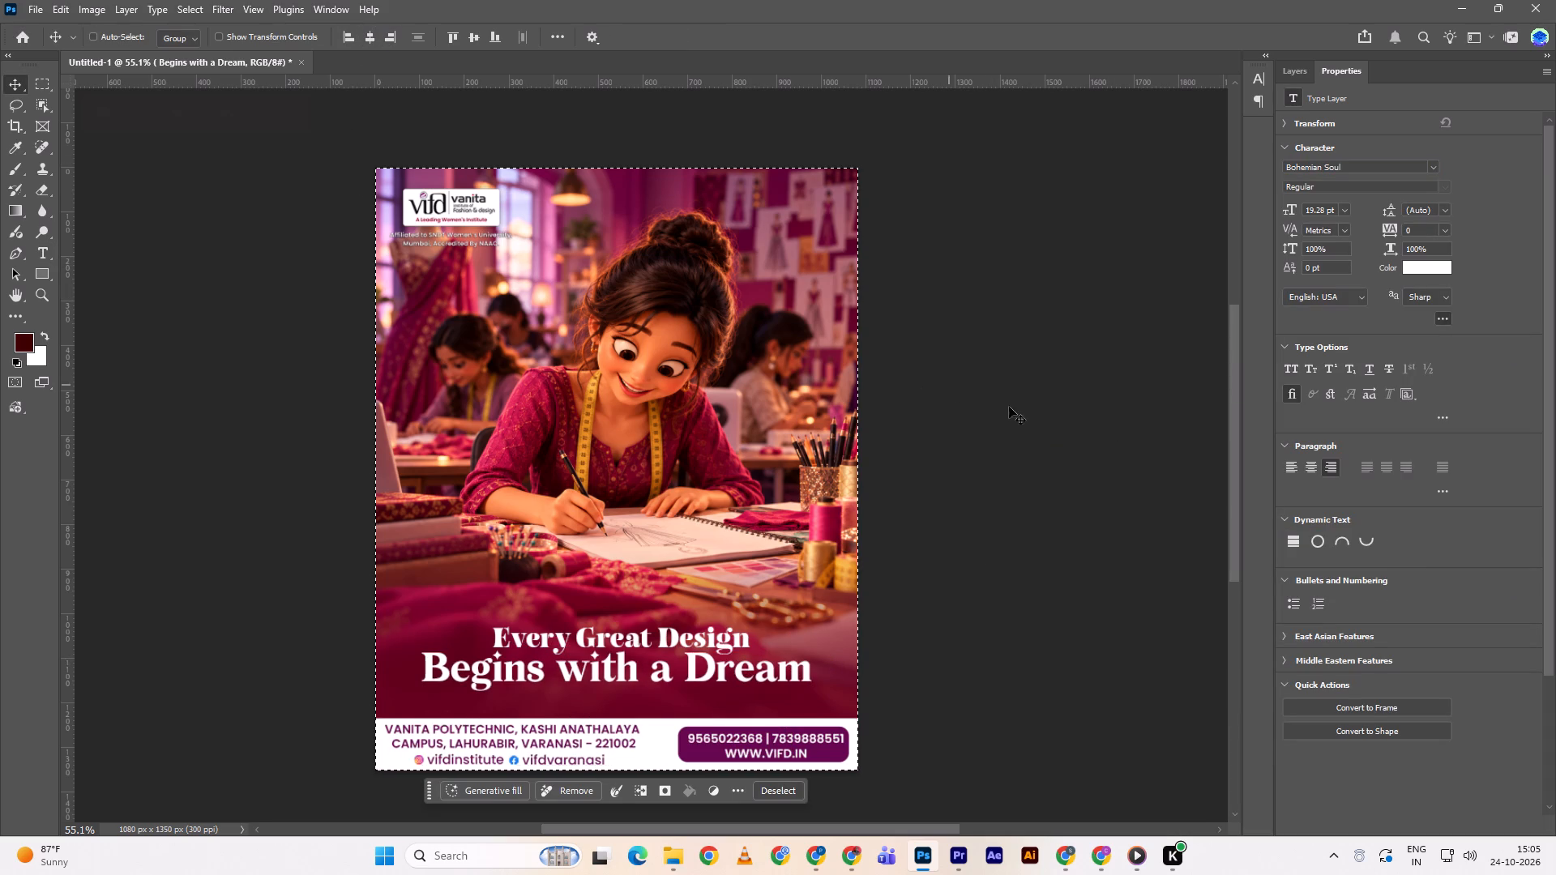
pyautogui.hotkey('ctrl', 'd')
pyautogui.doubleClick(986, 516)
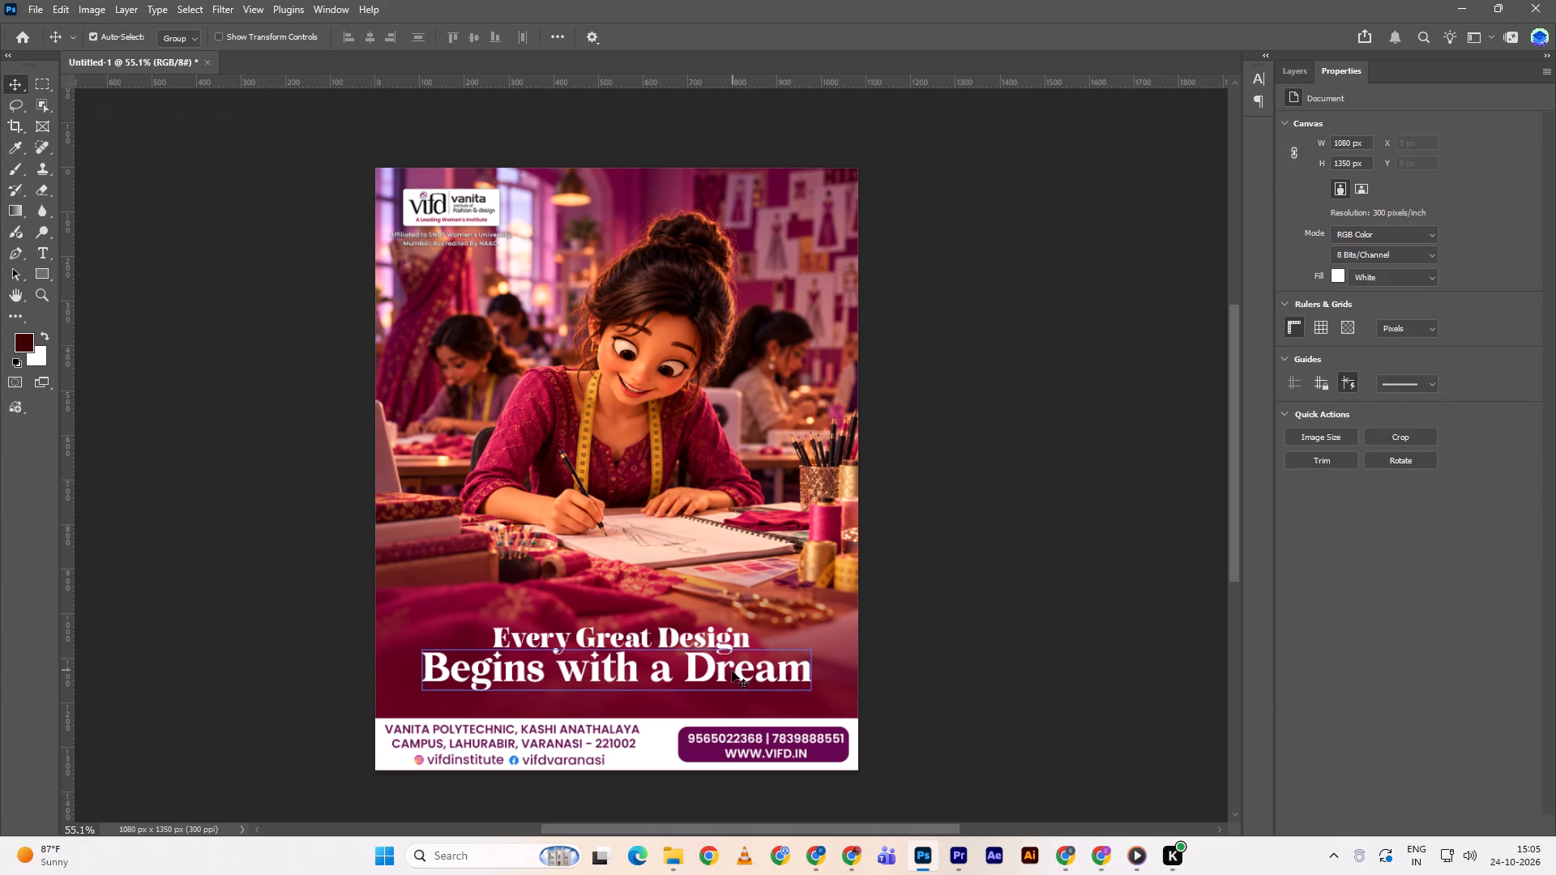
# Set the font of the "Begins with a Dream" line to Fabulosa Regular.
pyautogui.click(749, 680)
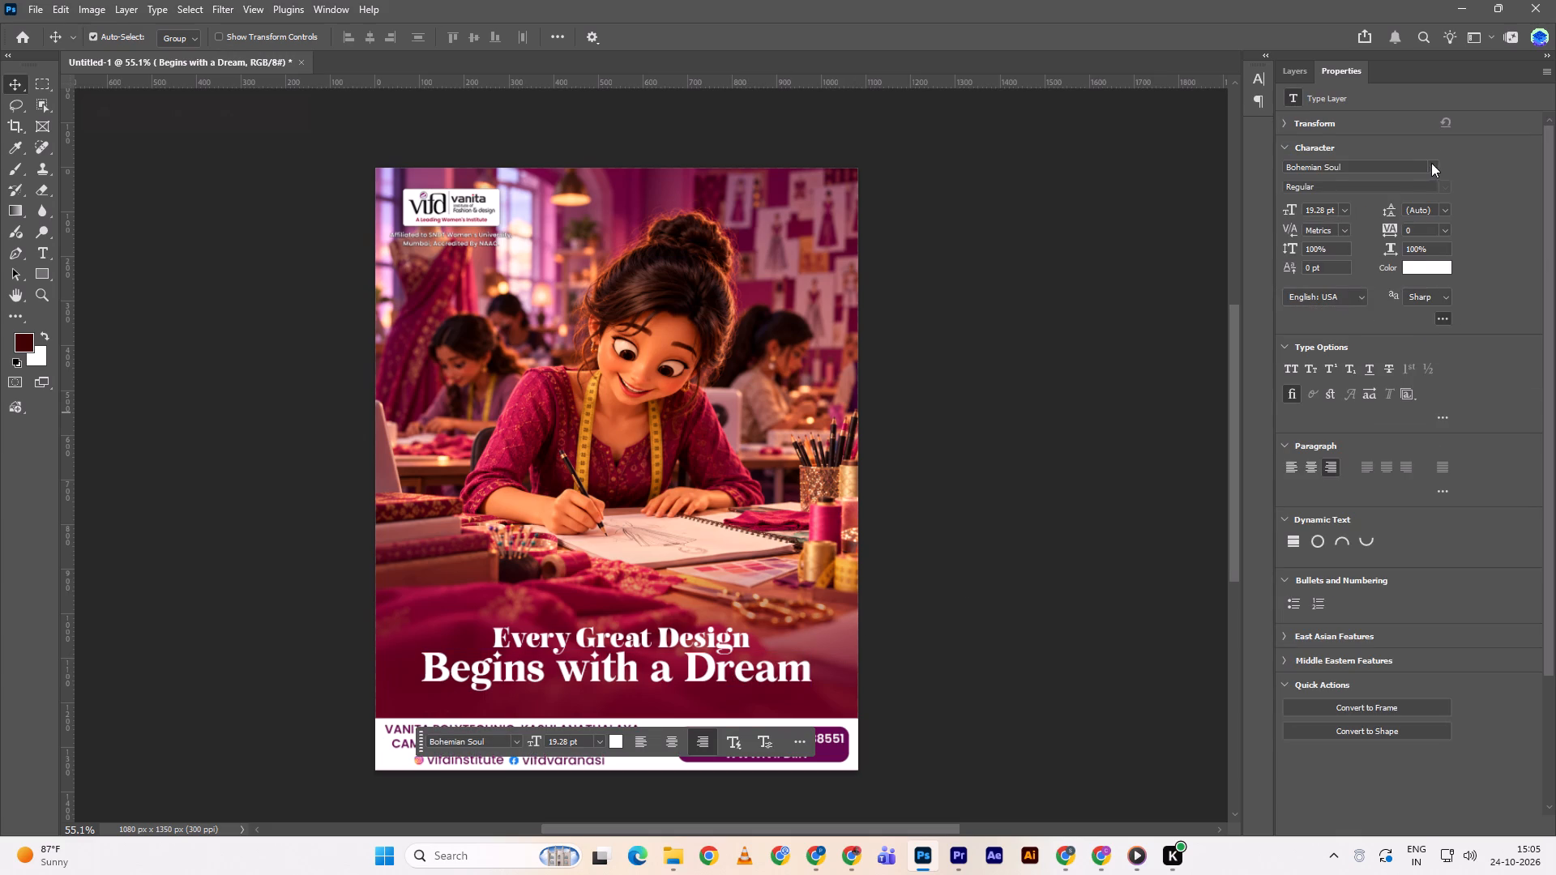
pyautogui.click(1436, 164)
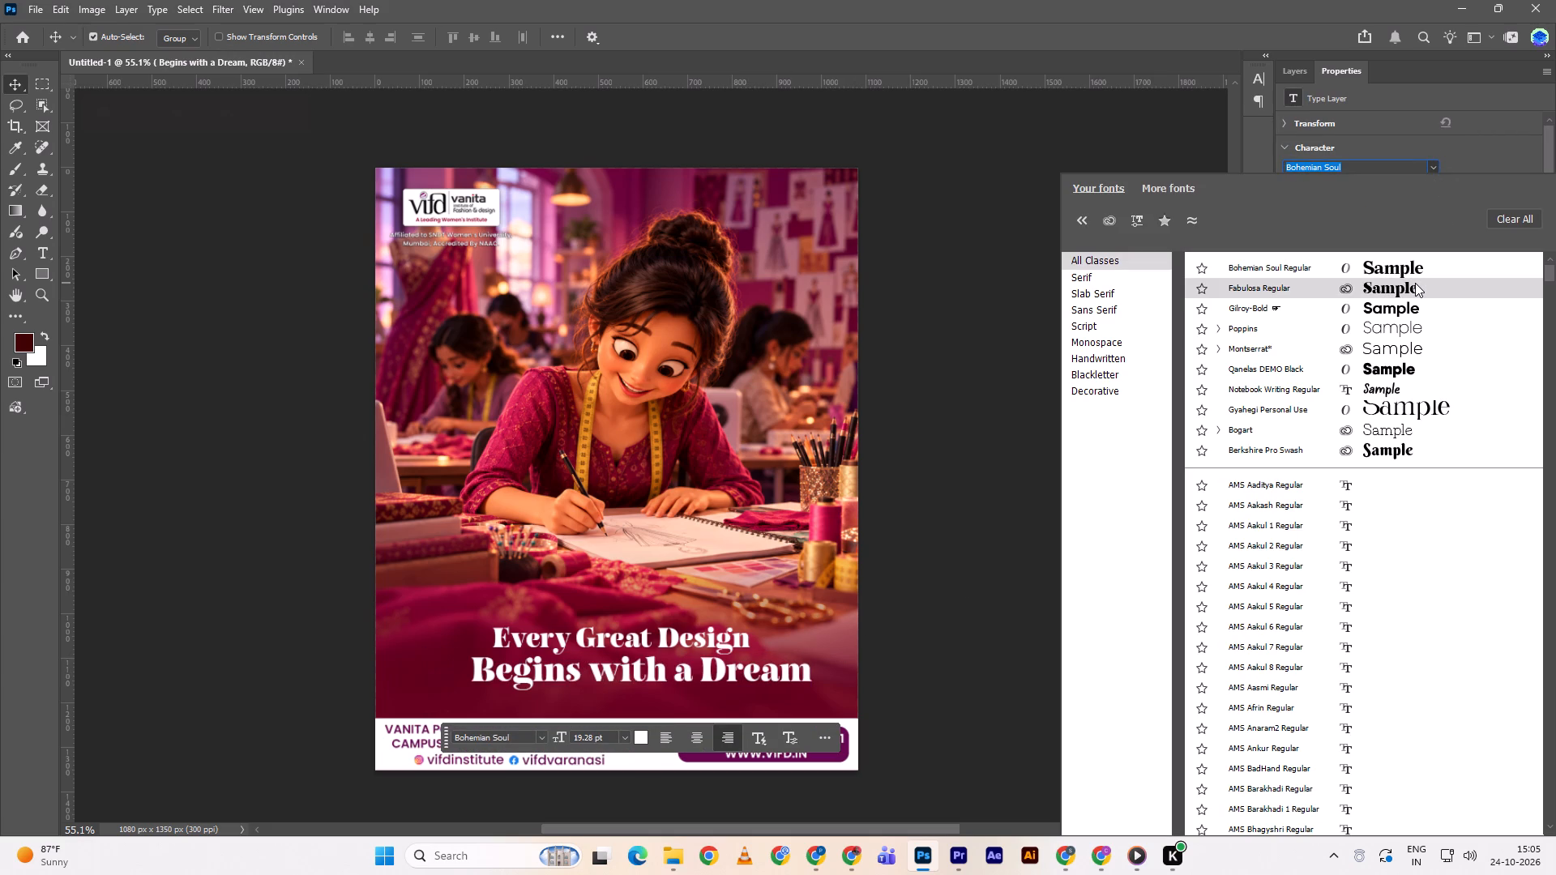
pyautogui.click(1415, 283)
# Reposition the "Begins with a Dream" text so it is centred horizontally on the canvas, and clear the selection.
pyautogui.hotkey('ctrl', 't')
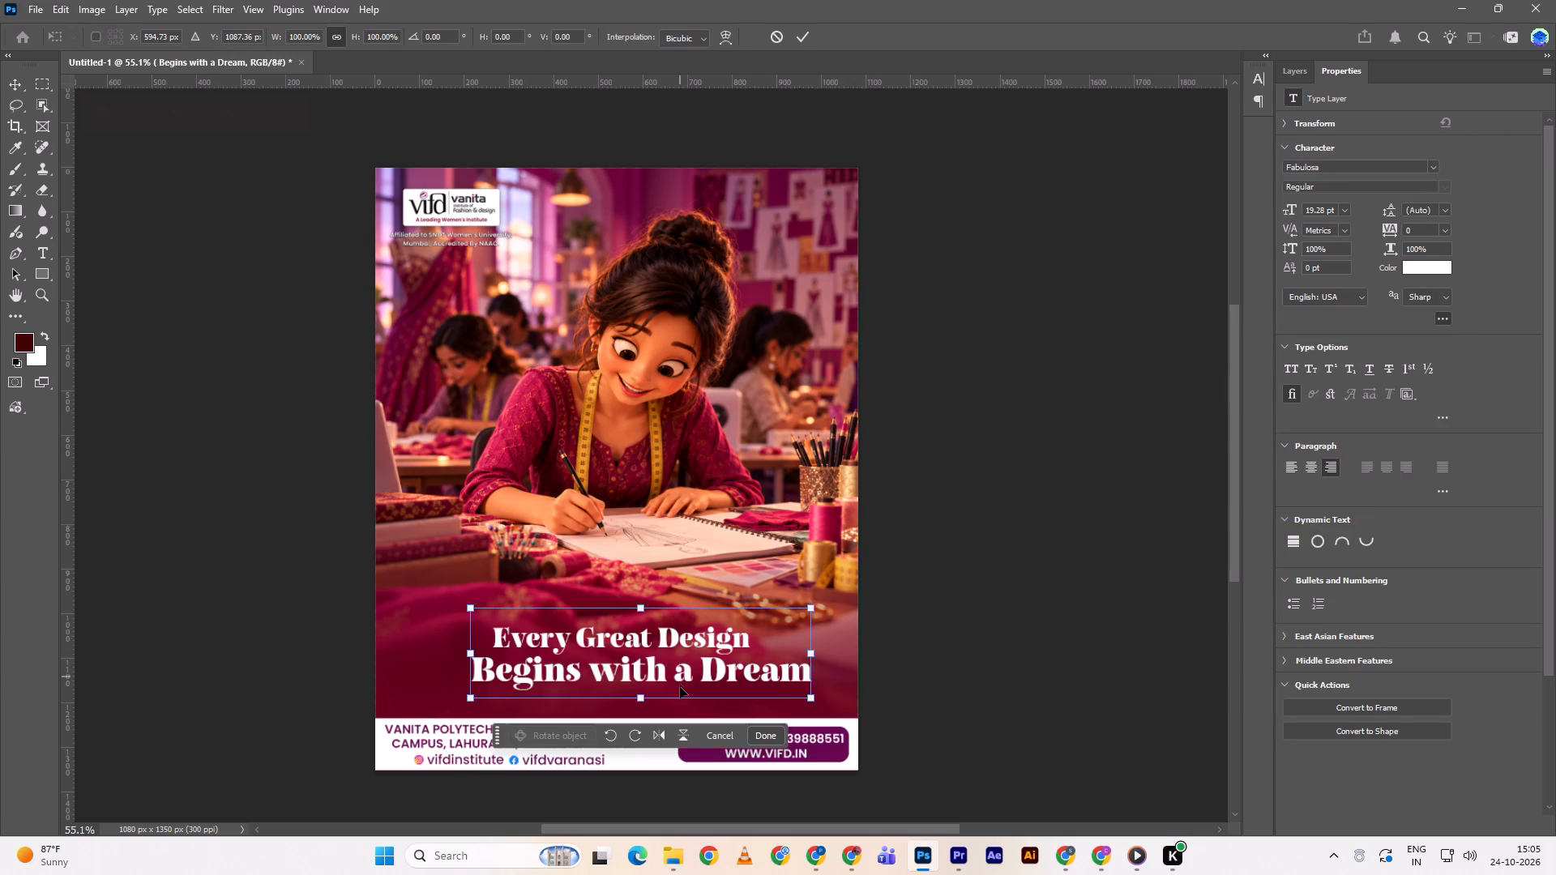
pyautogui.moveTo(676, 687); pyautogui.dragTo(667, 685)
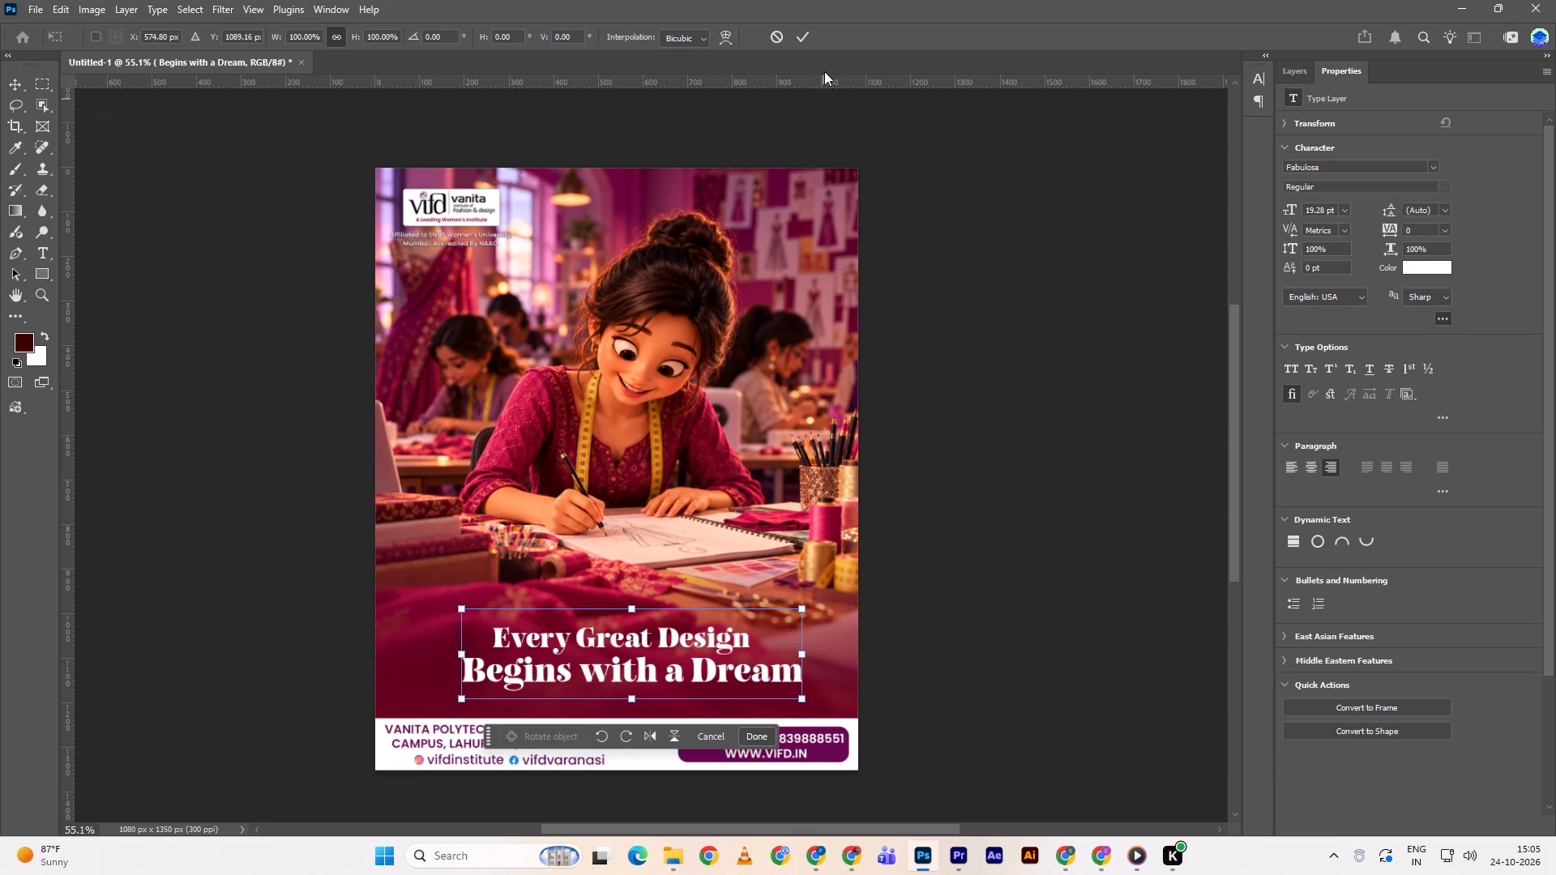
pyautogui.click(804, 23)
pyautogui.click(808, 36)
pyautogui.hotkey('ctrl', 'a')
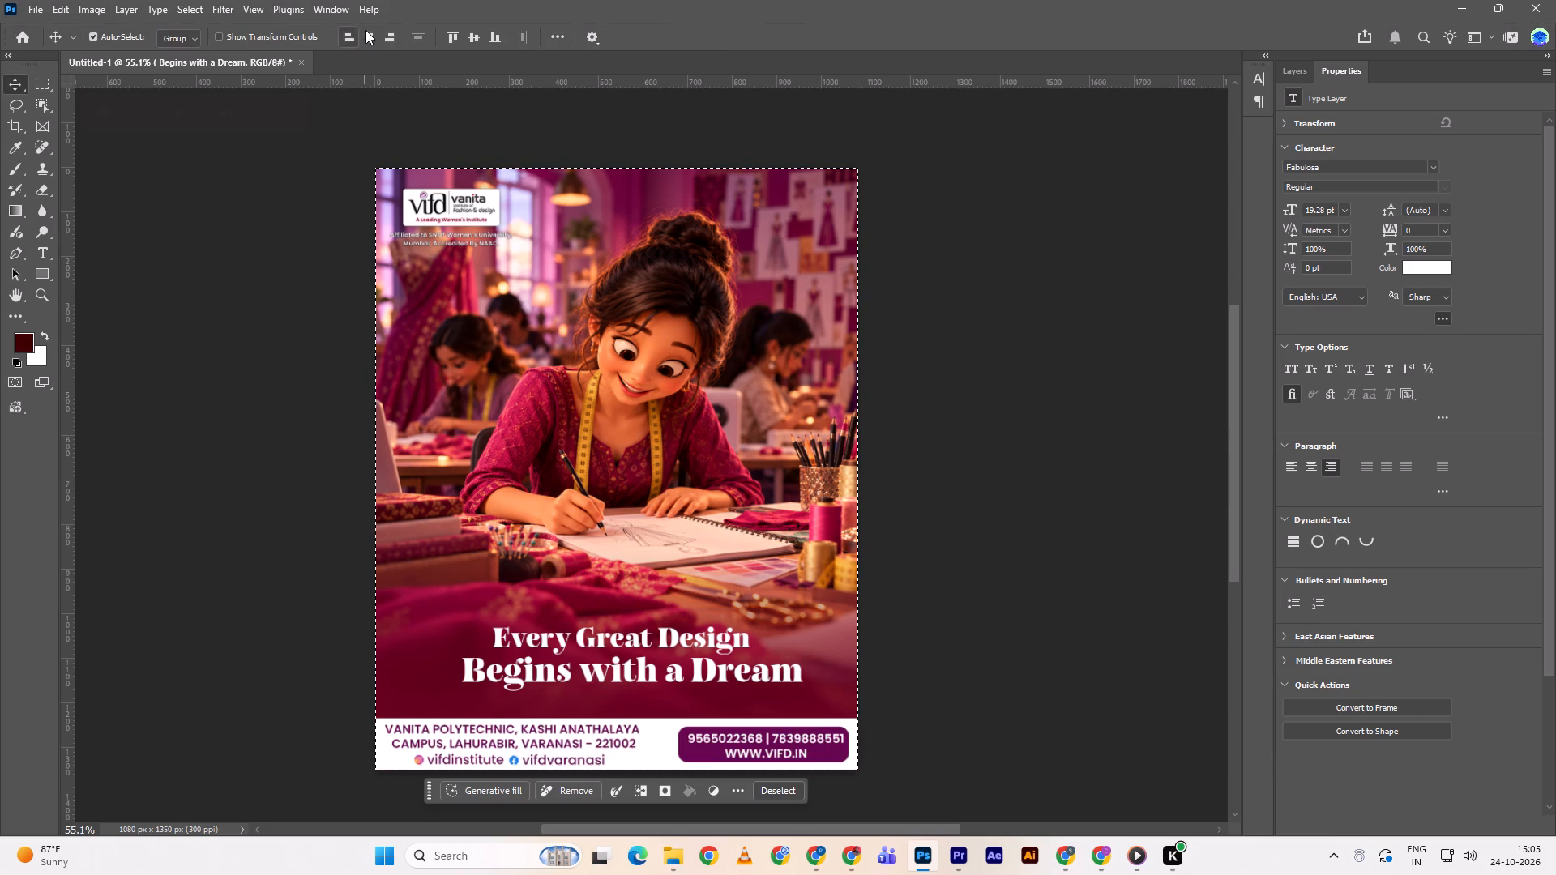
pyautogui.tripleClick(366, 30)
pyautogui.tripleClick(366, 30)
pyautogui.hotkey('ctrl', 'd')
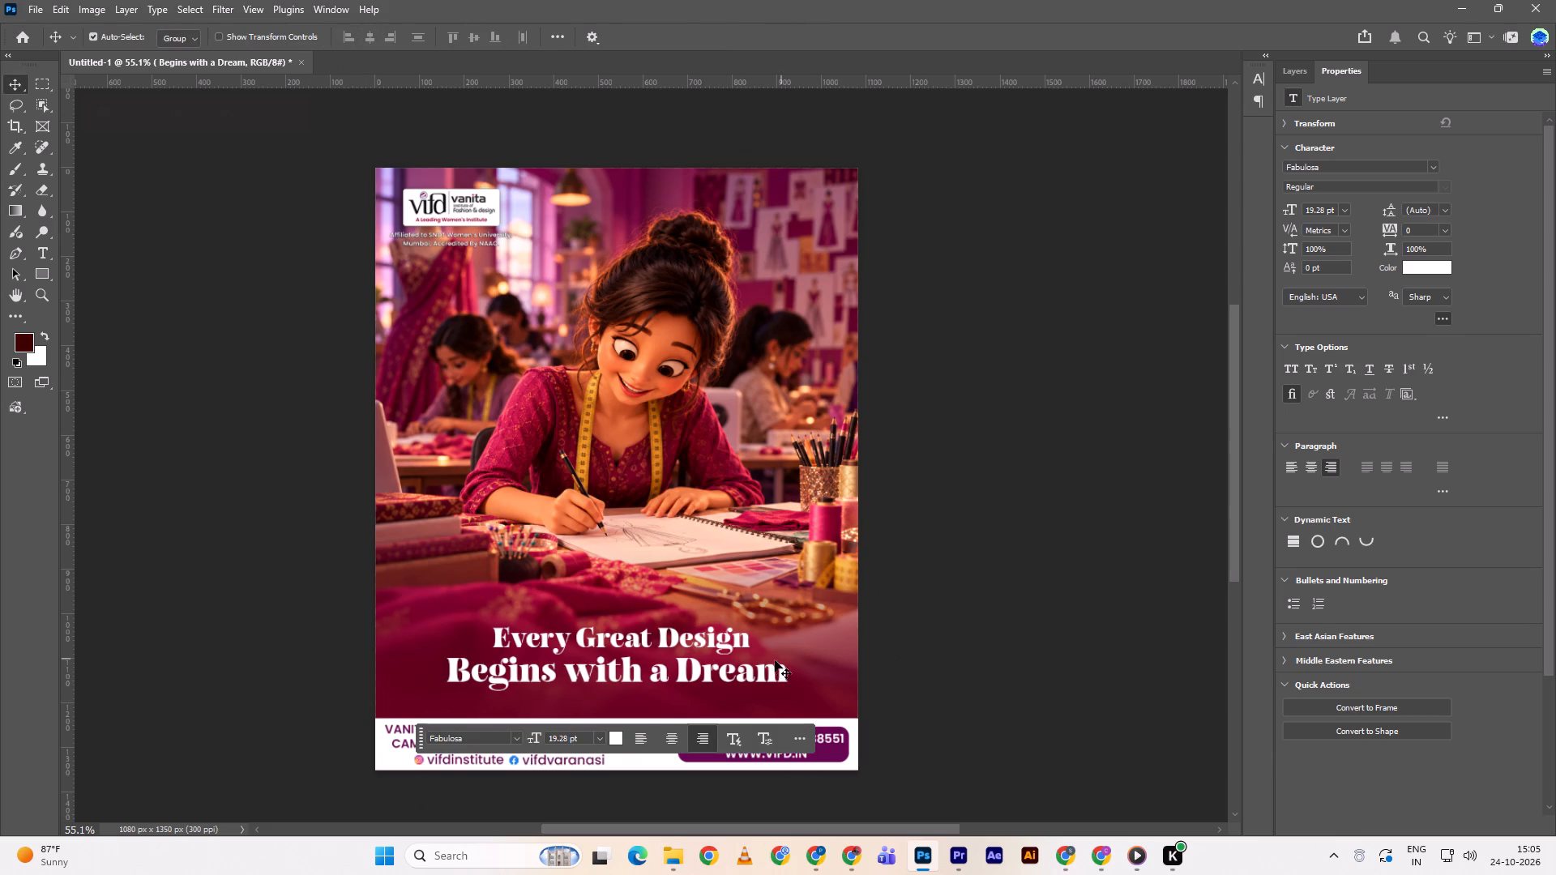
# Scale the "Begins with a Dream" text about its centre to about 105.7%.
pyautogui.doubleClick(767, 664)
pyautogui.hotkey('ctrl', 't')
pyautogui.click(884, 625)
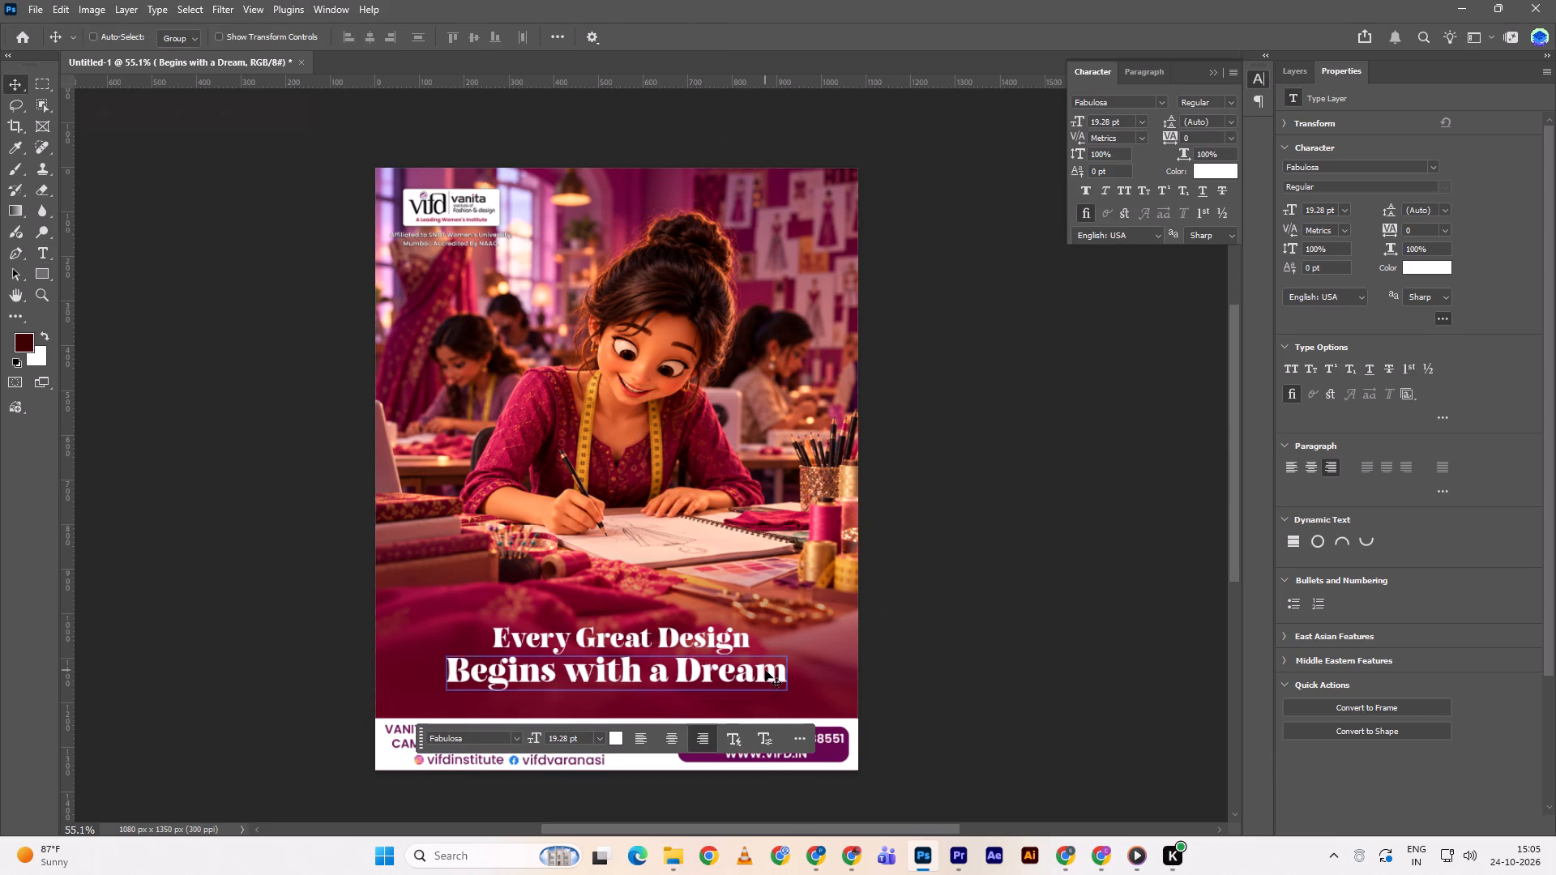
pyautogui.hotkey('ctrl', 't')
pyautogui.keyDown('alt'); pyautogui.moveTo(789, 655); pyautogui.dragTo(799, 655); pyautogui.keyUp('alt')
pyautogui.keyDown('alt'); pyautogui.click(799, 655); pyautogui.keyUp('alt')
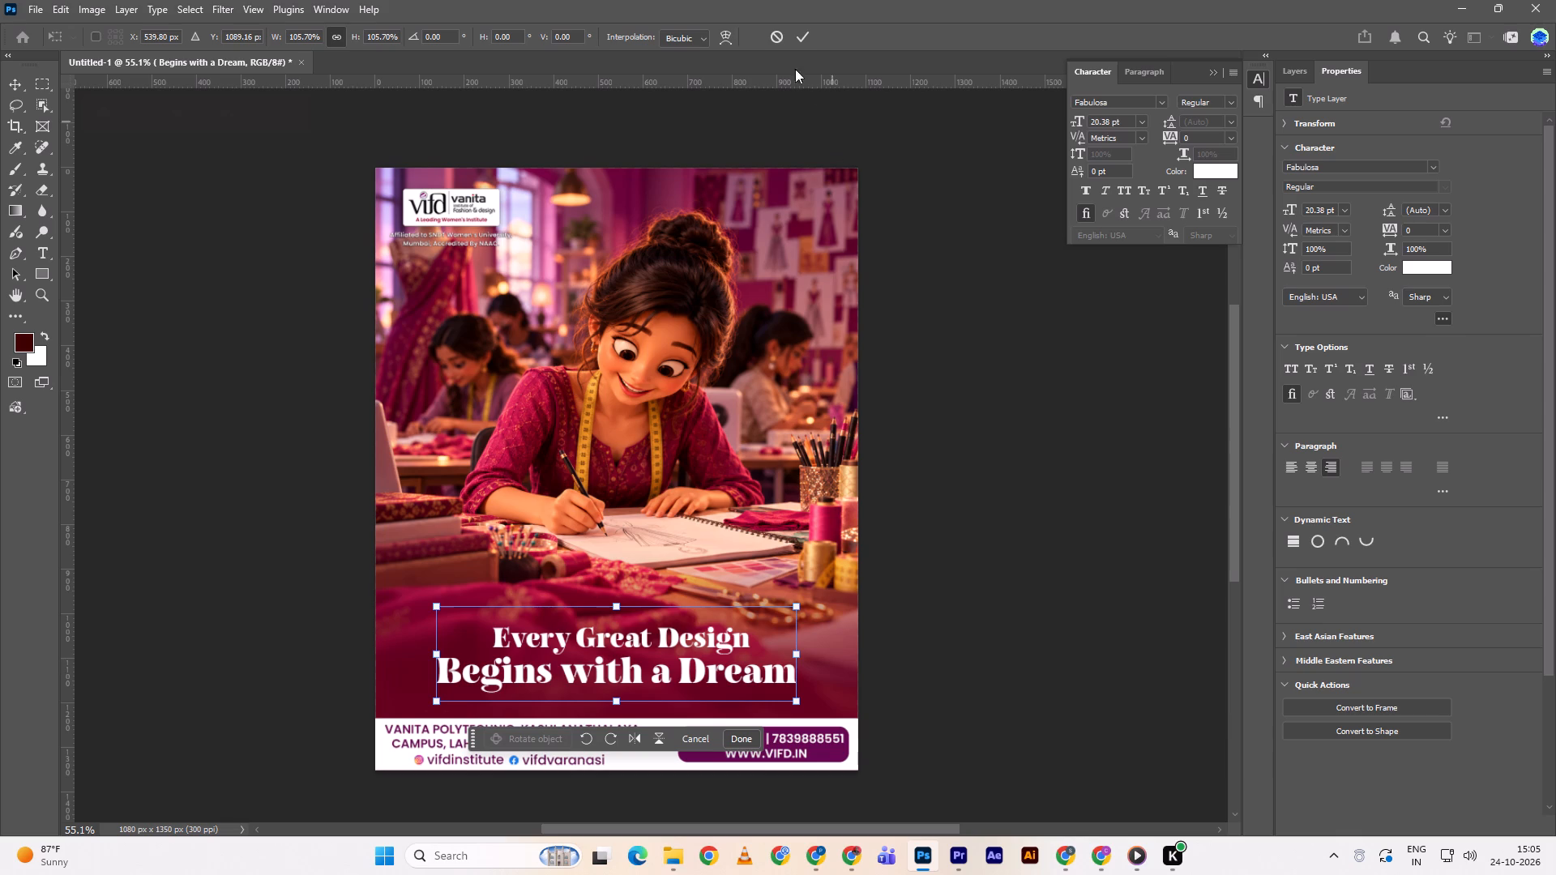
pyautogui.click(799, 33)
# Nudge the enlarged "Begins with a Dream" text up slightly and deselect it.
pyautogui.press('Up')
pyautogui.press('Up')
pyautogui.doubleClick(995, 580)
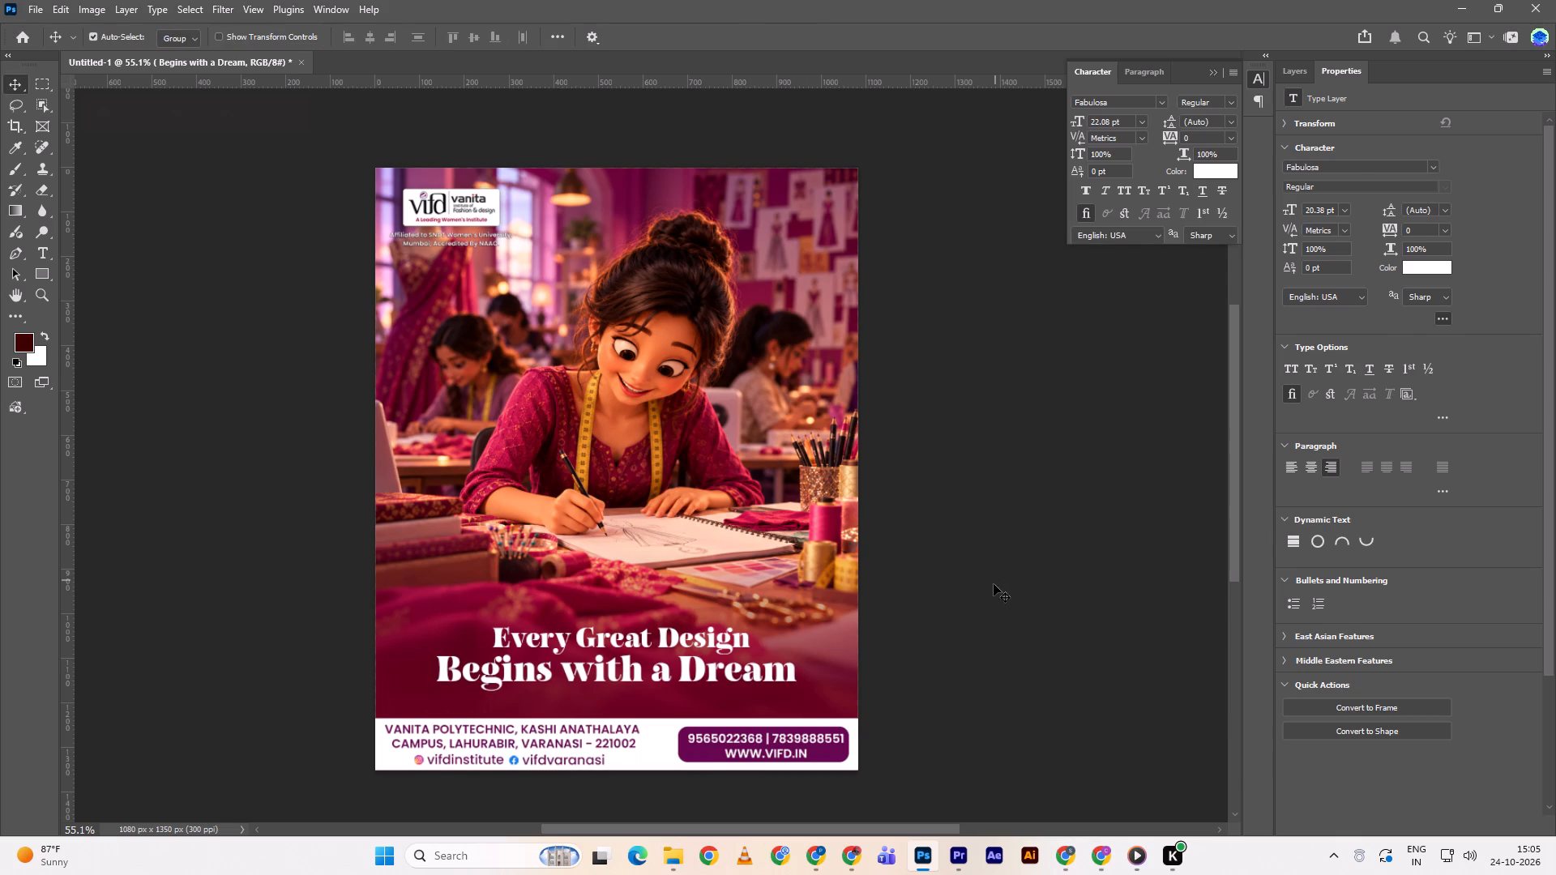
# Centre the "Every Great Design" text horizontally on the canvas and clear the selection.
pyautogui.doubleClick(745, 638)
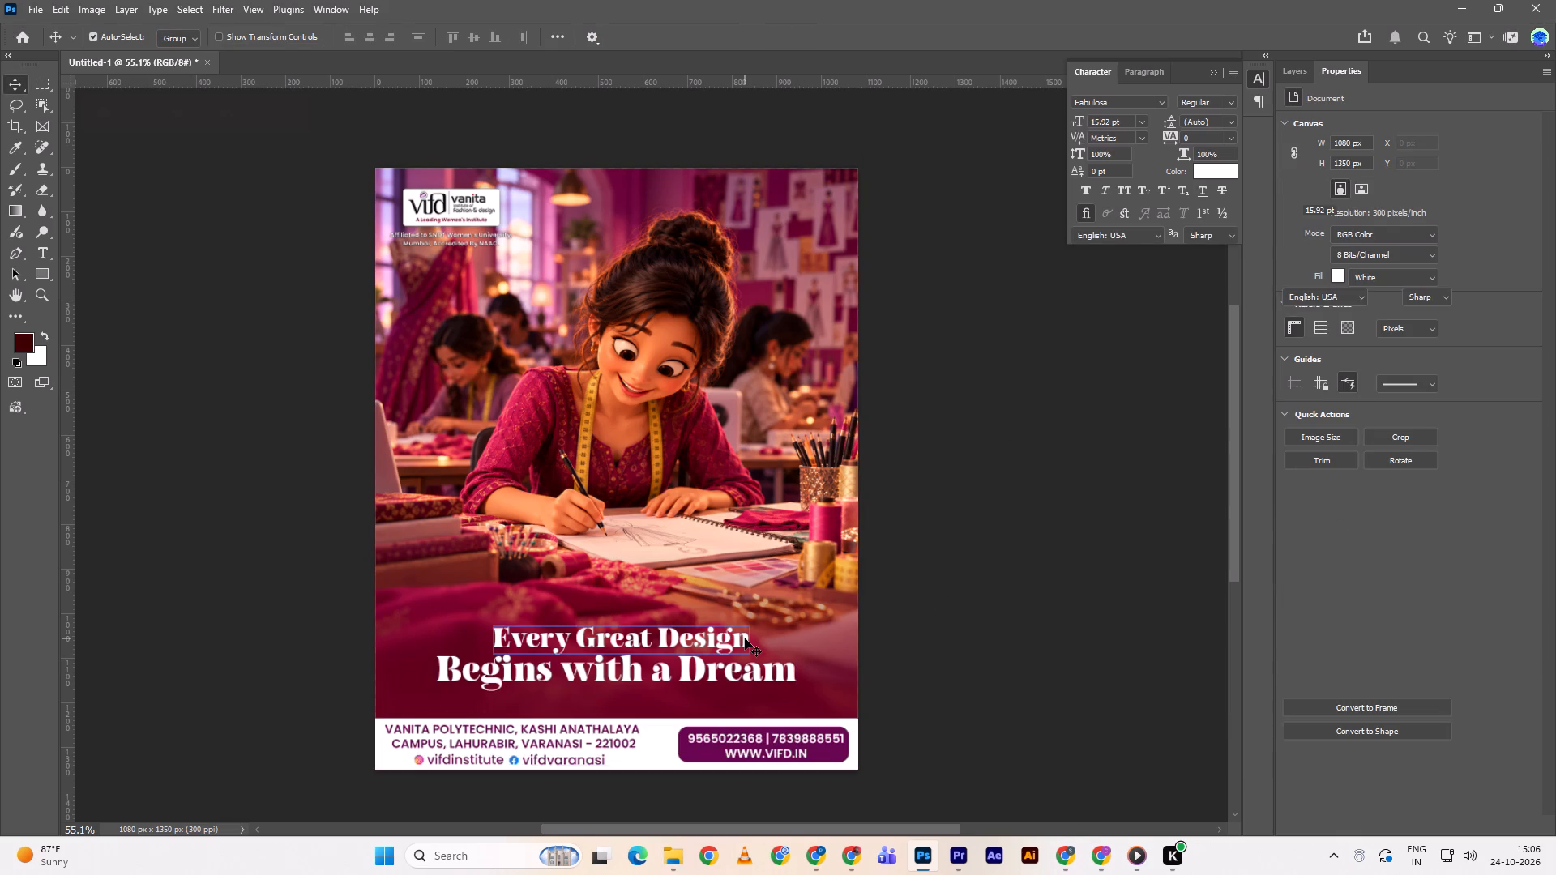
pyautogui.hotkey('ctrl', 'a')
pyautogui.click(708, 36)
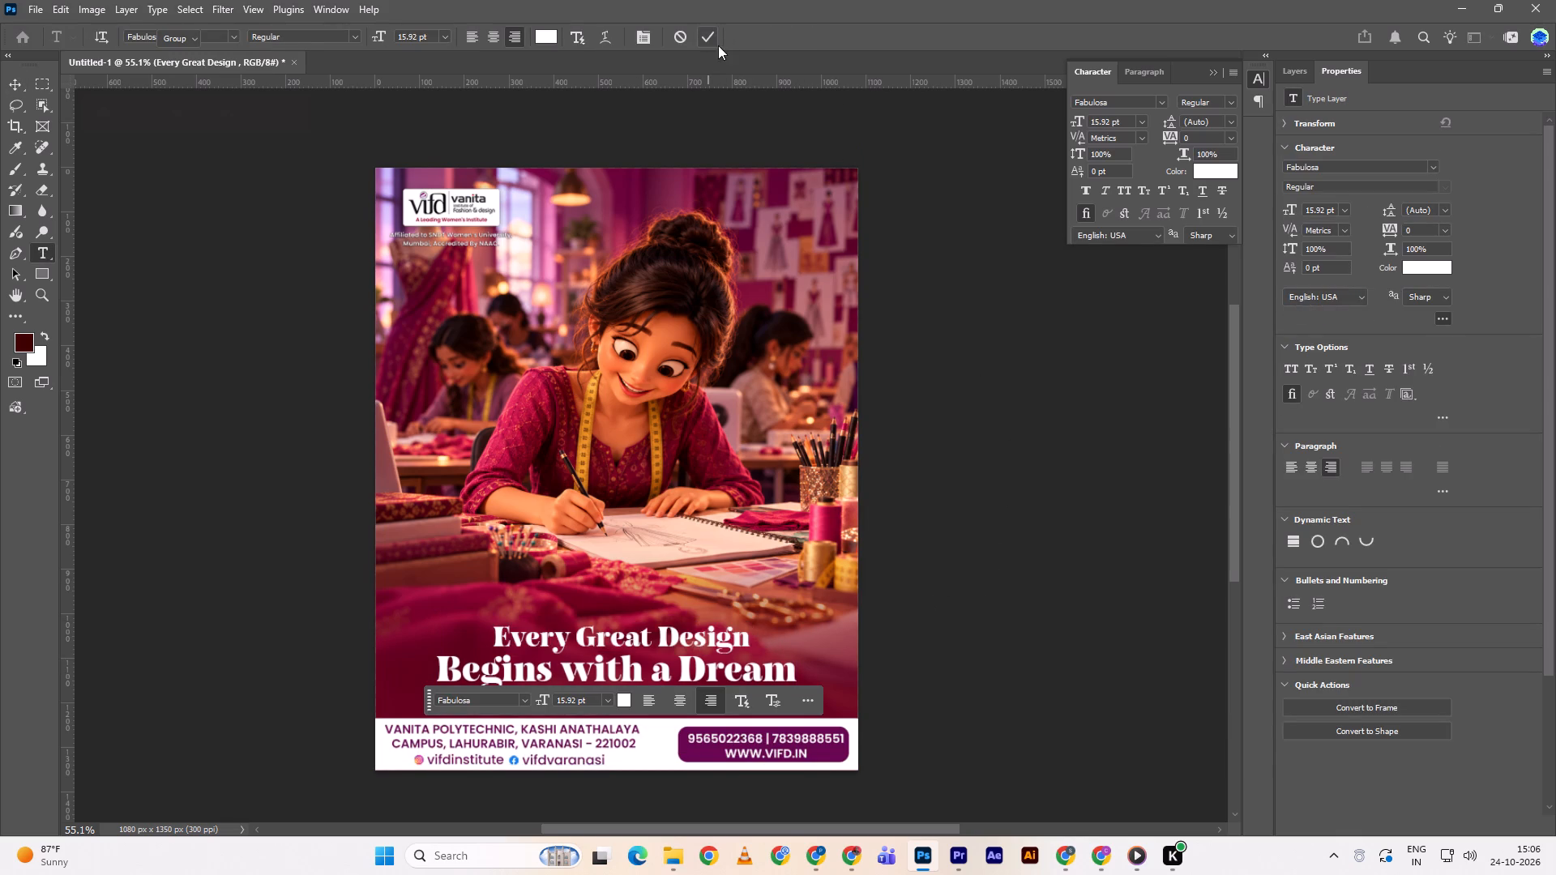
pyautogui.hotkey('ctrl', 'a')
pyautogui.click(366, 32)
pyautogui.tripleClick(368, 32)
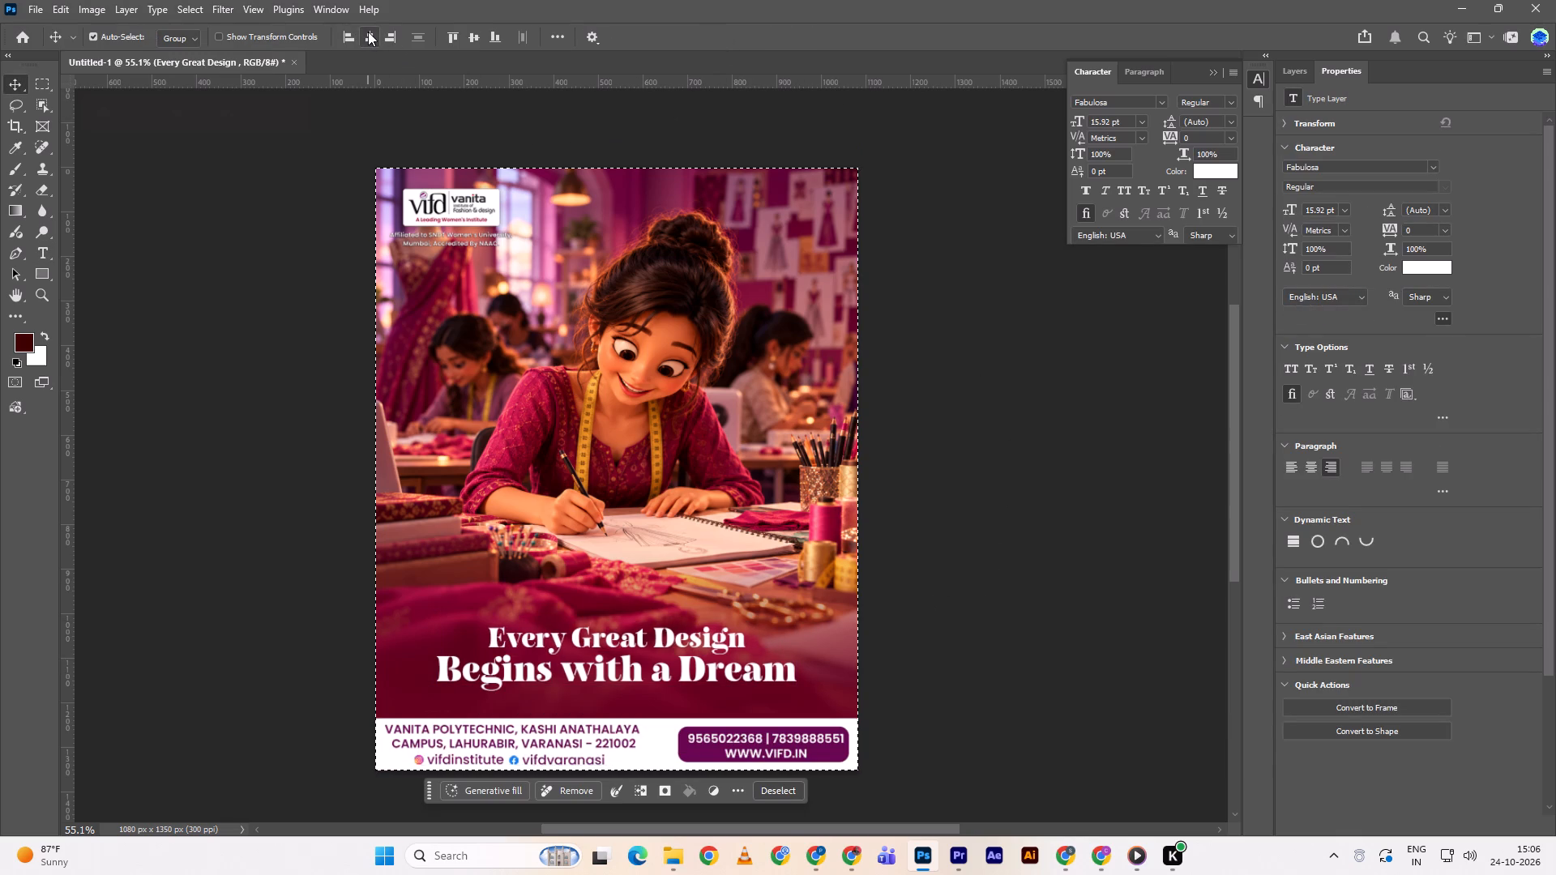
pyautogui.hotkey('ctrl', 'd')
pyautogui.click(1032, 565)
# Nudge the "Every Great Design" text up slightly, away from the second line of the quote.
pyautogui.scroll(2, 1004, 598)
pyautogui.scroll(-1, 1004, 598)
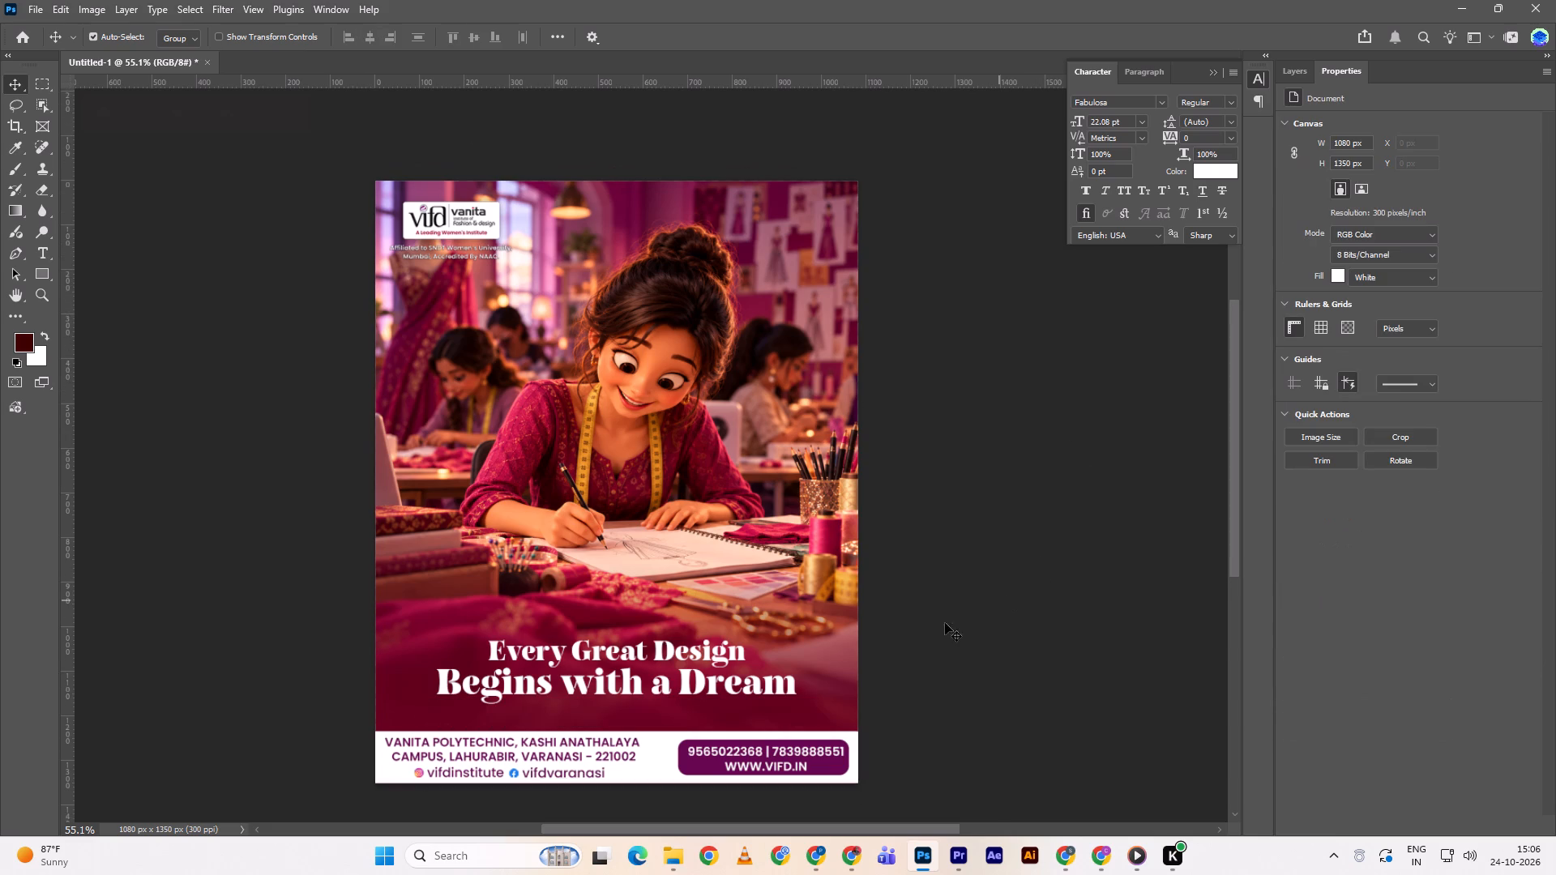
pyautogui.click(684, 662)
pyautogui.press('Up')
pyautogui.press('Up')
pyautogui.press('Up')
pyautogui.press('Up')
pyautogui.press('Up')
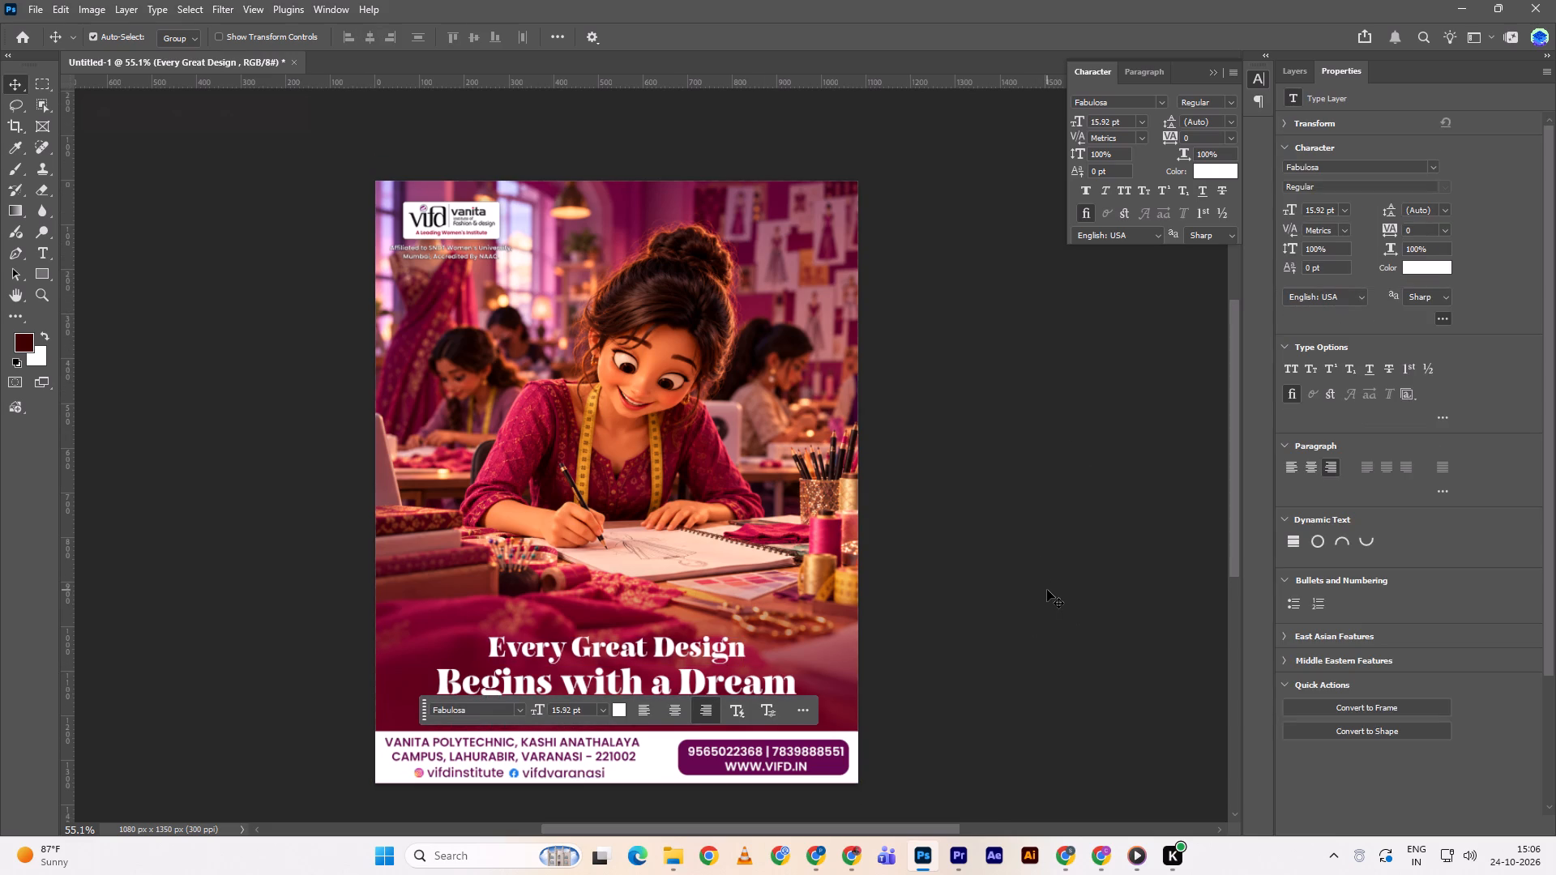
# Nudge the "Begins with a Dream" text up slightly, closer to "Every Great Design", and deselect it.
pyautogui.click(761, 680)
pyautogui.press('Up')
pyautogui.press('Up')
pyautogui.press('Up')
pyautogui.press('Up')
pyautogui.press('Up')
pyautogui.press('Up')
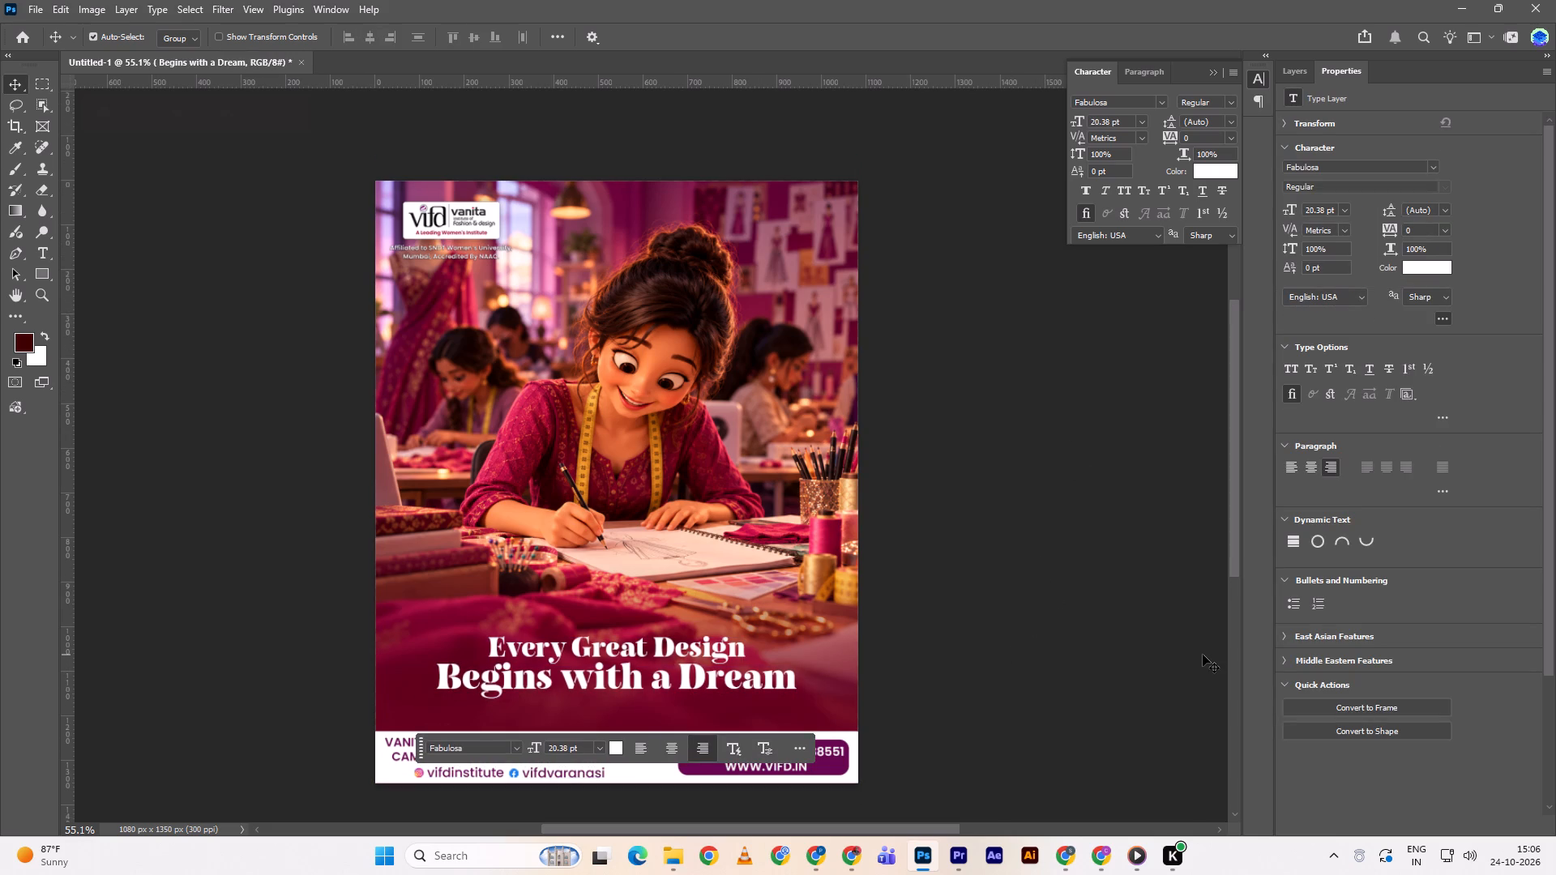
pyautogui.press('Down')
pyautogui.press('Down')
pyautogui.press('Down')
pyautogui.press('Down')
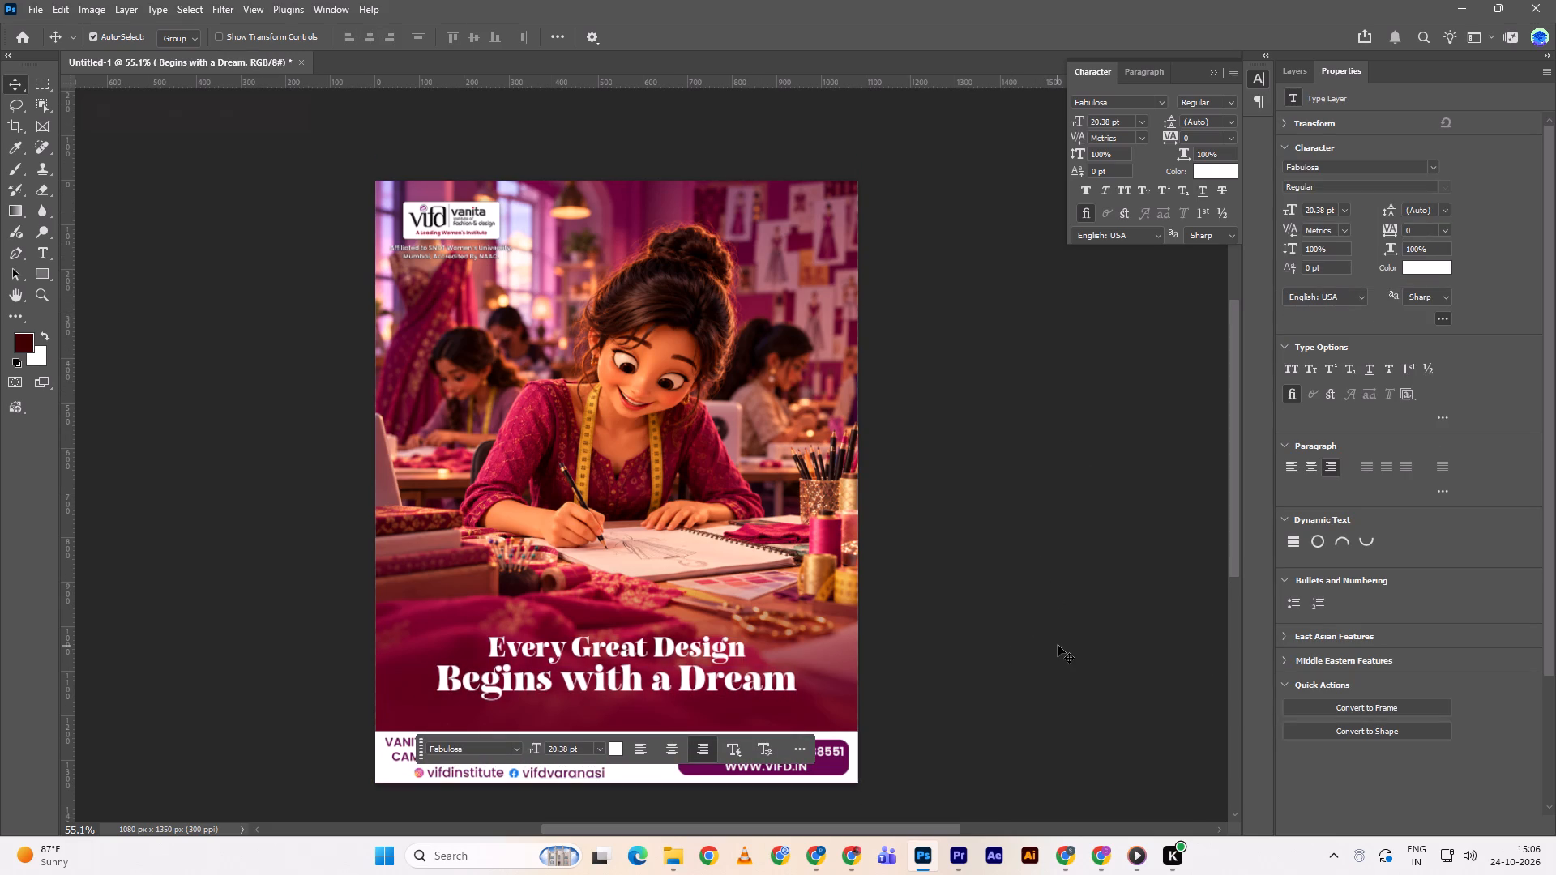
pyautogui.click(1054, 644)
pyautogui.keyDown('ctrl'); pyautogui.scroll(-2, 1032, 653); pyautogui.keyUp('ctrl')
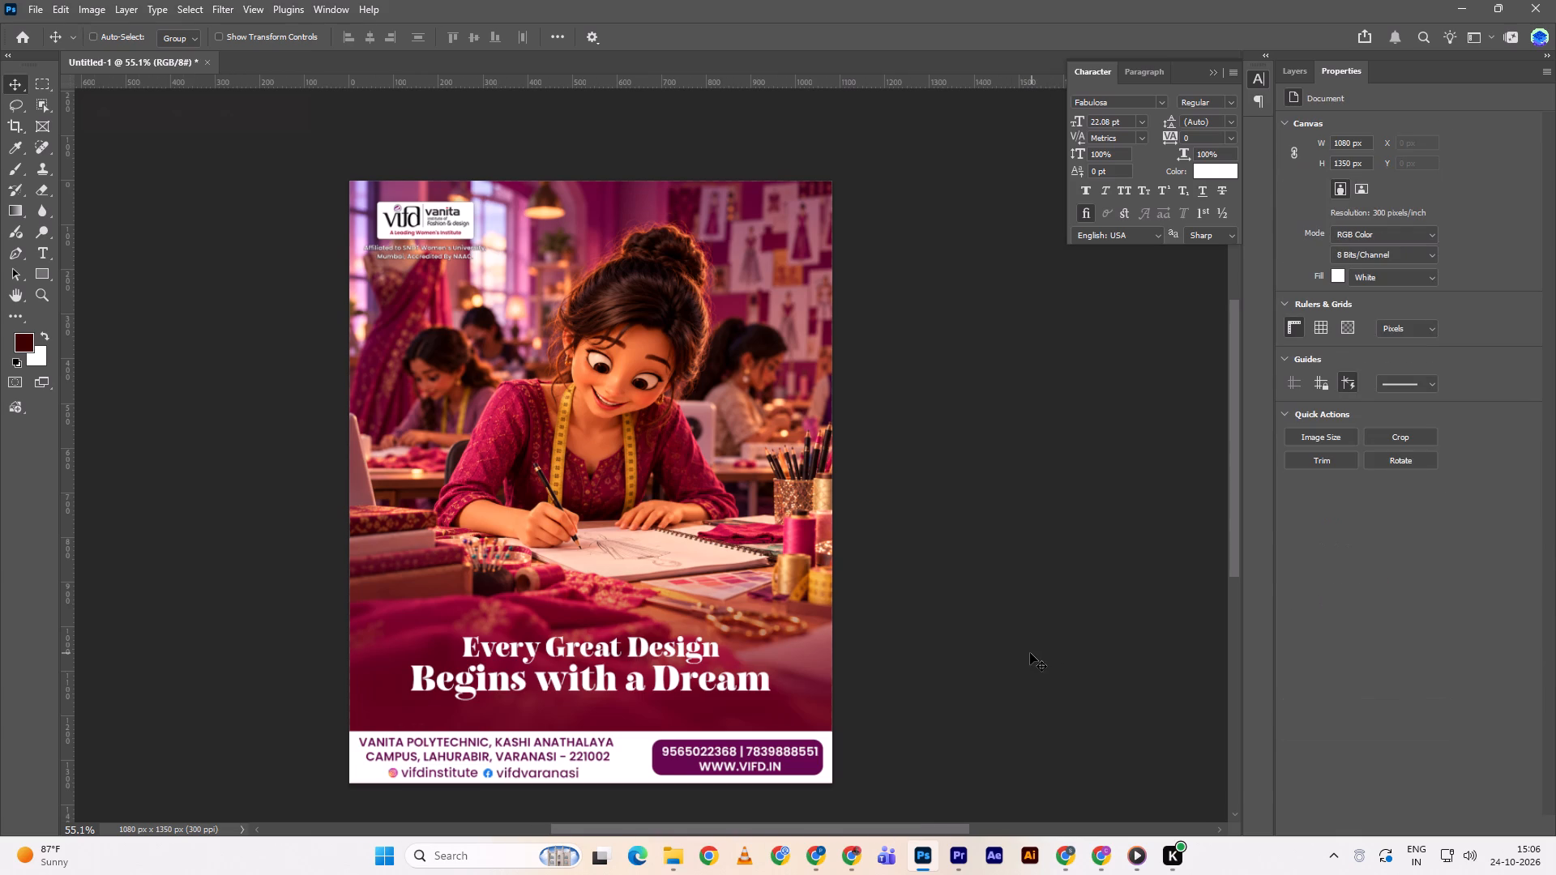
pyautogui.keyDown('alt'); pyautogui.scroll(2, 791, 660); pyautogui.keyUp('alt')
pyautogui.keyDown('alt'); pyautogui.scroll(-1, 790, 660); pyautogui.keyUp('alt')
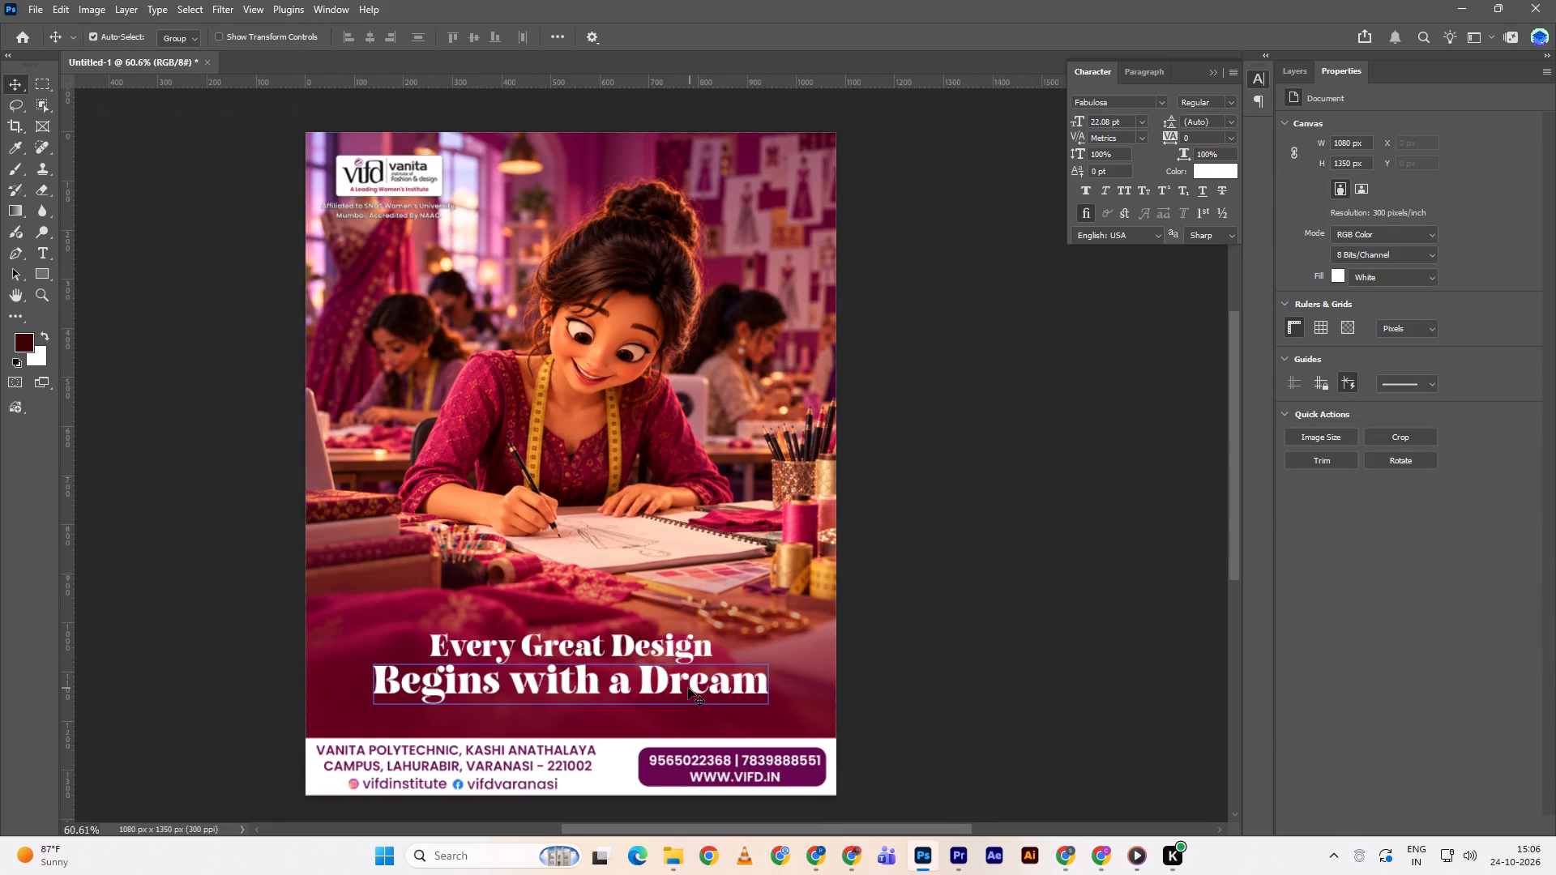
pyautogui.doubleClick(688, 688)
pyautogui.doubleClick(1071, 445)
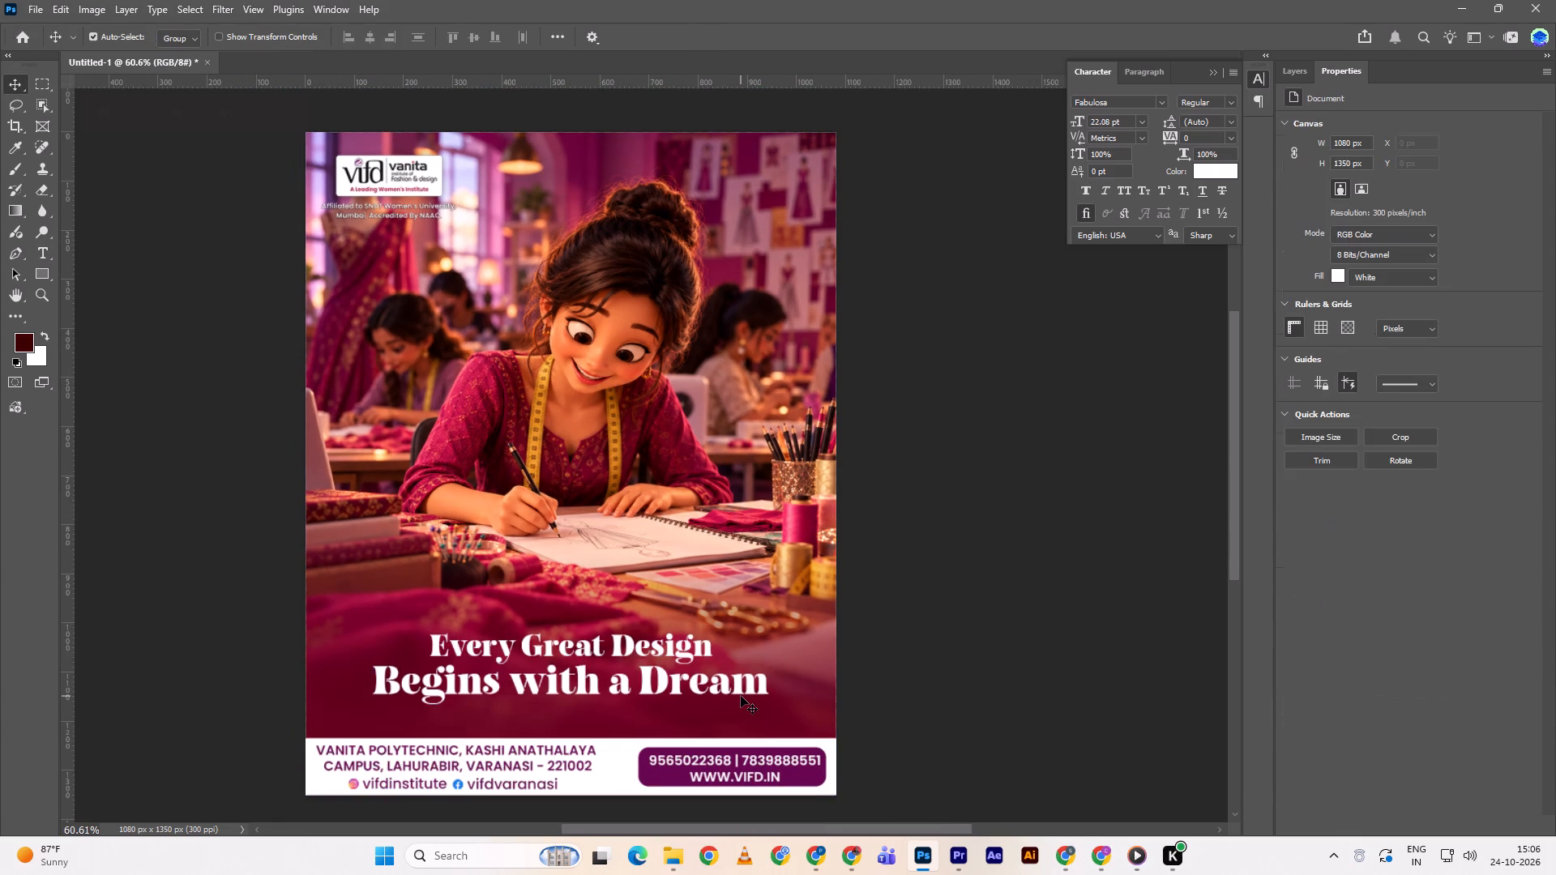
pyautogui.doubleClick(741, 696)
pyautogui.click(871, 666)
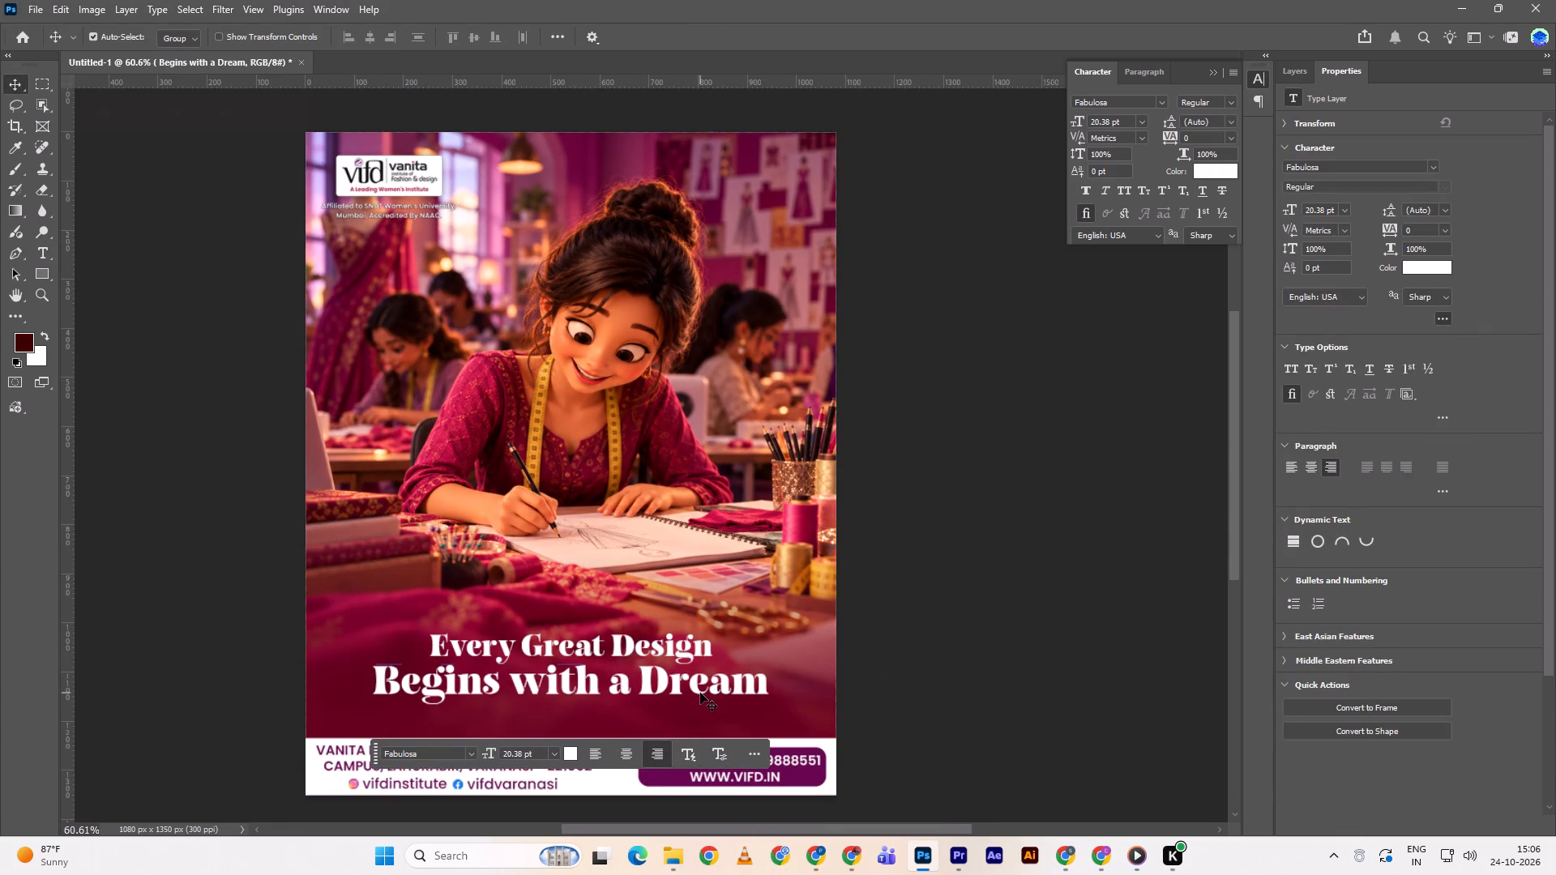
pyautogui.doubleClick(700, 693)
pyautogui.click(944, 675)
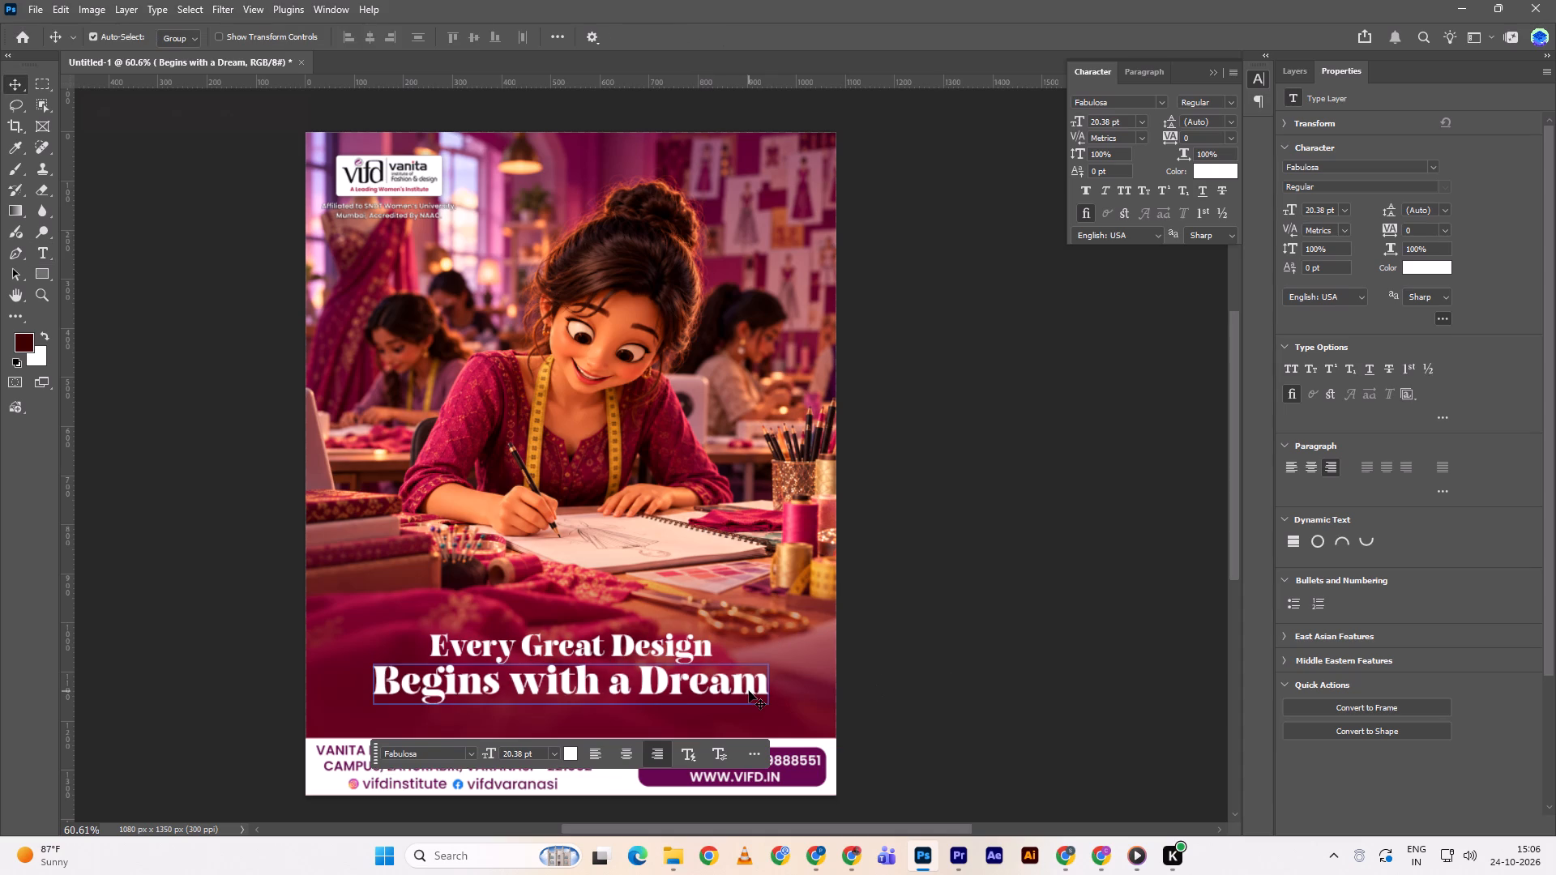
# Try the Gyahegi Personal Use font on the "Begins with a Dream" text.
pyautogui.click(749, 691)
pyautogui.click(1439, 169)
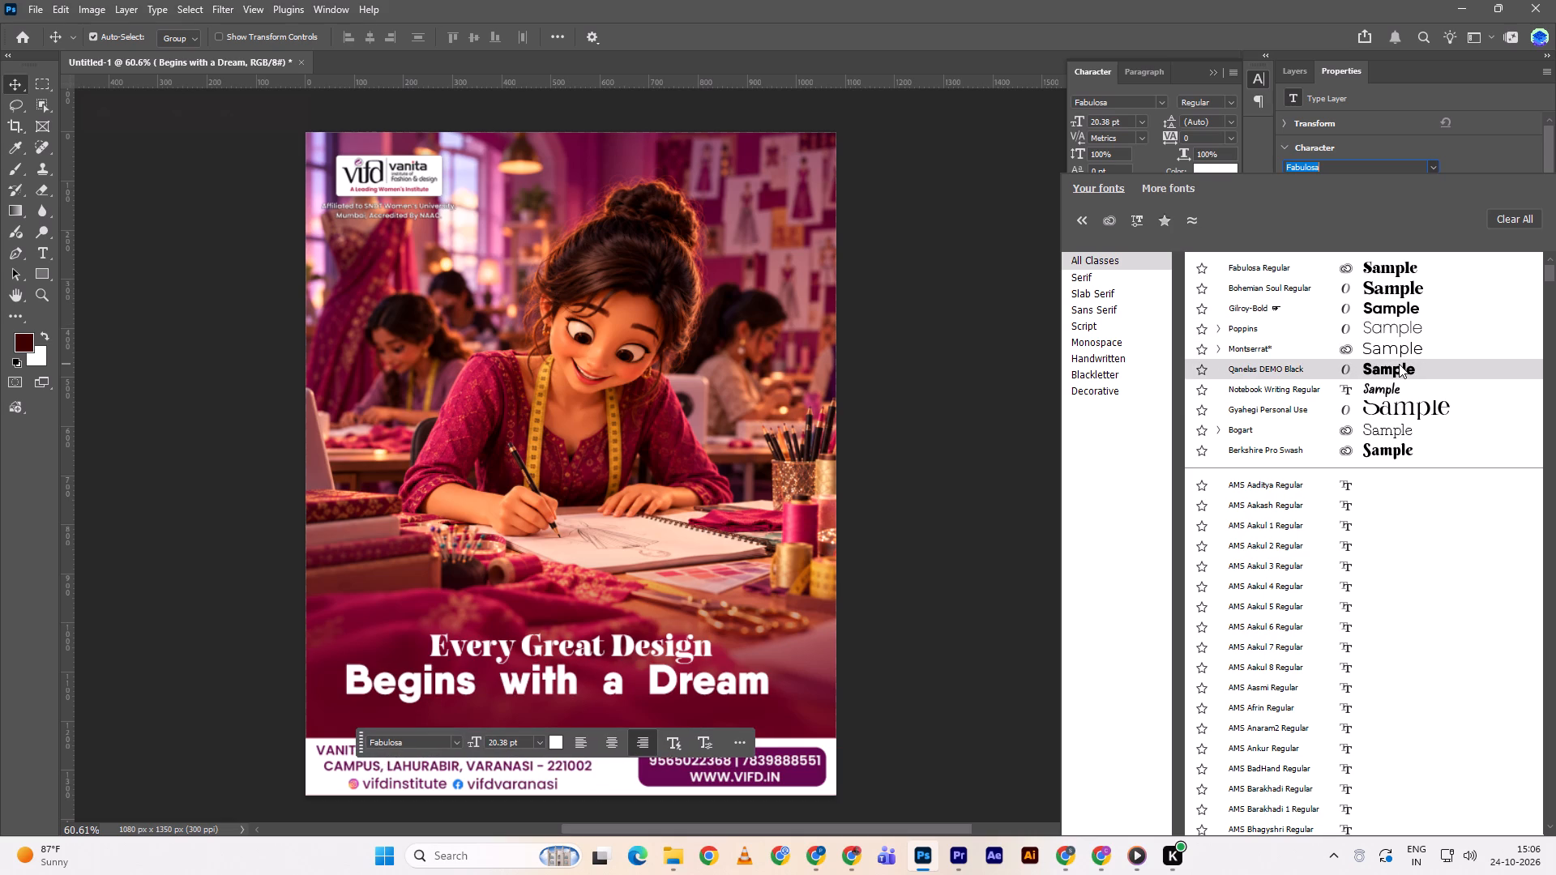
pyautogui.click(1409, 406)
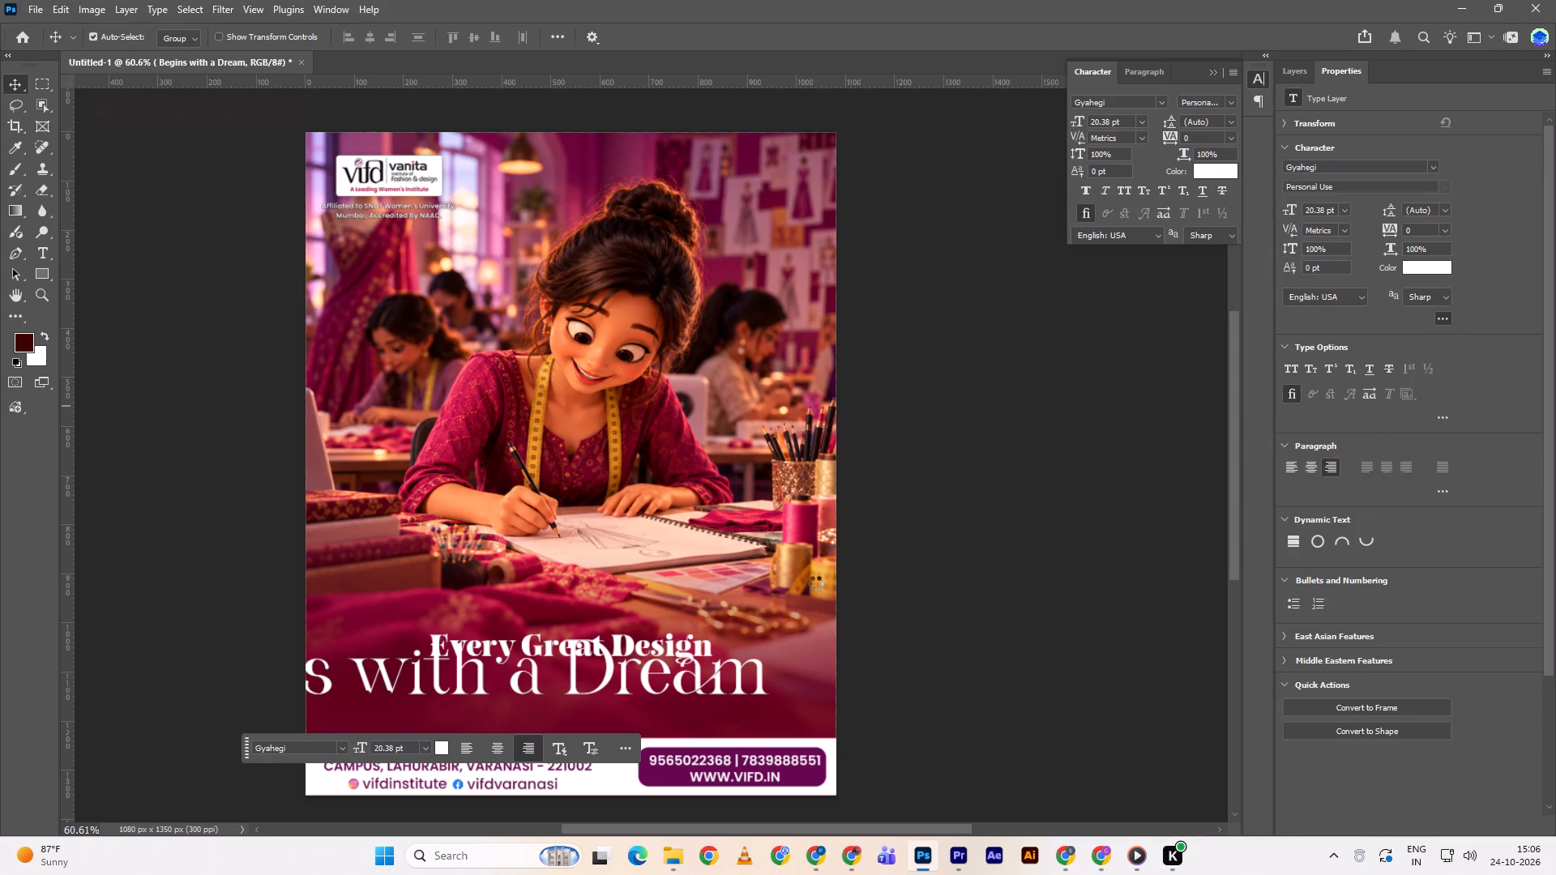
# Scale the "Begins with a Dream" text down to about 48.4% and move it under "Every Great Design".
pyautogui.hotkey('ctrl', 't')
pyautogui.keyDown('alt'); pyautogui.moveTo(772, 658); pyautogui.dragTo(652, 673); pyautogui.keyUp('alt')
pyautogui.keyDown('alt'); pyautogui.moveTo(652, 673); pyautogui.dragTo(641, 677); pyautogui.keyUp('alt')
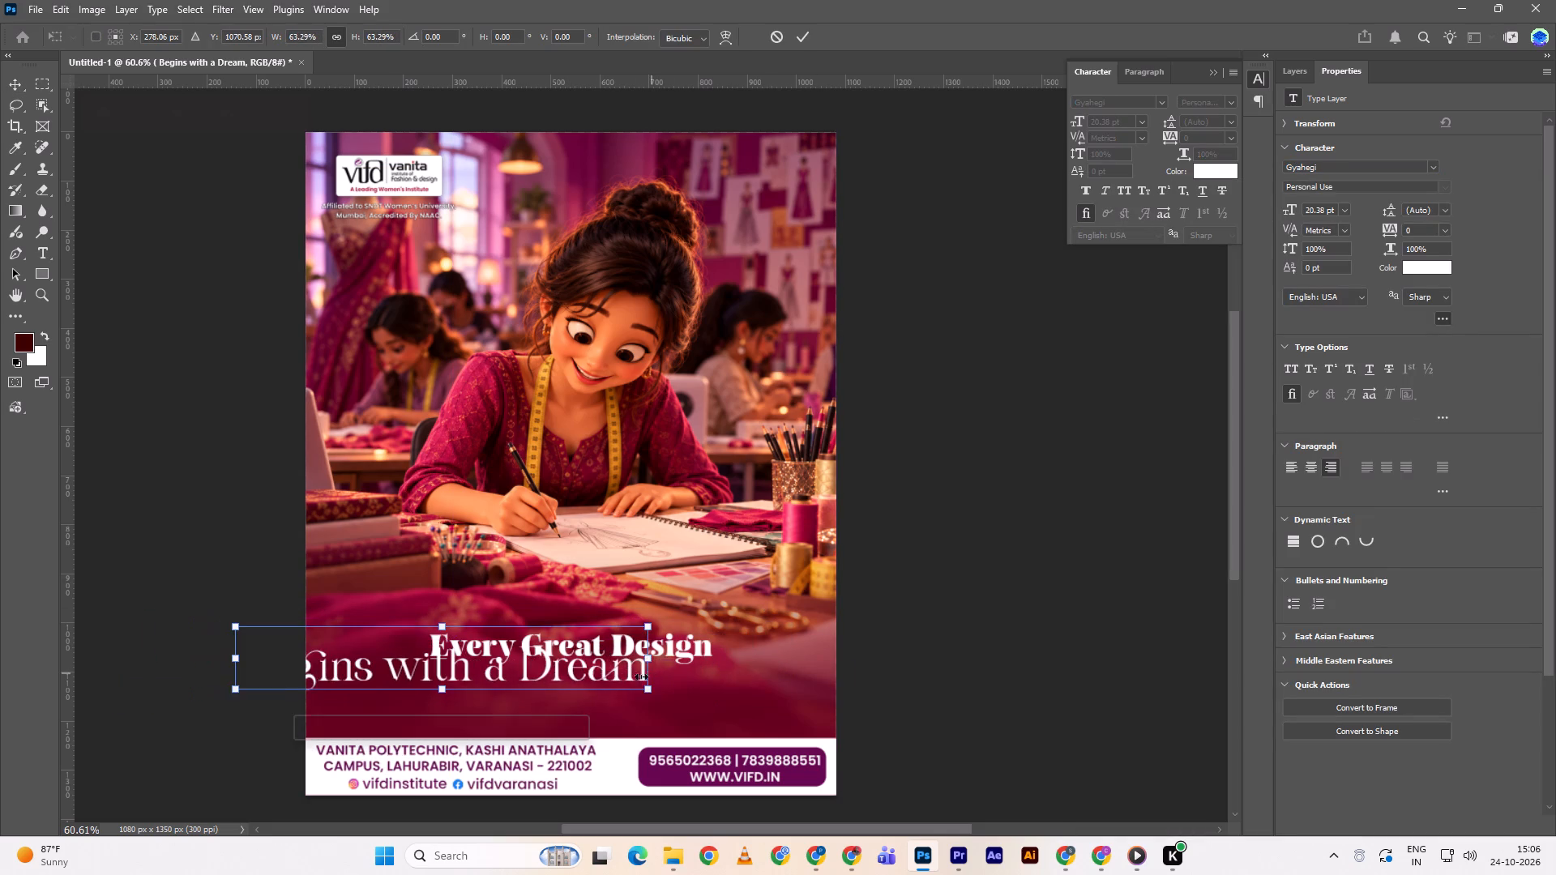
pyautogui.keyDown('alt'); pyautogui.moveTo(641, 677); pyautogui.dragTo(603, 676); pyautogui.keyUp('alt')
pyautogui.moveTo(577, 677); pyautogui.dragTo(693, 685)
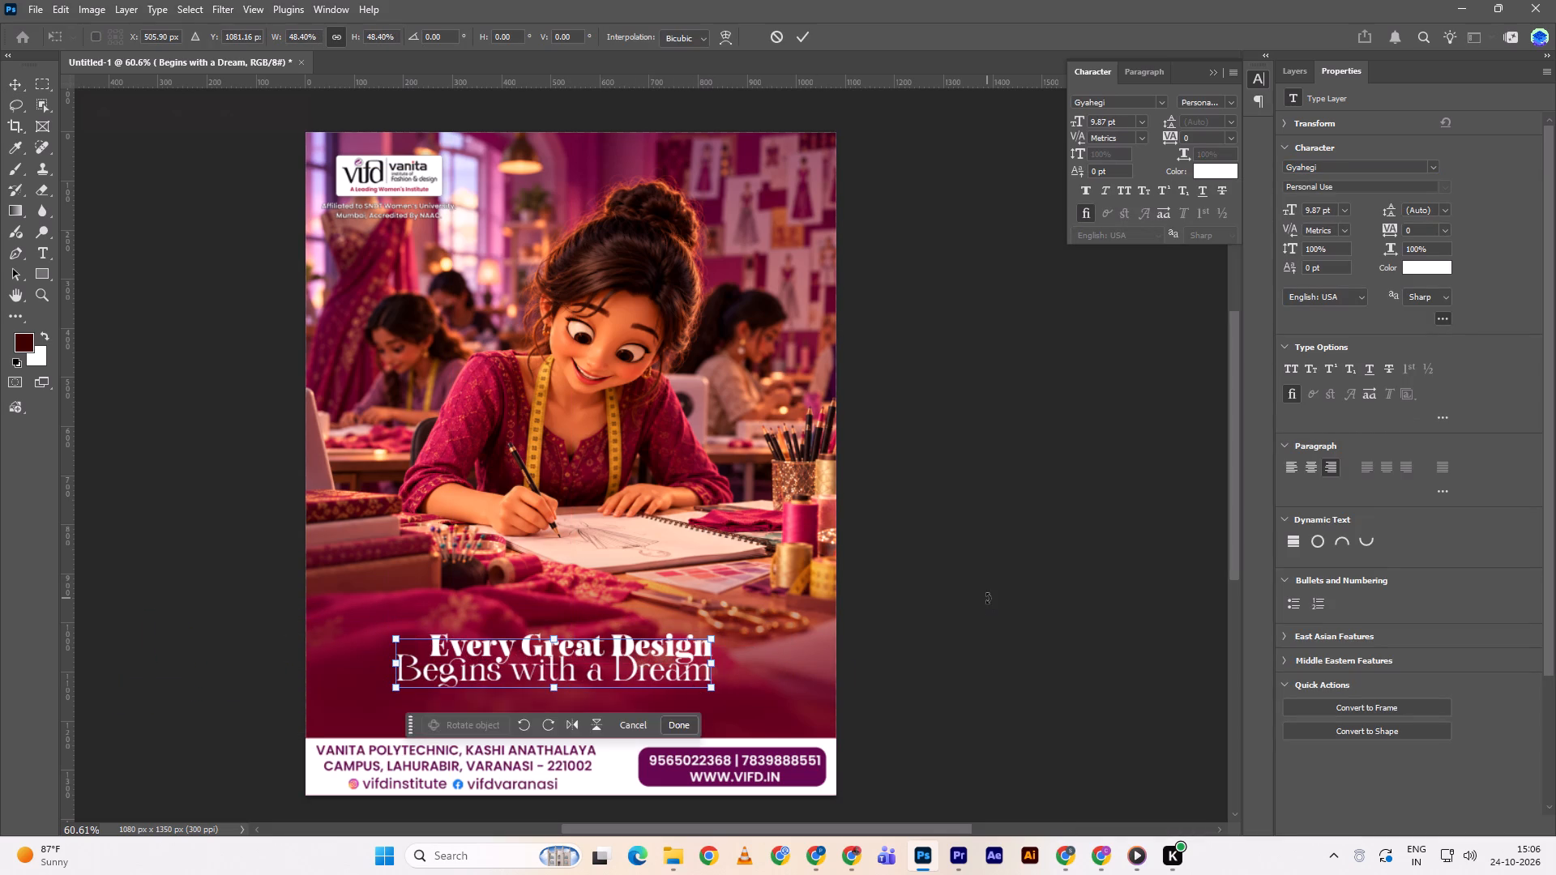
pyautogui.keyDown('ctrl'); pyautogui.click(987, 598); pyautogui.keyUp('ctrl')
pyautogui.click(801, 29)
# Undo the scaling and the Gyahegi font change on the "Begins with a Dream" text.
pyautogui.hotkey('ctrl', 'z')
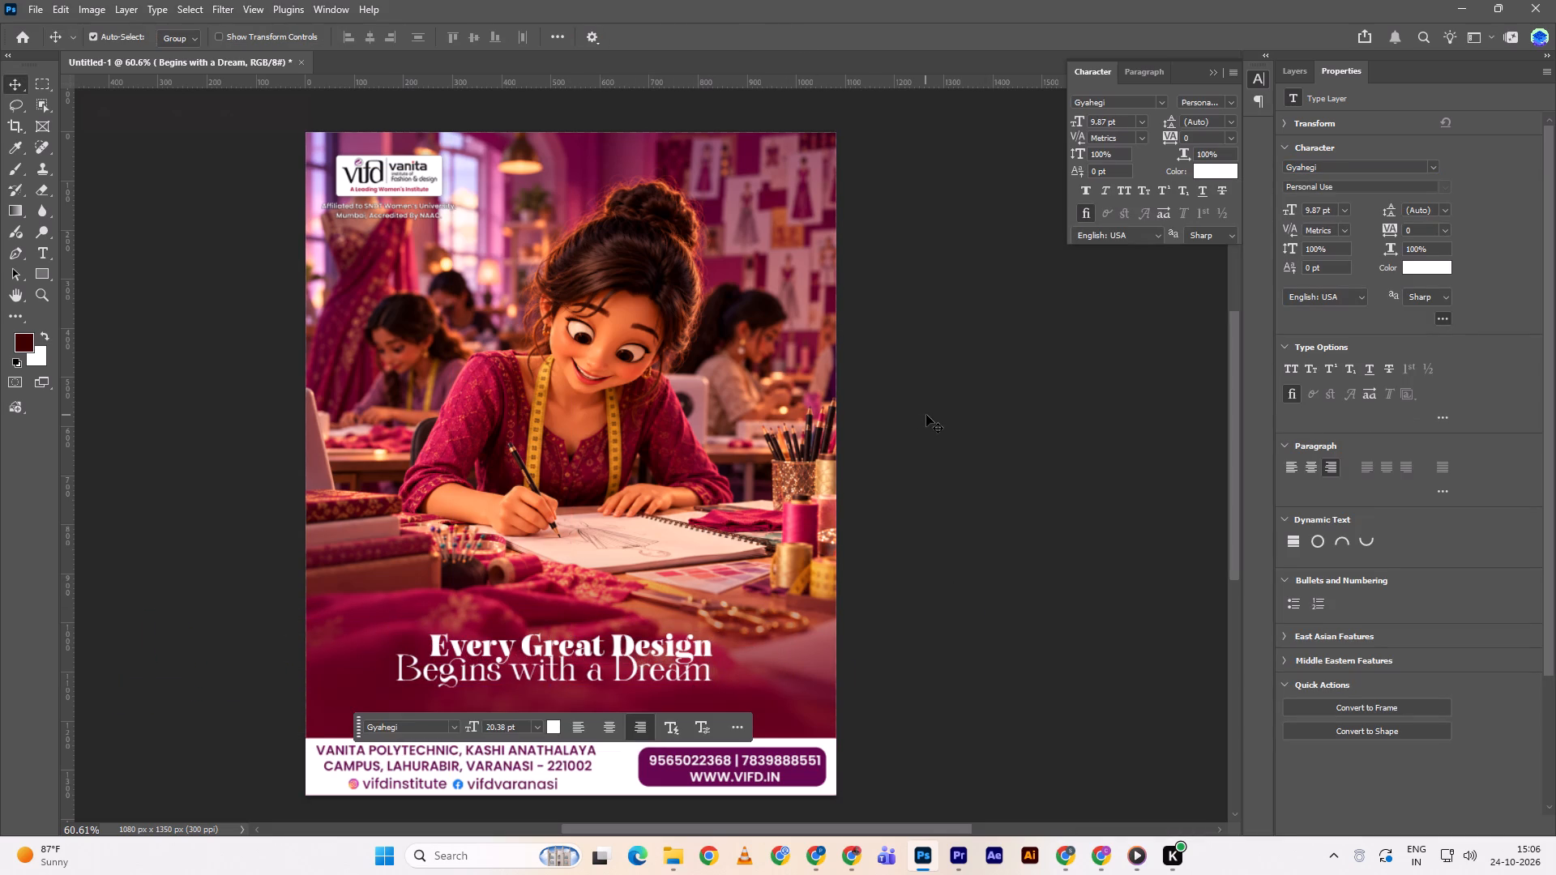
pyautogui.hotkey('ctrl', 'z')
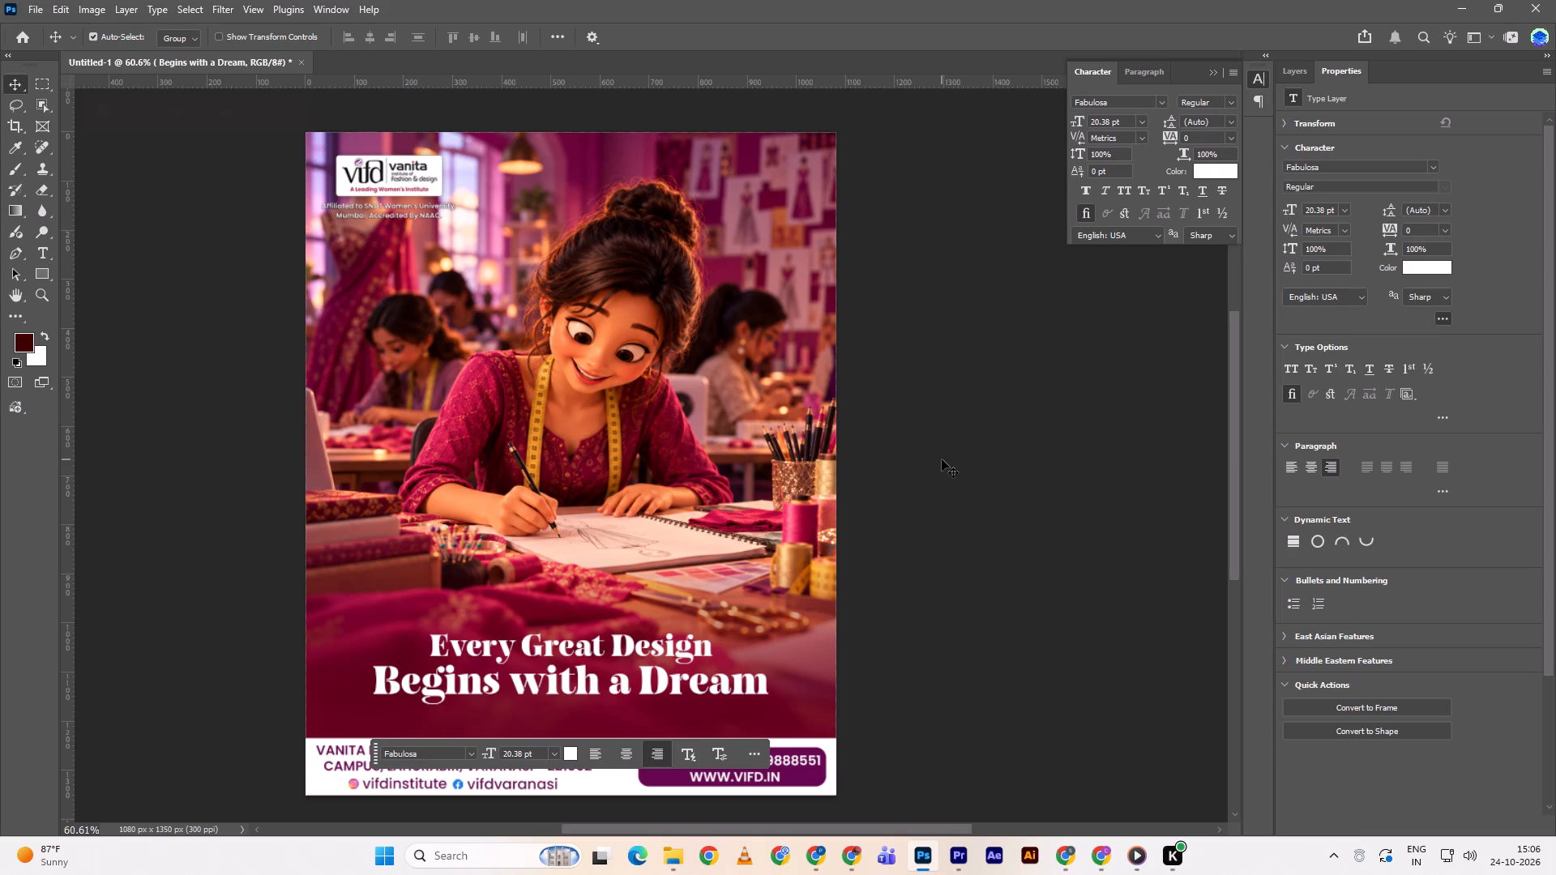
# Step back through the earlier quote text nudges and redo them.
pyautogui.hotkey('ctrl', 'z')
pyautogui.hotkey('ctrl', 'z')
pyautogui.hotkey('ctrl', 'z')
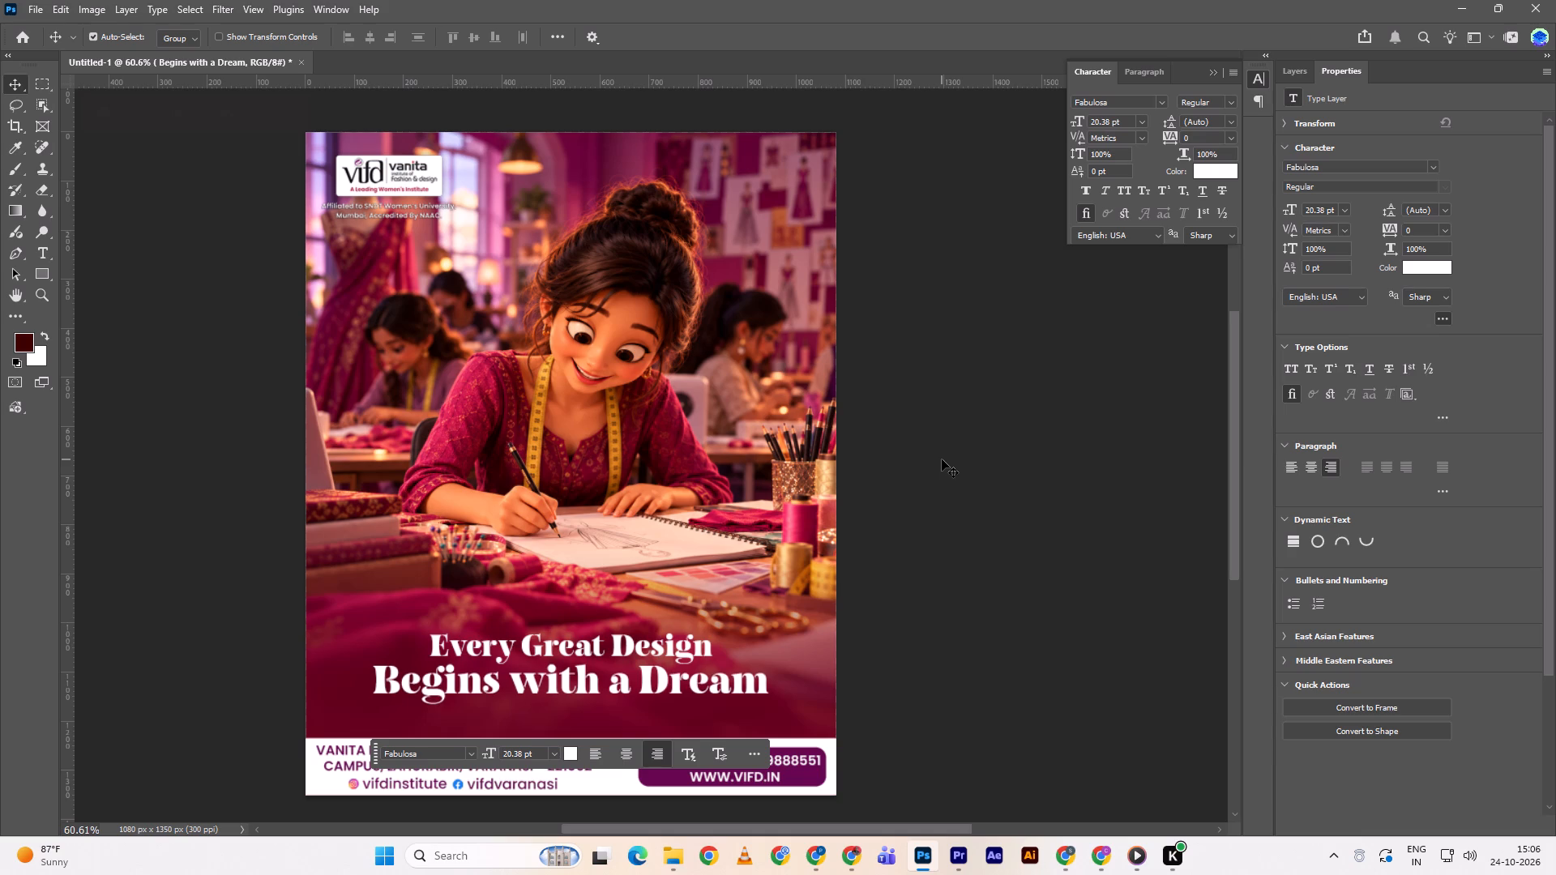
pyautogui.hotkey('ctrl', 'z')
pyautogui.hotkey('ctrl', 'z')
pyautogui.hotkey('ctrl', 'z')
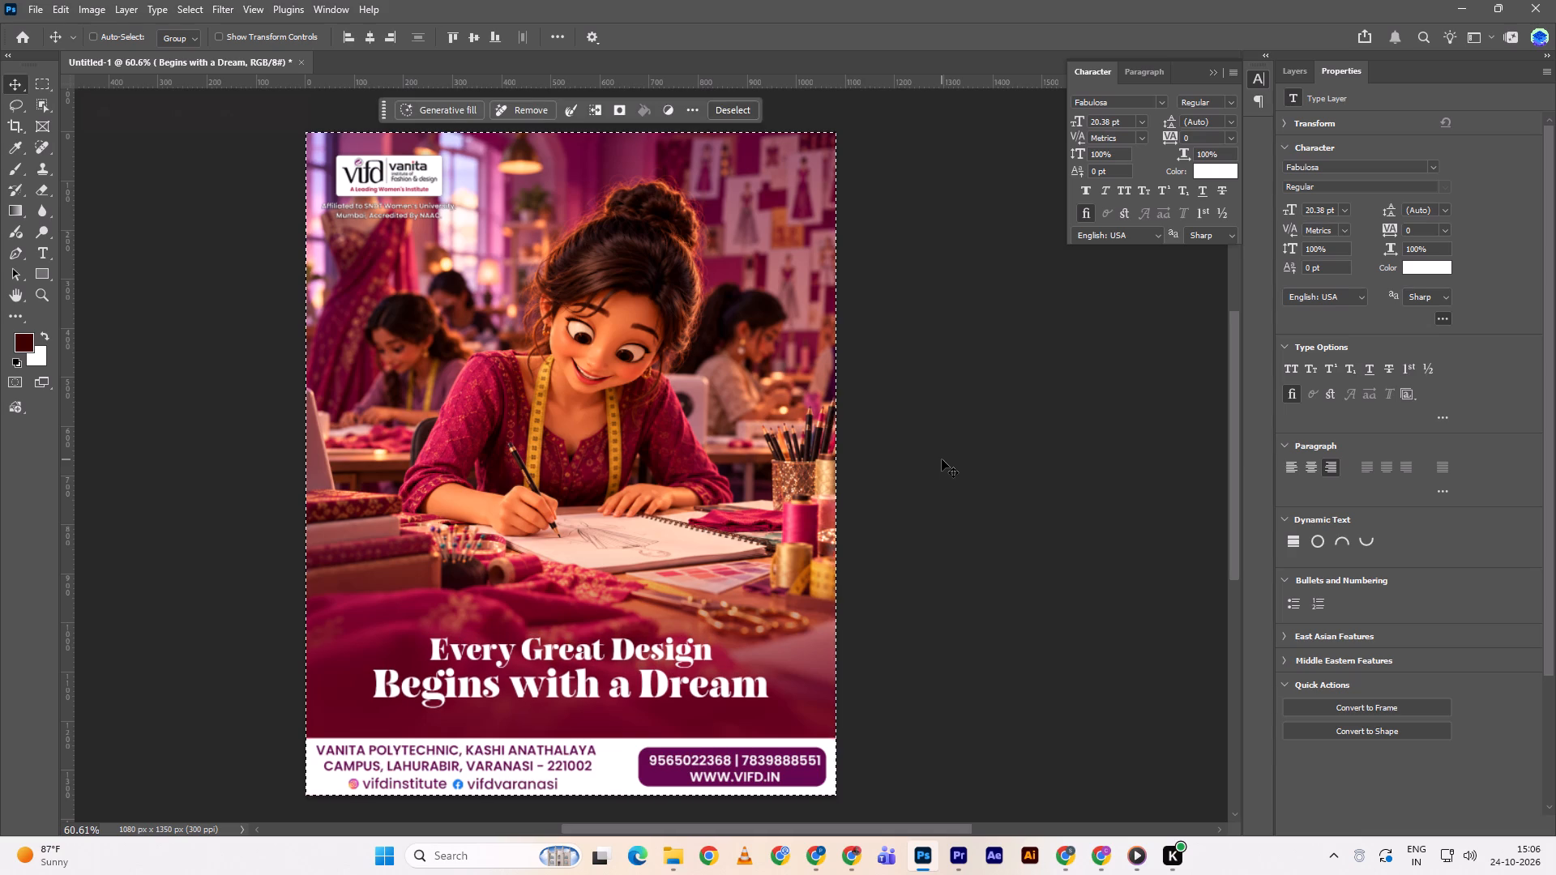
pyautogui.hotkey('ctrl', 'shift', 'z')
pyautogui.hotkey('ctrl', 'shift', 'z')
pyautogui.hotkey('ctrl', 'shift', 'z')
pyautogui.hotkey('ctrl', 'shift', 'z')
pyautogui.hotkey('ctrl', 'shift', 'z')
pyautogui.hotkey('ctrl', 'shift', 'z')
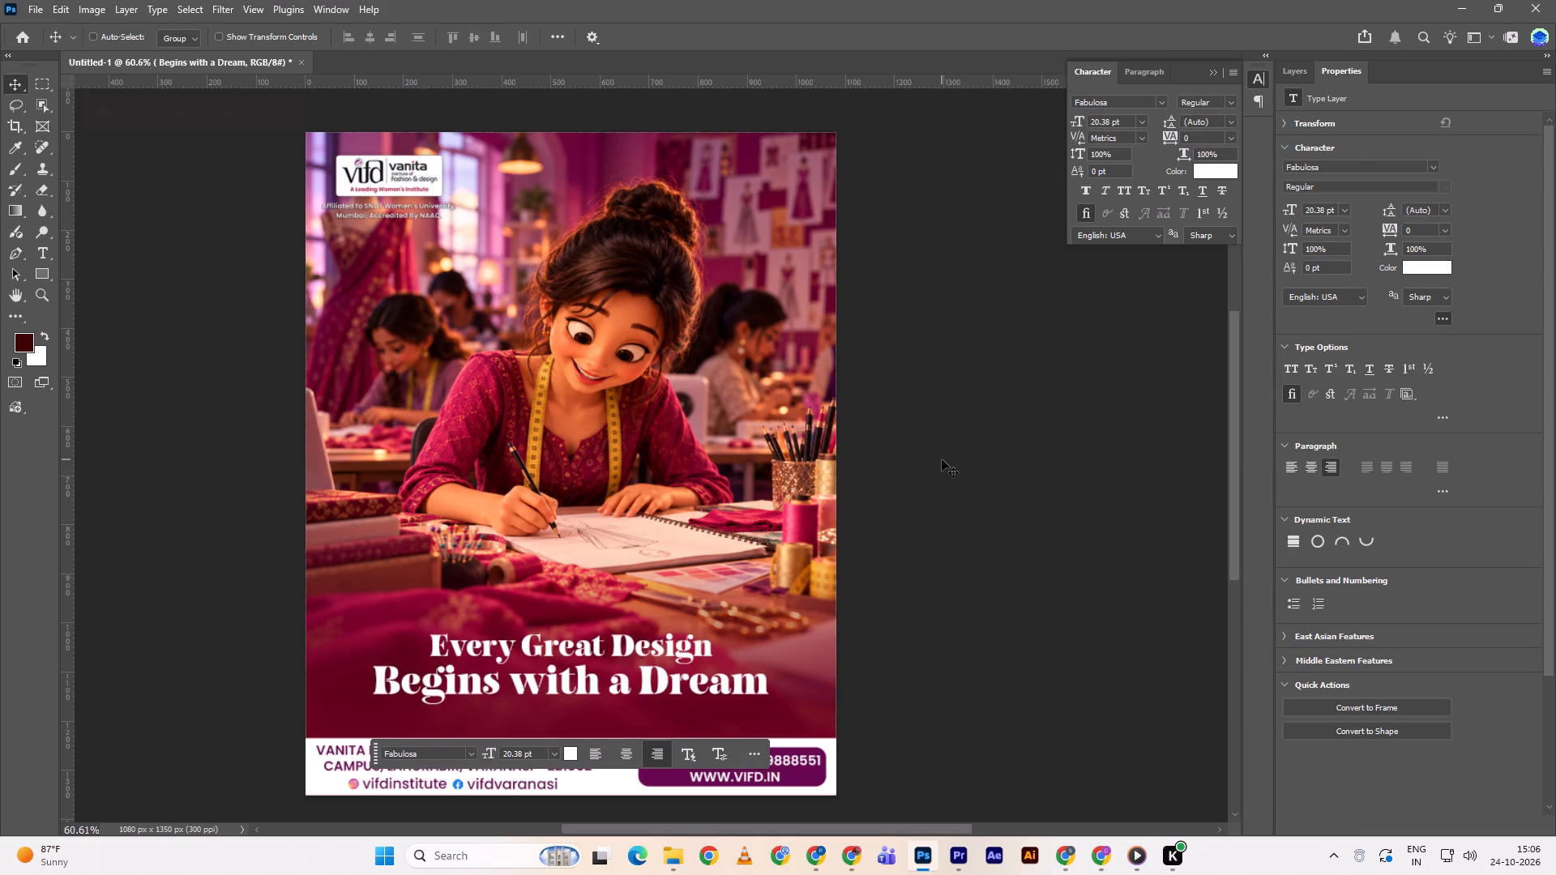
# Change the font of the "Begins with a Dream" text to Bohemian Soul Regular.
pyautogui.click(942, 459)
pyautogui.scroll(2, 932, 496)
pyautogui.scroll(-2, 932, 497)
pyautogui.scroll(1, 933, 496)
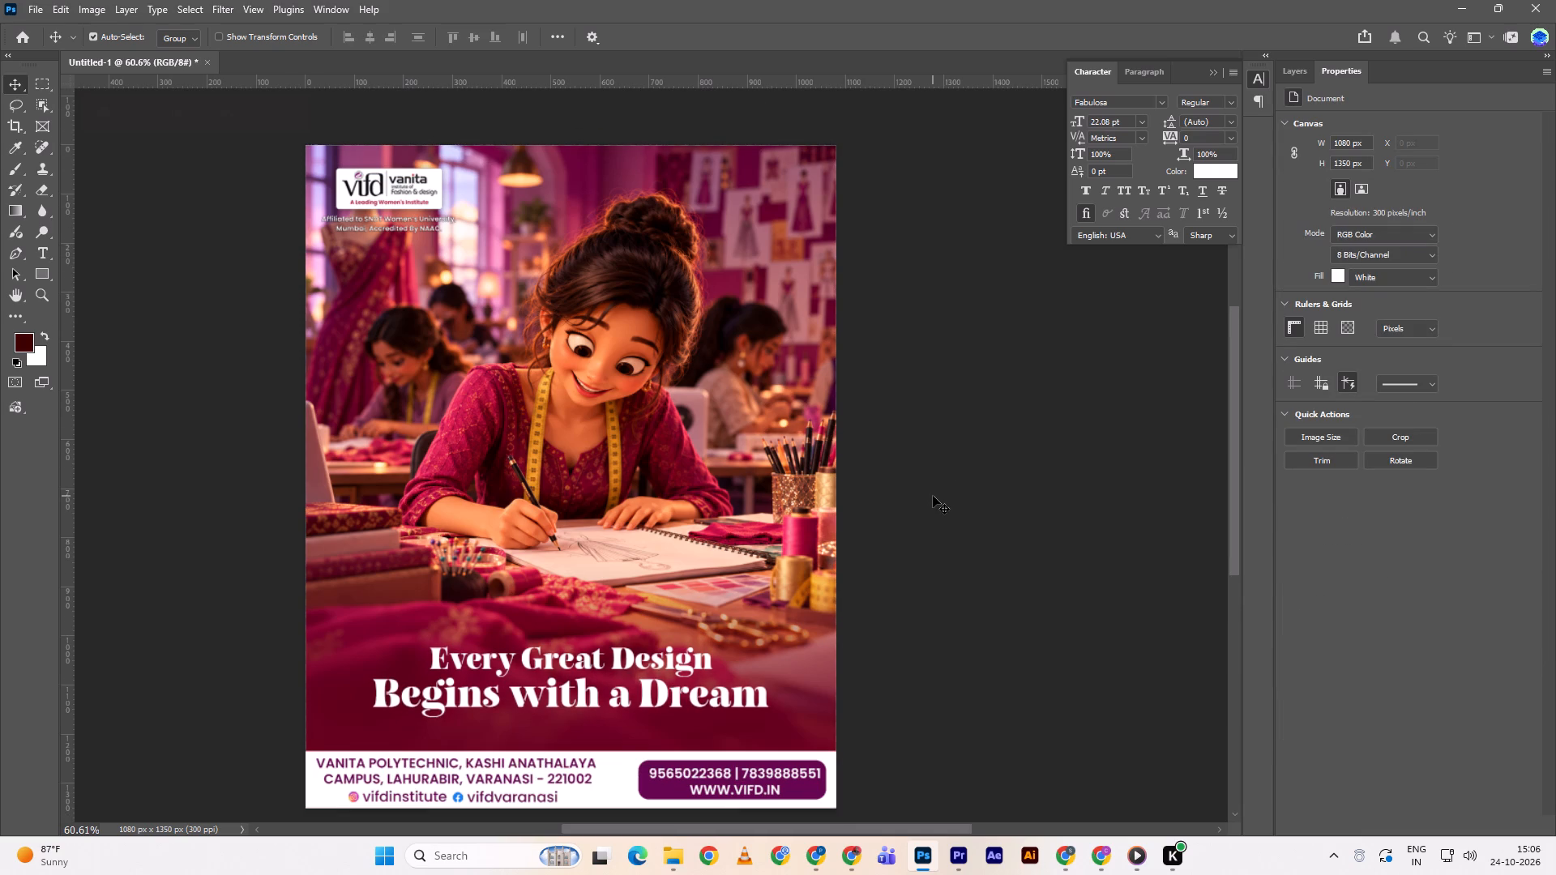
pyautogui.click(687, 704)
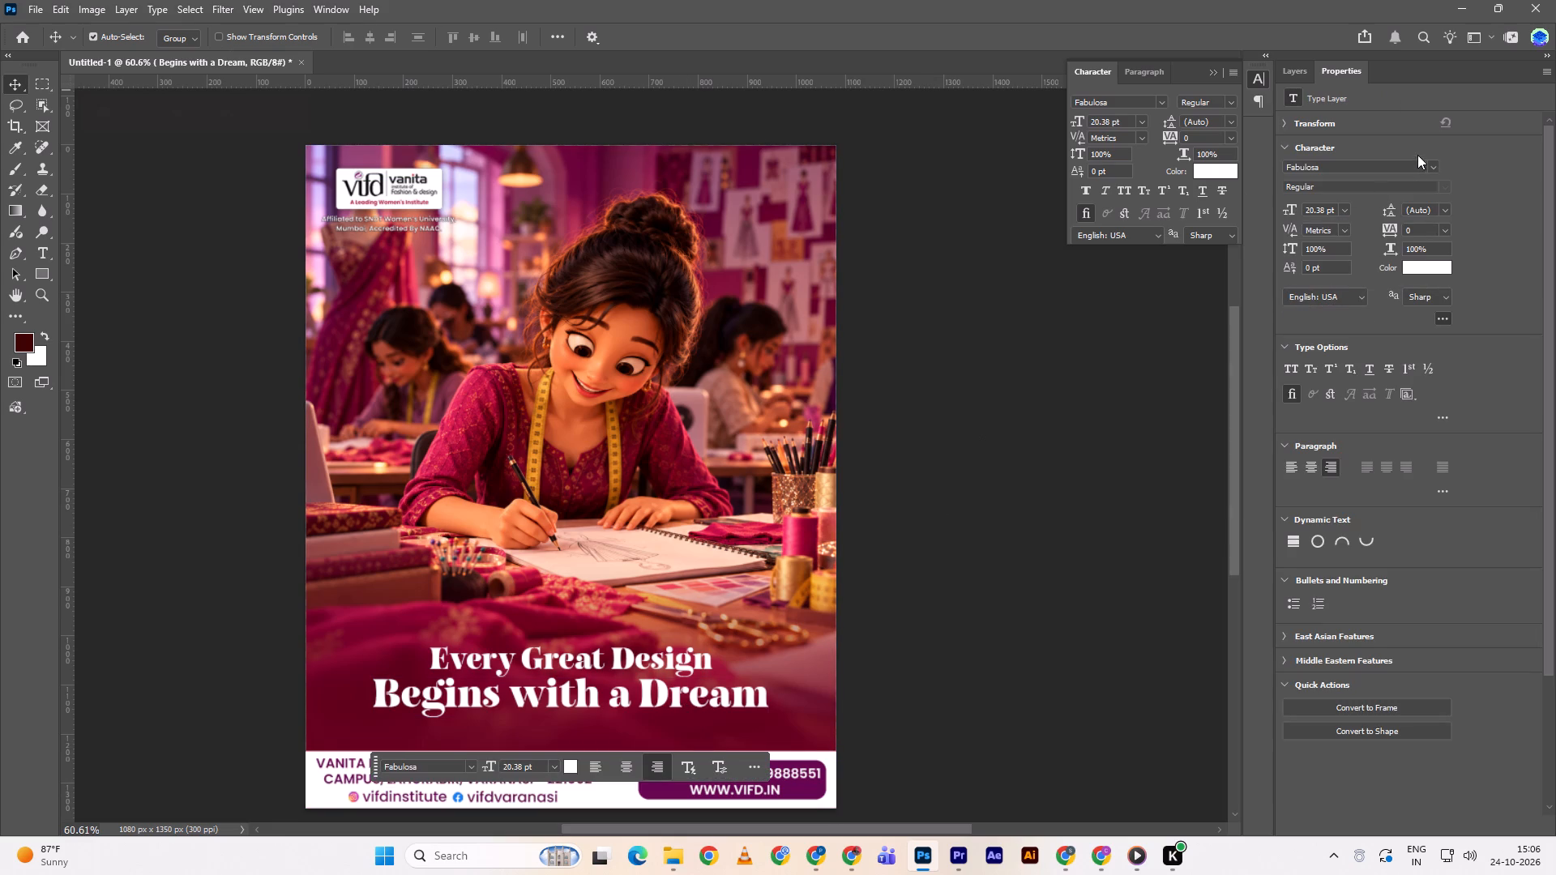
pyautogui.click(1434, 169)
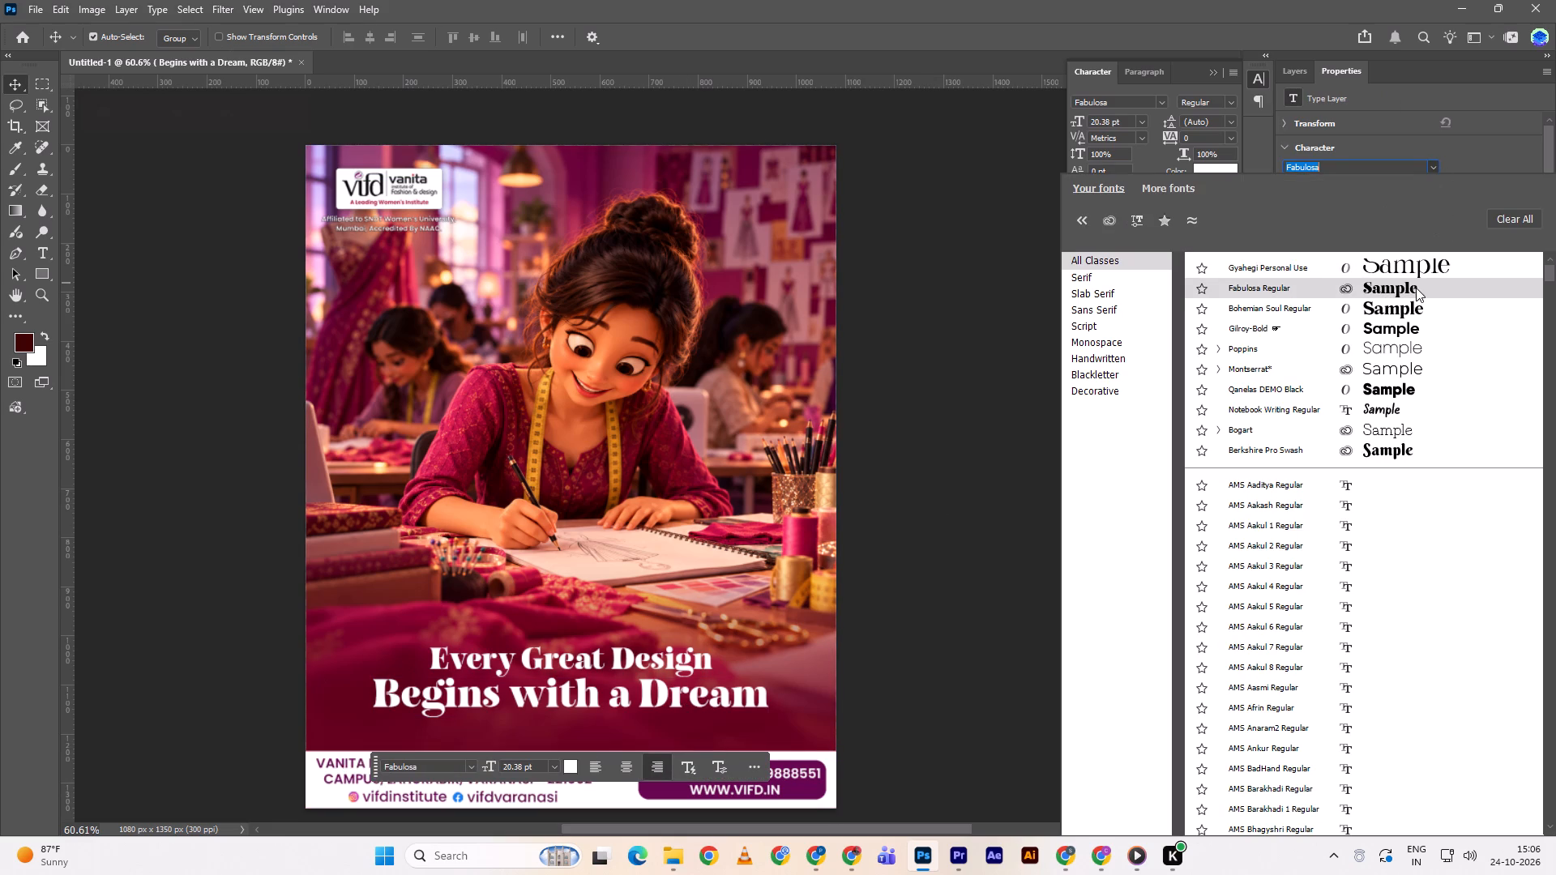
pyautogui.click(1420, 310)
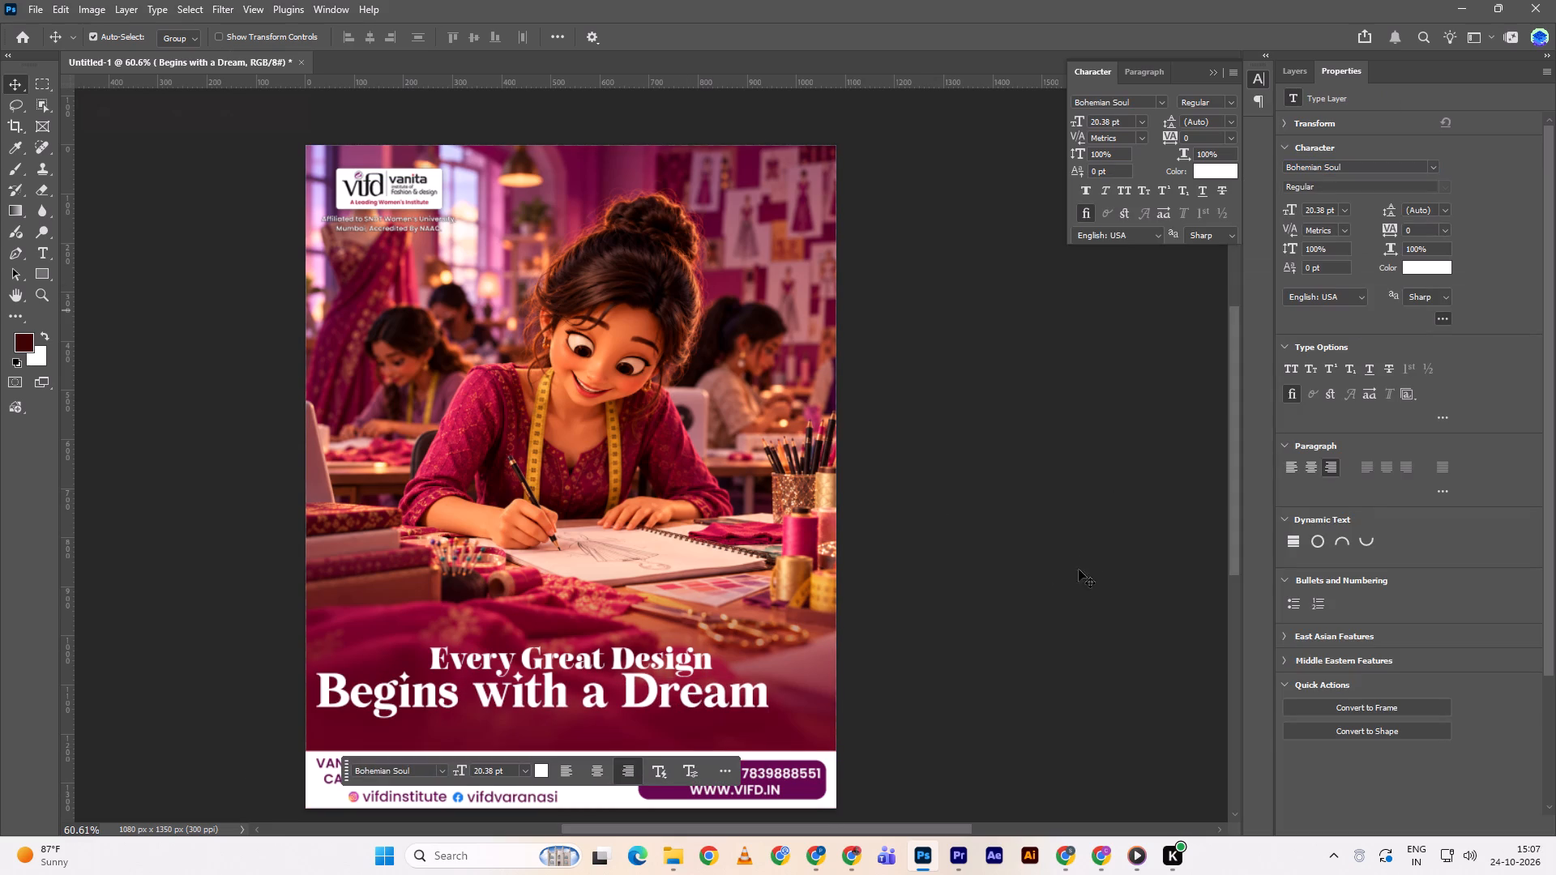
# Scale the "Begins with a Dream" text down to about 93.2%, giving a size of 19 pt.
pyautogui.hotkey('ctrl', 't')
pyautogui.moveTo(309, 672); pyautogui.dragTo(340, 665)
pyautogui.click(340, 665)
pyautogui.doubleClick(808, 38)
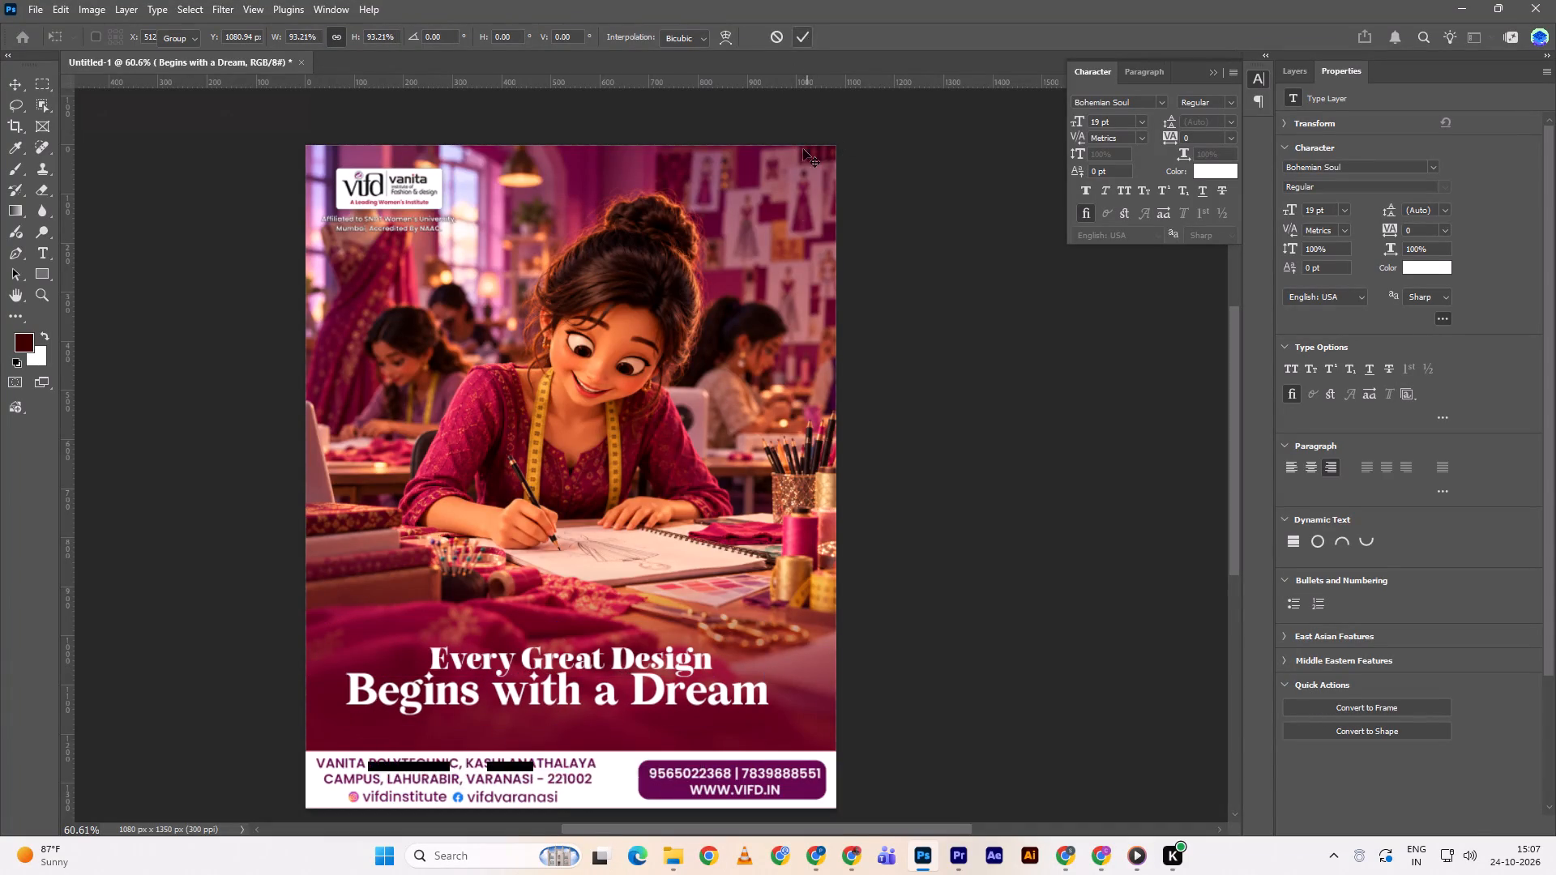
# Centre the "Begins with a Dream" text horizontally on the canvas and clear the selection.
pyautogui.hotkey('ctrl', 'a')
pyautogui.doubleClick(368, 35)
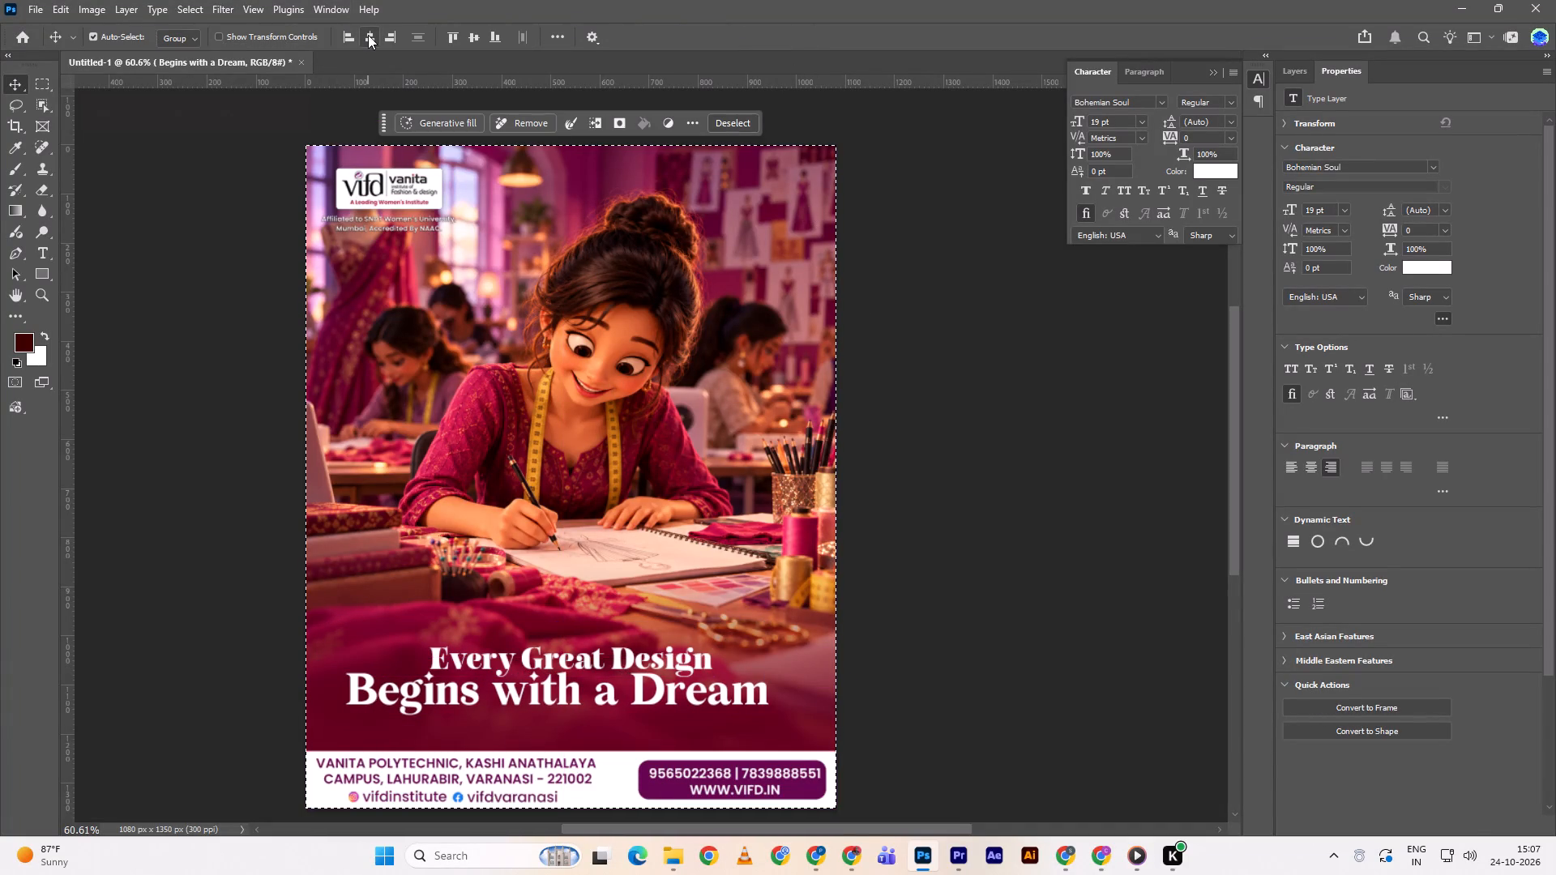
pyautogui.tripleClick(368, 35)
pyautogui.click(372, 35)
pyautogui.hotkey('ctrl', 'd')
pyautogui.doubleClick(983, 474)
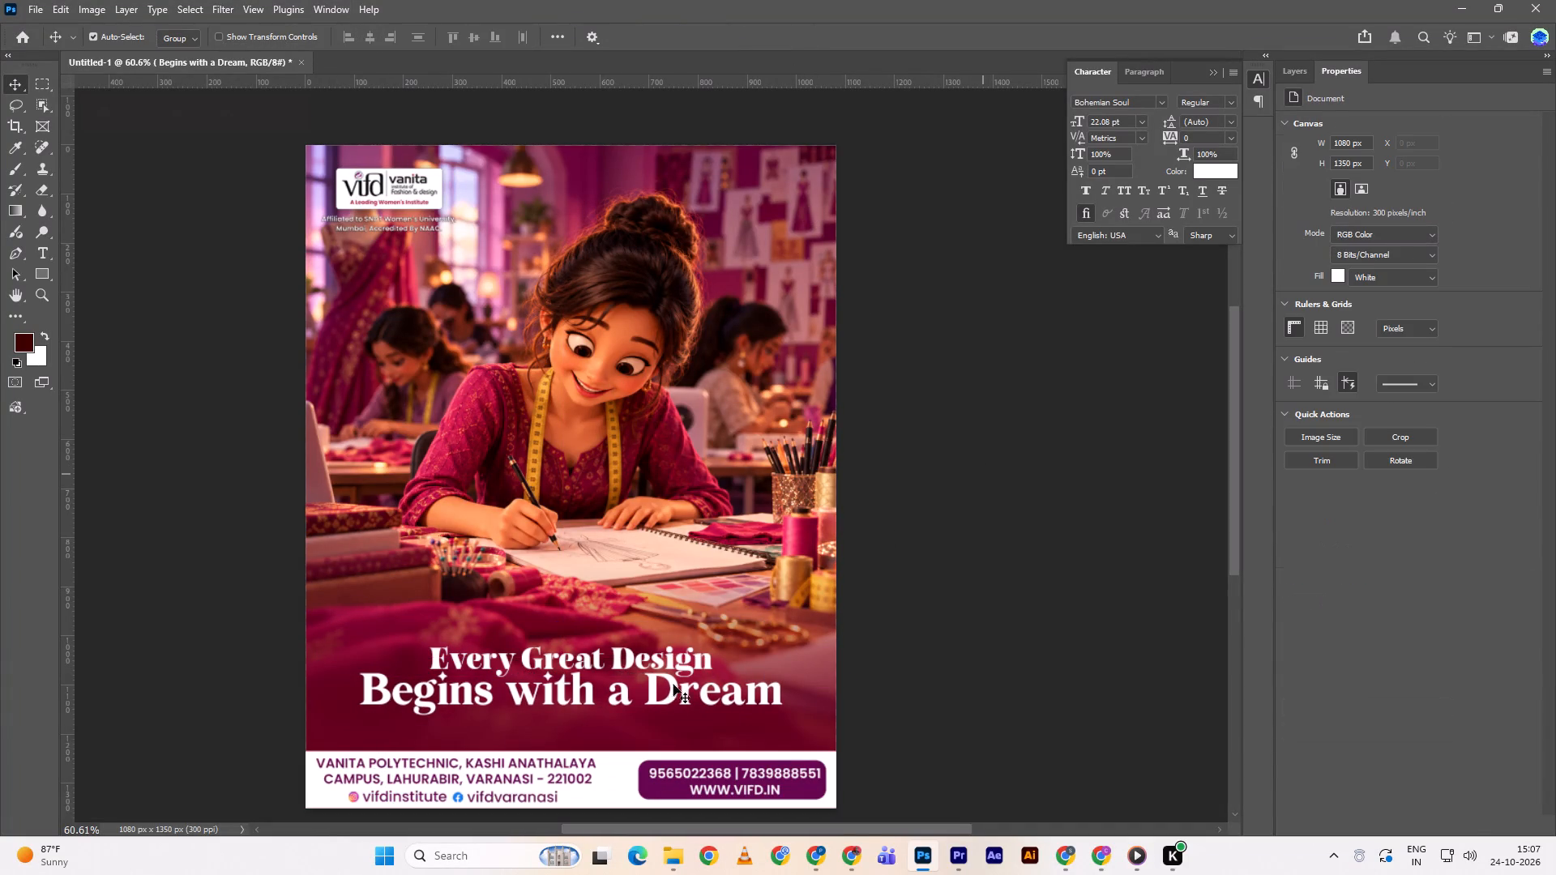
# Nudge the "Every Great Design" text up slightly for more space above "Begins with a Dream", and deselect it.
pyautogui.doubleClick(665, 668)
pyautogui.press('Up')
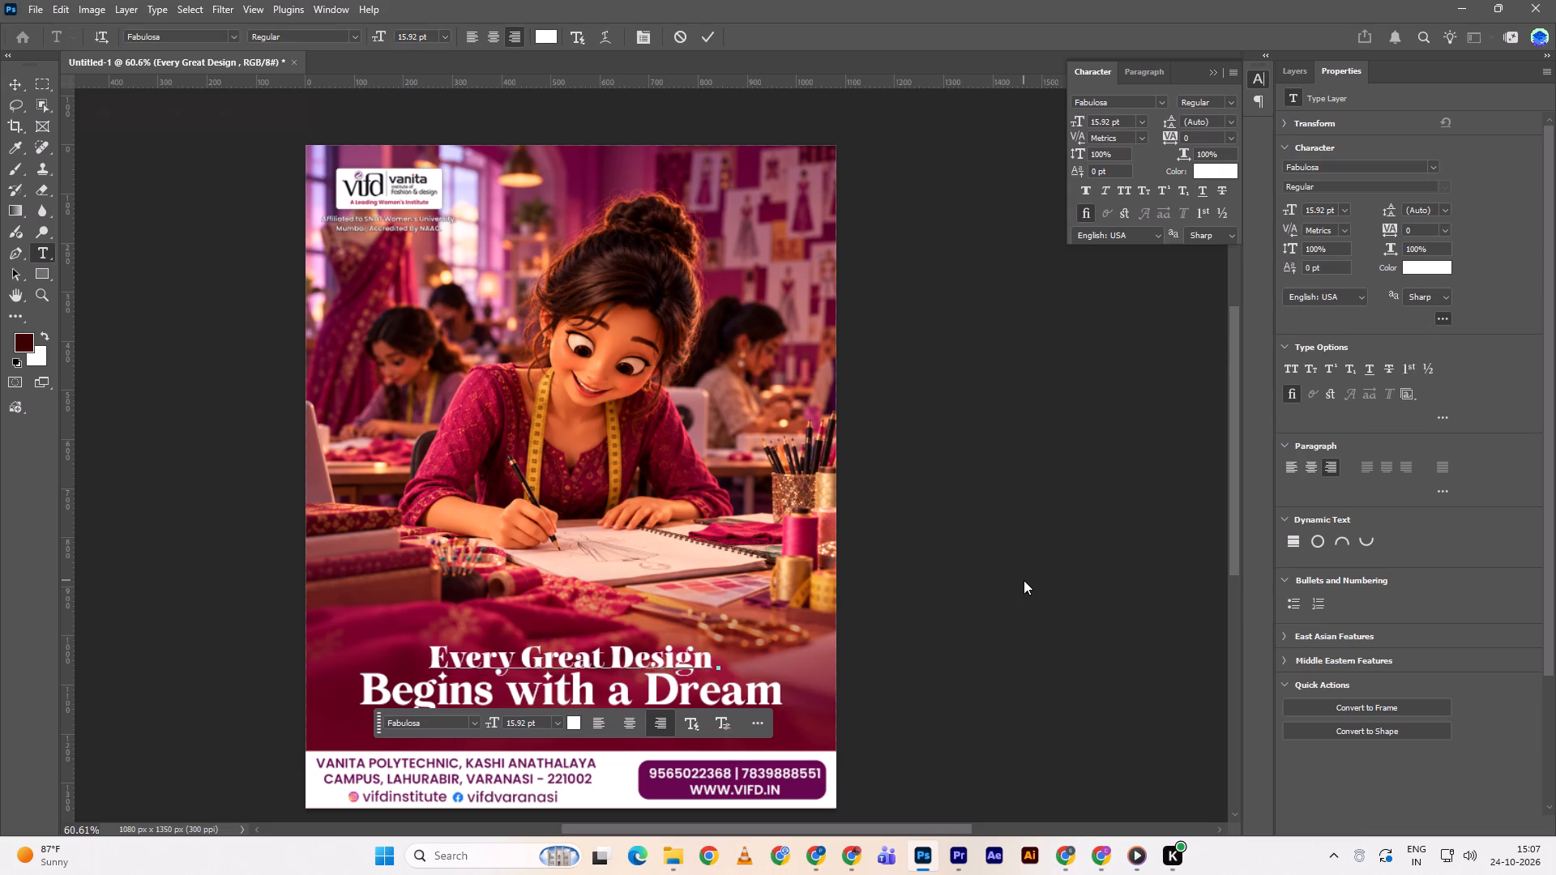
pyautogui.click(704, 41)
pyautogui.press('Up')
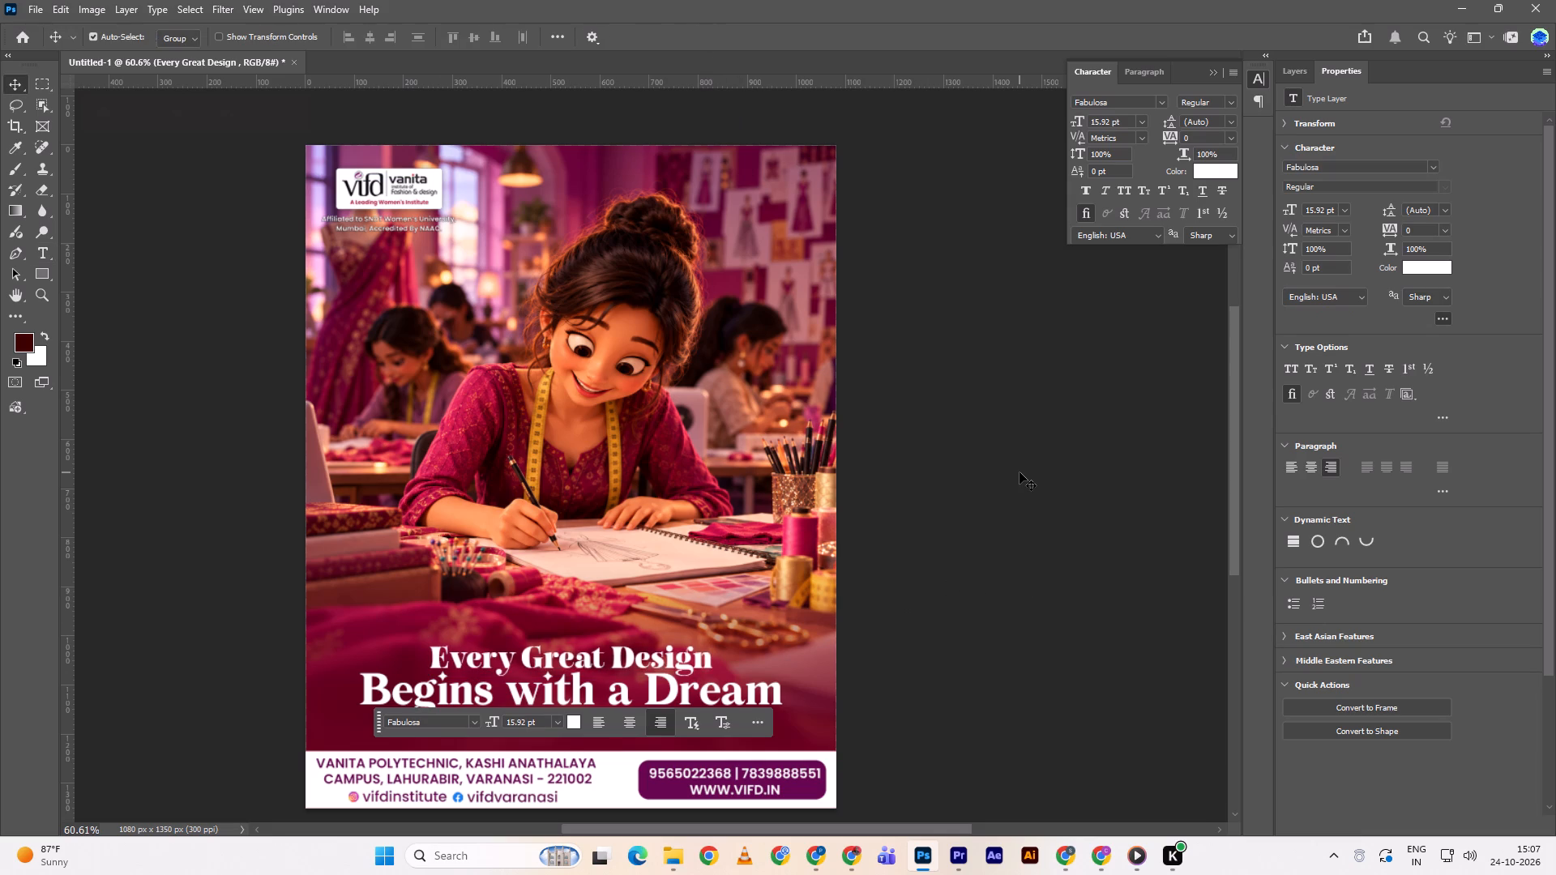
pyautogui.press('Up')
pyautogui.press('Up')
pyautogui.press('Up')
pyautogui.press('Up')
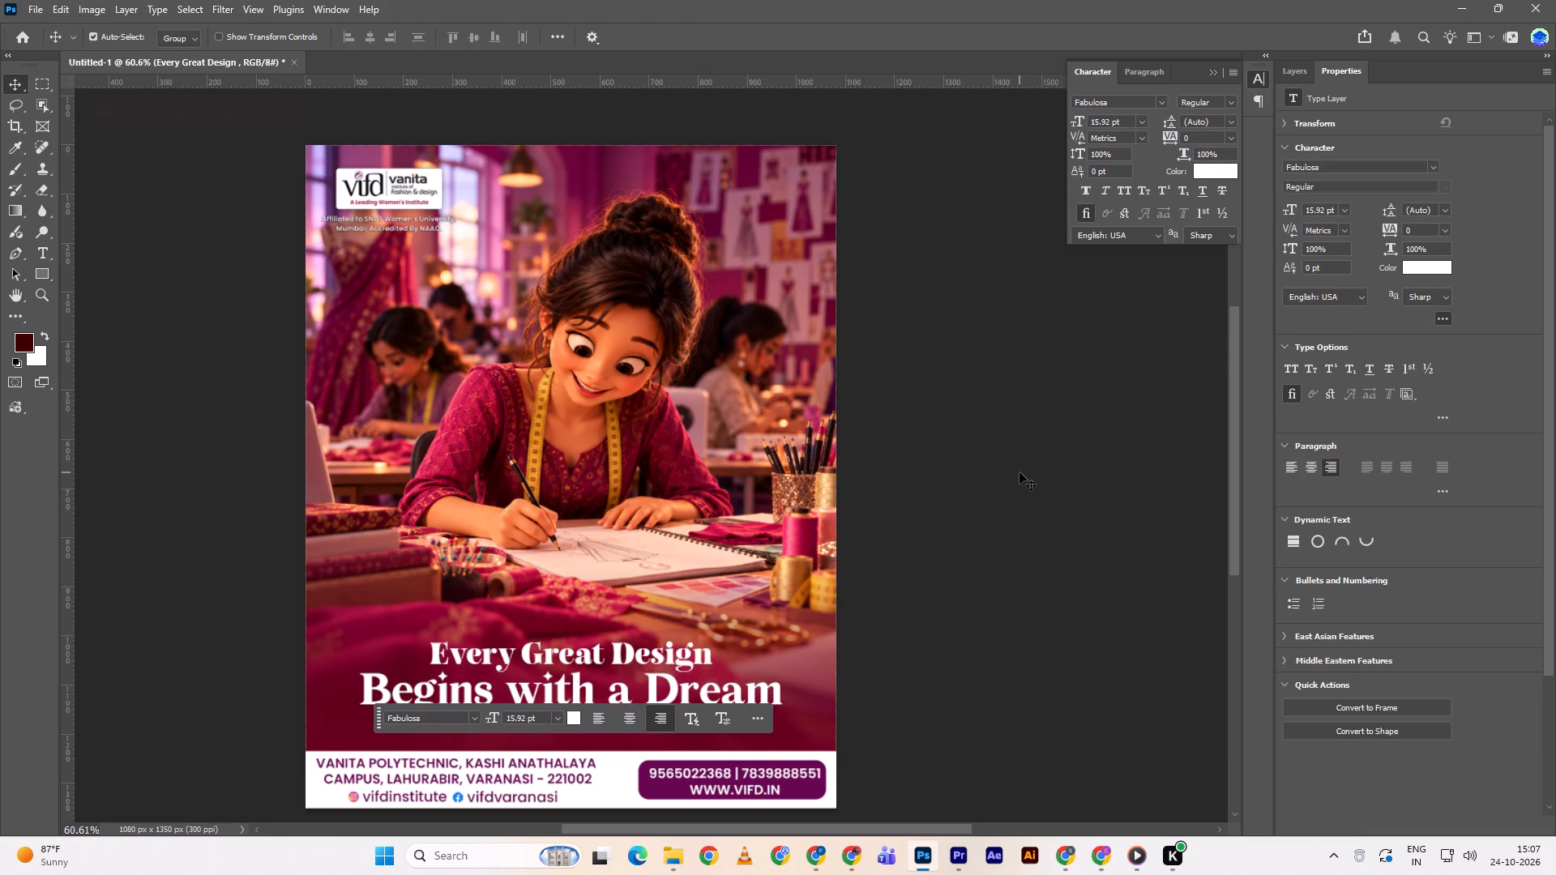
pyautogui.press('Down')
pyautogui.click(1020, 472)
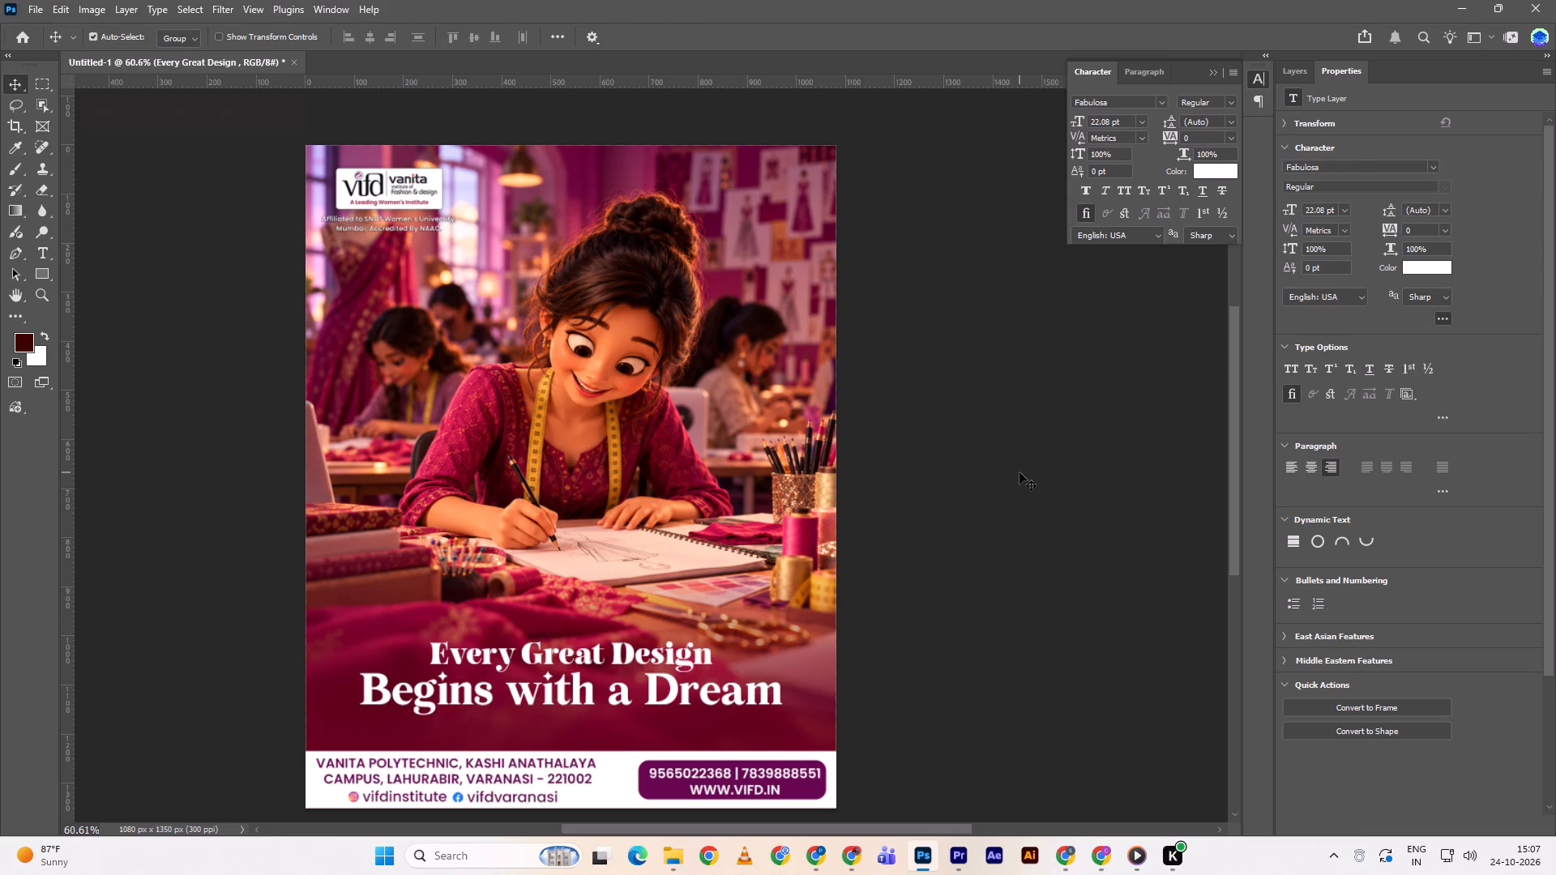
pyautogui.press('Up')
pyautogui.press('Up')
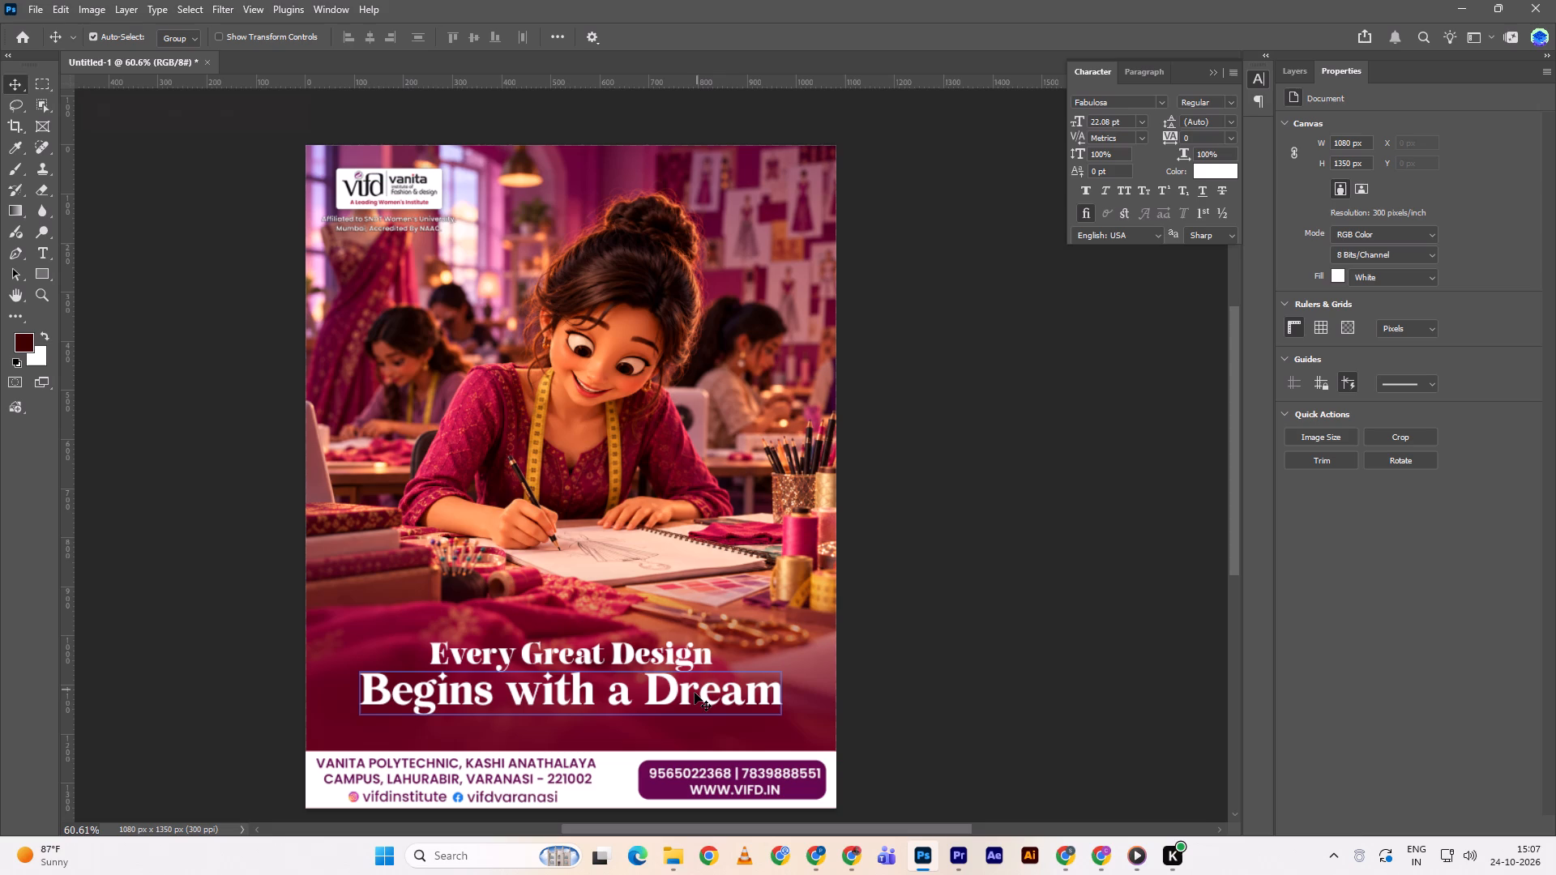
# Nudge the "Begins with a Dream" text up by one small increment and deselect it.
pyautogui.click(699, 693)
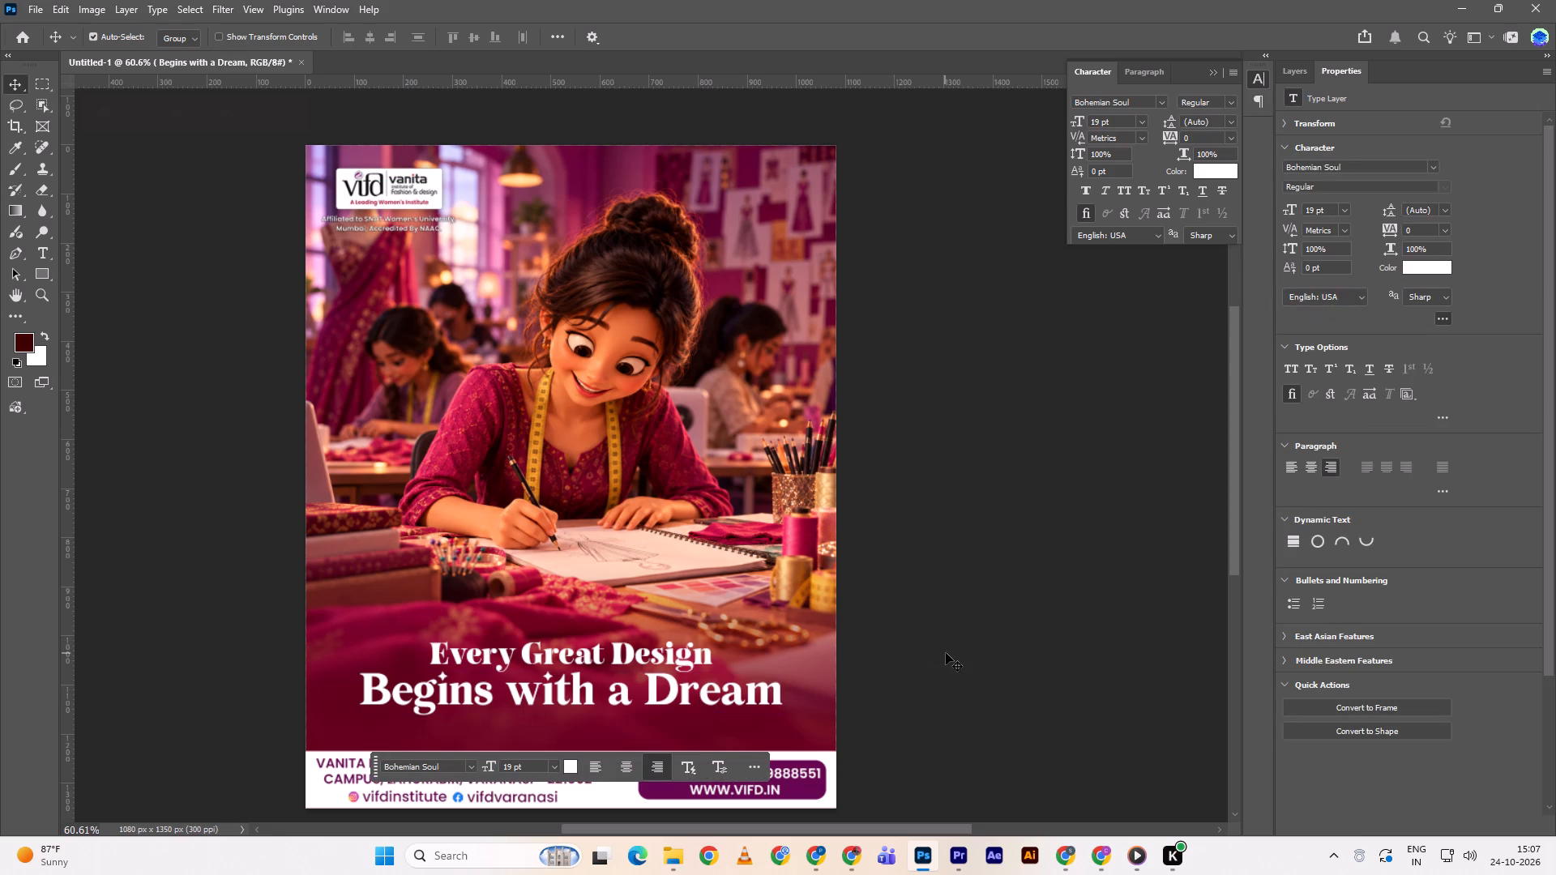
pyautogui.press('Up')
pyautogui.press('Down')
pyautogui.press('Up')
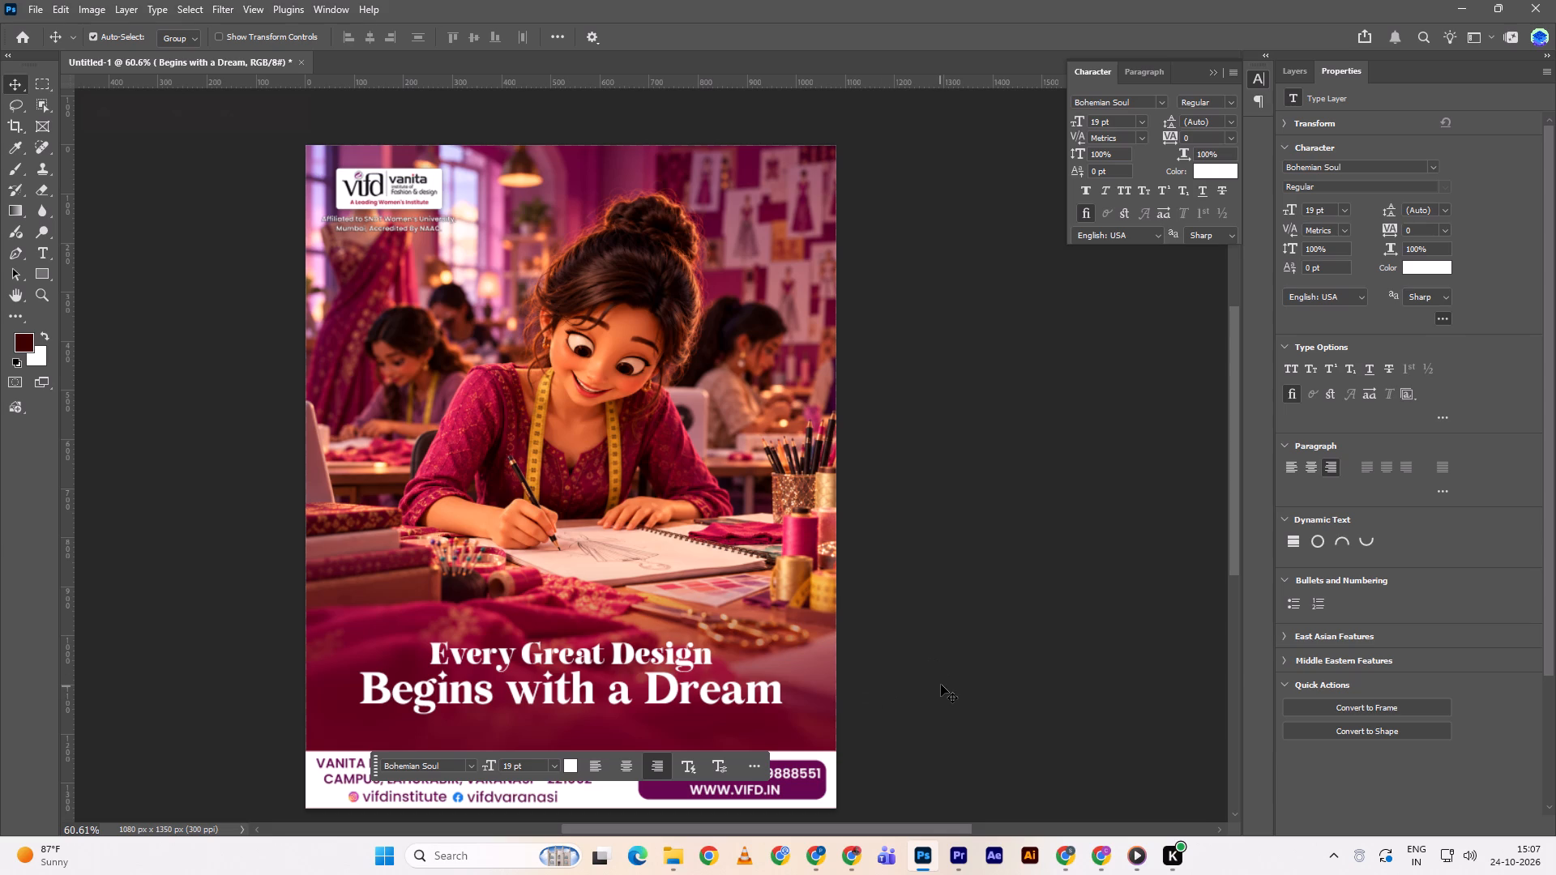
pyautogui.doubleClick(941, 685)
pyautogui.scroll(1, 943, 682)
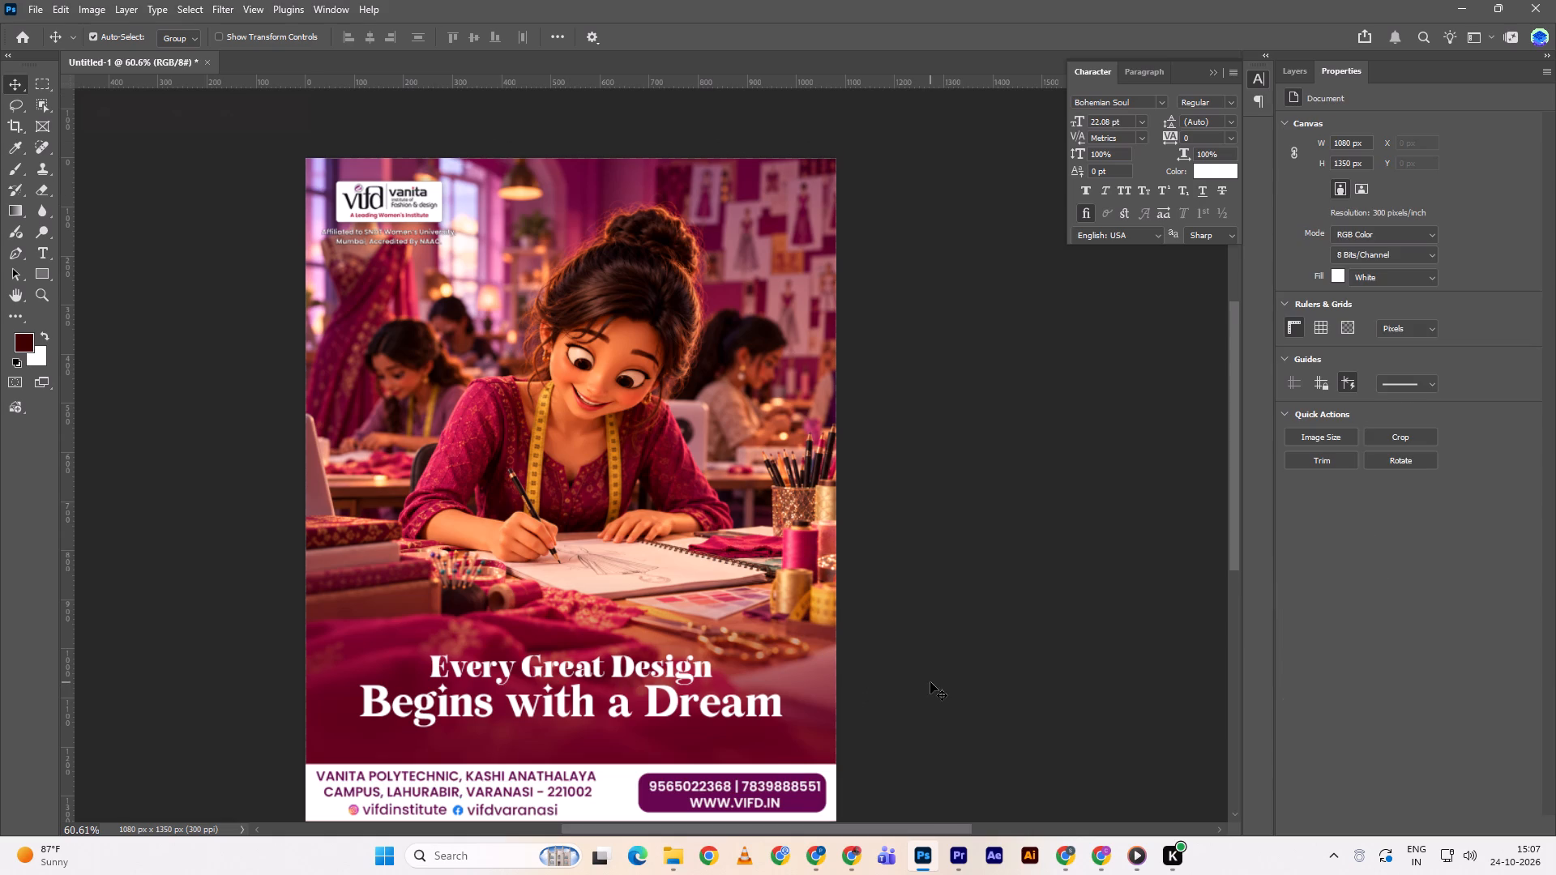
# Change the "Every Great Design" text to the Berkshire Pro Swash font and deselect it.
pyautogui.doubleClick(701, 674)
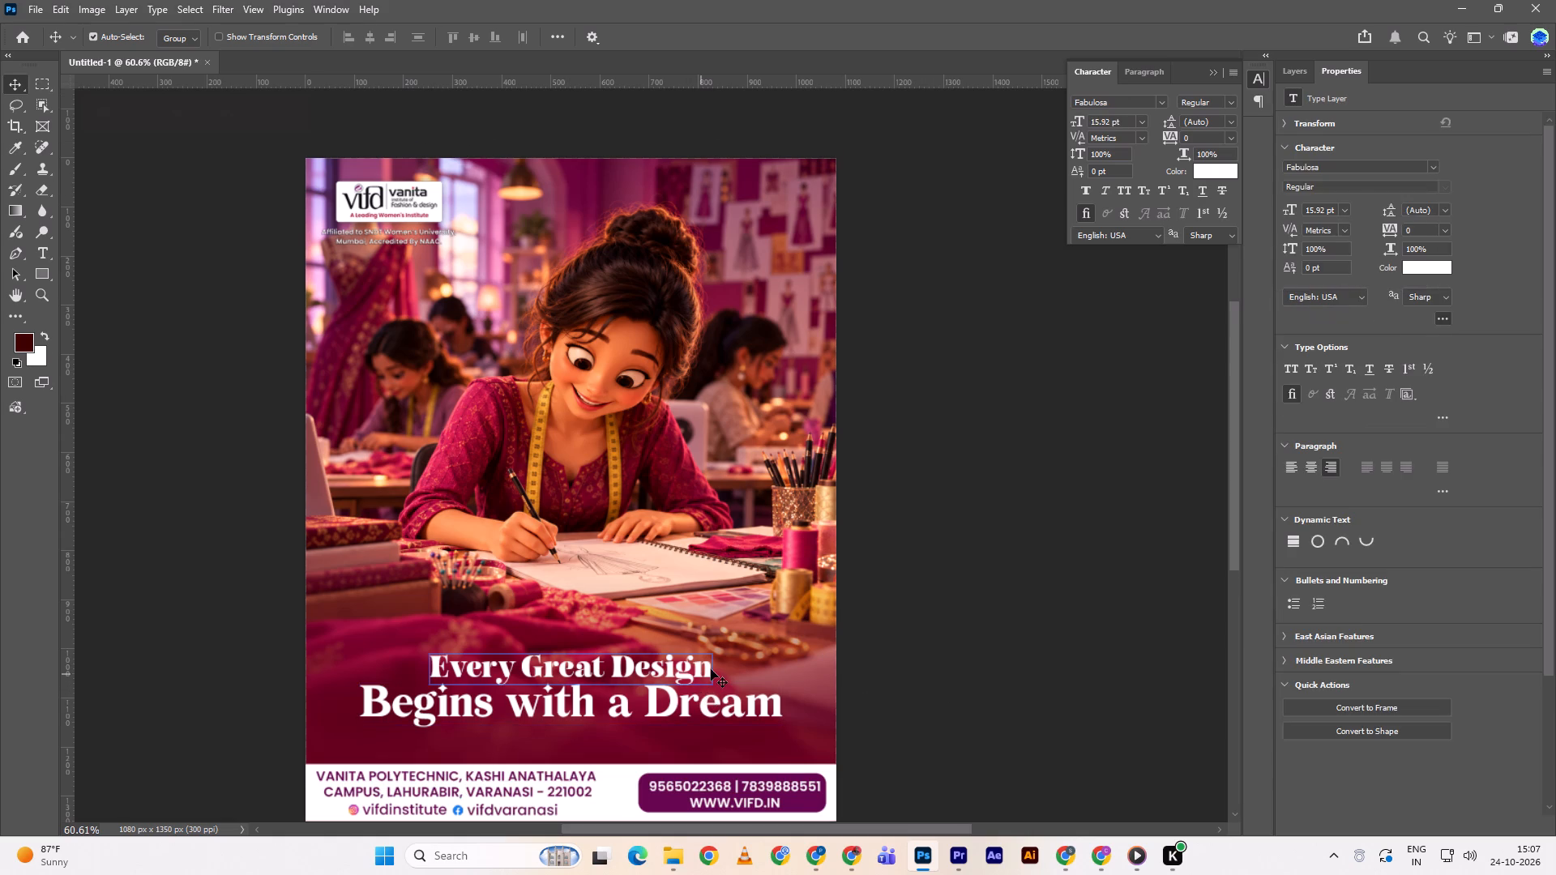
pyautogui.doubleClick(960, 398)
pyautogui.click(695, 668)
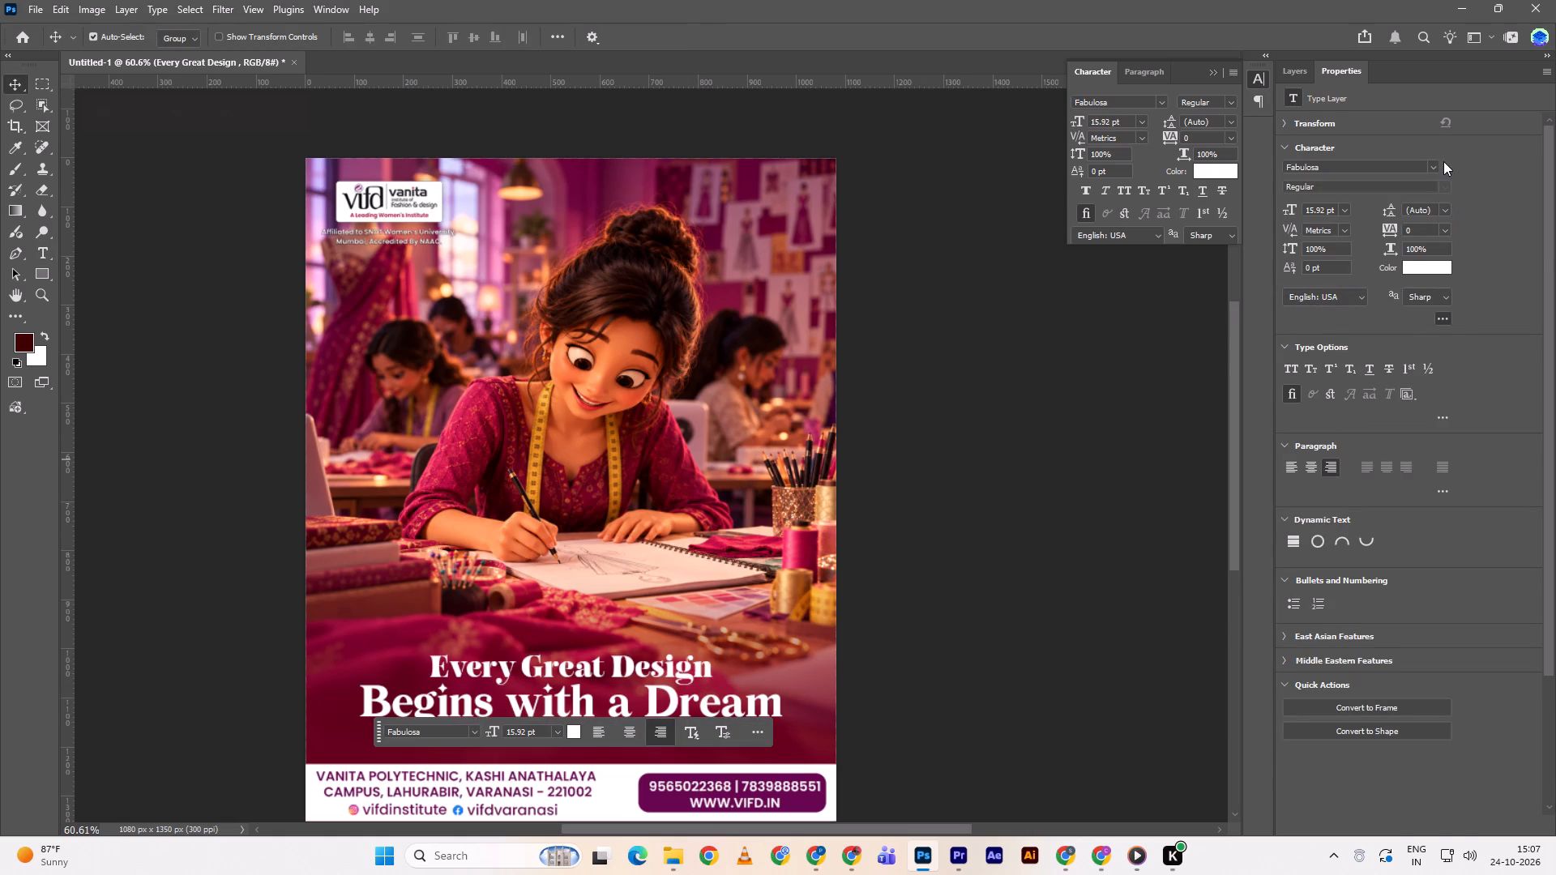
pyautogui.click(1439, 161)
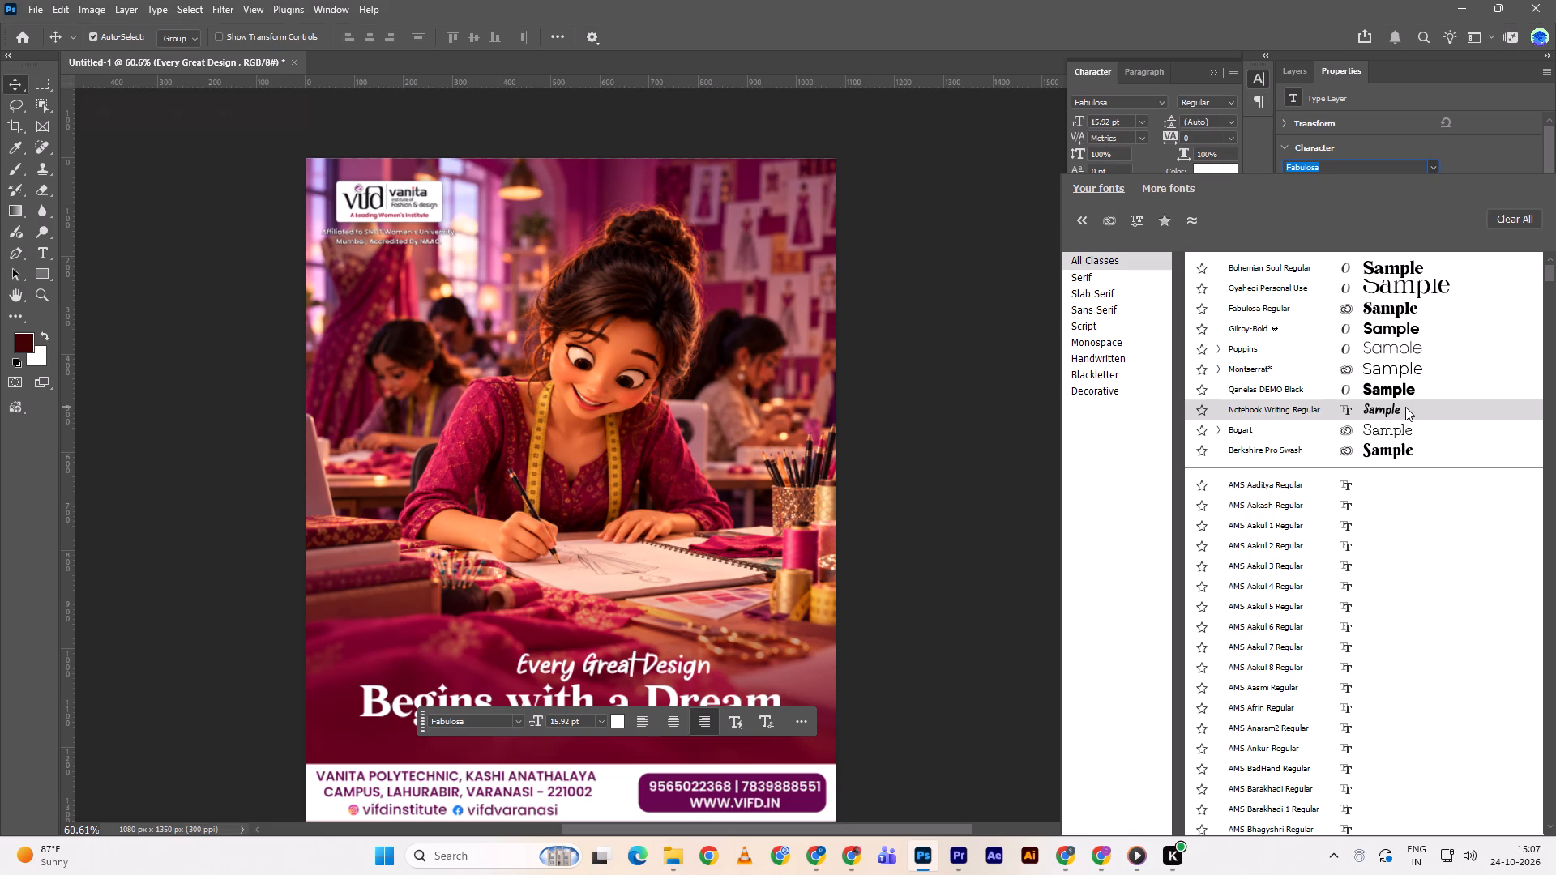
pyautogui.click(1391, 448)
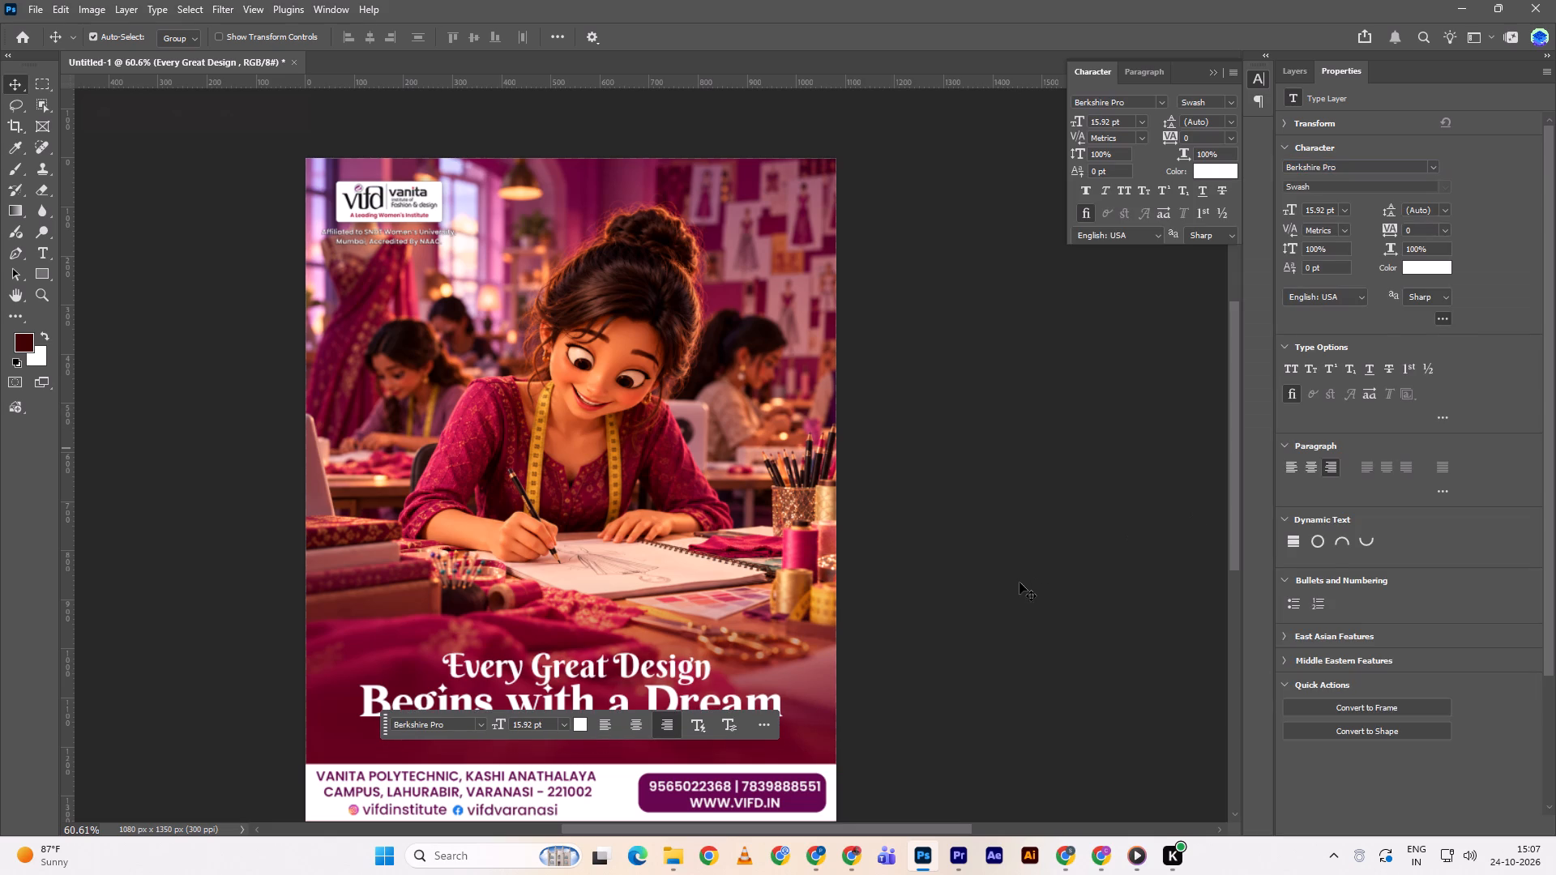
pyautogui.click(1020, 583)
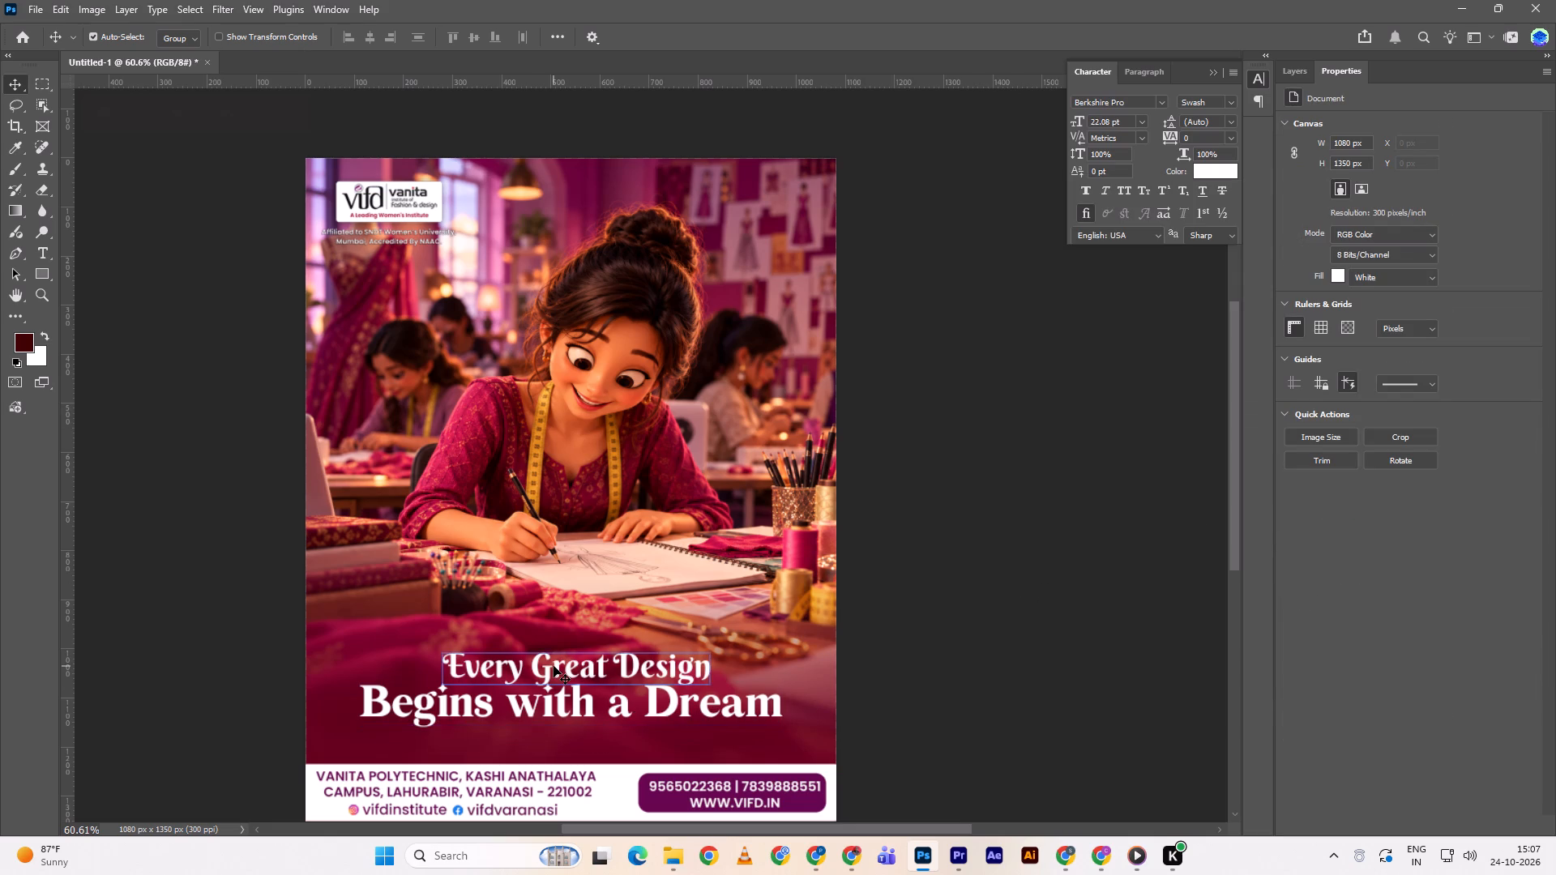
# Set the "Every Great Design" text to the Poppins font in the Regular style and deselect it.
pyautogui.doubleClick(554, 666)
pyautogui.doubleClick(786, 553)
pyautogui.click(660, 678)
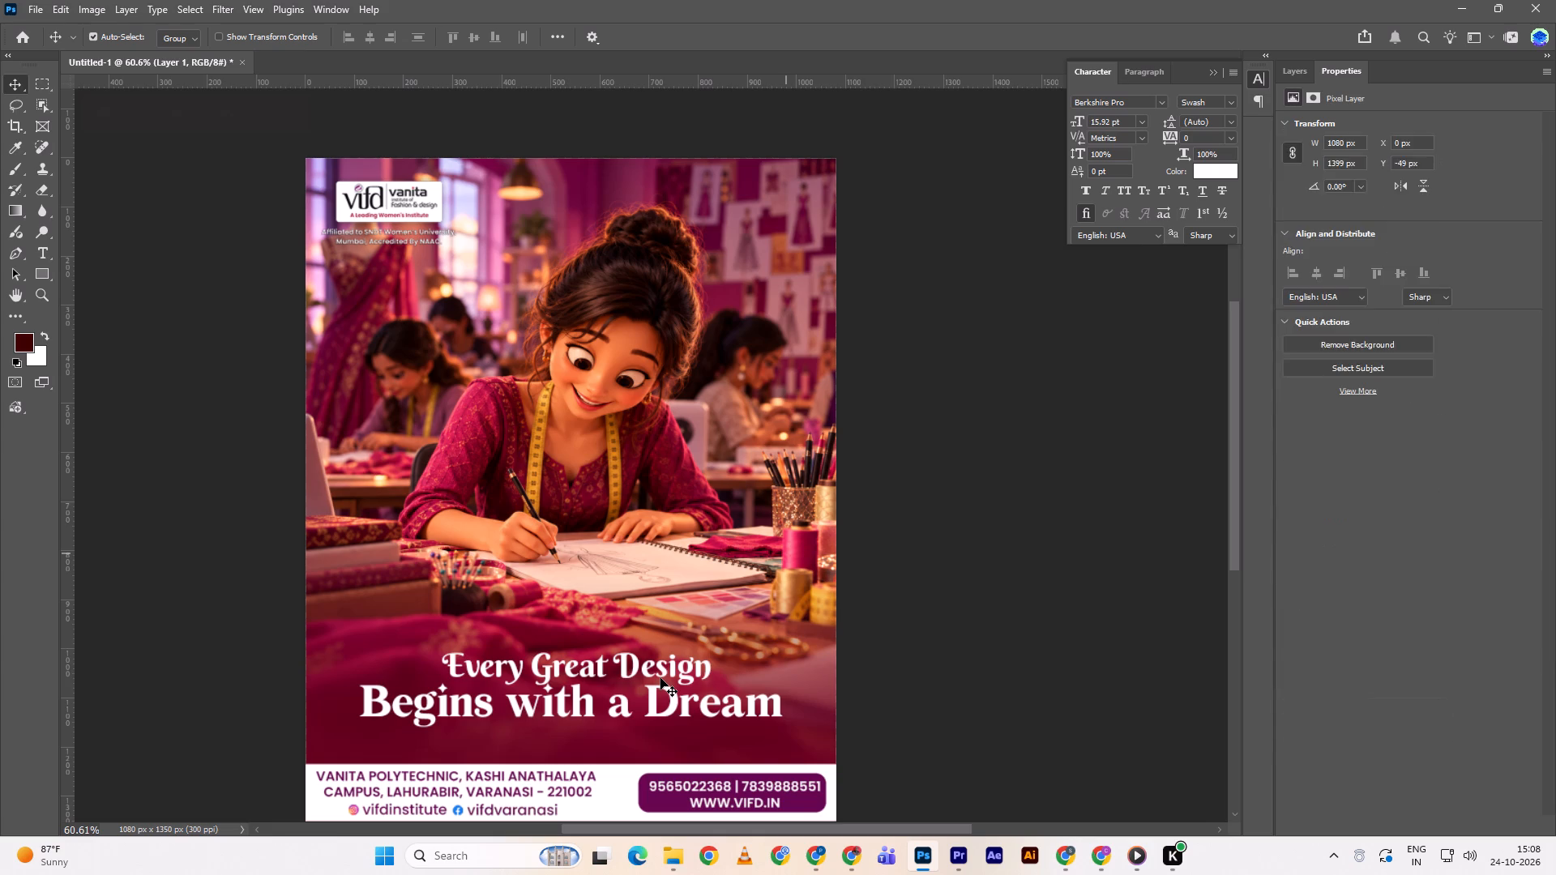
pyautogui.click(674, 669)
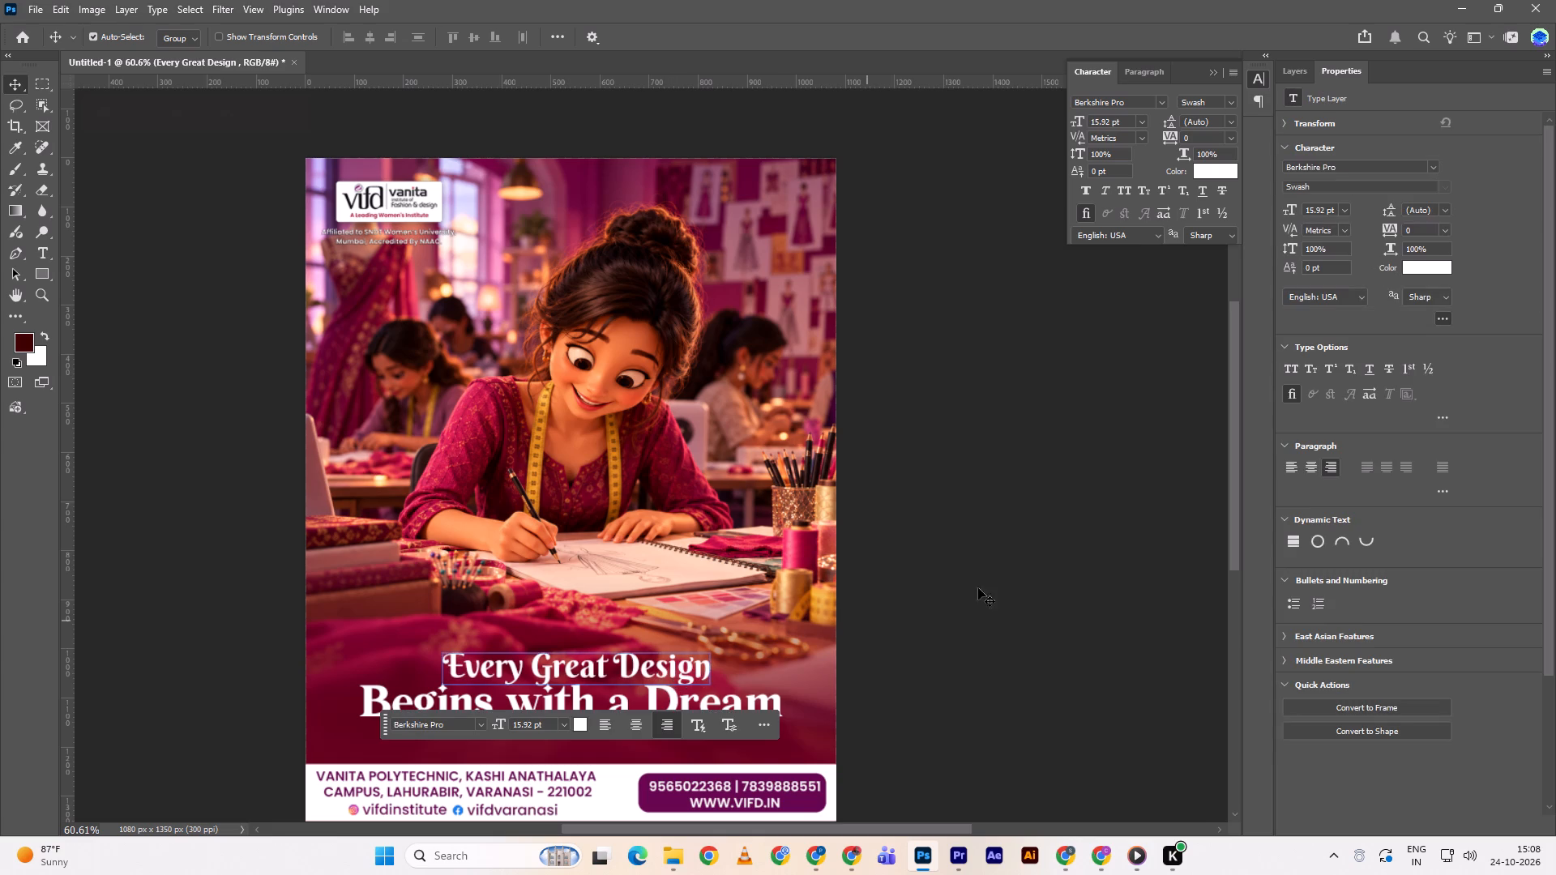
pyautogui.click(1430, 164)
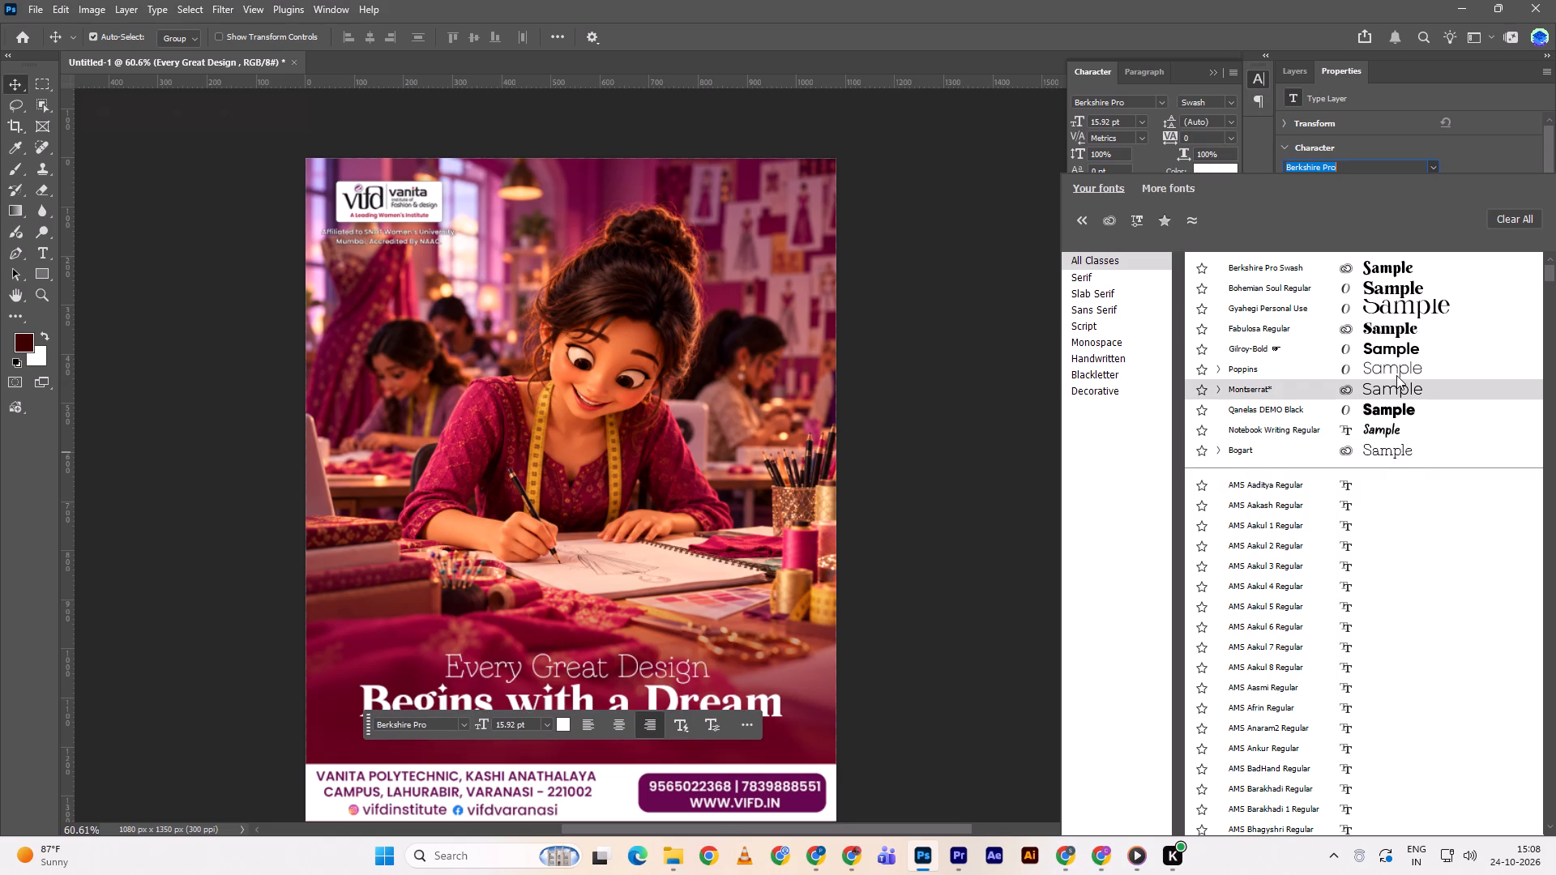
pyautogui.click(1396, 370)
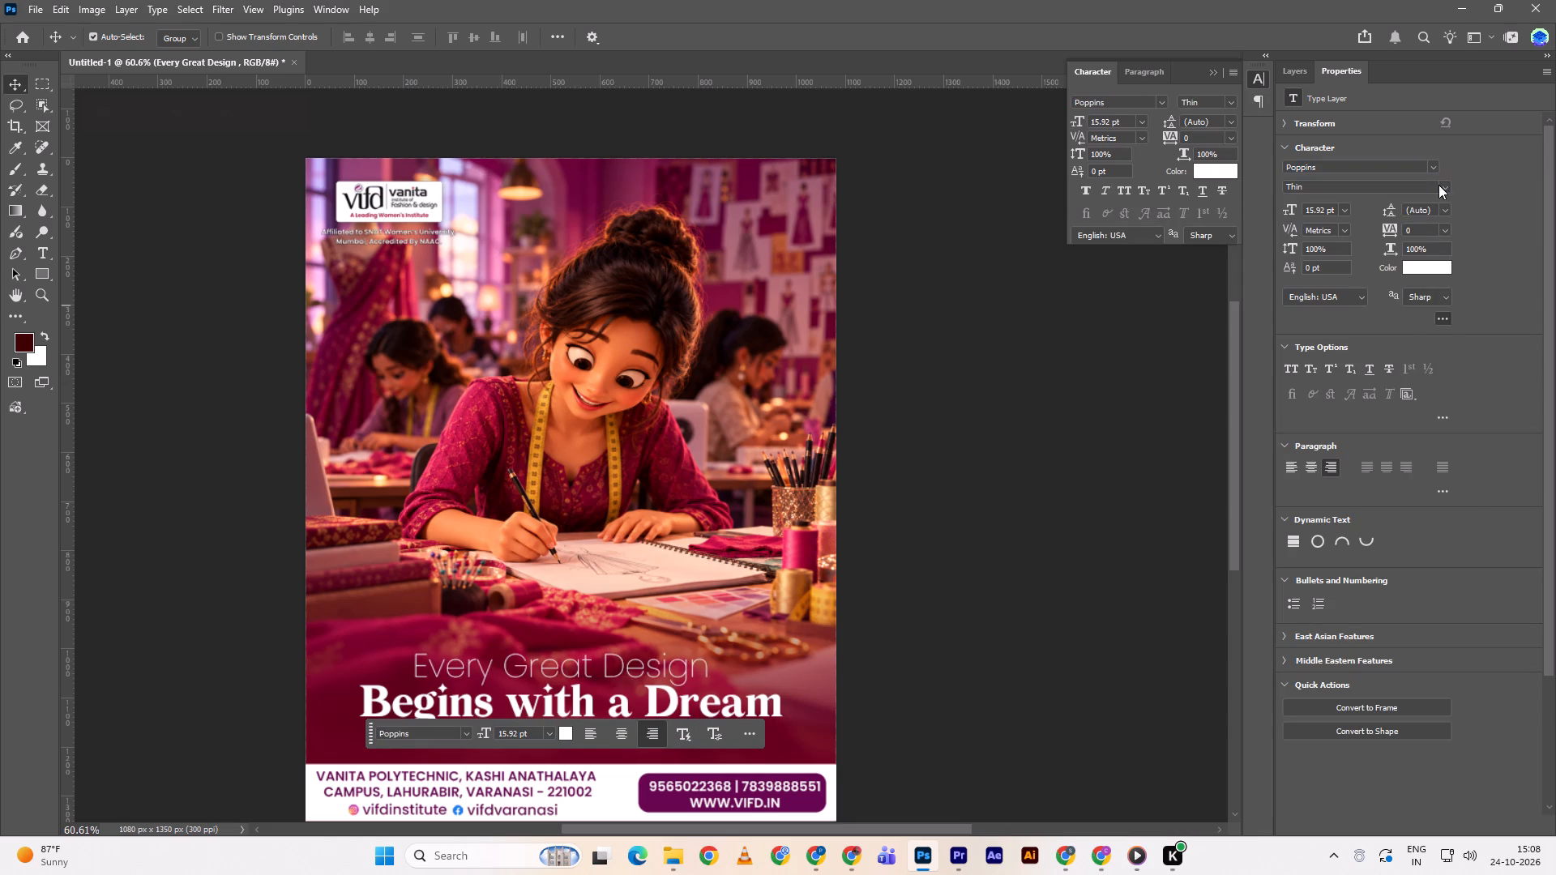
pyautogui.click(1445, 186)
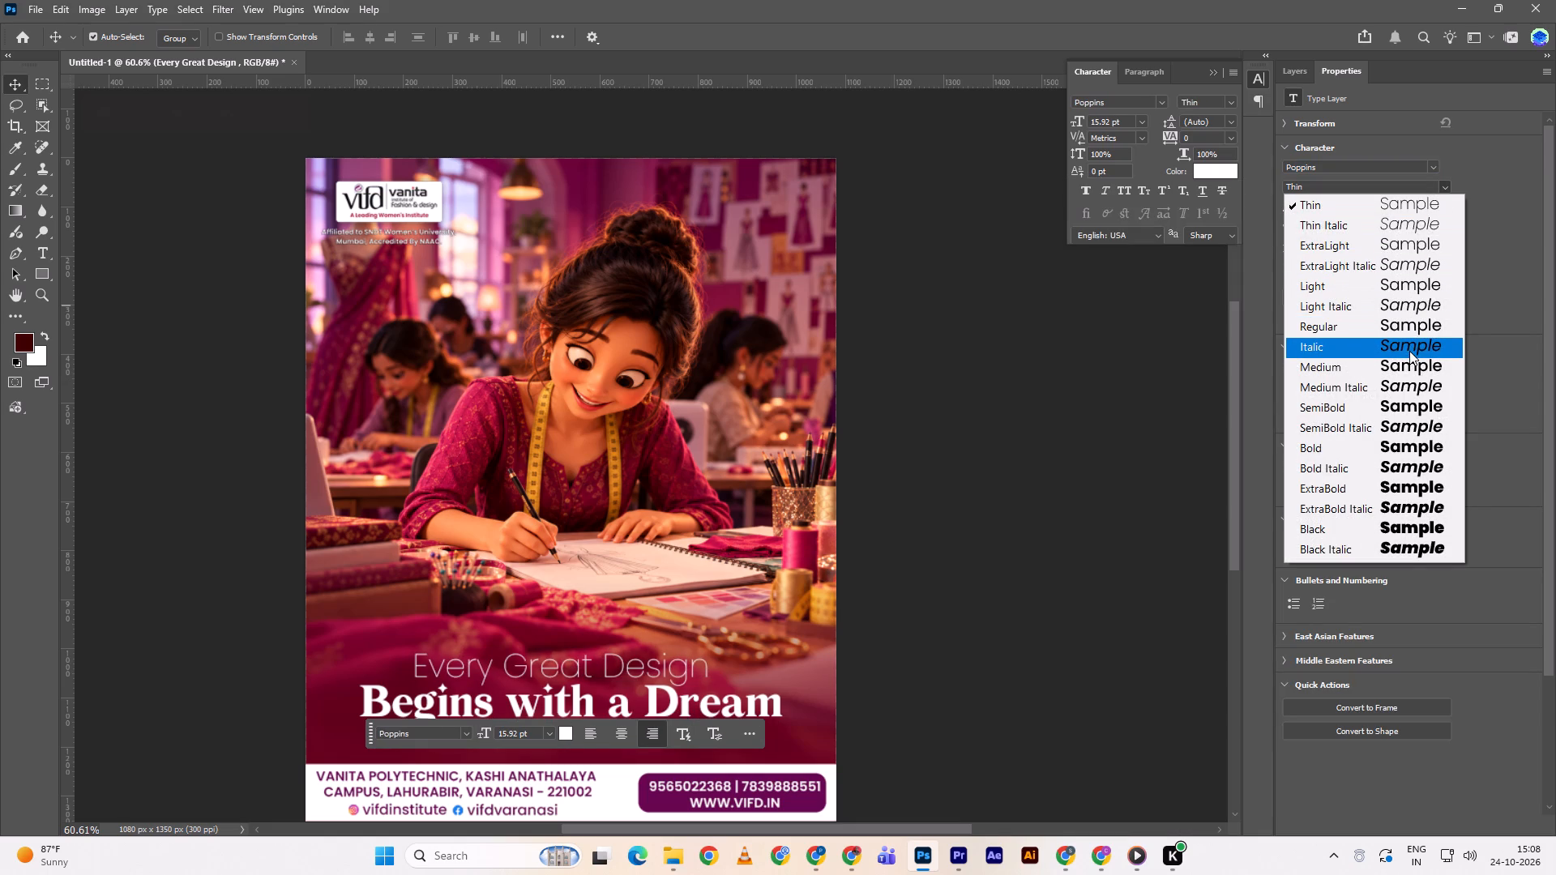
pyautogui.click(1421, 332)
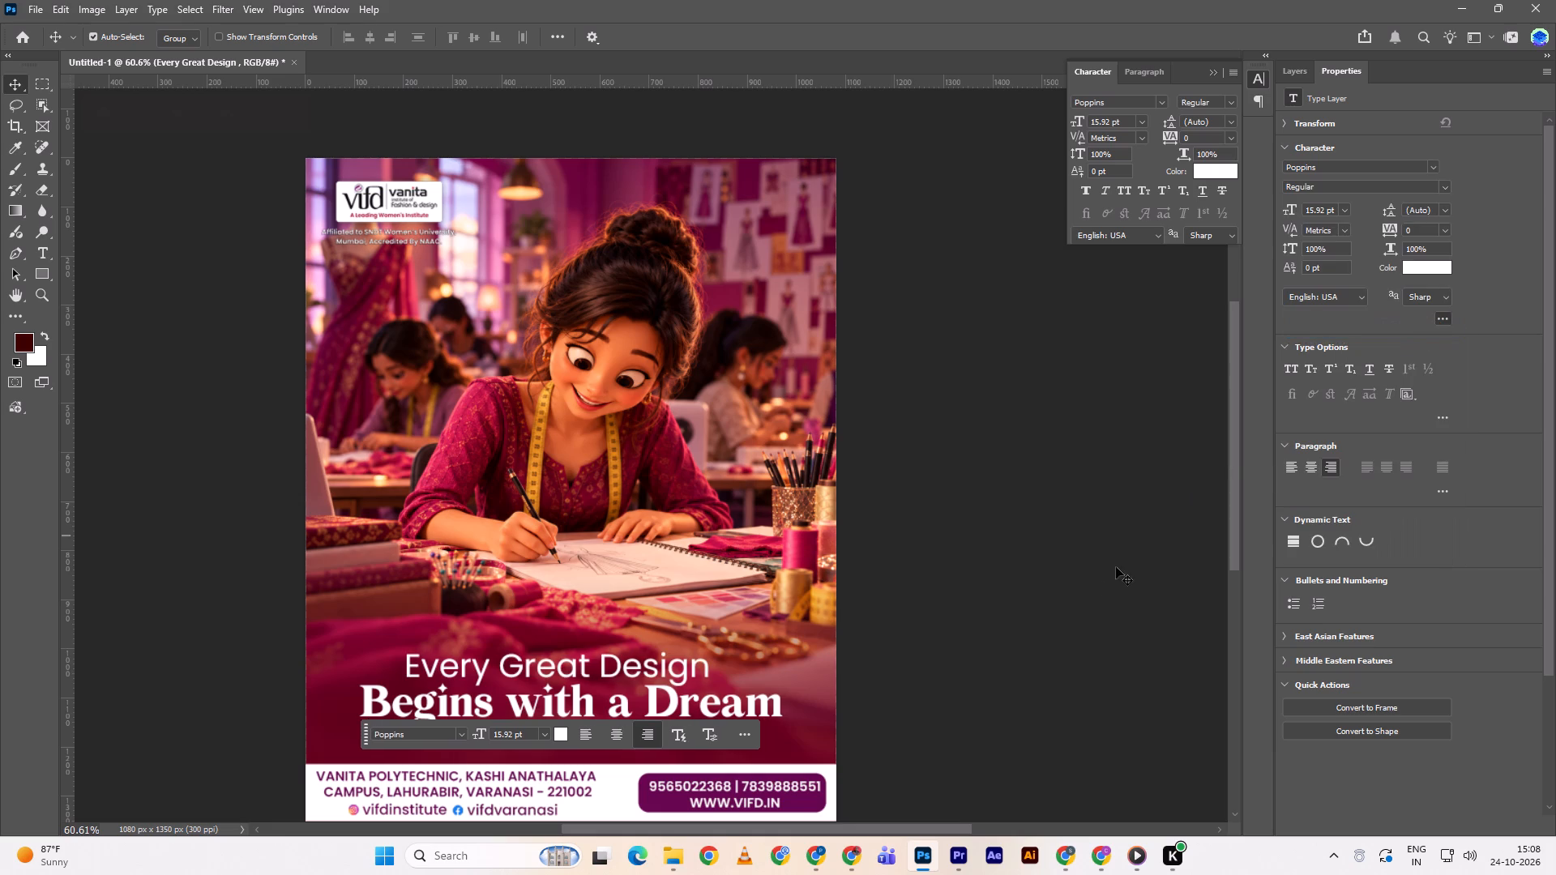
pyautogui.click(1130, 552)
# Centre the "Every Great Design" text horizontally on the canvas and clear the selection.
pyautogui.doubleClick(663, 666)
pyautogui.press('Right')
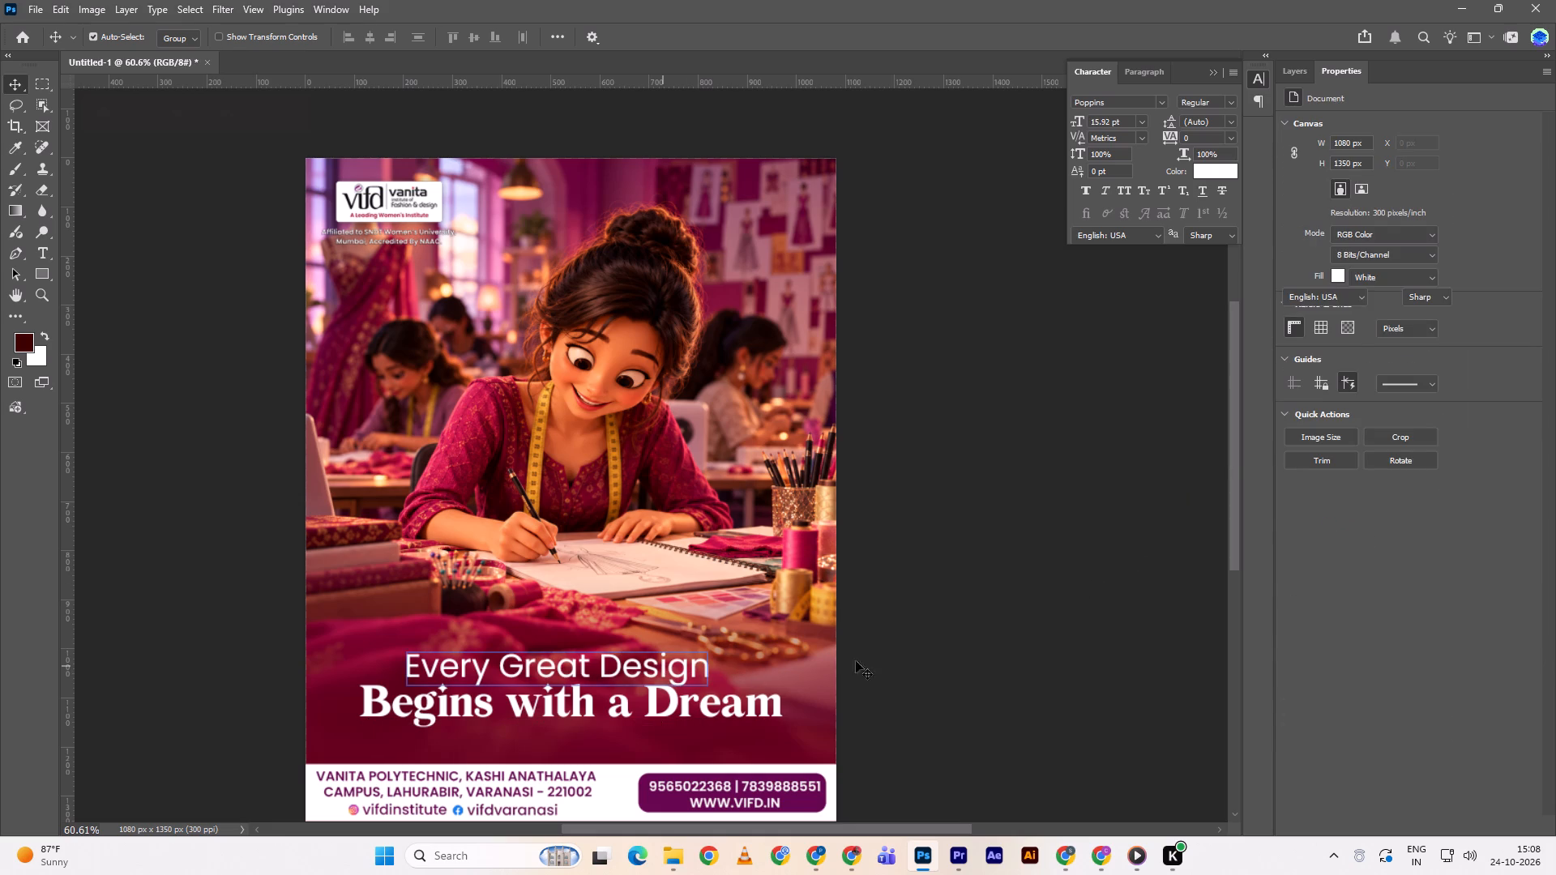
pyautogui.press('Right')
pyautogui.press('Right')
pyautogui.press('Right')
pyautogui.click(1015, 603)
pyautogui.hotkey('ctrl', 'a')
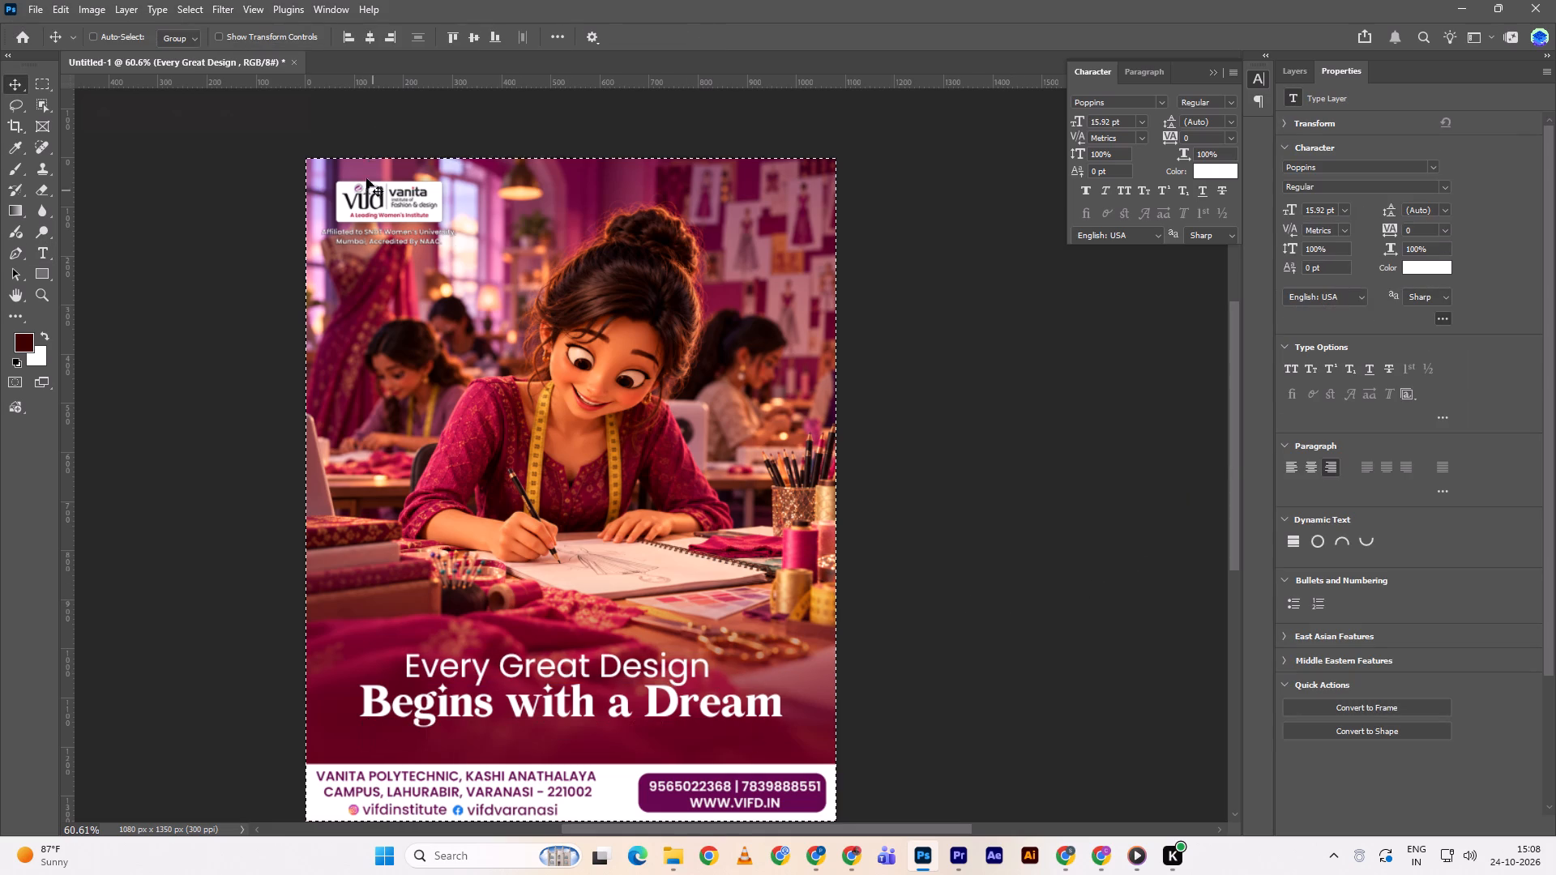
pyautogui.click(367, 40)
pyautogui.click(367, 40)
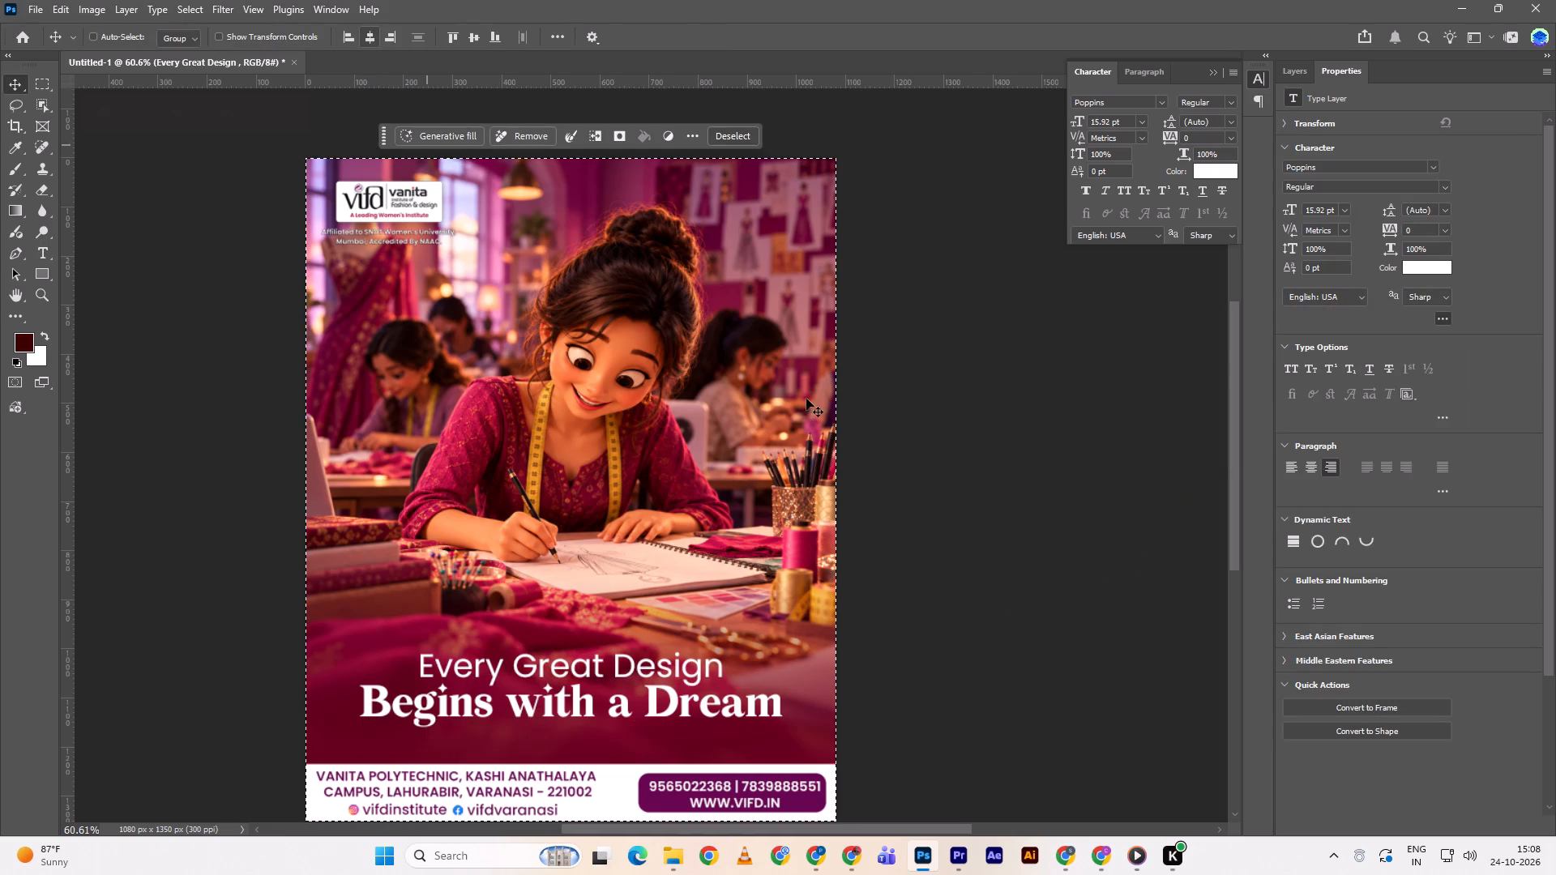
pyautogui.hotkey('ctrl', 'd')
pyautogui.click(958, 473)
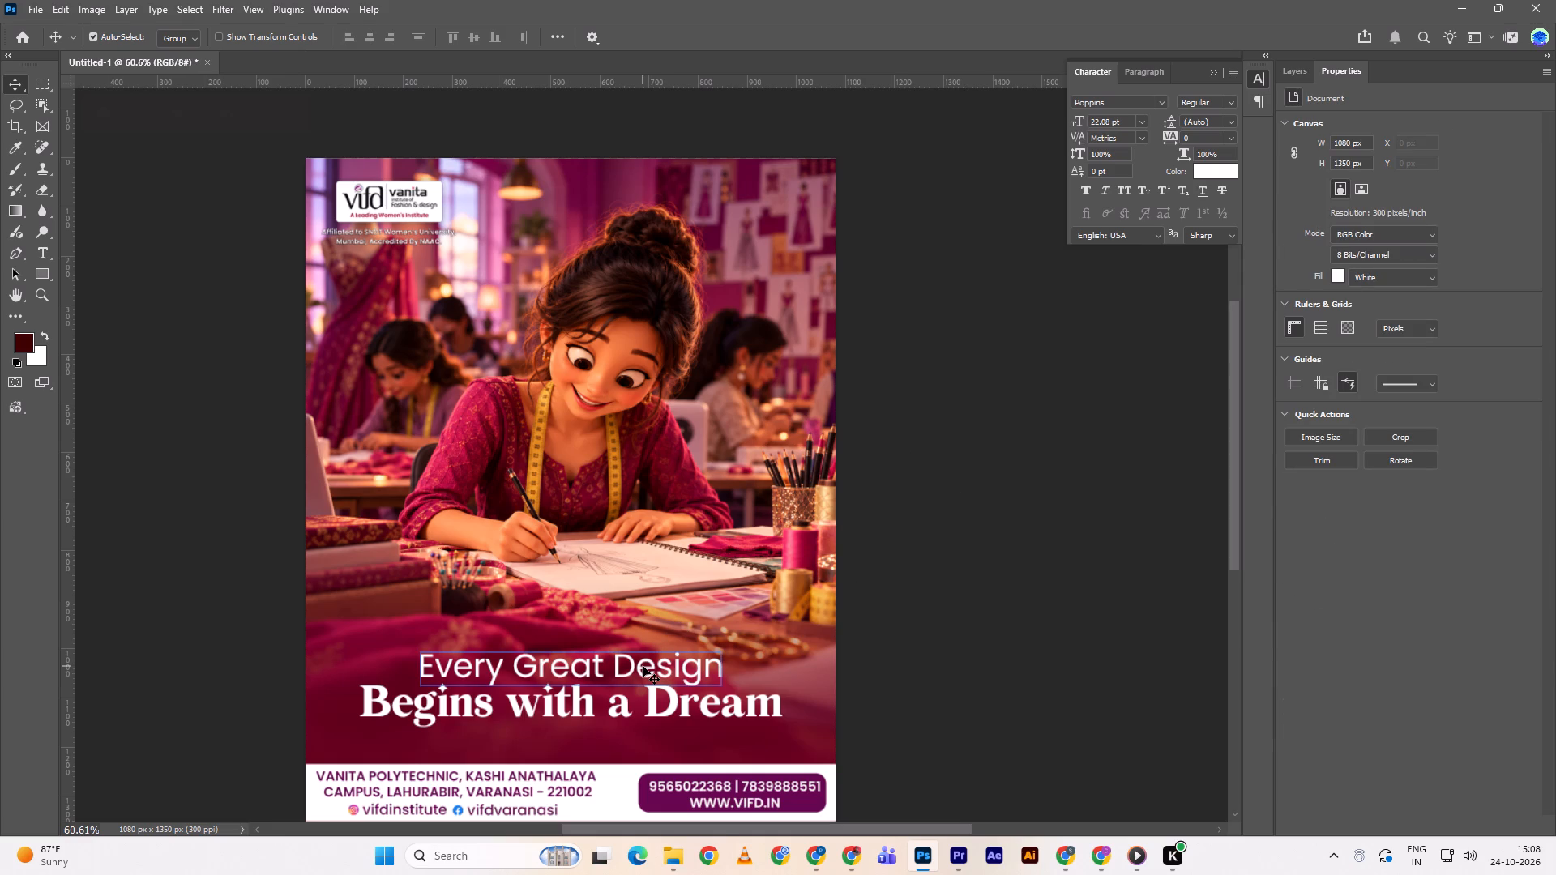
# Nudge the "Every Great Design" text about 4 px to the left and deselect it.
pyautogui.click(643, 666)
pyautogui.press('Left')
pyautogui.press('Left')
pyautogui.press('Left')
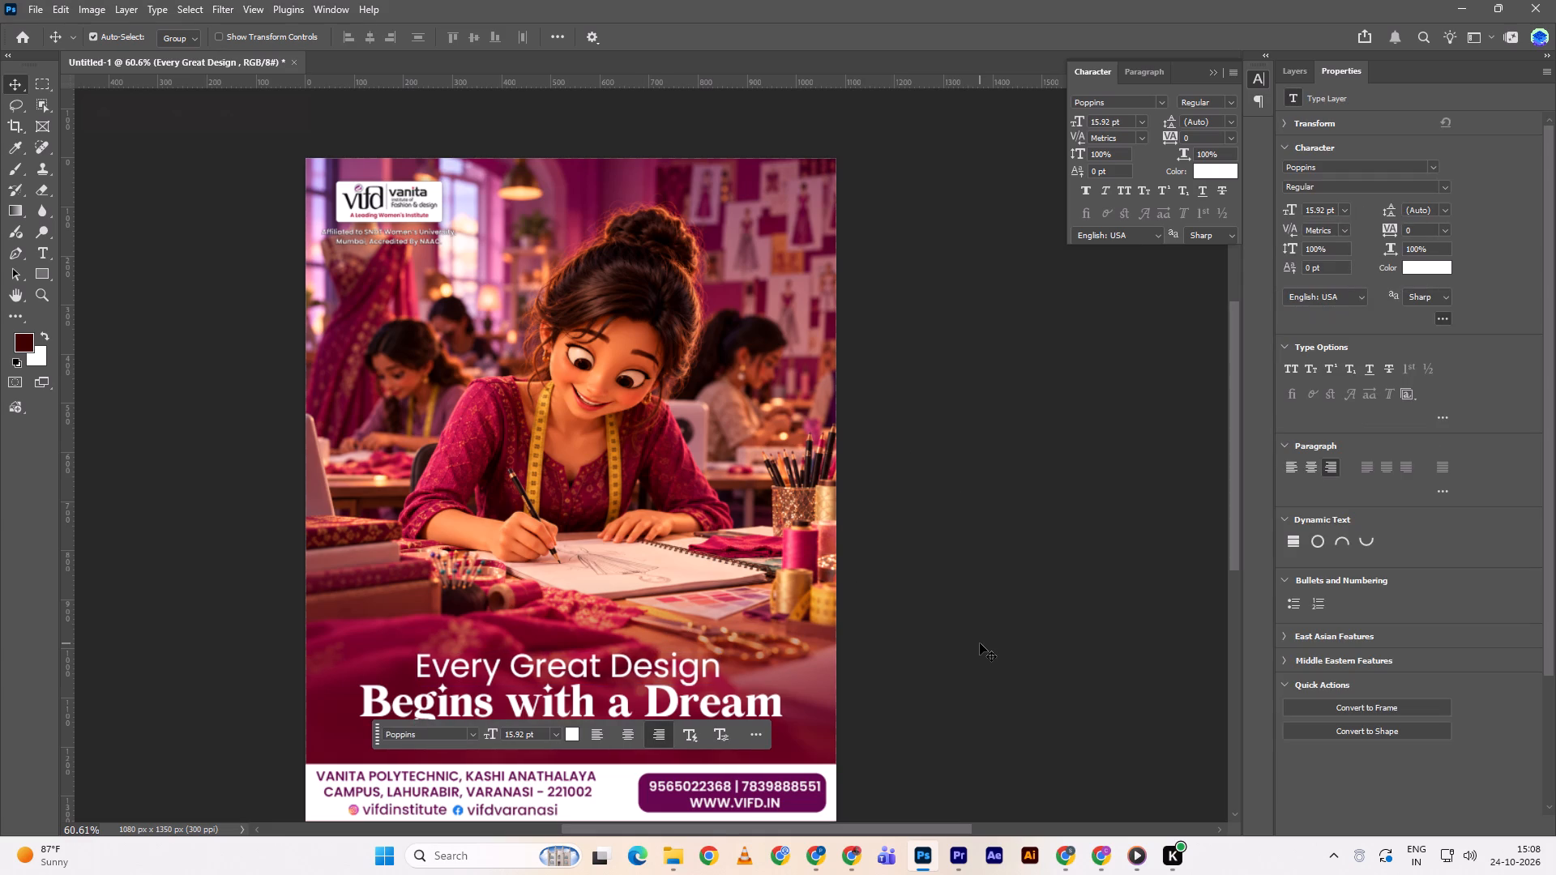
pyautogui.press('Left')
pyautogui.press('Left')
pyautogui.press('Left')
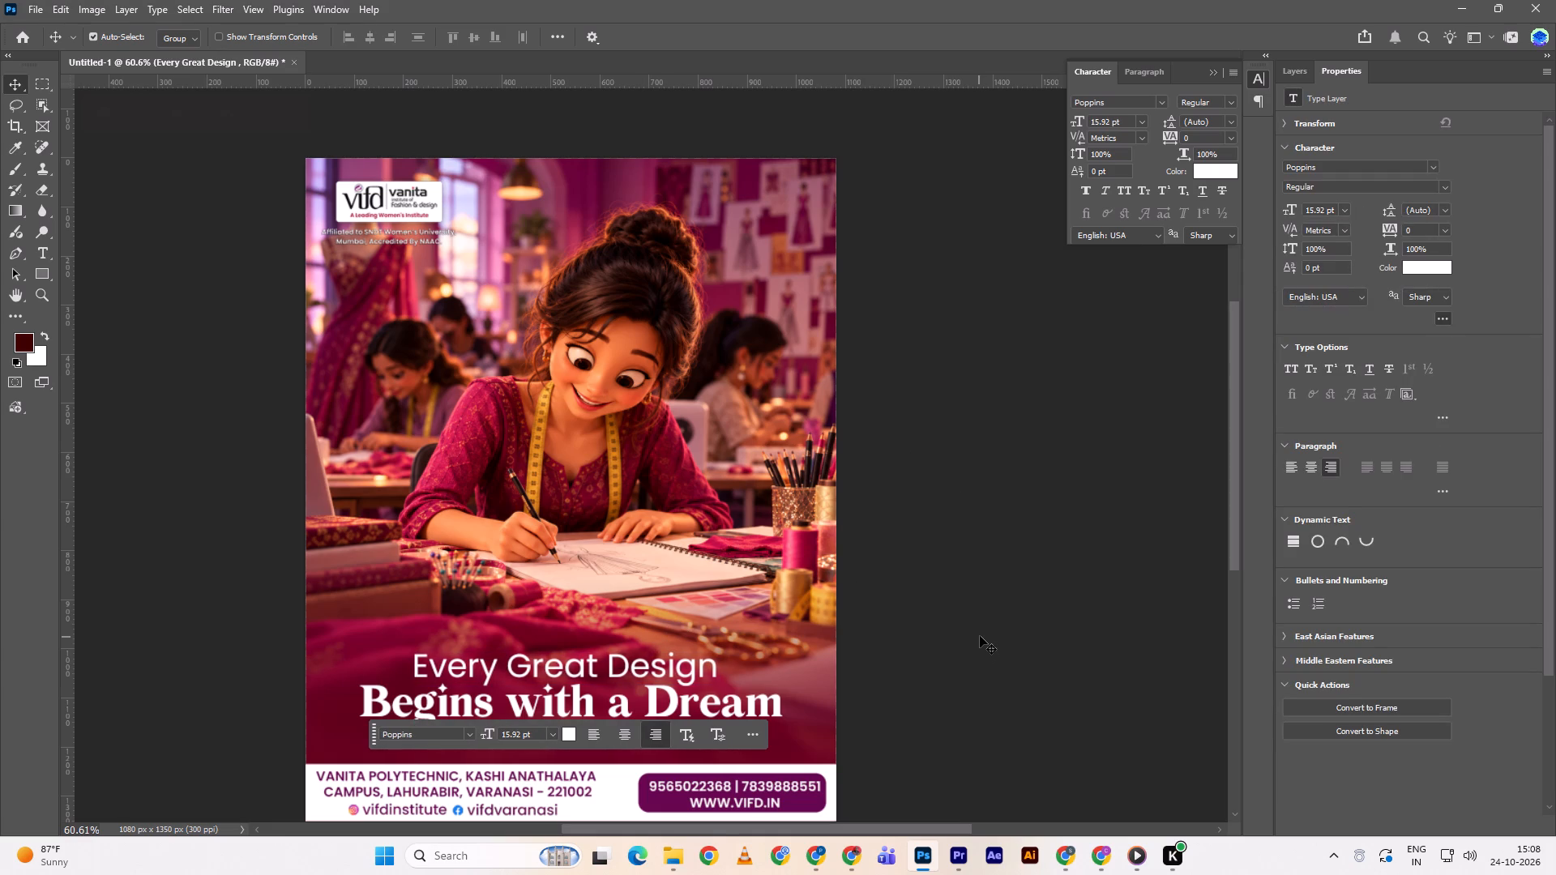
pyautogui.press('Right')
pyautogui.press('Right')
pyautogui.click(980, 636)
# Examine the slide's headline pairing and overall composition, both as a whole and closer up.
pyautogui.scroll(-3, 950, 623)
pyautogui.keyDown('alt'); pyautogui.scroll(-3, 921, 623); pyautogui.keyUp('alt')
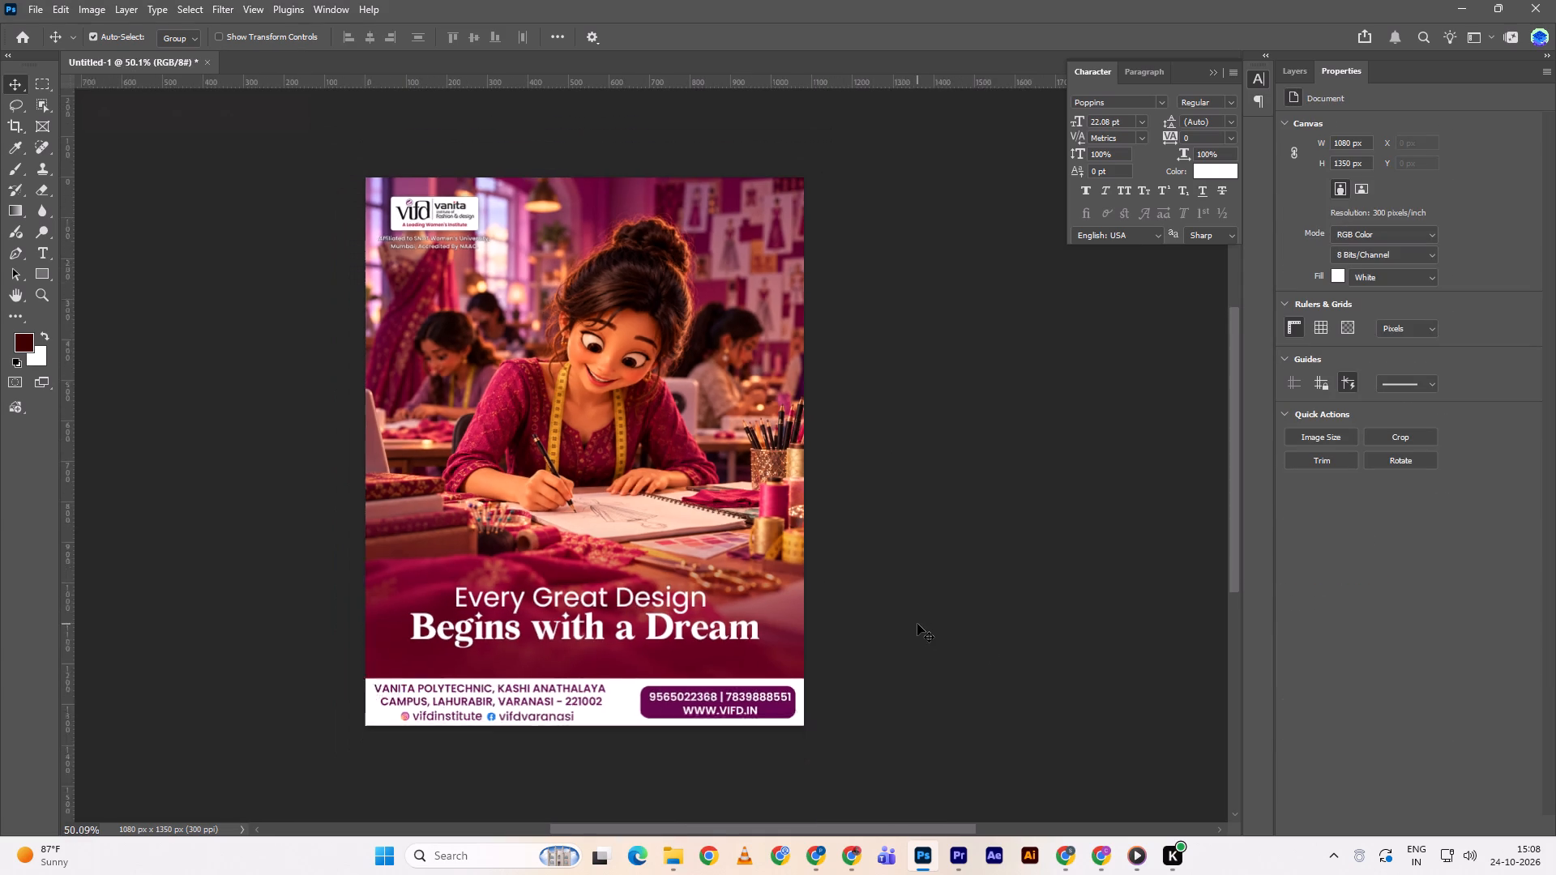
pyautogui.keyDown('alt'); pyautogui.scroll(2, 916, 625); pyautogui.keyUp('alt')
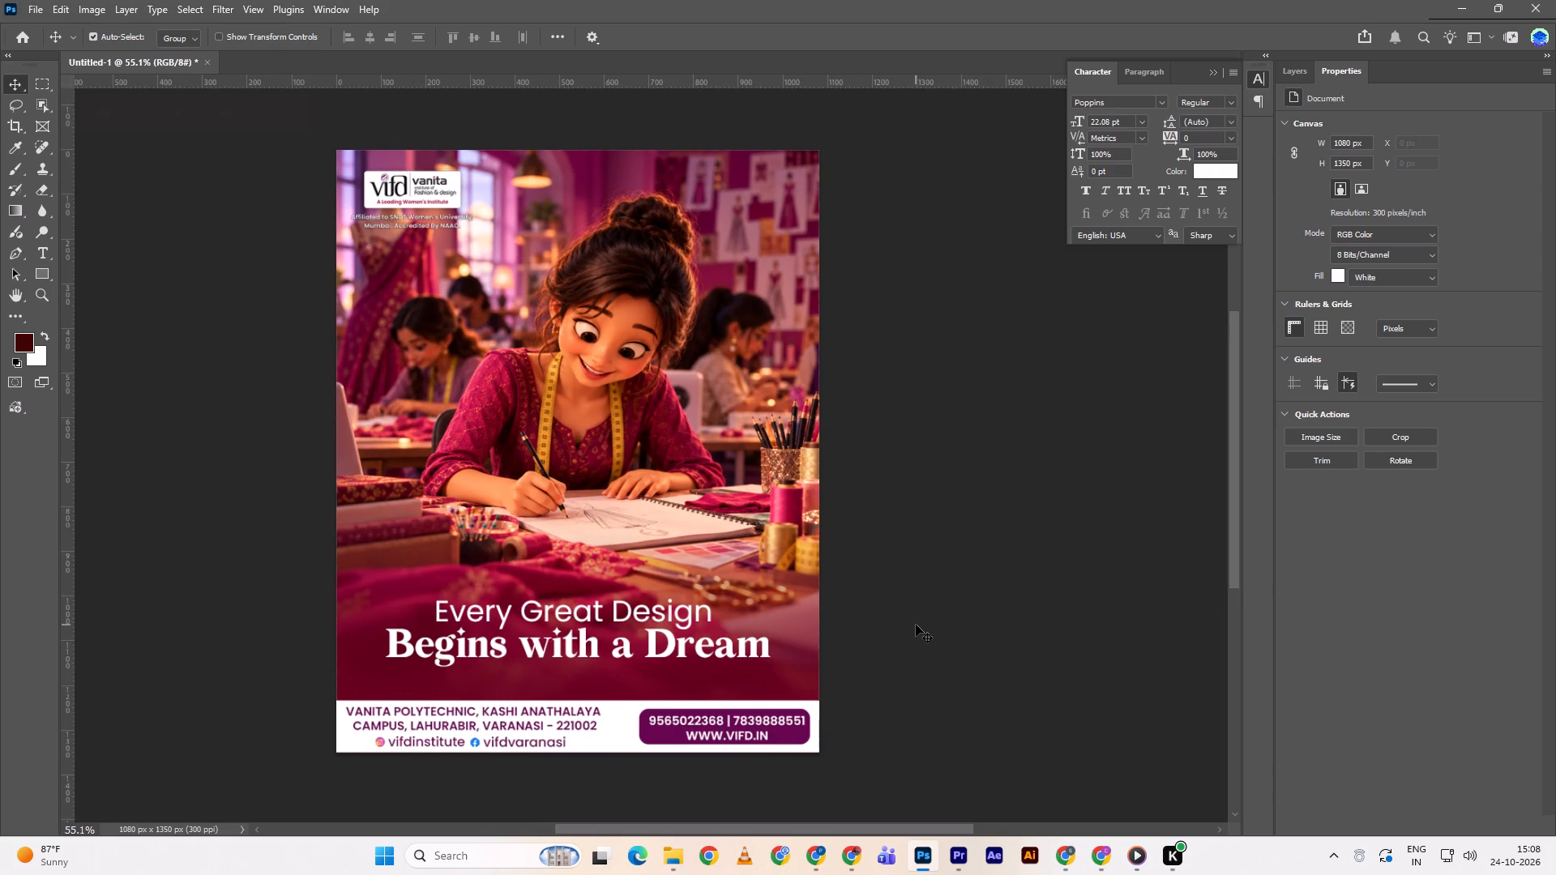
pyautogui.keyDown('alt'); pyautogui.scroll(1, 916, 625); pyautogui.keyUp('alt')
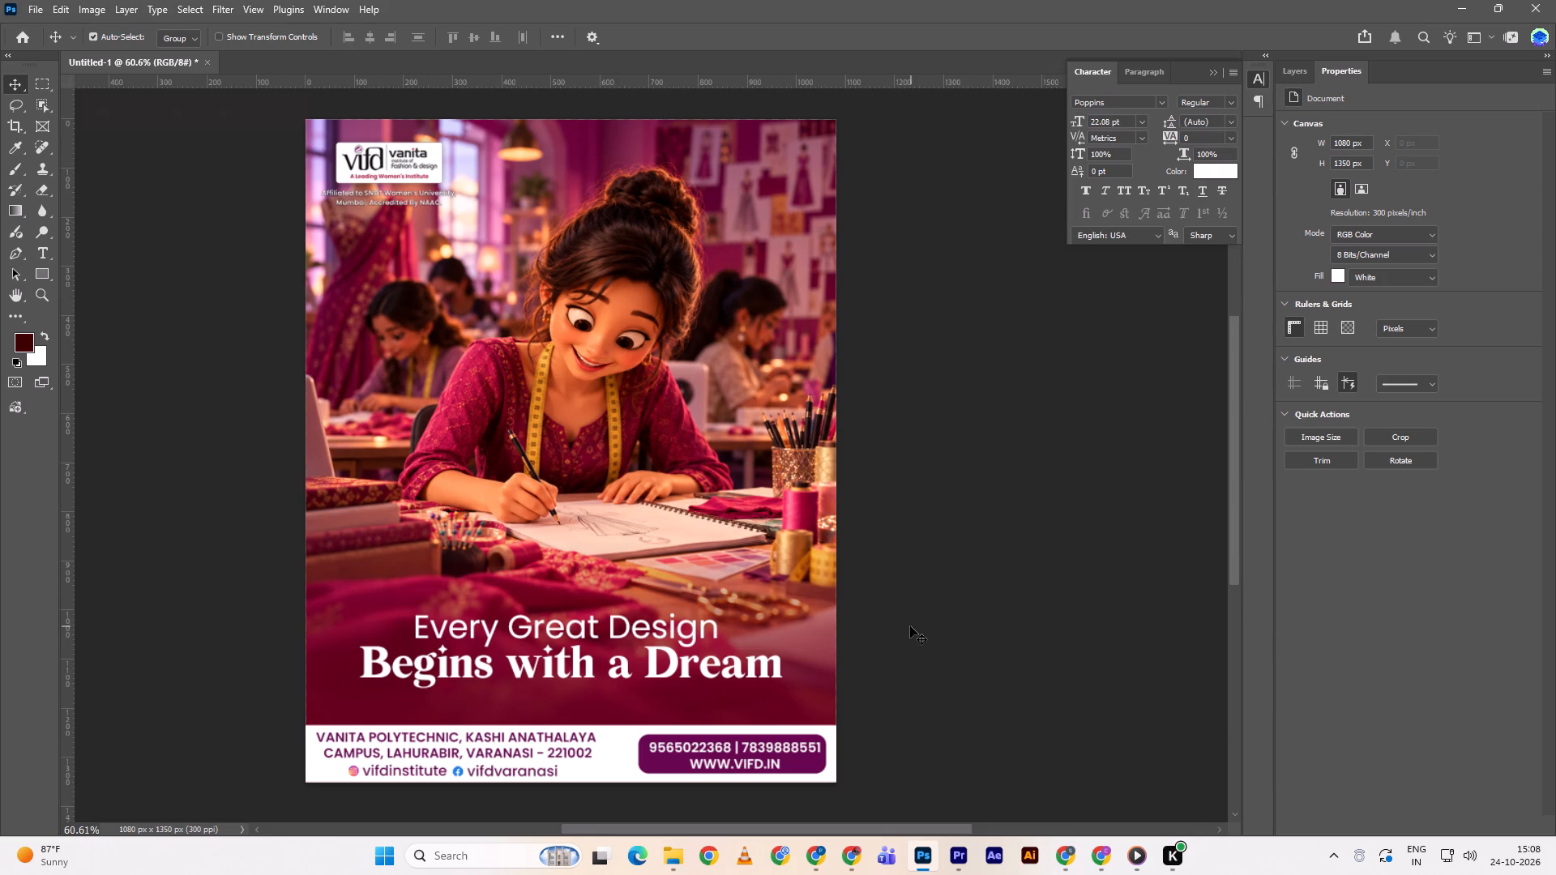
pyautogui.scroll(3, 904, 629)
pyautogui.scroll(-4, 934, 591)
pyautogui.scroll(2, 914, 587)
pyautogui.keyDown('alt'); pyautogui.scroll(-1, 909, 590); pyautogui.keyUp('alt')
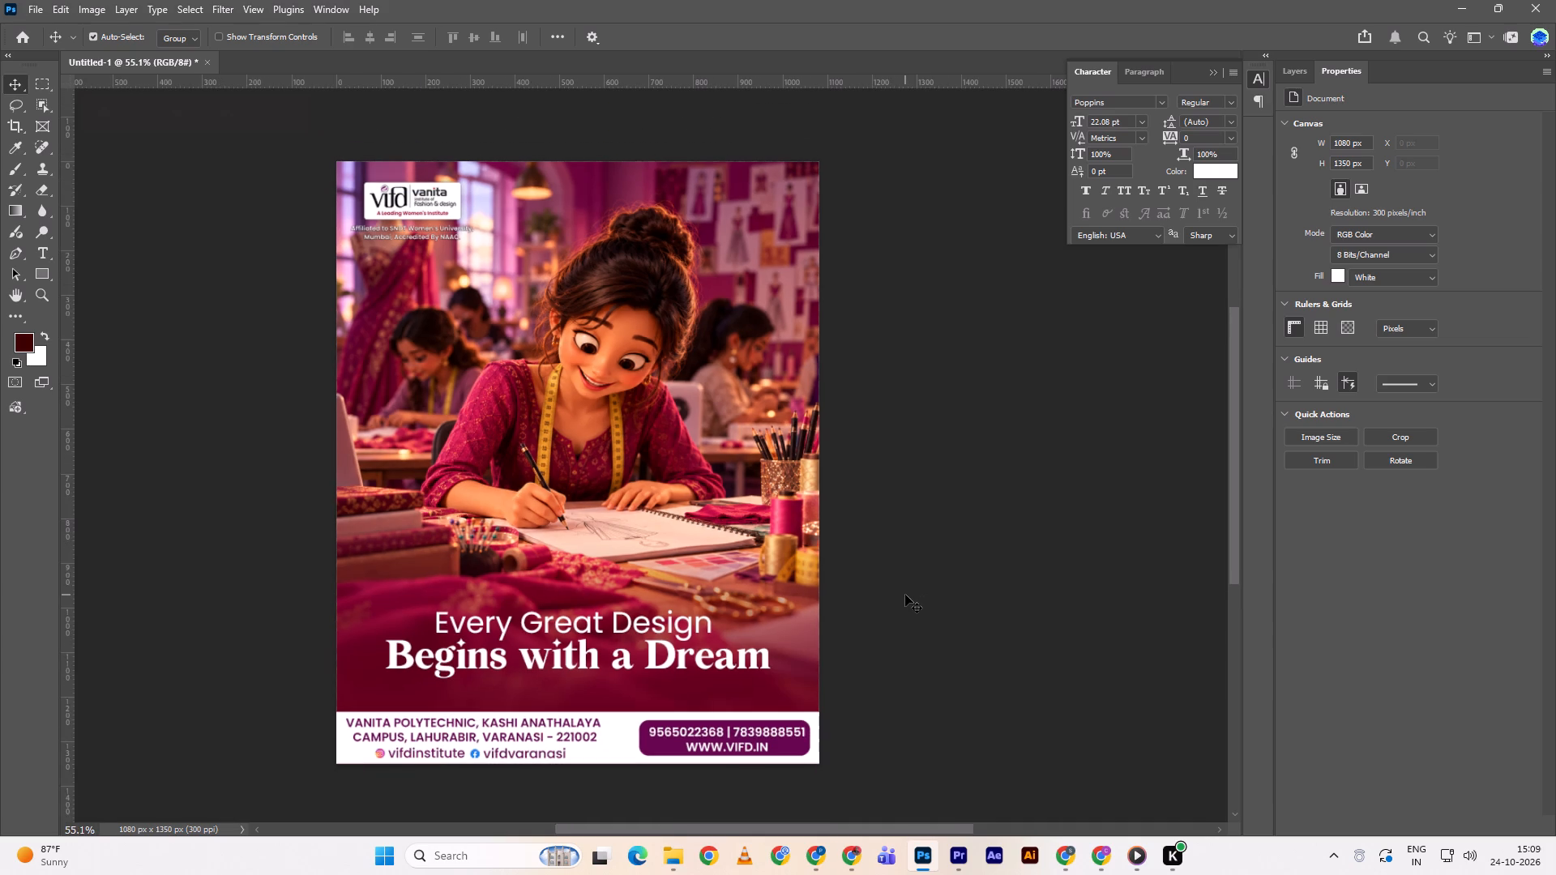
pyautogui.keyDown('alt'); pyautogui.scroll(1, 905, 595); pyautogui.keyUp('alt')
pyautogui.keyDown('alt'); pyautogui.scroll(-1, 913, 592); pyautogui.keyUp('alt')
pyautogui.keyDown('alt'); pyautogui.scroll(1, 913, 592); pyautogui.keyUp('alt')
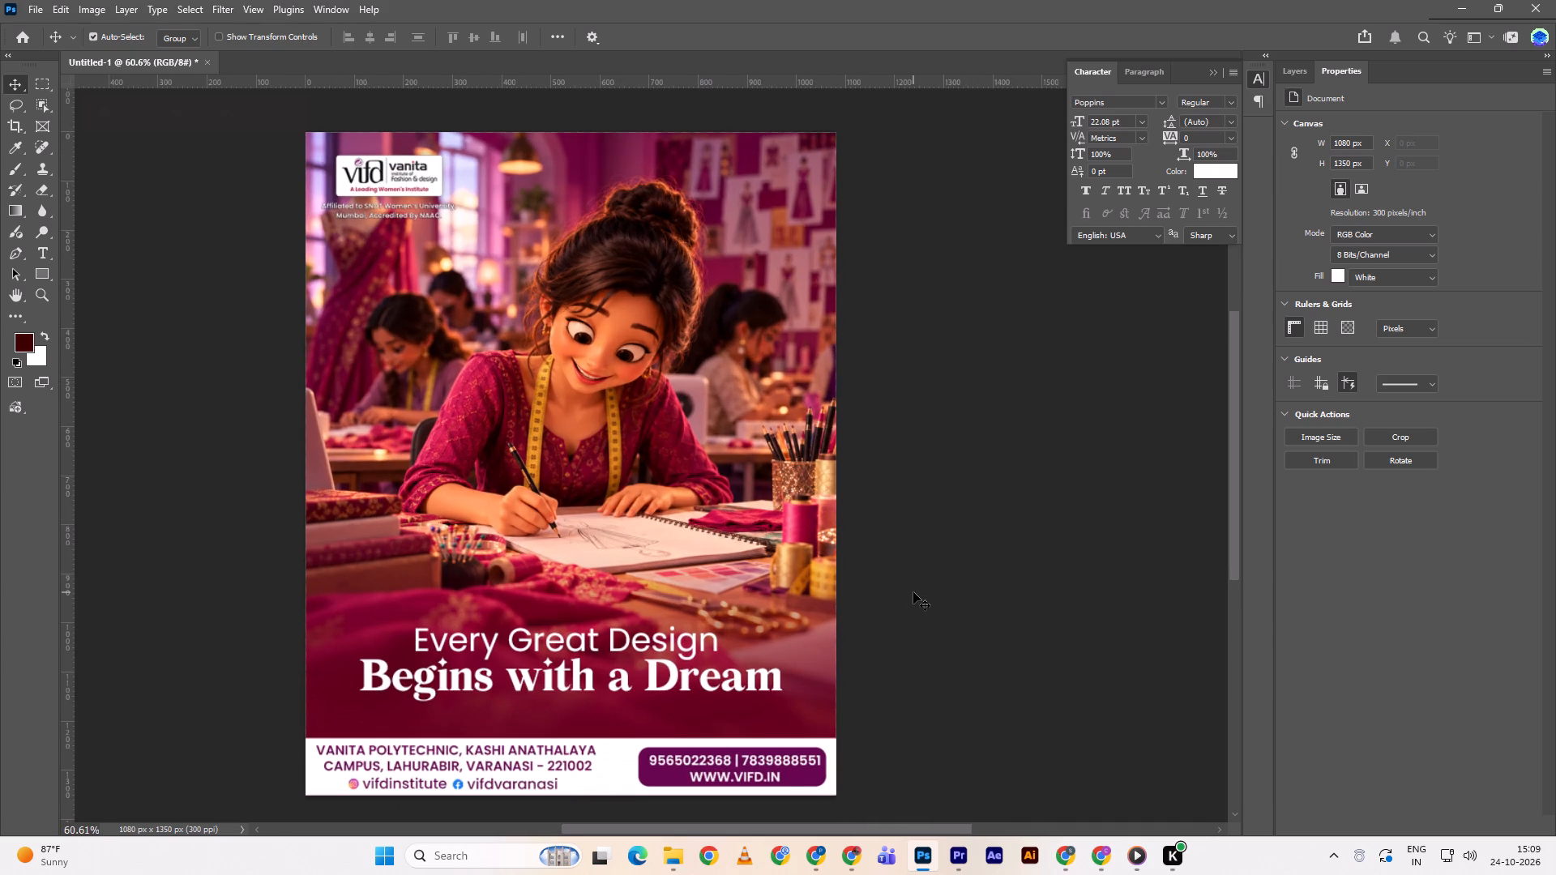
pyautogui.keyDown('alt'); pyautogui.scroll(-1, 913, 592); pyautogui.keyUp('alt')
pyautogui.scroll(-1, 913, 592)
pyautogui.scroll(3, 913, 592)
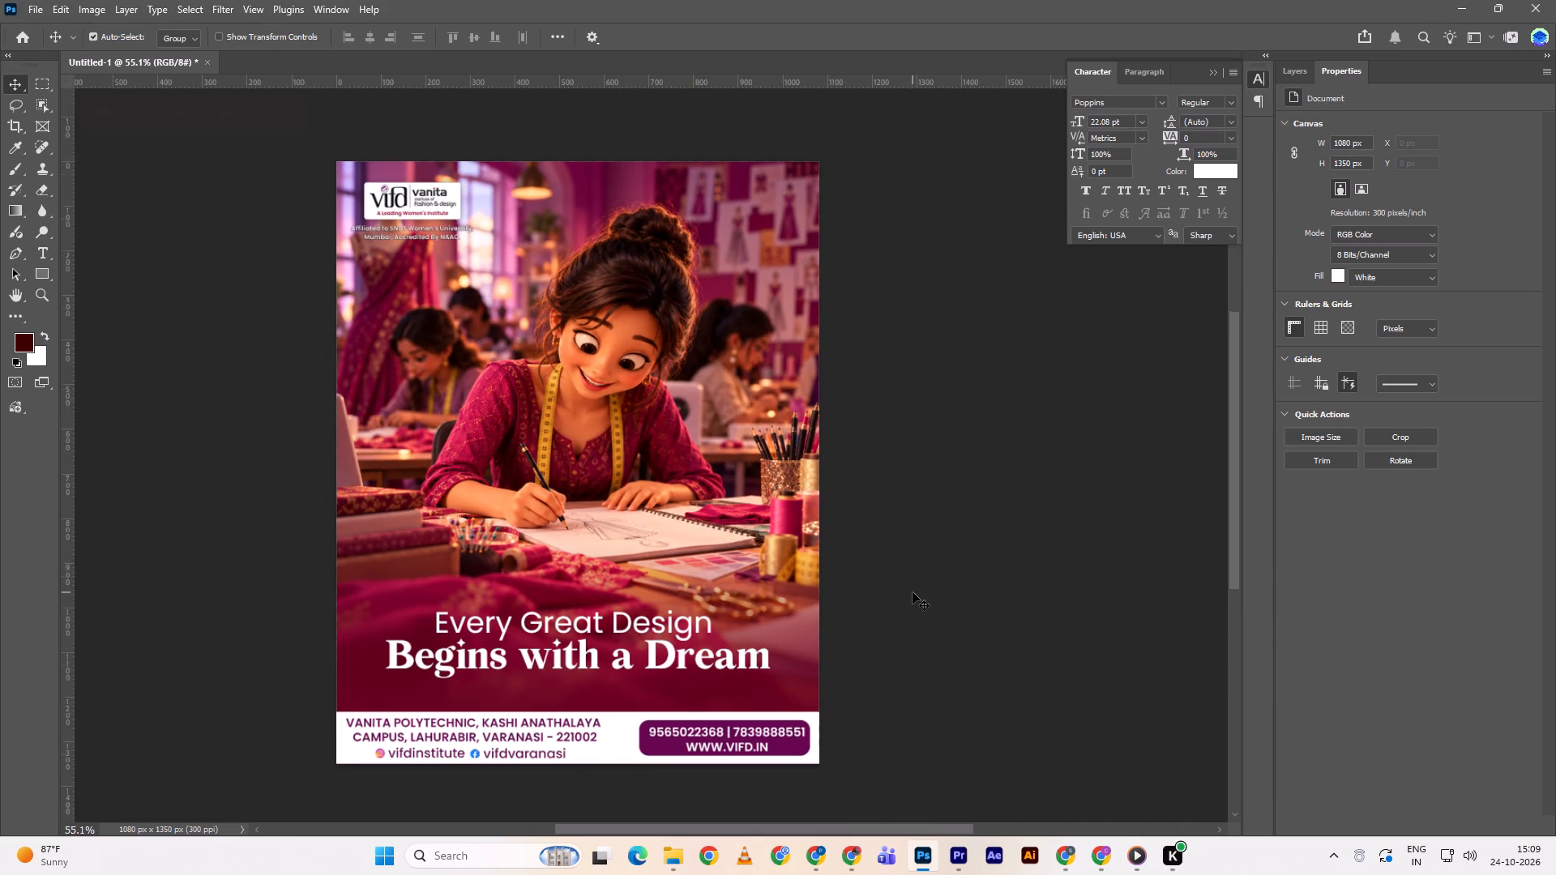
pyautogui.scroll(-2, 913, 592)
# Save the document in Photoshop format as "24.10.2026 corousel psd" in the VIFD "daily posts" folder.
pyautogui.hotkey('ctrl', 's')
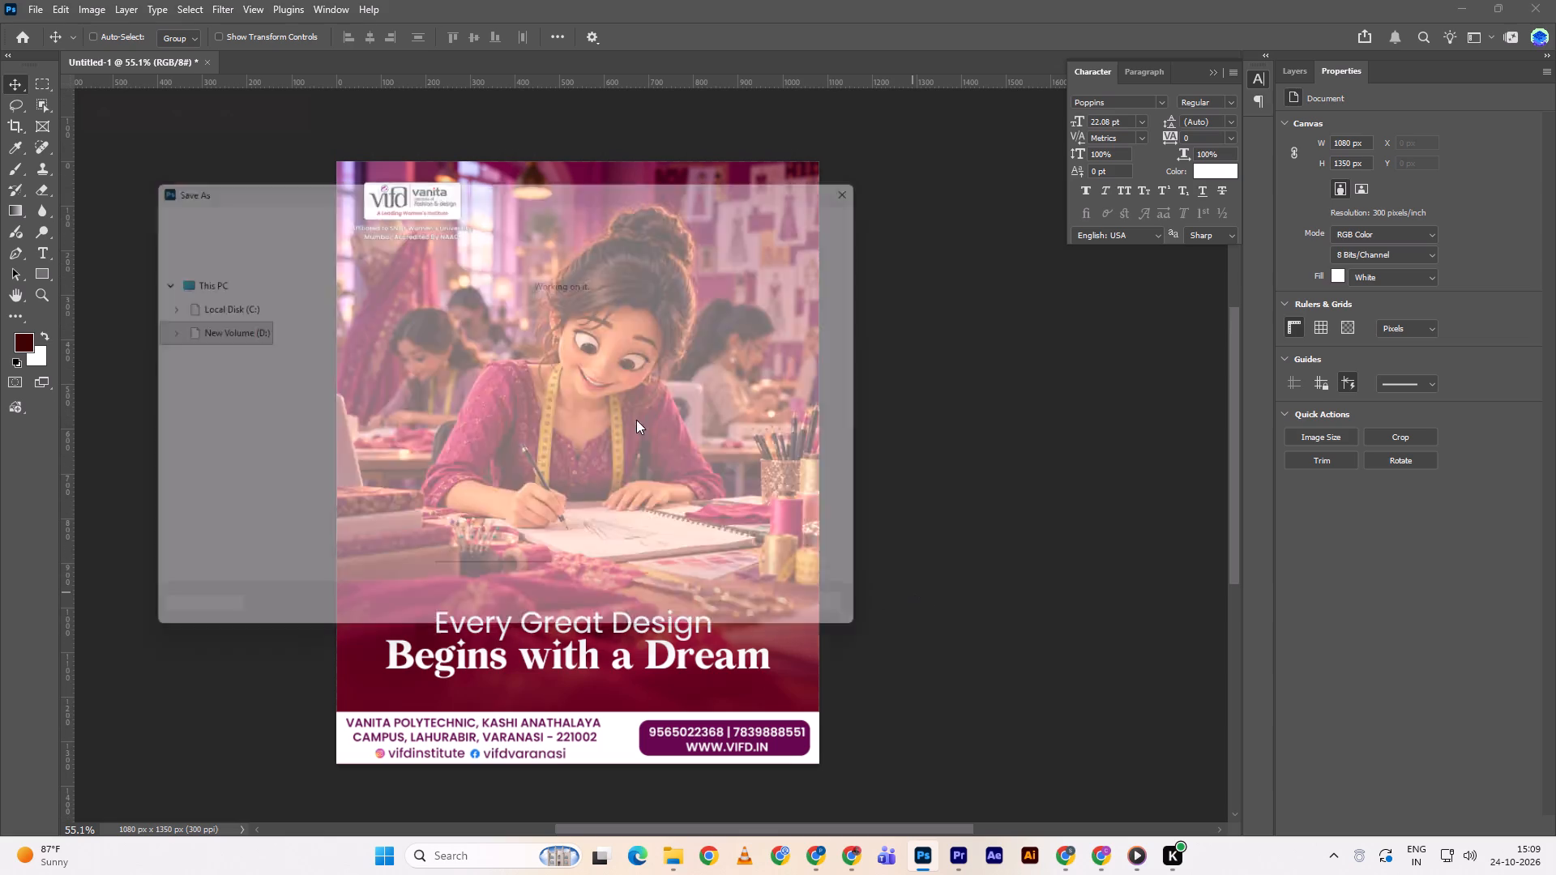
pyautogui.scroll(2, 217, 395)
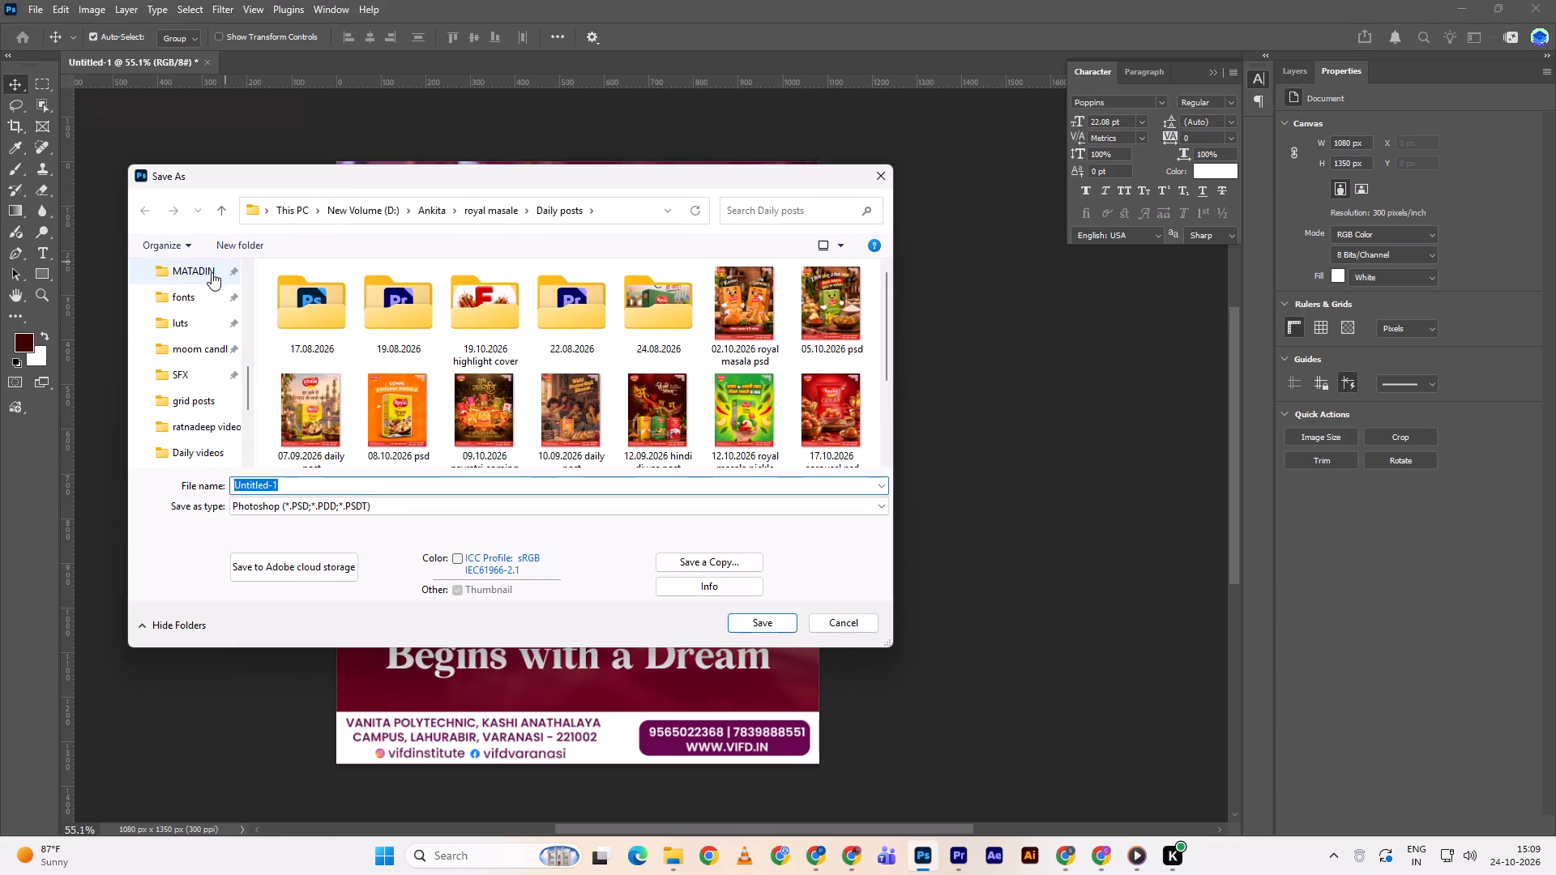
pyautogui.doubleClick(212, 269)
pyautogui.scroll(1, 203, 301)
pyautogui.click(204, 301)
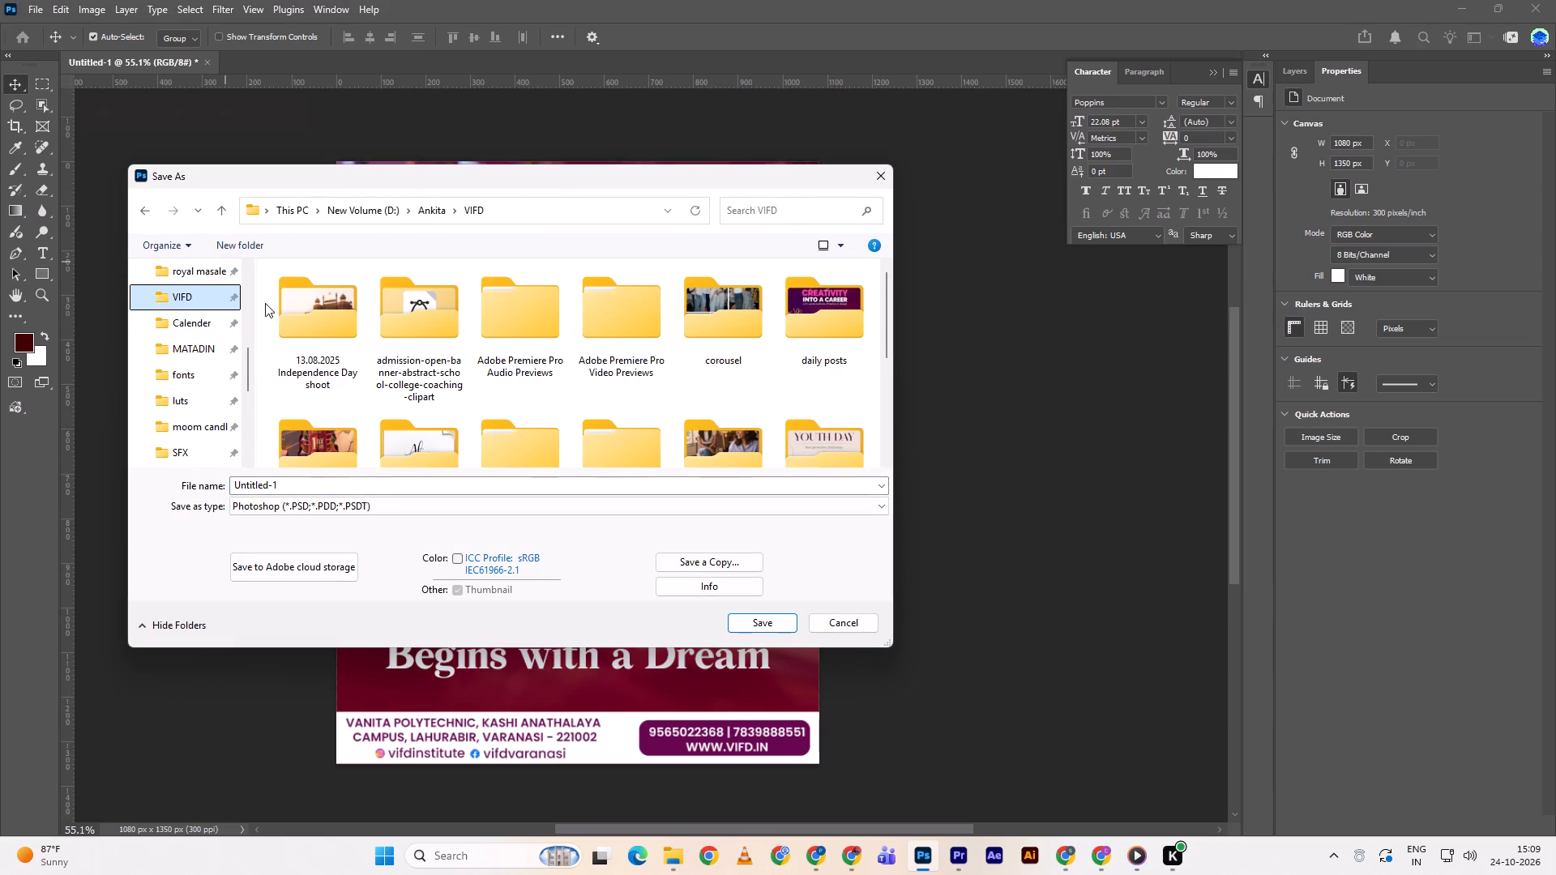
pyautogui.tripleClick(785, 328)
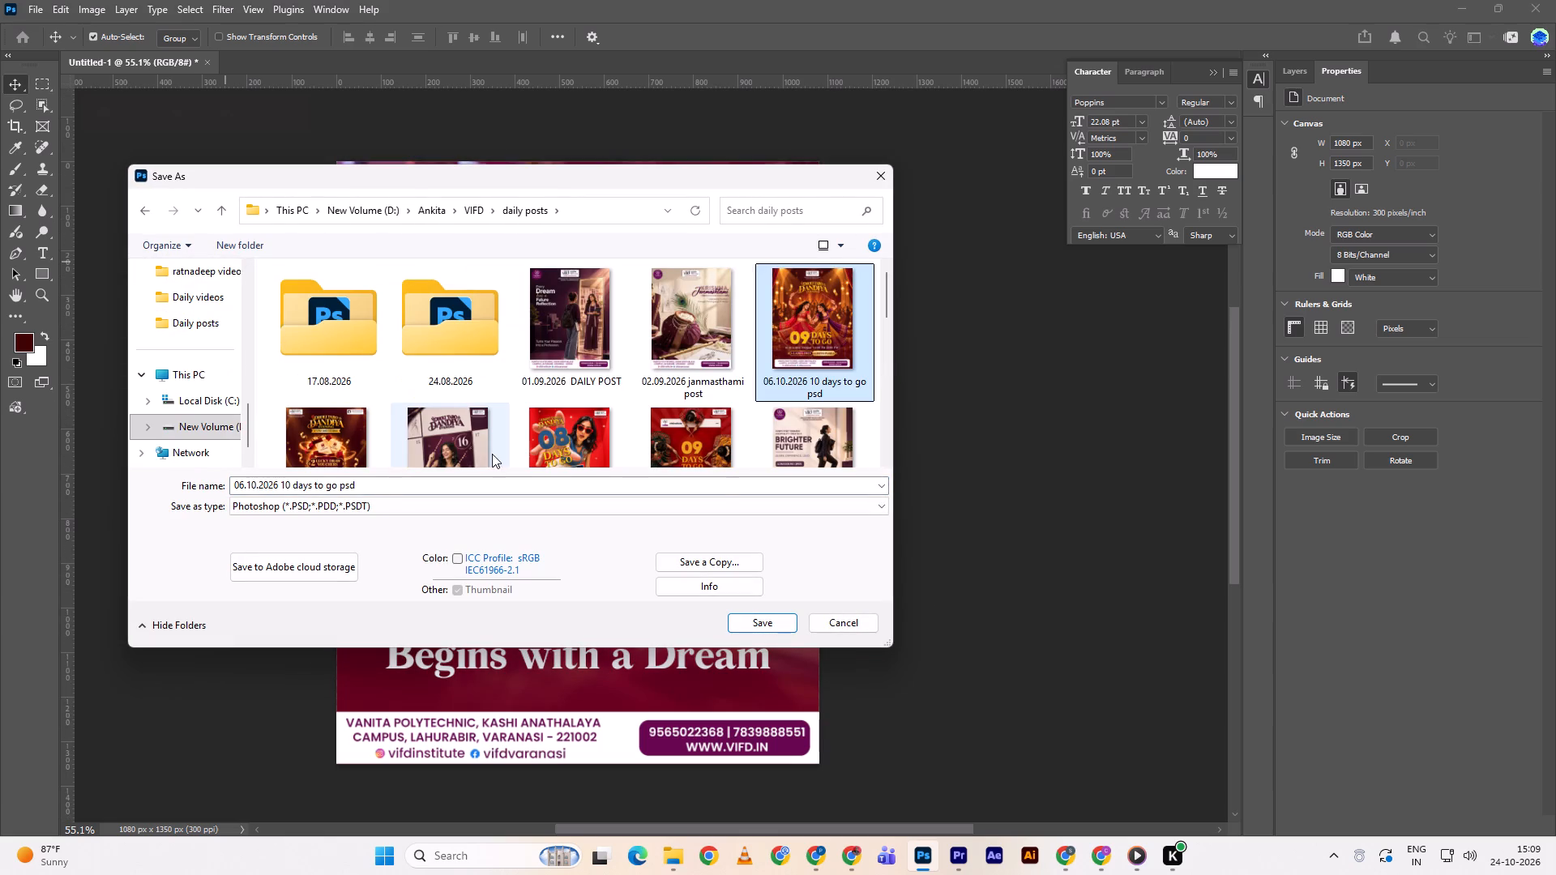
pyautogui.click(475, 488)
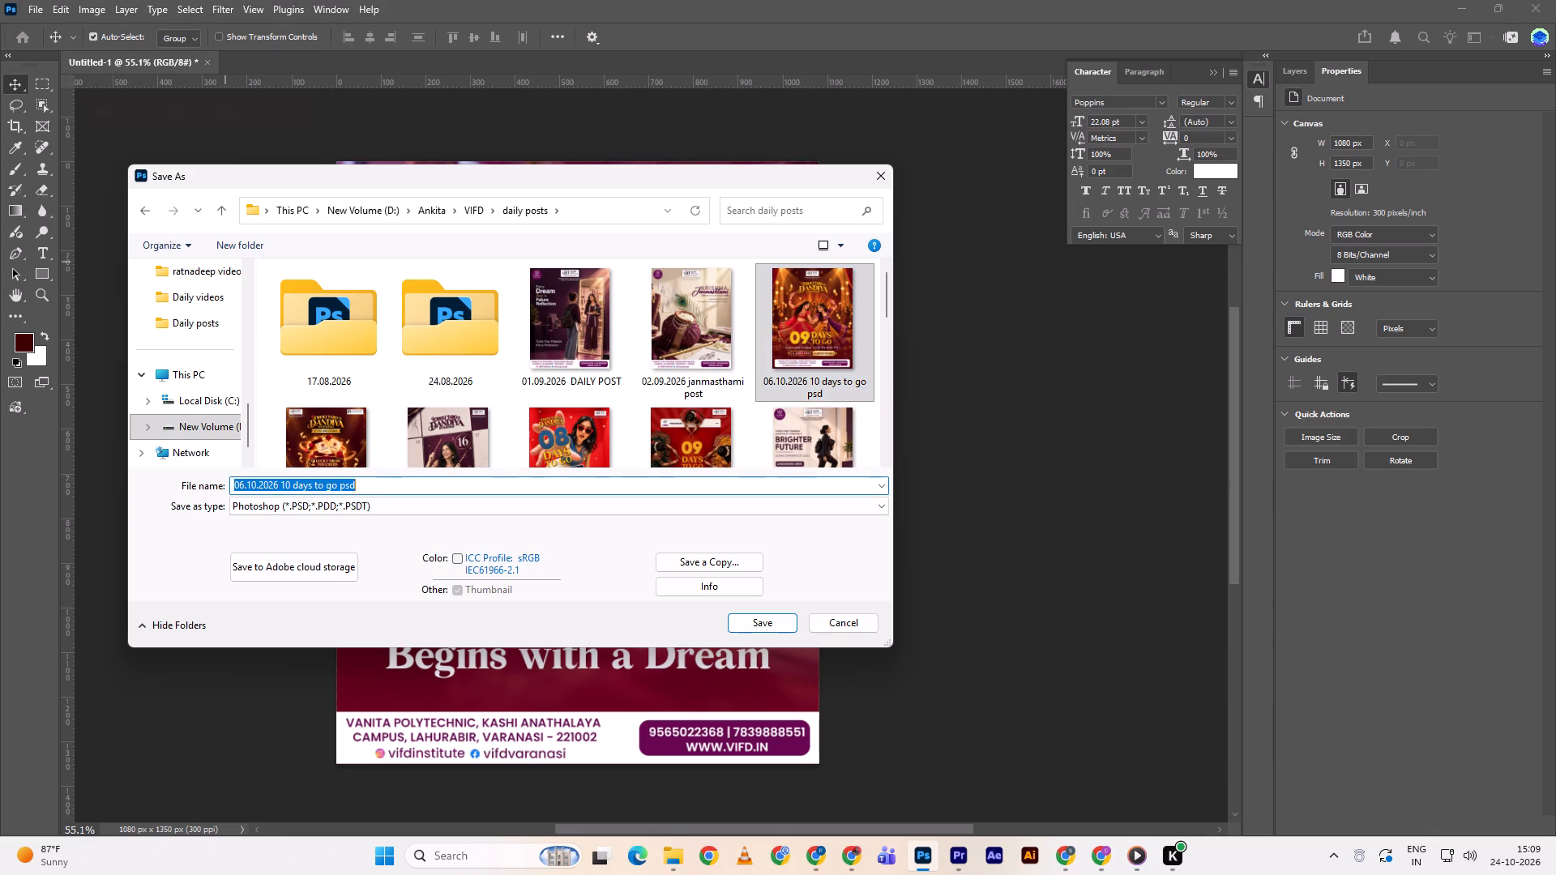
pyautogui.write('24')
pyautogui.write('.10.2026')
pyautogui.press('space')
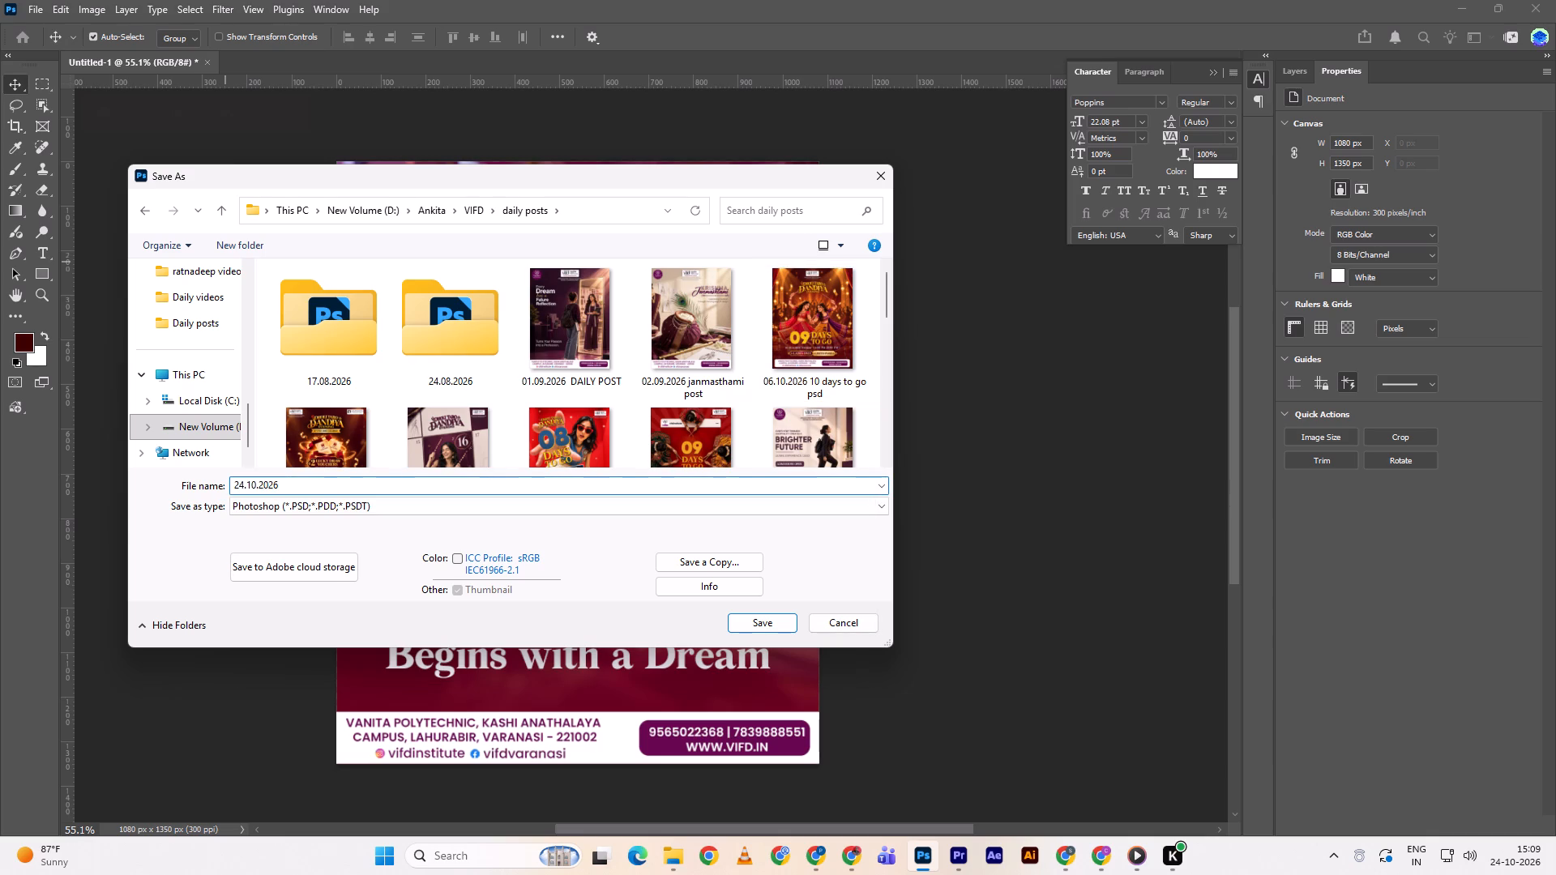
pyautogui.press('p')
pyautogui.press('BackSpace')
pyautogui.write('corousel psd')
pyautogui.press('Return')
pyautogui.press('Return')
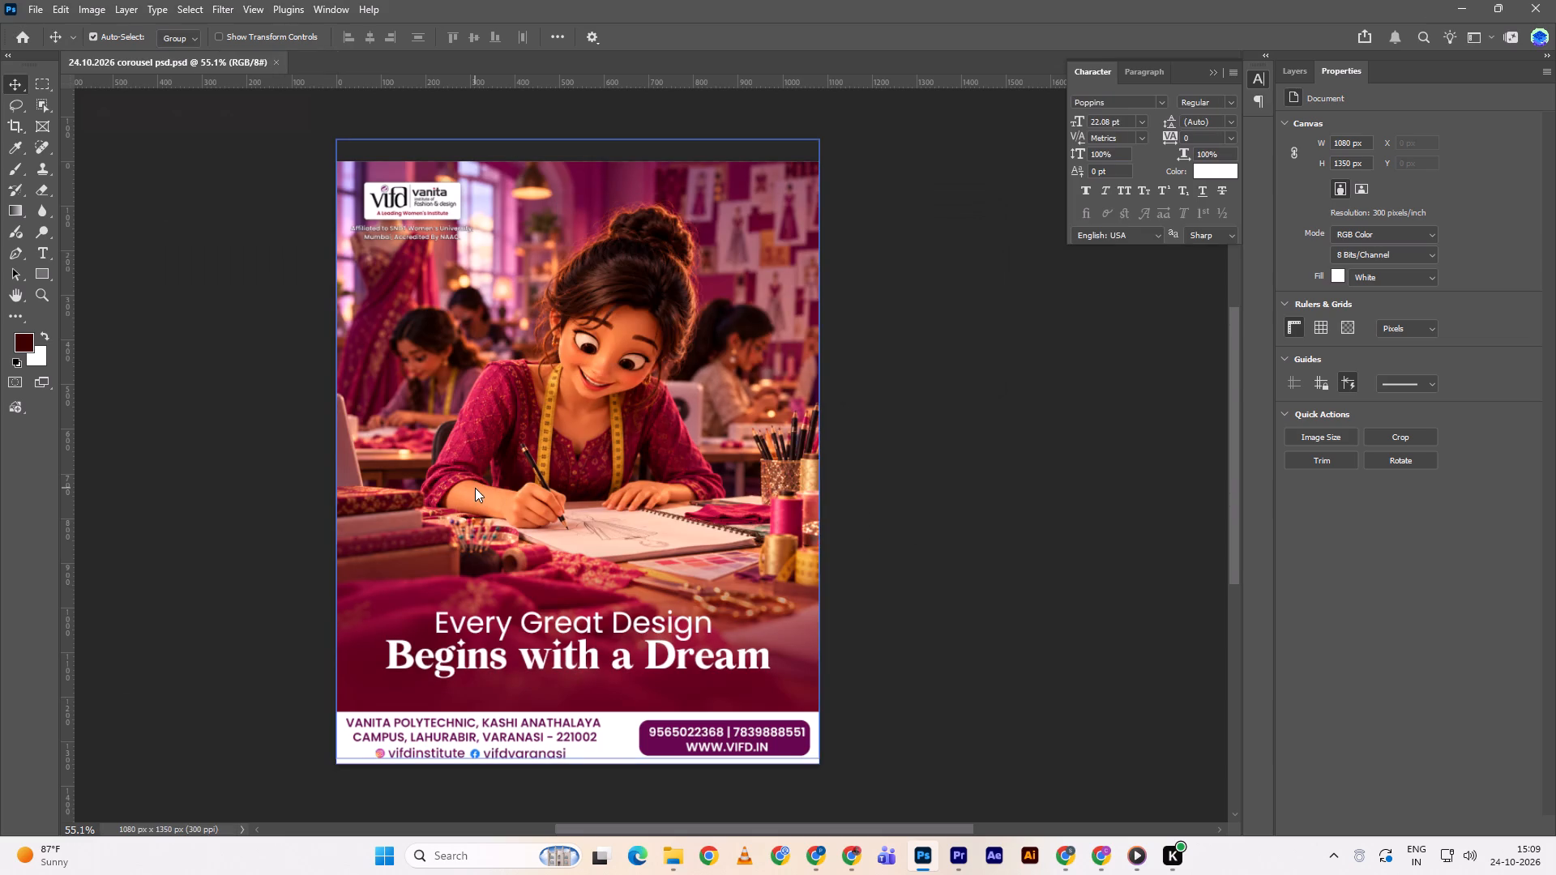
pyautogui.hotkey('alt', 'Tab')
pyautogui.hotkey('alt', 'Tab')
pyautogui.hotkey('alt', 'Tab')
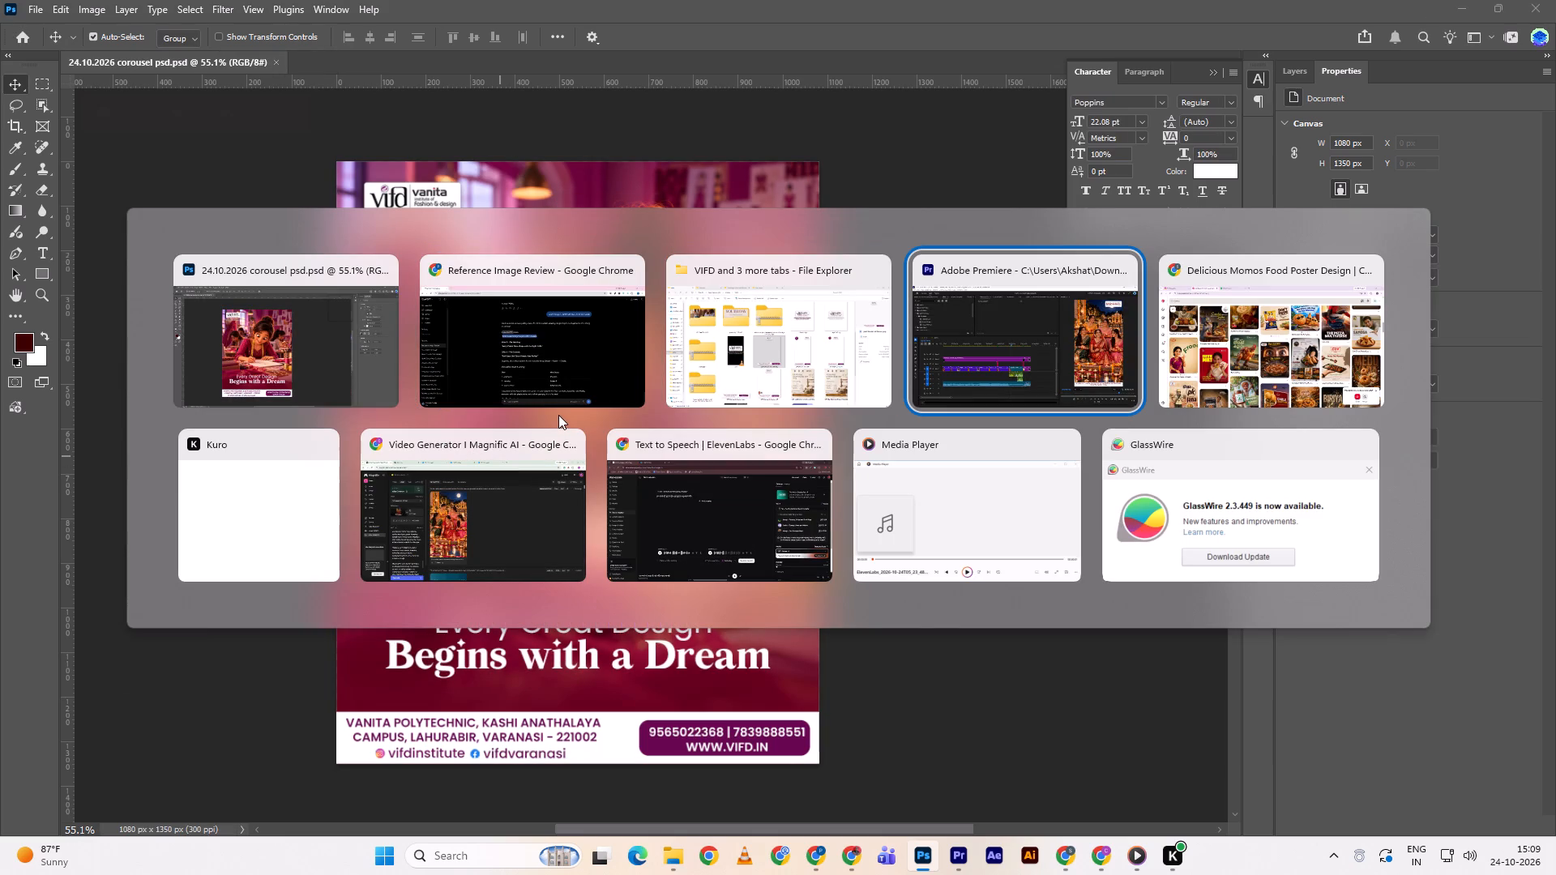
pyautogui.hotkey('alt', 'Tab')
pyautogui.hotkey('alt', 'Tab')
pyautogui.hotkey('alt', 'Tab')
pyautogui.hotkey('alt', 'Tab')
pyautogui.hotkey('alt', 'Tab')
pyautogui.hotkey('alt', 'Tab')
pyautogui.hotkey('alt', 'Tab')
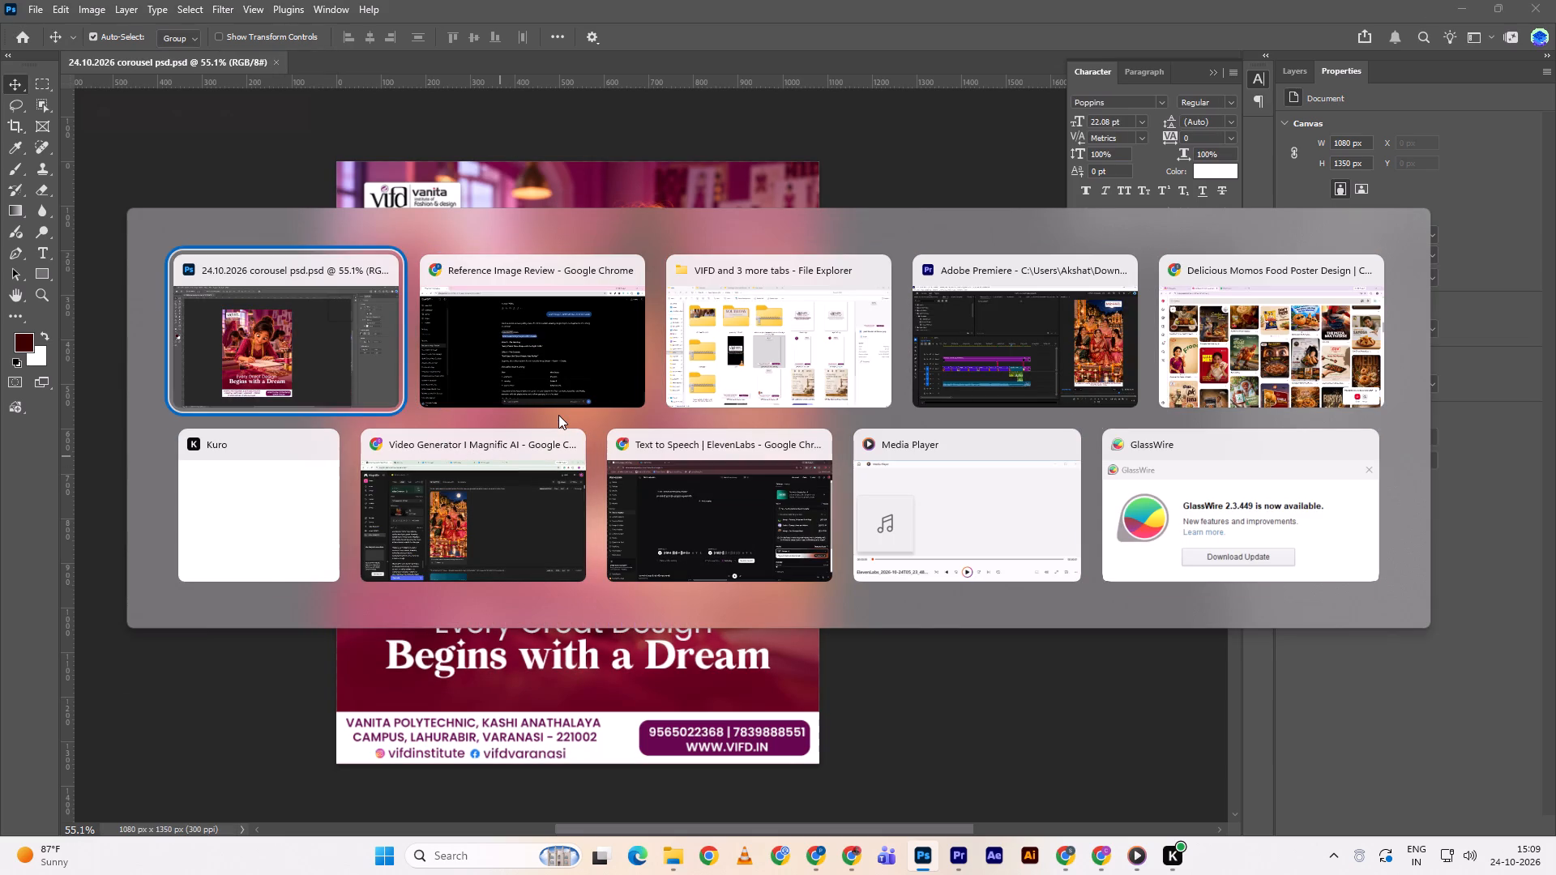
# Group "Layer 1" with the two slide 1 quote text layers and place the group directly below the "fill" layer.
pyautogui.click(1286, 79)
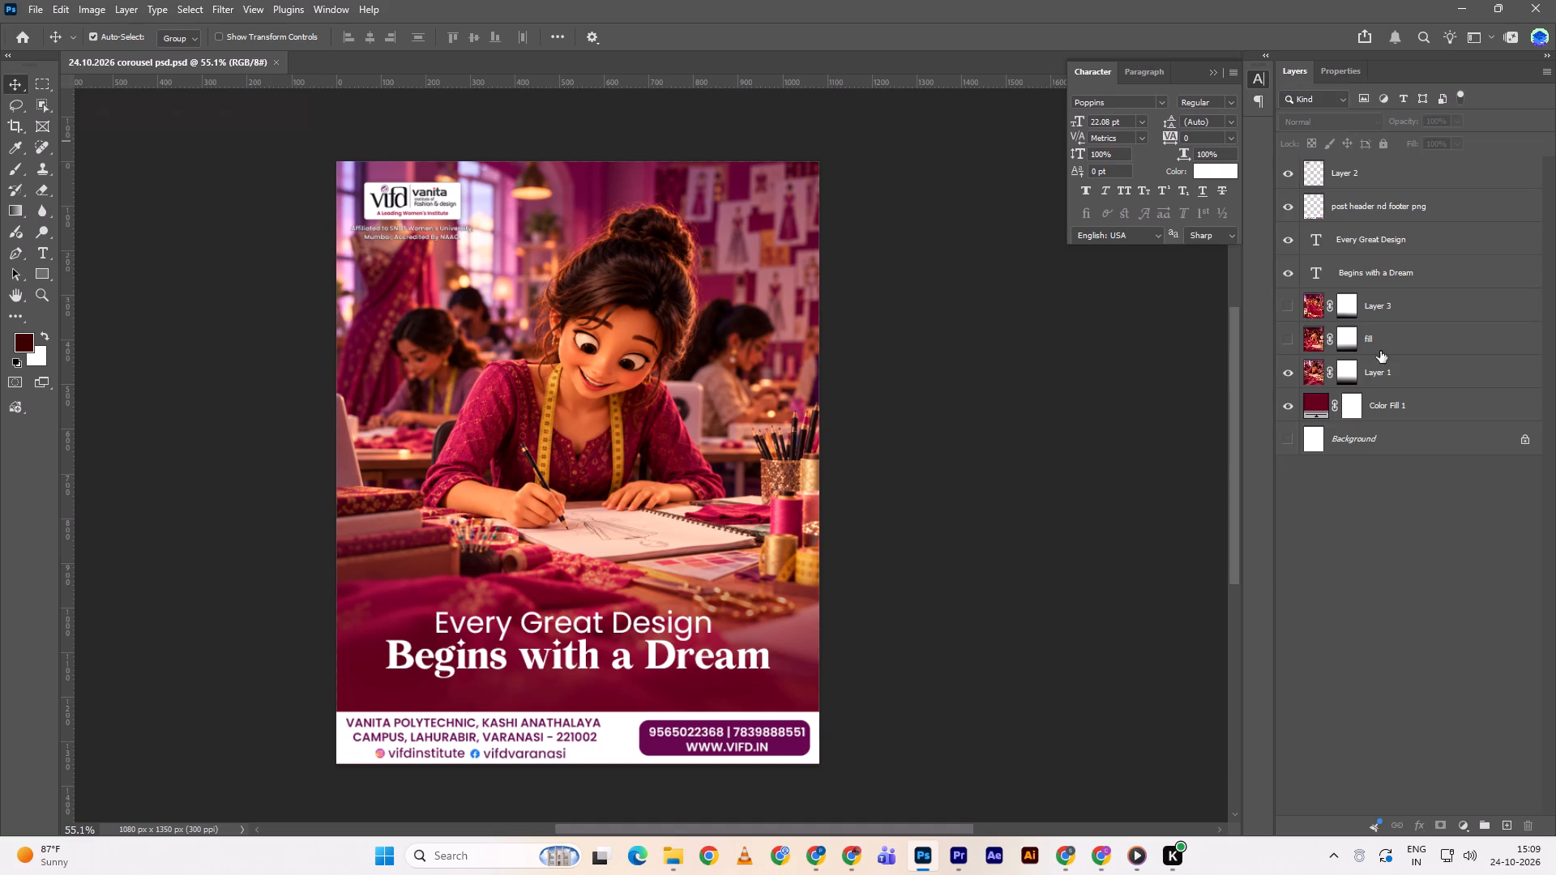
pyautogui.click(1398, 371)
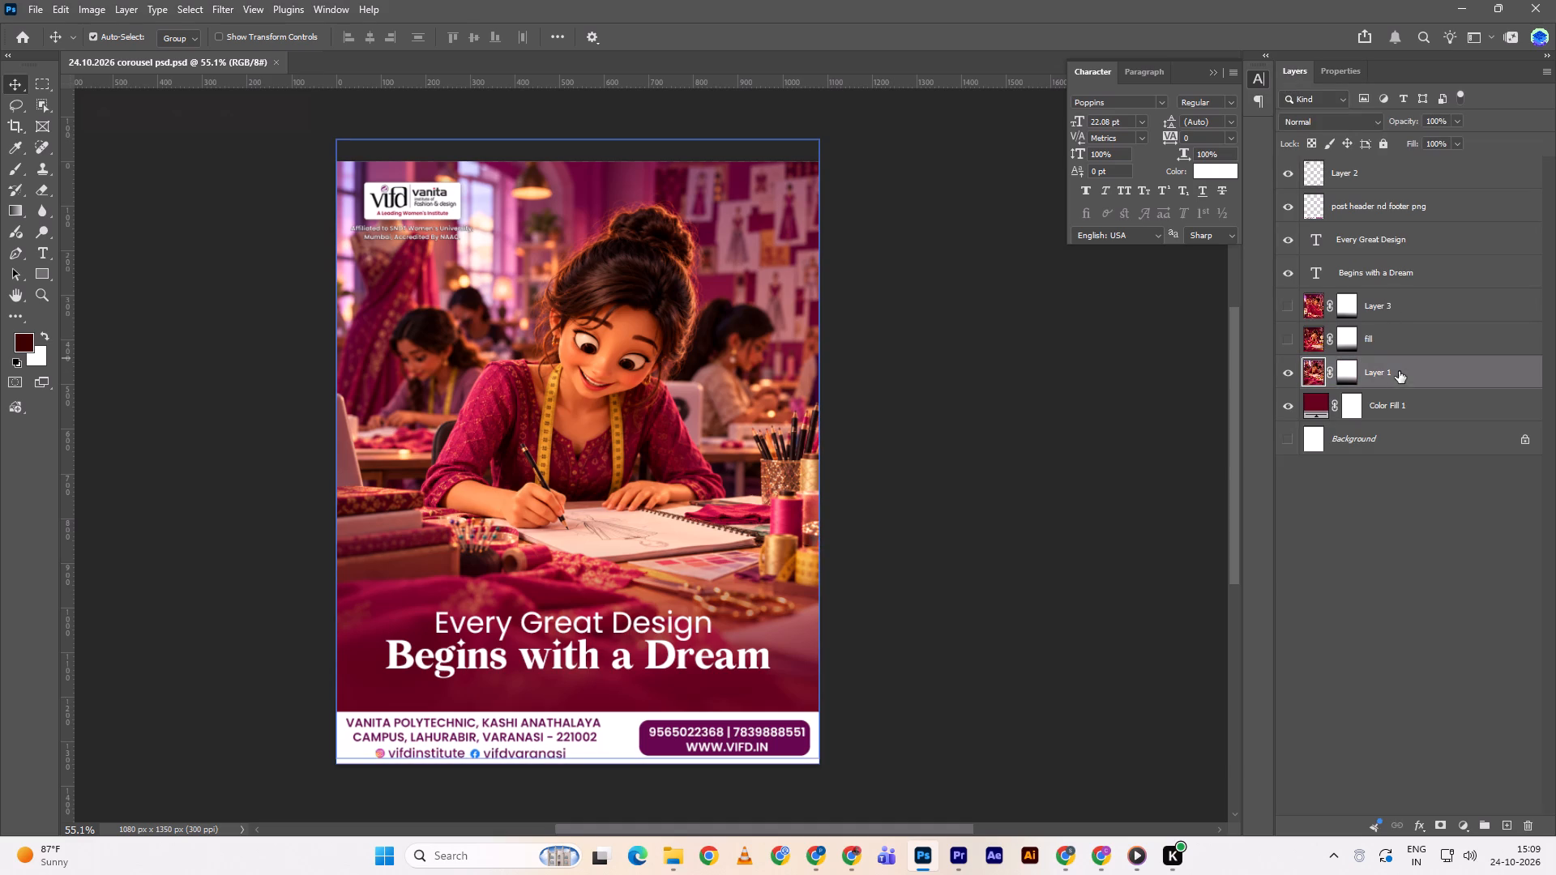
pyautogui.keyDown('ctrl'); pyautogui.click(1408, 279); pyautogui.keyUp('ctrl')
pyautogui.keyDown('ctrl'); pyautogui.click(1413, 237); pyautogui.keyUp('ctrl')
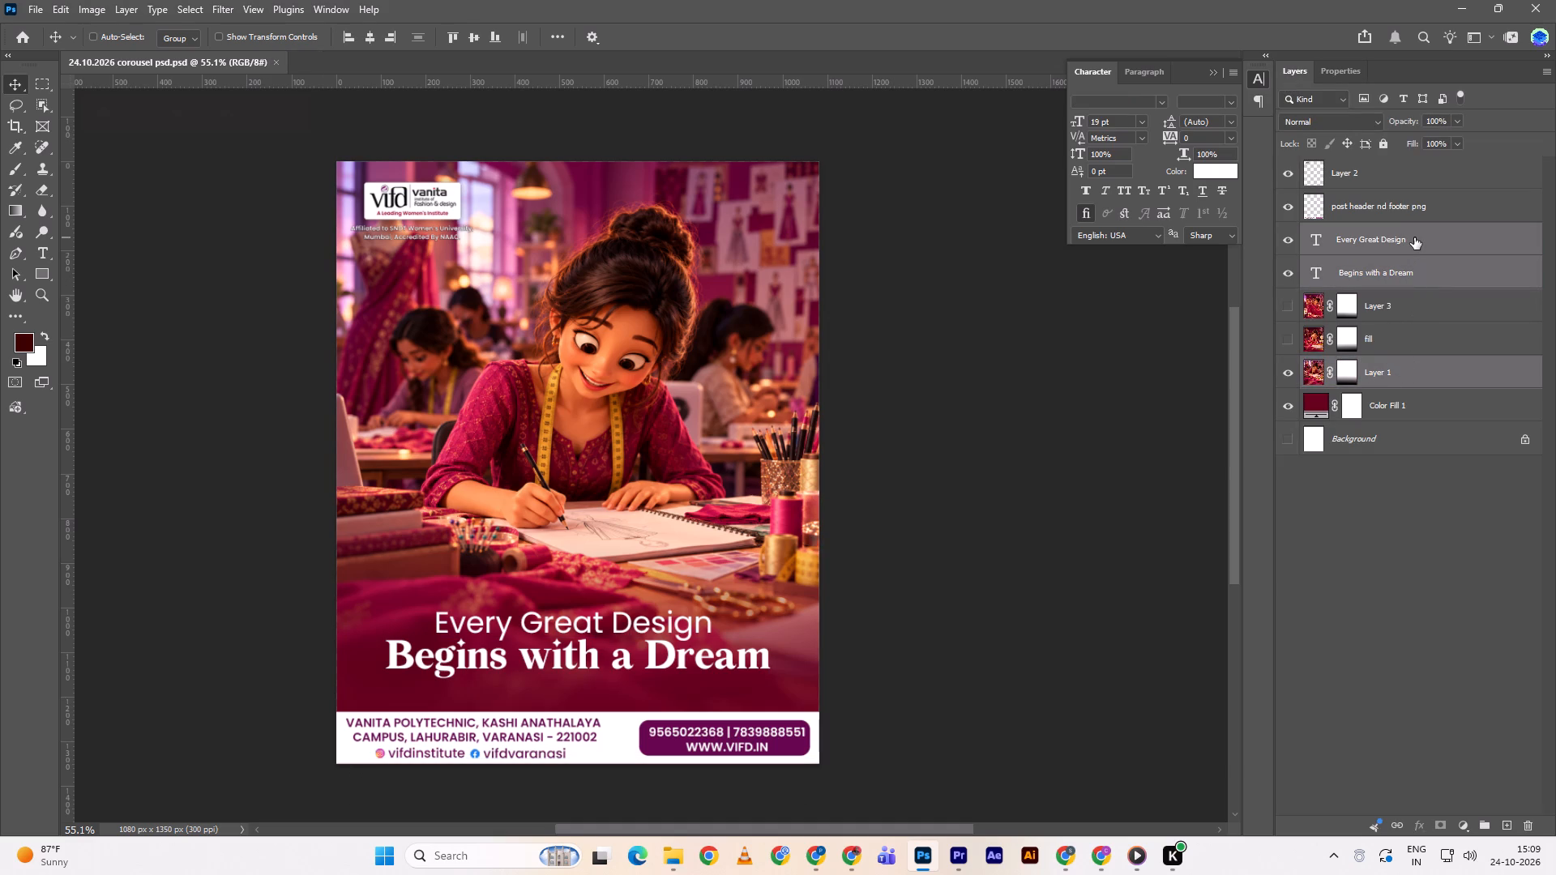
pyautogui.hotkey('ctrl', 'g')
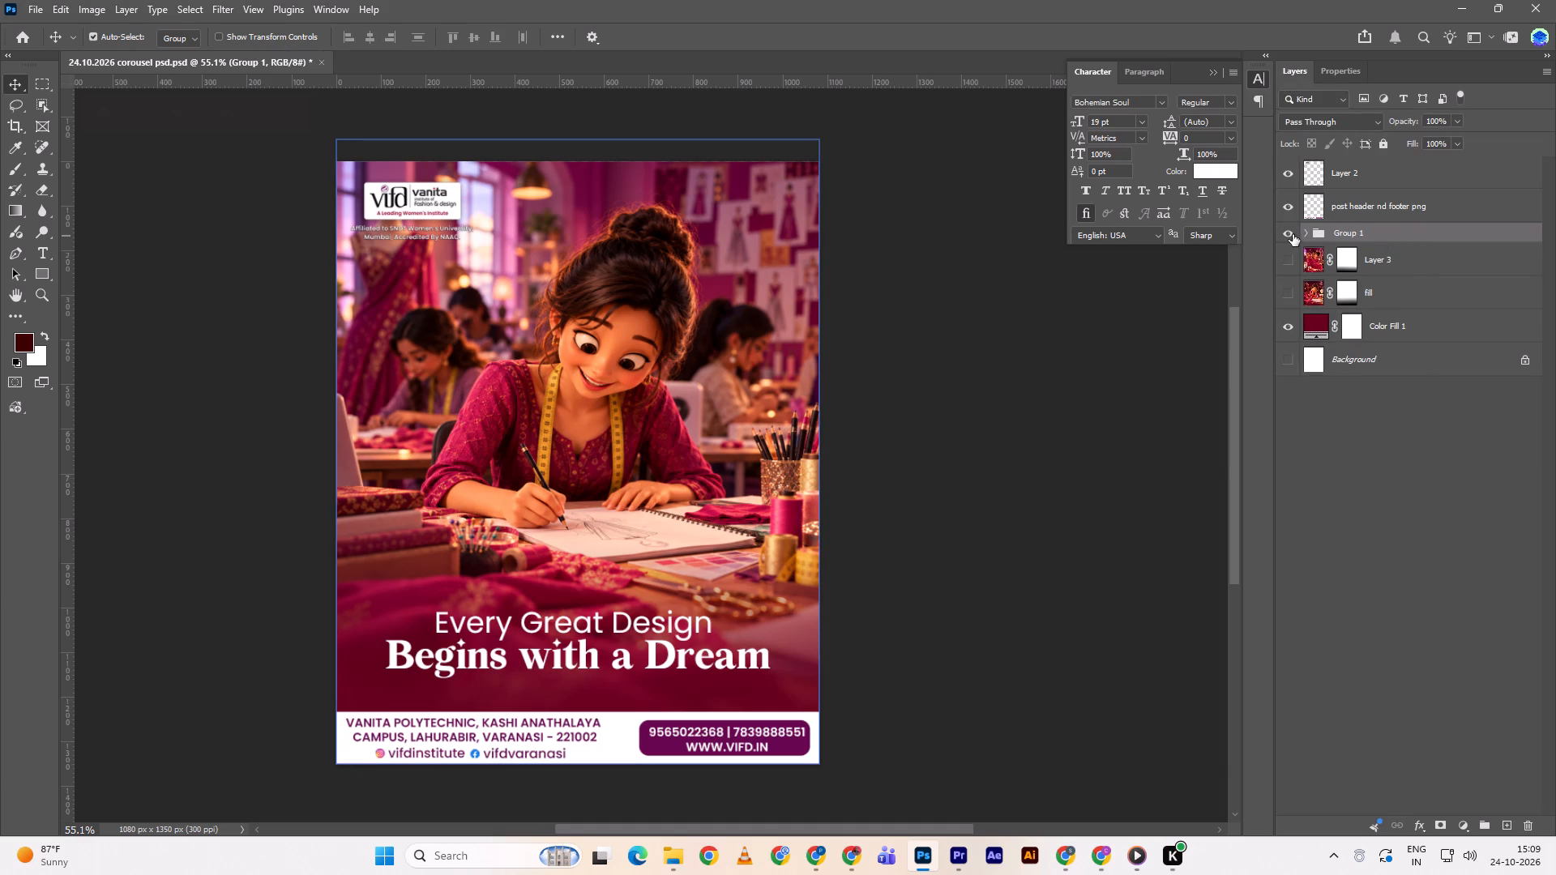
pyautogui.moveTo(1370, 228); pyautogui.dragTo(1374, 305)
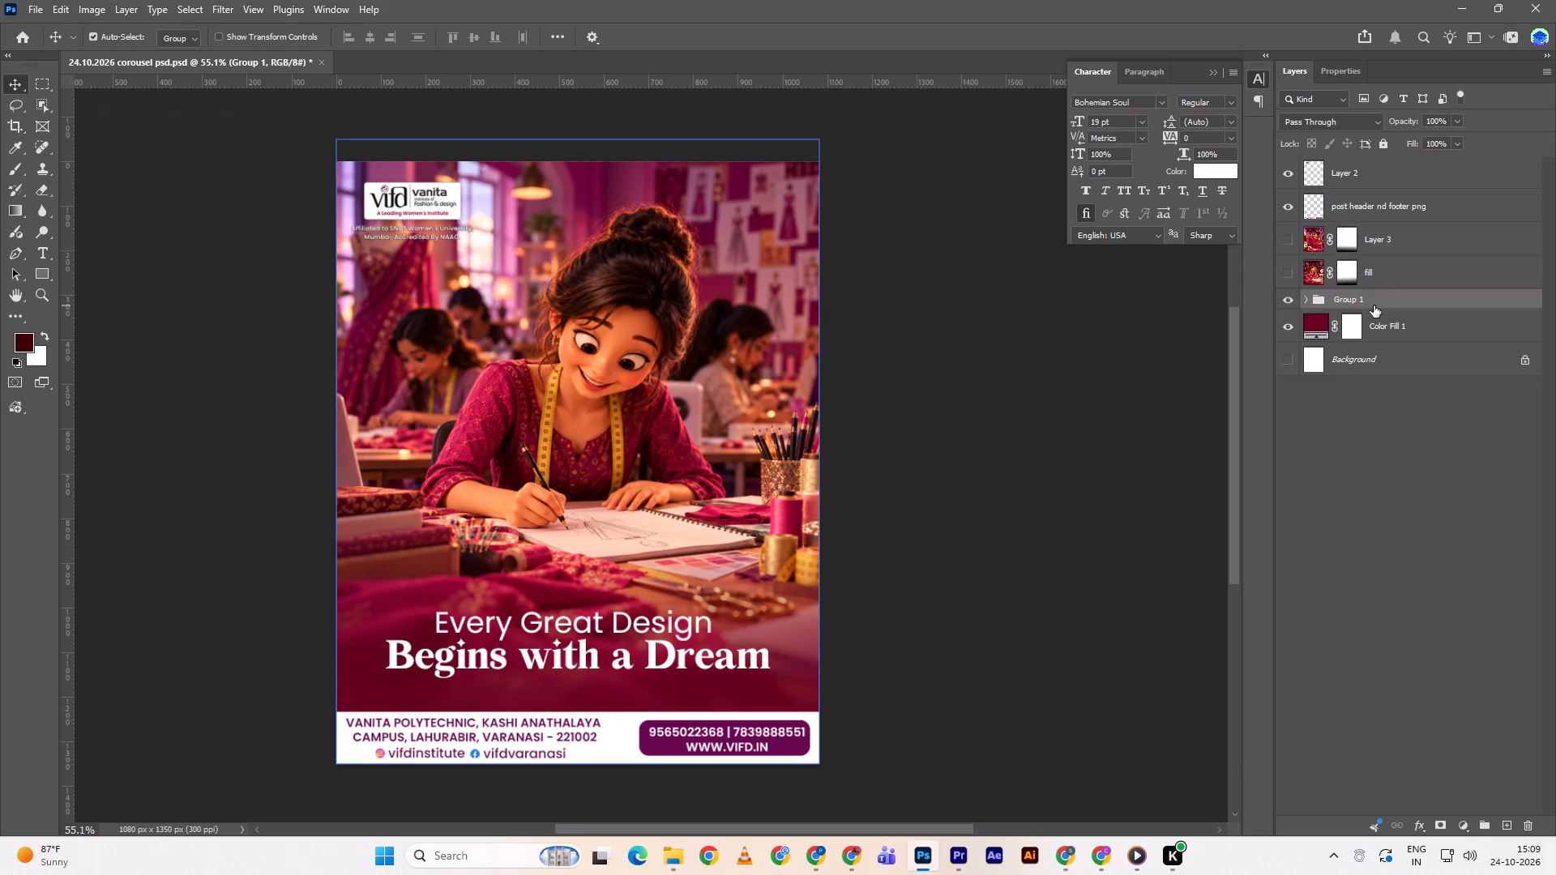
pyautogui.click(1287, 305)
pyautogui.click(1290, 274)
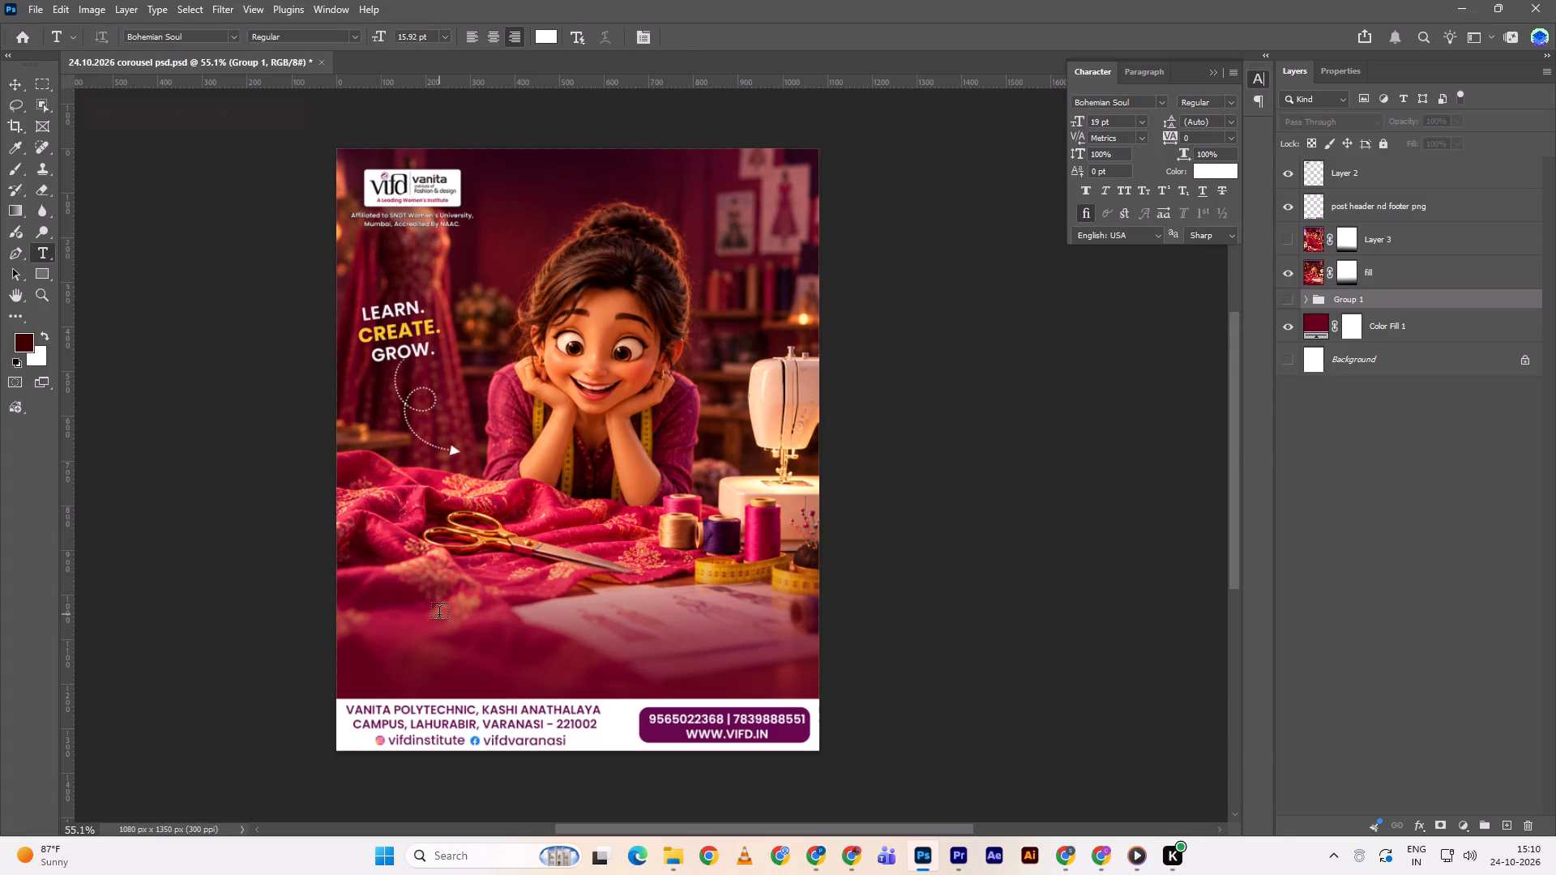
pyautogui.hotkey('ctrl', 'v')
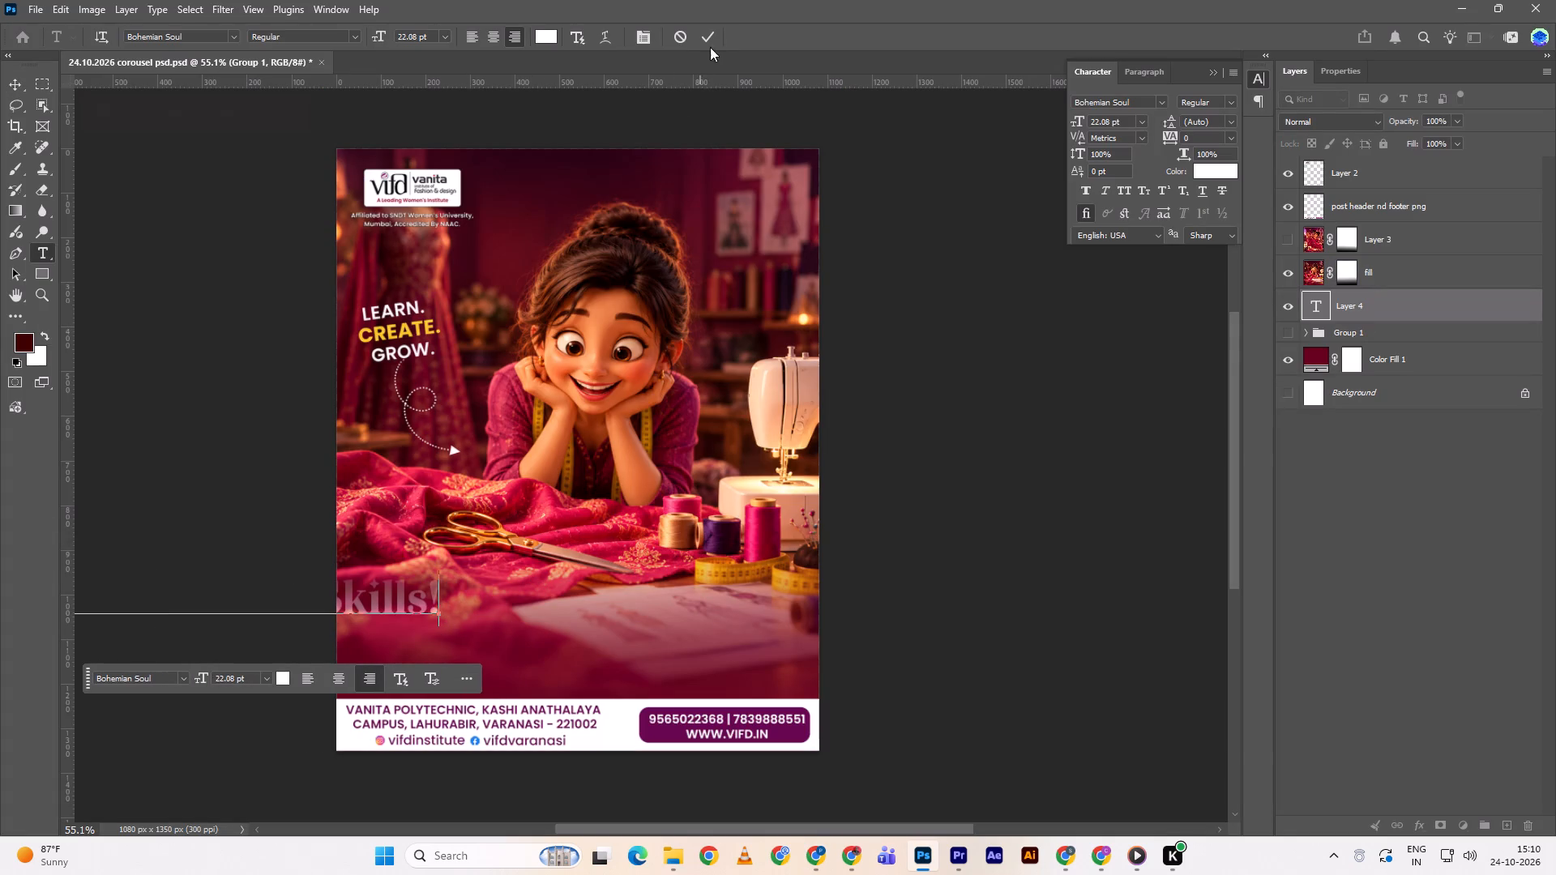
pyautogui.click(712, 33)
pyautogui.press('v')
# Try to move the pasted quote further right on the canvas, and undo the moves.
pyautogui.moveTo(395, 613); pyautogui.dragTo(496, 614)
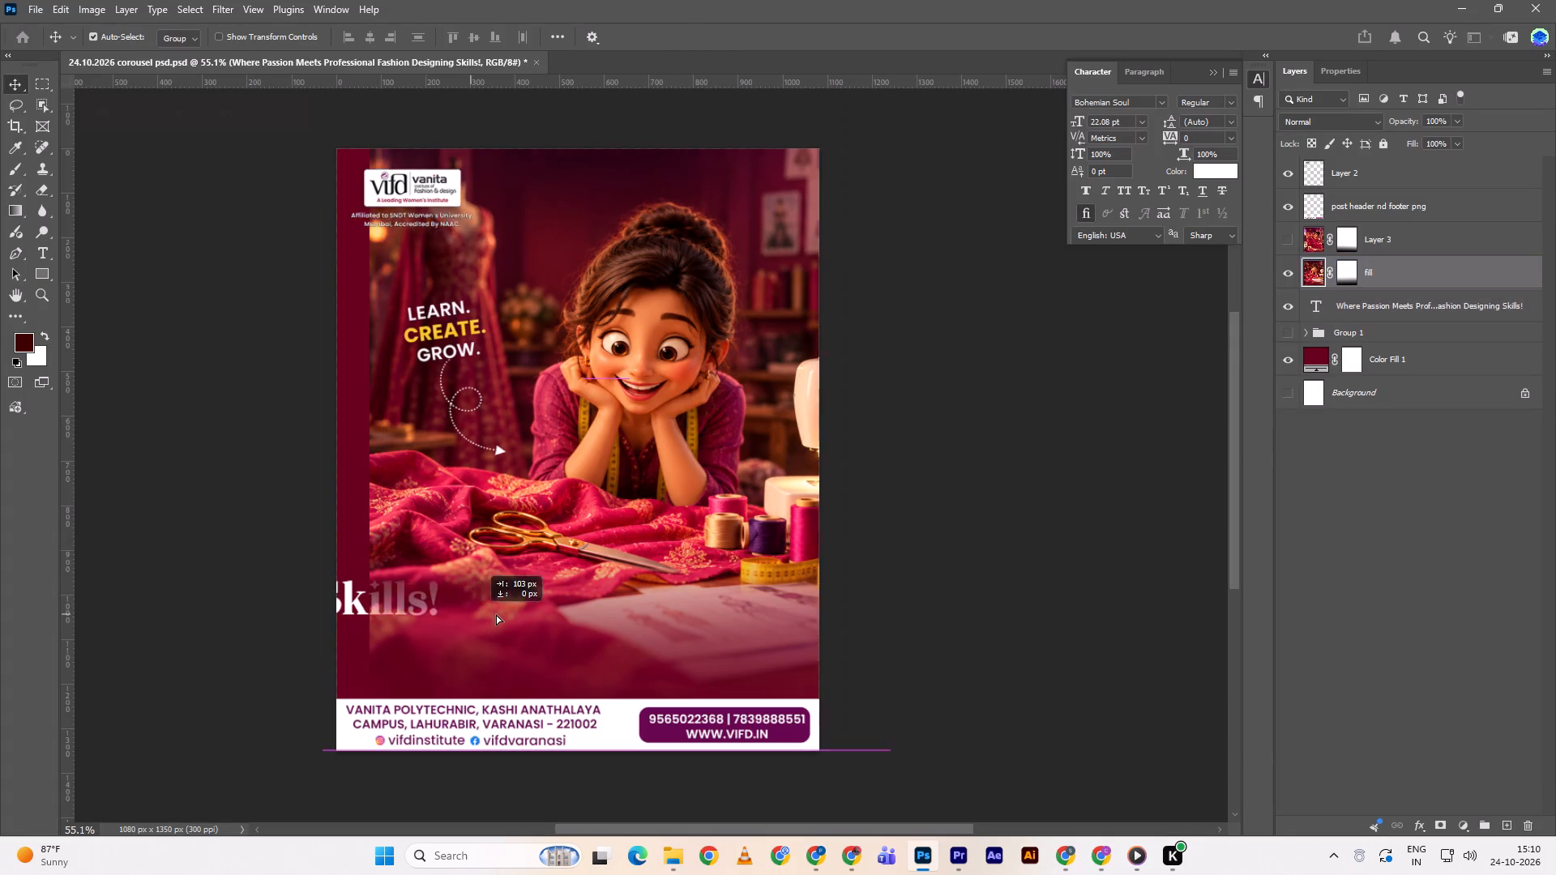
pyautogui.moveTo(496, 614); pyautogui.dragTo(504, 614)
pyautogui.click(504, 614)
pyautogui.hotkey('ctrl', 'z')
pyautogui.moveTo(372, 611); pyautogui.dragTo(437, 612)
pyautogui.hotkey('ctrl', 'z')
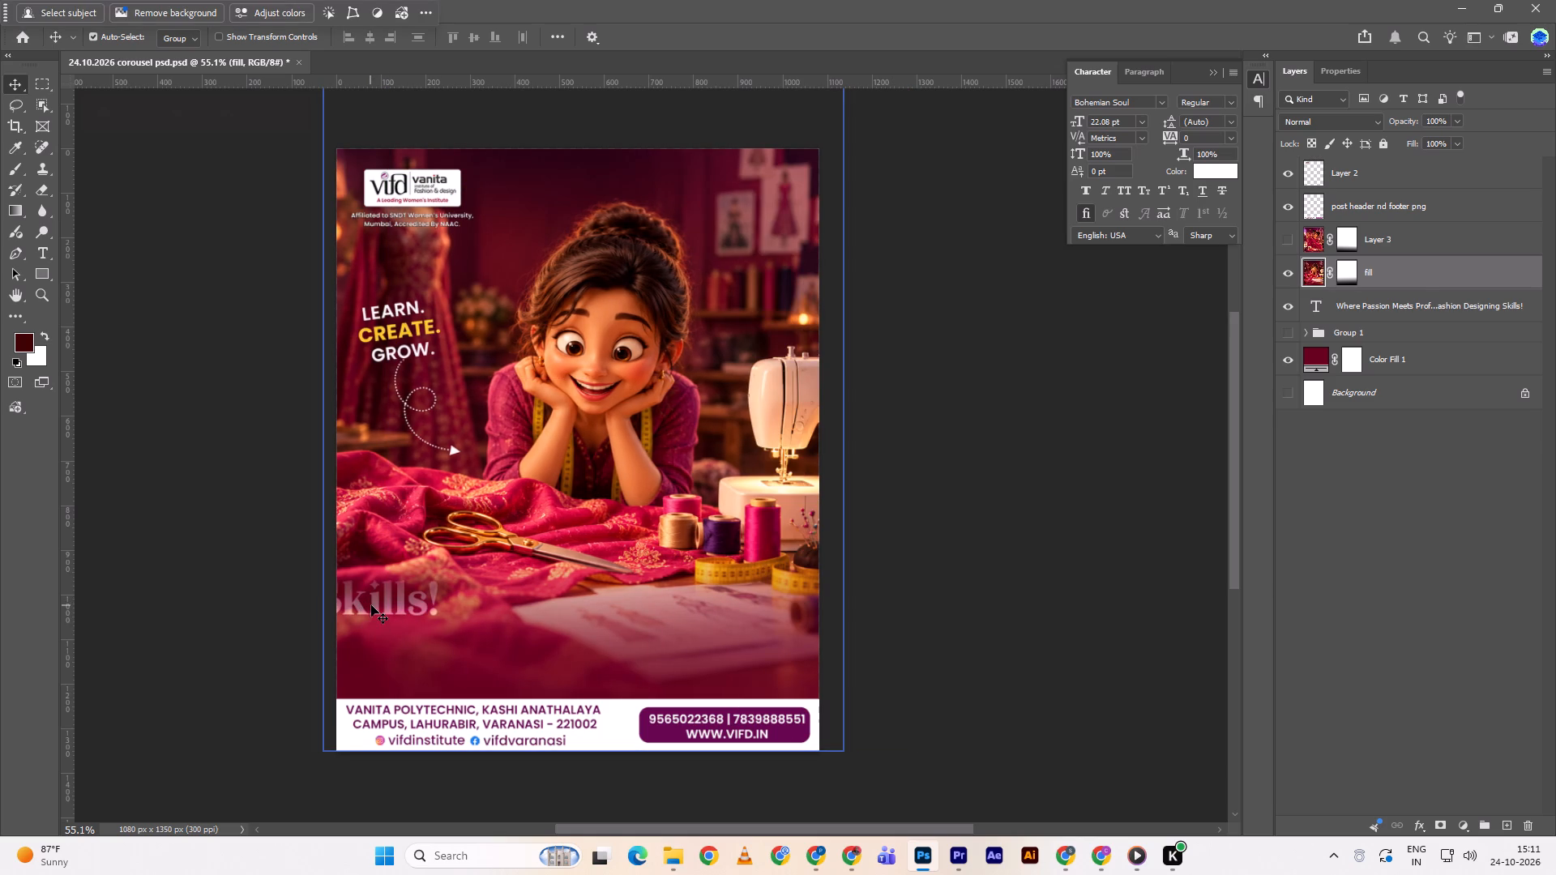
# Scale the slide 2 quote text down to about 9.45 pt and reposition it above the footer.
pyautogui.doubleClick(1395, 303)
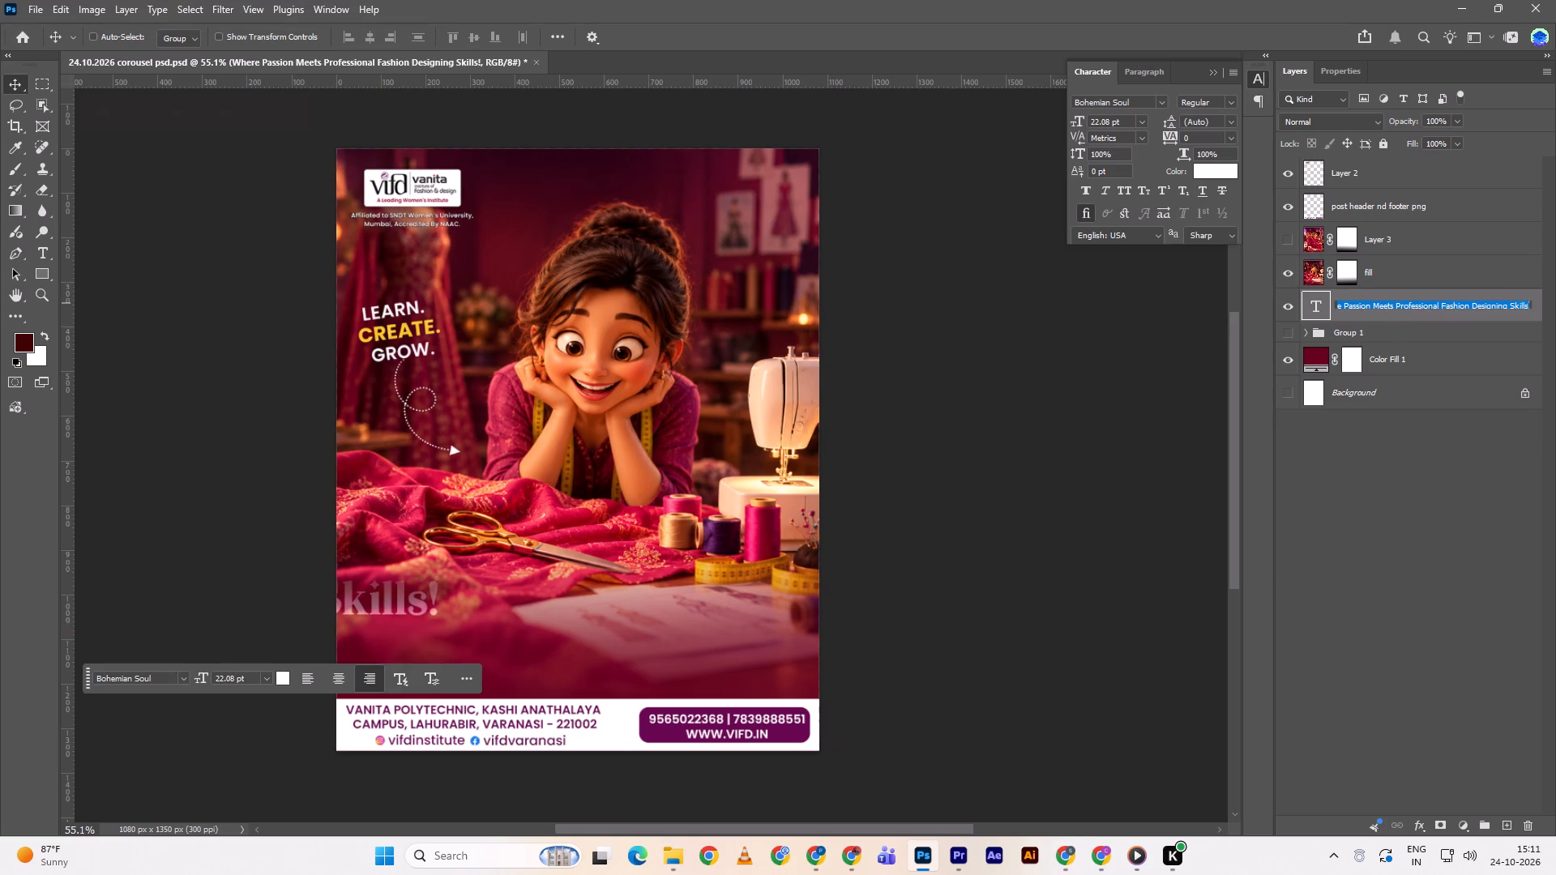
pyautogui.hotkey('ctrl', 't')
pyautogui.click(1154, 535)
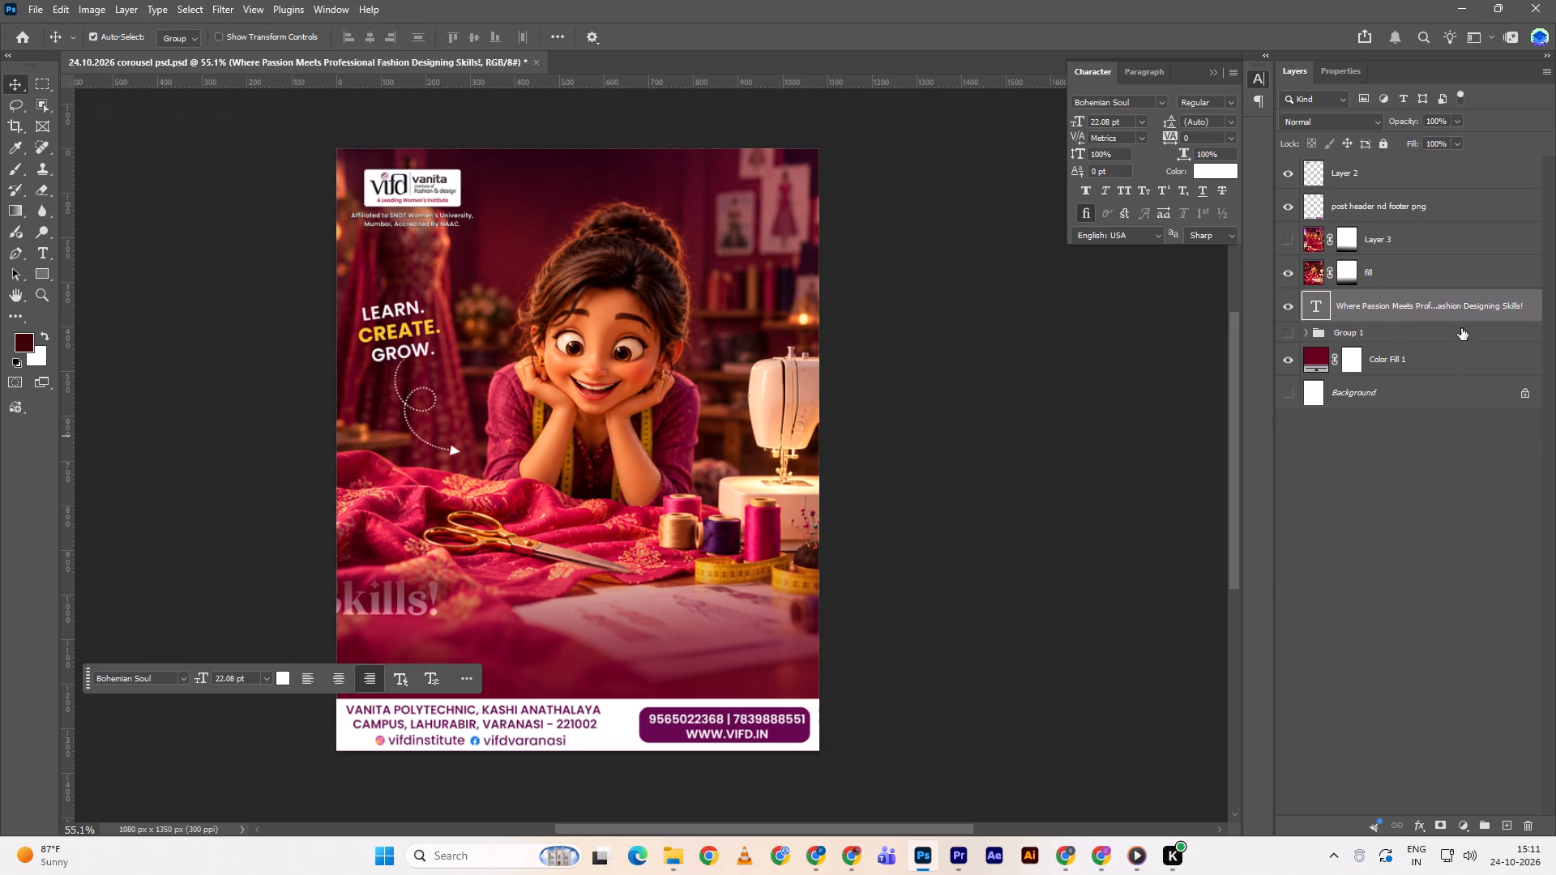
pyautogui.hotkey('ctrl', 't')
pyautogui.moveTo(372, 621); pyautogui.dragTo(707, 607)
pyautogui.keyDown('alt'); pyautogui.moveTo(769, 596); pyautogui.dragTo(644, 593); pyautogui.keyUp('alt')
pyautogui.keyDown('alt'); pyautogui.click(644, 593); pyautogui.keyUp('alt')
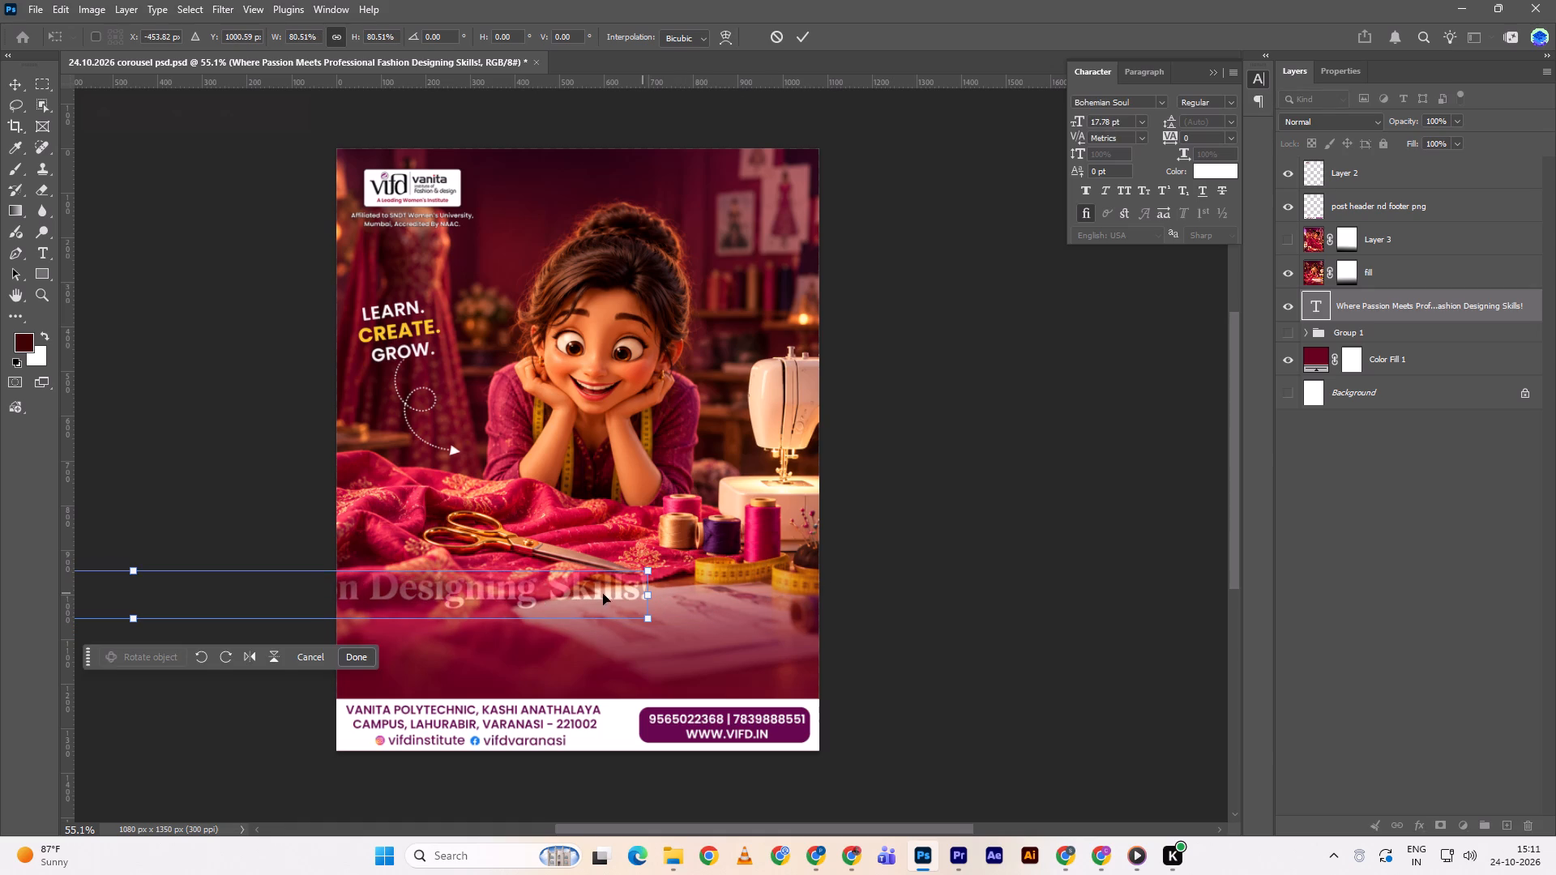
pyautogui.moveTo(536, 588); pyautogui.dragTo(798, 631)
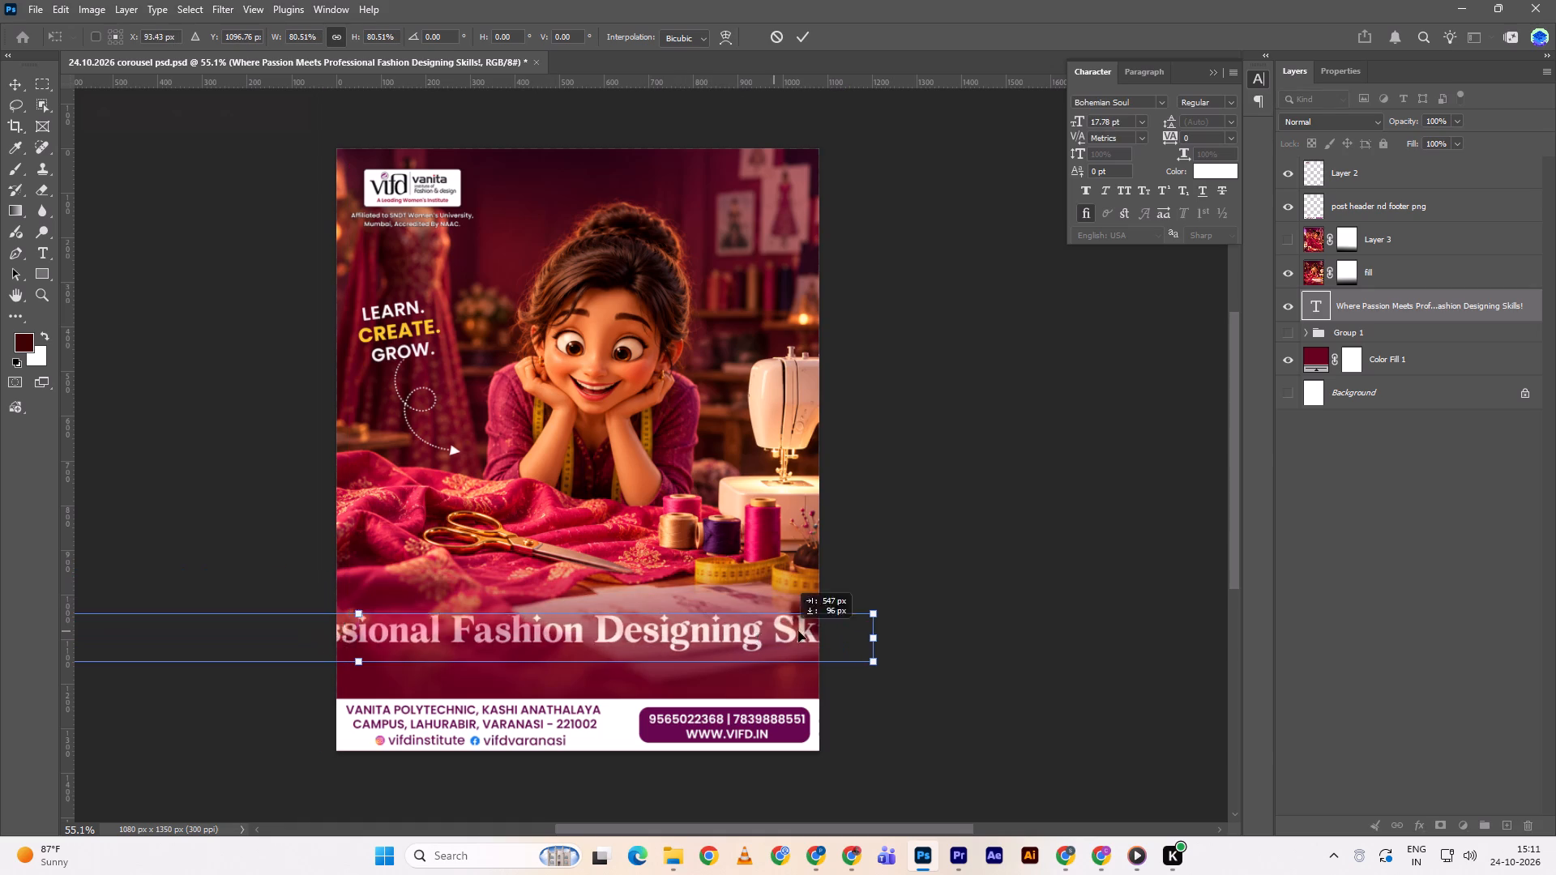
pyautogui.moveTo(798, 631); pyautogui.dragTo(835, 632)
pyautogui.click(835, 632)
pyautogui.keyDown('alt'); pyautogui.moveTo(952, 641); pyautogui.dragTo(712, 643); pyautogui.keyUp('alt')
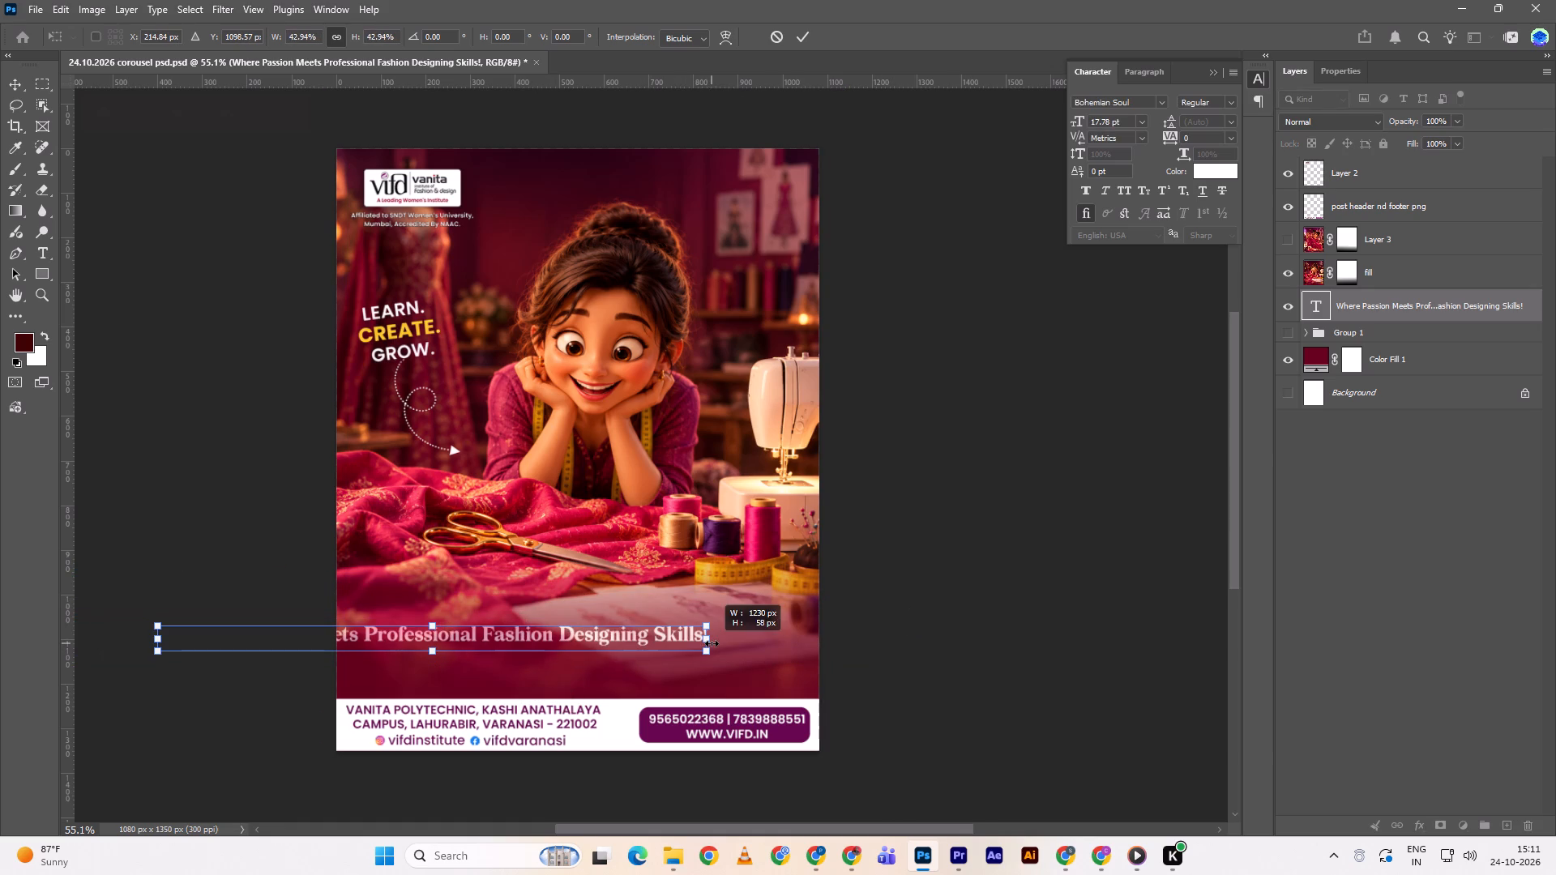
pyautogui.keyDown('alt'); pyautogui.moveTo(712, 643); pyautogui.dragTo(711, 642); pyautogui.keyUp('alt')
pyautogui.moveTo(653, 638); pyautogui.dragTo(737, 619)
pyautogui.doubleClick(801, 30)
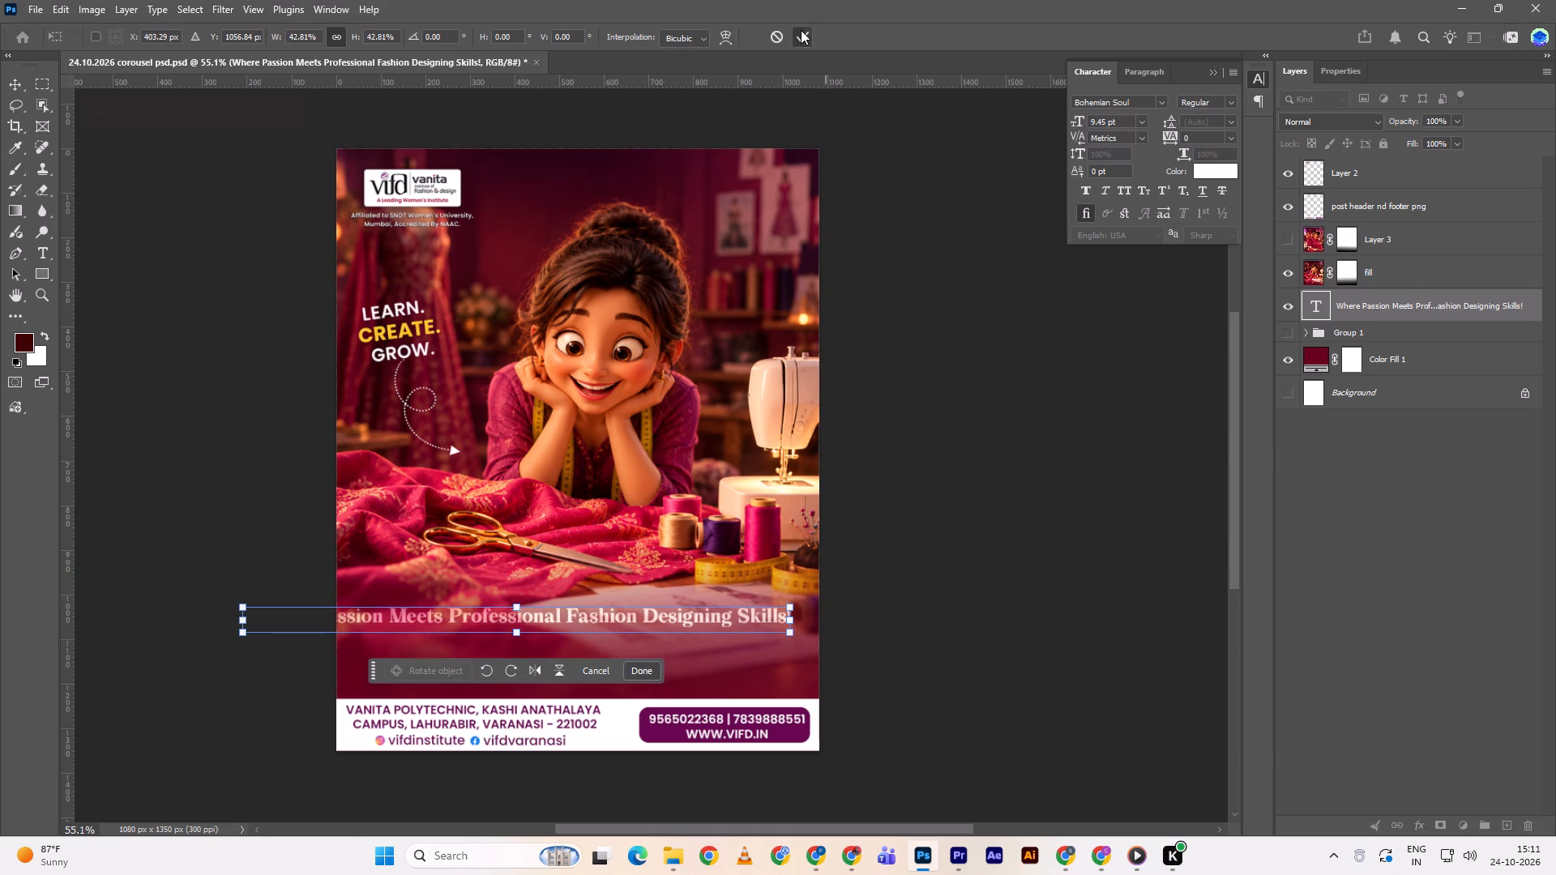
# Move the slide 2 quote text layer directly above the "fill" image layer.
pyautogui.moveTo(1397, 312); pyautogui.dragTo(1397, 273)
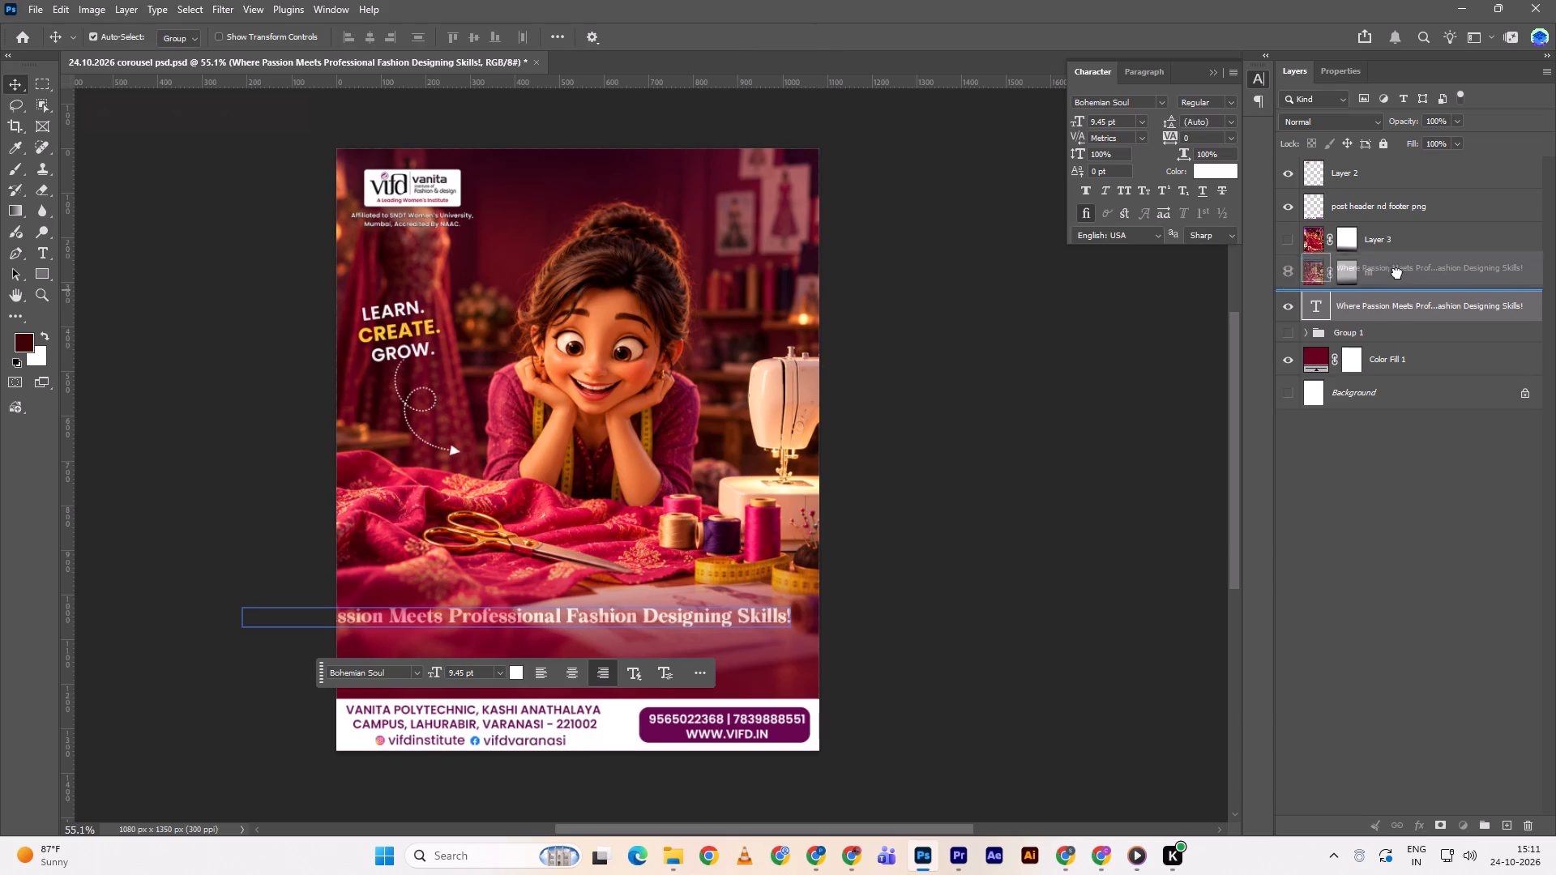
pyautogui.moveTo(1397, 273); pyautogui.dragTo(1402, 262)
pyautogui.click(1402, 262)
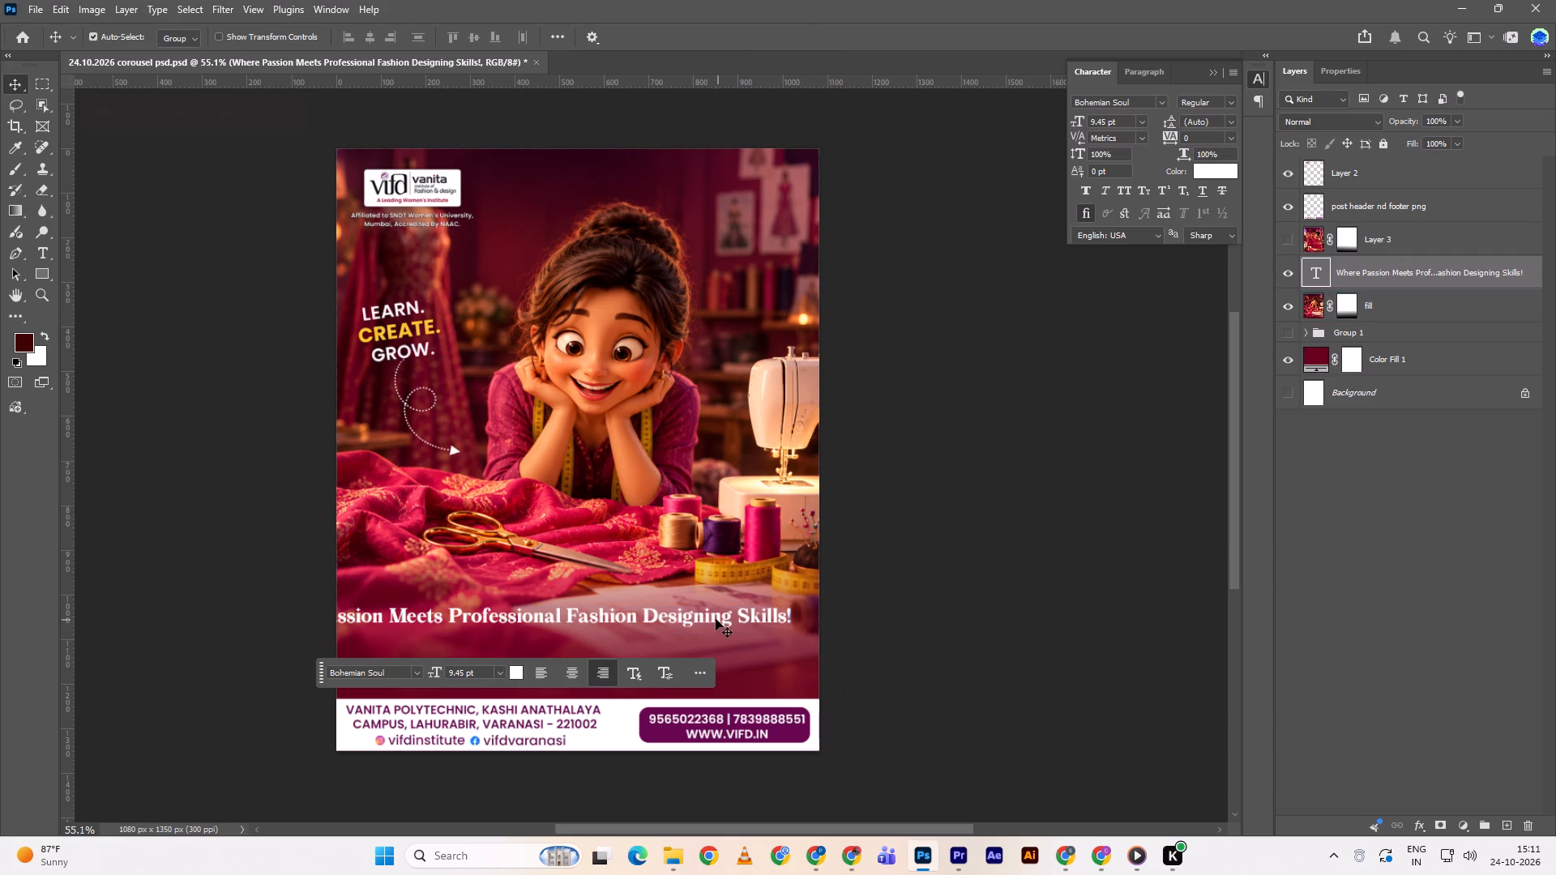
# Shift the slide 2 quote right so its first word starts just inside the canvas's left edge.
pyautogui.moveTo(712, 620); pyautogui.dragTo(819, 624)
pyautogui.click(819, 624)
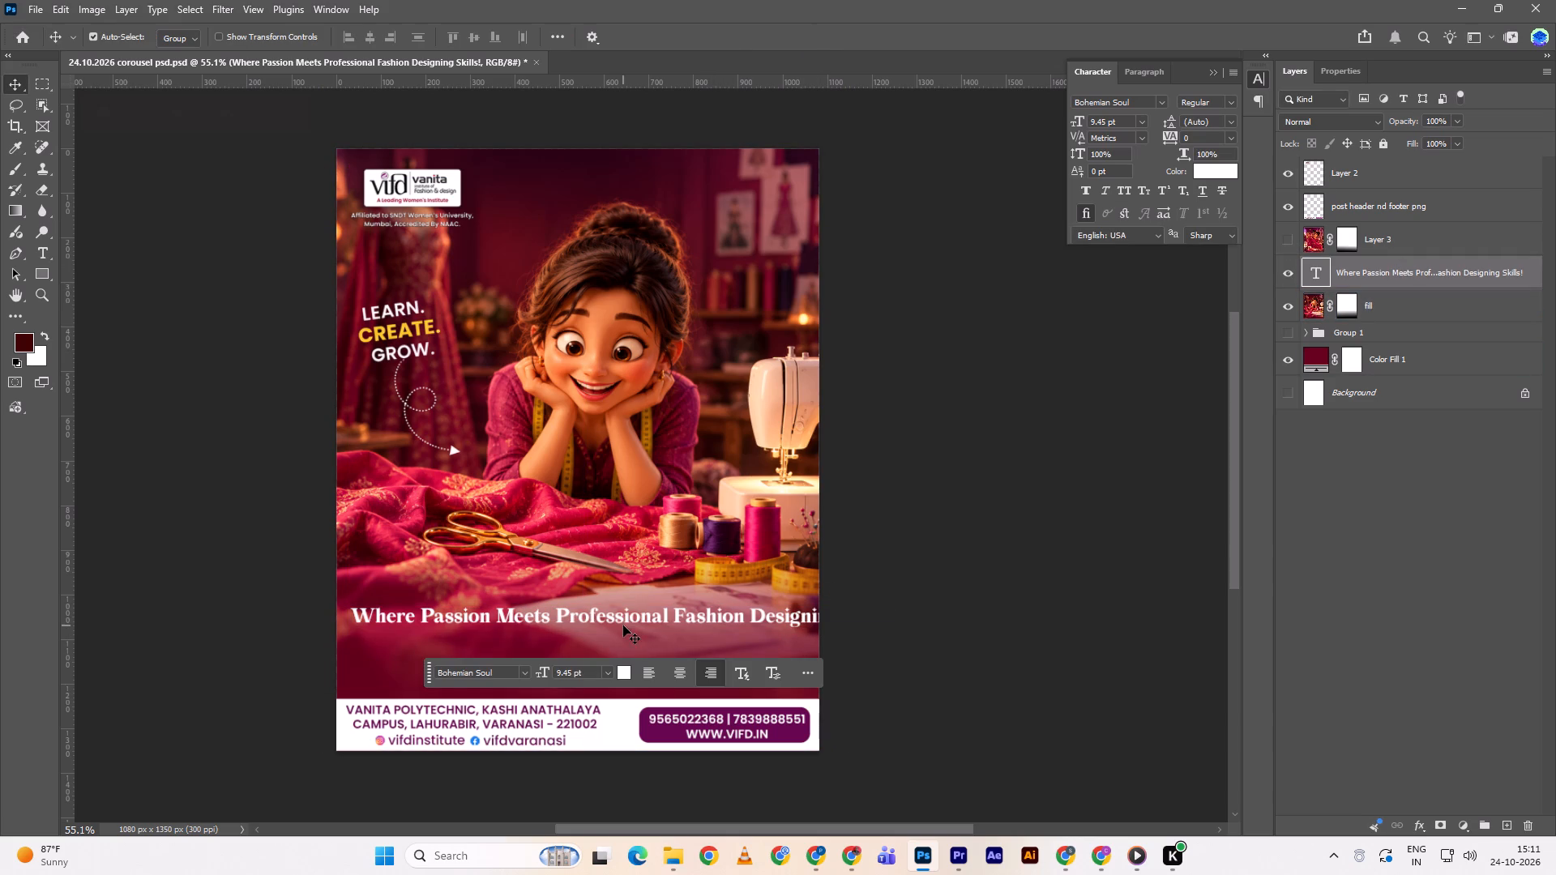
# Break the slide 2 quote into two lines so that the second line starts at "Fashion".
pyautogui.doubleClick(641, 612)
pyautogui.click(677, 614)
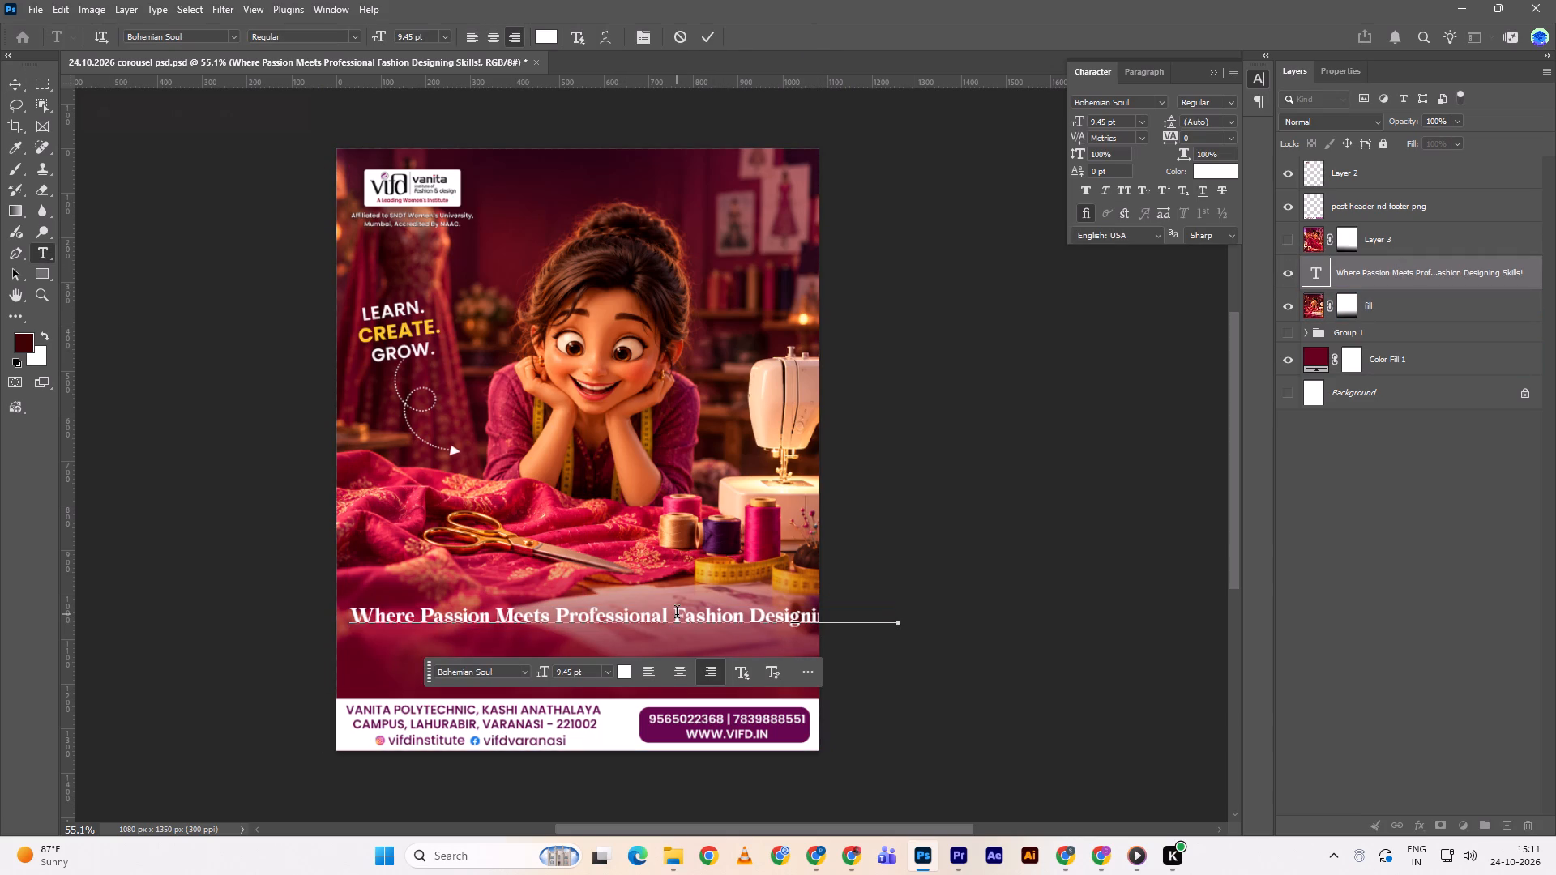
pyautogui.press('Return')
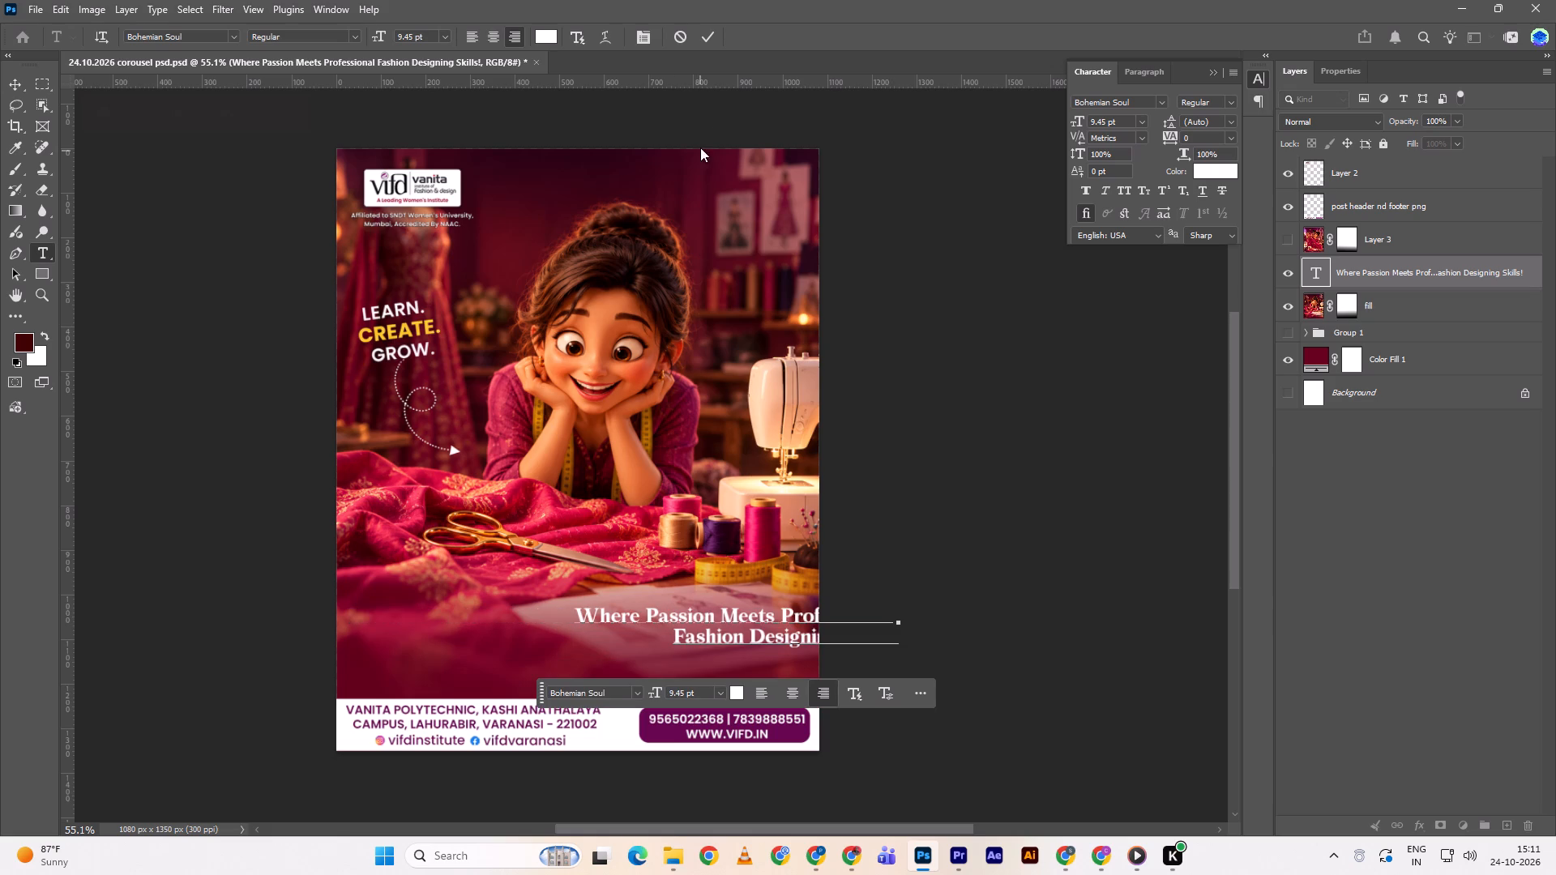
pyautogui.click(712, 42)
# Center-align the two-line slide 2 quote and place it midway across the canvas, just above the footer.
pyautogui.moveTo(753, 624); pyautogui.dragTo(609, 595)
pyautogui.doubleClick(655, 661)
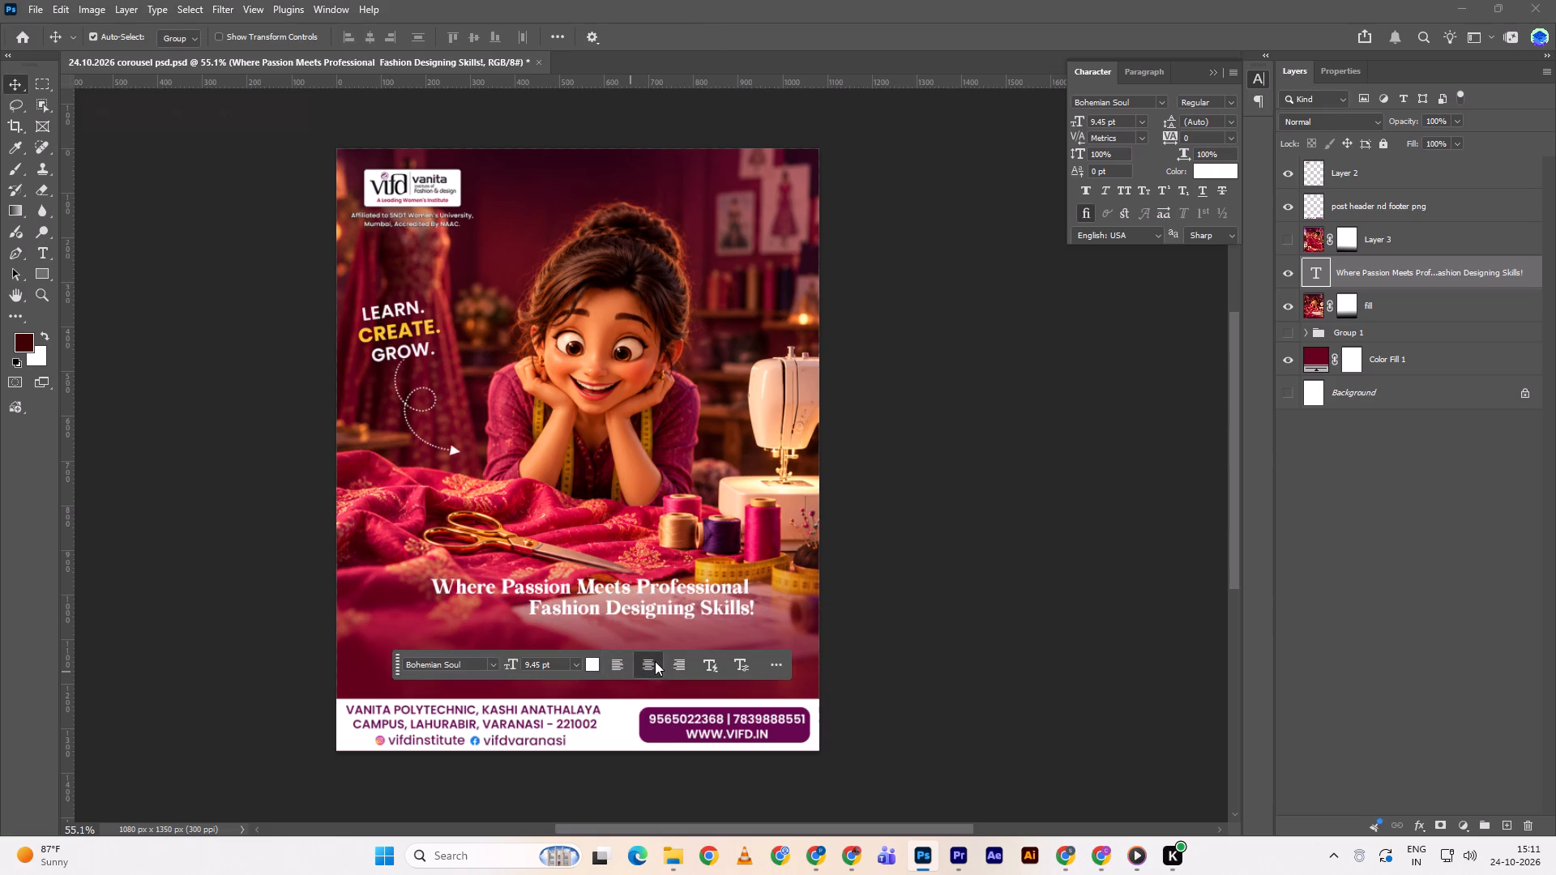
pyautogui.click(1203, 564)
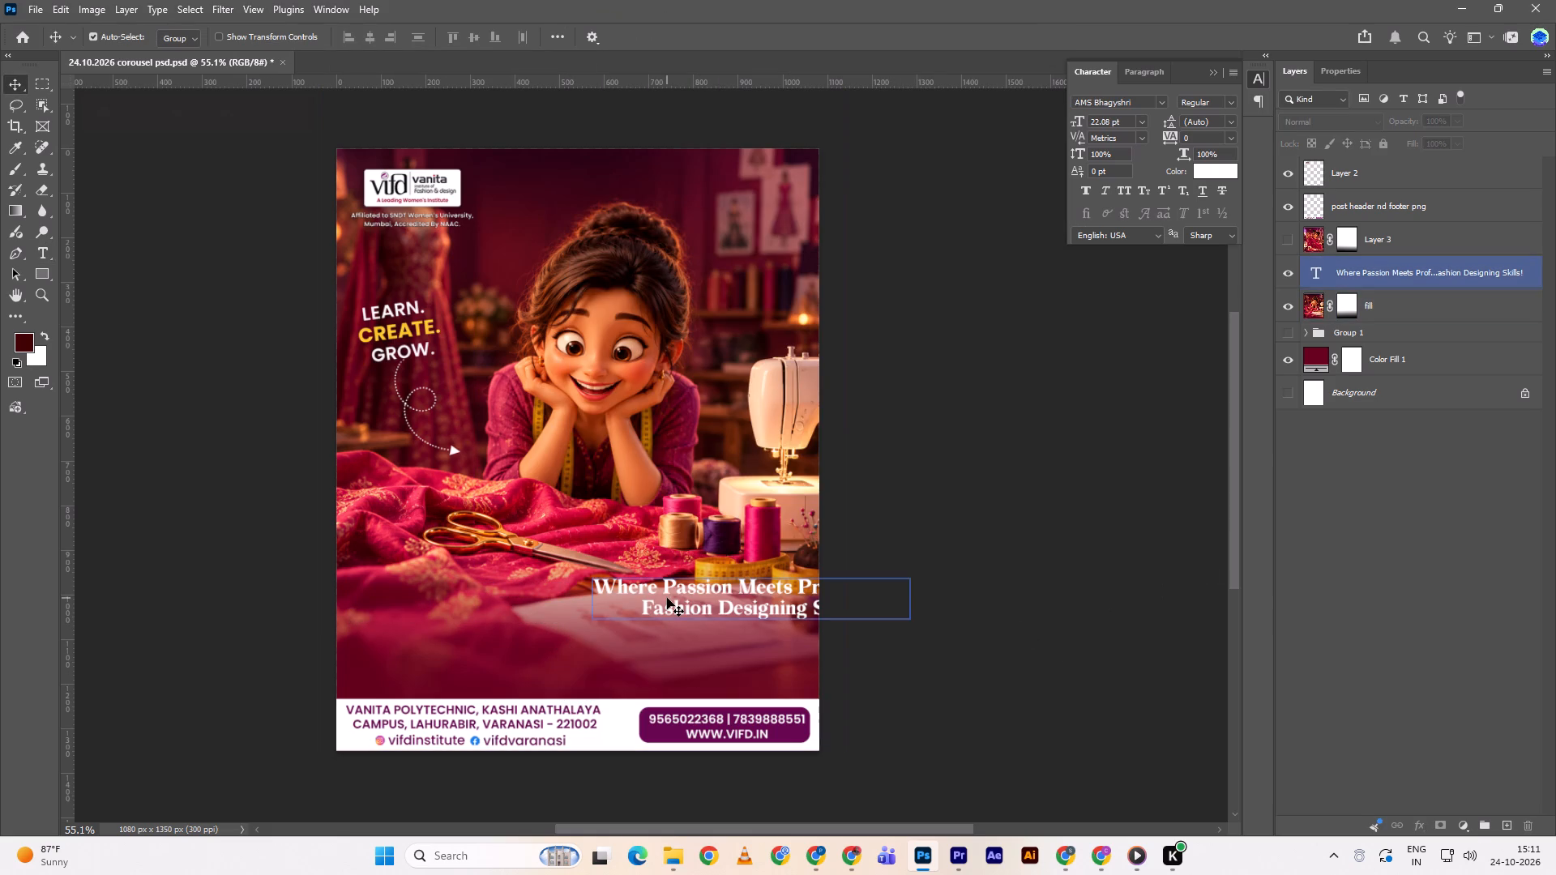
pyautogui.moveTo(667, 598); pyautogui.dragTo(531, 595)
pyautogui.moveTo(642, 612); pyautogui.dragTo(606, 626)
pyautogui.click(982, 628)
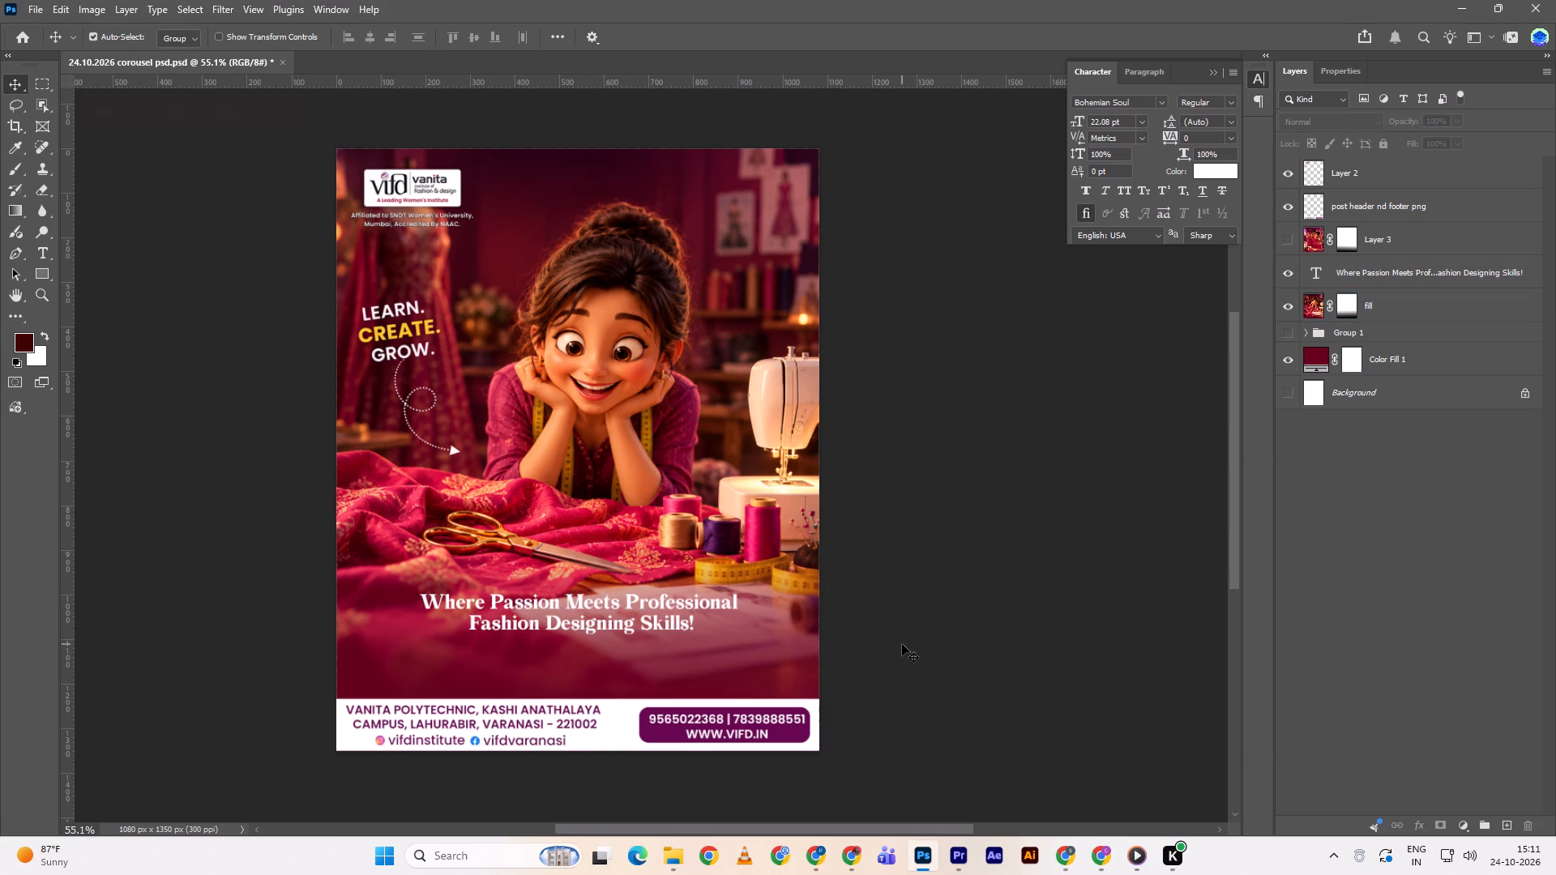
pyautogui.scroll(1, 902, 644)
pyautogui.scroll(-1, 895, 644)
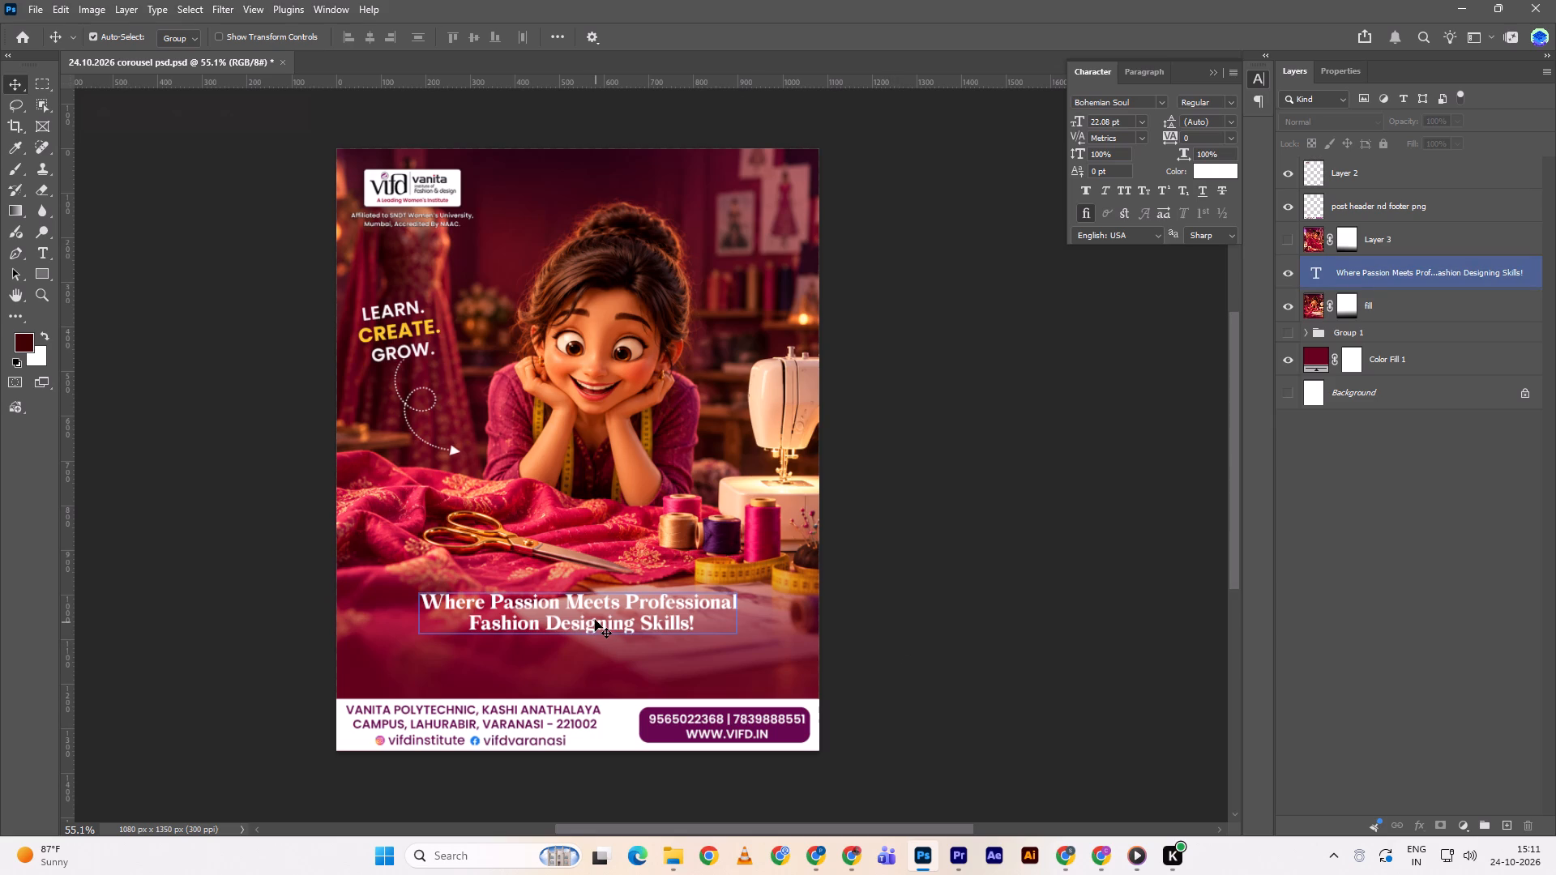
pyautogui.moveTo(595, 620); pyautogui.dragTo(593, 632)
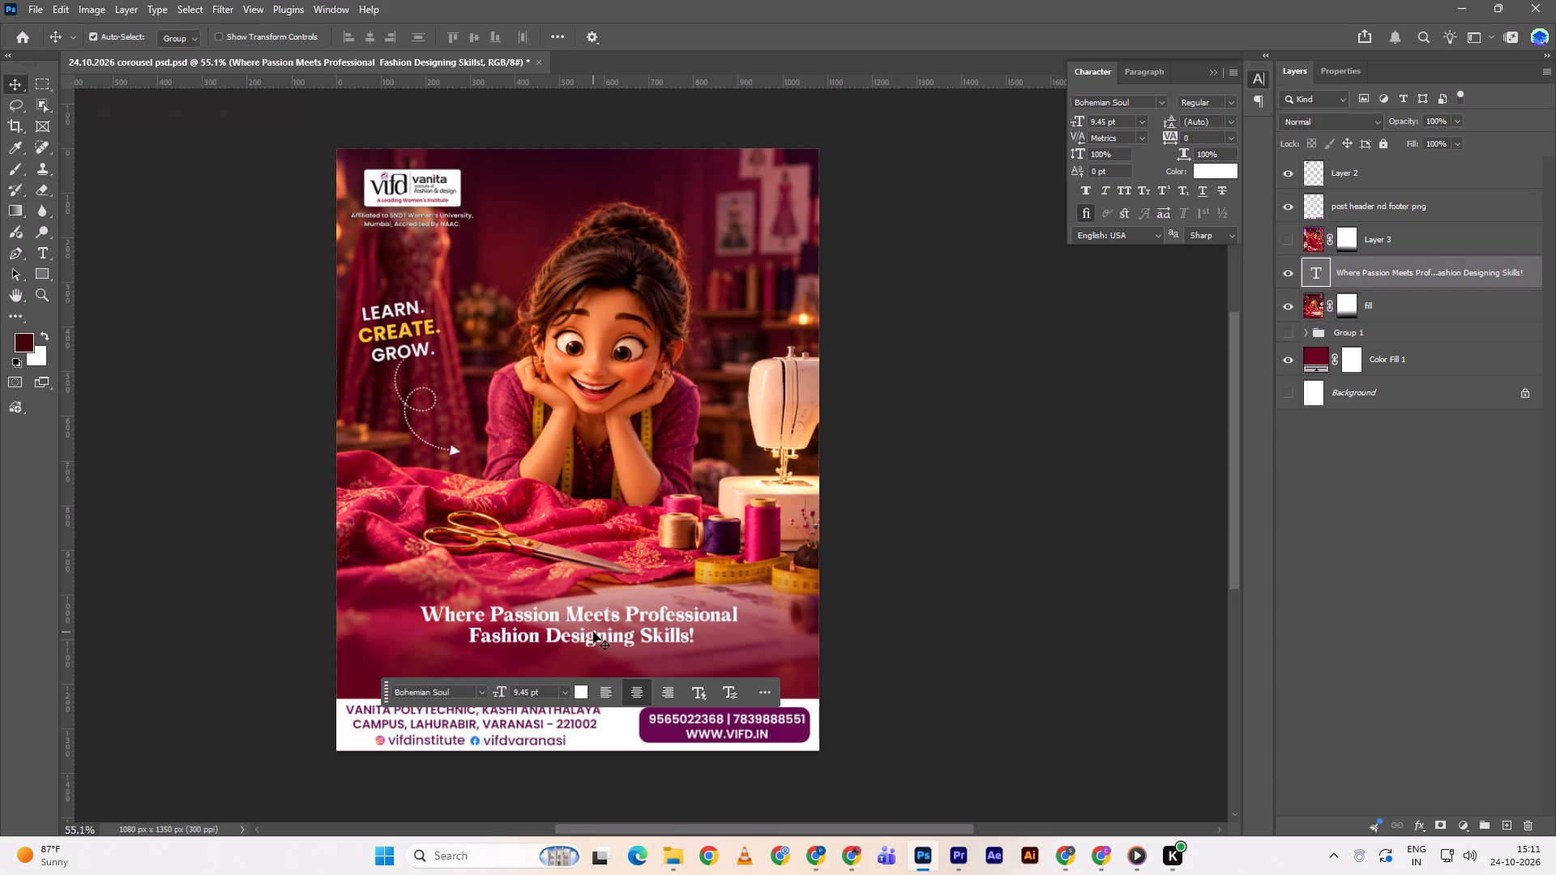
# Extend the fade on the "fill" layer's mask slightly upward by raising the gradient's white end.
pyautogui.click(1337, 305)
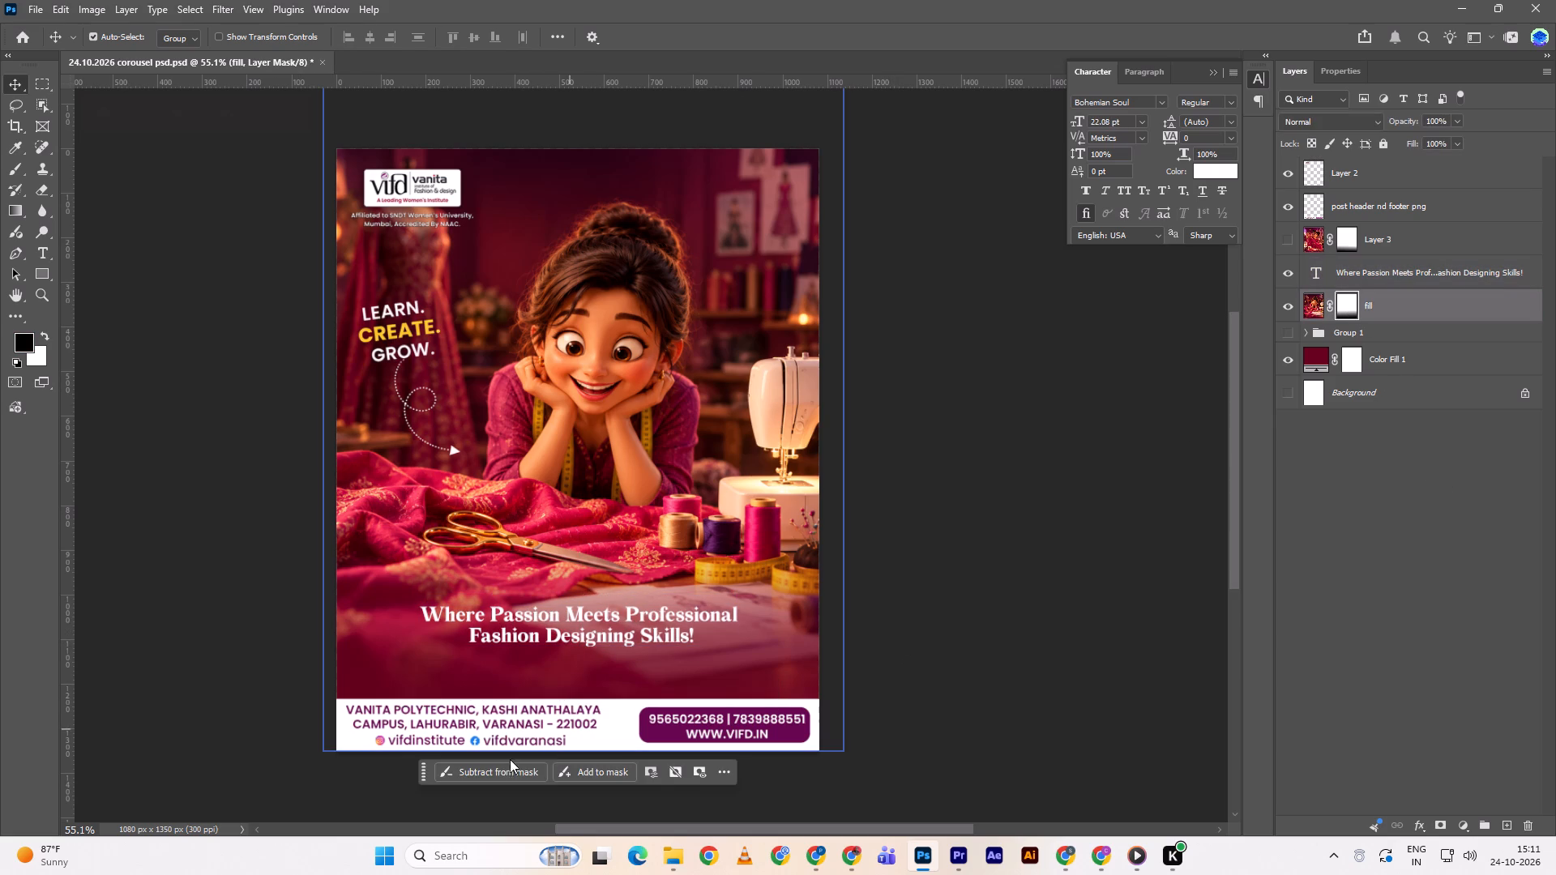
pyautogui.press('g')
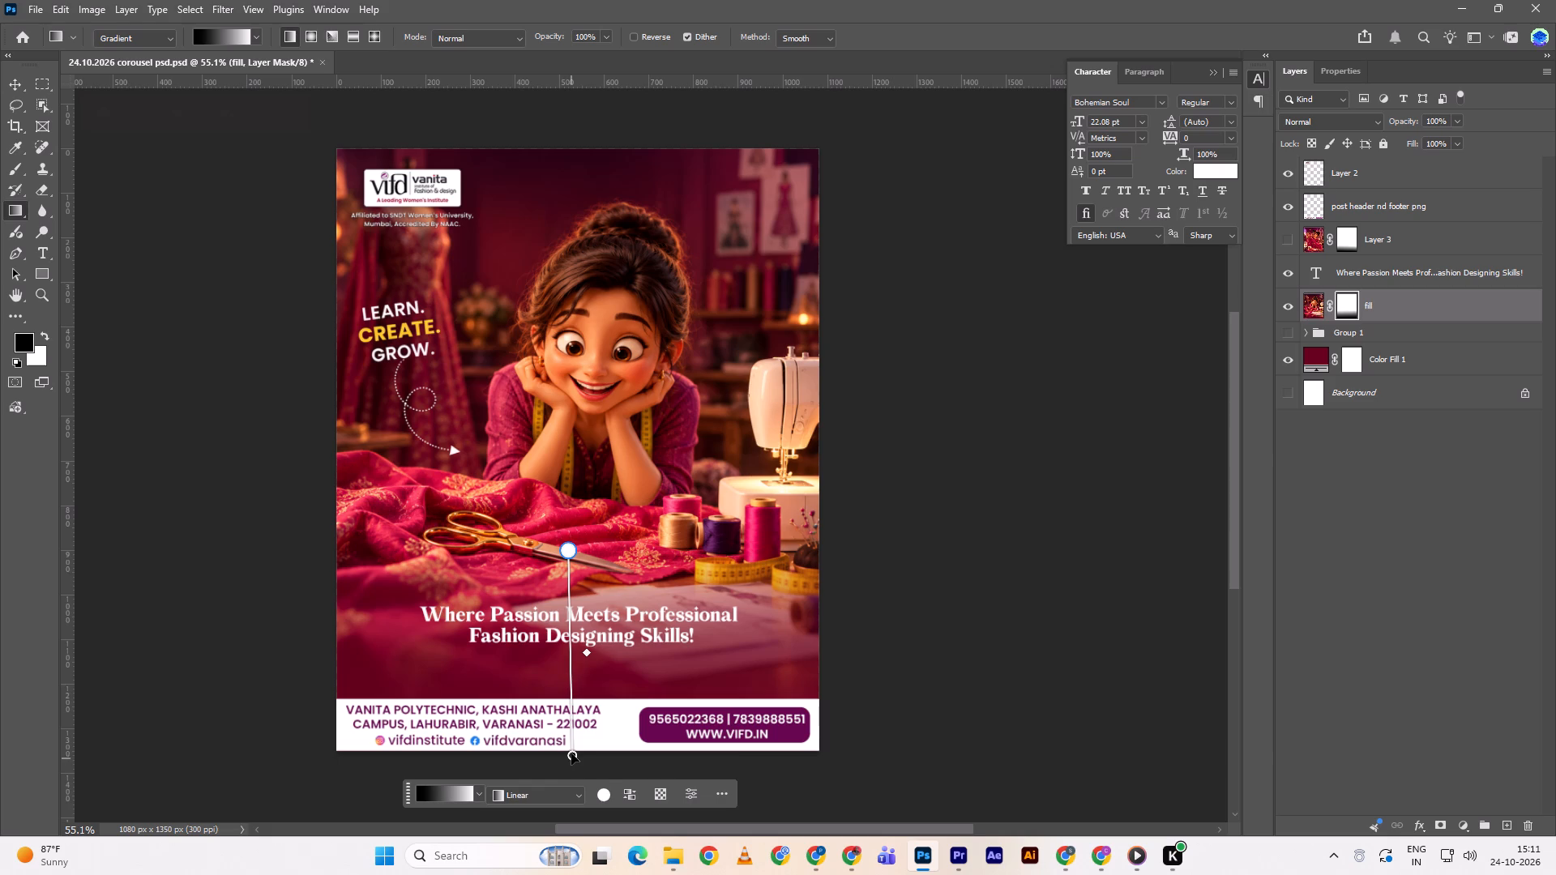
pyautogui.moveTo(571, 549); pyautogui.dragTo(575, 530)
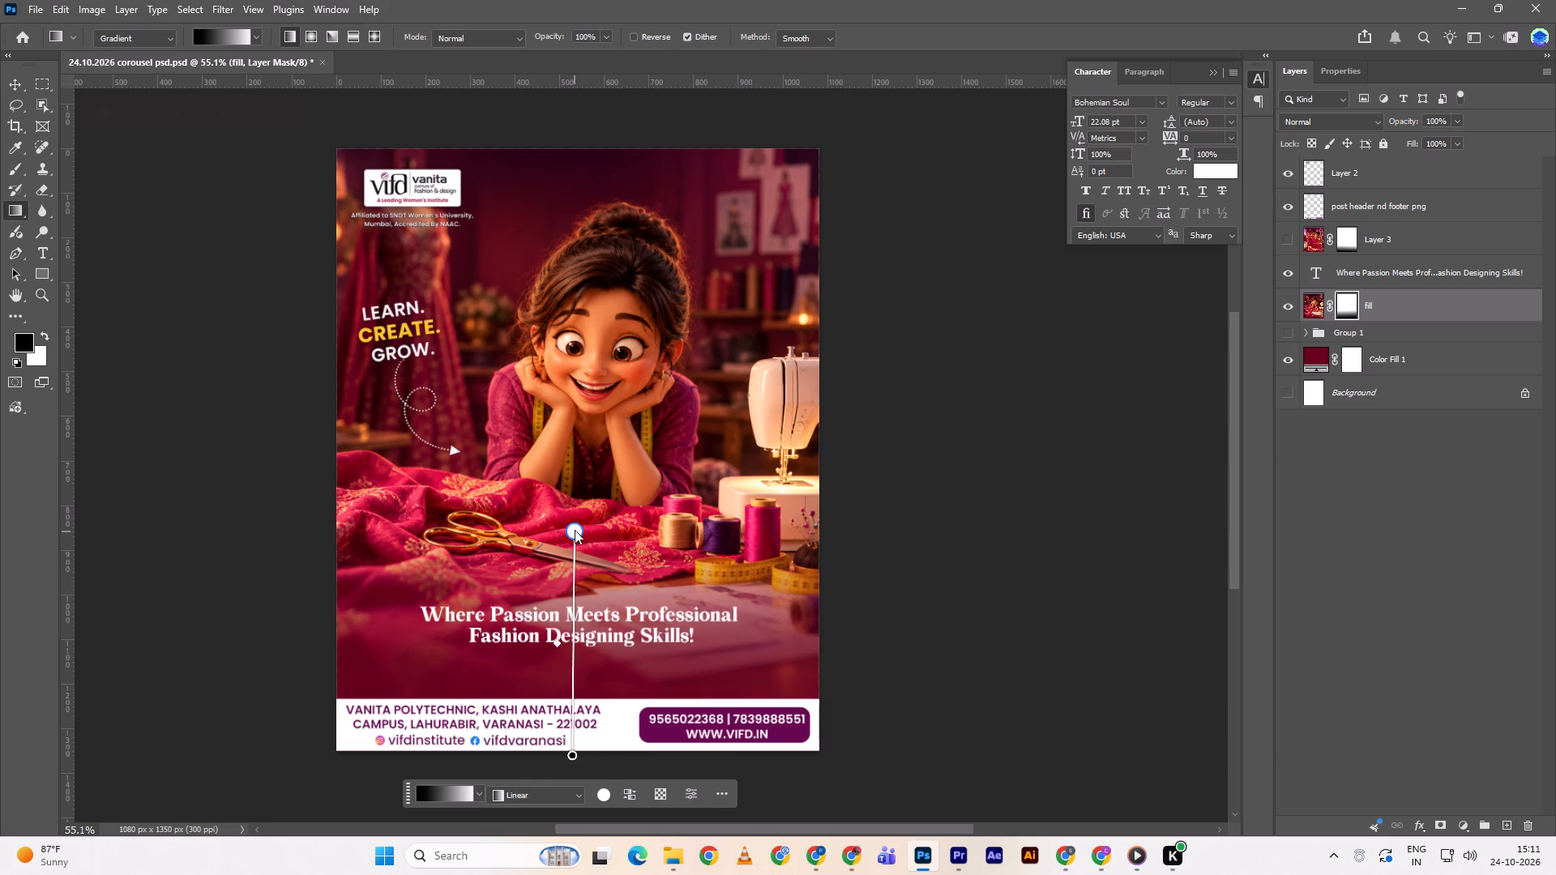
pyautogui.moveTo(575, 530); pyautogui.dragTo(567, 520)
pyautogui.click(567, 520)
pyautogui.moveTo(567, 520); pyautogui.dragTo(575, 527)
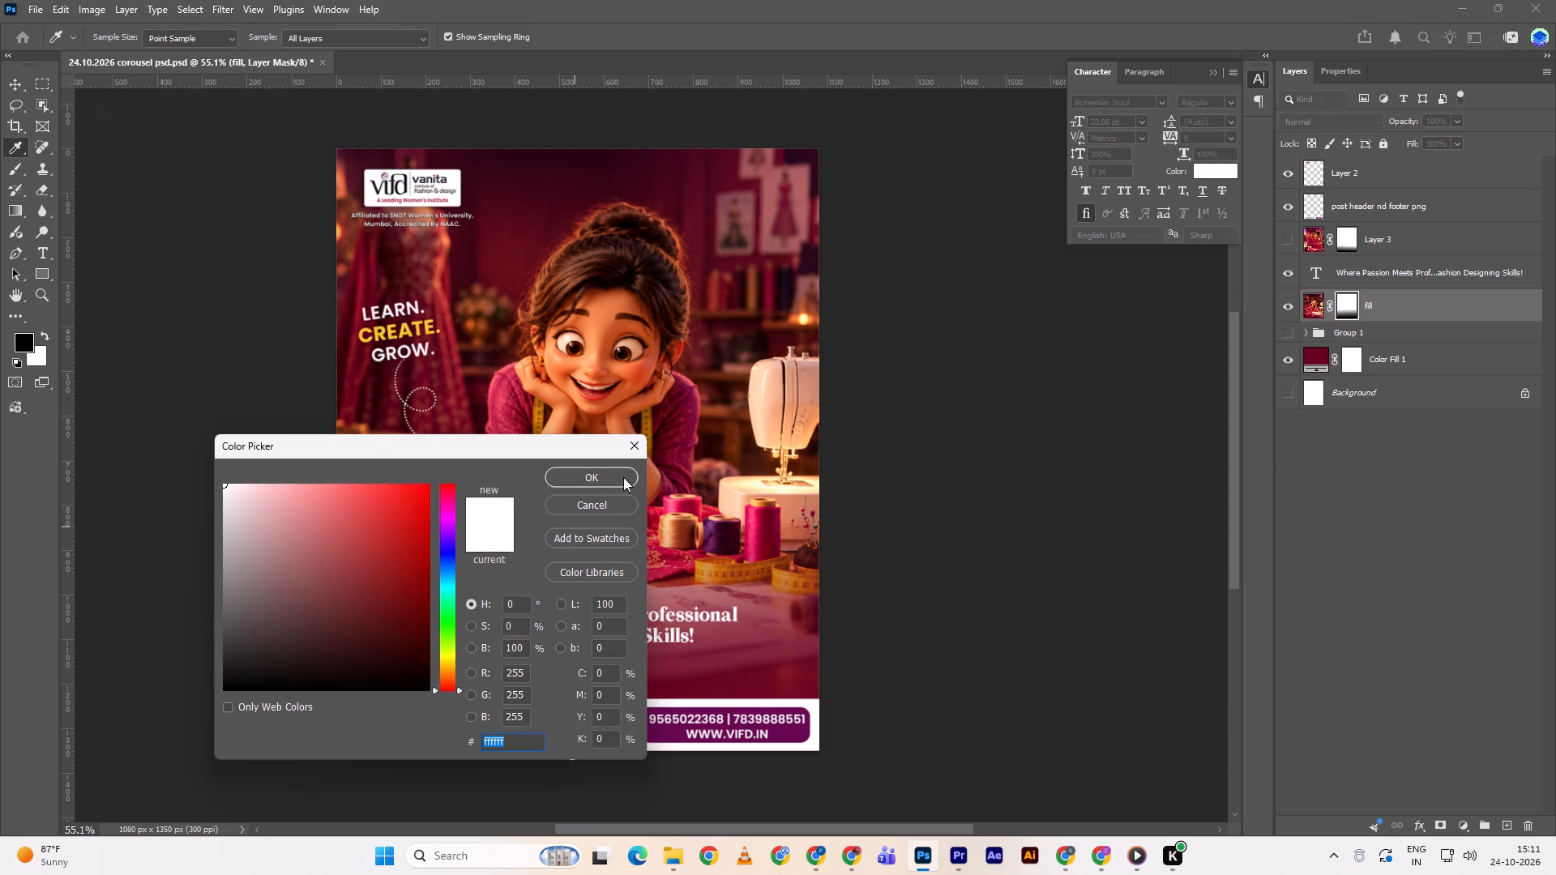
pyautogui.click(603, 499)
pyautogui.click(571, 523)
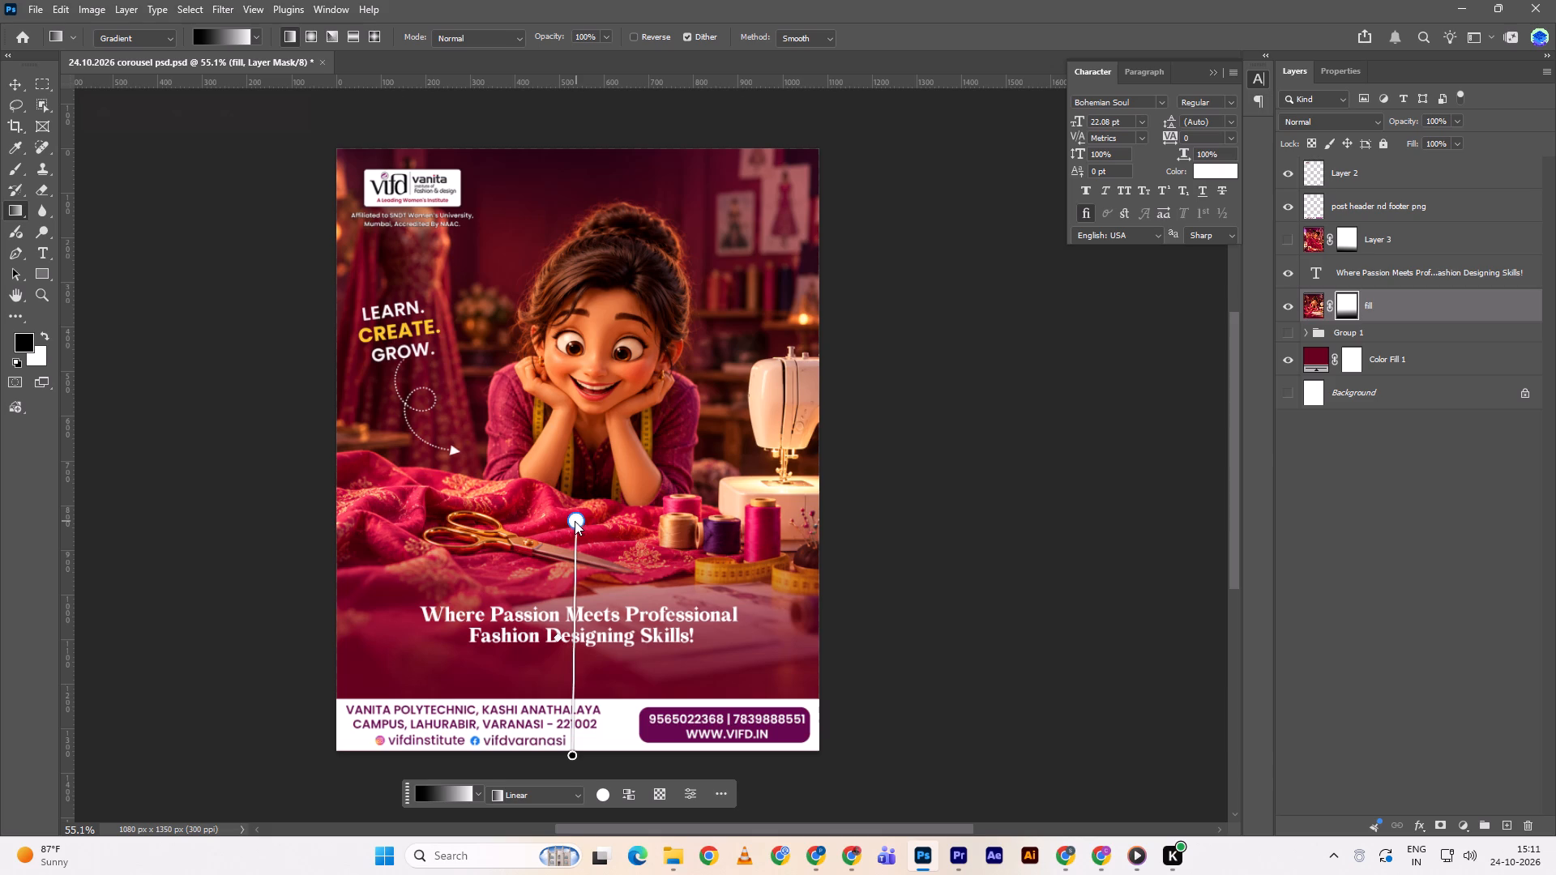
pyautogui.moveTo(578, 519); pyautogui.dragTo(575, 527)
pyautogui.click(878, 594)
pyautogui.press('v')
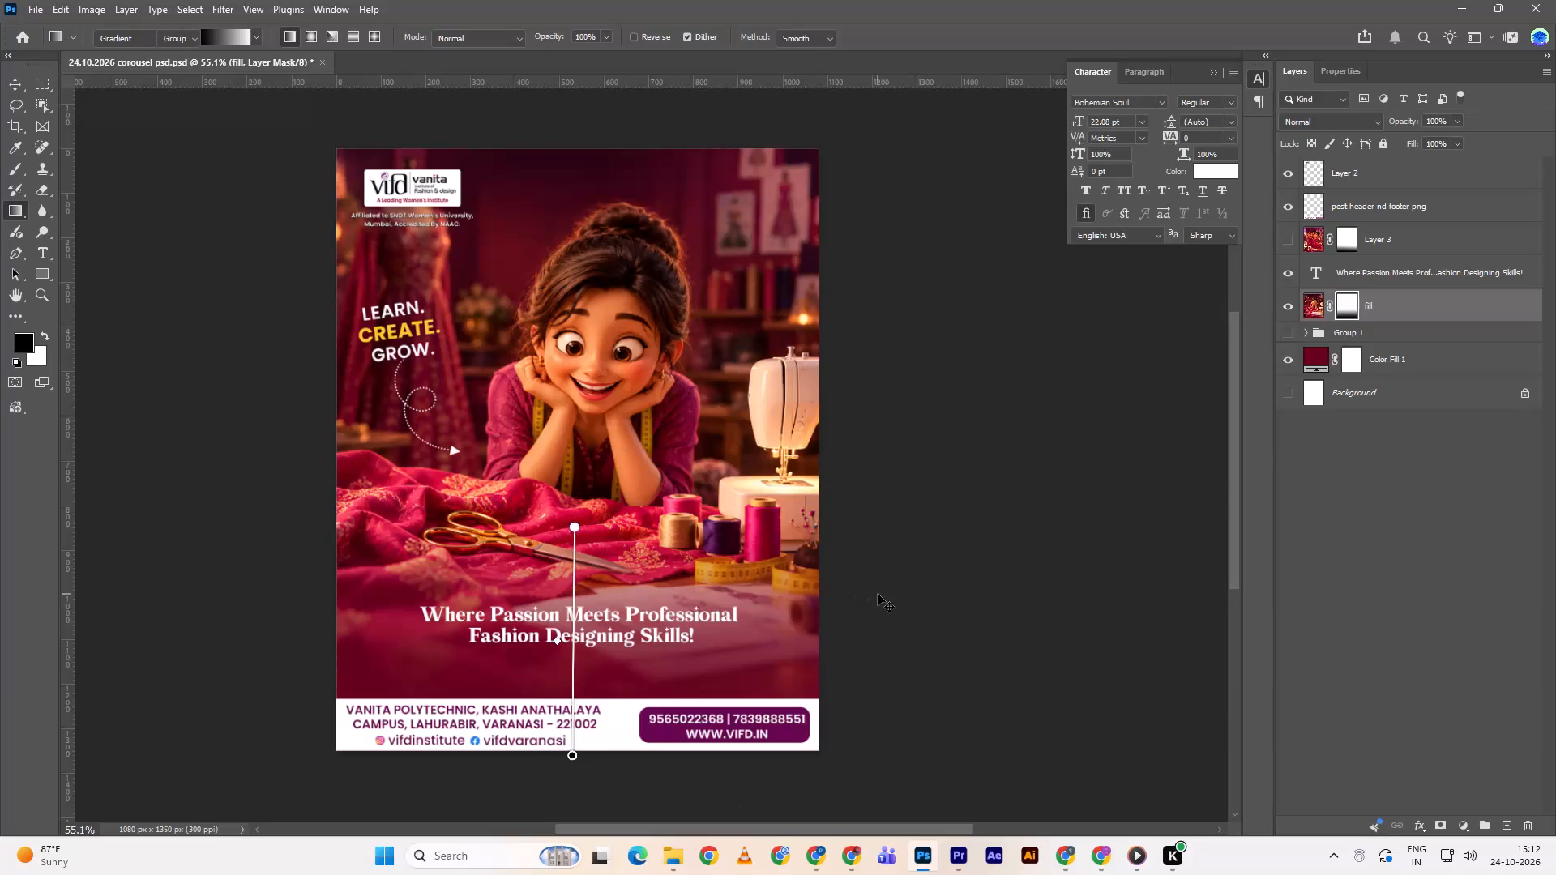
# Split "Fashion Designing Skills!" out of the quote into its own text layer directly below "Where Passion Meets Professional".
pyautogui.doubleClick(621, 637)
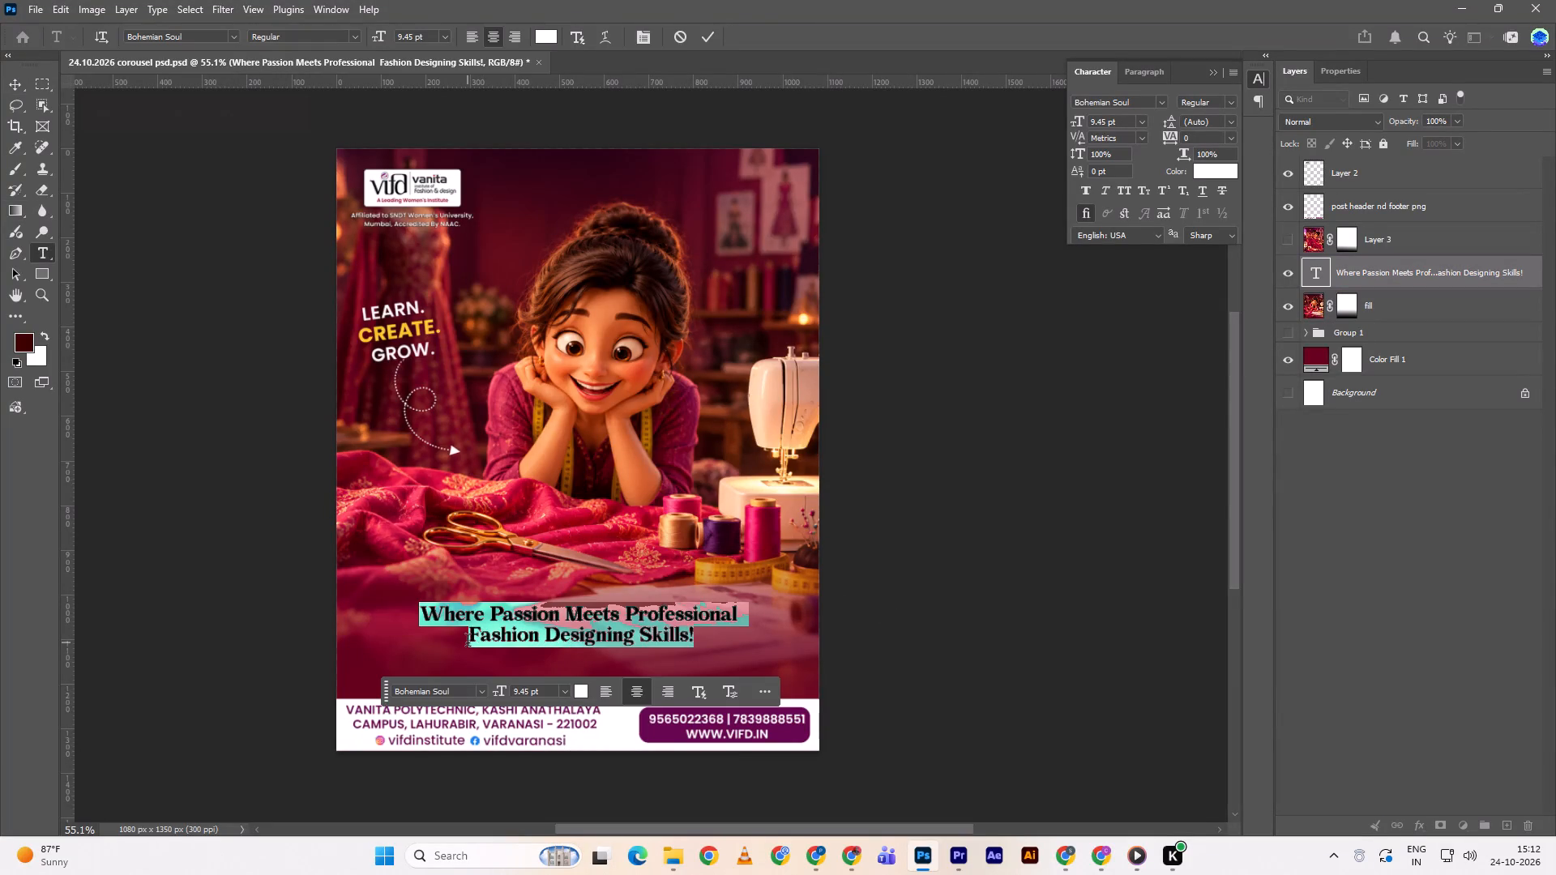
pyautogui.moveTo(468, 642); pyautogui.dragTo(728, 656)
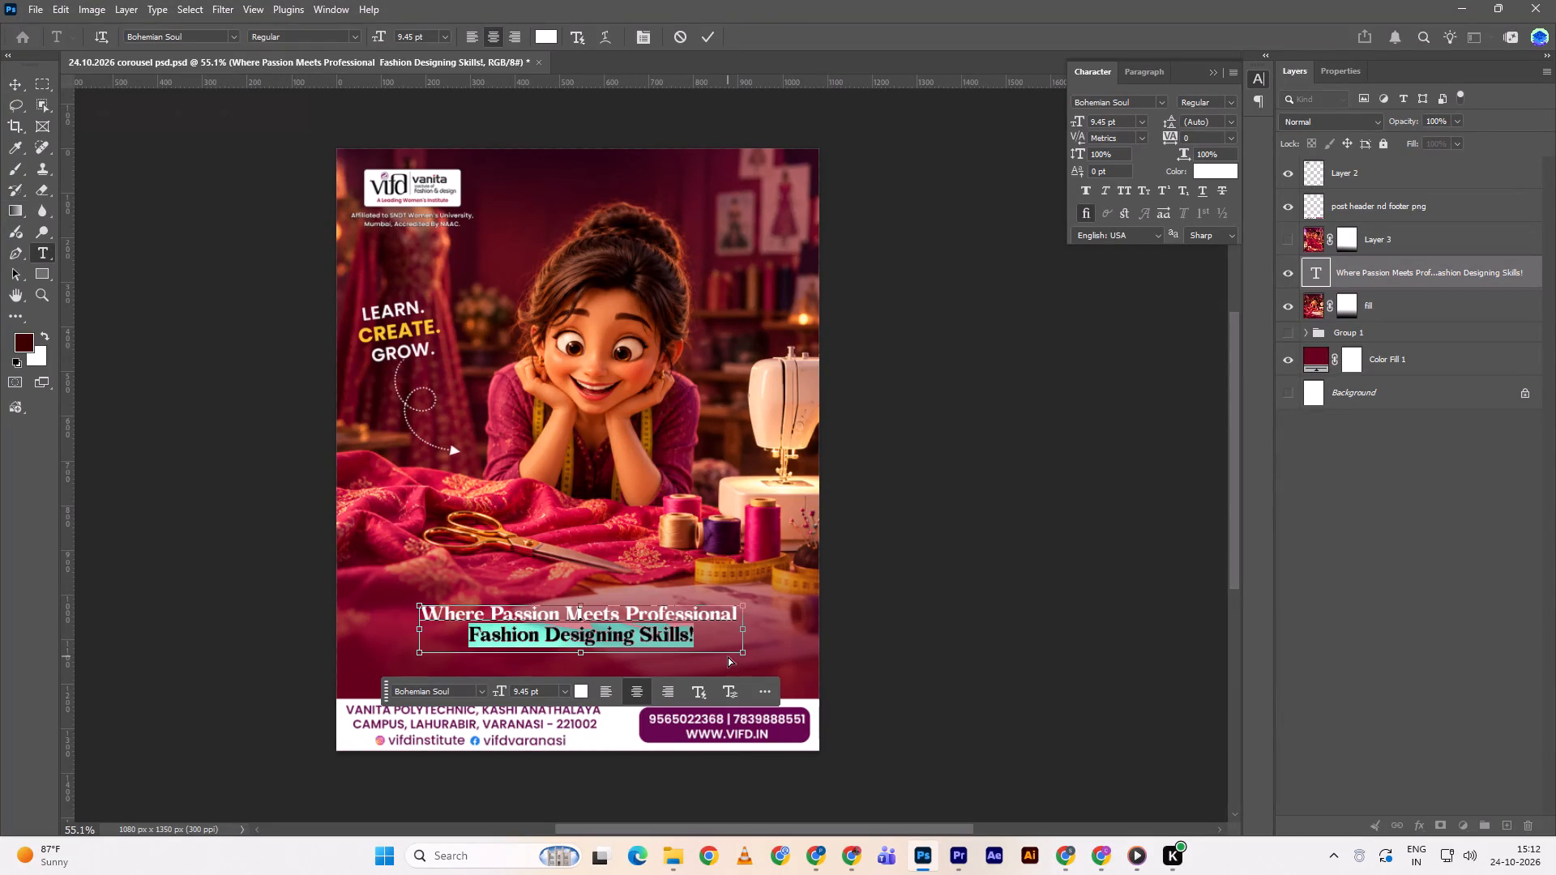
pyautogui.hotkey('ctrl', 'x')
pyautogui.click(703, 33)
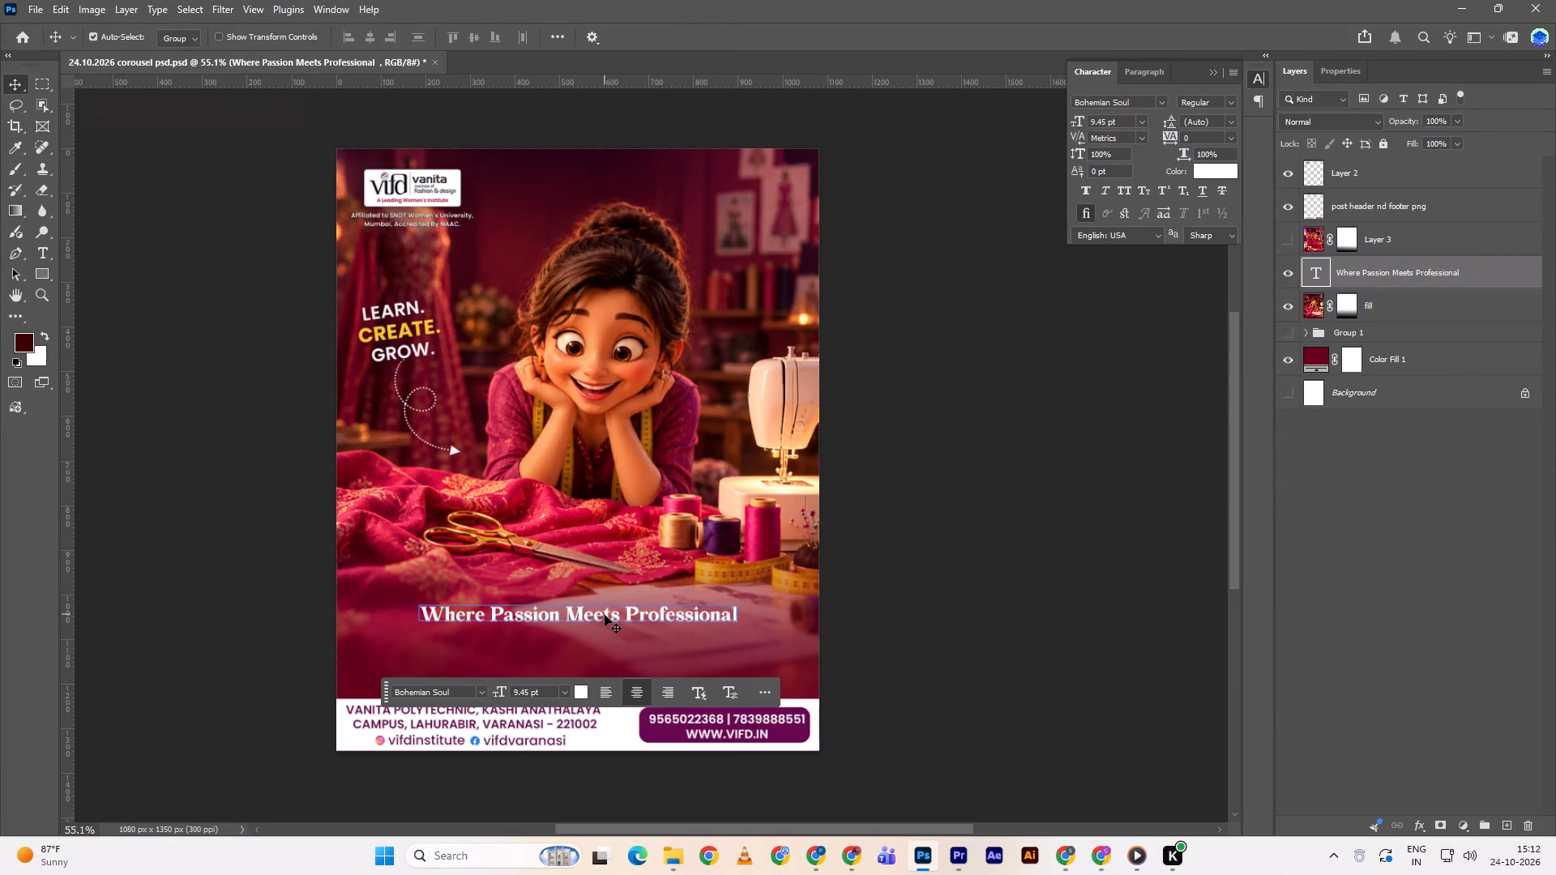
pyautogui.keyDown('alt'); pyautogui.moveTo(605, 615); pyautogui.dragTo(605, 638); pyautogui.keyUp('alt')
pyautogui.doubleClick(604, 639)
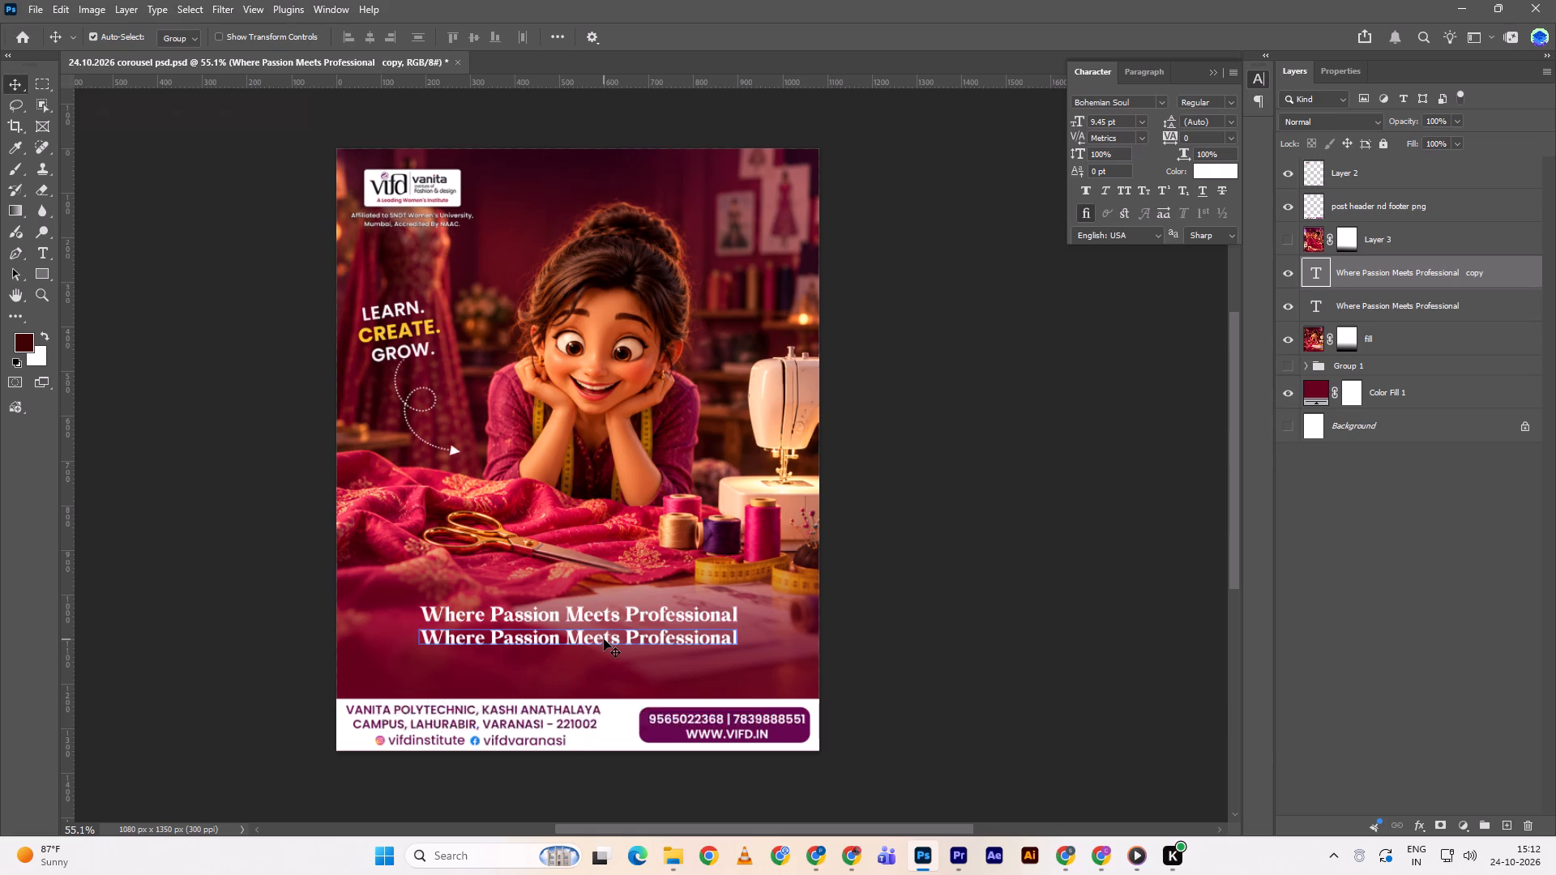
pyautogui.hotkey('ctrl', 'v')
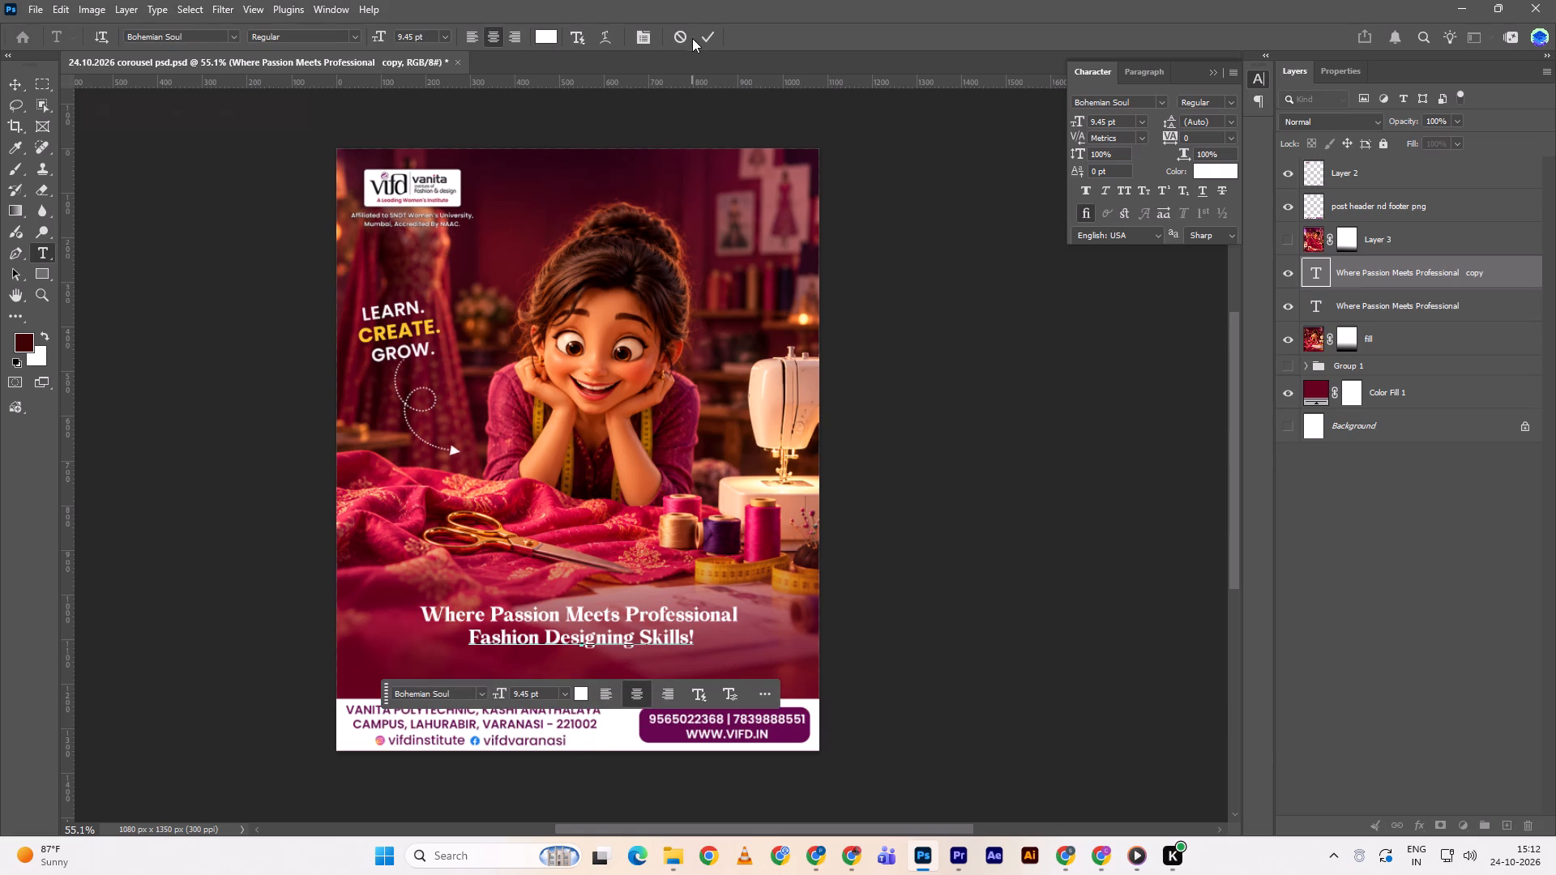
pyautogui.click(703, 41)
# Enlarge "Fashion Designing Skills!" to about 16.26 pt and center it horizontally on the canvas.
pyautogui.hotkey('ctrl', 't')
pyautogui.keyDown('alt'); pyautogui.moveTo(691, 645); pyautogui.dragTo(737, 641); pyautogui.keyUp('alt')
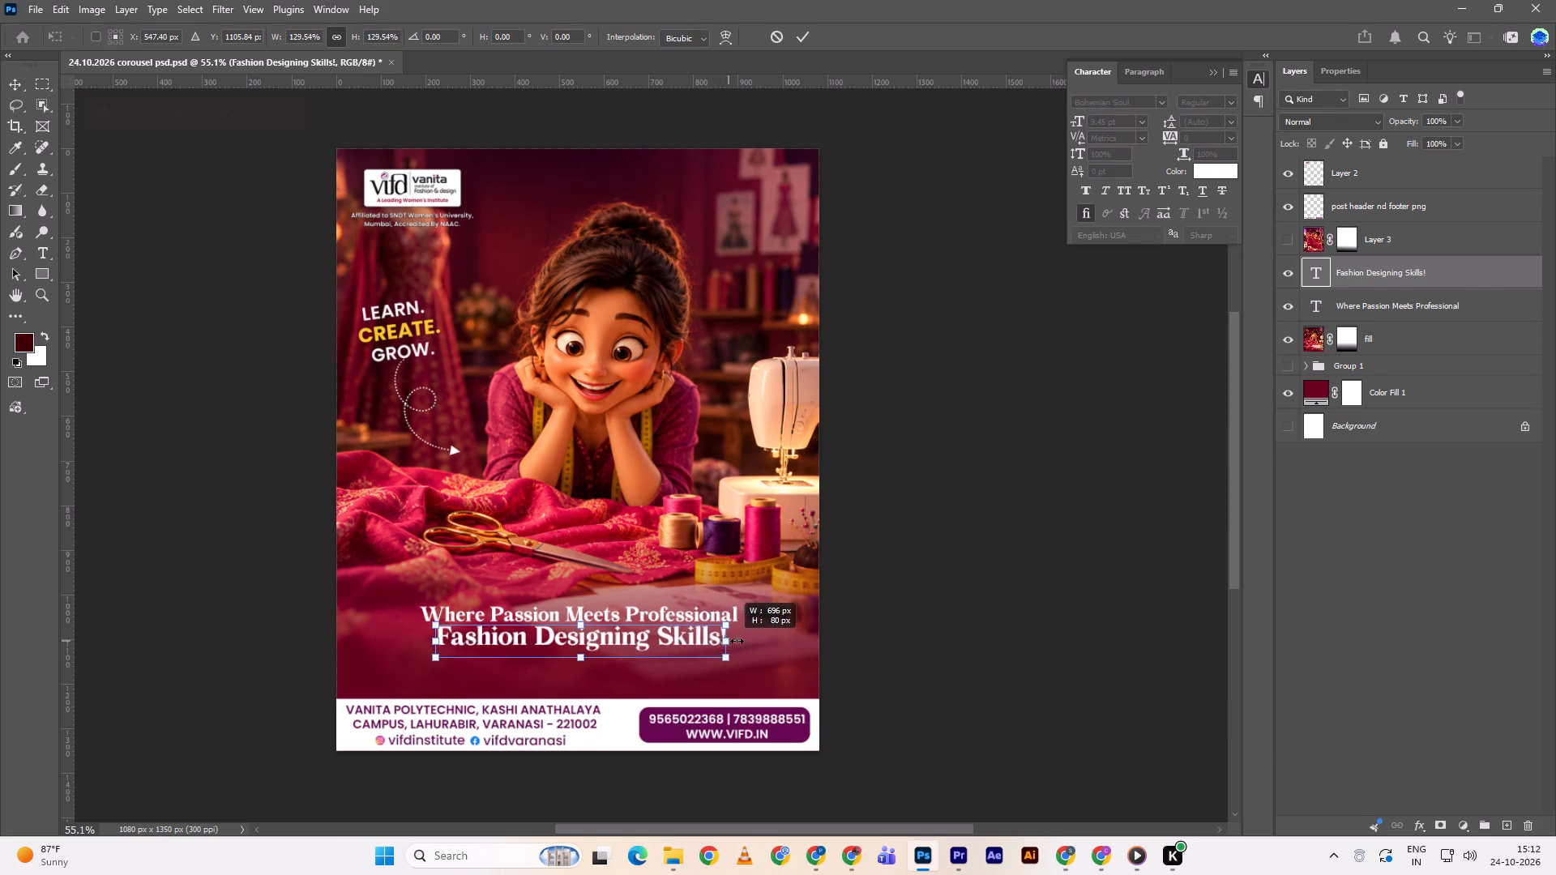
pyautogui.keyDown('alt'); pyautogui.moveTo(737, 641); pyautogui.dragTo(772, 636); pyautogui.keyUp('alt')
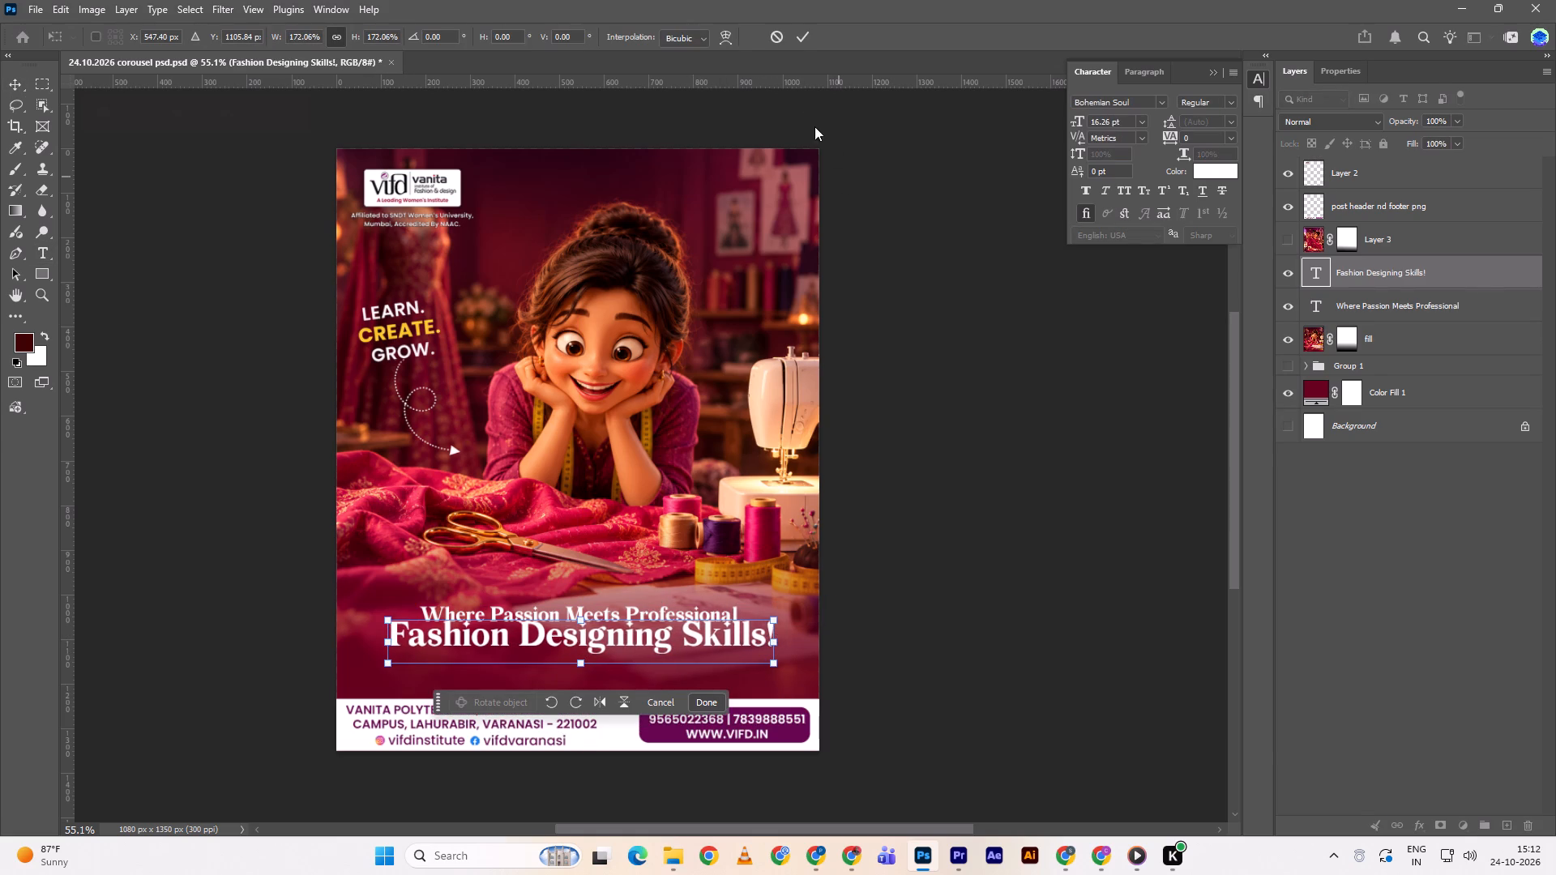
pyautogui.click(795, 32)
pyautogui.hotkey('ctrl', 'a')
pyautogui.tripleClick(368, 41)
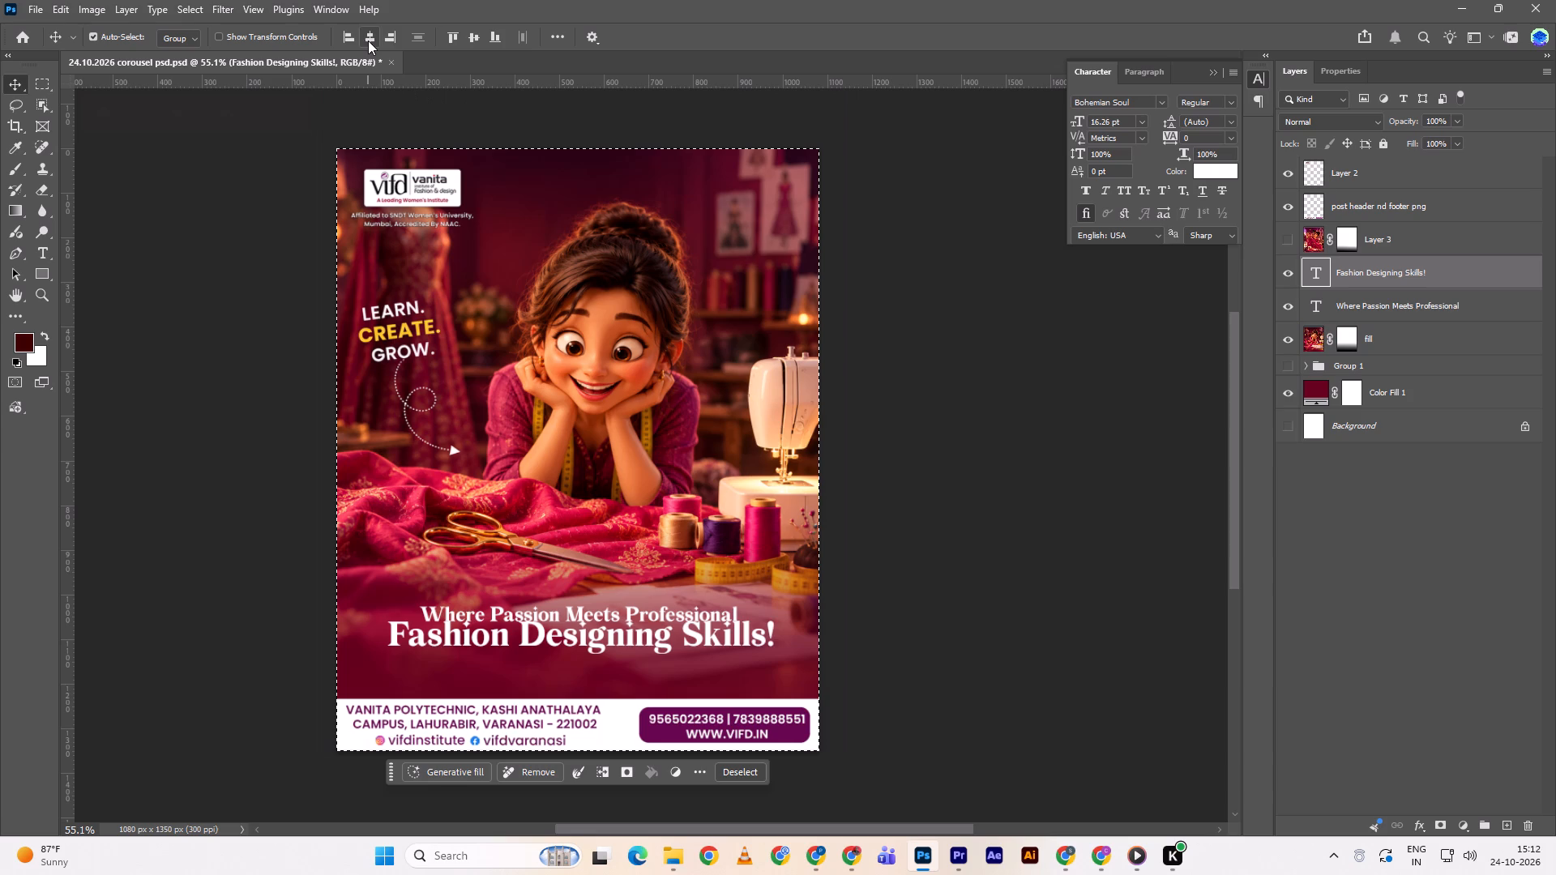
pyautogui.hotkey('ctrl', 'd')
pyautogui.click(1099, 608)
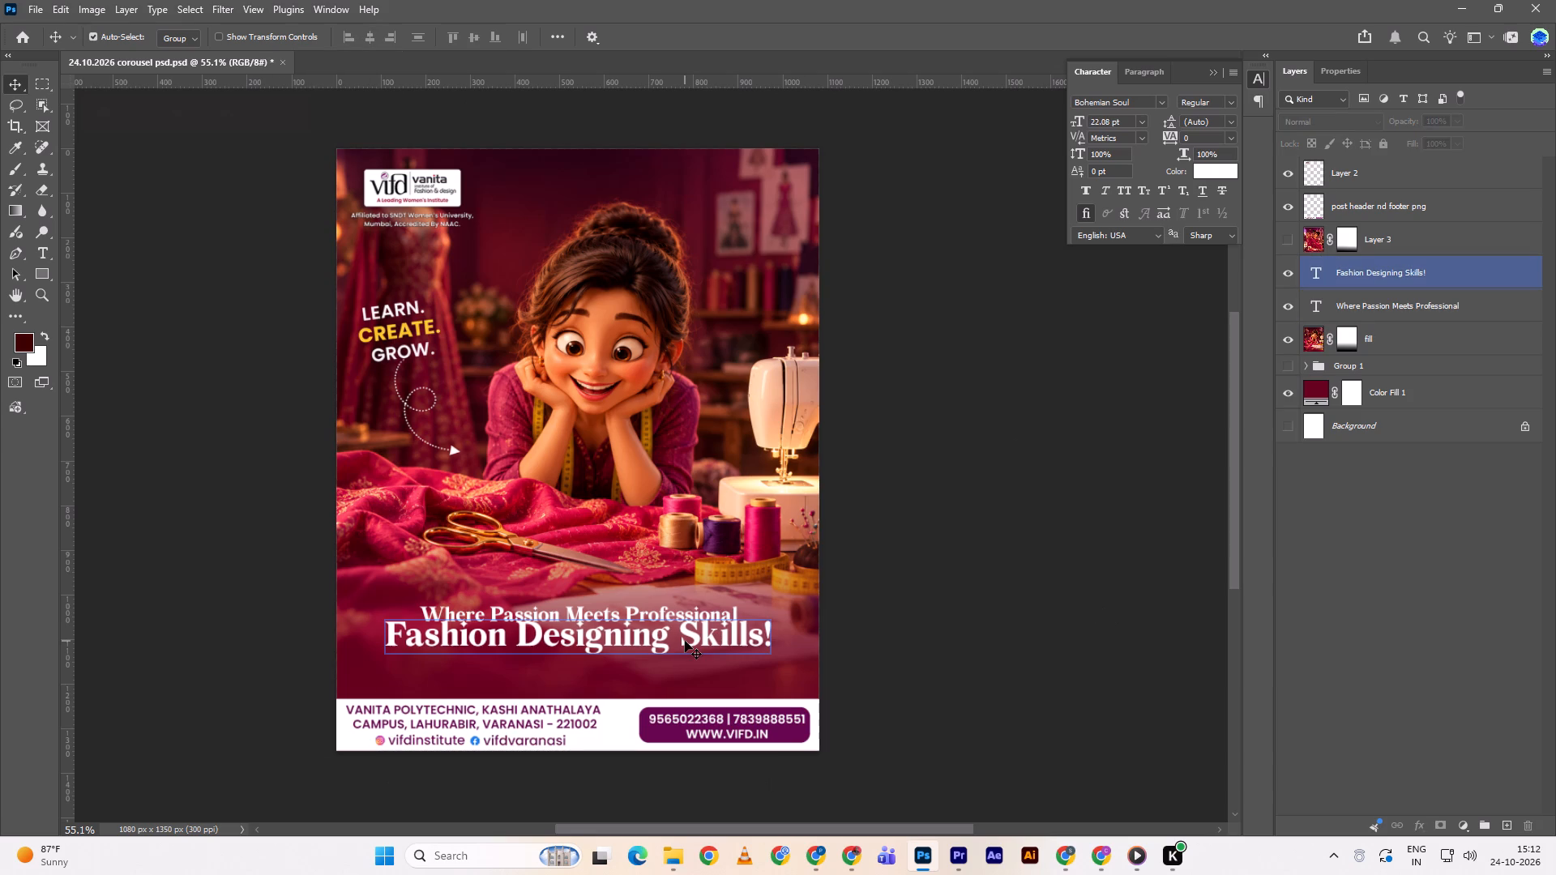
# Separate the overlapping quote lines by nudging "Fashion Designing Skills!" slightly down and "Where Passion Meets Professional" slightly up.
pyautogui.click(685, 641)
pyautogui.press('Down')
pyautogui.press('Down')
pyautogui.press('Down')
pyautogui.press('Down')
pyautogui.press('Down')
pyautogui.press('Down')
pyautogui.click(996, 626)
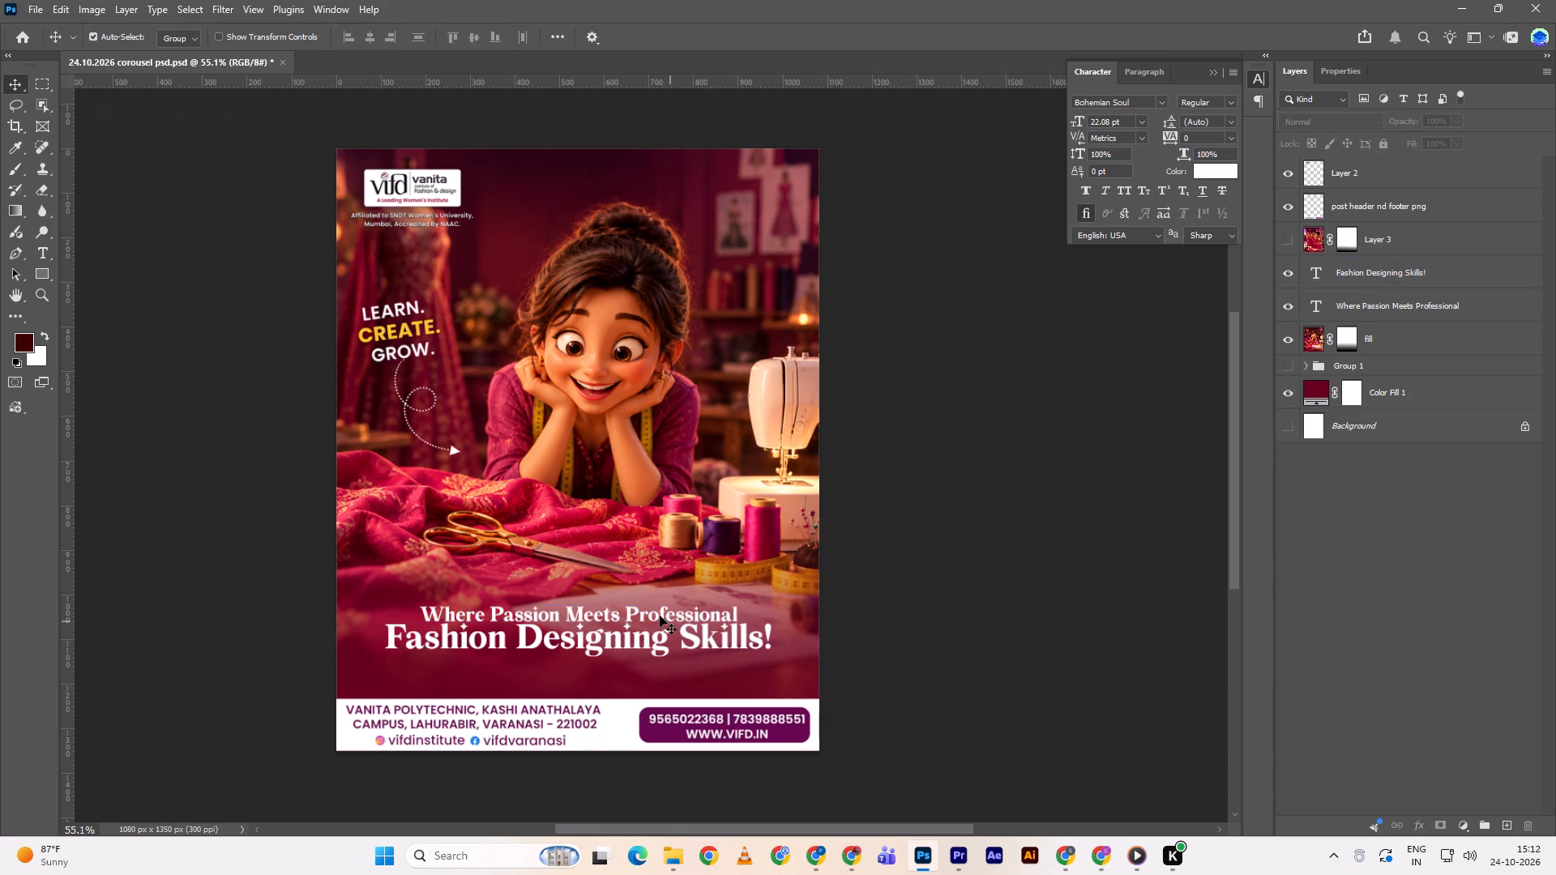
pyautogui.click(659, 608)
pyautogui.press('Up')
pyautogui.press('Up')
pyautogui.press('Up')
pyautogui.press('Up')
pyautogui.press('Up')
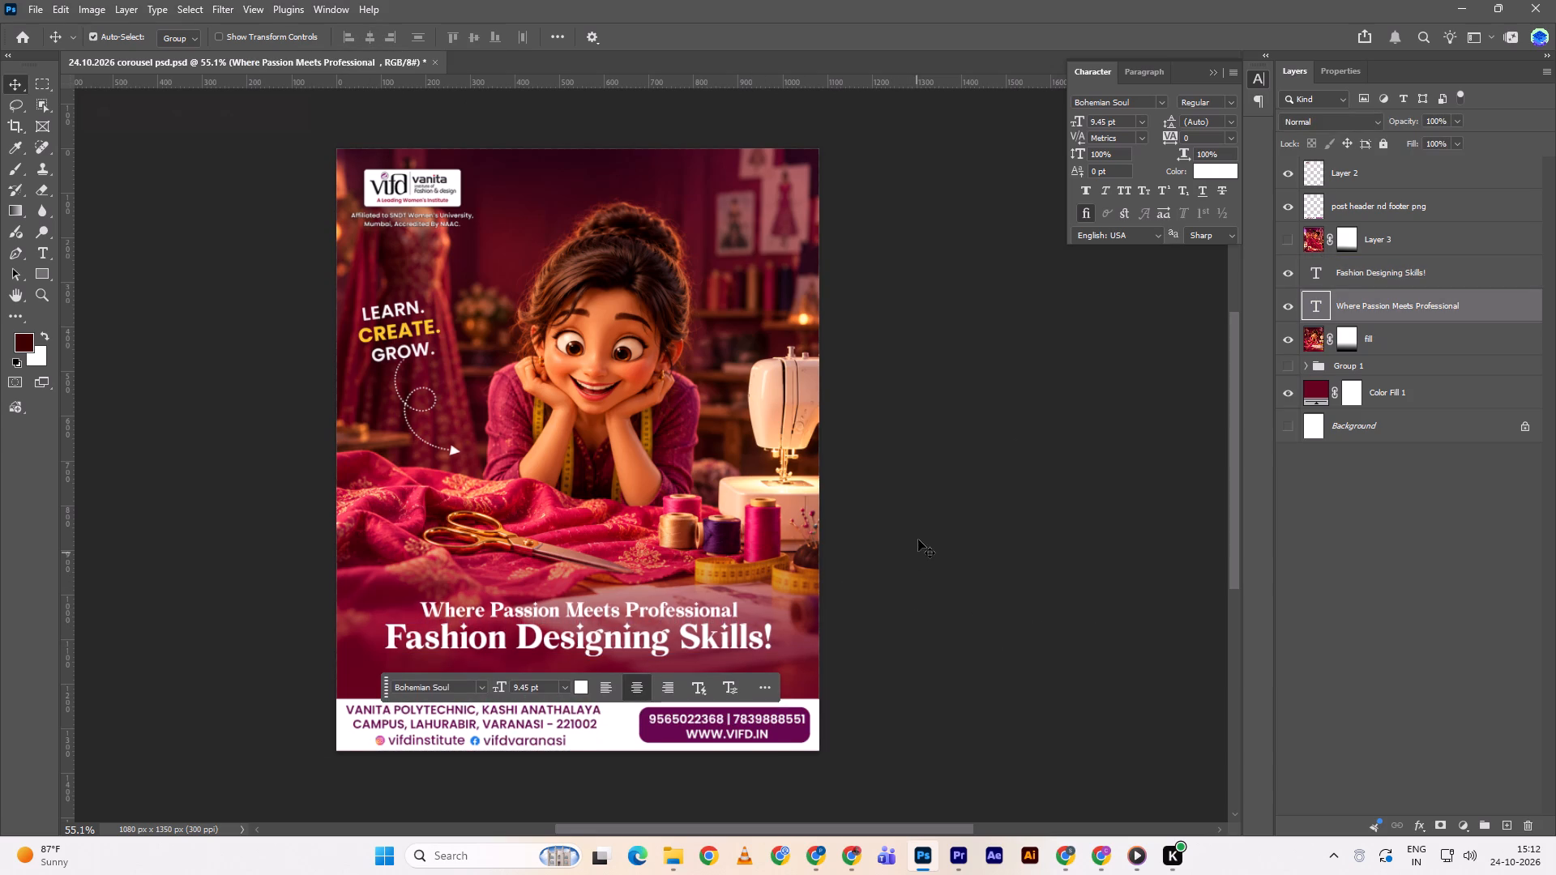
# Center the "Where Passion Meets Professional" line horizontally on the canvas.
pyautogui.hotkey('ctrl', 'a')
pyautogui.tripleClick(375, 42)
pyautogui.click(375, 41)
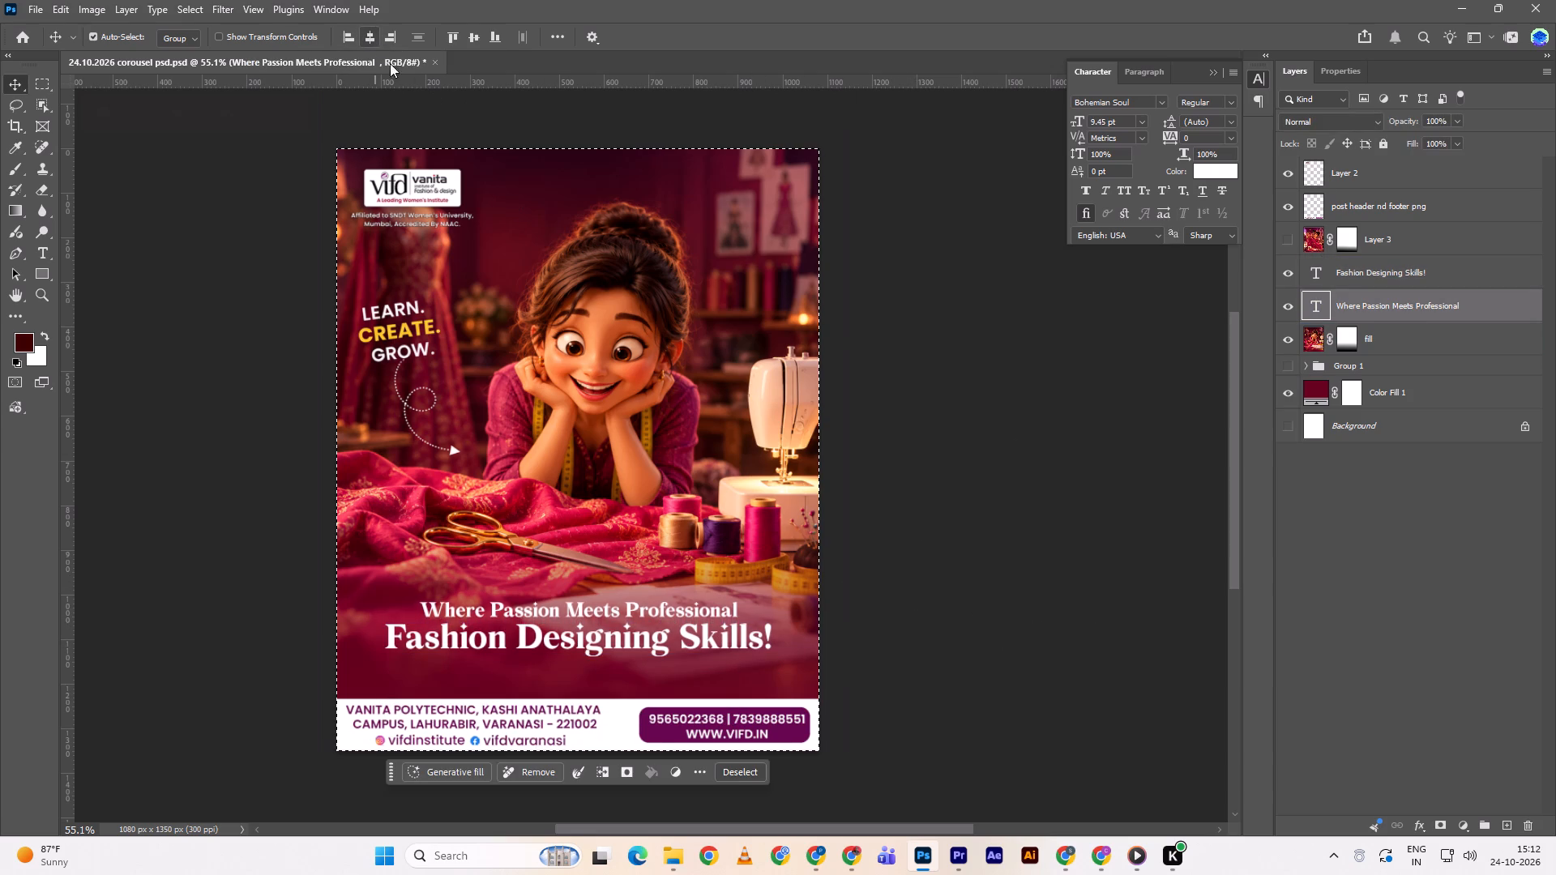
pyautogui.hotkey('ctrl', 'd')
pyautogui.click(874, 559)
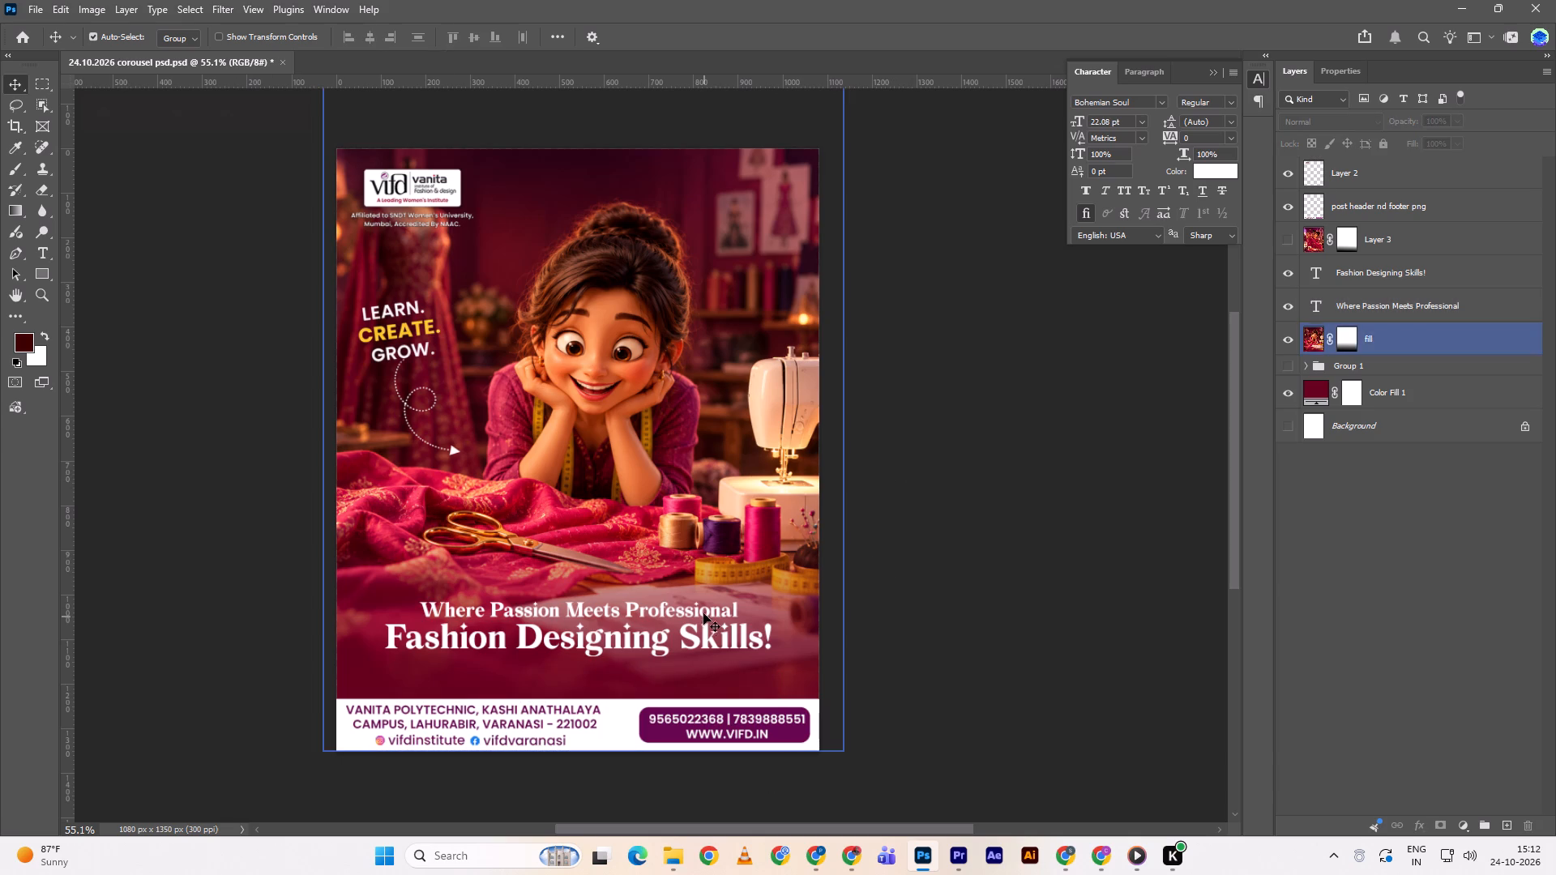
# Nudge "Where Passion Meets Professional" up a touch more and center it horizontally on the canvas again.
pyautogui.click(703, 612)
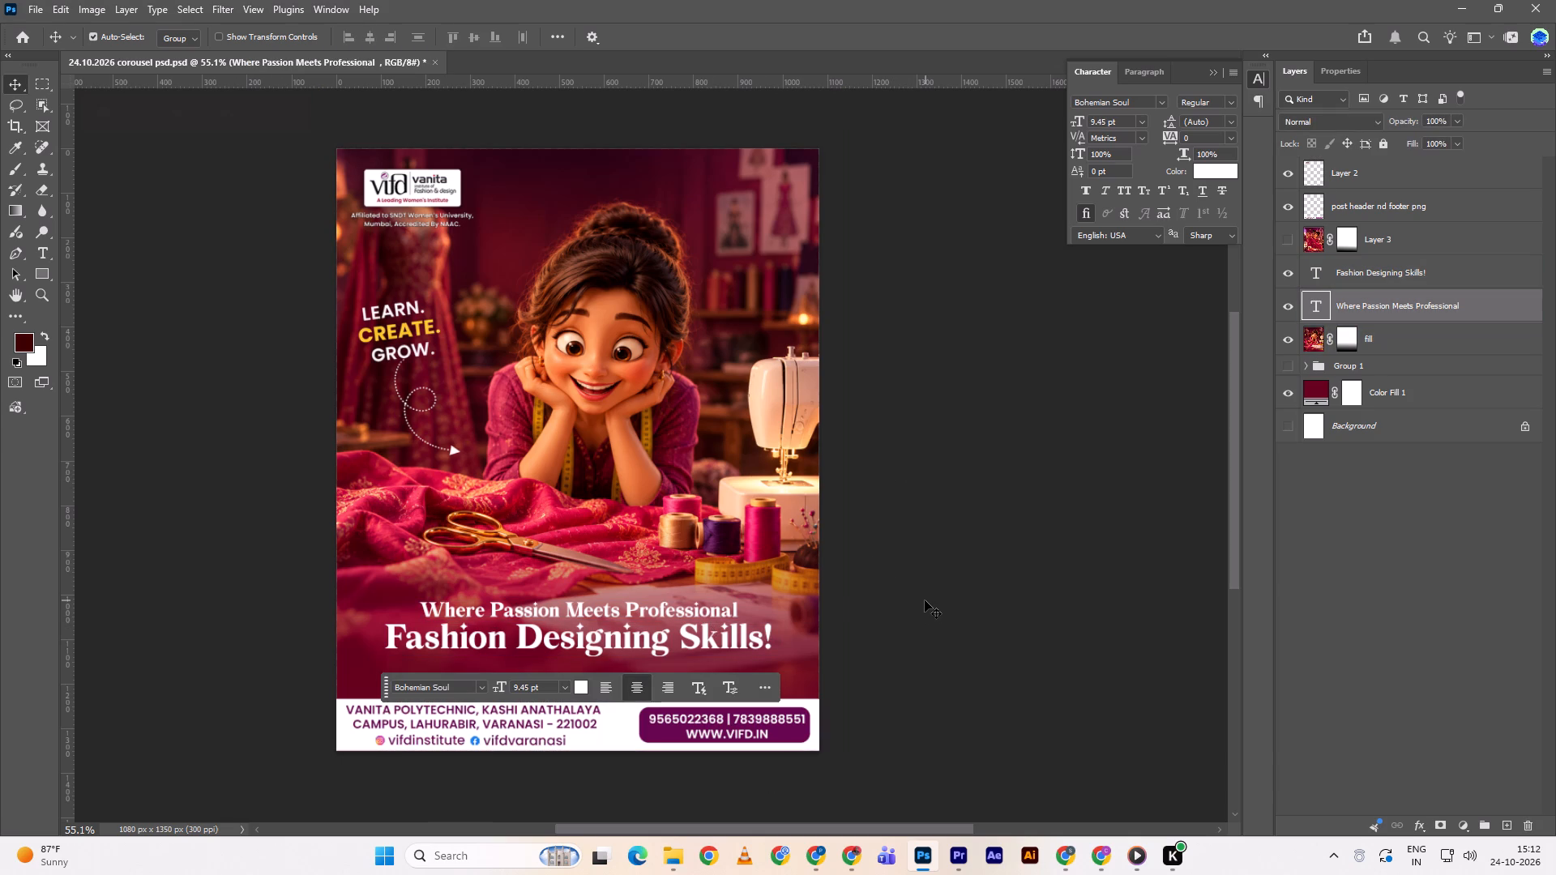
pyautogui.click(673, 607)
pyautogui.press('Up')
pyautogui.press('Up')
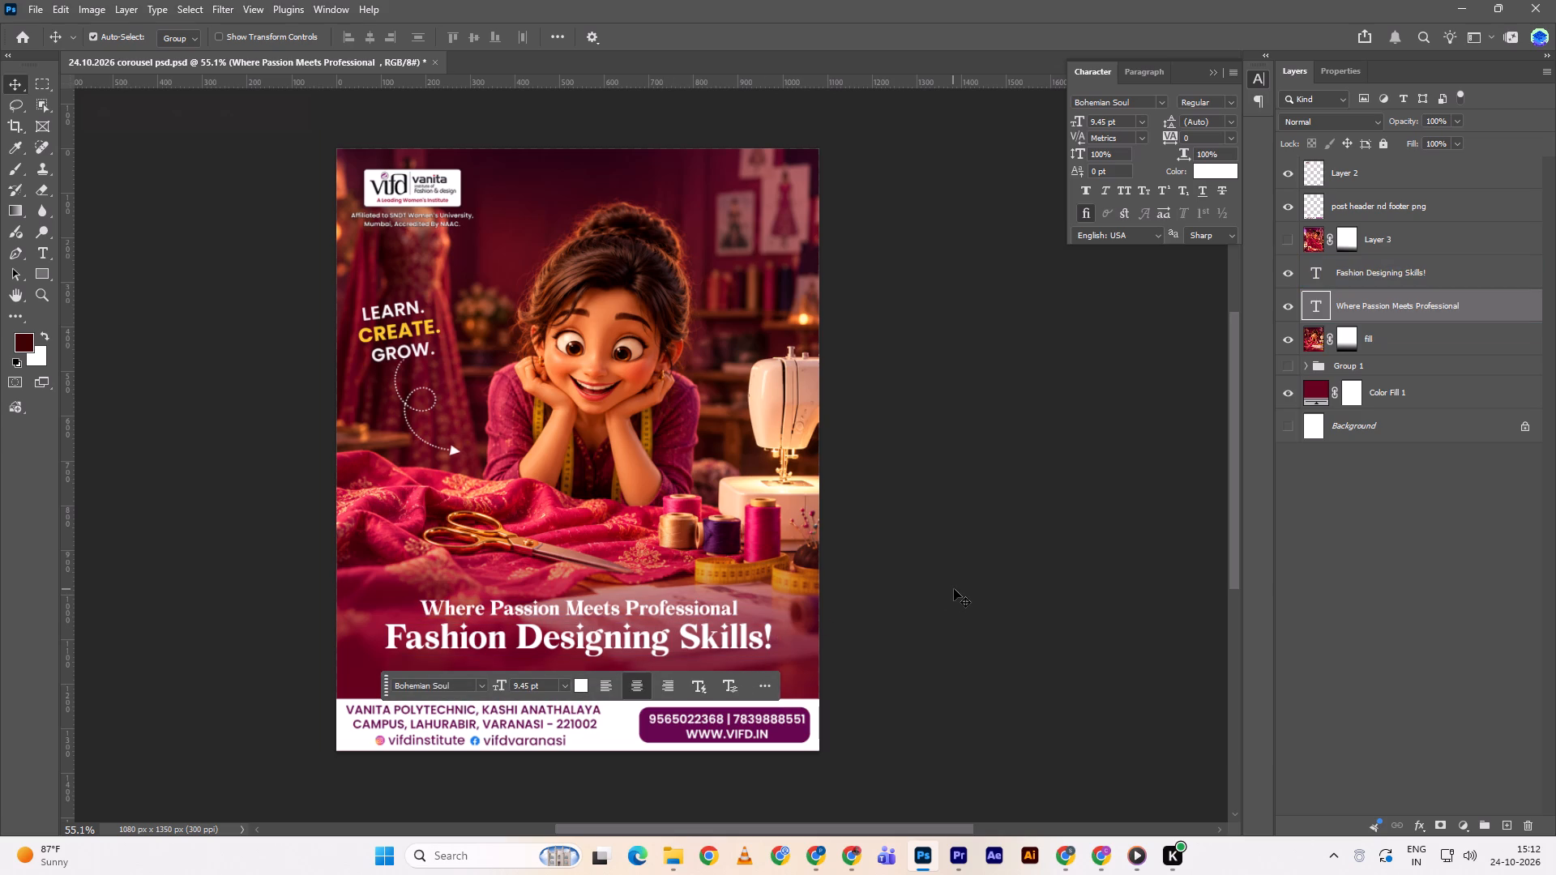
pyautogui.hotkey('ctrl', 'a')
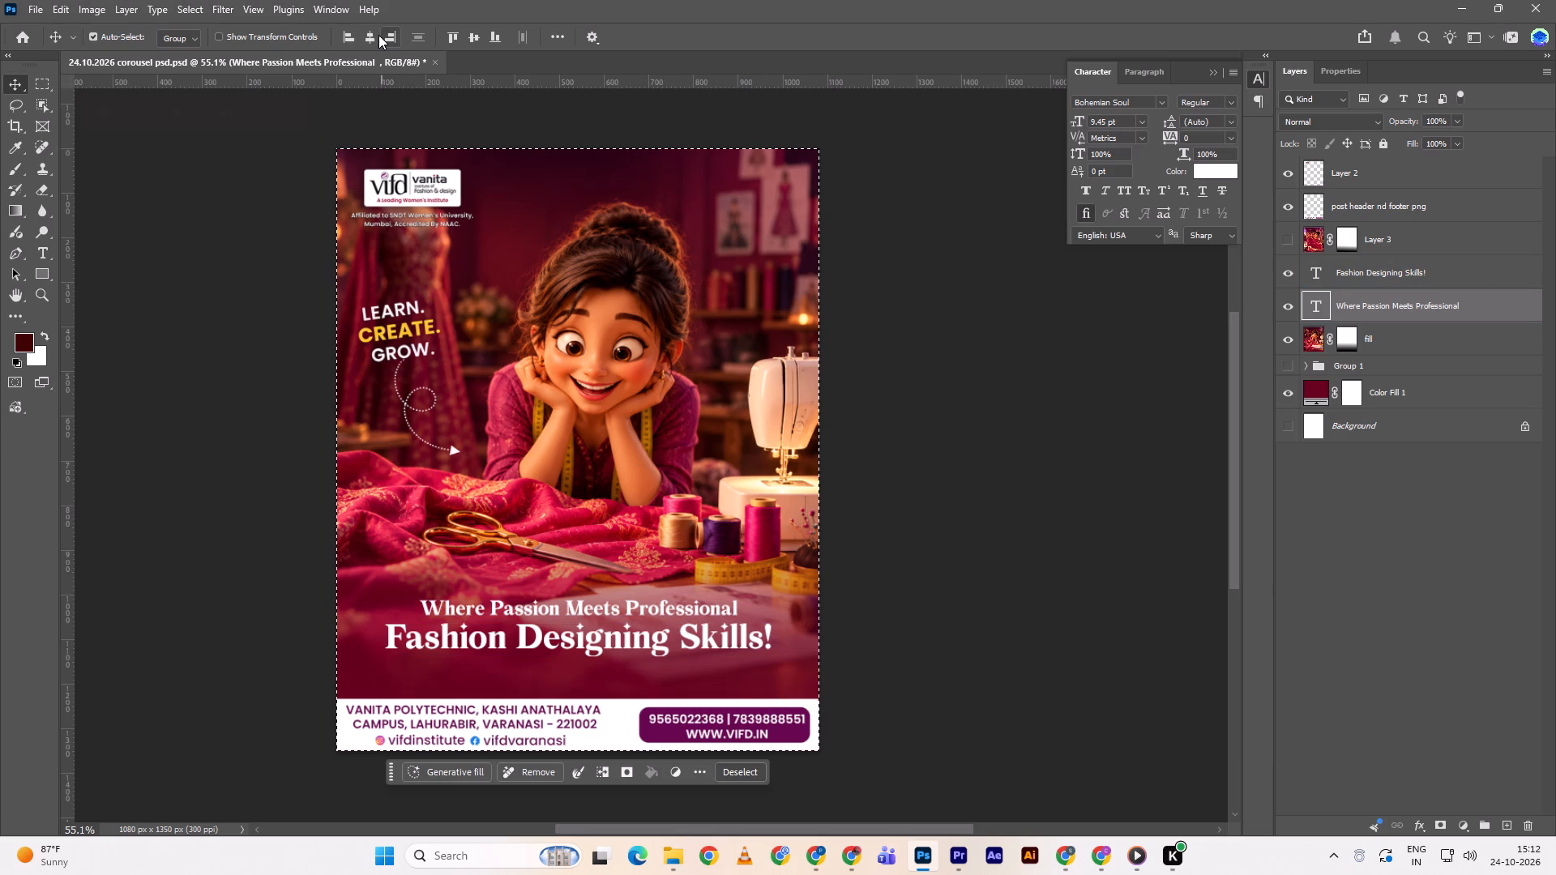
pyautogui.tripleClick(377, 36)
pyautogui.click(377, 36)
pyautogui.hotkey('ctrl', 'd')
pyautogui.click(958, 518)
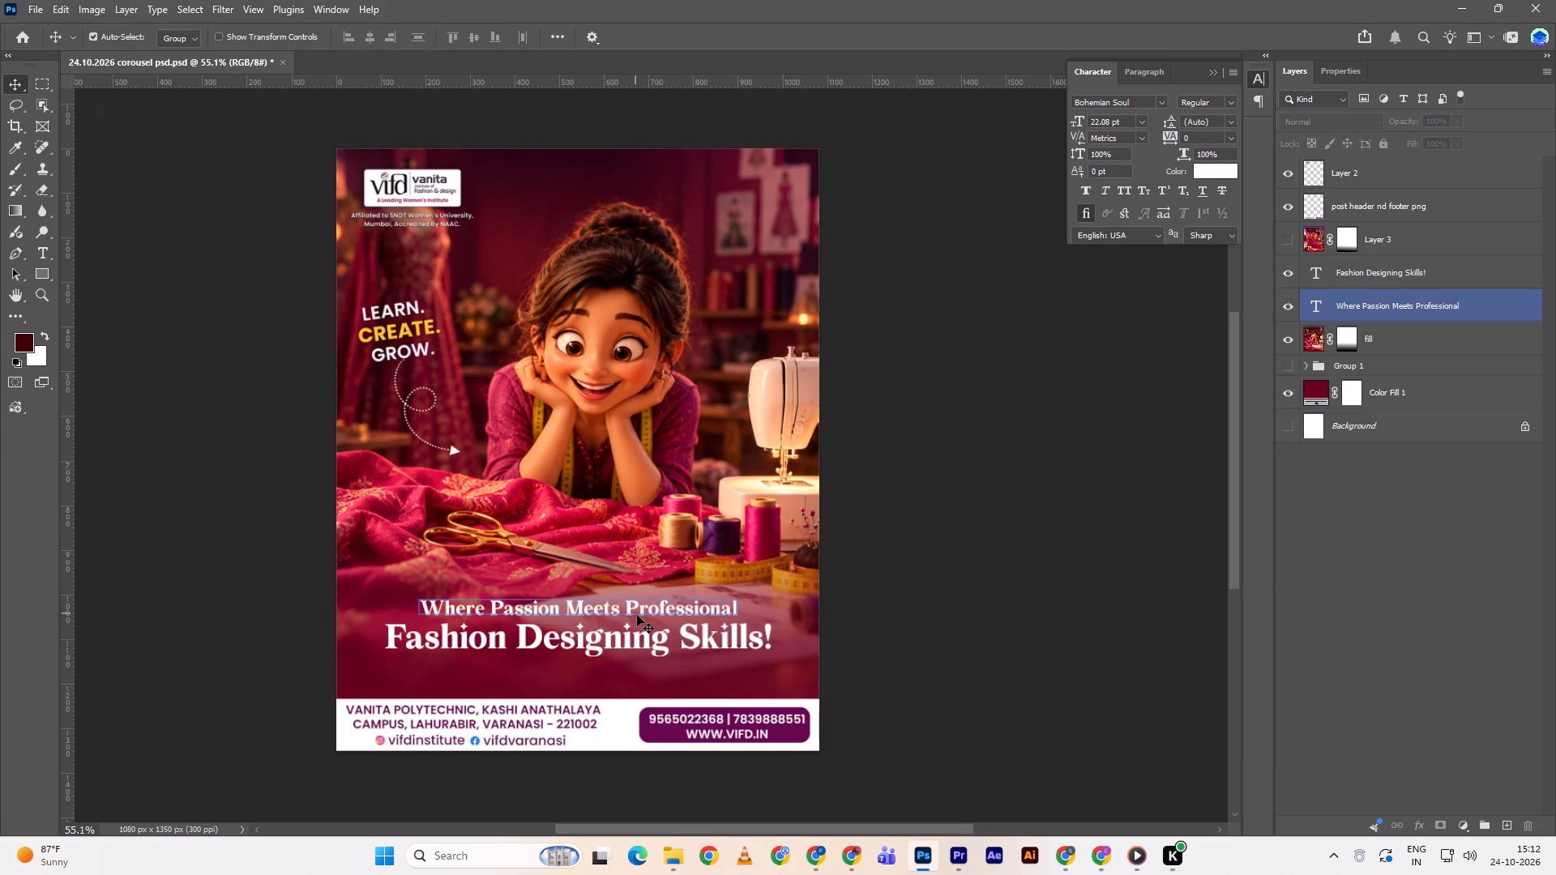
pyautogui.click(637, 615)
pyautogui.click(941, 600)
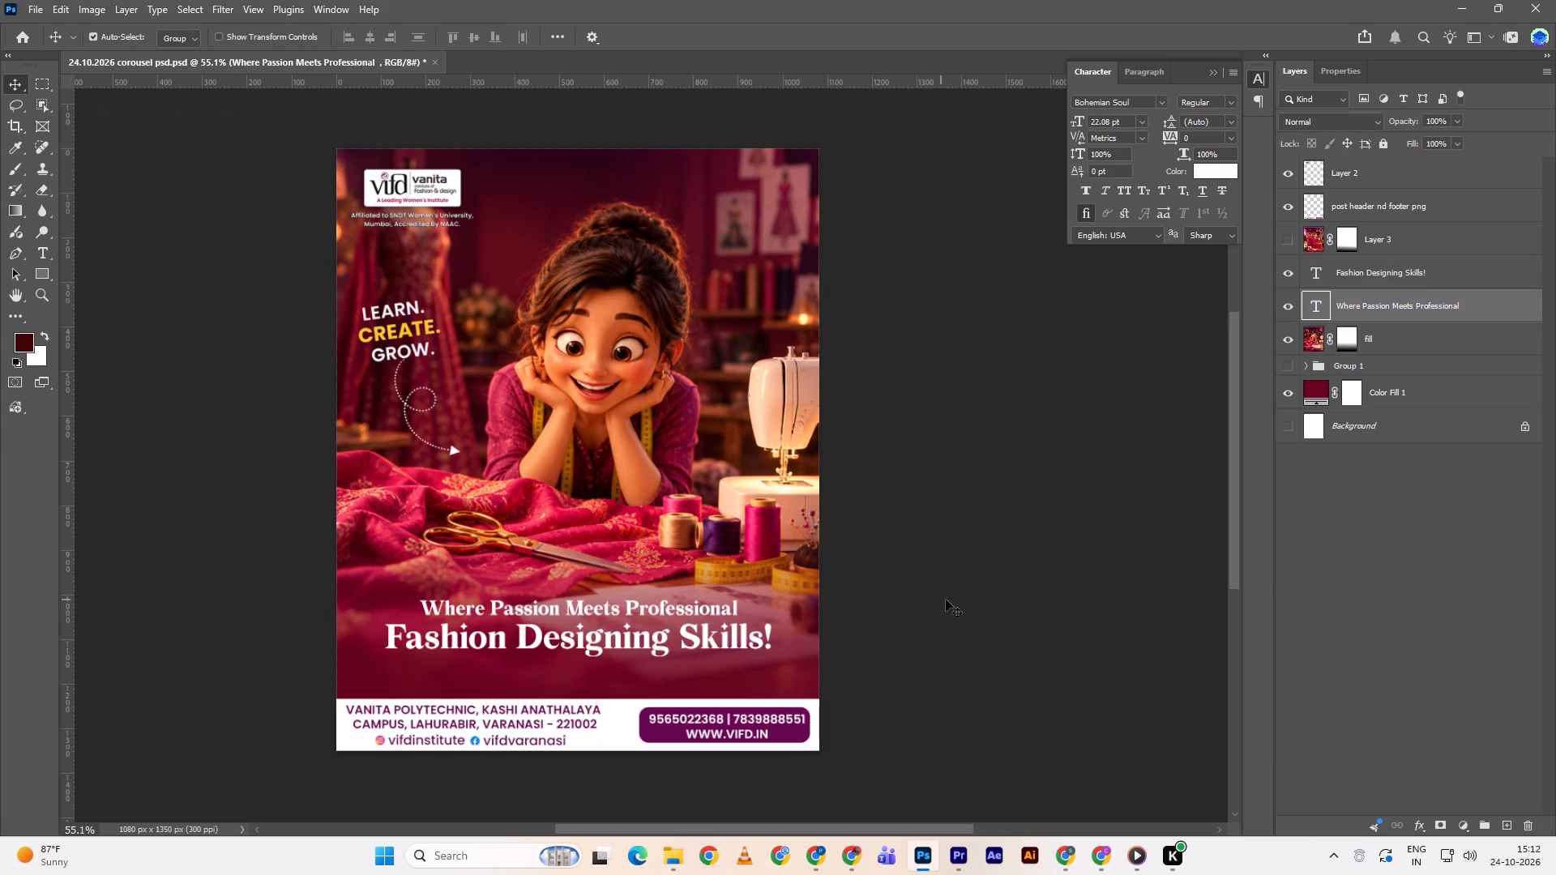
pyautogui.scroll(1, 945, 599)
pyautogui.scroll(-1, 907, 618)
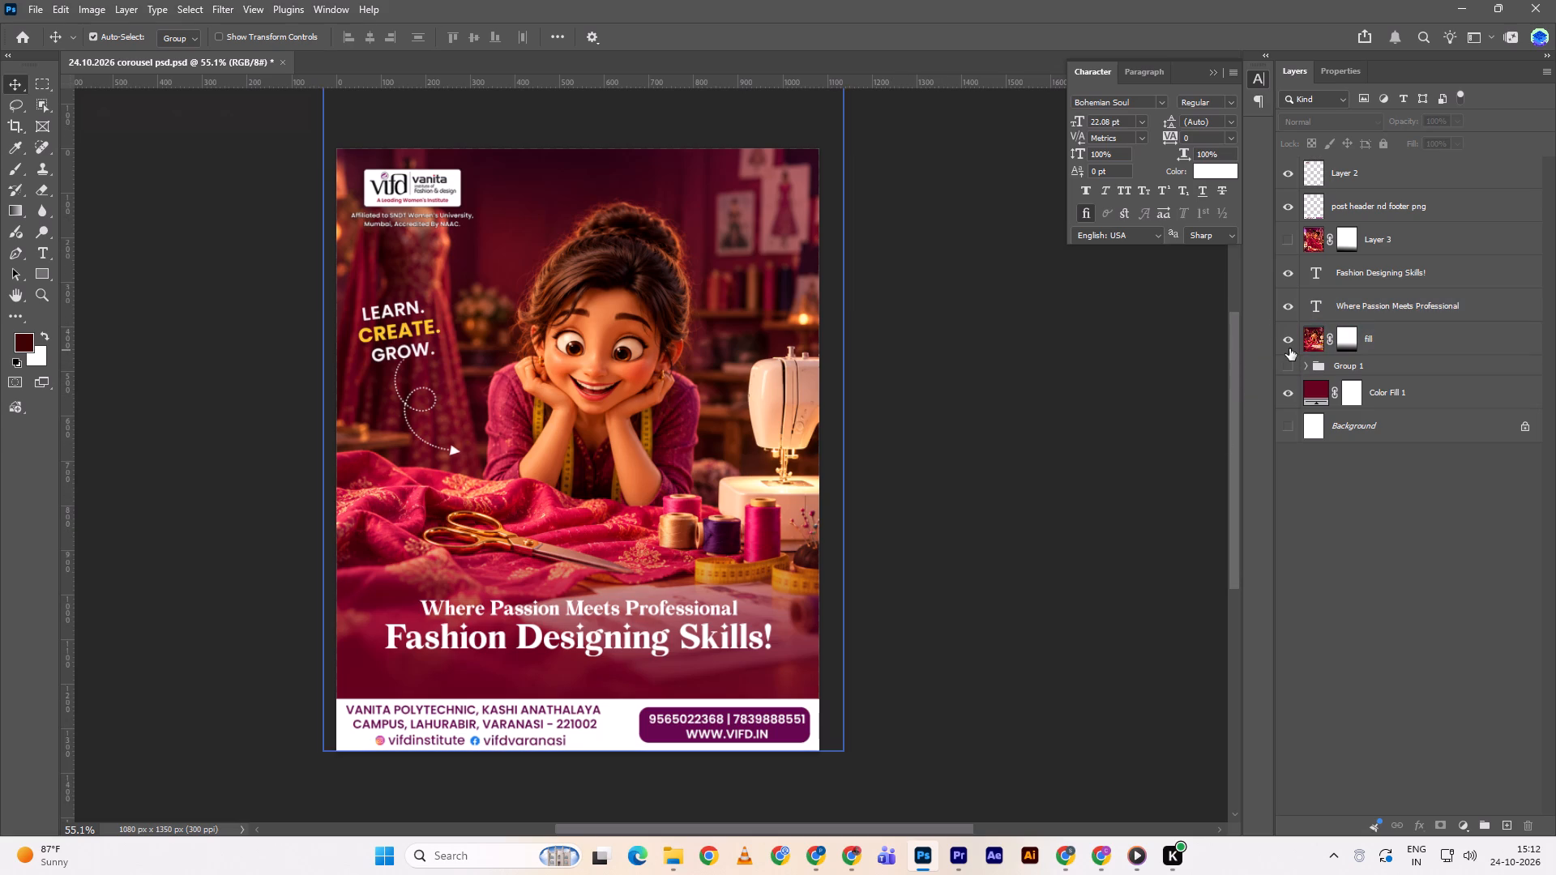
# Show slide 1's group together with slide 2's layers and lower "Fashion Designing Skills!" about 18 px to match slide 1's "Begins with a Dream" line.
pyautogui.moveTo(1285, 262); pyautogui.dragTo(1289, 284)
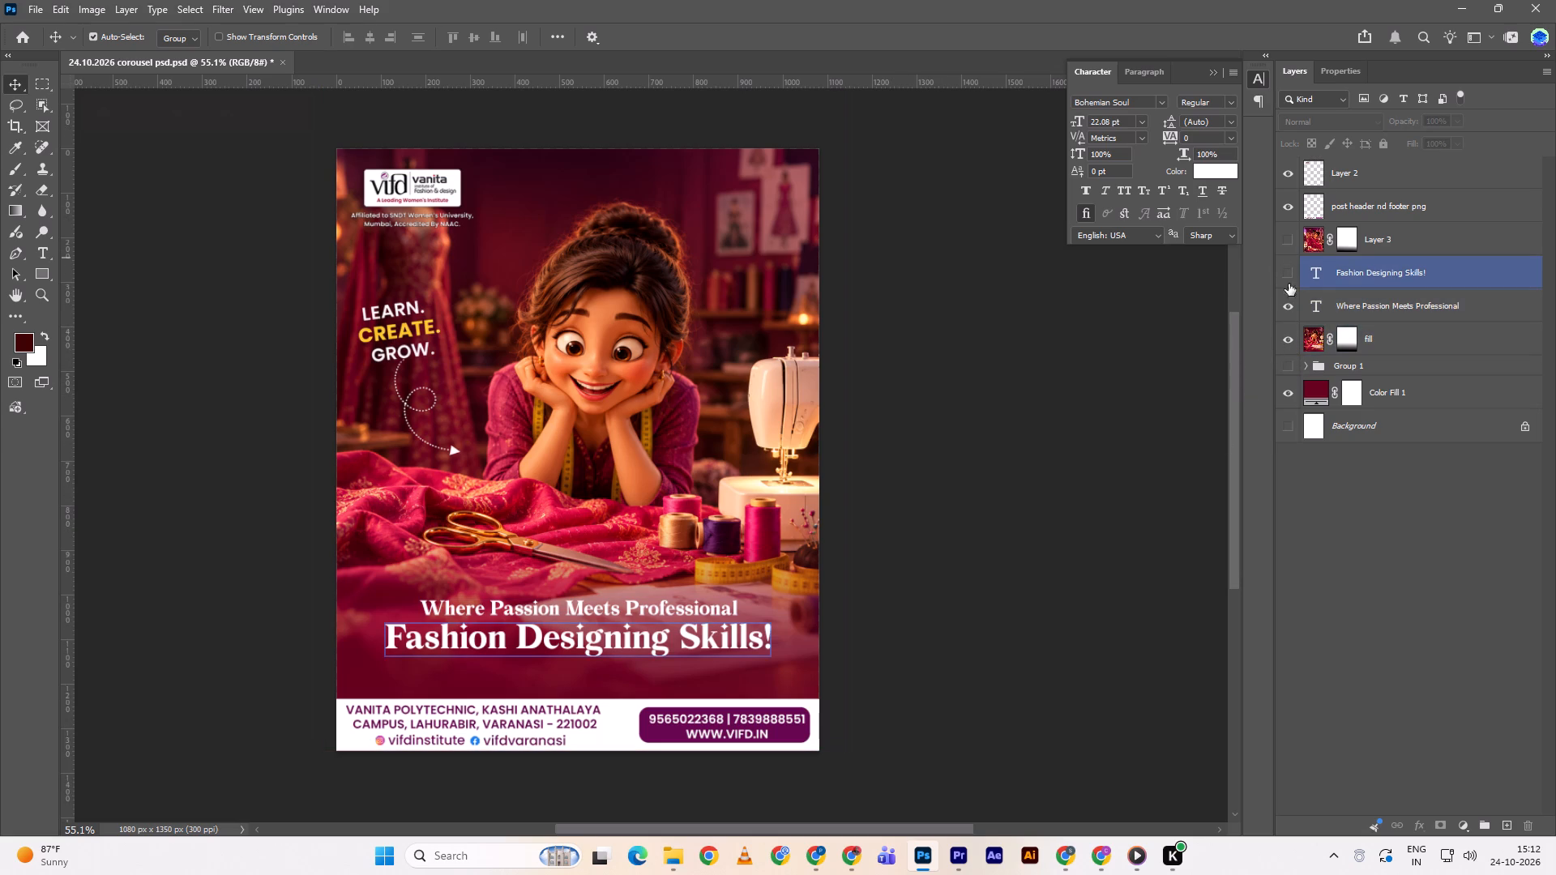
pyautogui.moveTo(1289, 284); pyautogui.dragTo(1289, 327)
pyautogui.doubleClick(1289, 366)
pyautogui.click(1289, 366)
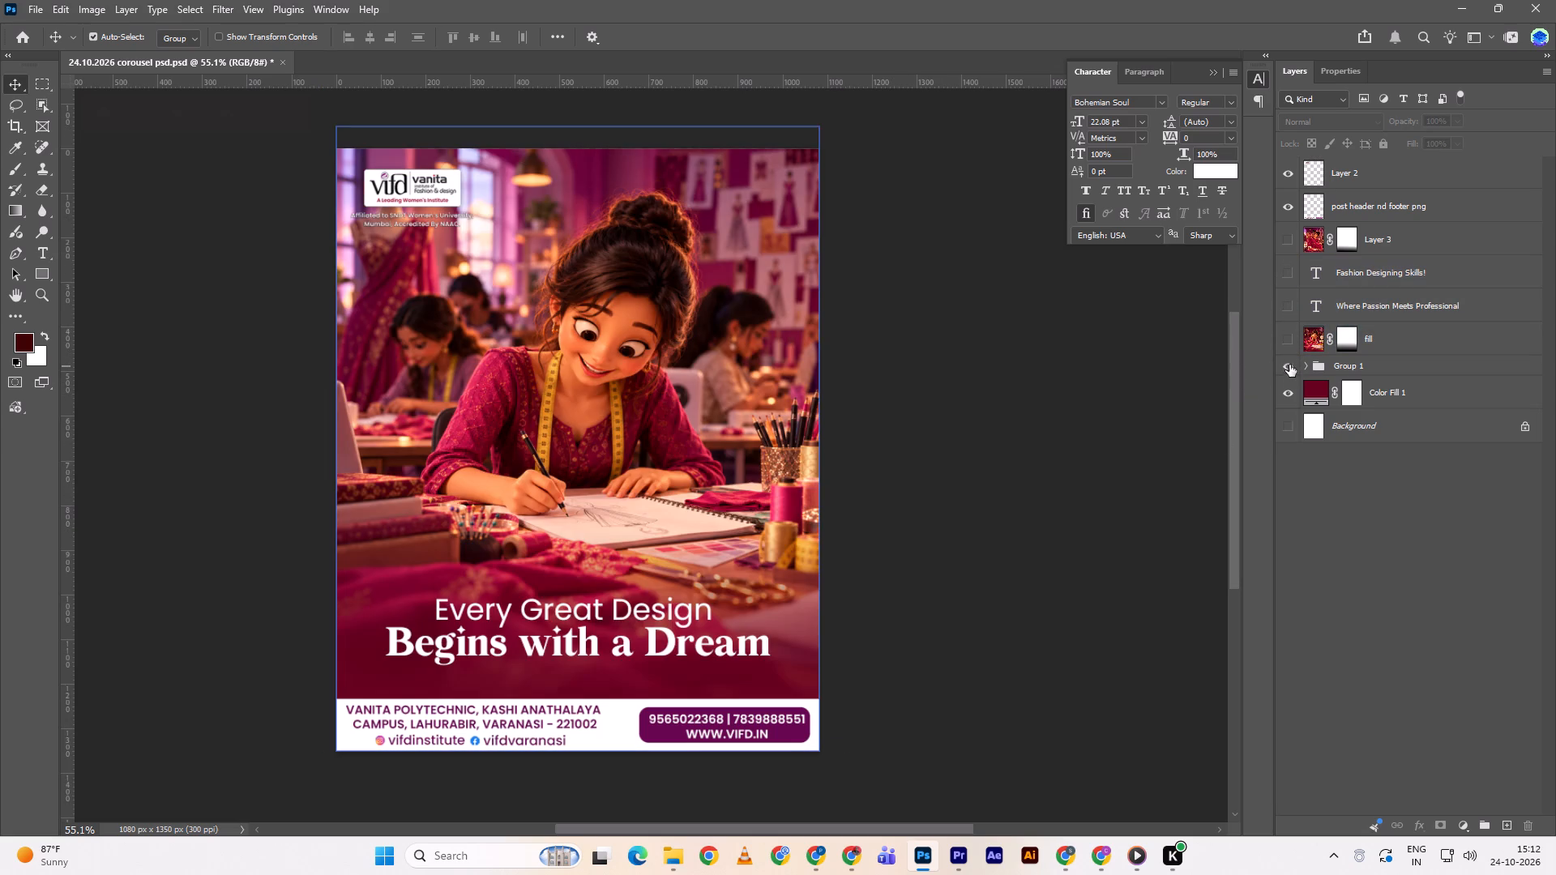
pyautogui.moveTo(1285, 344); pyautogui.dragTo(1288, 271)
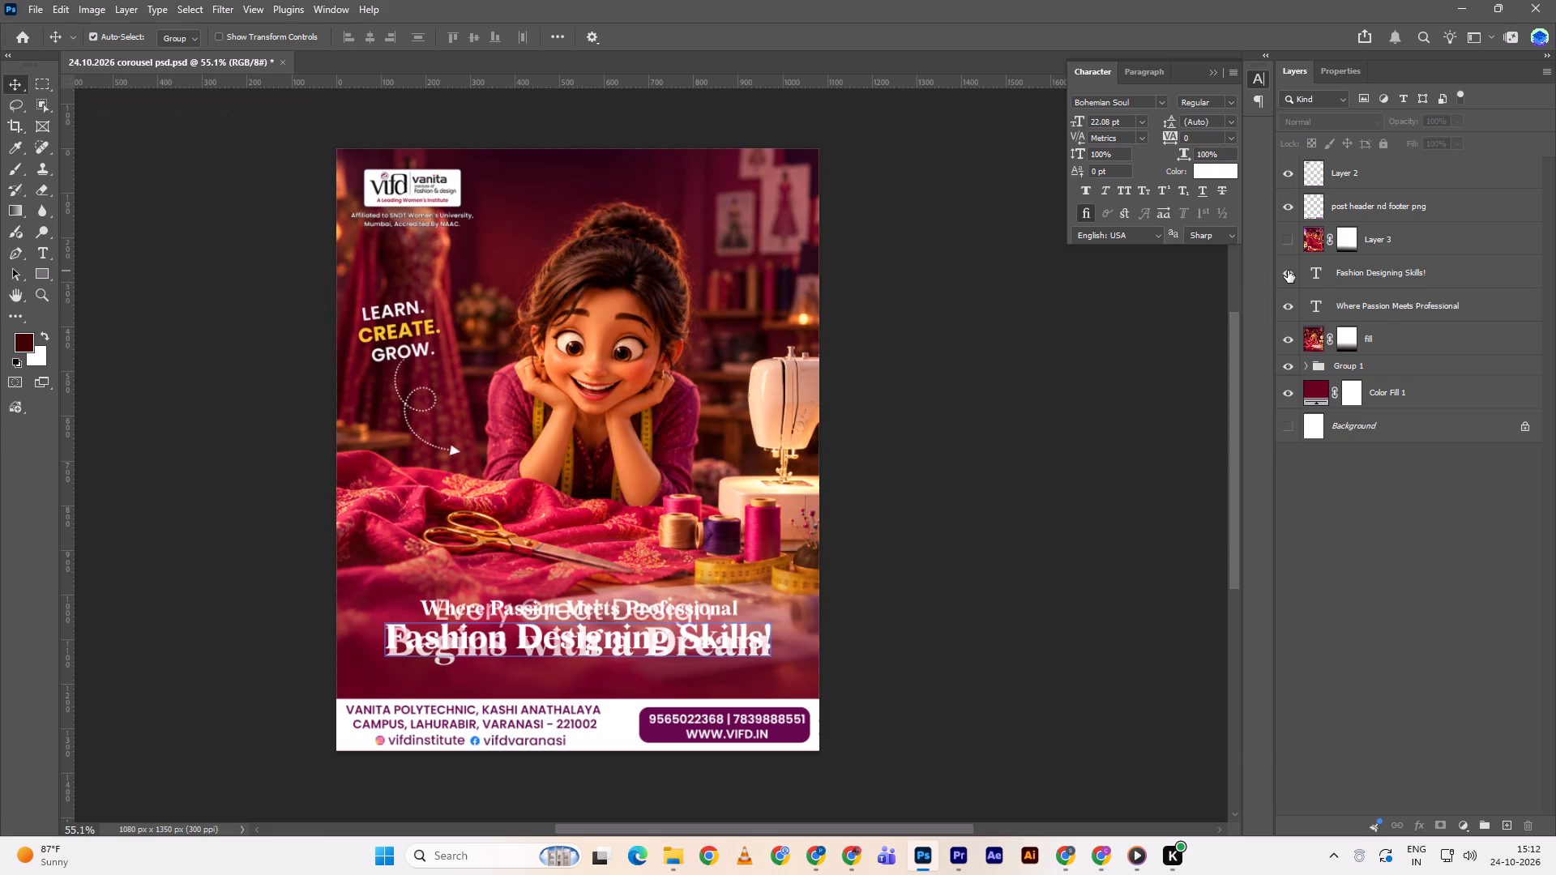
pyautogui.moveTo(737, 632); pyautogui.dragTo(737, 640)
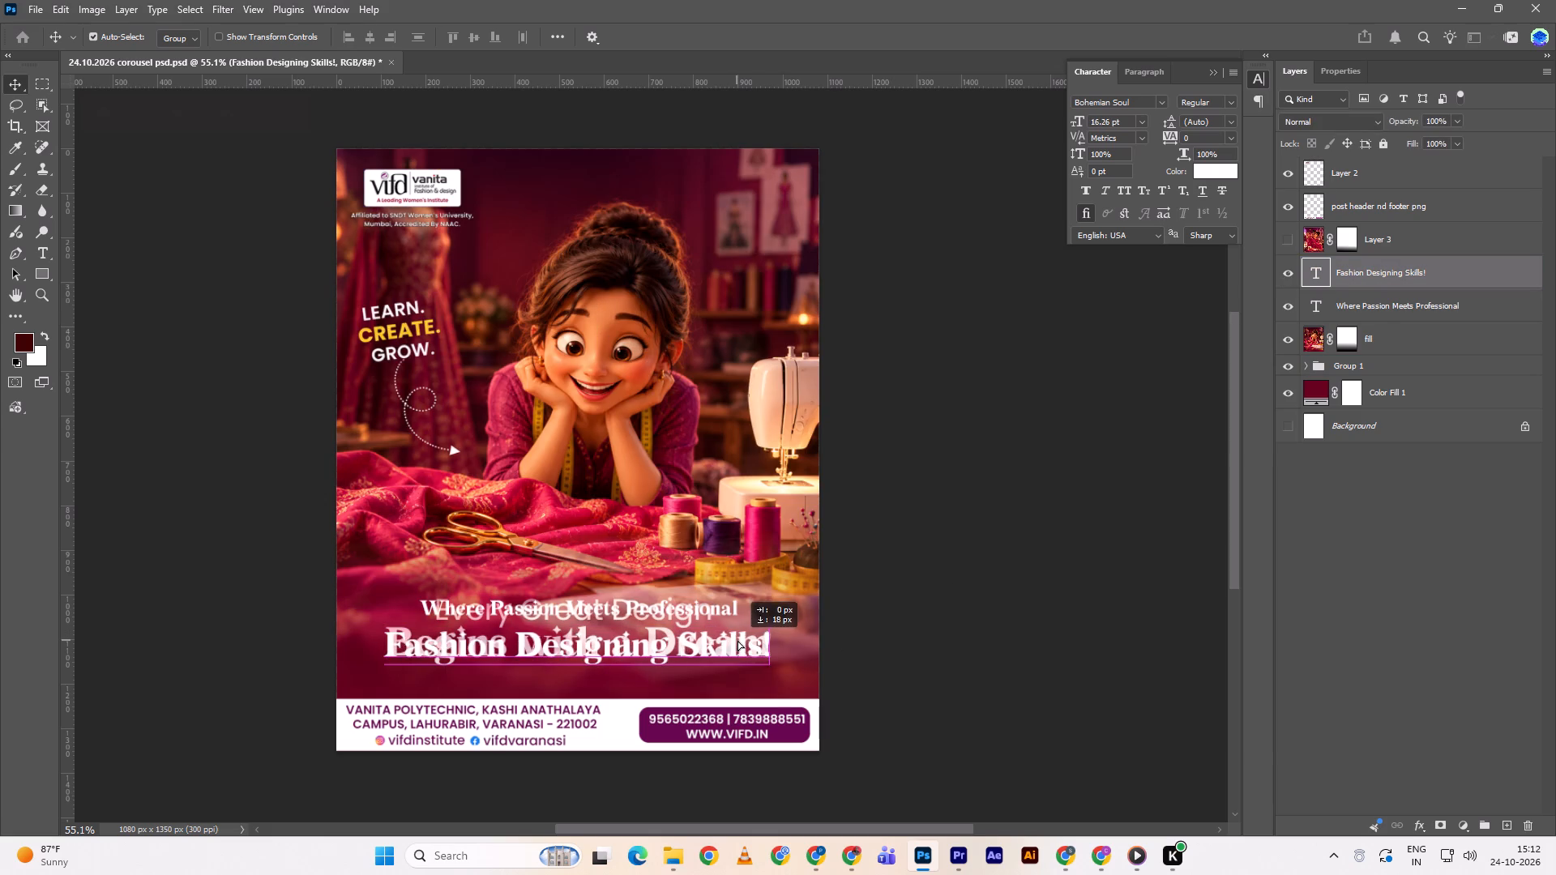
pyautogui.moveTo(737, 640); pyautogui.dragTo(738, 640)
pyautogui.click(738, 640)
# Nudge "Where Passion Meets Professional" down about 7 px against slide 1's first quote line, and hide Group 1.
pyautogui.click(682, 606)
pyautogui.press('Down')
pyautogui.press('Down')
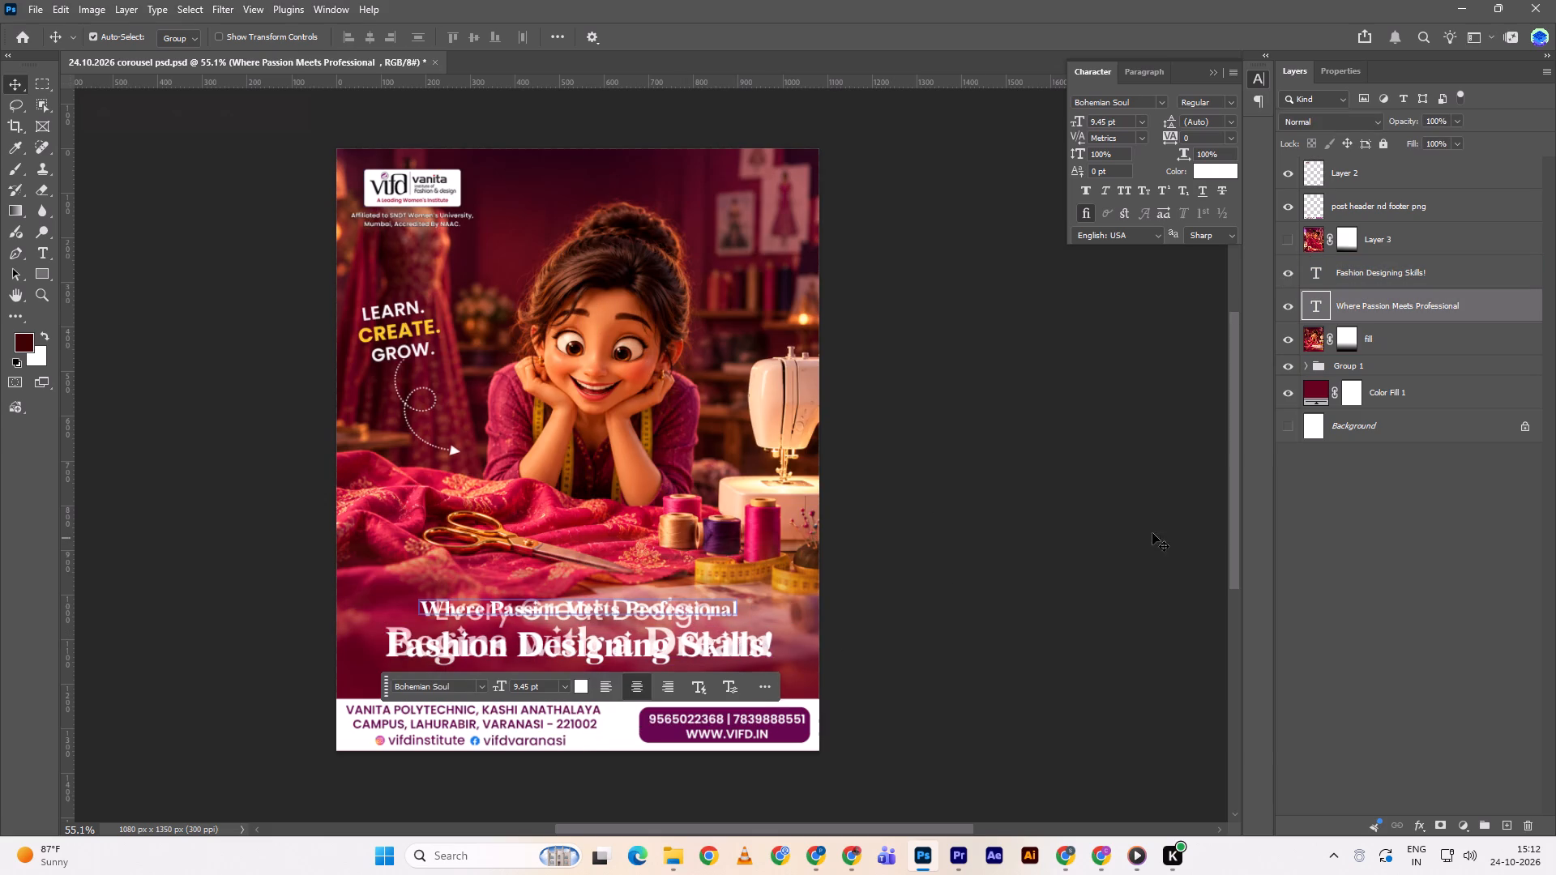
pyautogui.press('Down')
pyautogui.press('Down')
pyautogui.press('Down')
pyautogui.press('Down')
pyautogui.press('Down')
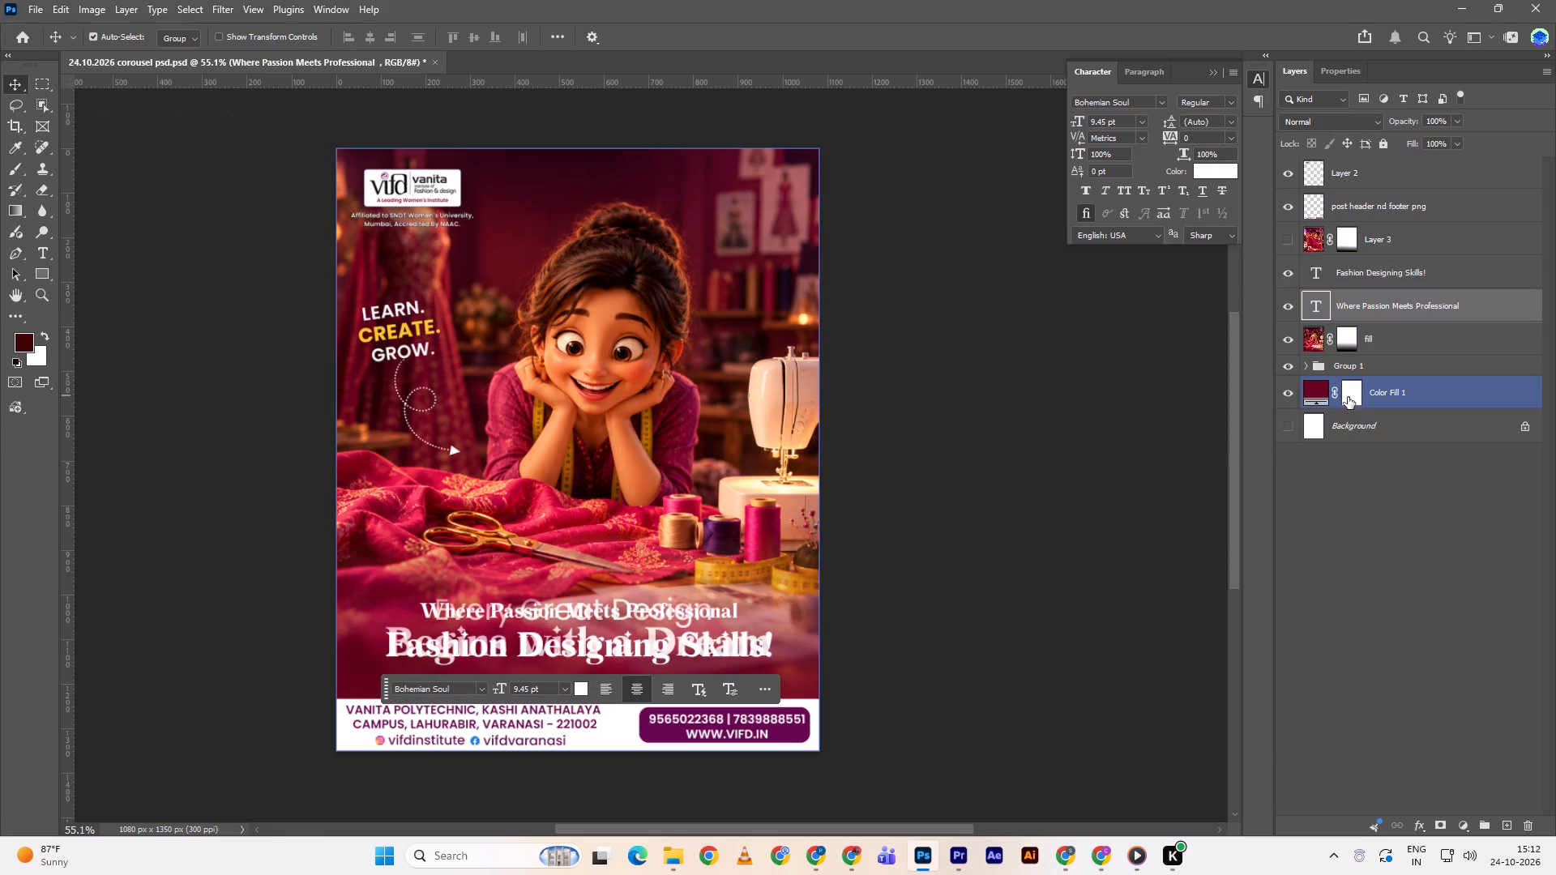
pyautogui.doubleClick(1289, 371)
pyautogui.click(1287, 371)
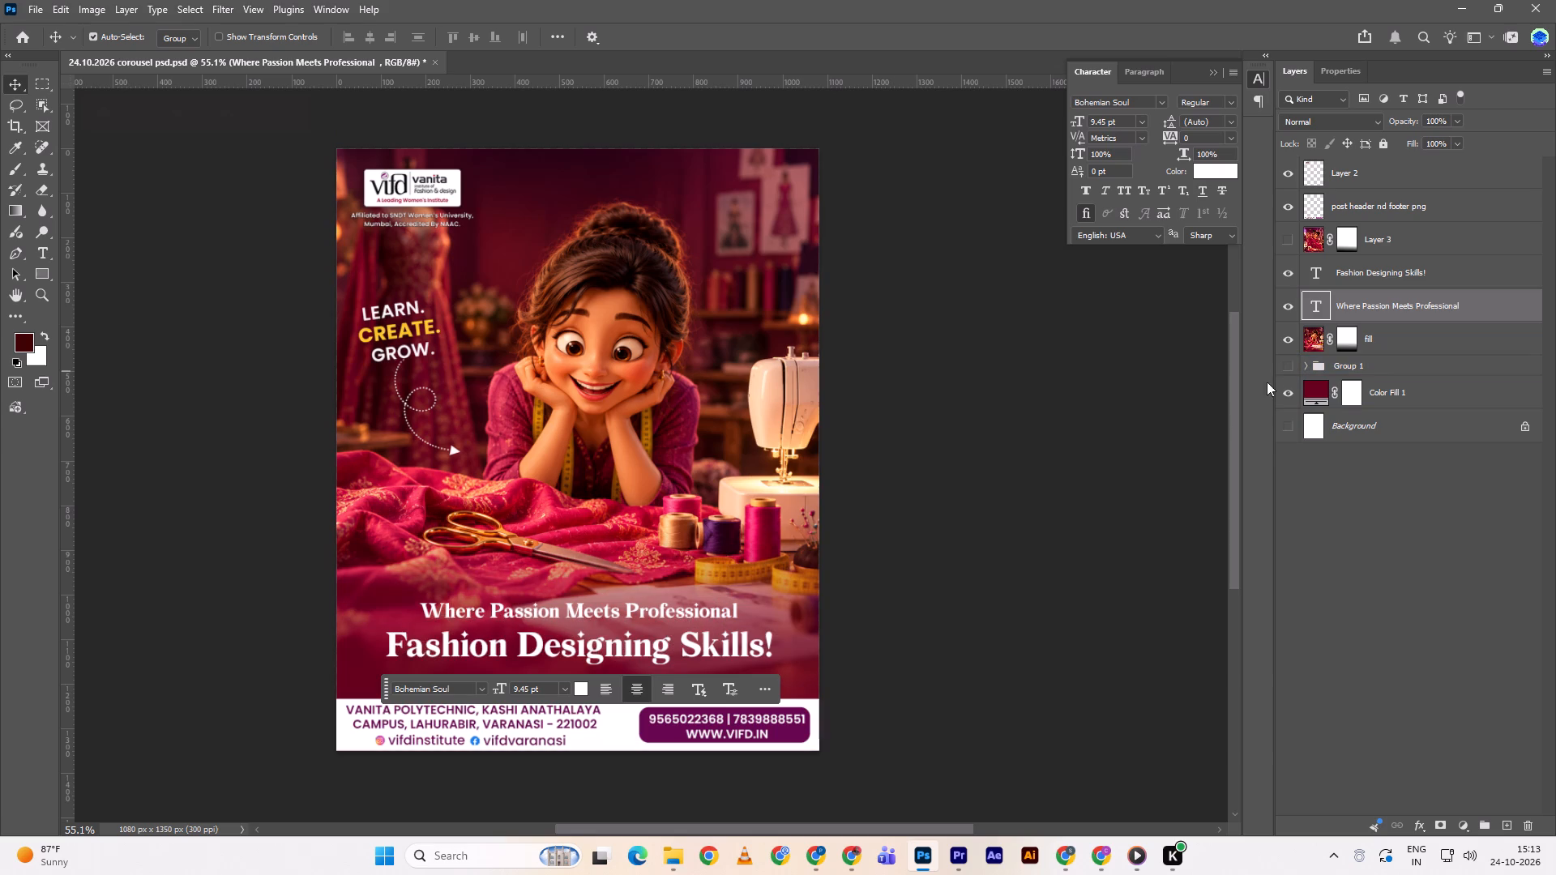
pyautogui.click(1096, 511)
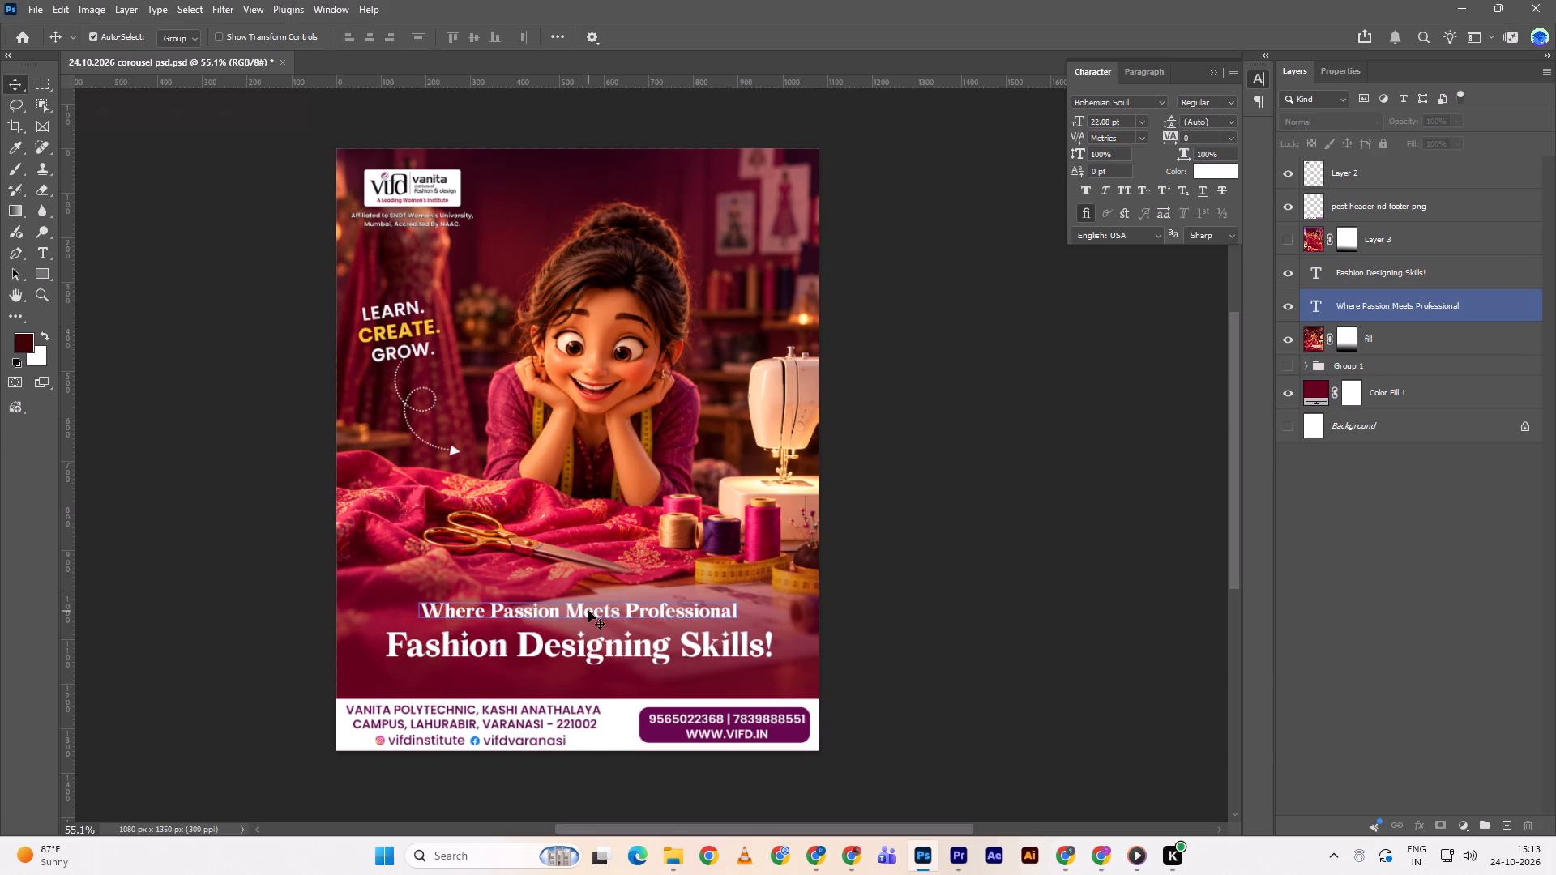
# Nudge "Where Passion Meets Professional" down about 4 px, closer to the line below.
pyautogui.click(588, 611)
pyautogui.press('Down')
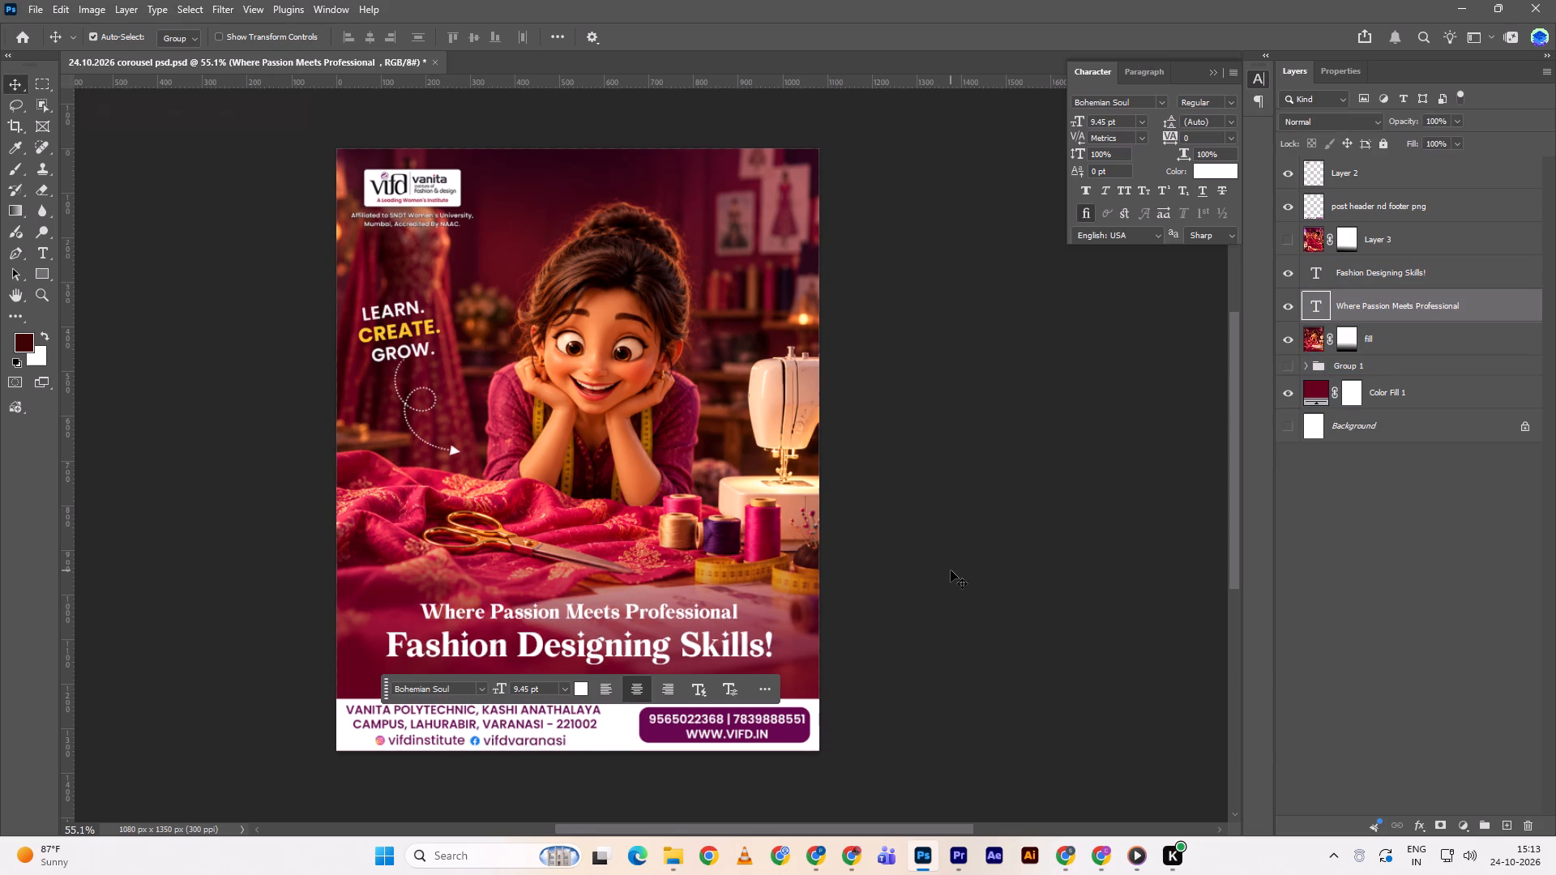
pyautogui.press('Down')
pyautogui.press('Down')
pyautogui.press('Down')
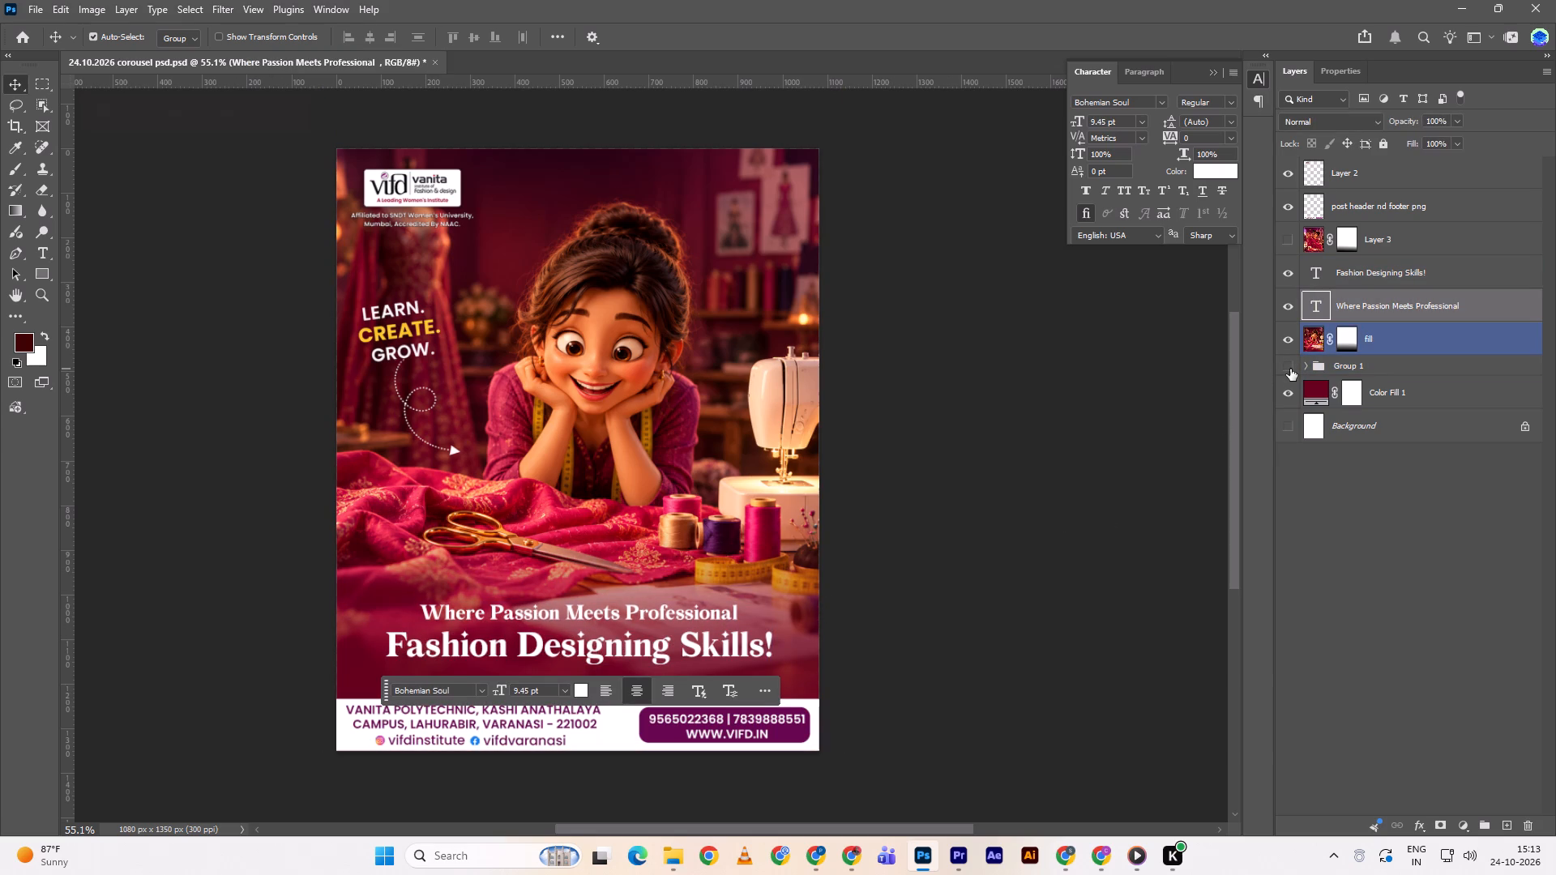
pyautogui.click(963, 585)
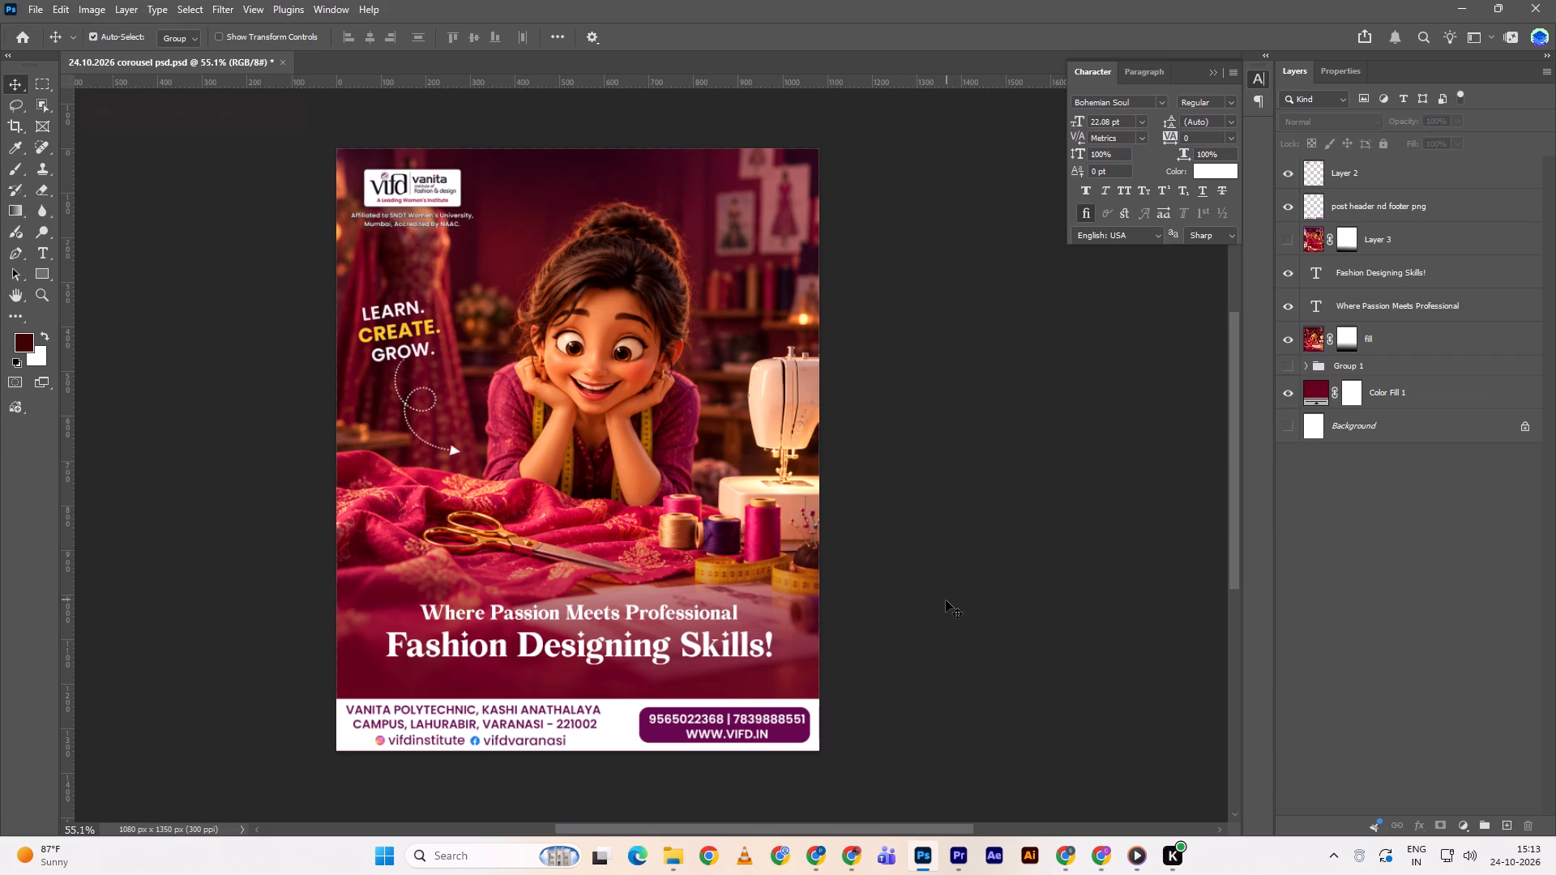
# Remove the exclamation mark from "Fashion Designing Skills!" and center the line horizontally on the canvas.
pyautogui.tripleClick(758, 648)
pyautogui.moveTo(767, 637); pyautogui.dragTo(776, 638)
pyautogui.press('BackSpace')
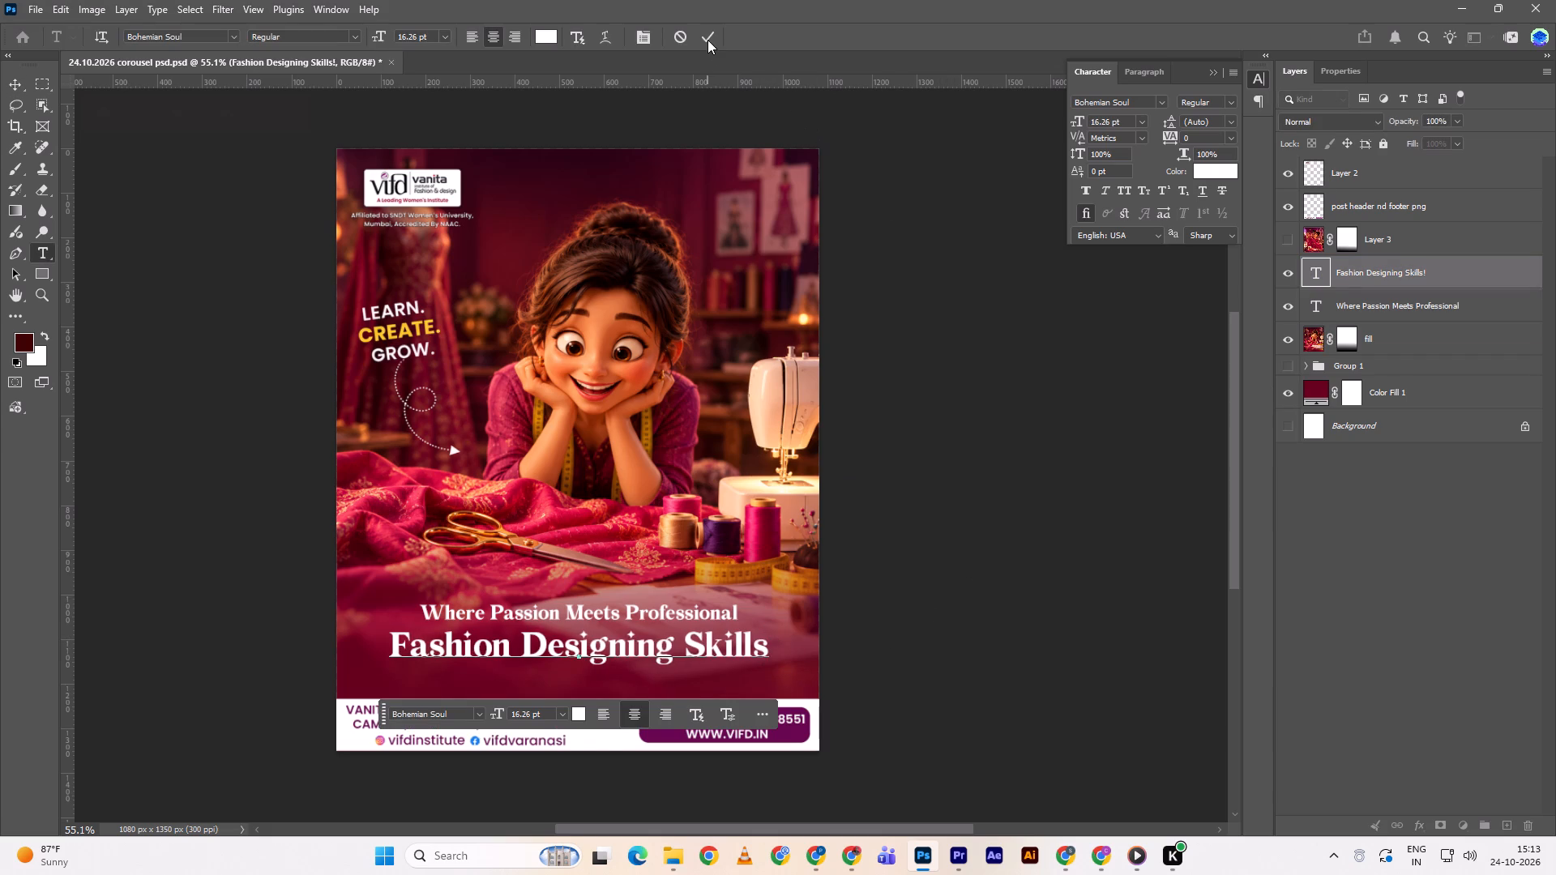
pyautogui.click(707, 40)
pyautogui.hotkey('ctrl', 'a')
pyautogui.tripleClick(376, 28)
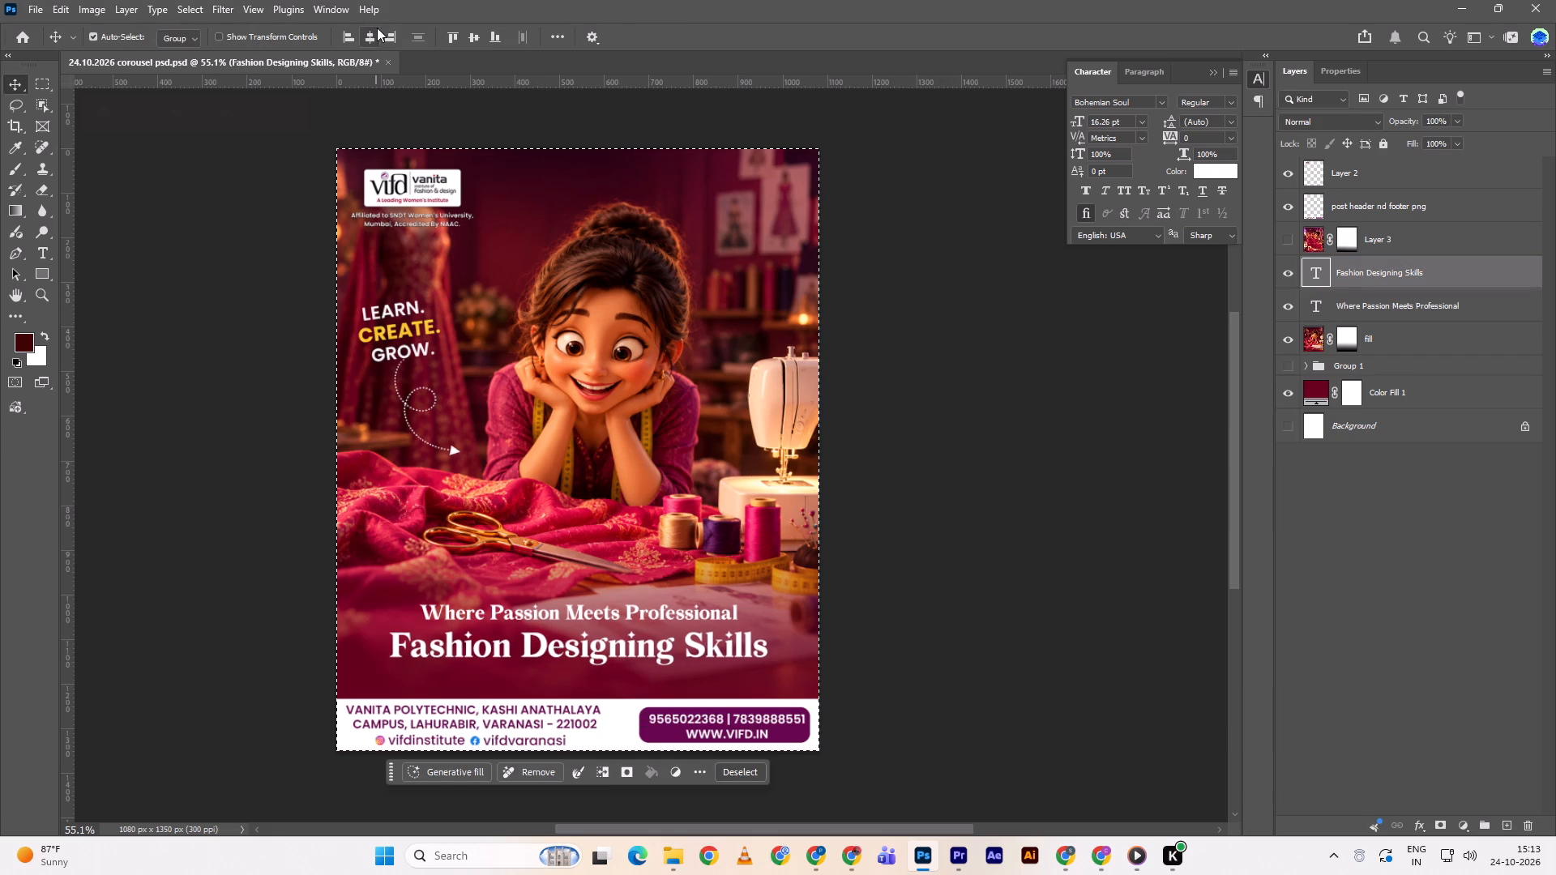
pyautogui.hotkey('ctrl', 'd')
pyautogui.click(993, 506)
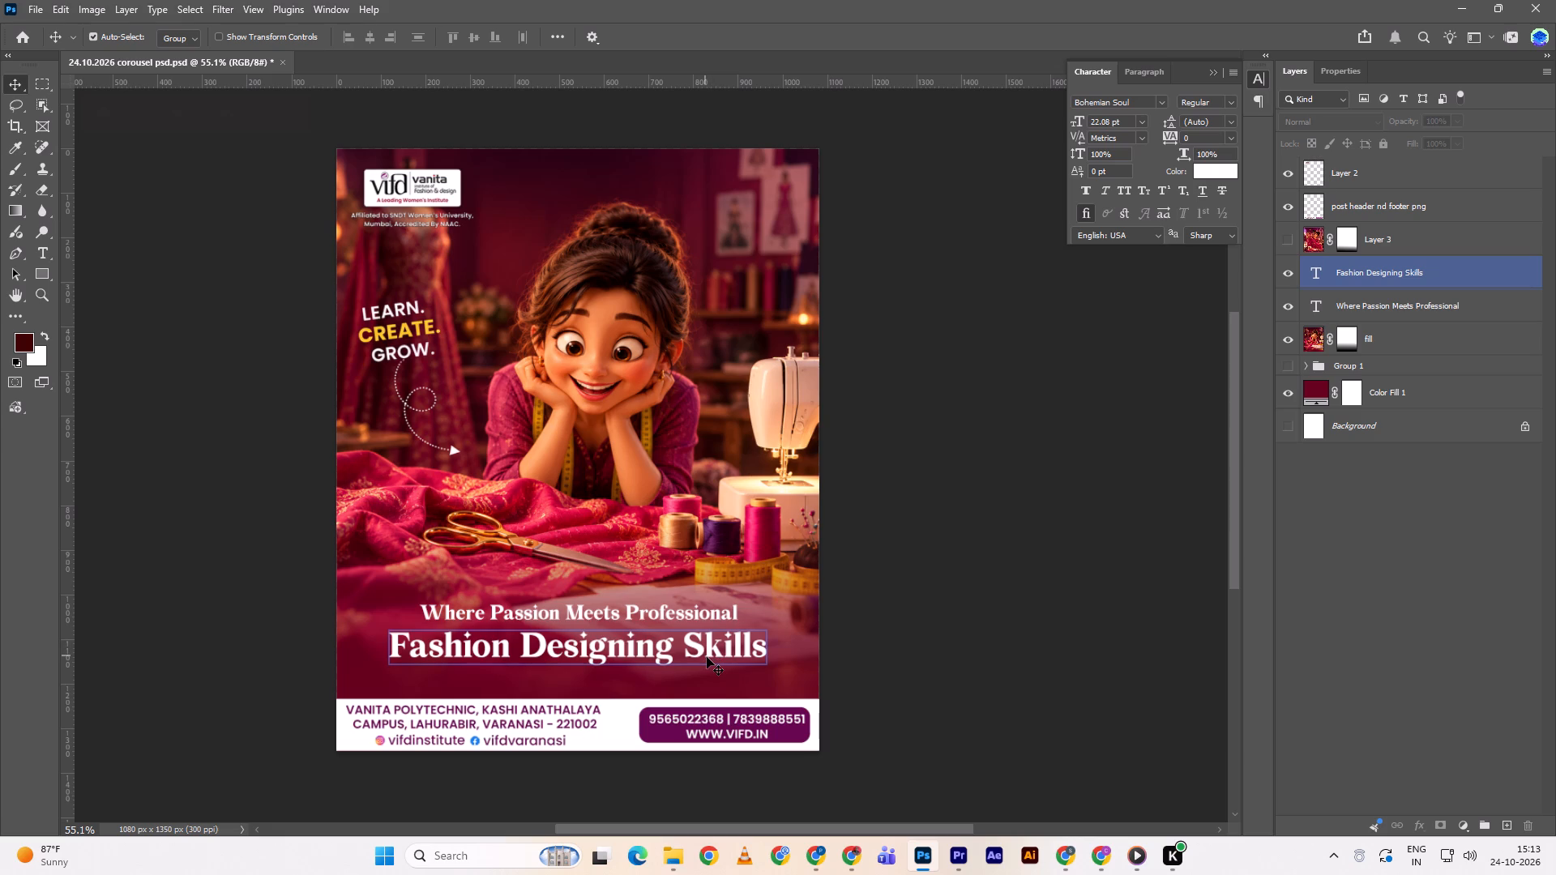
# Nudge "Where Passion Meets Professional" down about 3 px to tighten the gap above "Fashion Designing Skills".
pyautogui.click(686, 616)
pyautogui.press('Down')
pyautogui.press('Down')
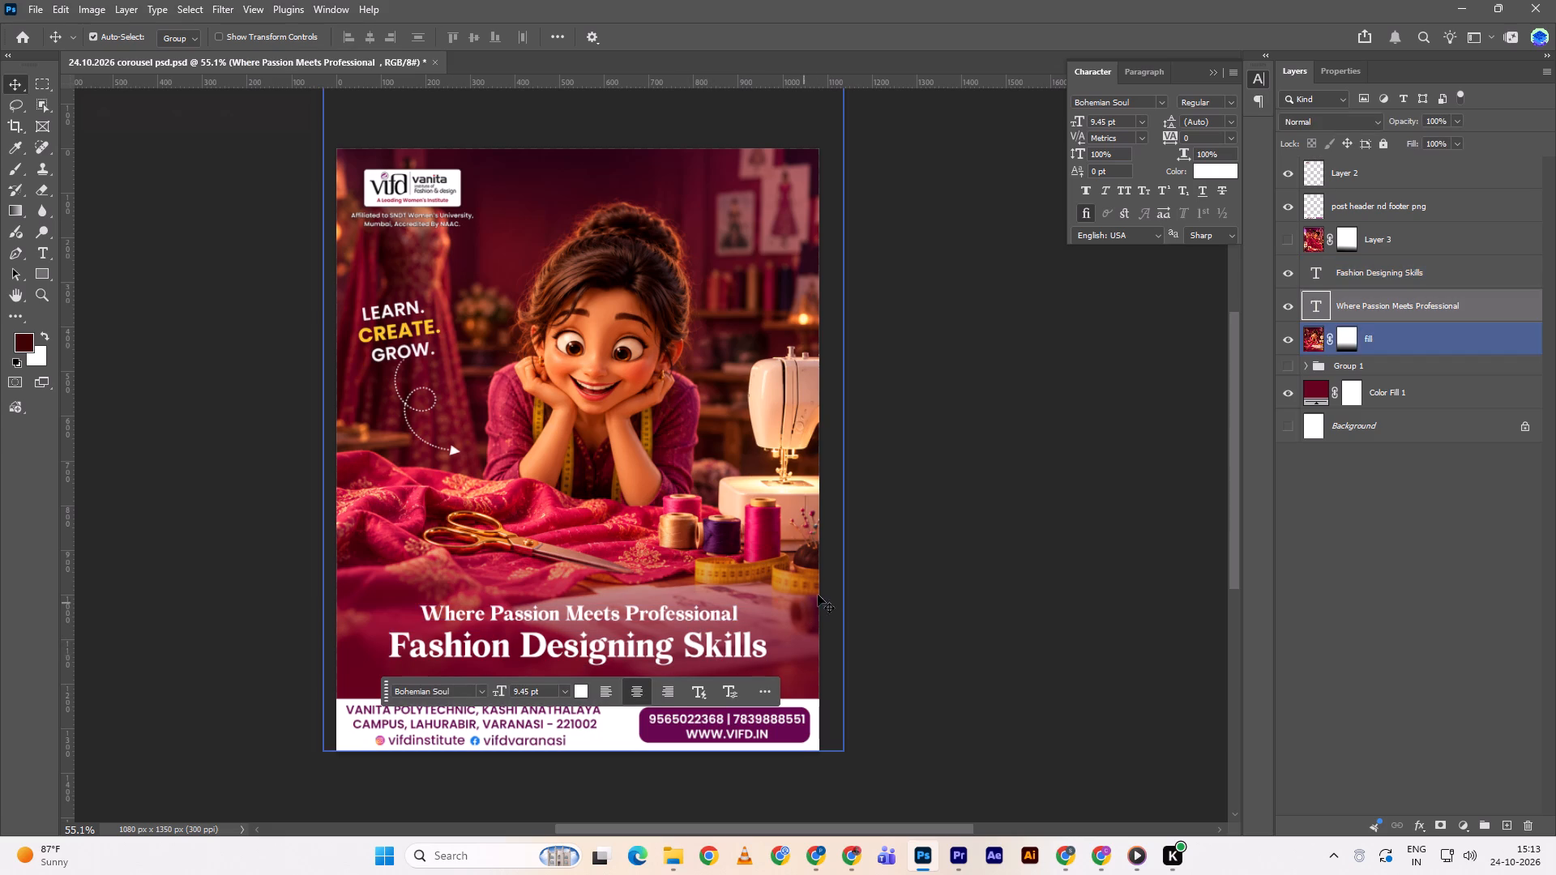
pyautogui.press('Down')
pyautogui.press('Down')
pyautogui.press('Down')
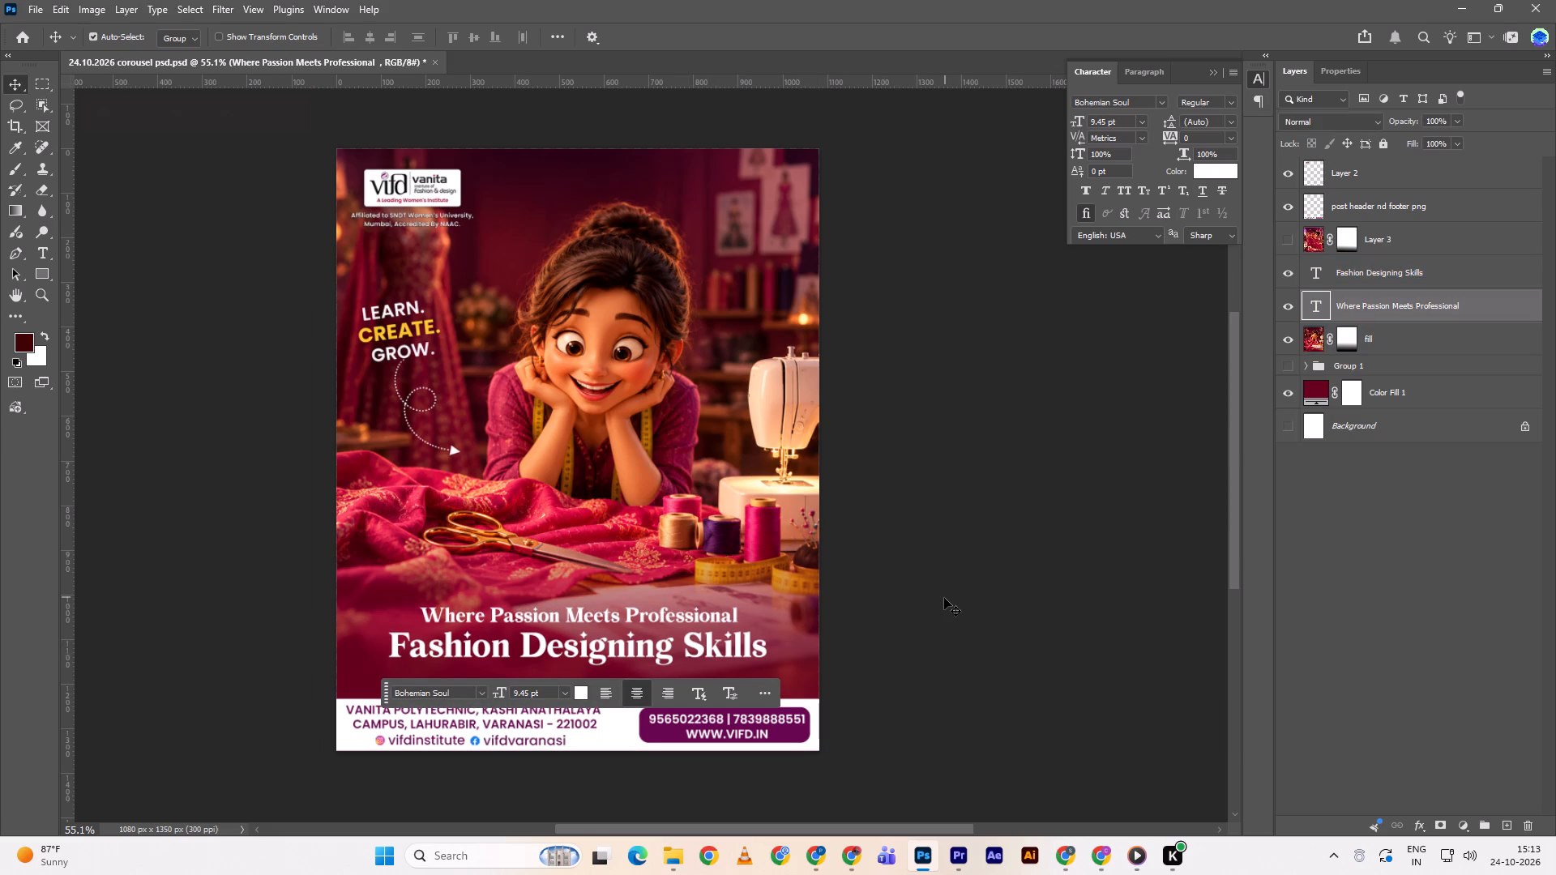
pyautogui.press('Up')
pyautogui.press('Up')
pyautogui.click(944, 598)
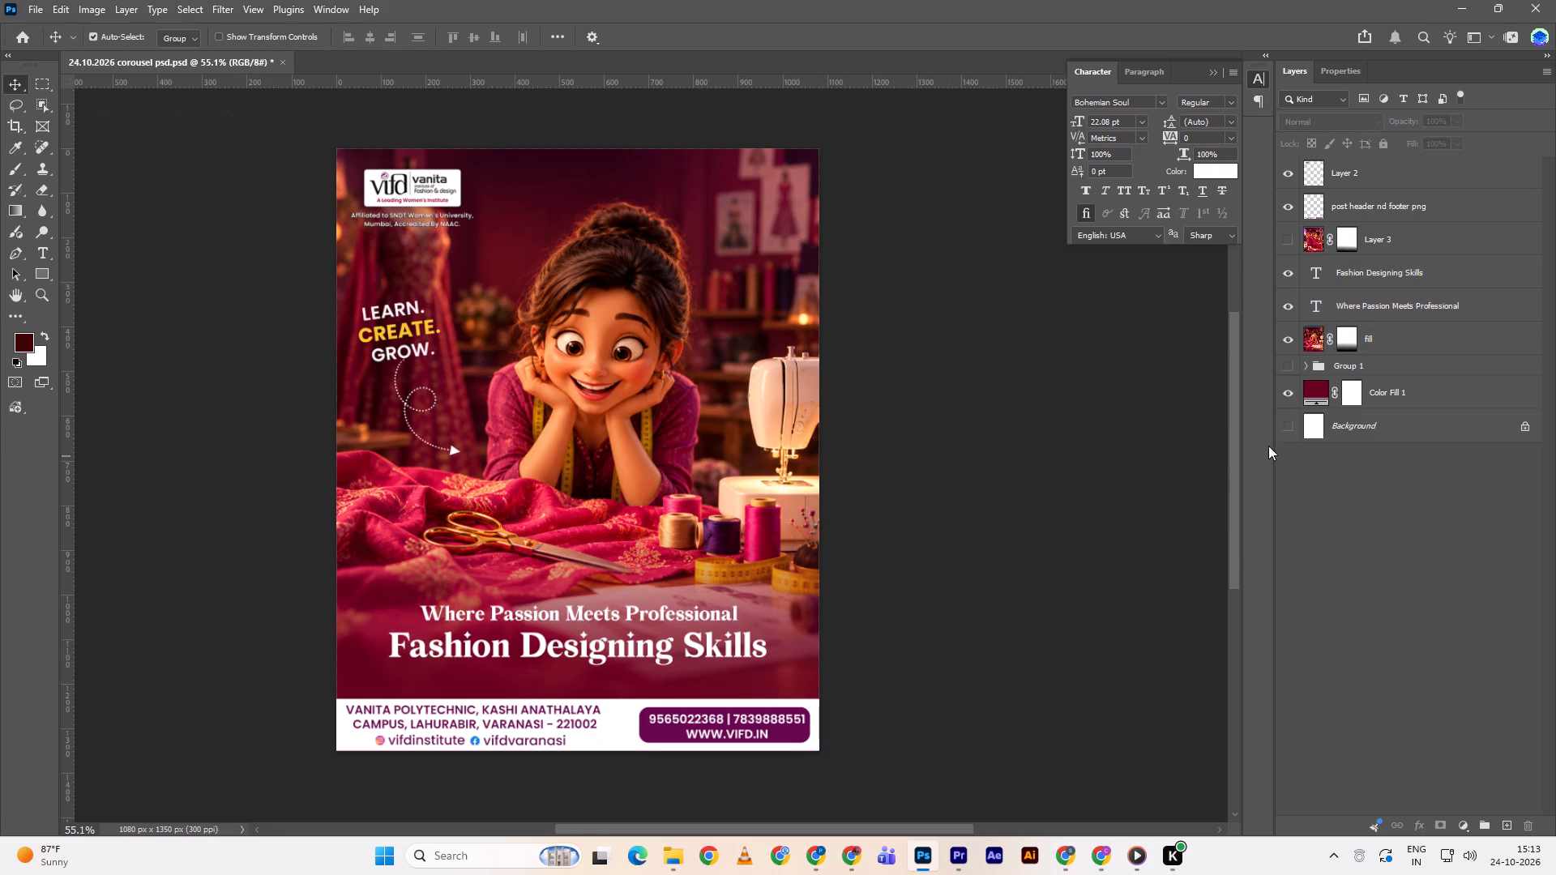
# Compare slide 2's quote with slide 1's and check the font of slide 1's "Every Great Design" line in Group 1.
pyautogui.doubleClick(1293, 369)
pyautogui.click(1293, 369)
pyautogui.click(682, 604)
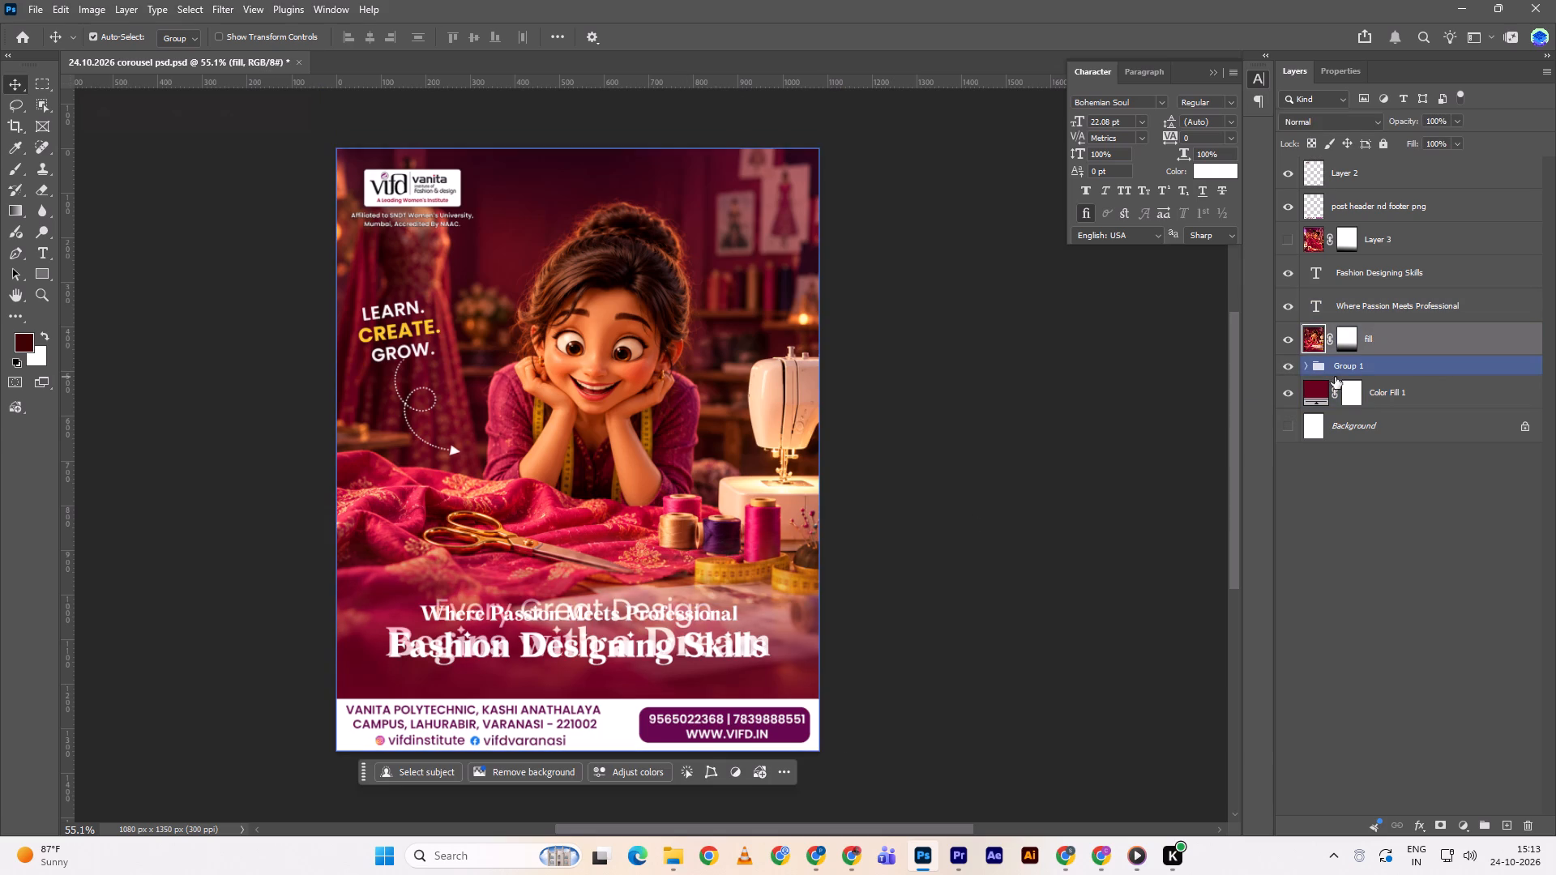
pyautogui.doubleClick(1289, 346)
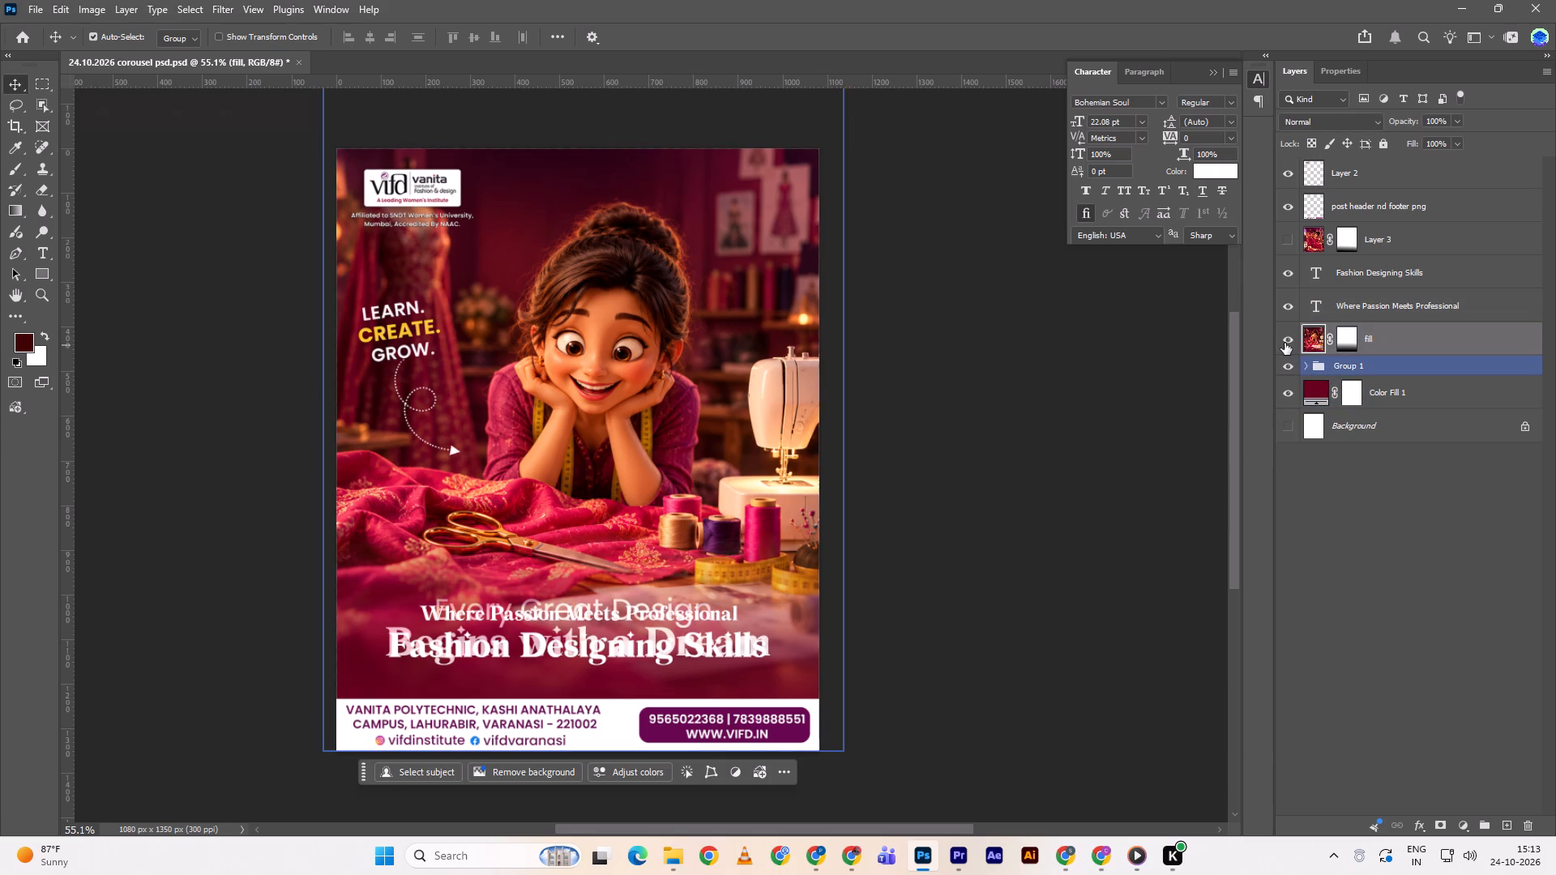
pyautogui.click(1285, 342)
pyautogui.doubleClick(1304, 369)
pyautogui.click(1308, 365)
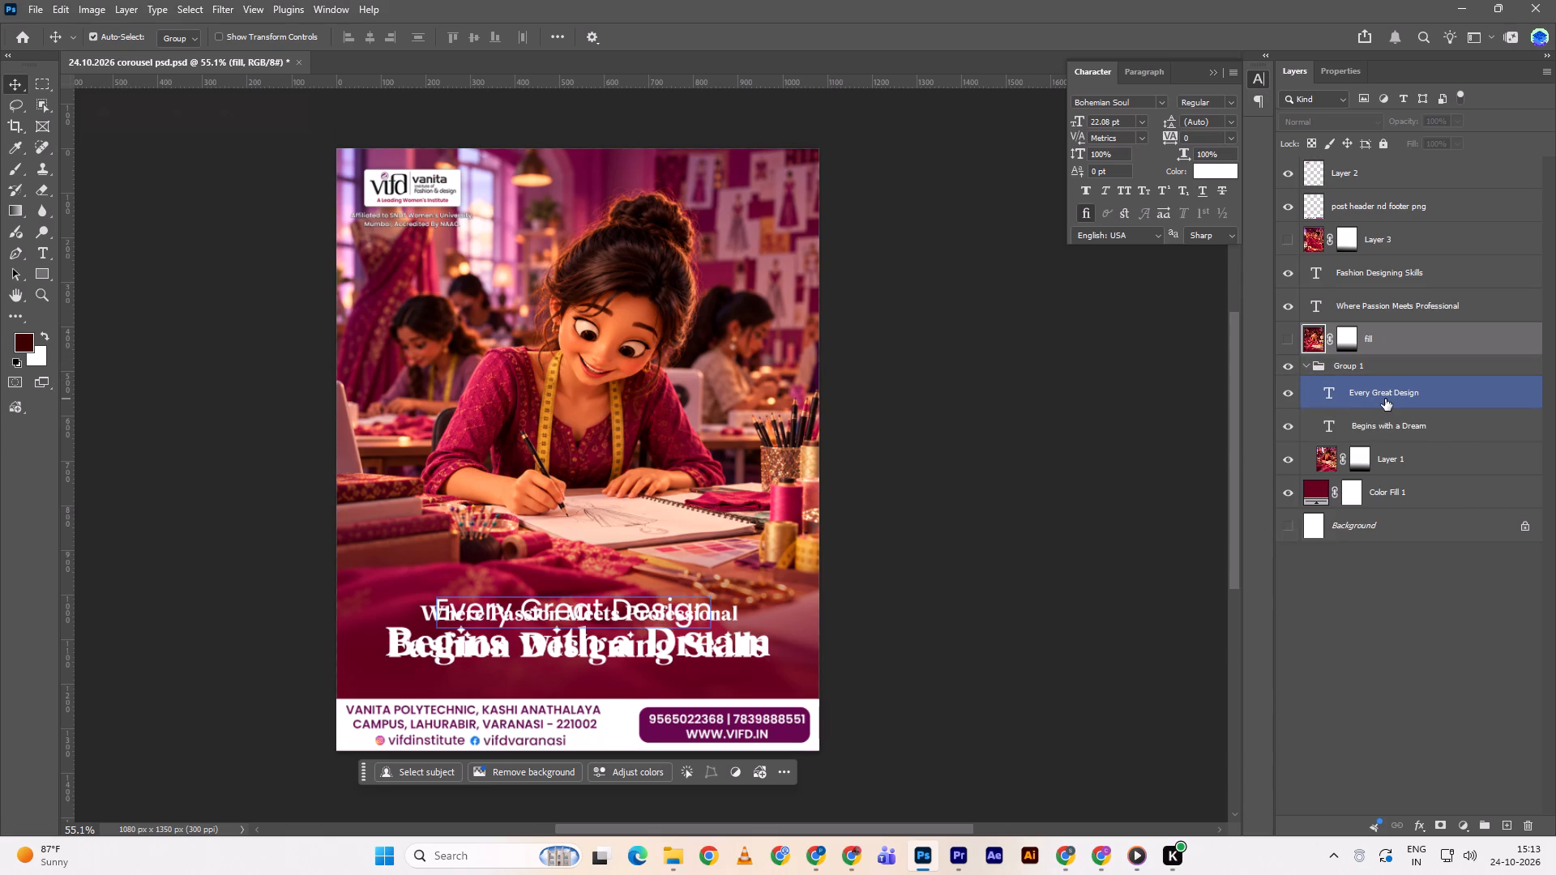
pyautogui.click(1385, 399)
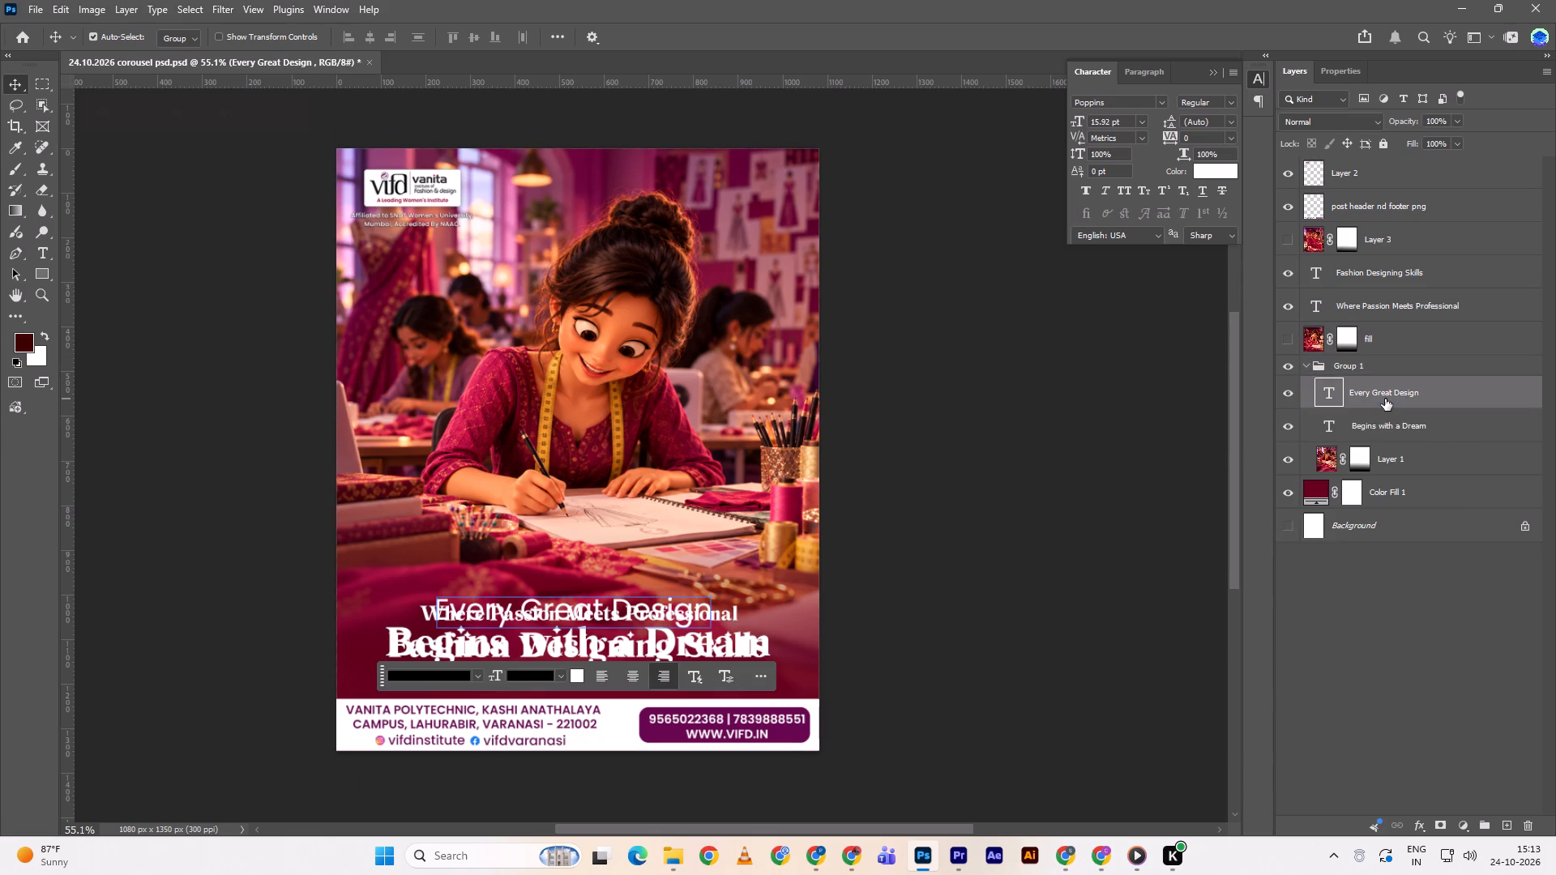
pyautogui.click(1067, 496)
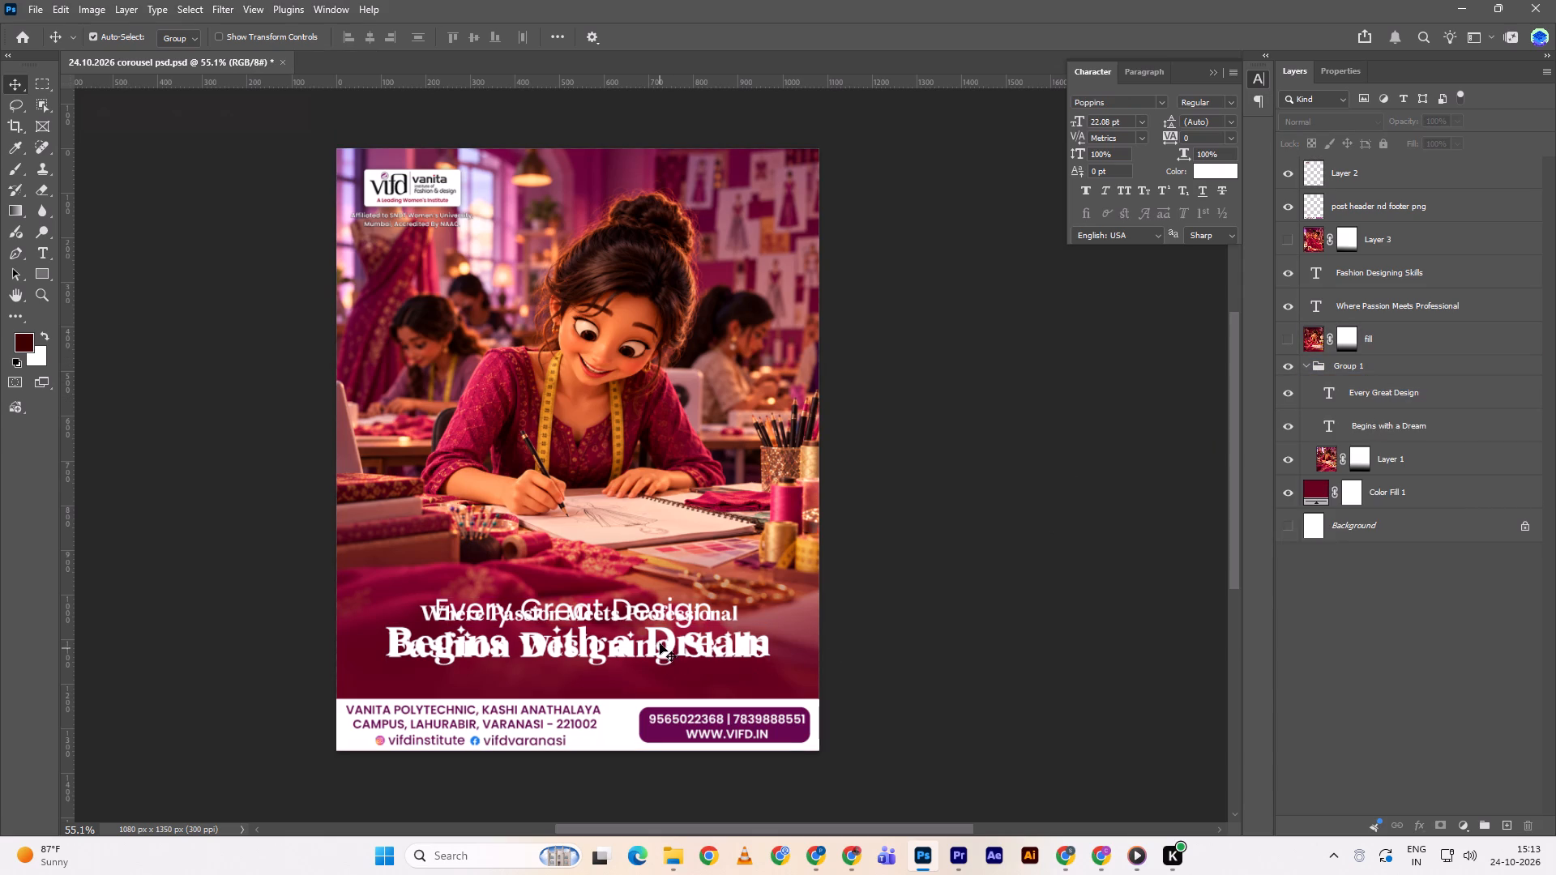
pyautogui.click(1305, 368)
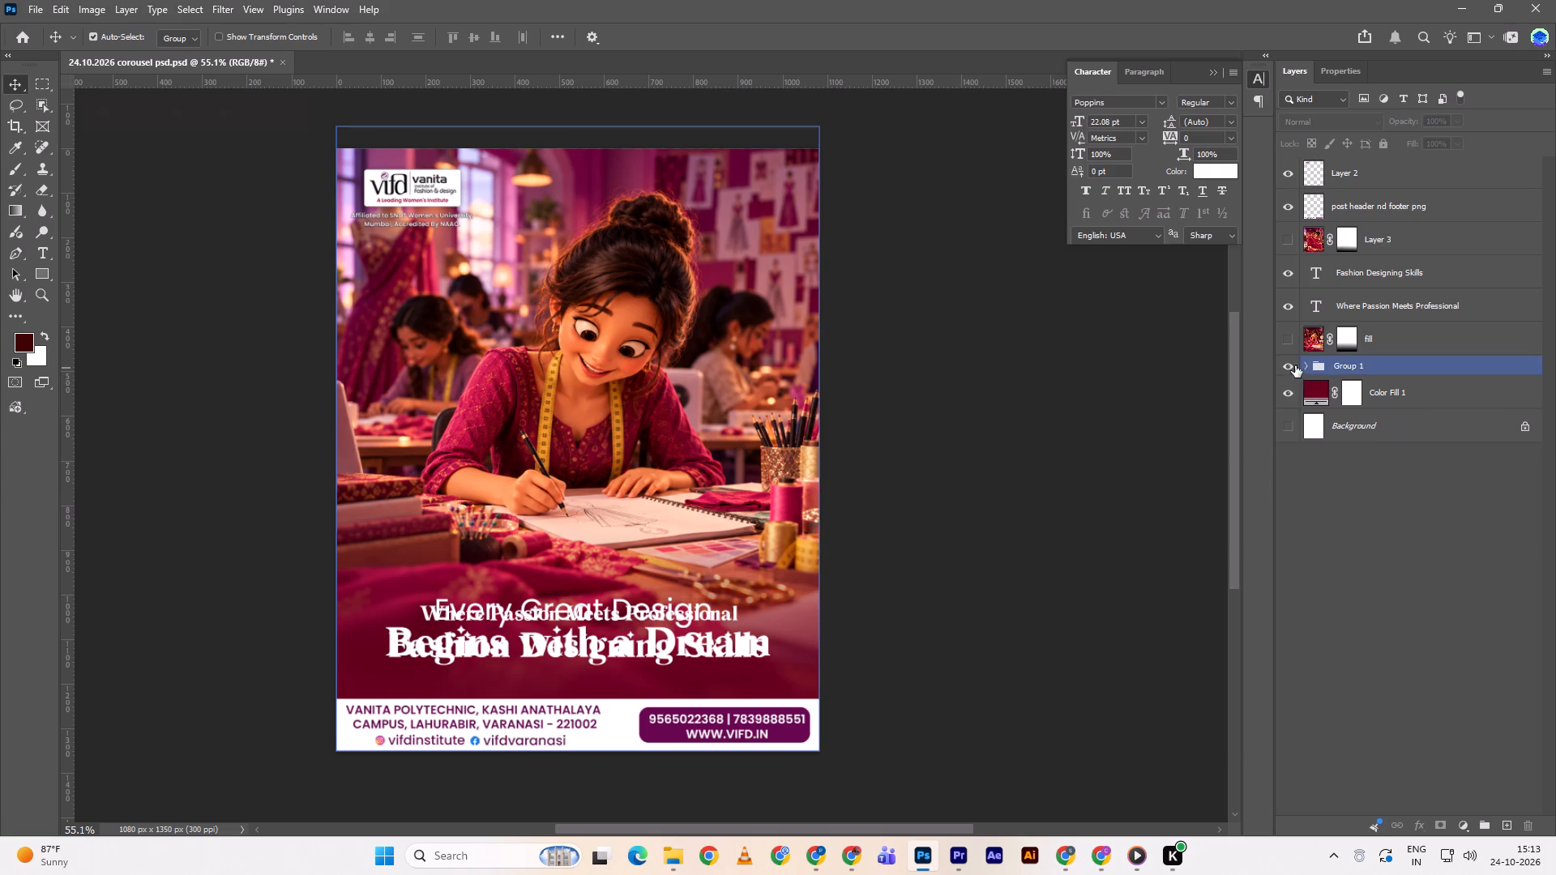
pyautogui.click(1285, 363)
pyautogui.click(1293, 342)
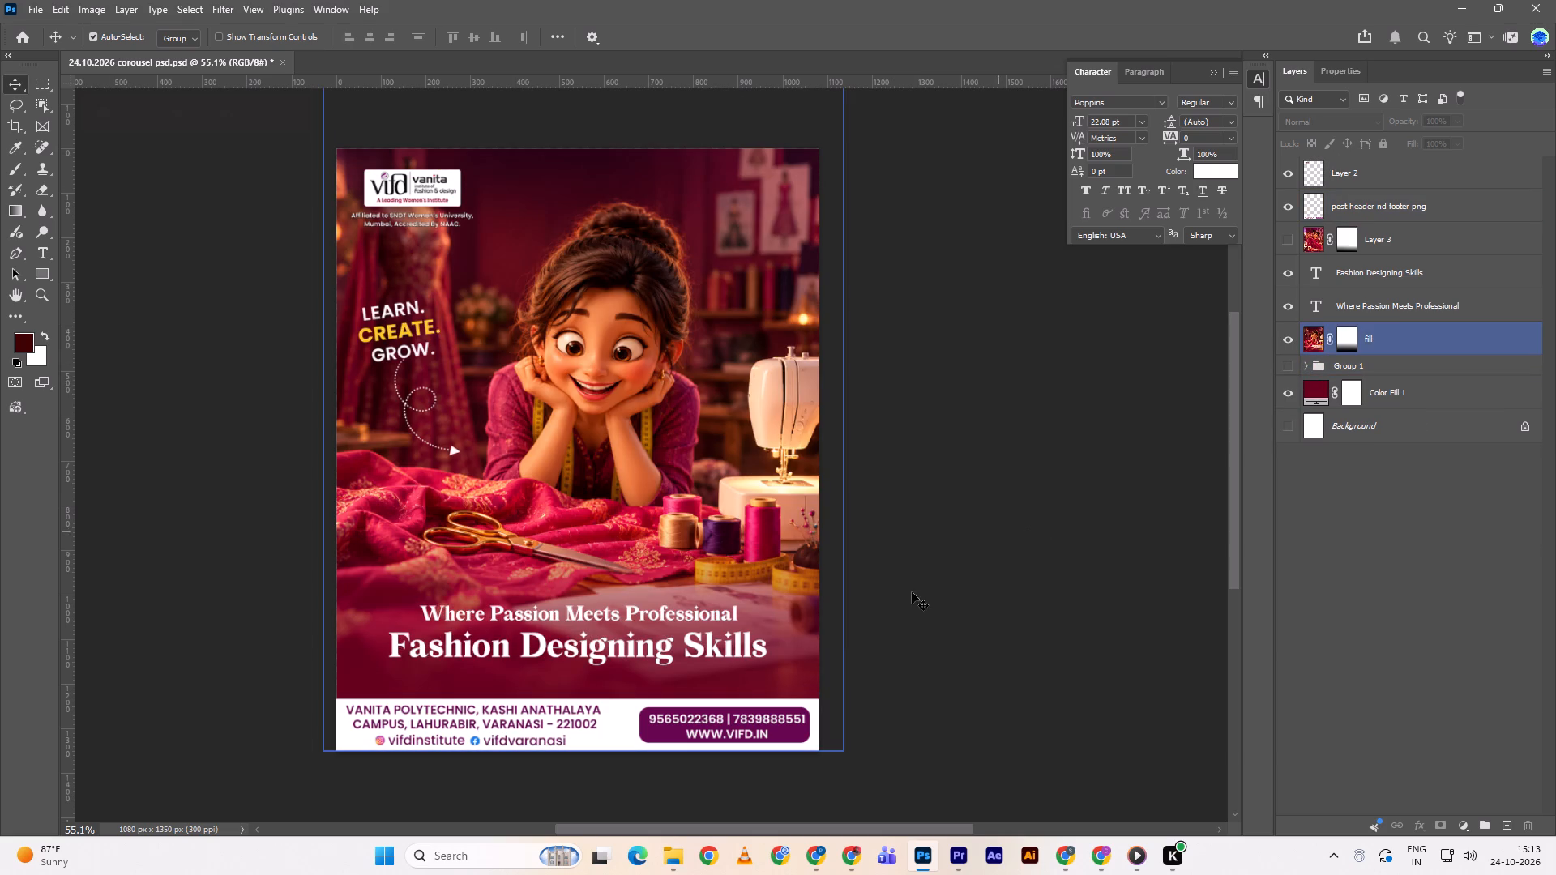
# Change the font of "Where Passion Meets Professional" to Poppins Regular.
pyautogui.click(699, 609)
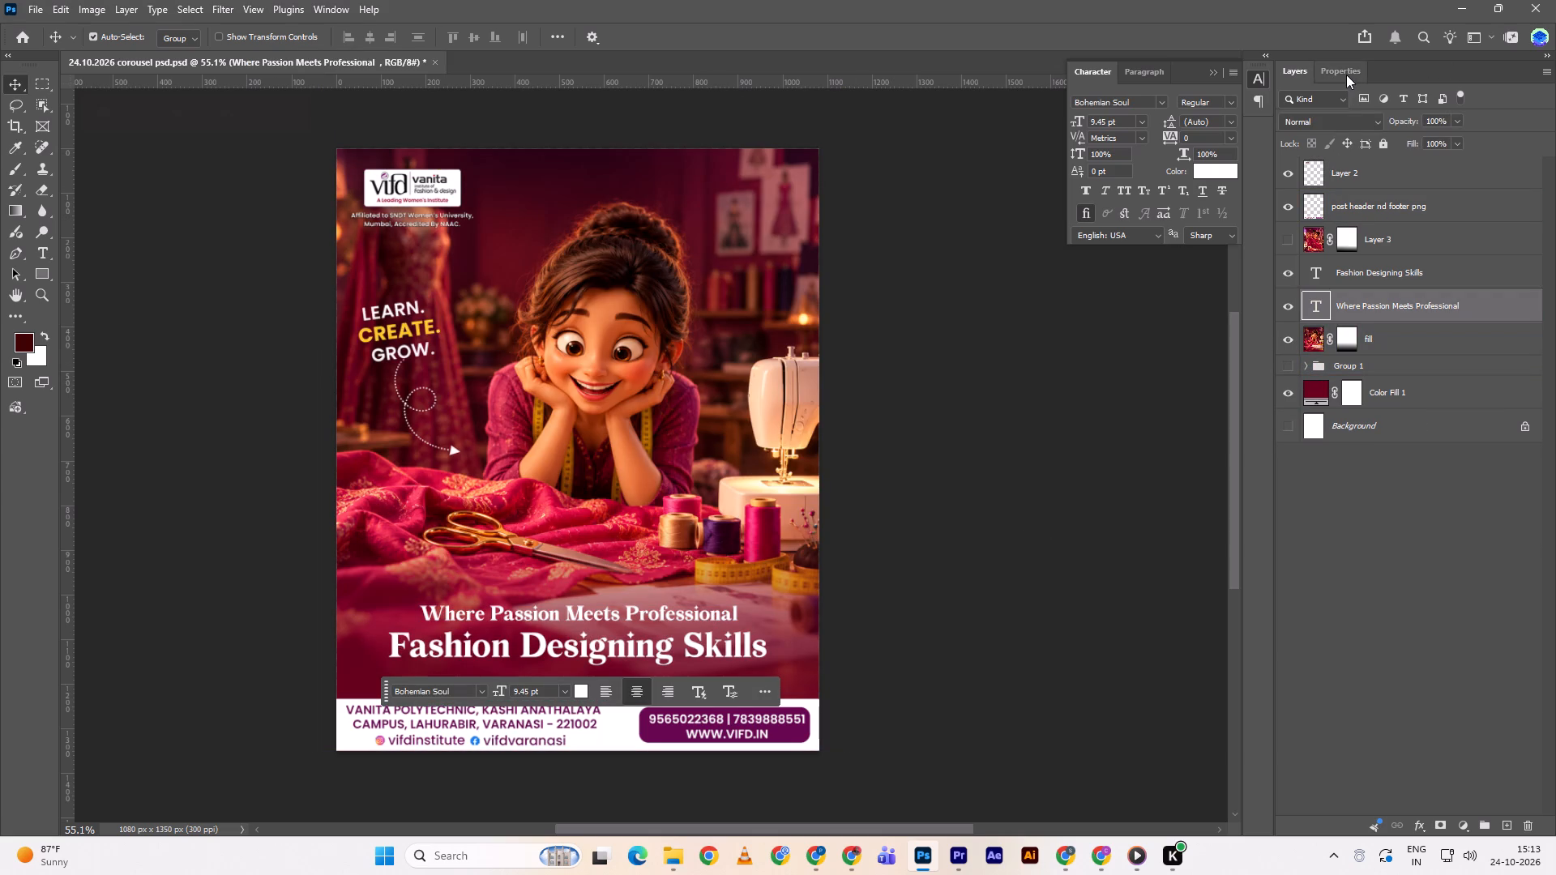
pyautogui.click(1346, 75)
pyautogui.click(1432, 165)
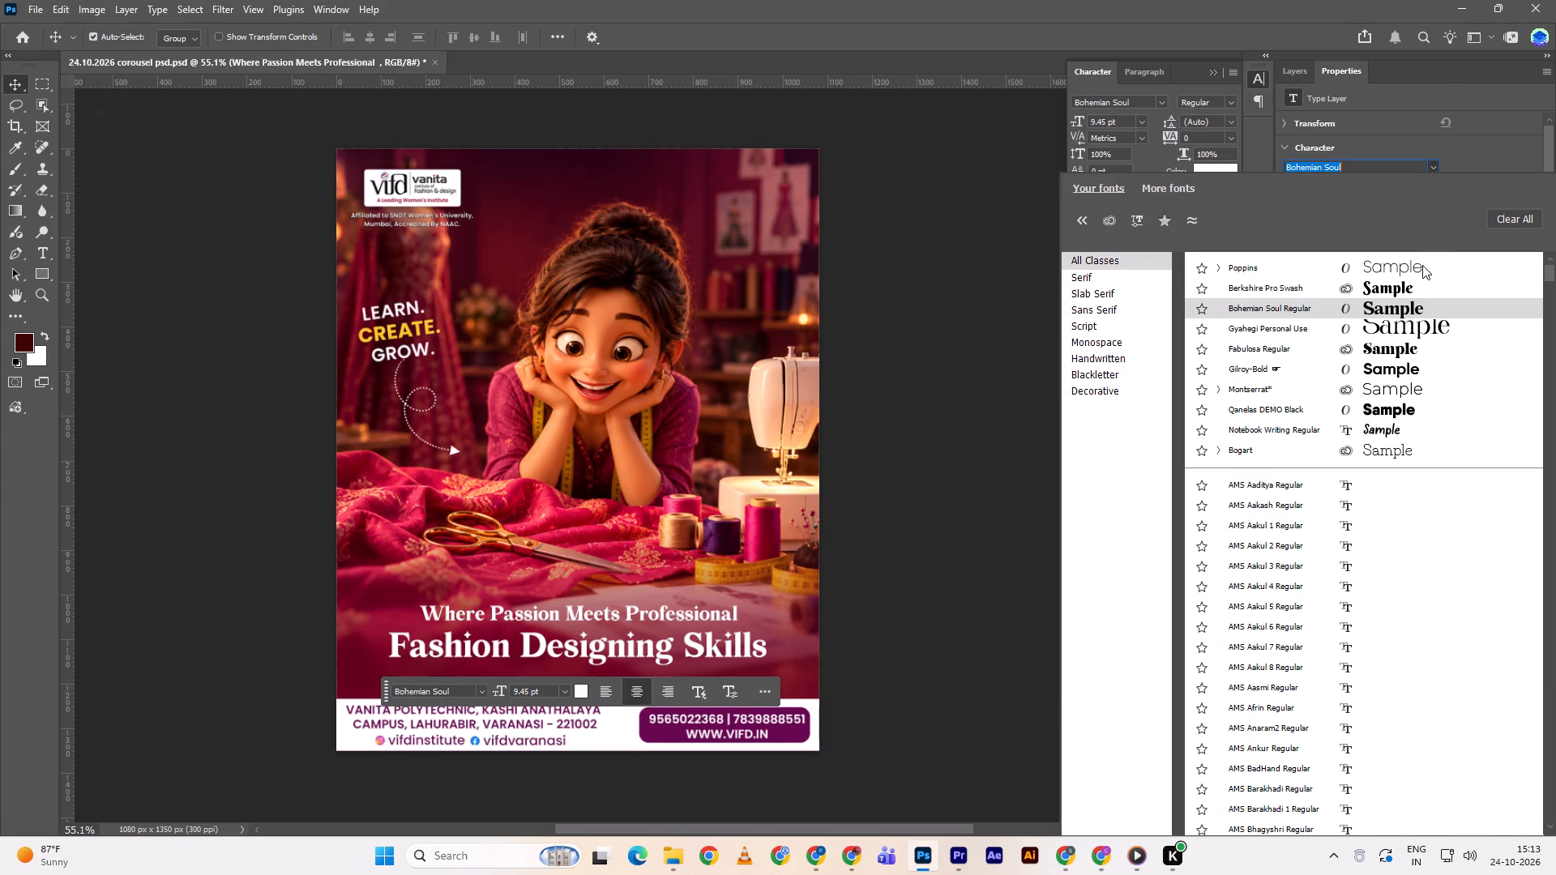
pyautogui.click(1421, 272)
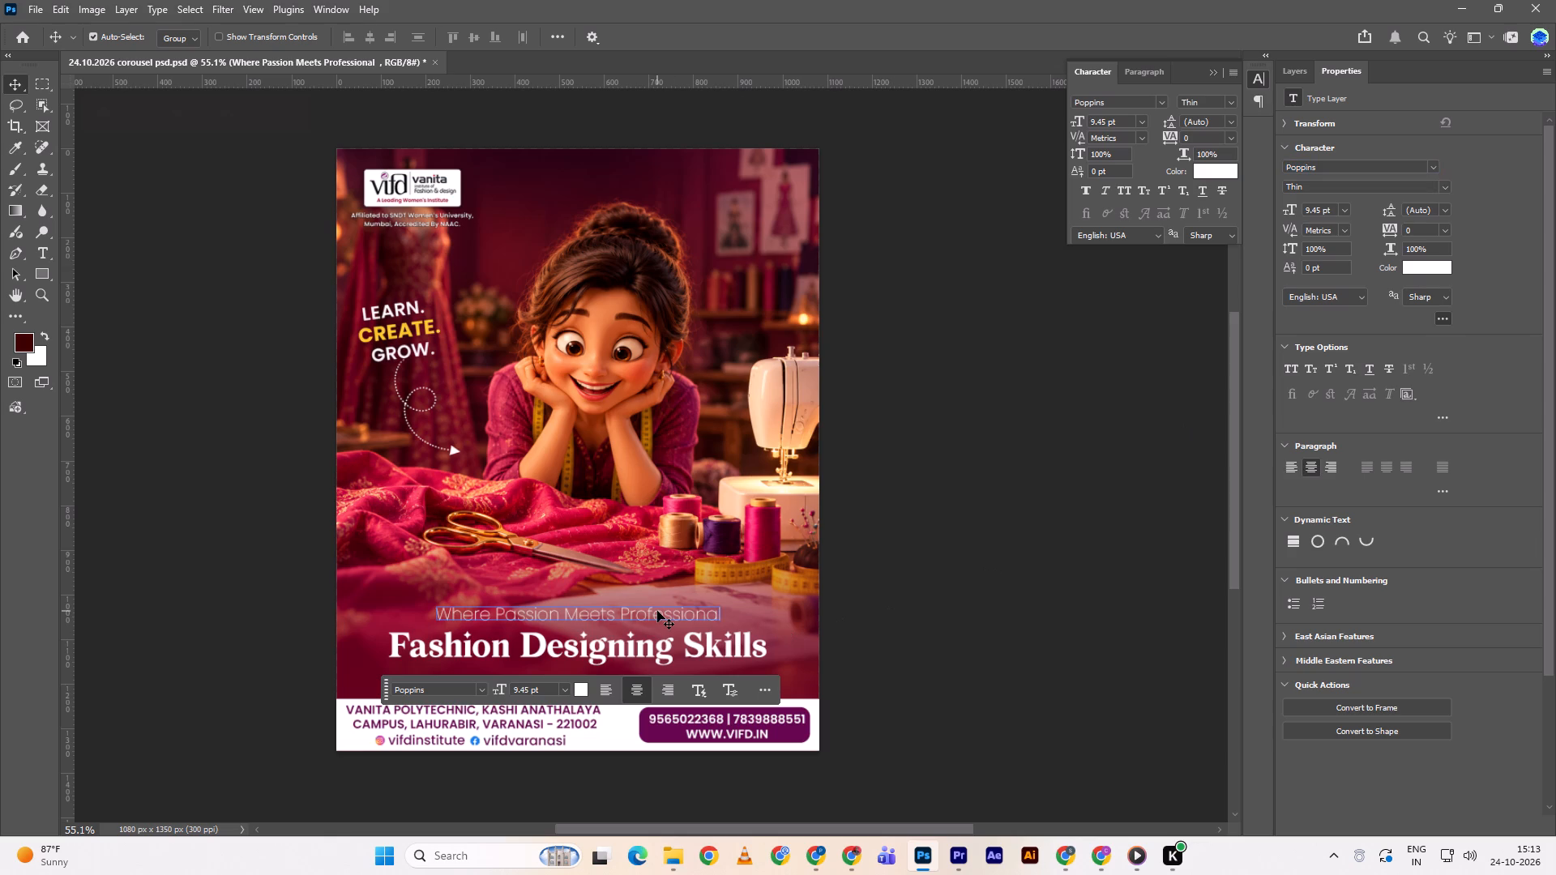
pyautogui.click(657, 611)
pyautogui.doubleClick(1450, 184)
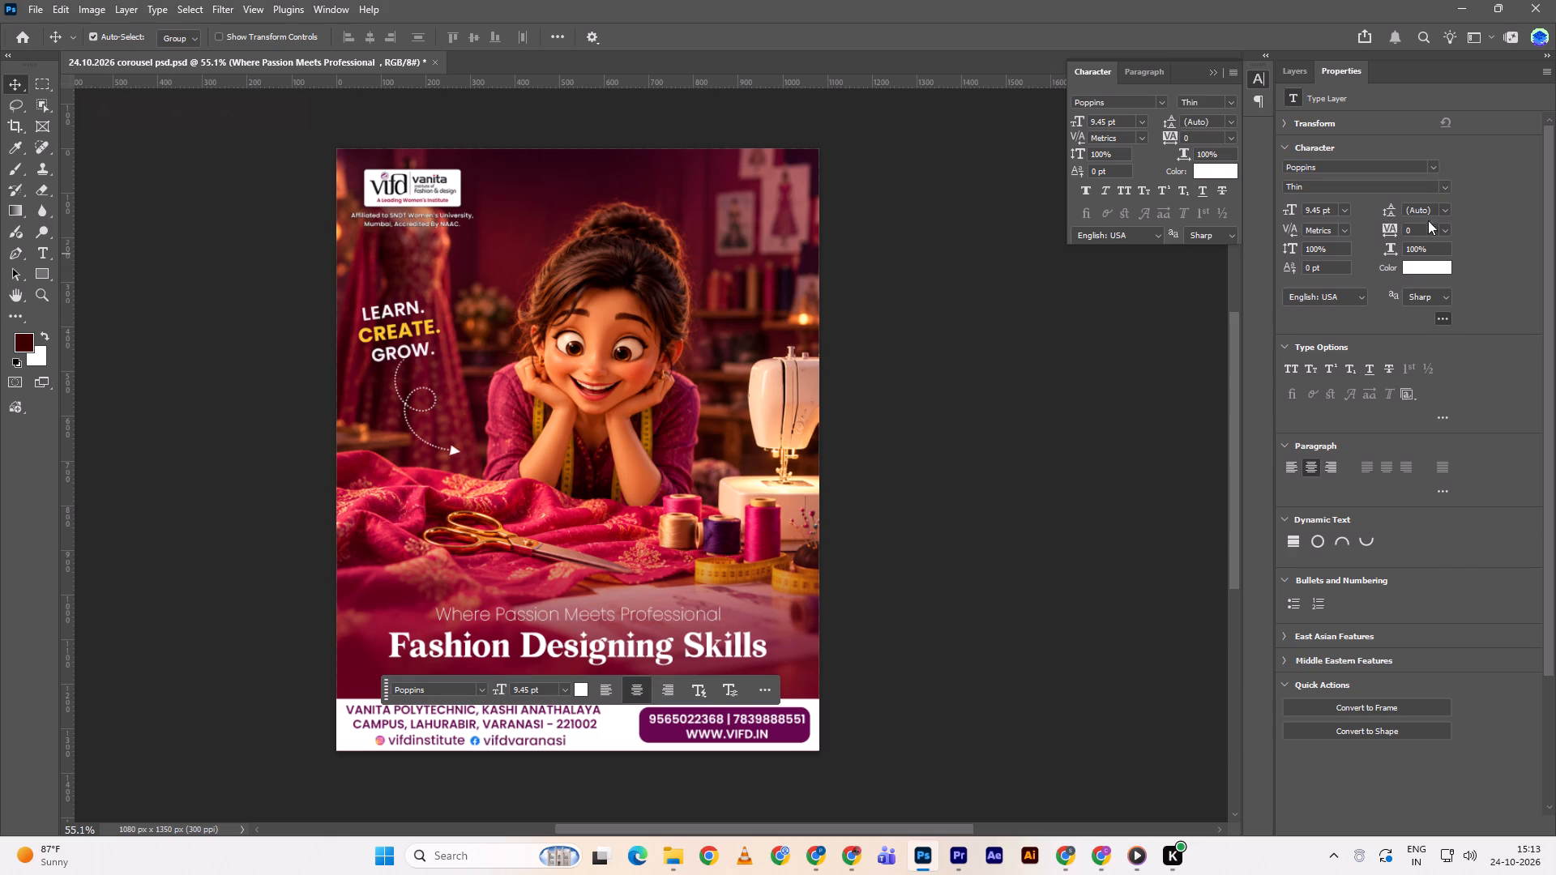
pyautogui.click(1448, 185)
pyautogui.click(1404, 331)
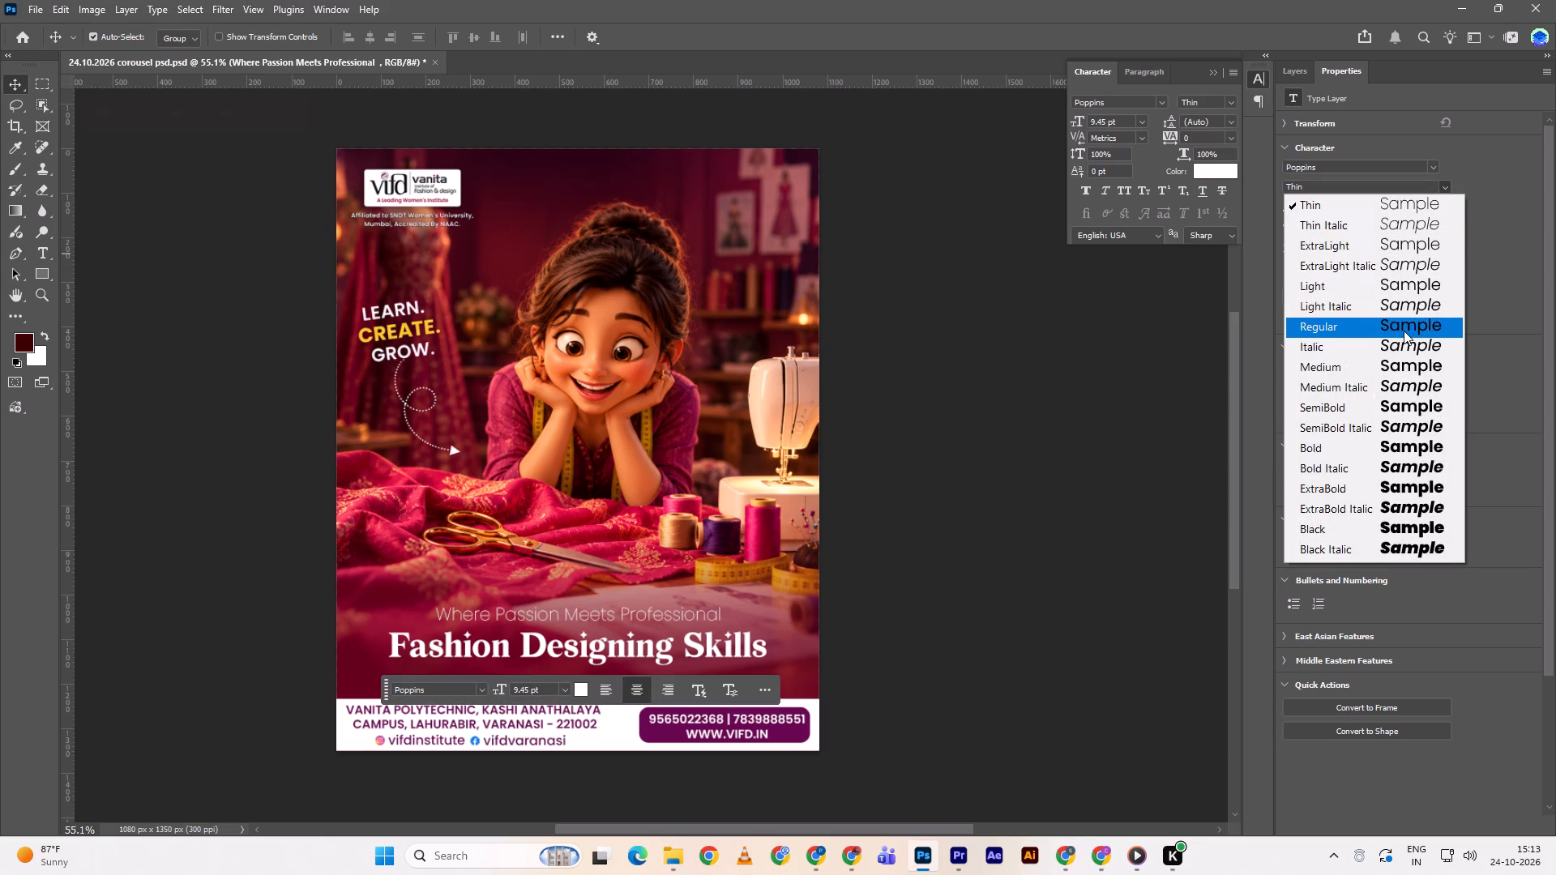
pyautogui.click(969, 531)
# Center the restyled "Where Passion Meets Professional" line horizontally on the canvas.
pyautogui.doubleClick(616, 616)
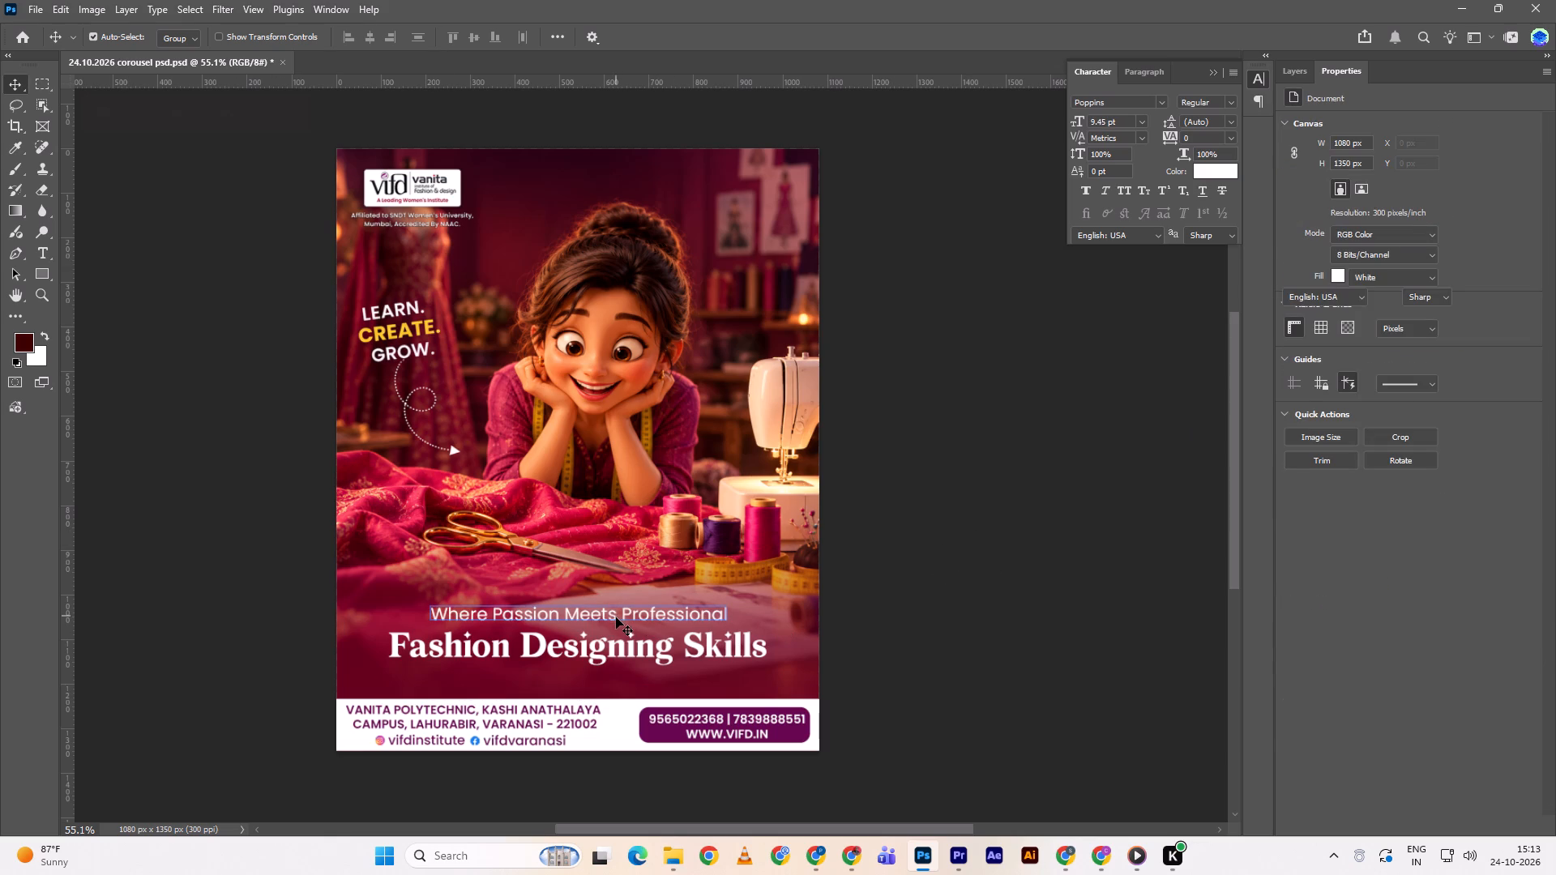
pyautogui.hotkey('ctrl', 'a')
pyautogui.click(700, 36)
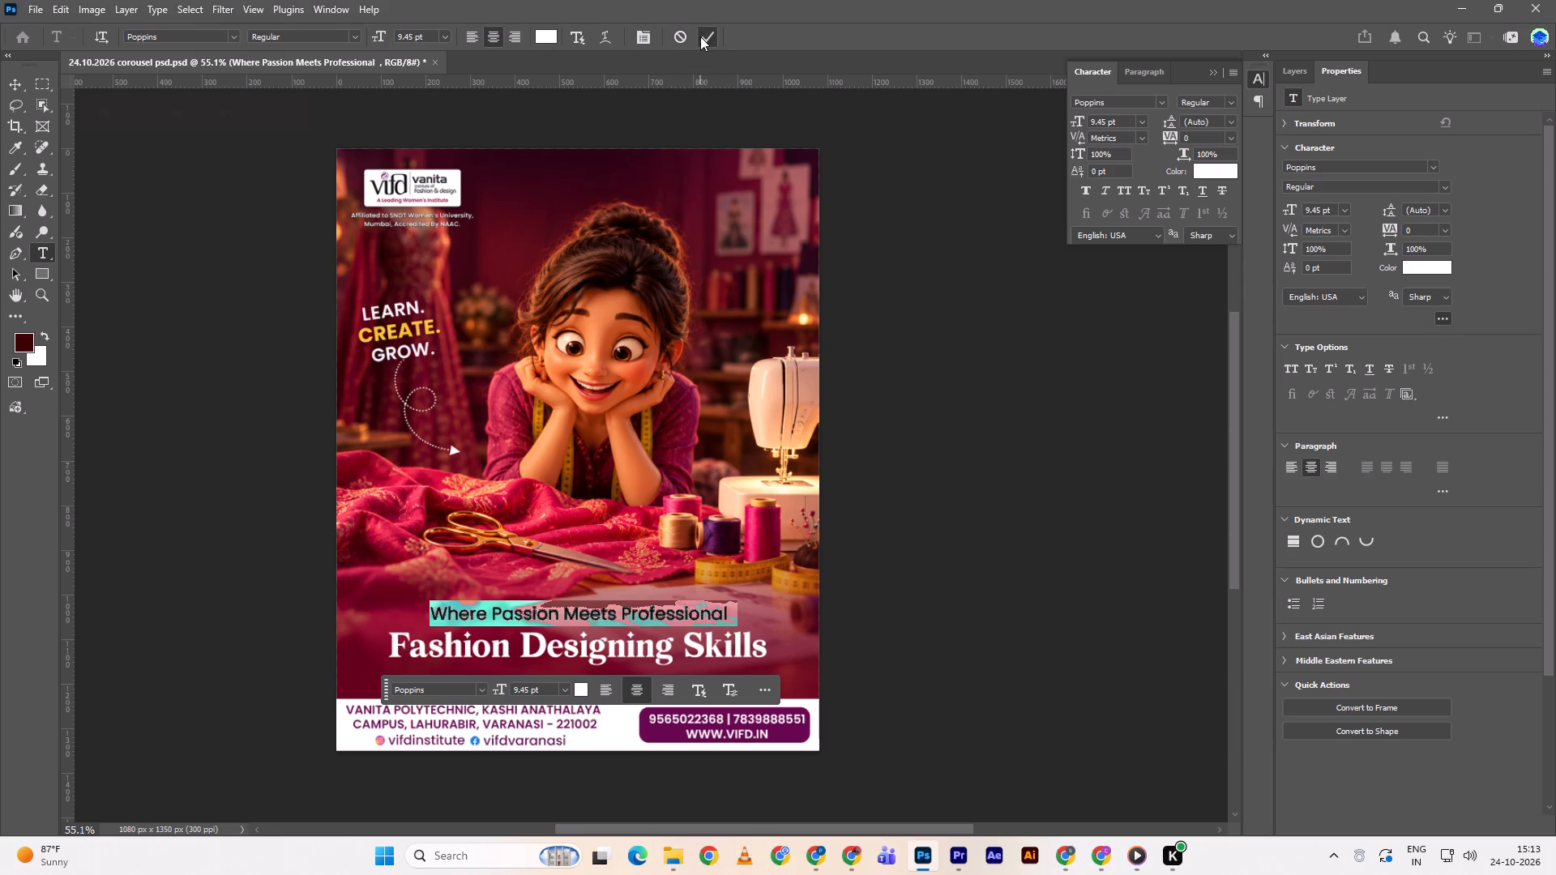
pyautogui.hotkey('ctrl', 'a')
pyautogui.tripleClick(372, 40)
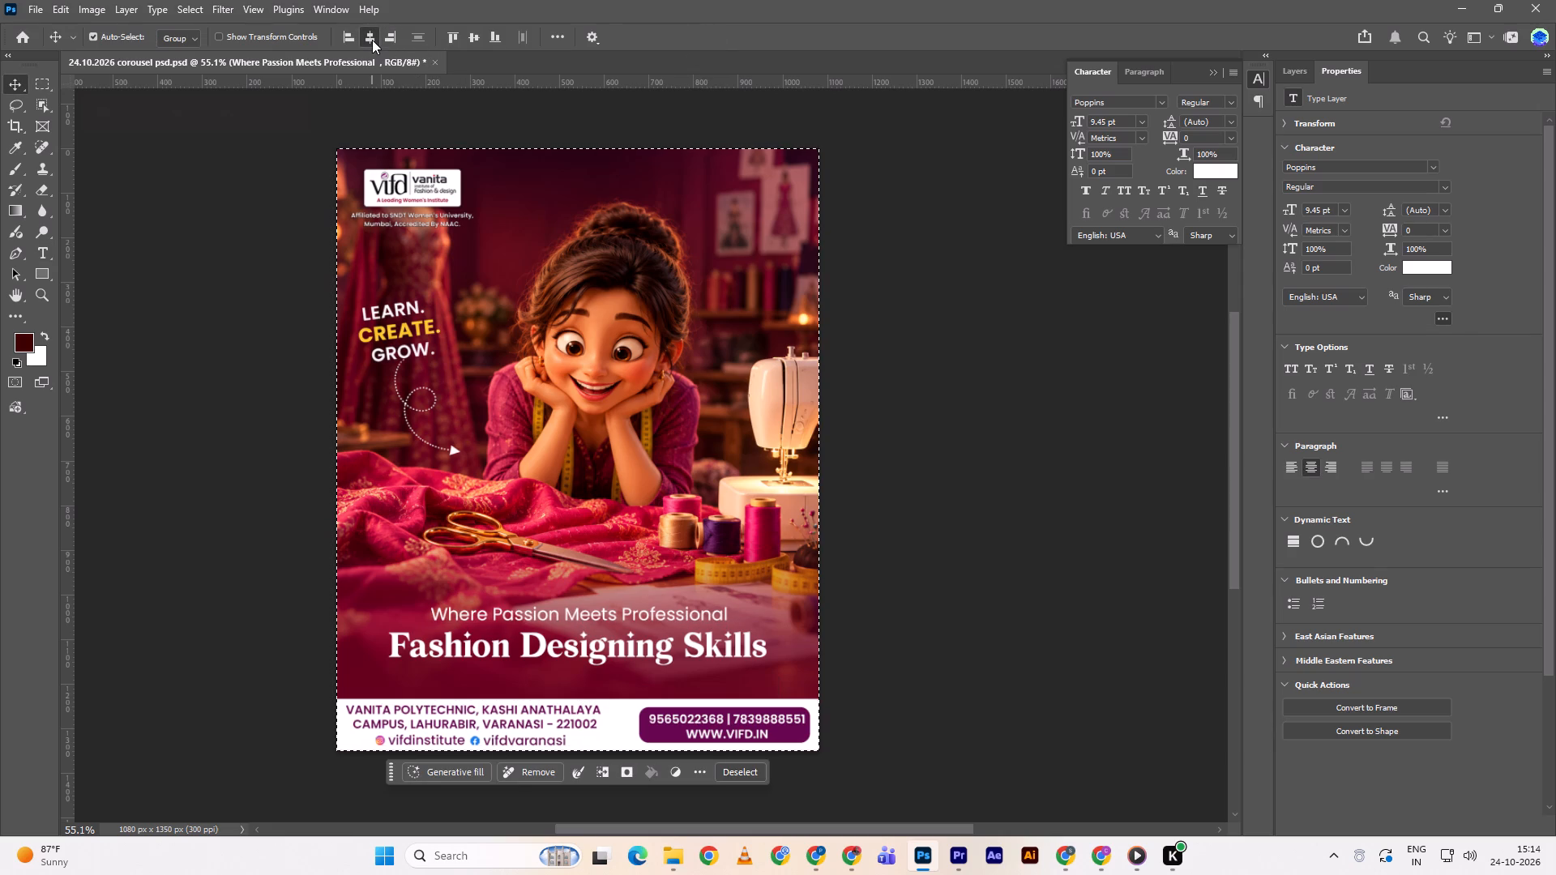
pyautogui.doubleClick(372, 40)
pyautogui.hotkey('ctrl', 'd')
pyautogui.click(1007, 515)
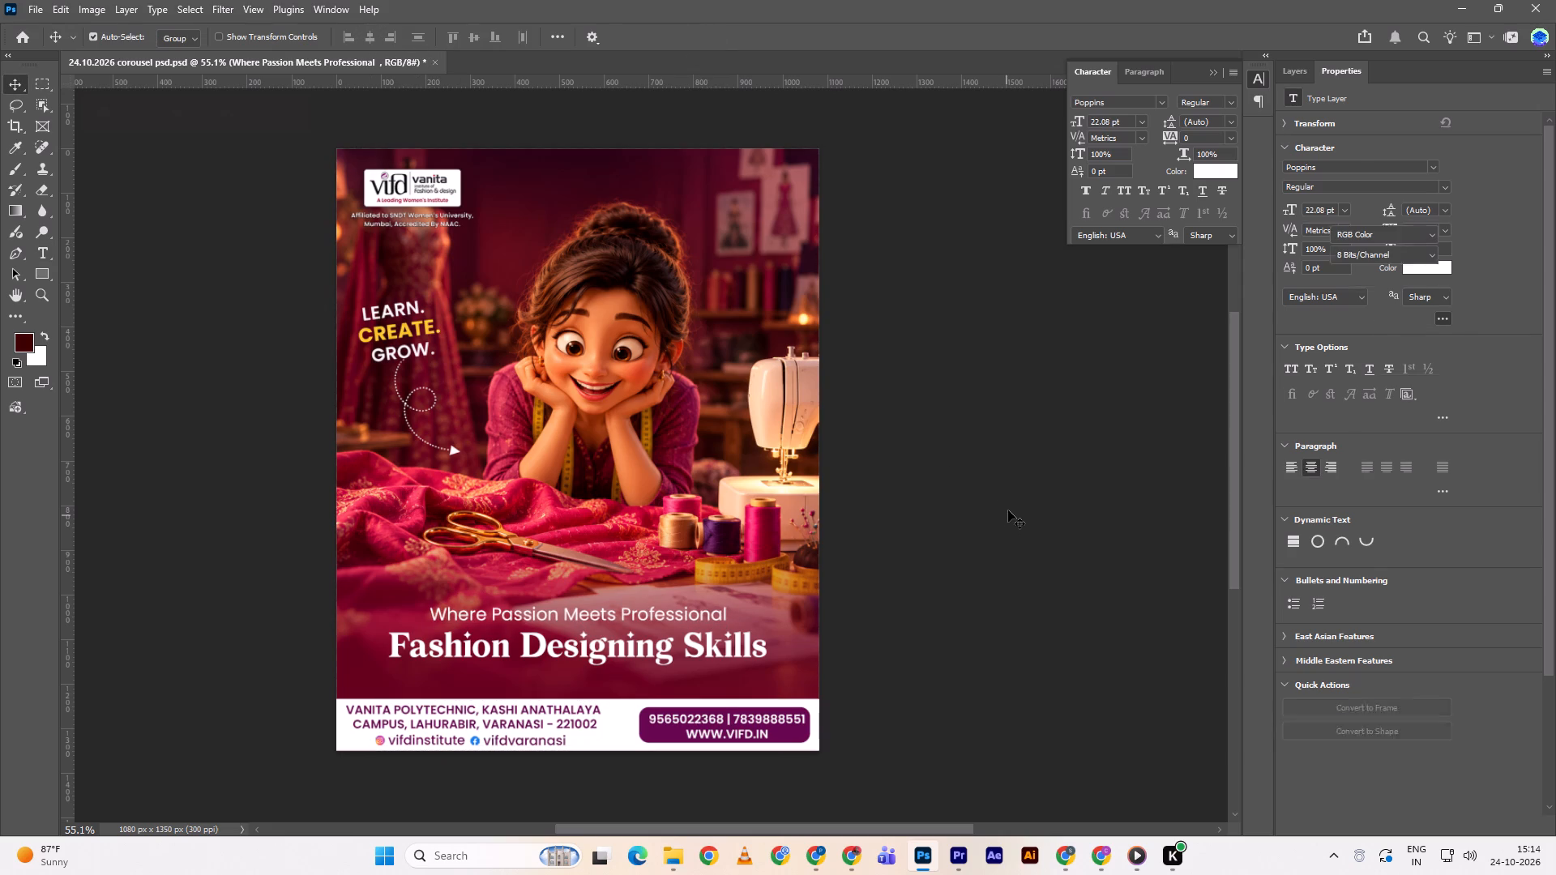
# Scale the "Where Passion Meets Professional" line up to about 111%, keeping it centred above "Fashion Designing Skills".
pyautogui.doubleClick(670, 608)
pyautogui.hotkey('ctrl', 't')
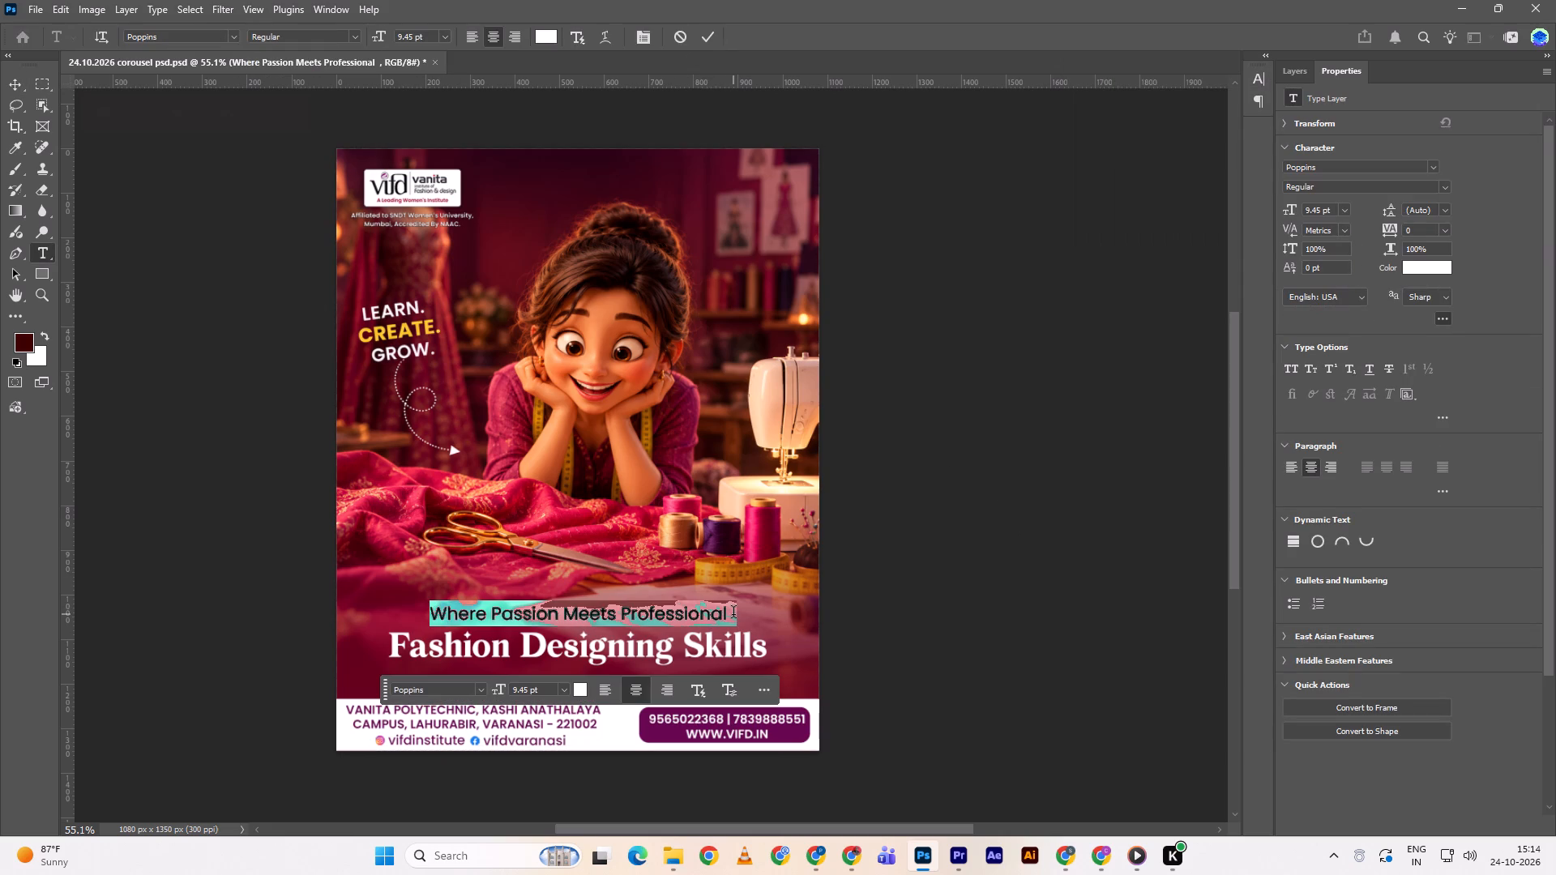
pyautogui.click(712, 34)
pyautogui.hotkey('ctrl', 't')
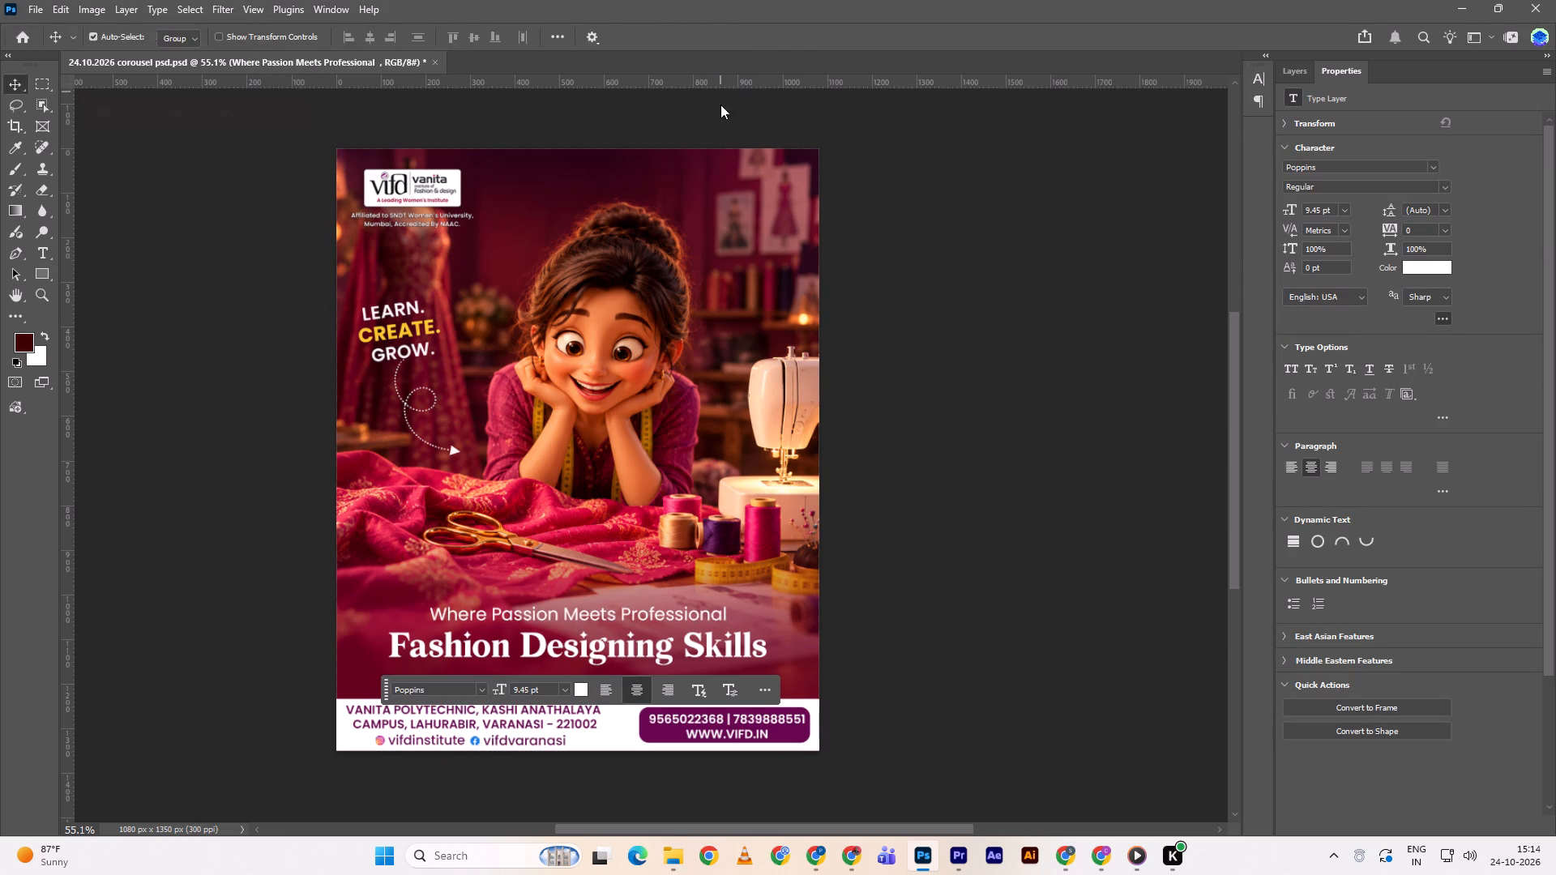
pyautogui.keyDown('alt'); pyautogui.moveTo(734, 629); pyautogui.dragTo(759, 622); pyautogui.keyUp('alt')
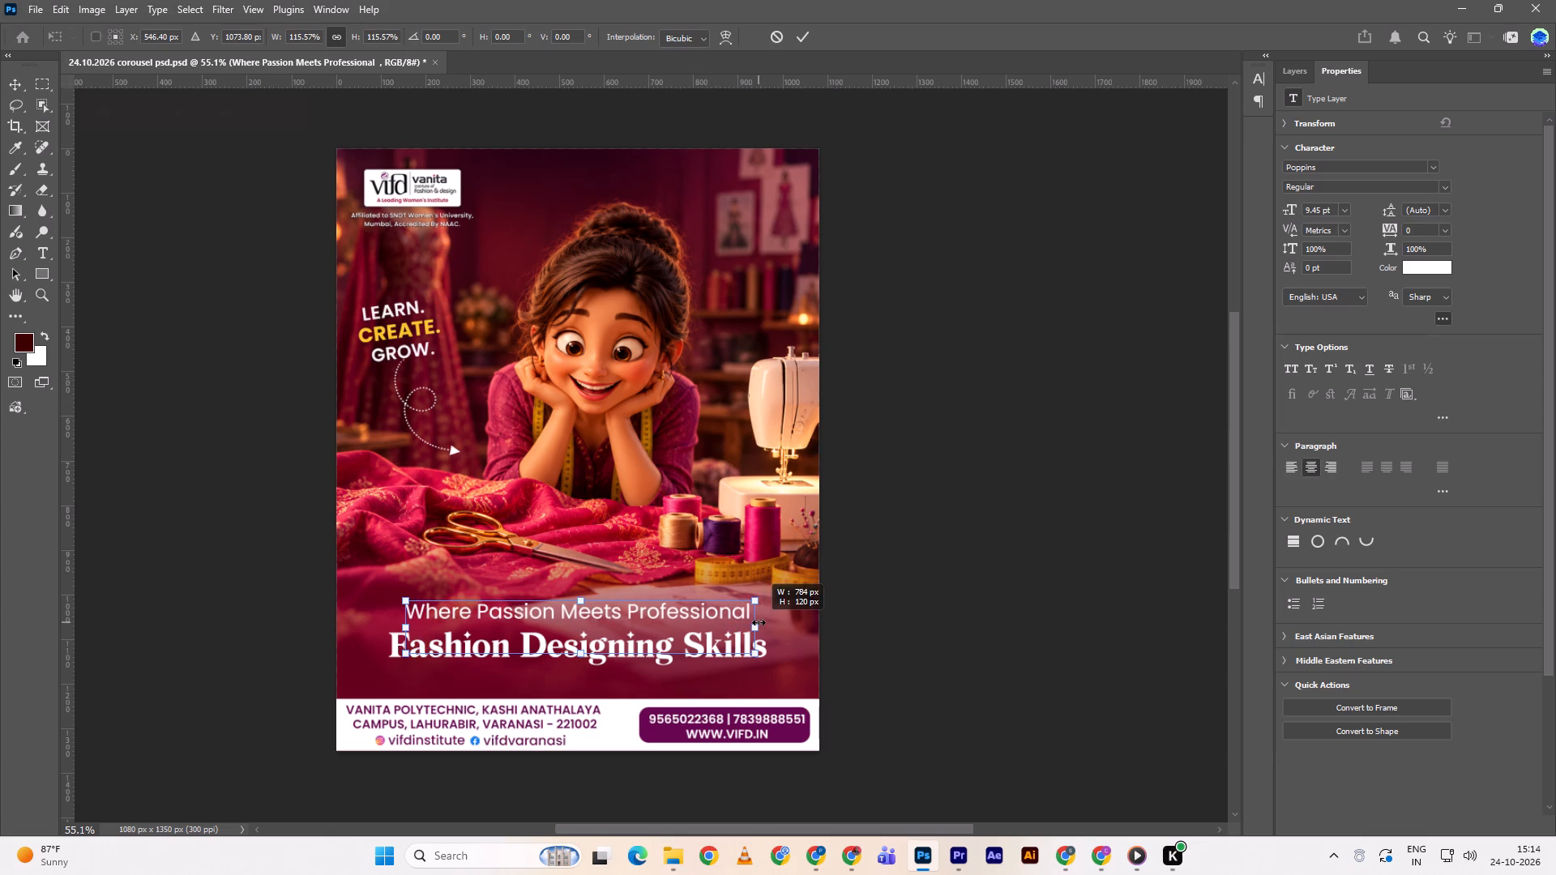
pyautogui.keyDown('alt'); pyautogui.moveTo(759, 622); pyautogui.dragTo(750, 618); pyautogui.keyUp('alt')
pyautogui.keyDown('alt'); pyautogui.click(750, 618); pyautogui.keyUp('alt')
pyautogui.click(808, 35)
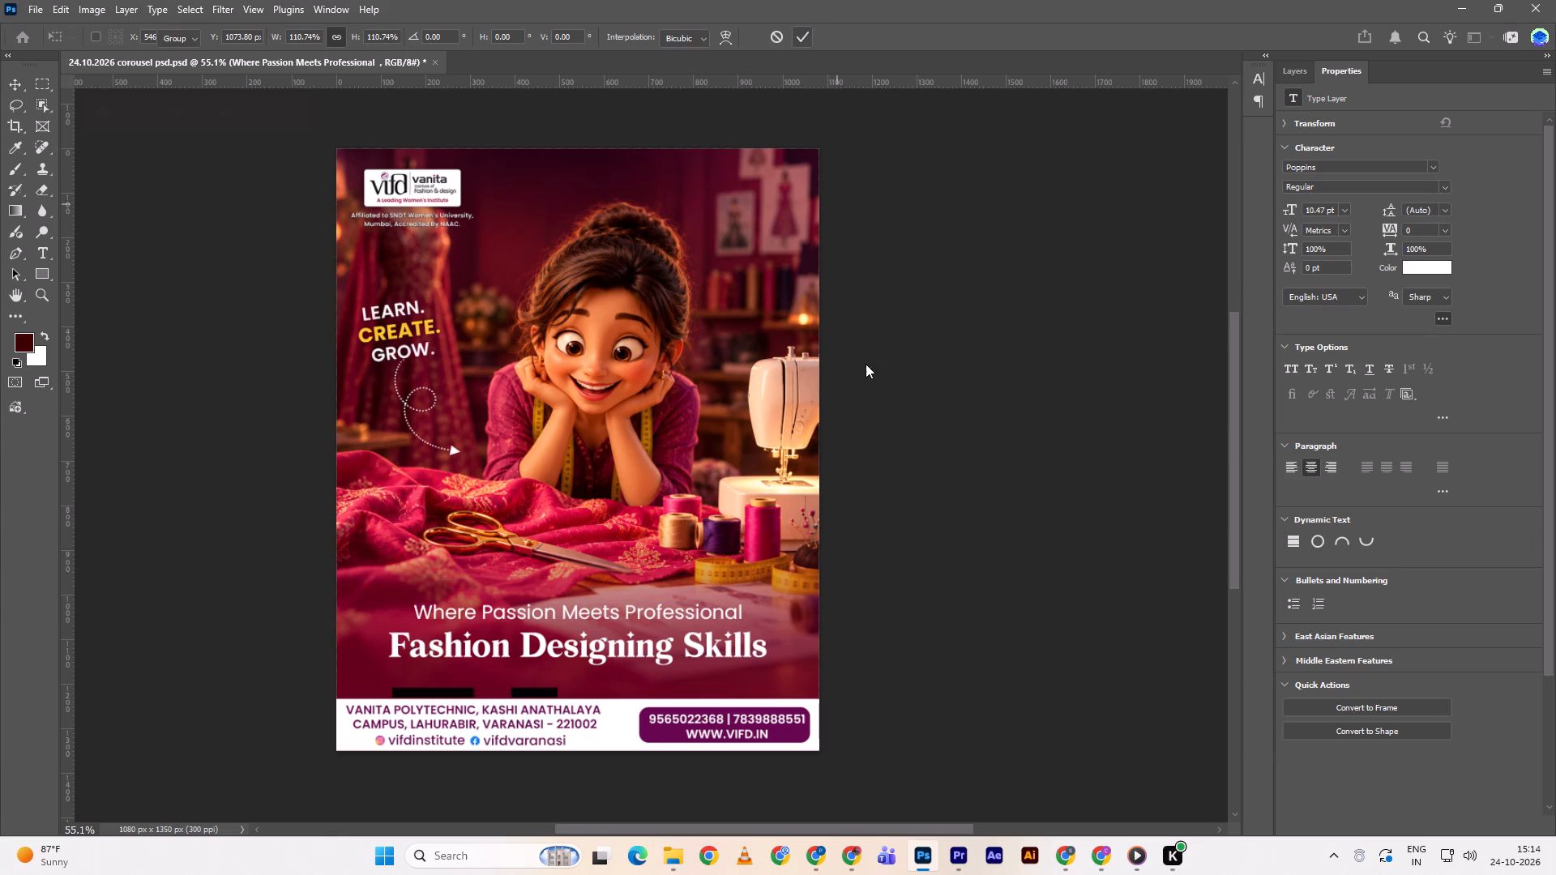
# Nudge the enlarged "Where Passion Meets Professional" line down 7 px toward "Fashion Designing Skills".
pyautogui.press('Down')
pyautogui.press('Down')
pyautogui.press('Down')
pyautogui.press('Down')
pyautogui.press('Down')
pyautogui.press('Down')
pyautogui.press('Down')
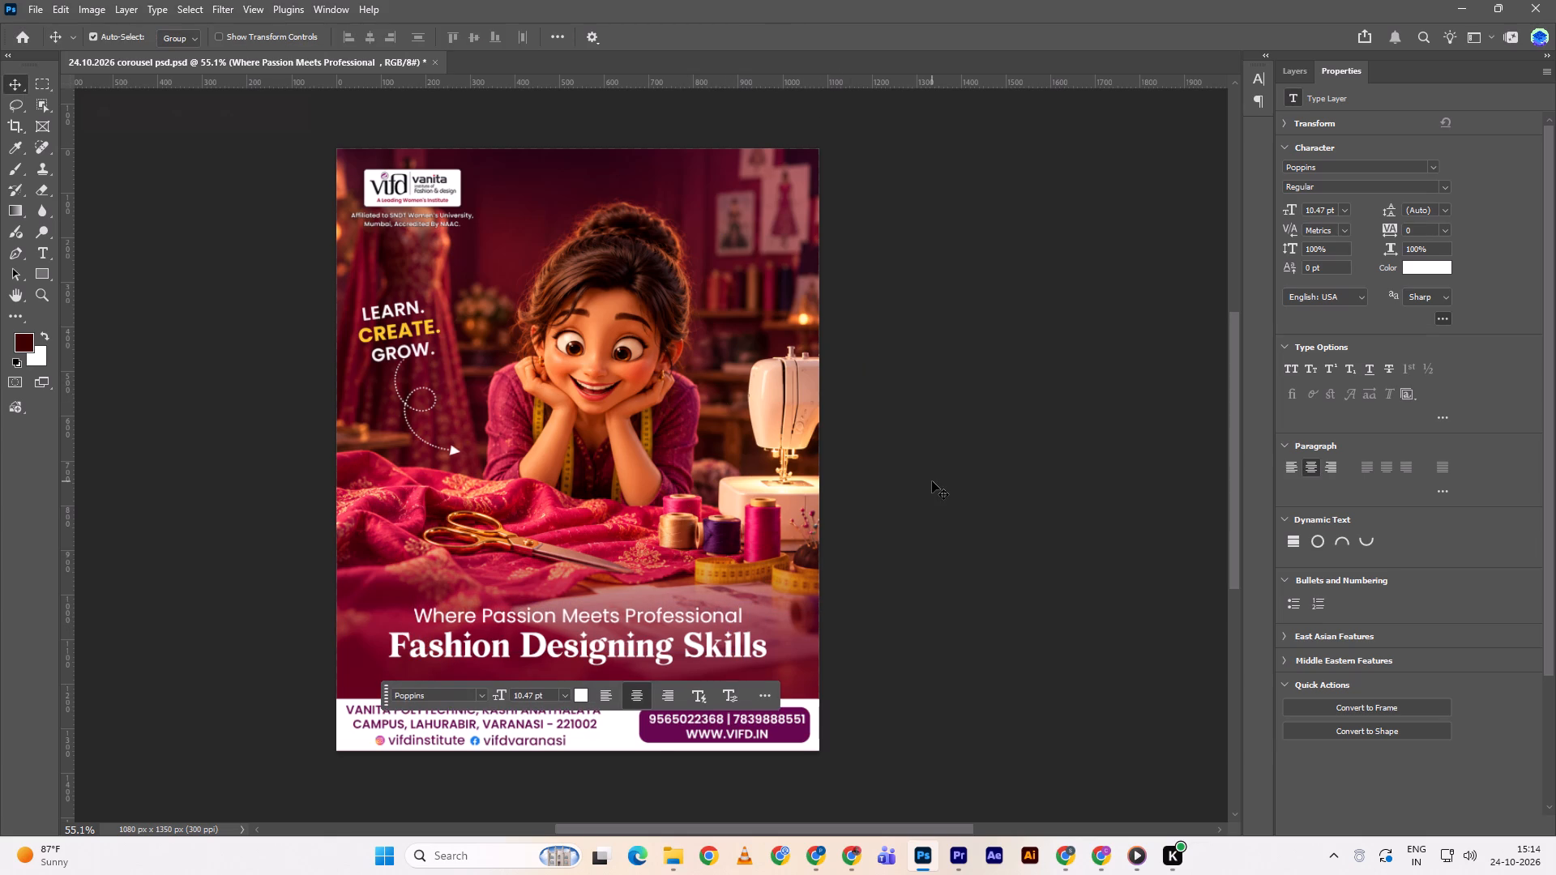
# Fine-tune the vertical position of the "Where Passion Meets Professional" line above "Fashion Designing Skills" in small nudges.
pyautogui.press('Down')
pyautogui.press('Up')
pyautogui.press('Up')
pyautogui.doubleClick(930, 481)
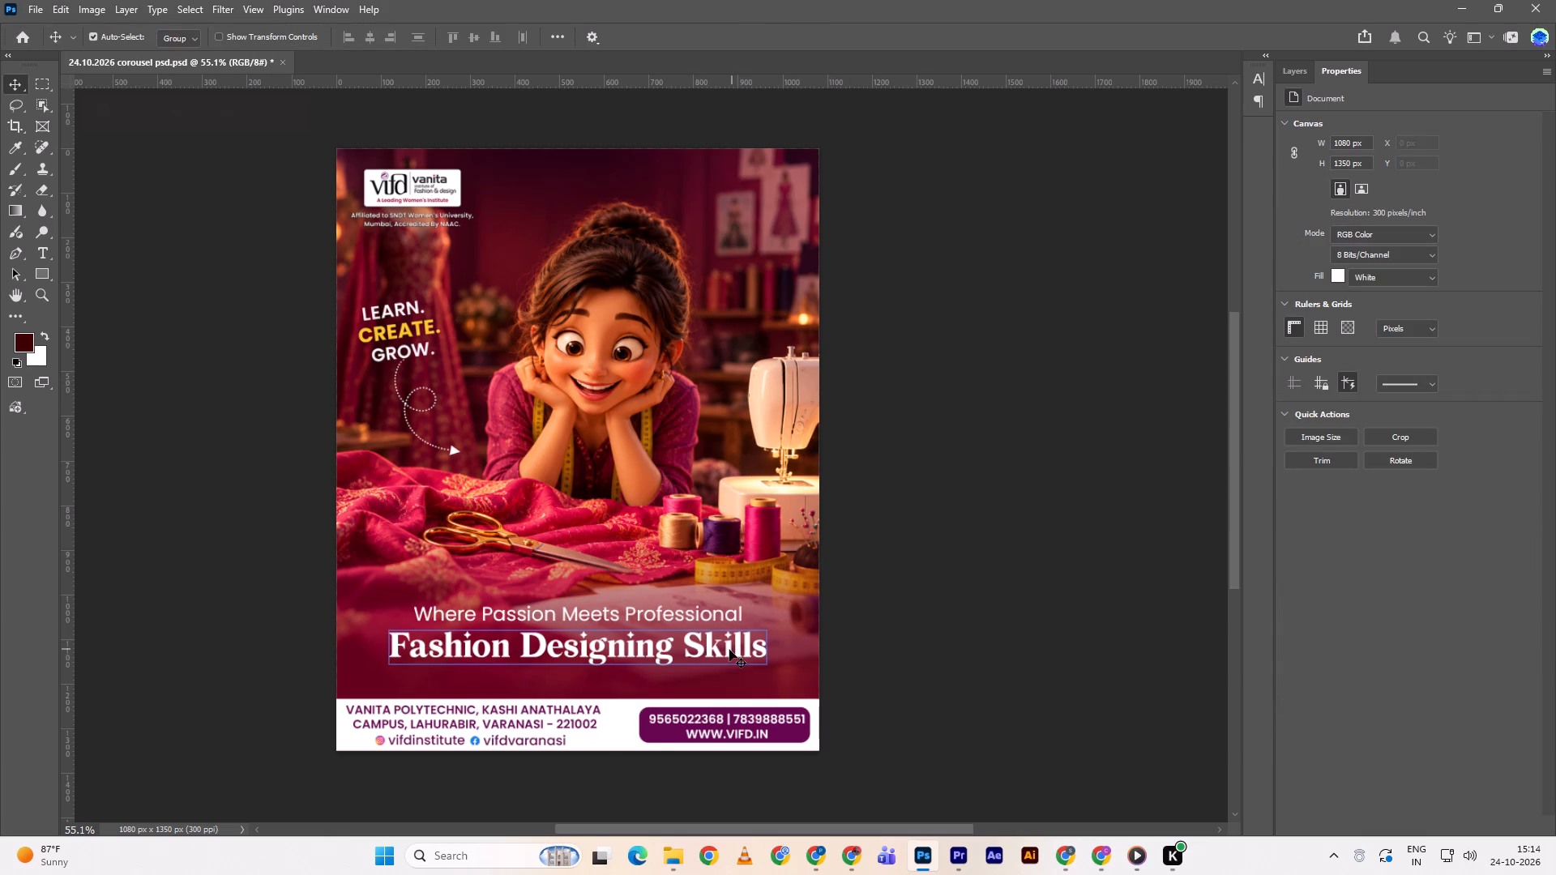
pyautogui.scroll(-1, 874, 620)
pyautogui.scroll(2, 874, 620)
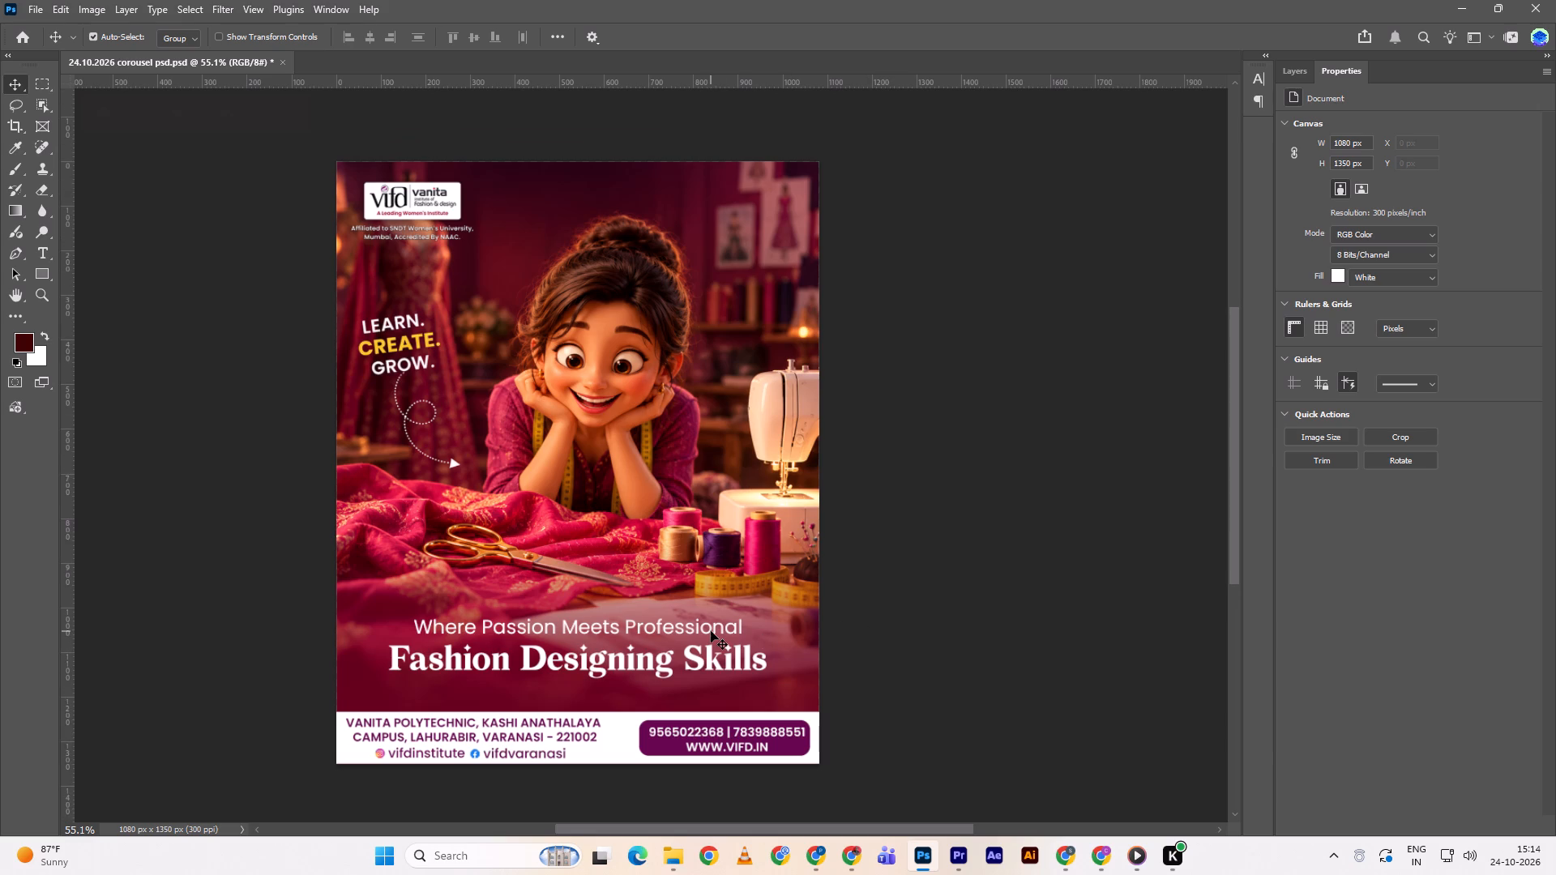
pyautogui.doubleClick(711, 631)
pyautogui.press('Down')
pyautogui.press('Down')
pyautogui.press('Down')
pyautogui.press('Down')
pyautogui.press('Down')
pyautogui.doubleClick(932, 579)
pyautogui.press('Down')
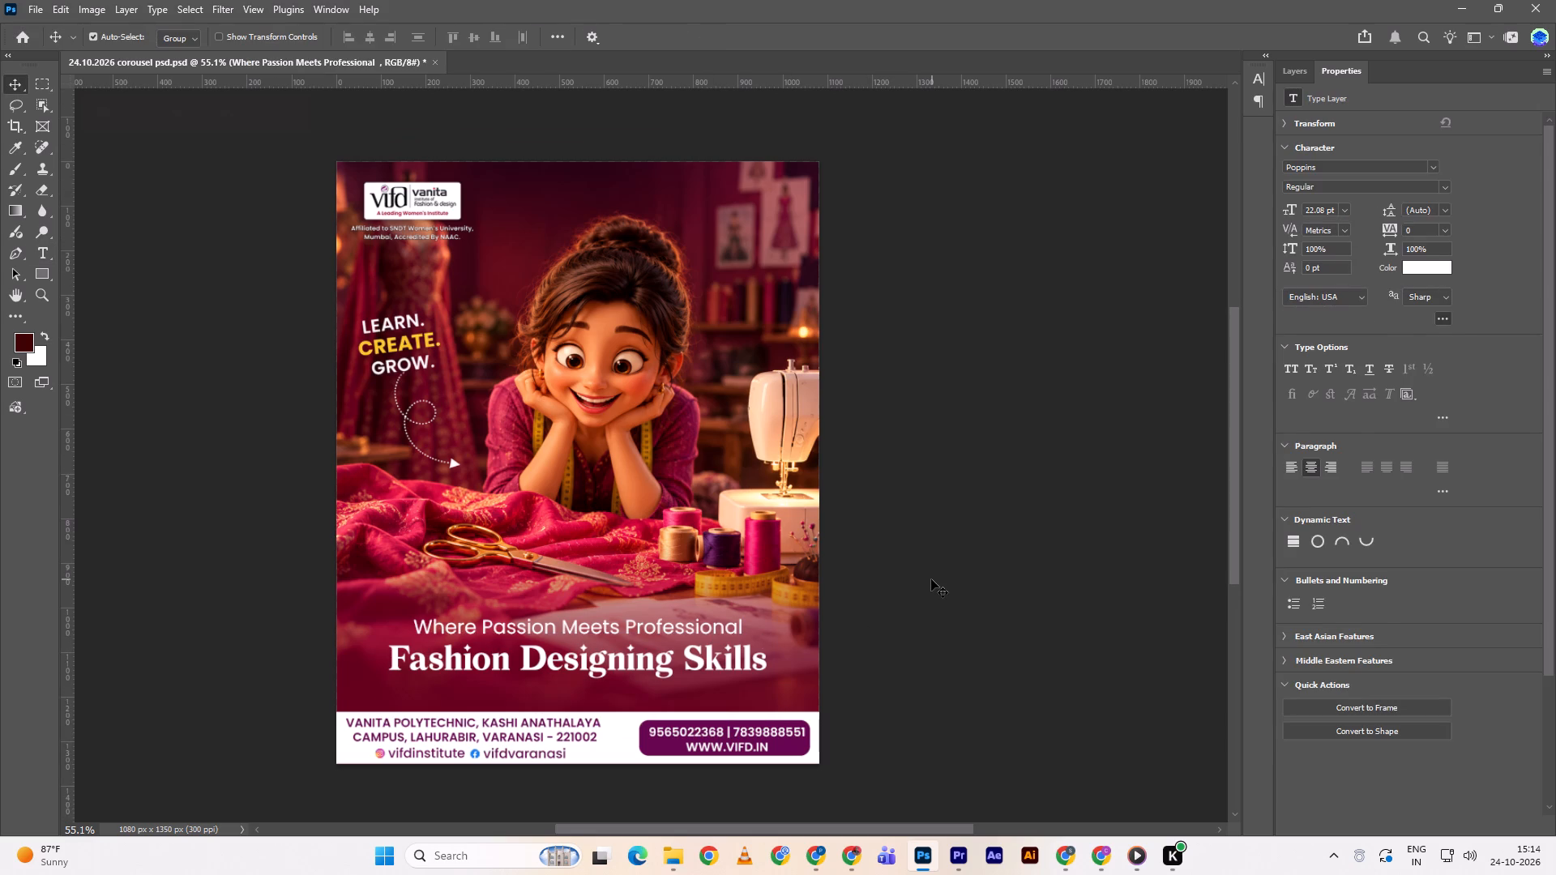
pyautogui.press('Down')
pyautogui.press('Down')
pyautogui.click(931, 574)
# Nudge the "Where Passion Meets Professional" line down another 5 px, closer to "Fashion Designing Skills".
pyautogui.click(737, 629)
pyautogui.press('Down')
pyautogui.press('Down')
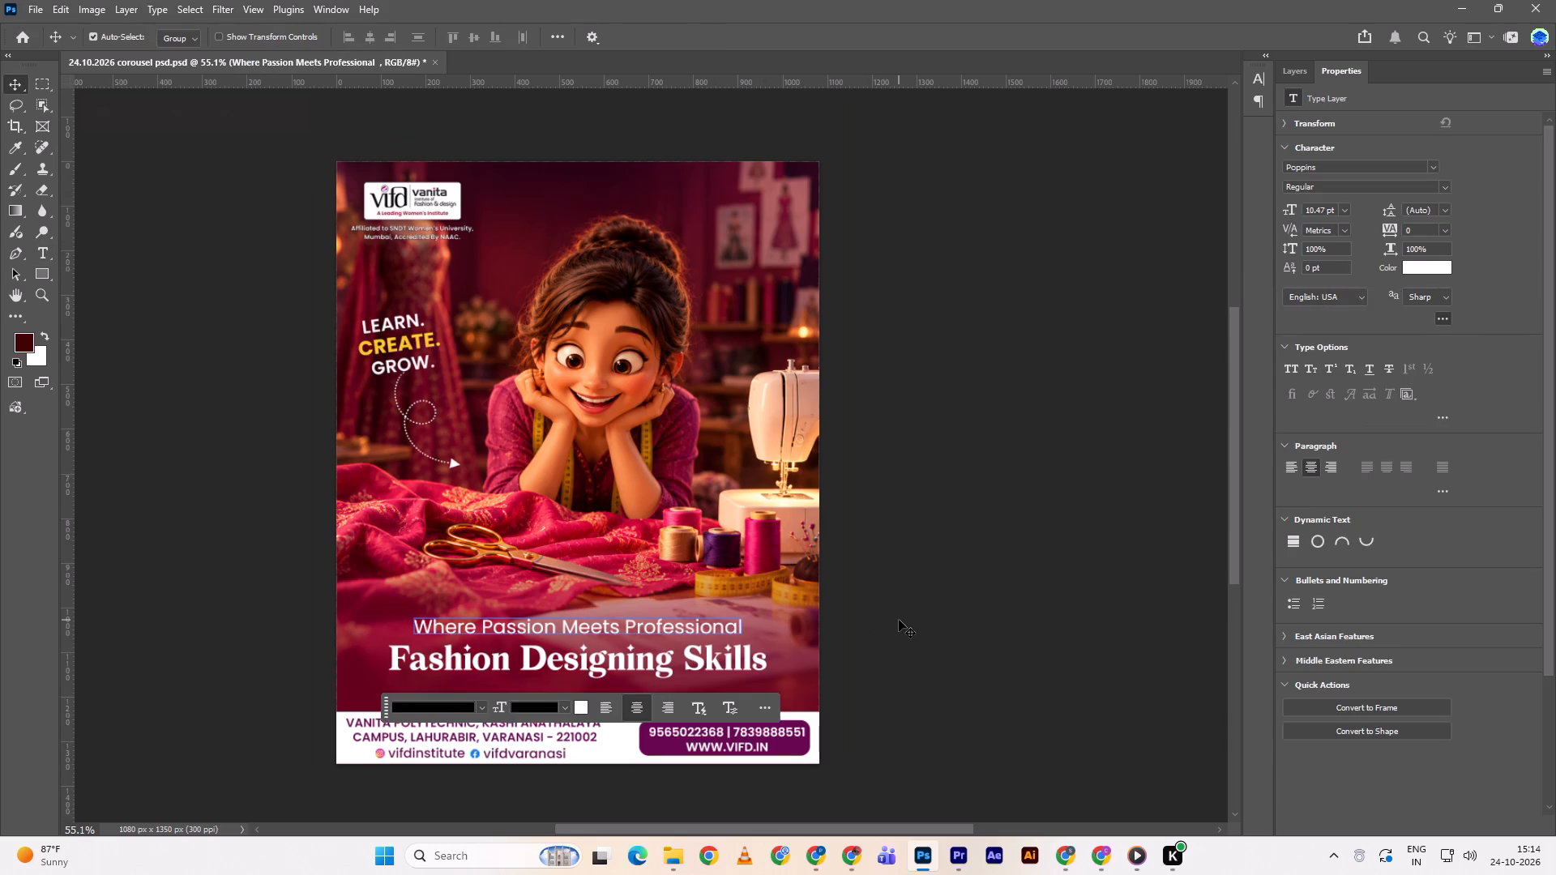
pyautogui.press('Down')
pyautogui.press('Down')
pyautogui.press('Up')
pyautogui.press('Down')
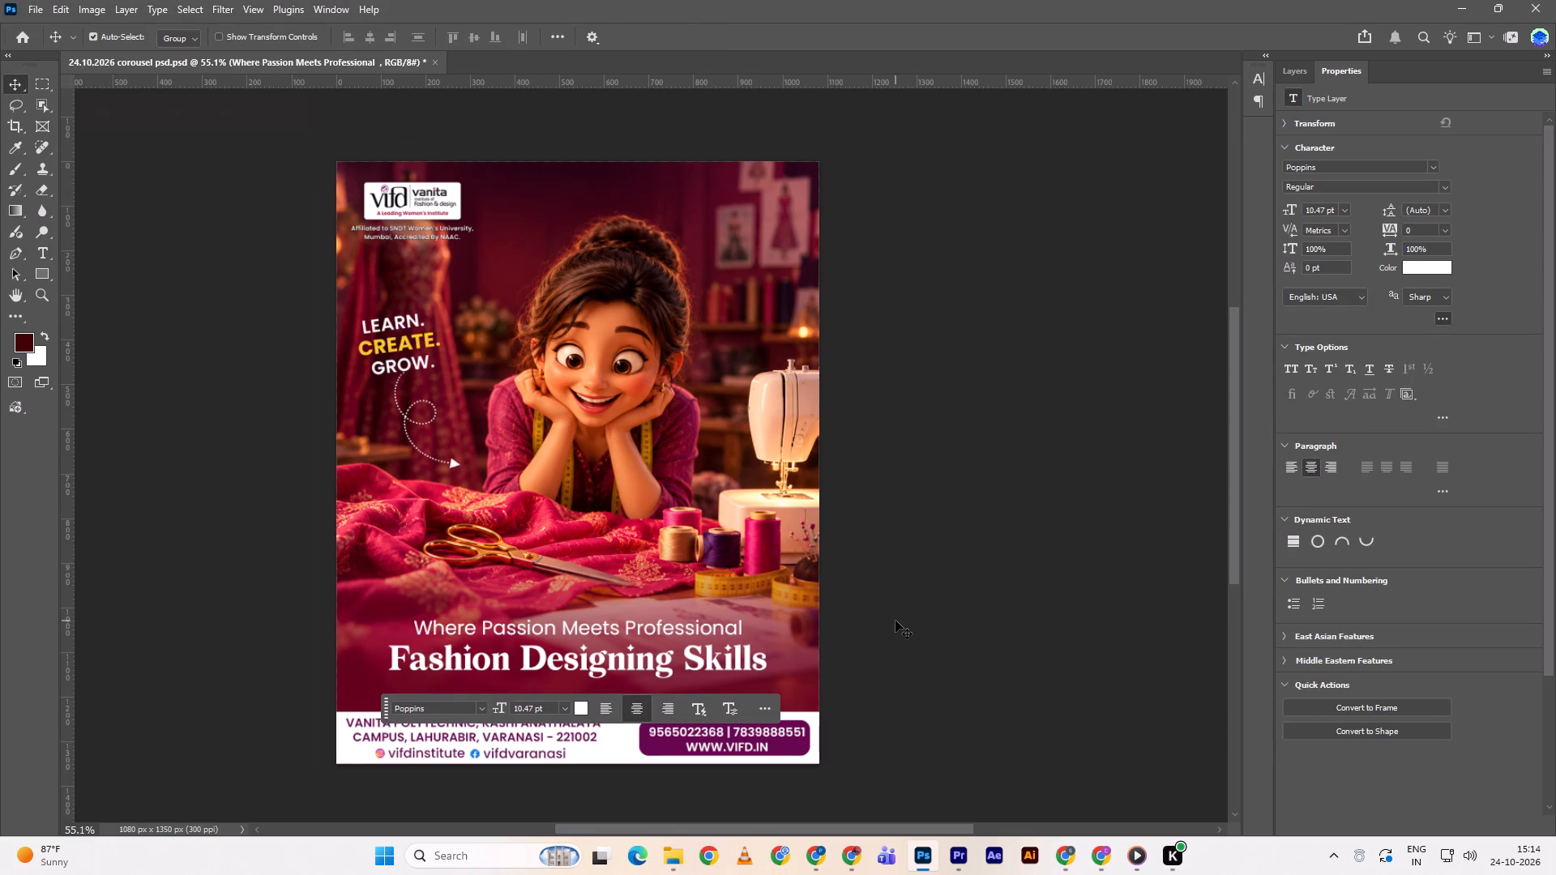
pyautogui.press('Down')
pyautogui.click(896, 621)
pyautogui.scroll(-1, 894, 623)
pyautogui.scroll(3, 896, 622)
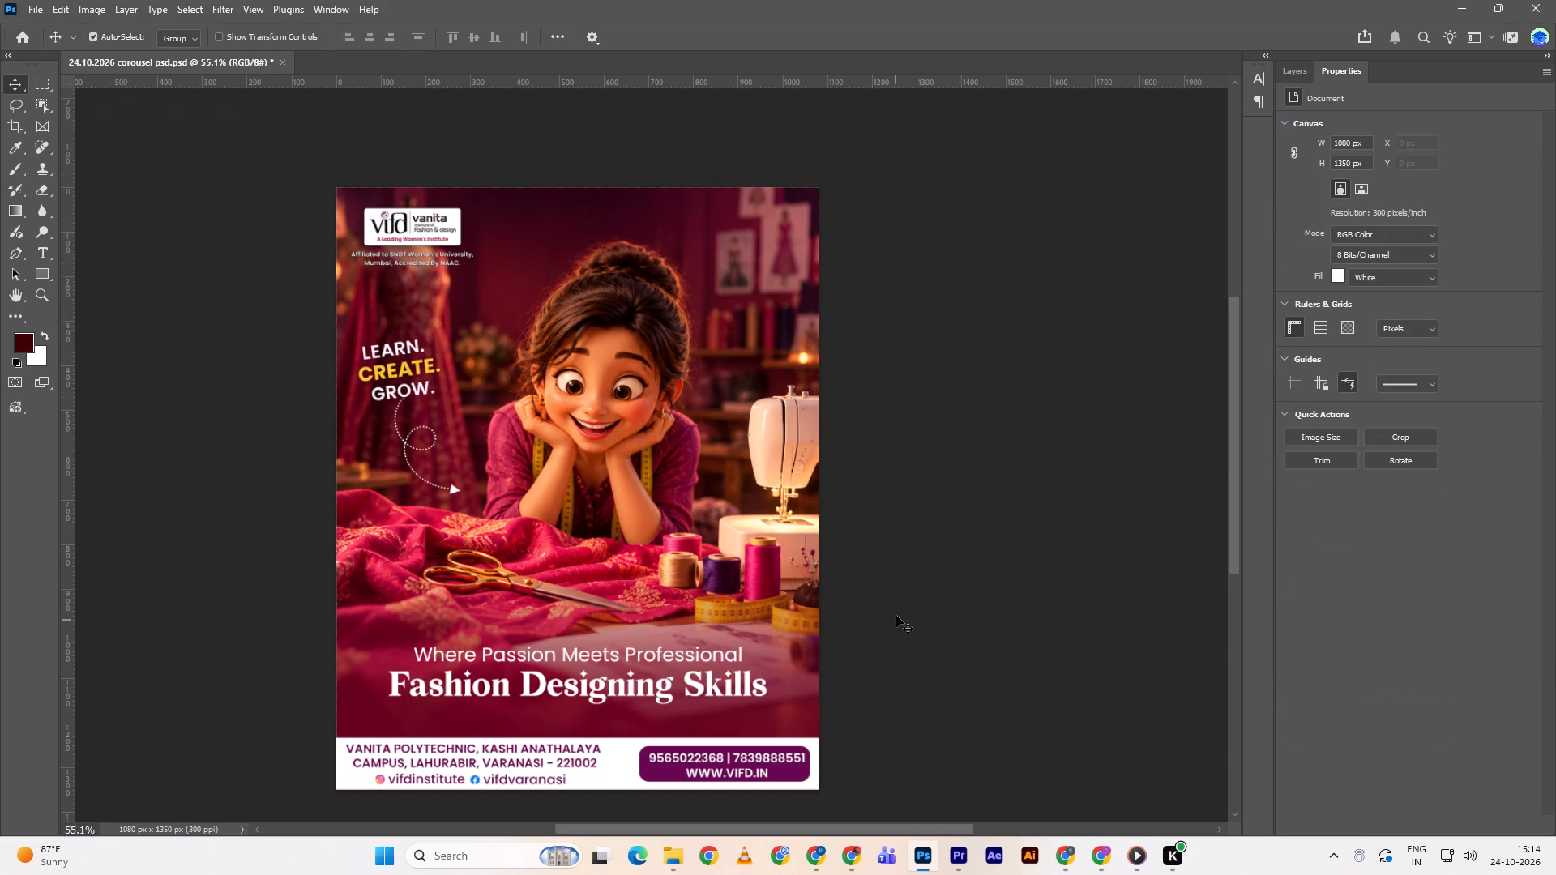
pyautogui.scroll(-3, 900, 613)
# Switch to Instagram in Chrome and open the vifdinstitute profile from the recent searches.
pyautogui.hotkey('alt', 'Tab')
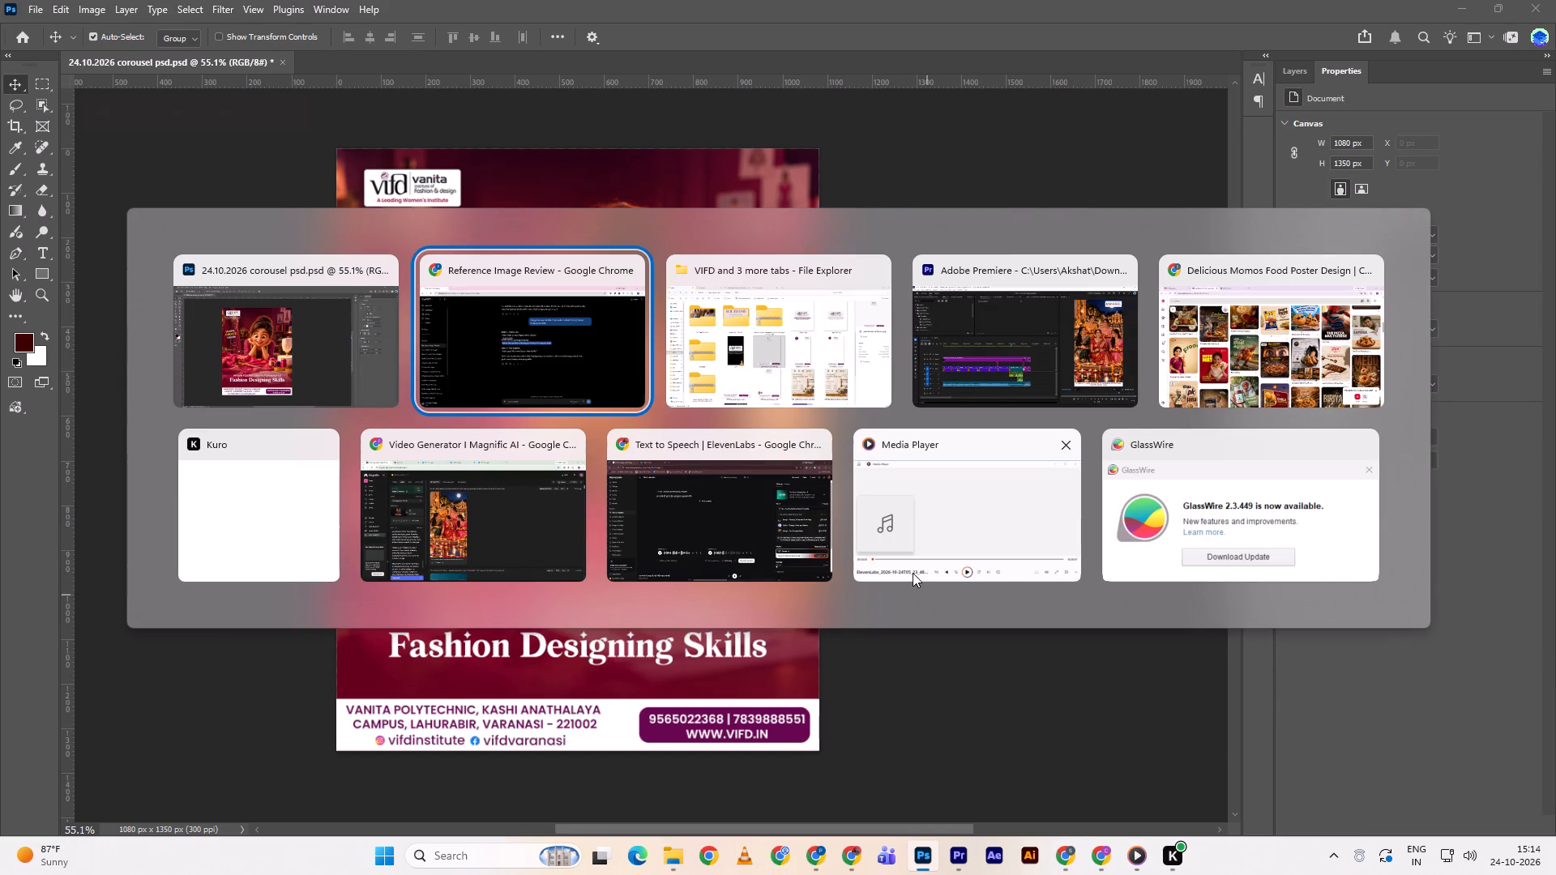
pyautogui.hotkey('alt', 'Tab')
pyautogui.hotkey('alt', 'Tab')
pyautogui.hotkey('alt', 'Tab')
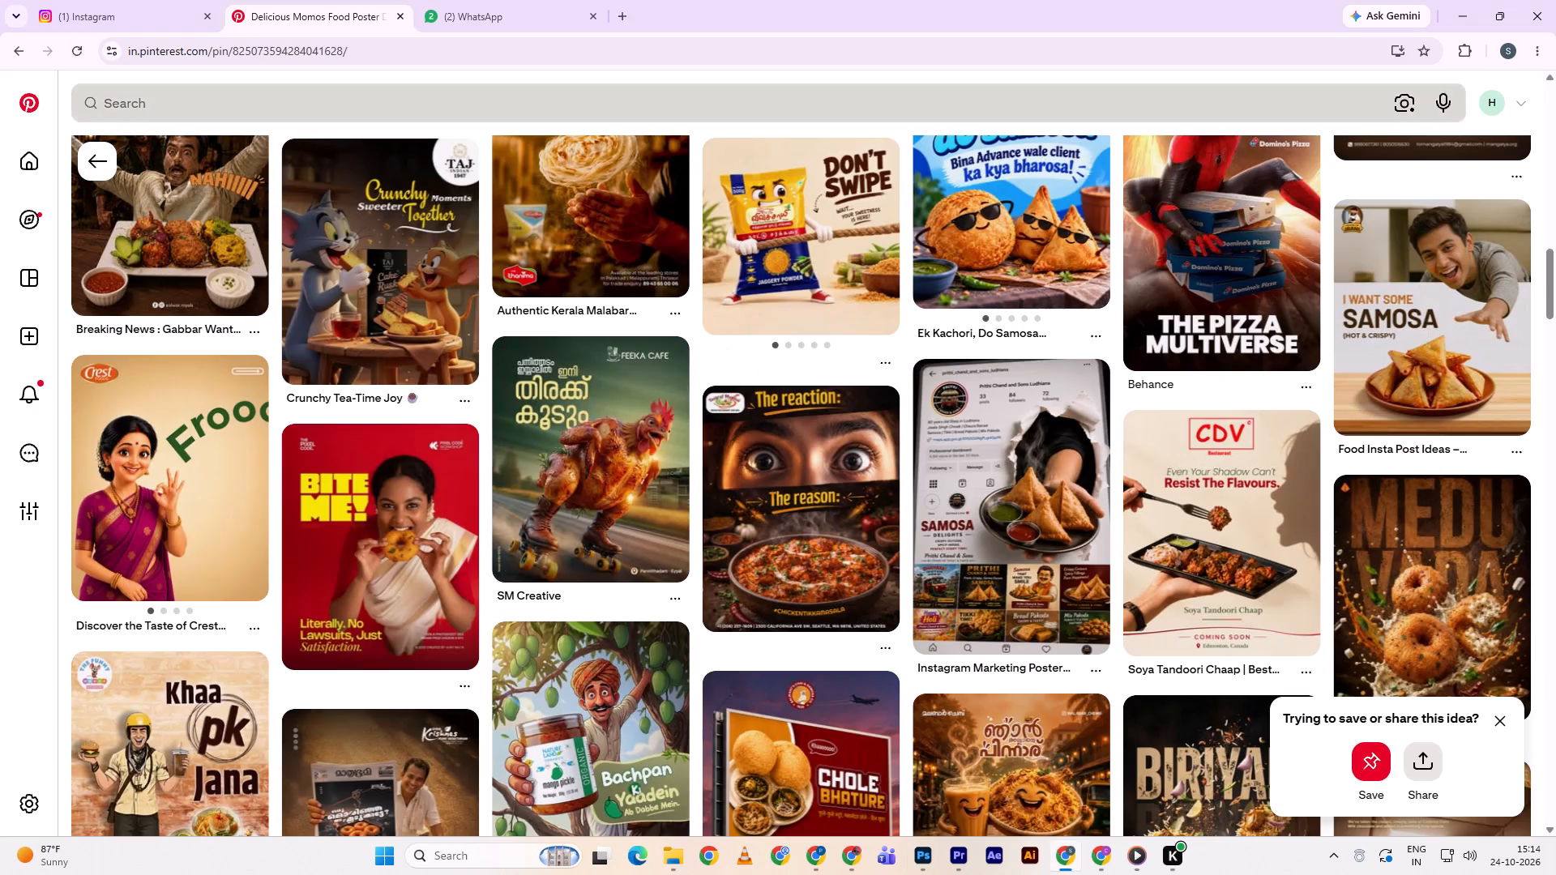
pyautogui.click(144, 19)
pyautogui.click(39, 399)
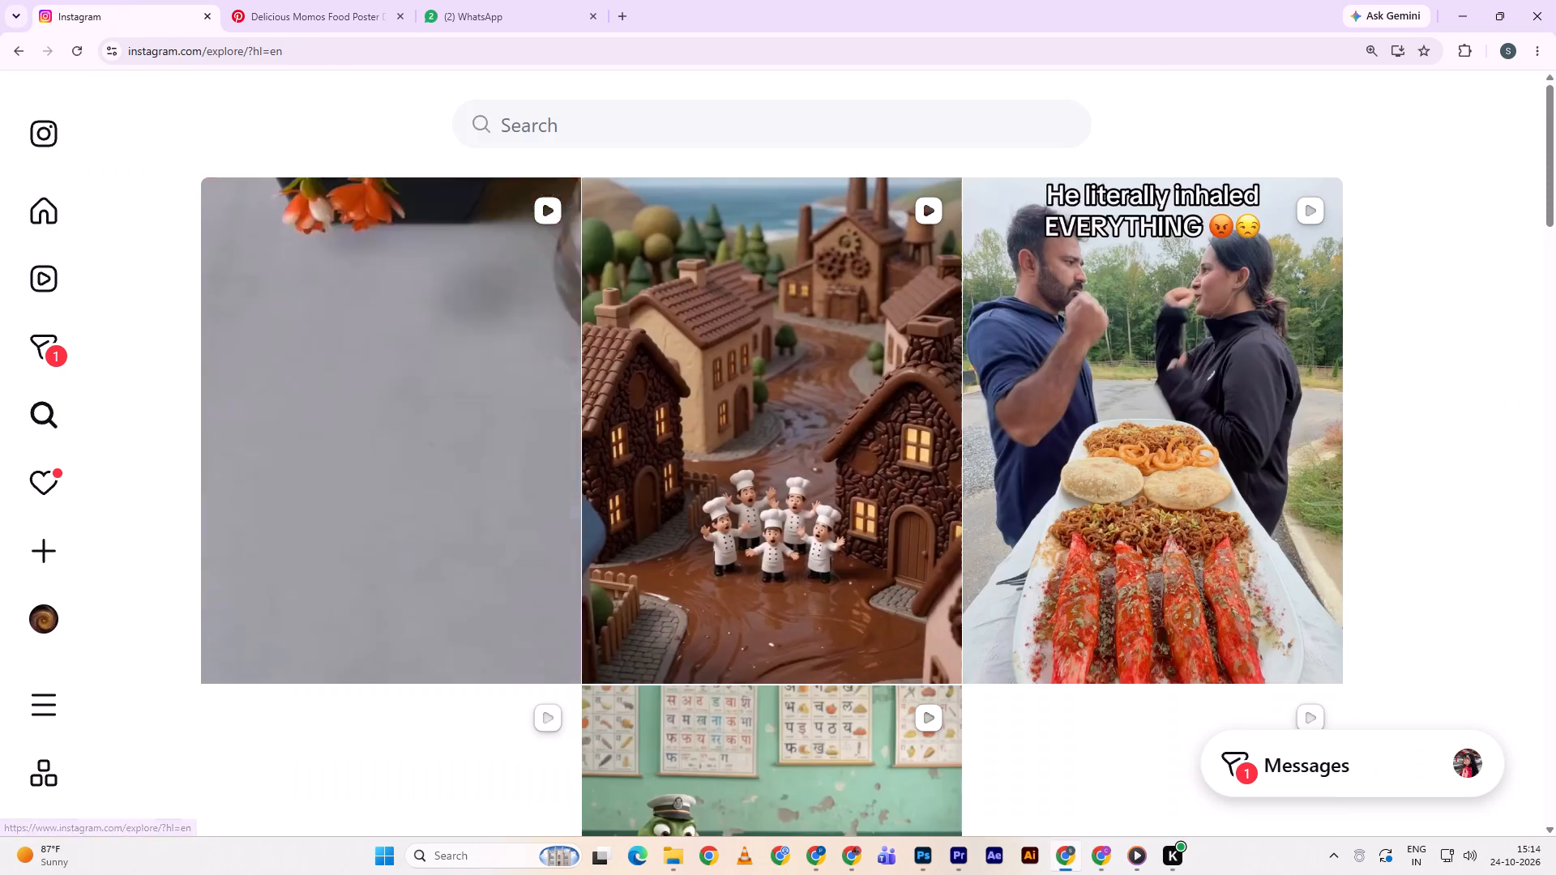
pyautogui.doubleClick(524, 119)
pyautogui.scroll(-3, 571, 418)
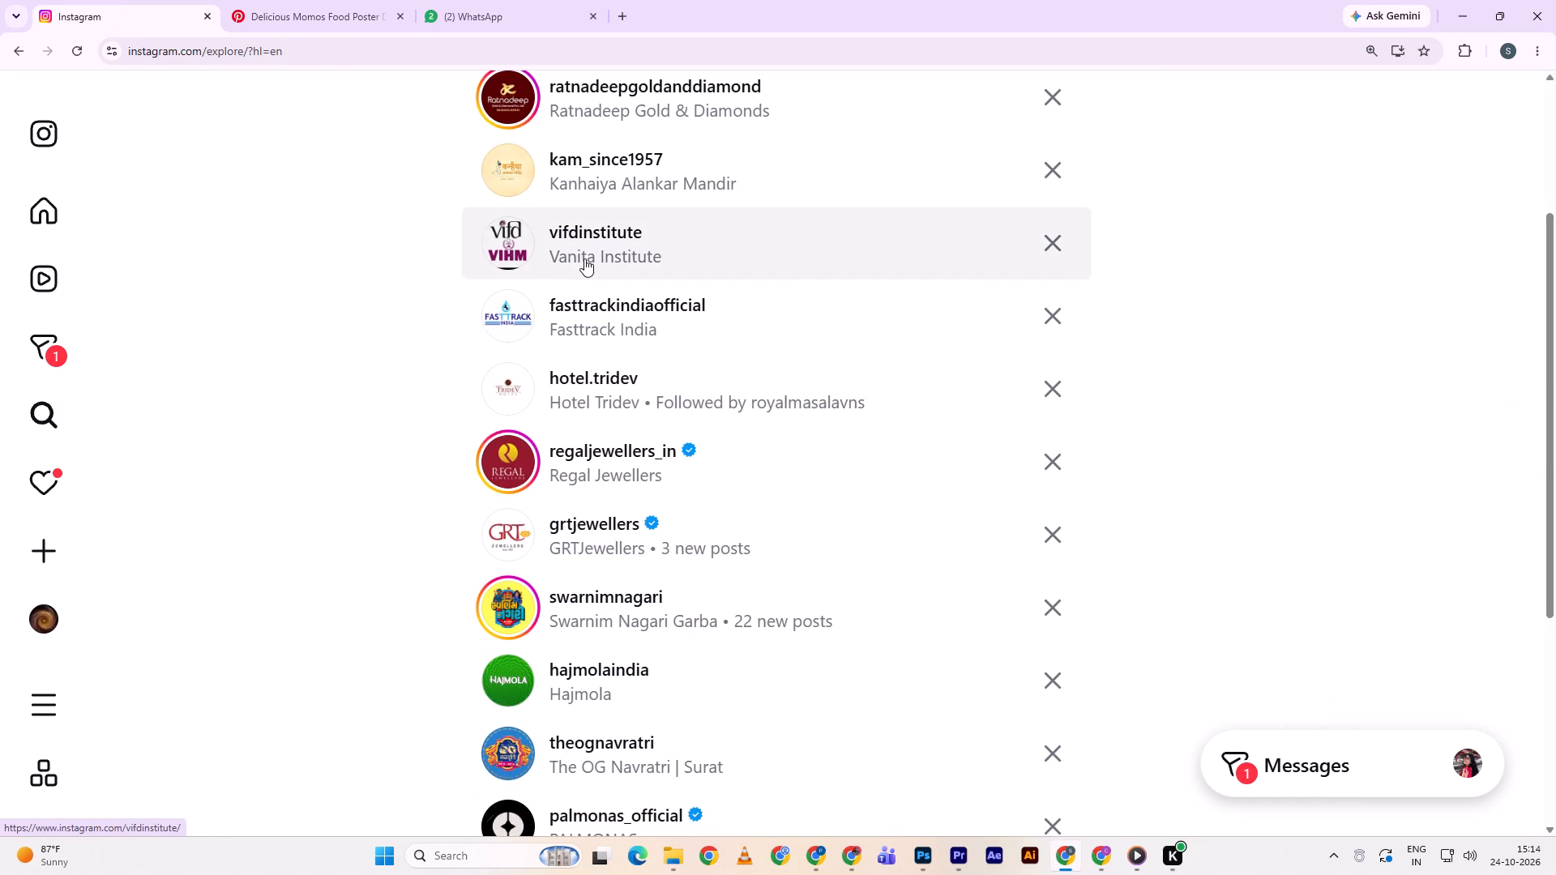
pyautogui.click(584, 258)
# Browse the vifdinstitute post grid for the institute's earlier fashion design carousels and post layouts.
pyautogui.scroll(-8, 676, 479)
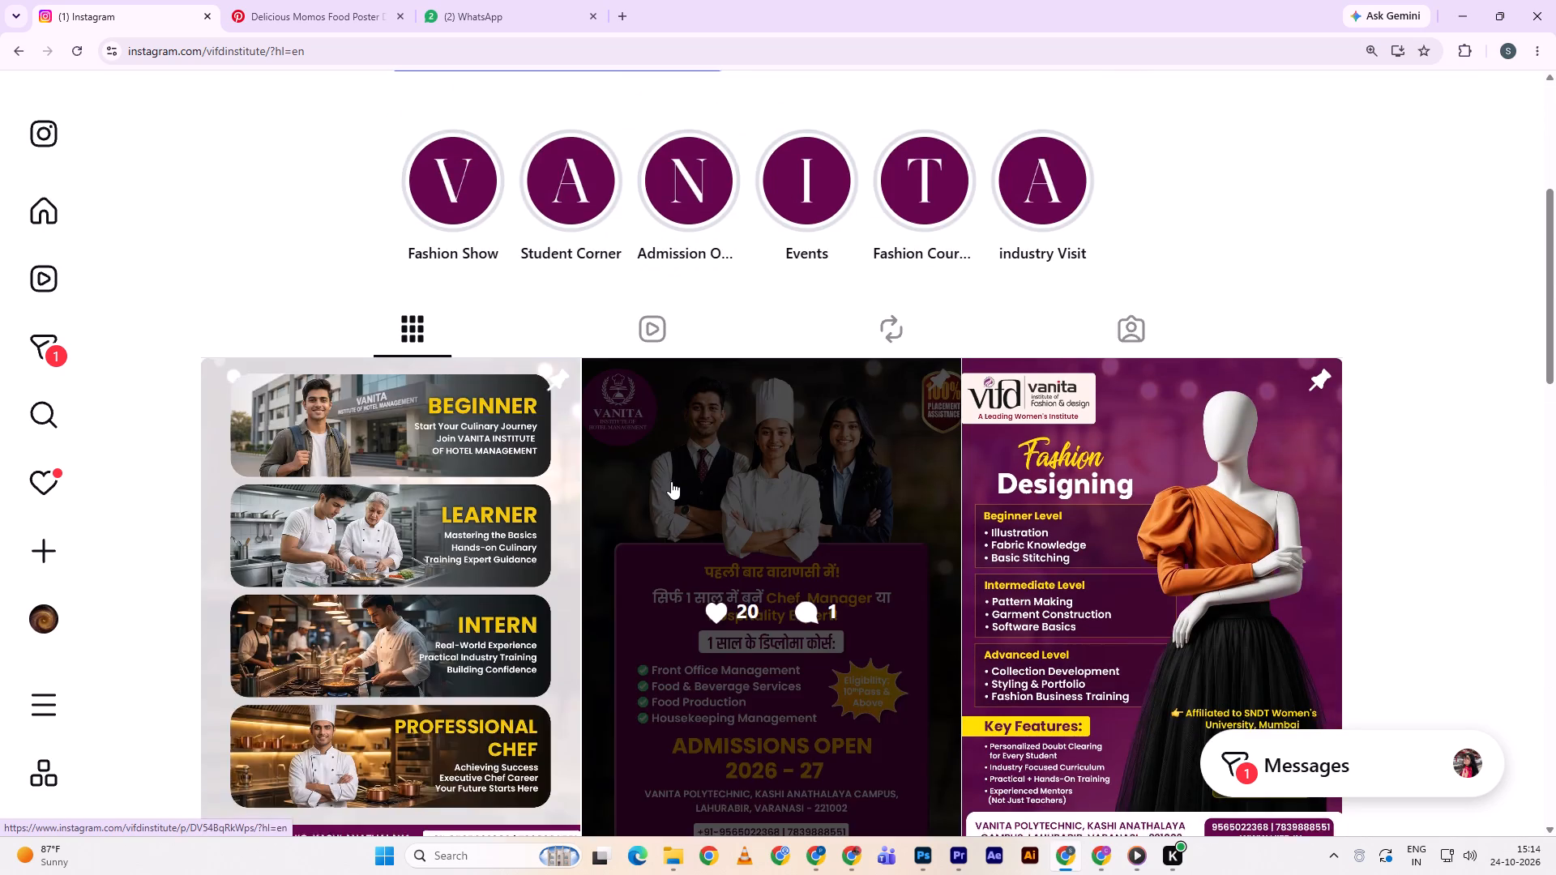
pyautogui.scroll(-14, 671, 481)
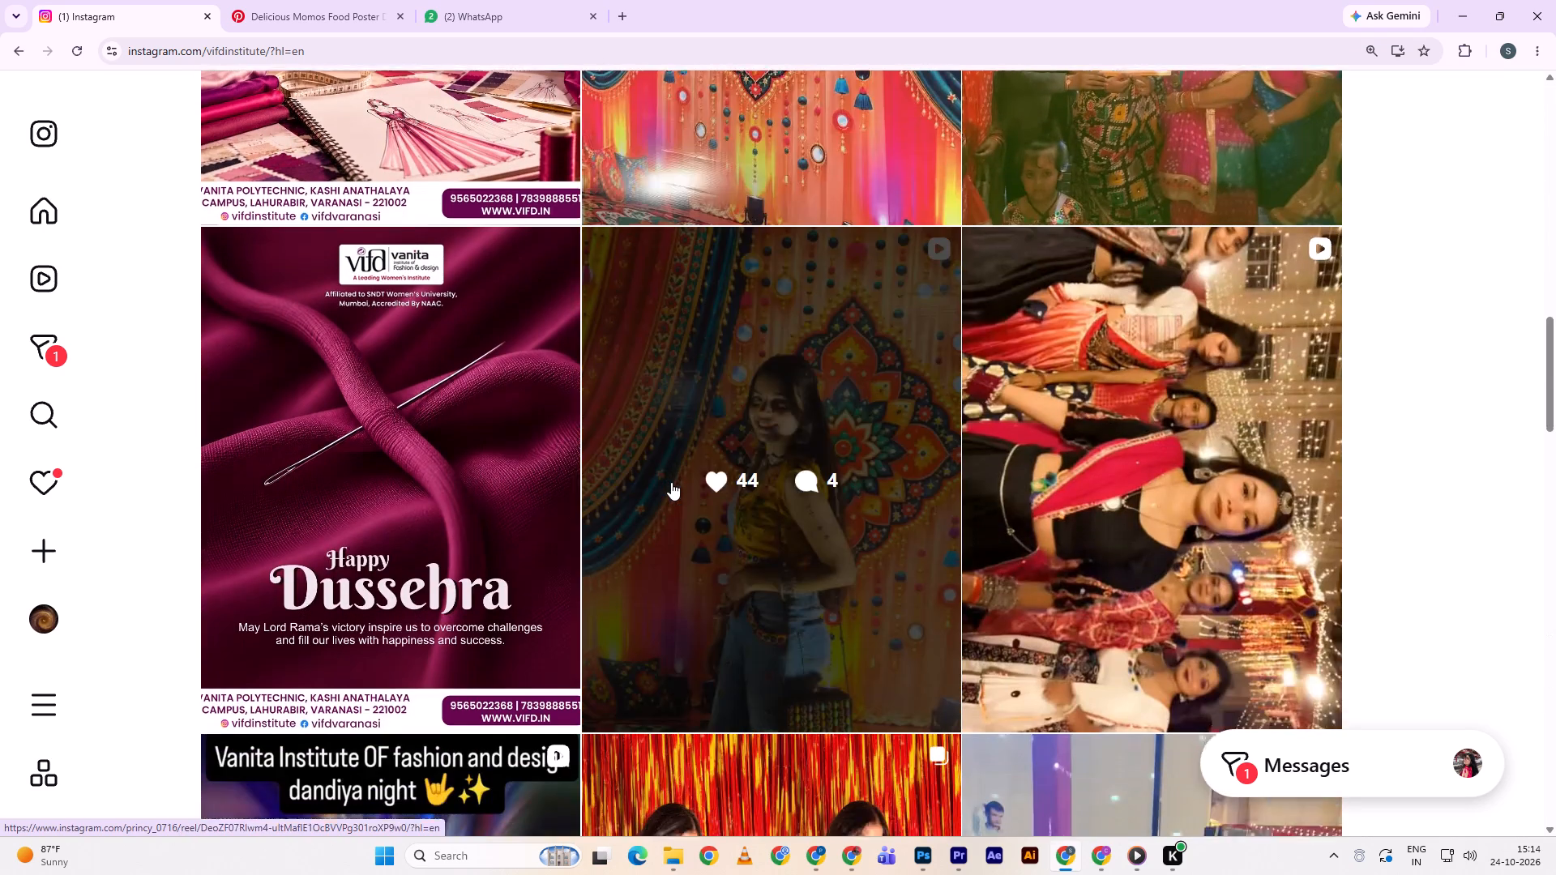
pyautogui.scroll(-19, 671, 482)
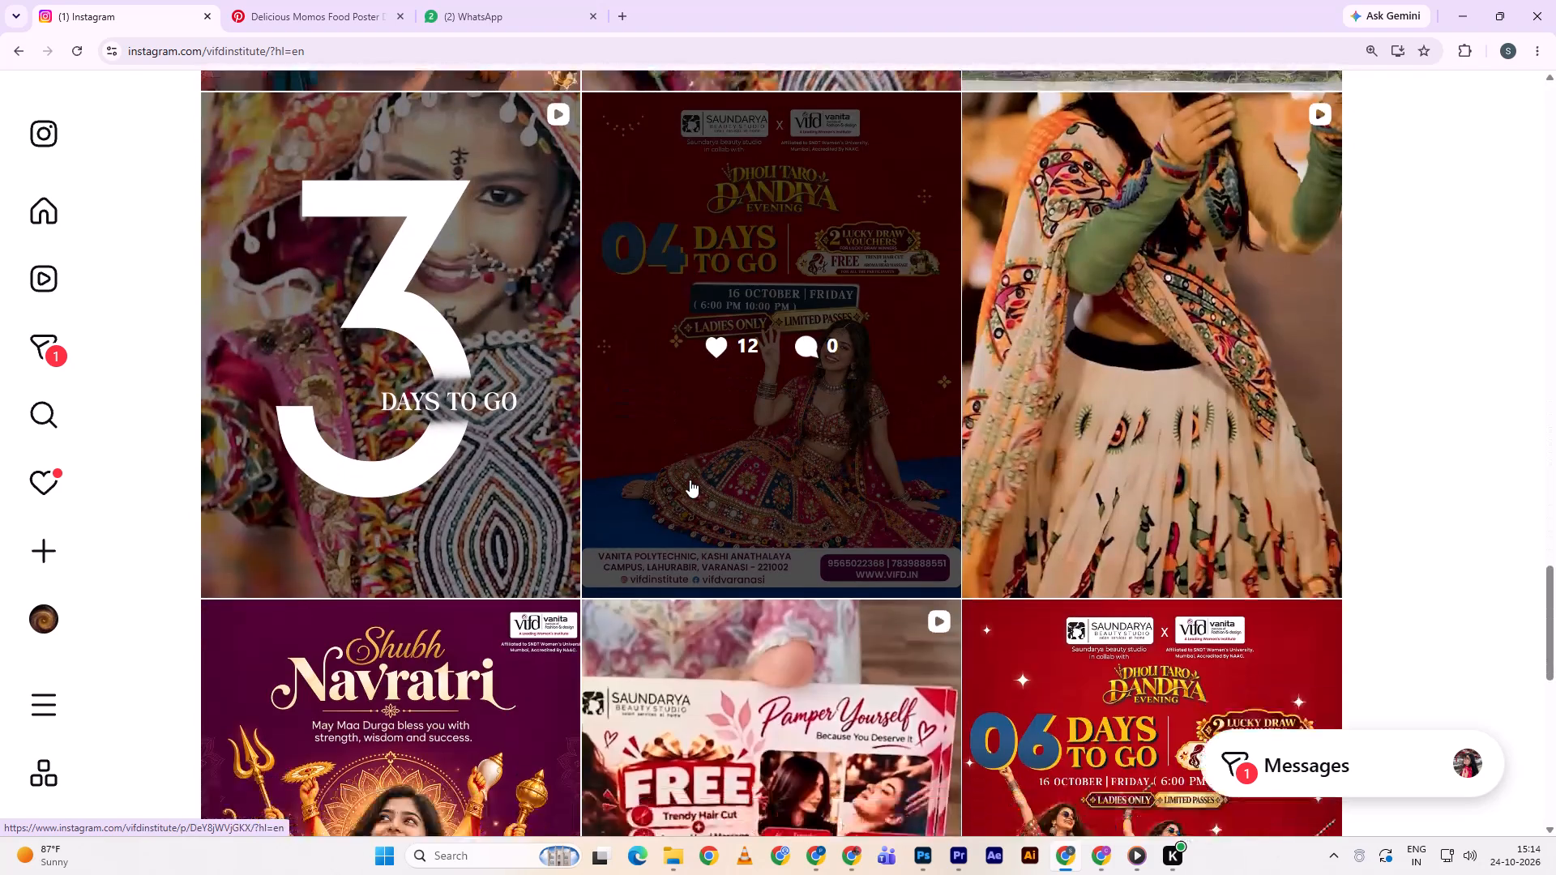
pyautogui.scroll(-19, 690, 480)
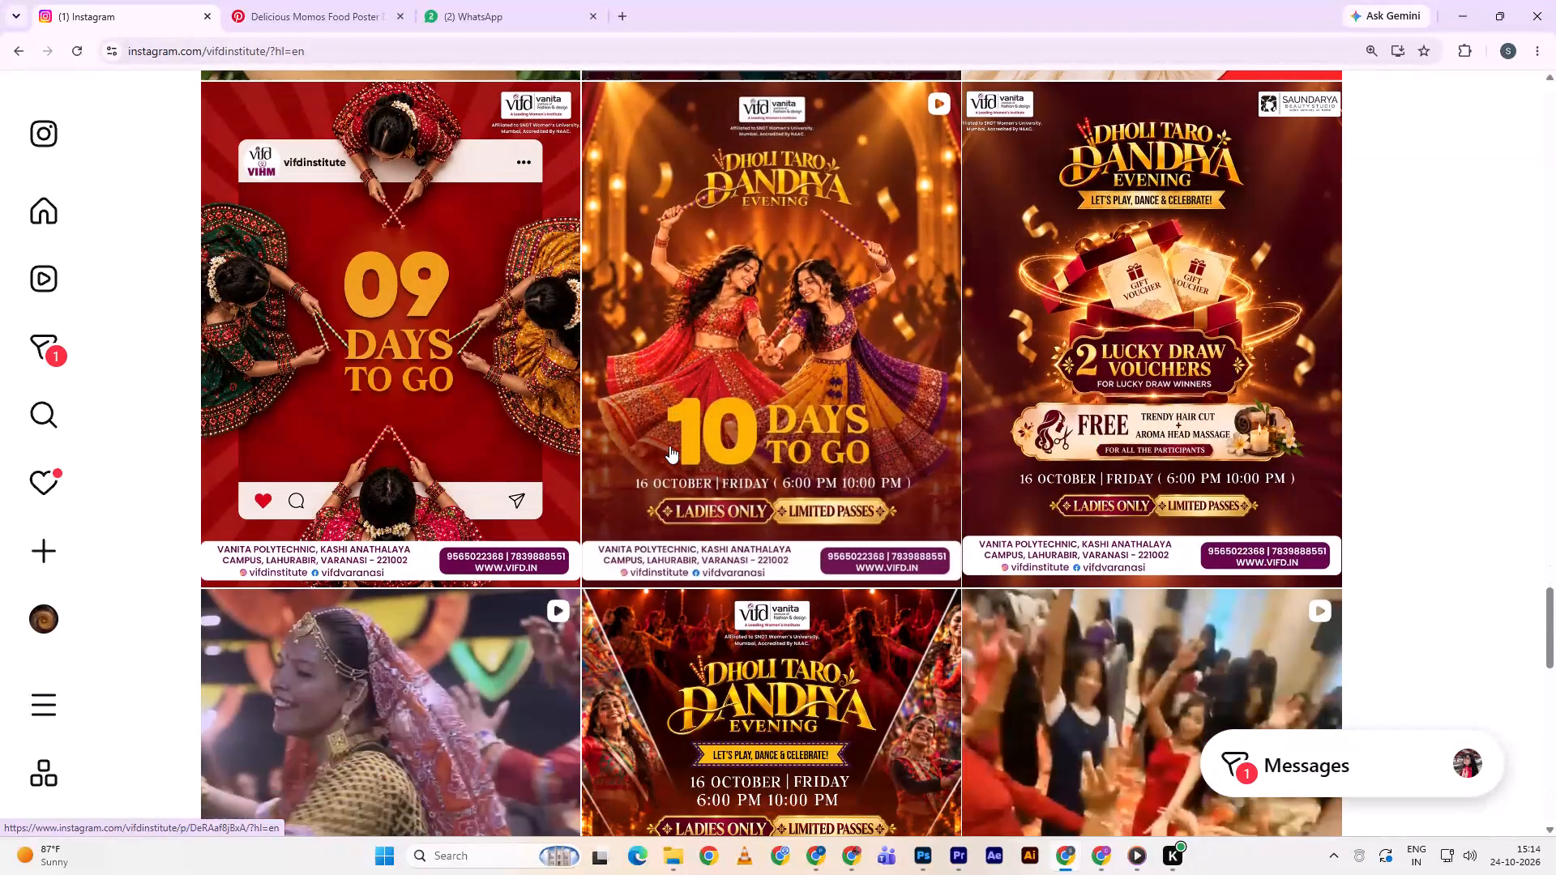
pyautogui.scroll(-12, 669, 446)
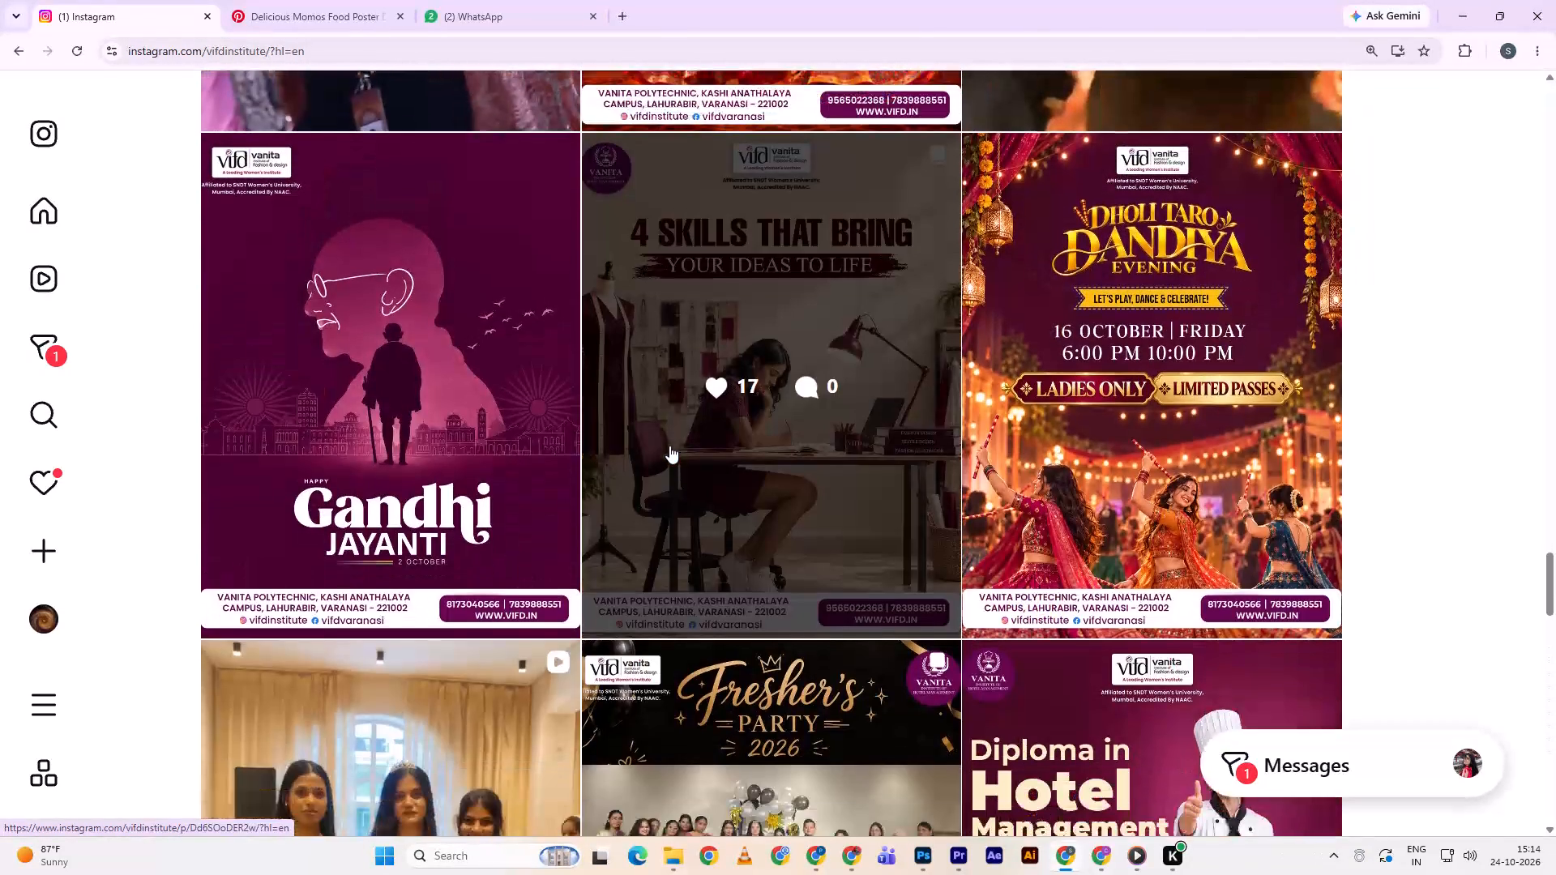
# View the slides of the "4 Skills That Bring Your Ideas to Life" carousel and close the post.
pyautogui.click(673, 444)
pyautogui.click(719, 450)
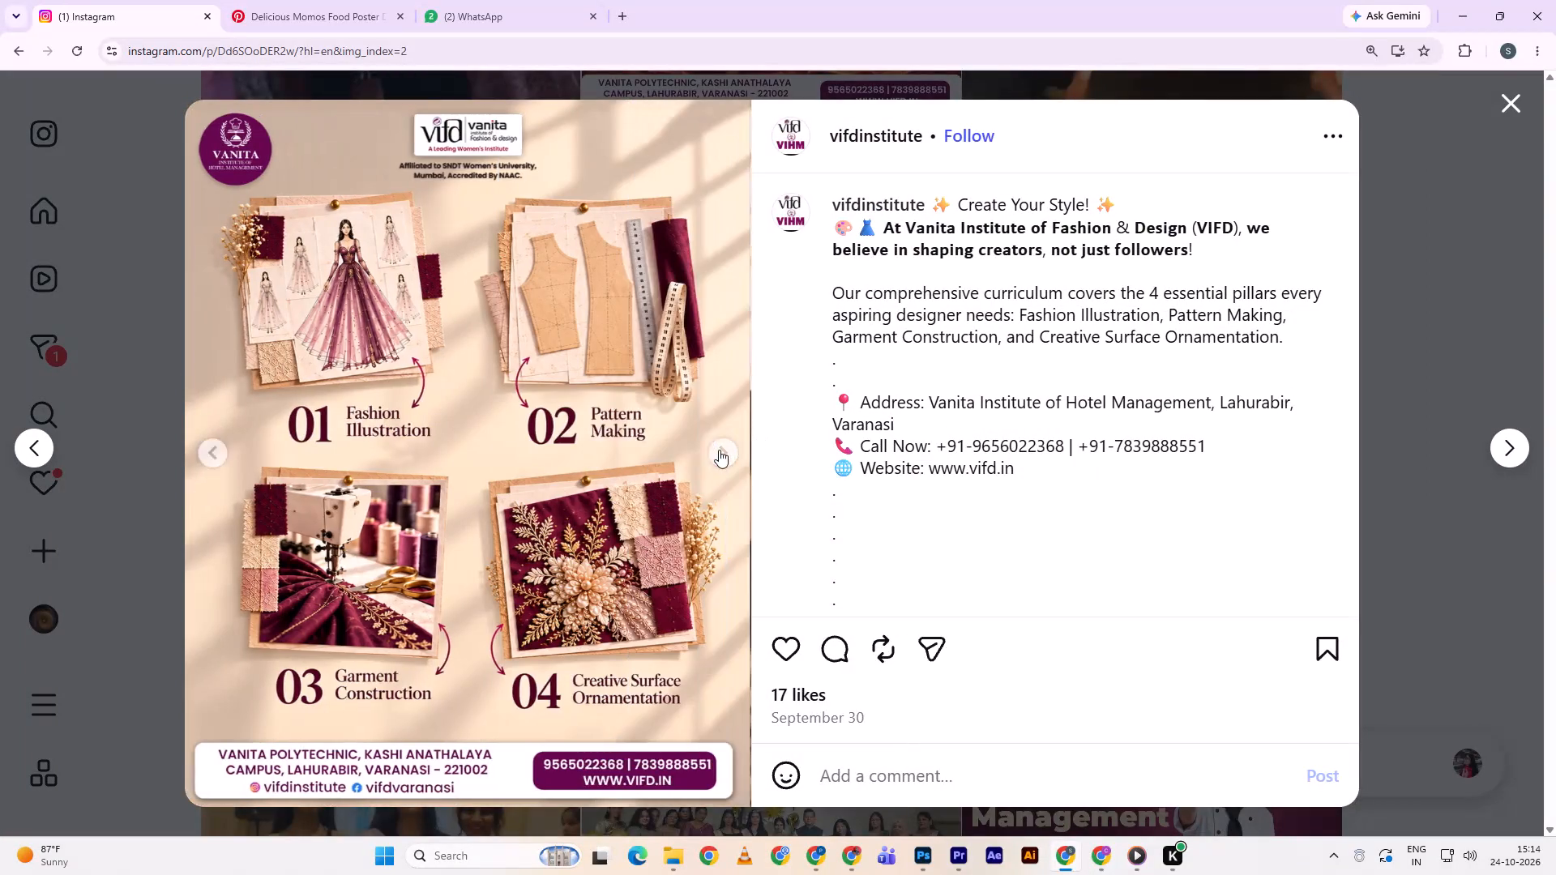
pyautogui.click(719, 450)
pyautogui.click(1498, 109)
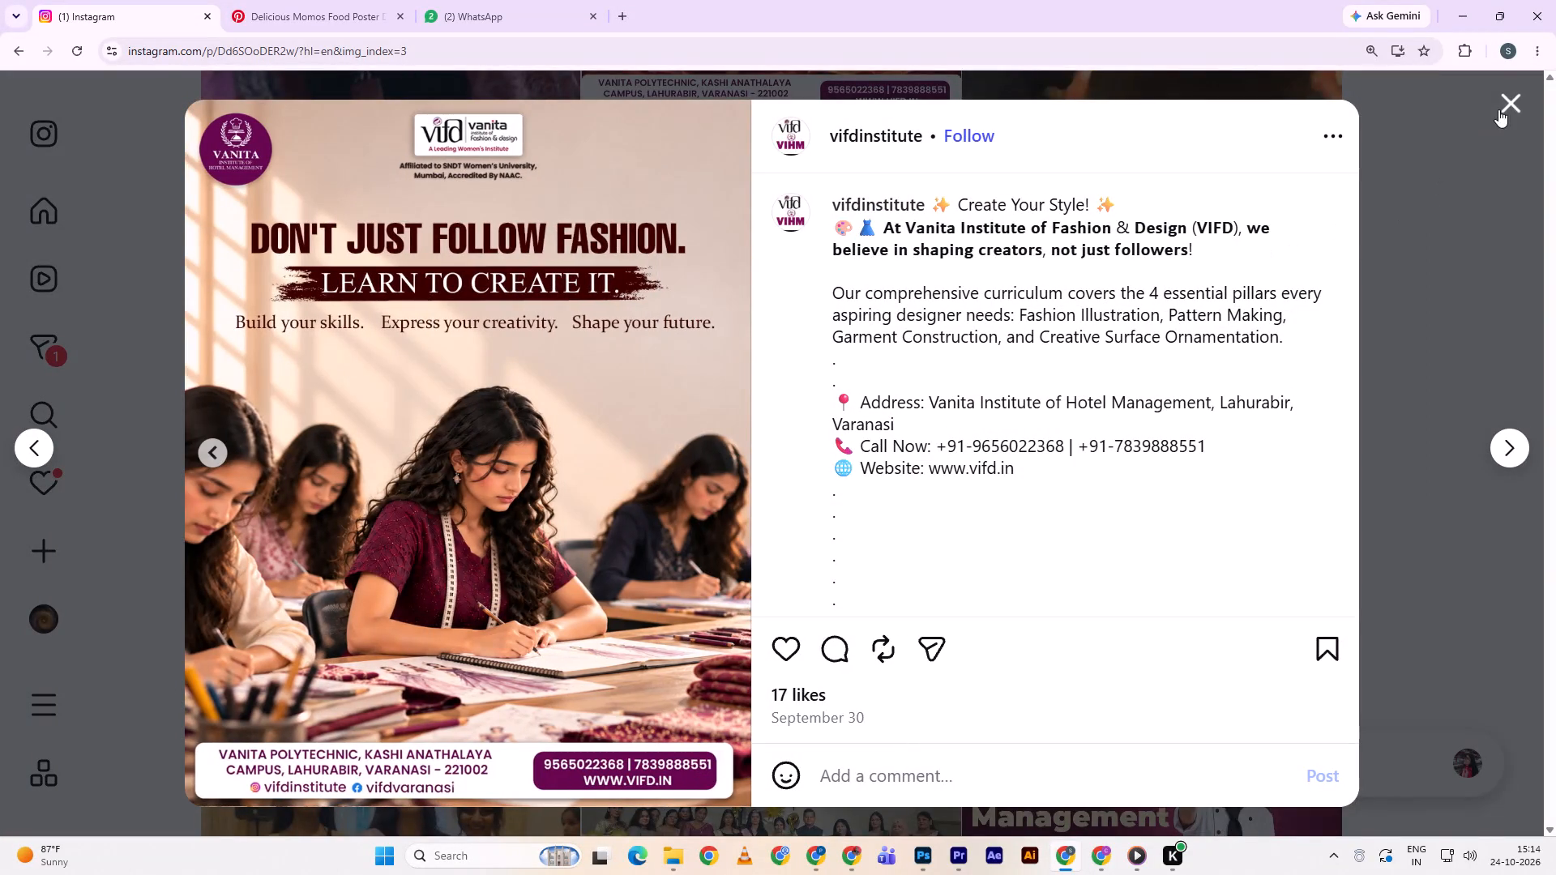
# Find the "Every Big Dream starts with a first sketch" carousel, view its slides and close the post.
pyautogui.scroll(-10, 878, 486)
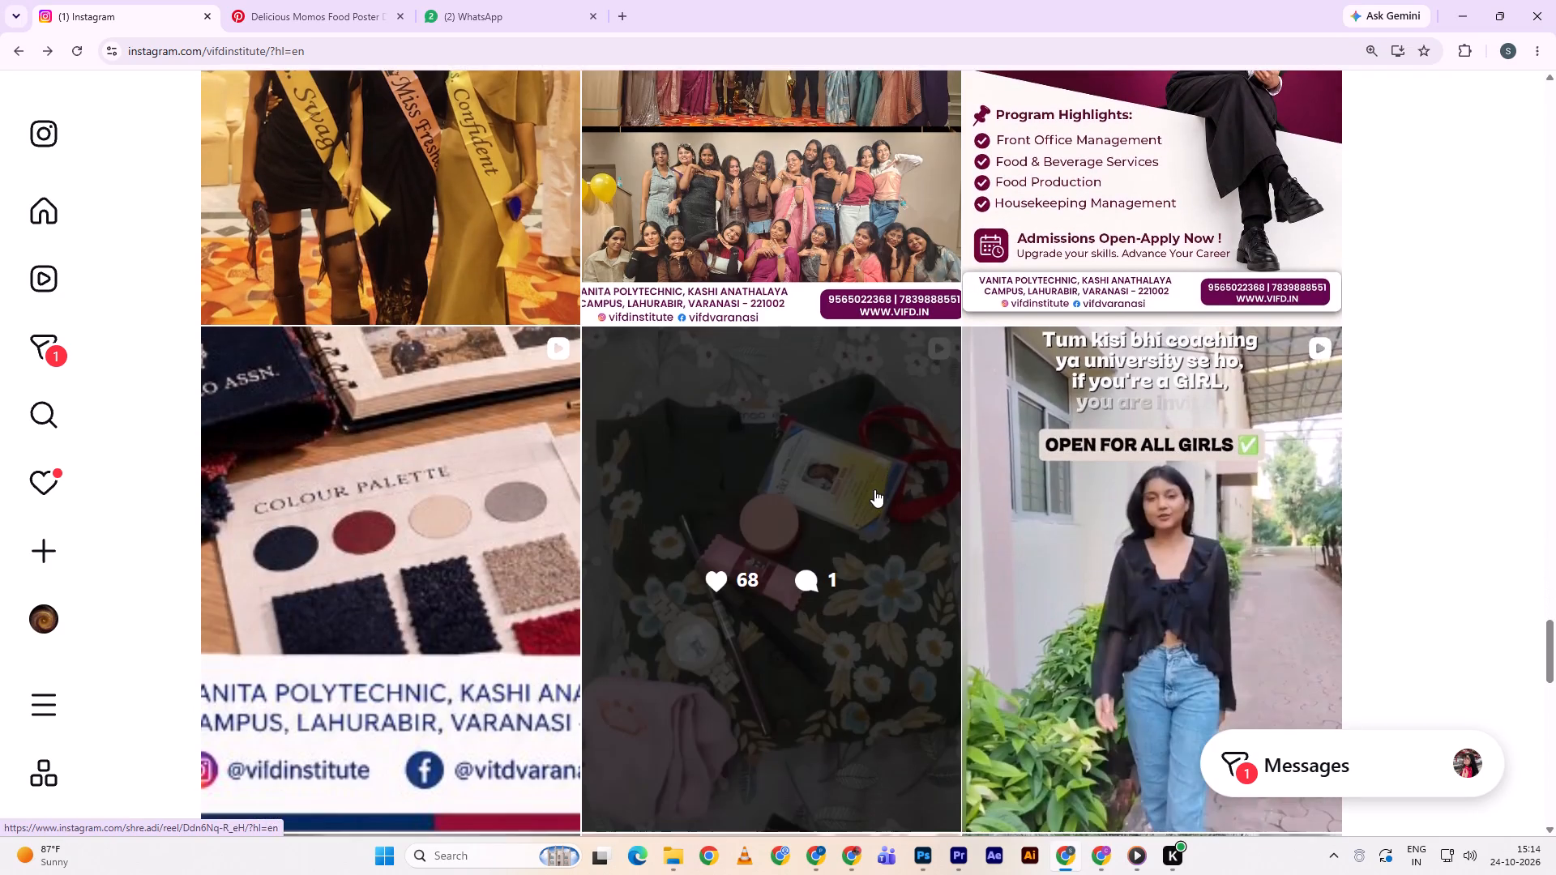
pyautogui.scroll(-9, 874, 489)
pyautogui.click(878, 489)
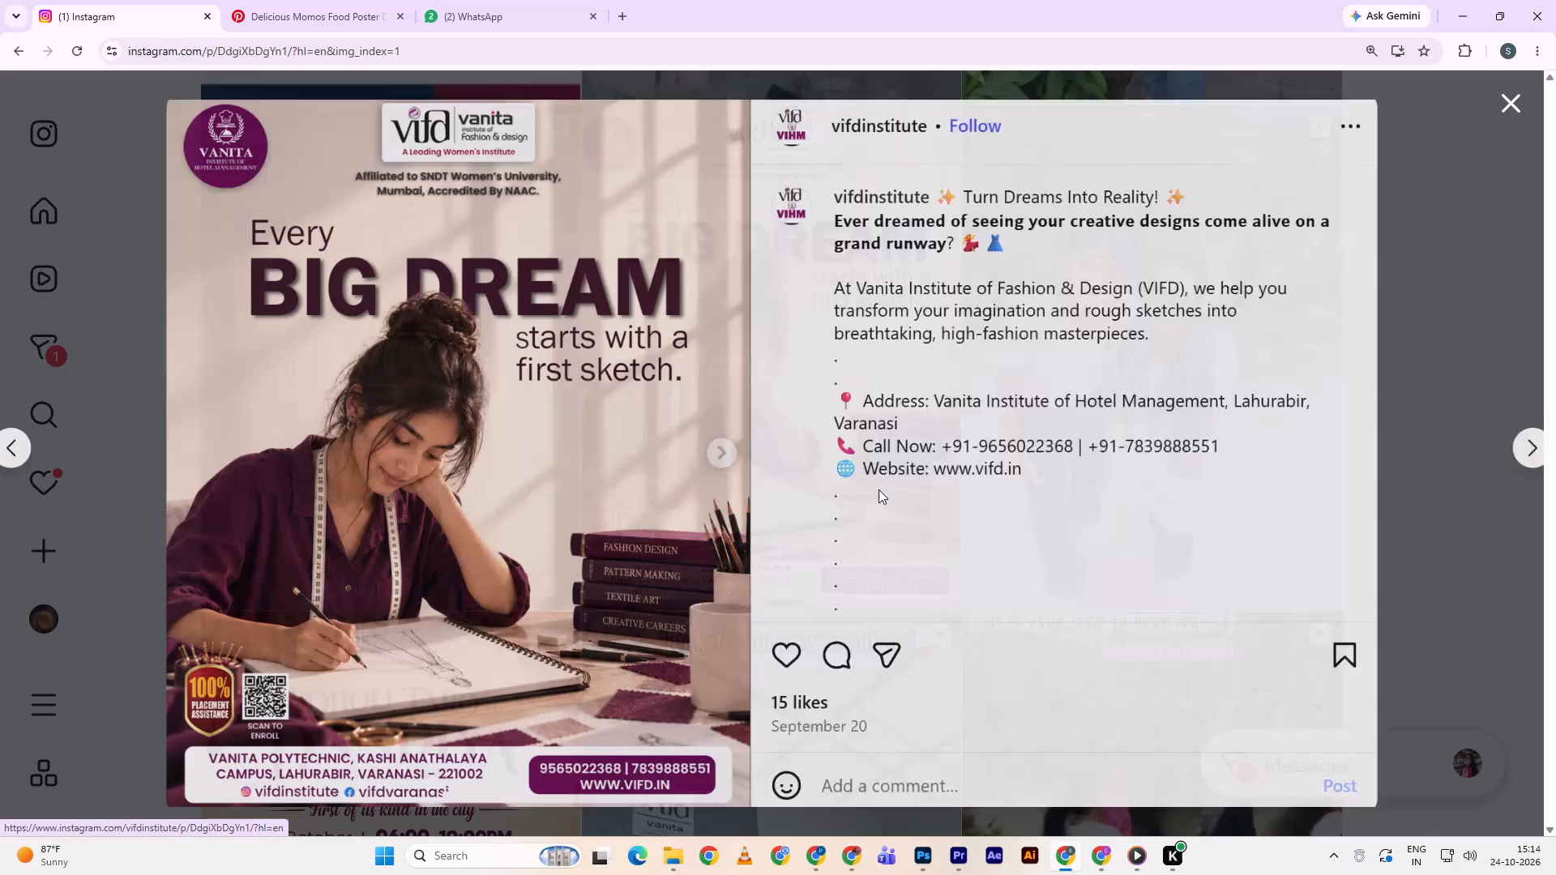
pyautogui.click(707, 455)
pyautogui.doubleClick(707, 455)
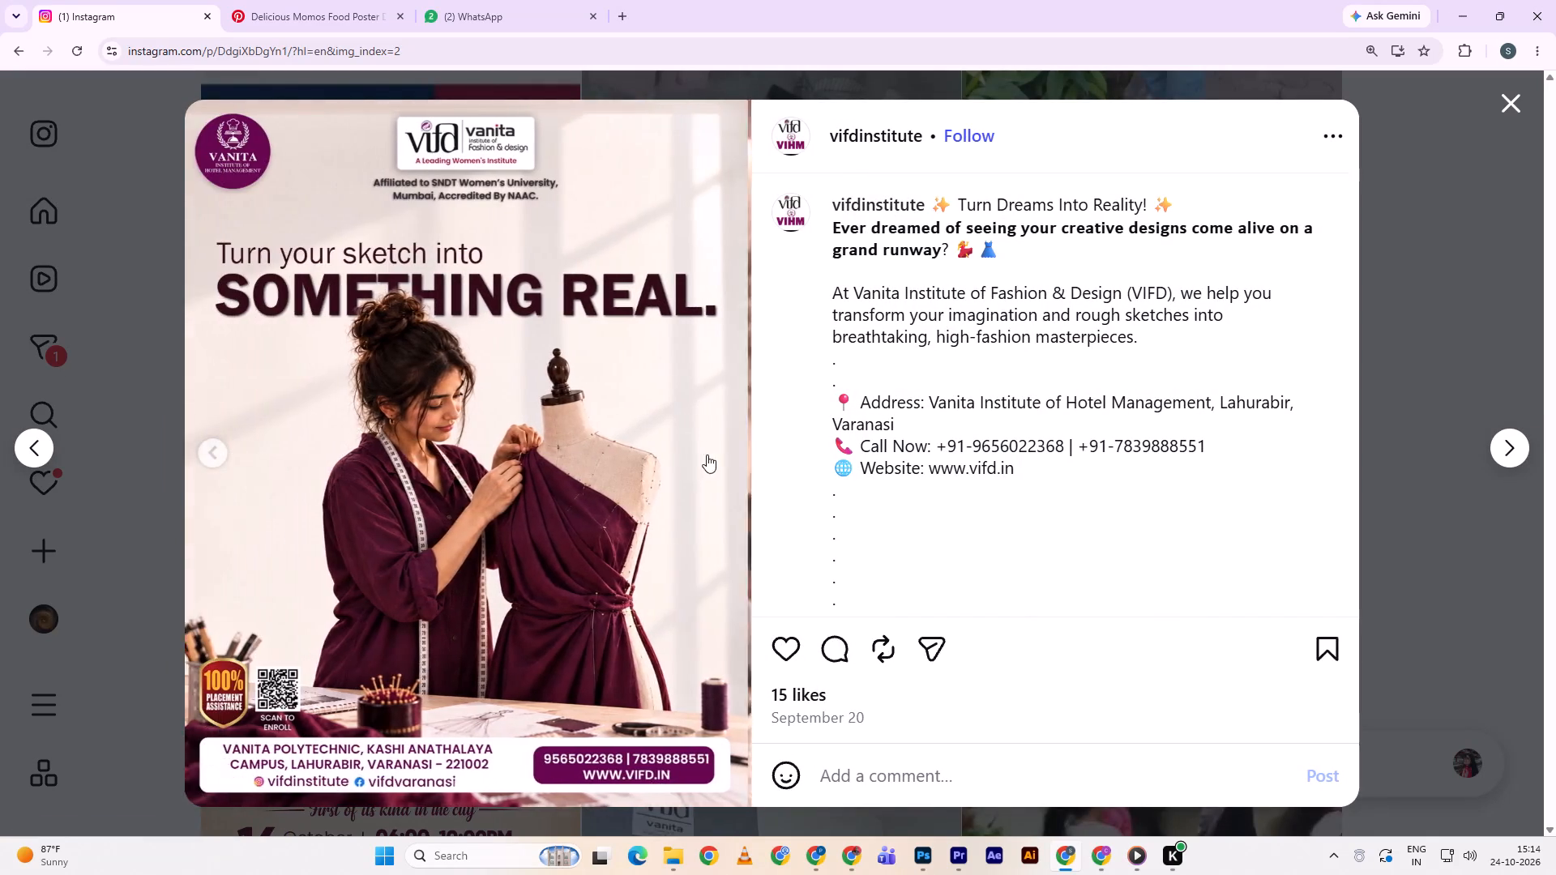
pyautogui.click(707, 455)
pyautogui.click(1521, 111)
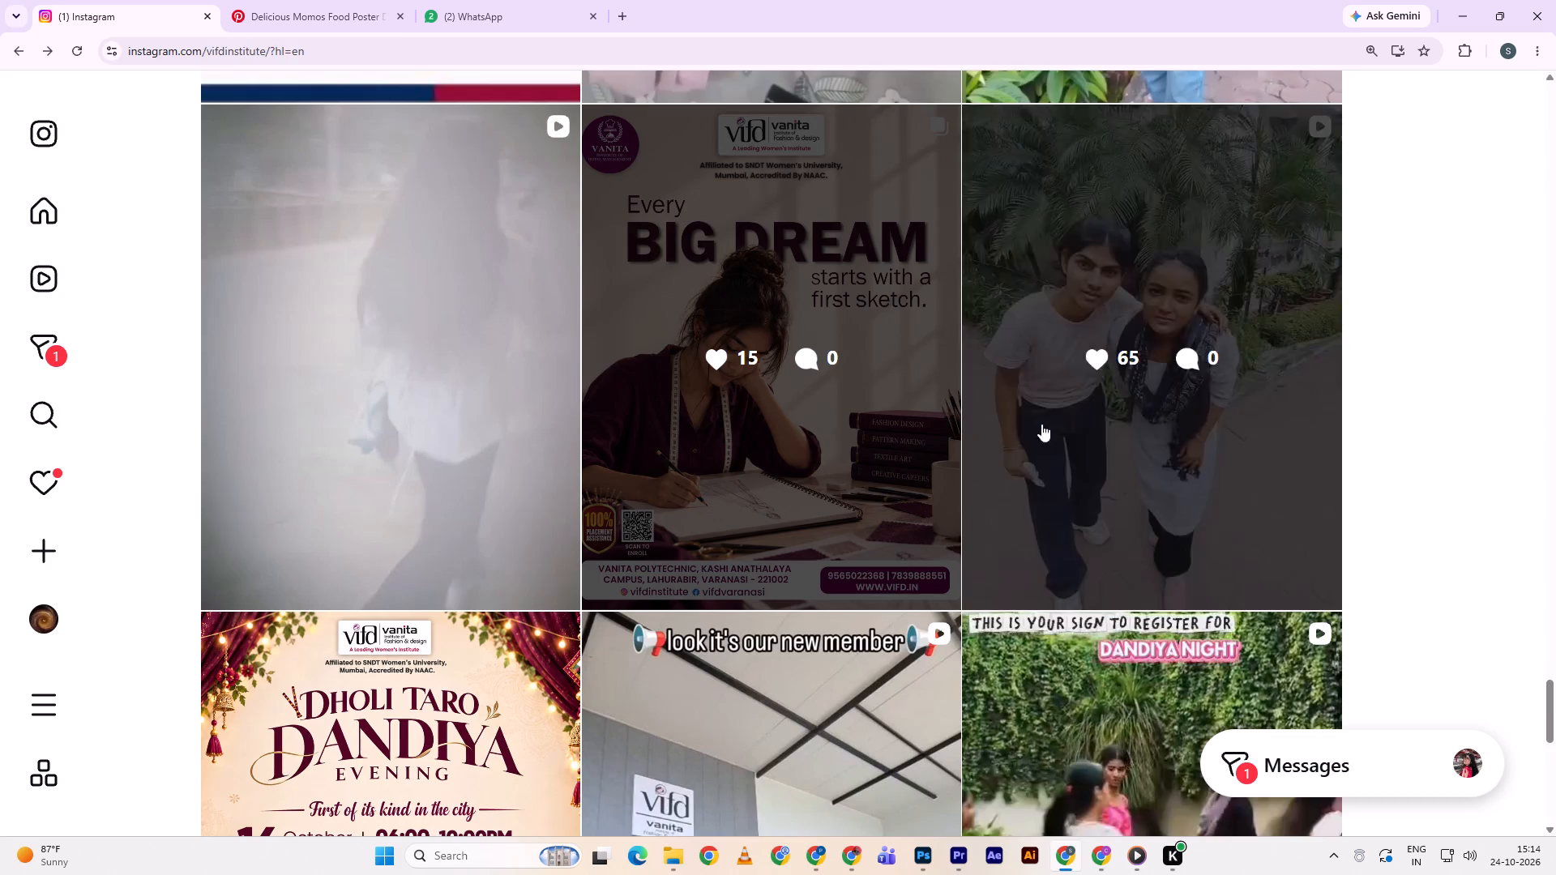
# Examine the older vifdinstitute posts for design reference, then return to the post in Photoshop.
pyautogui.scroll(-16, 961, 467)
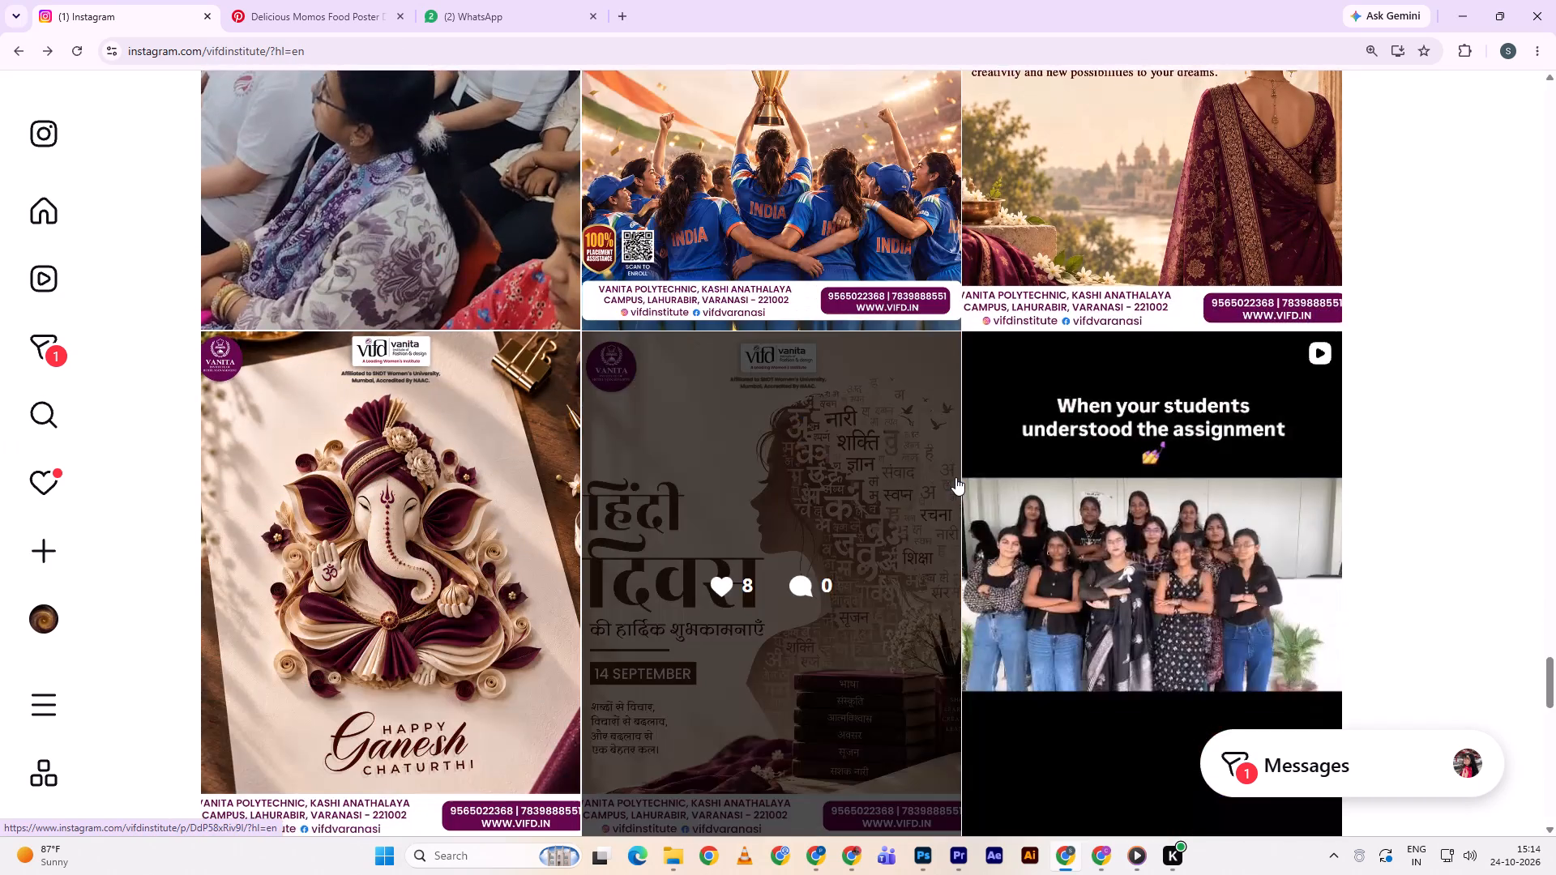
pyautogui.scroll(-19, 955, 477)
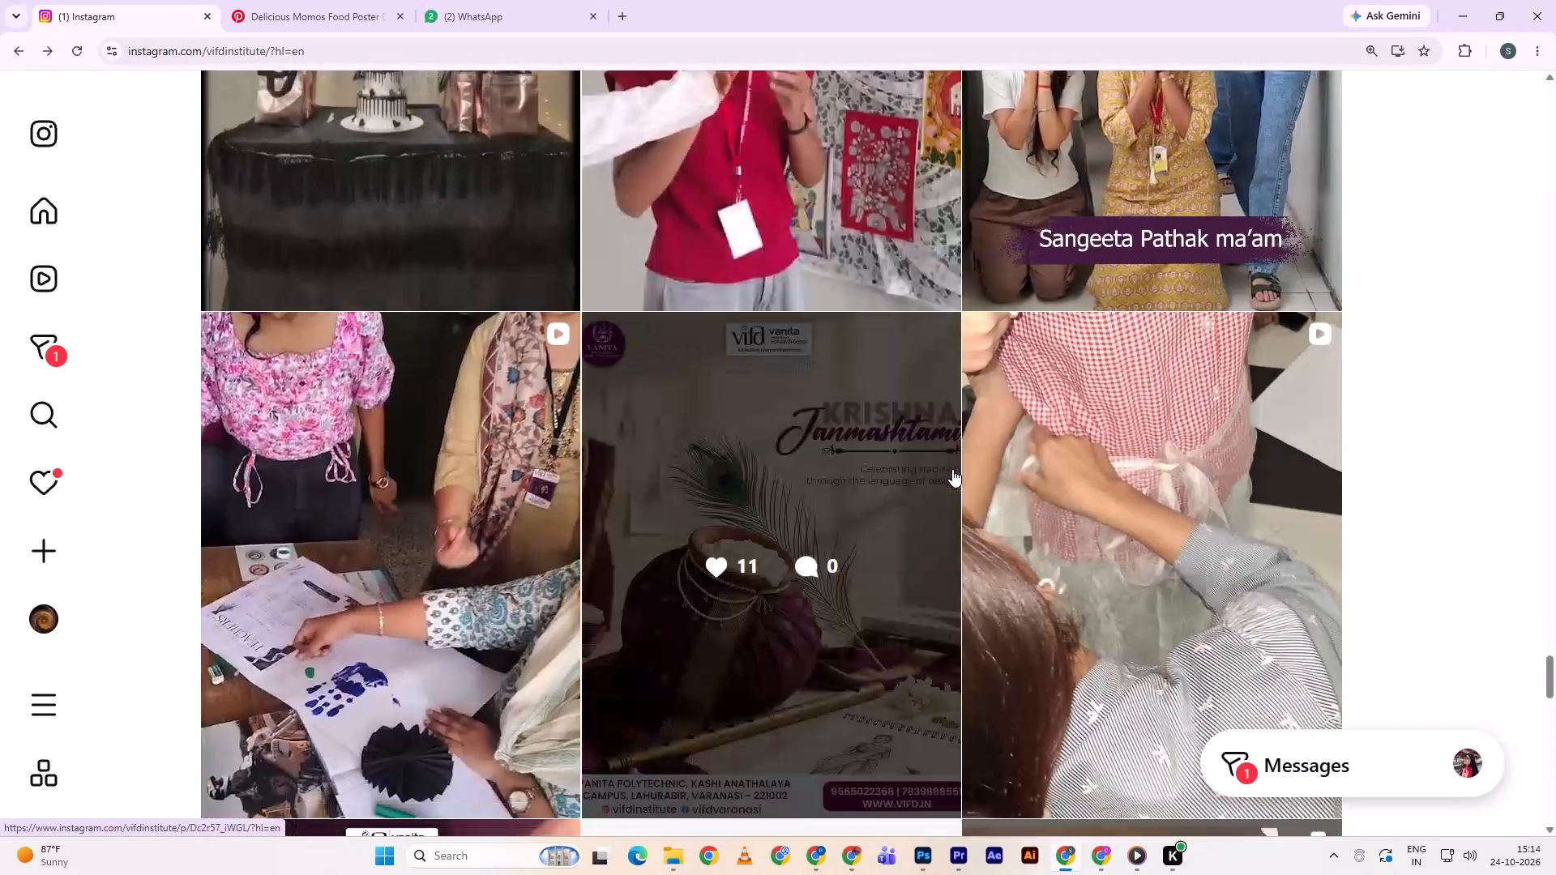
pyautogui.hotkey('alt', 'Tab')
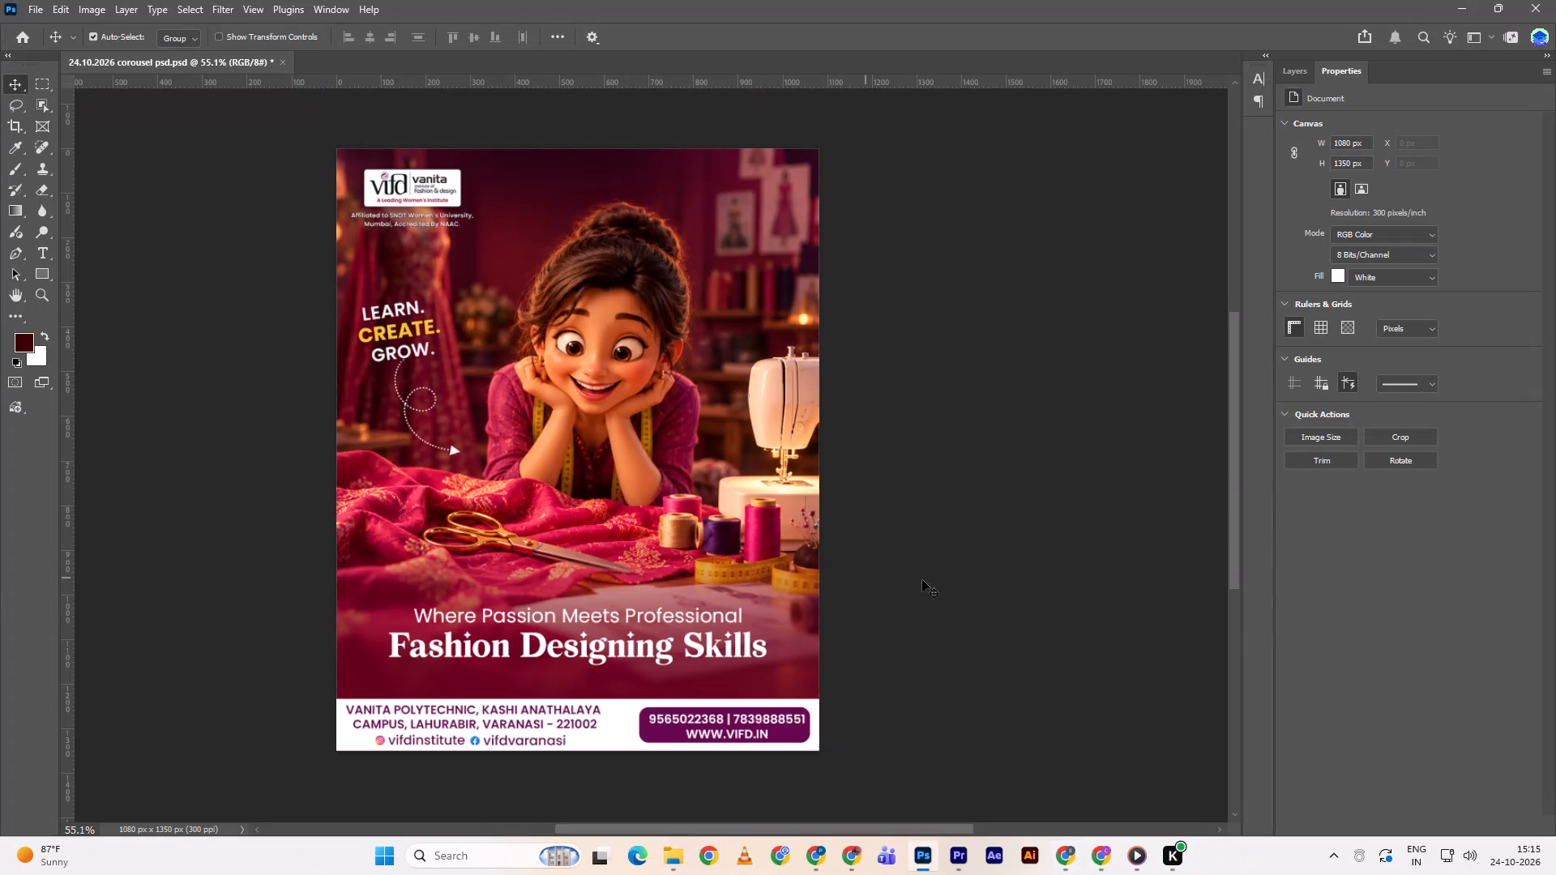
# Copy the slide 3 quote "And Every Skill Turns Dreams into Reality" from the ChatGPT conversation.
pyautogui.hotkey('alt', 'Tab')
pyautogui.hotkey('alt', 'Tab')
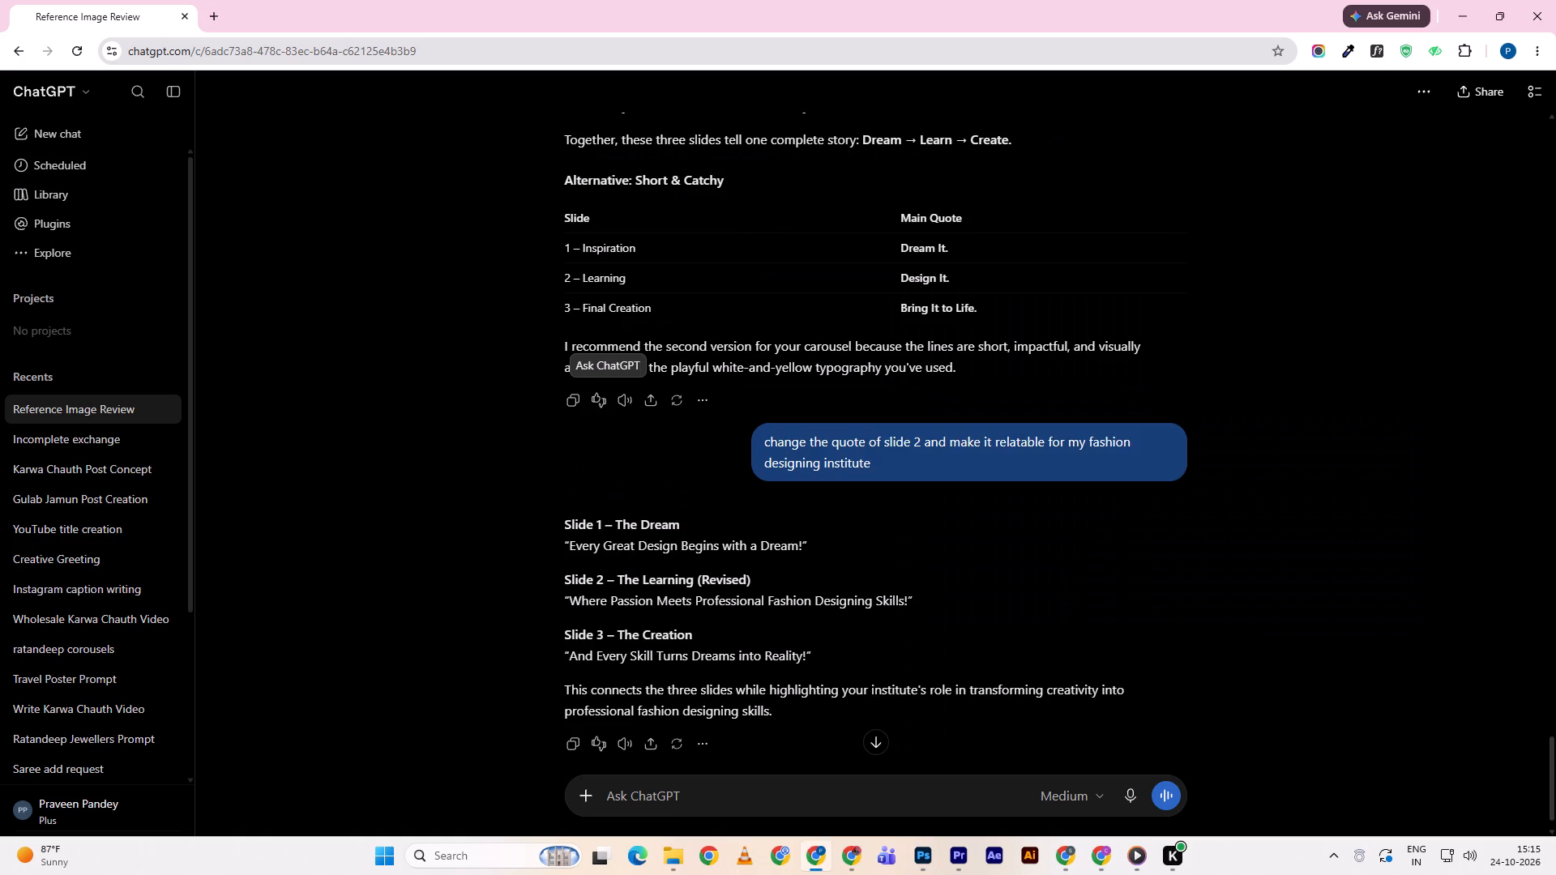
pyautogui.scroll(-1, 873, 600)
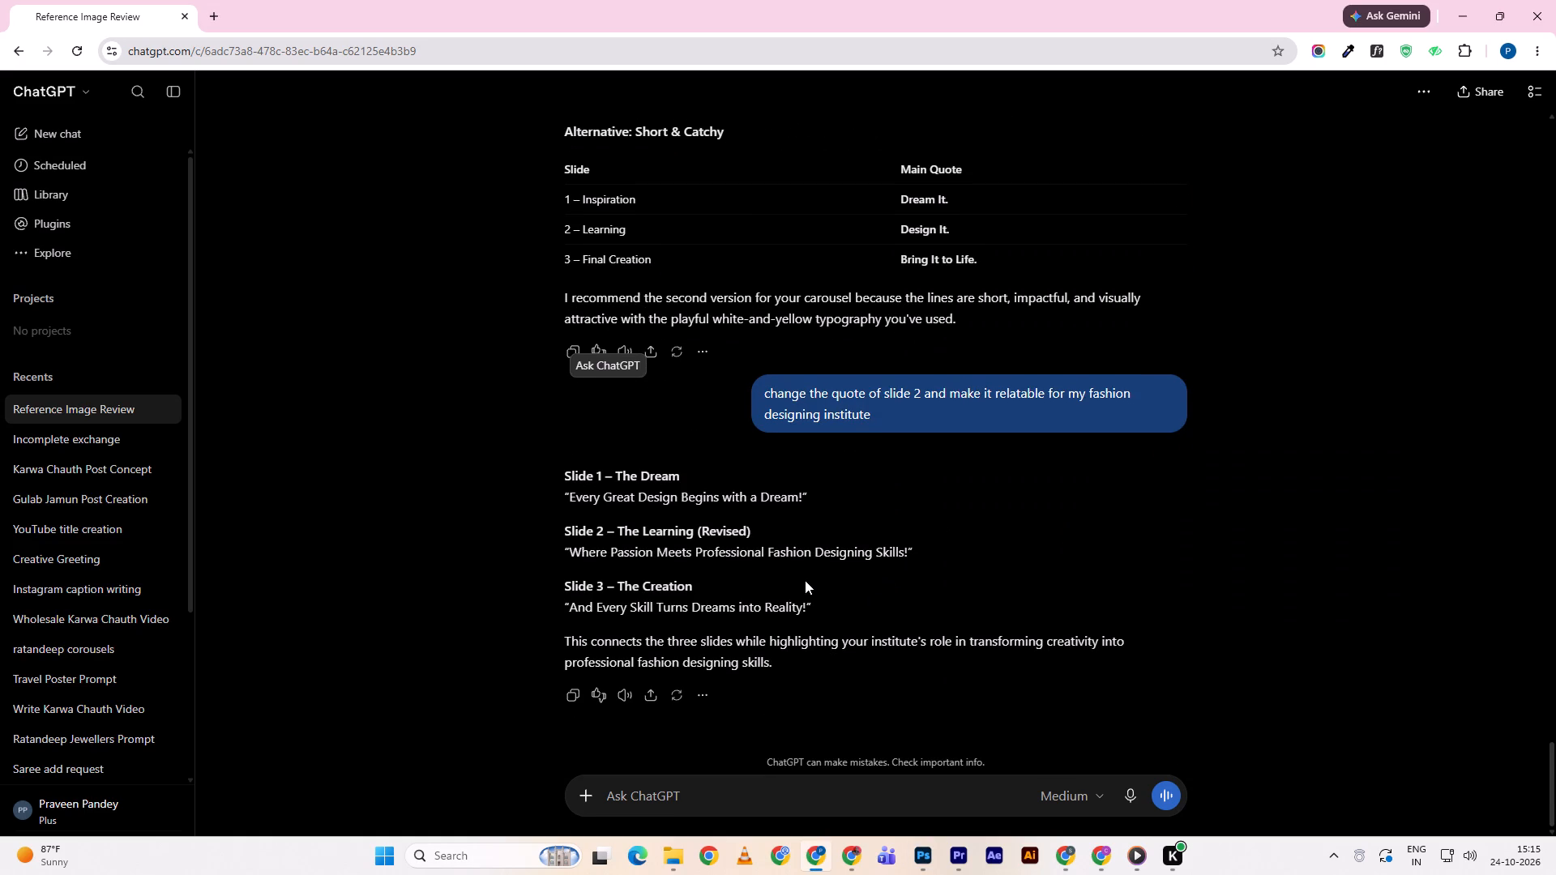
pyautogui.click(805, 580)
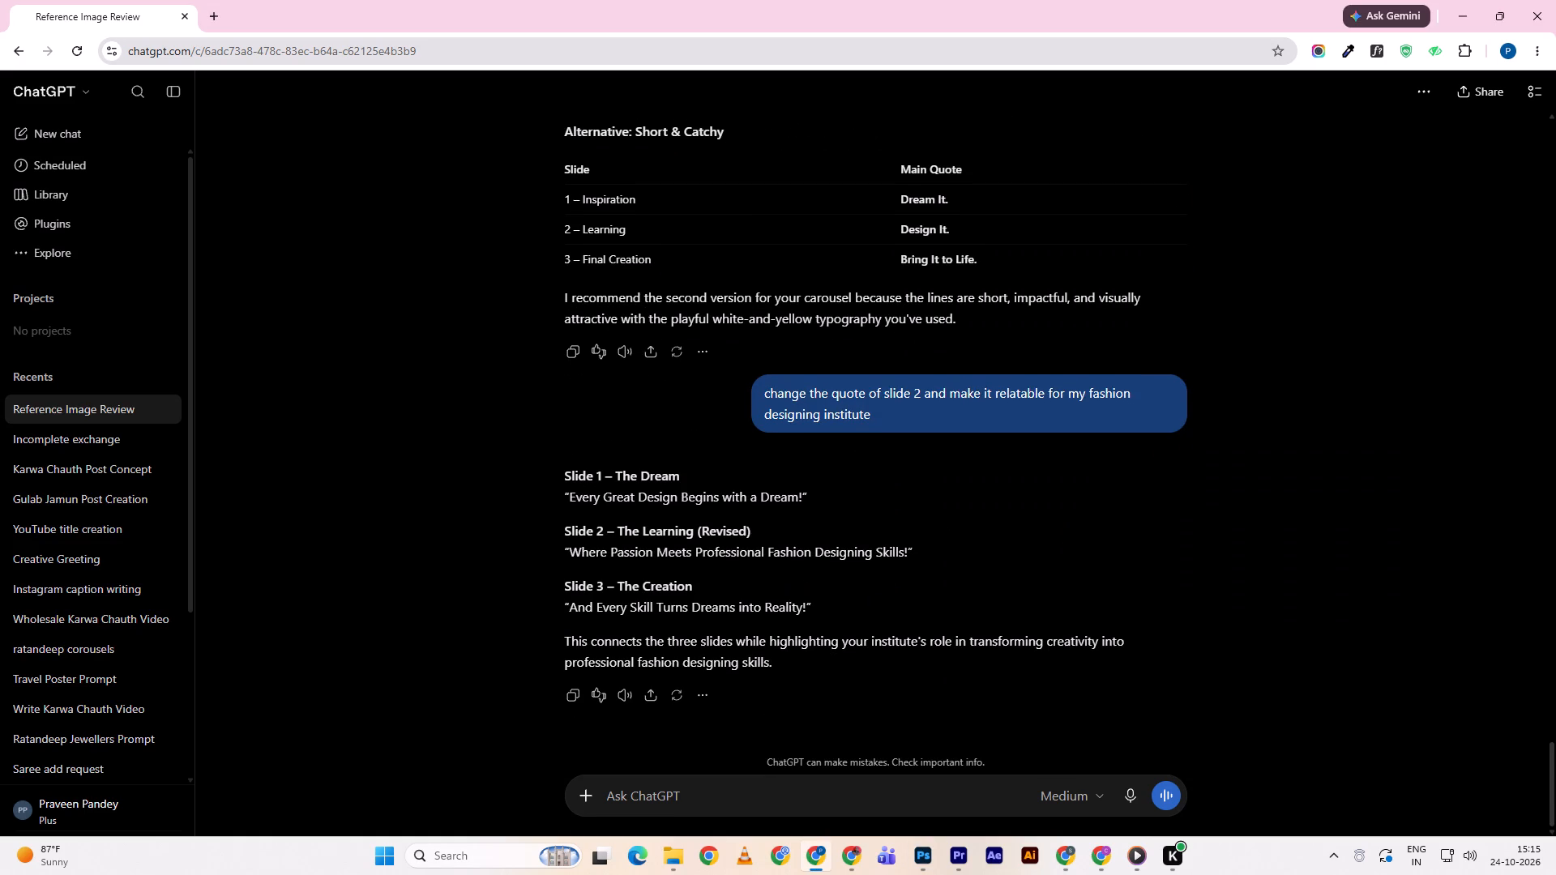
pyautogui.moveTo(573, 607); pyautogui.dragTo(788, 624)
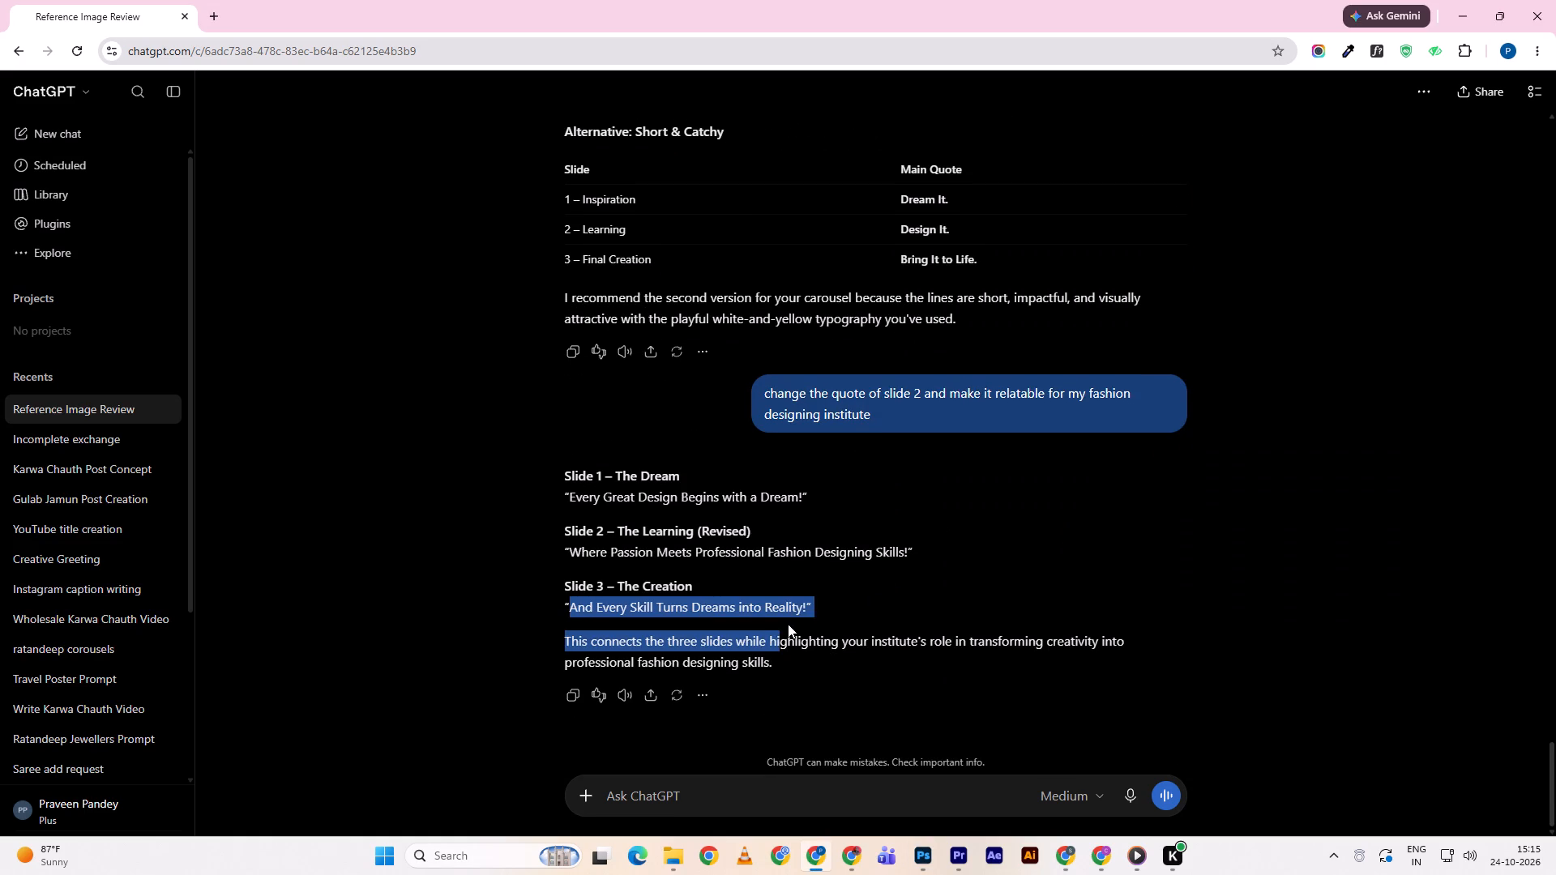
pyautogui.moveTo(788, 624); pyautogui.dragTo(802, 612)
pyautogui.hotkey('ctrl', 'c')
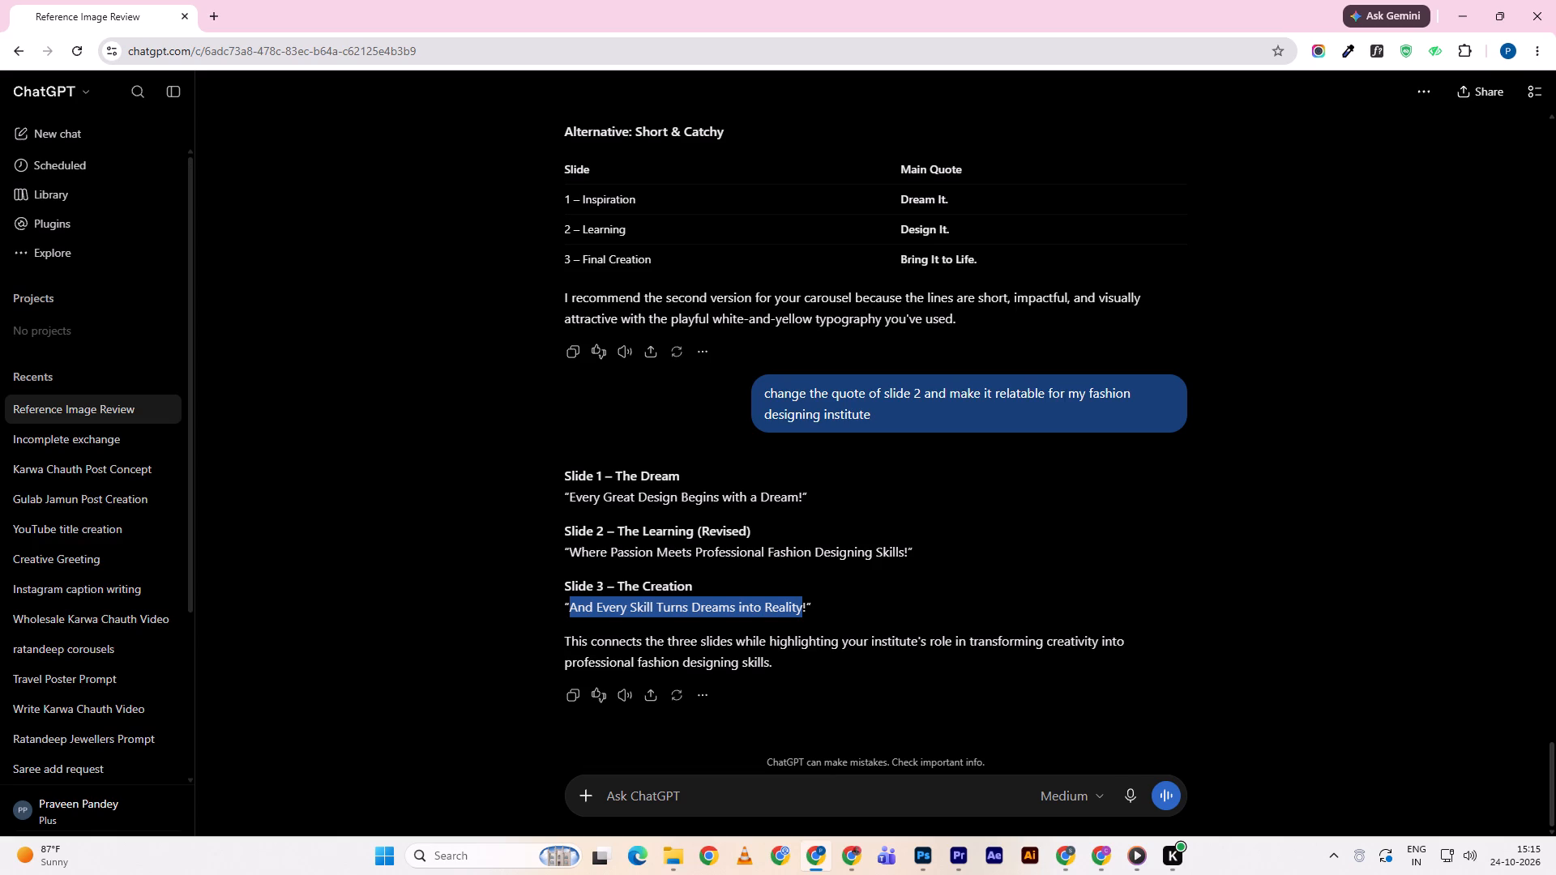
# Switch back to Photoshop and bring up the layer list of the carousel document.
pyautogui.hotkey('alt', 'Tab')
pyautogui.click(1300, 72)
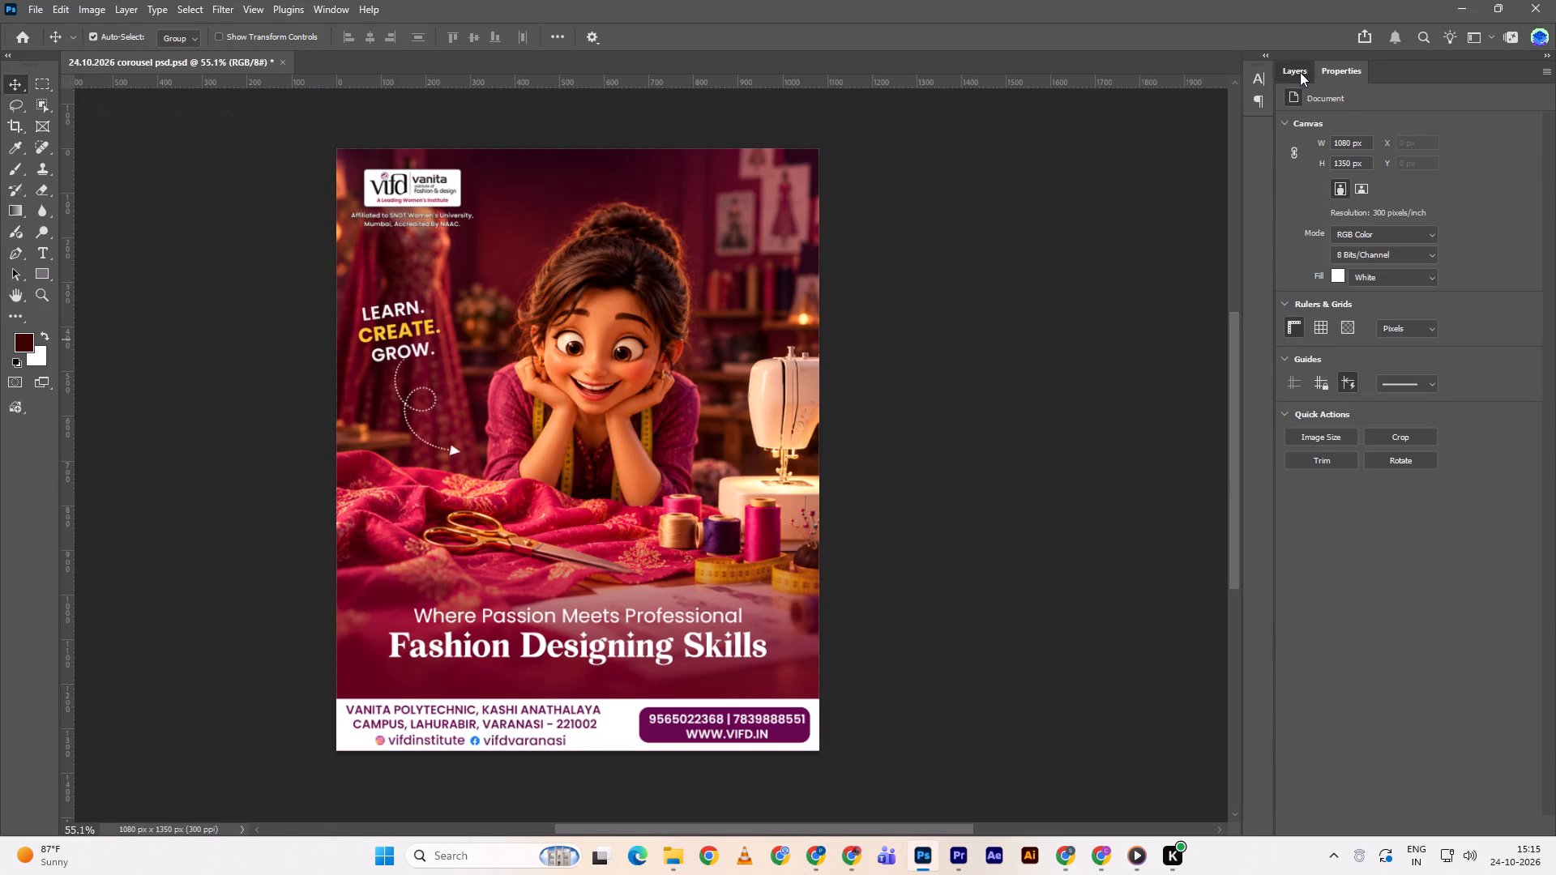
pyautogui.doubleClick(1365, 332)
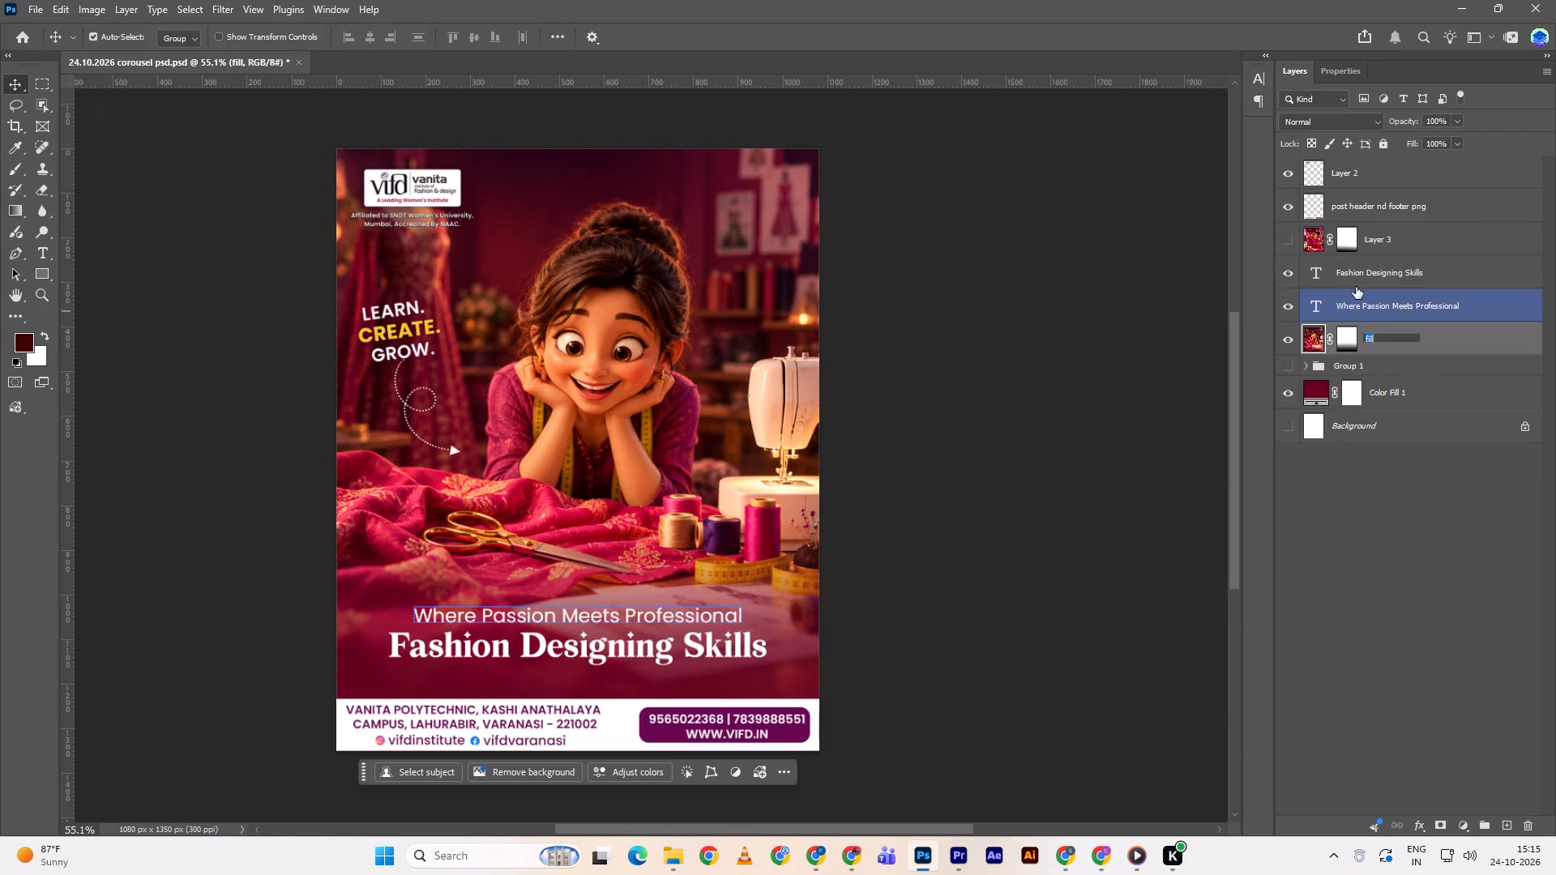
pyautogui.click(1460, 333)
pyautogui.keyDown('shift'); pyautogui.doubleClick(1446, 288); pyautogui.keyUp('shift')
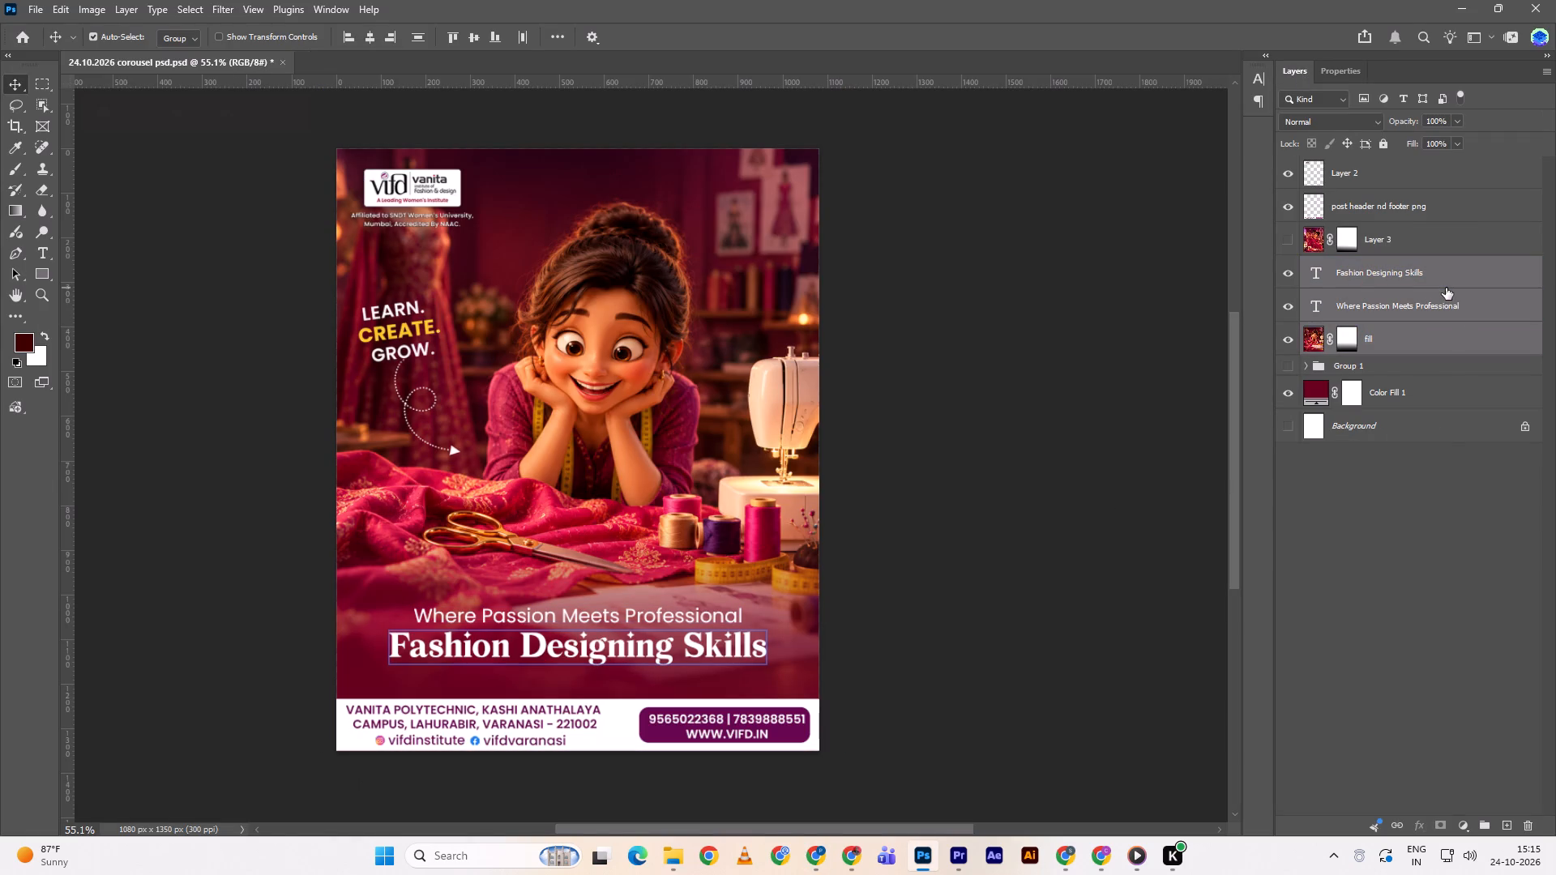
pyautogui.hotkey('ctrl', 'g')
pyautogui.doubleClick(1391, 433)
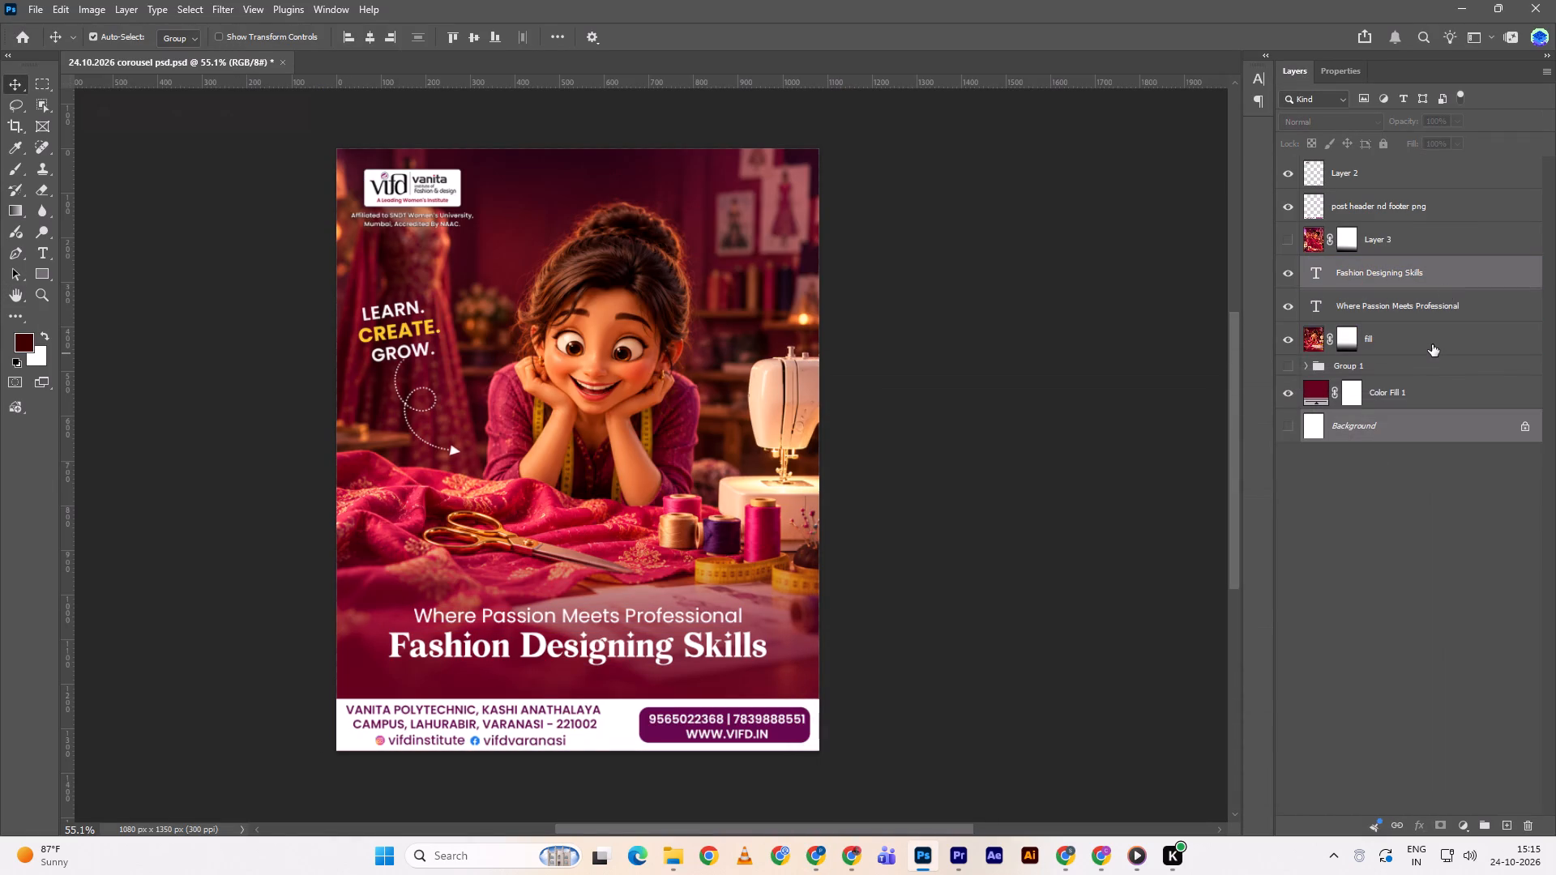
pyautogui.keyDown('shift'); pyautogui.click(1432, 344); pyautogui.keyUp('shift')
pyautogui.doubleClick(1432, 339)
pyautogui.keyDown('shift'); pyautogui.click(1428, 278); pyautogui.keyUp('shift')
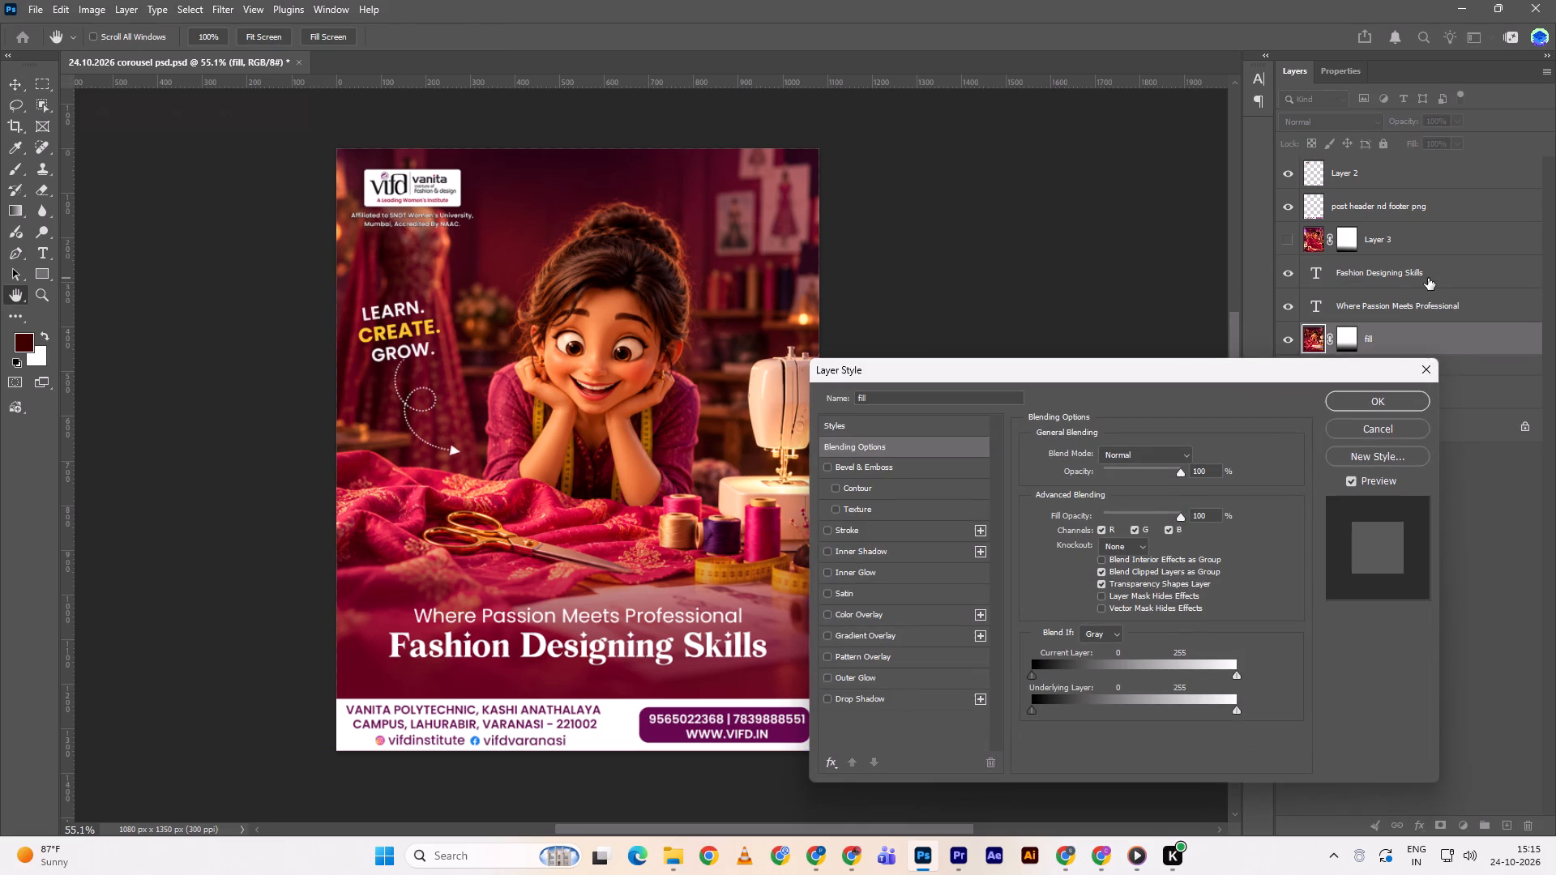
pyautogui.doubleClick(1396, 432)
# Group slide 2's "fill" image layer with the "Where Passion Meets Professional" and "Fashion Designing Skills" text layers.
pyautogui.doubleClick(1390, 347)
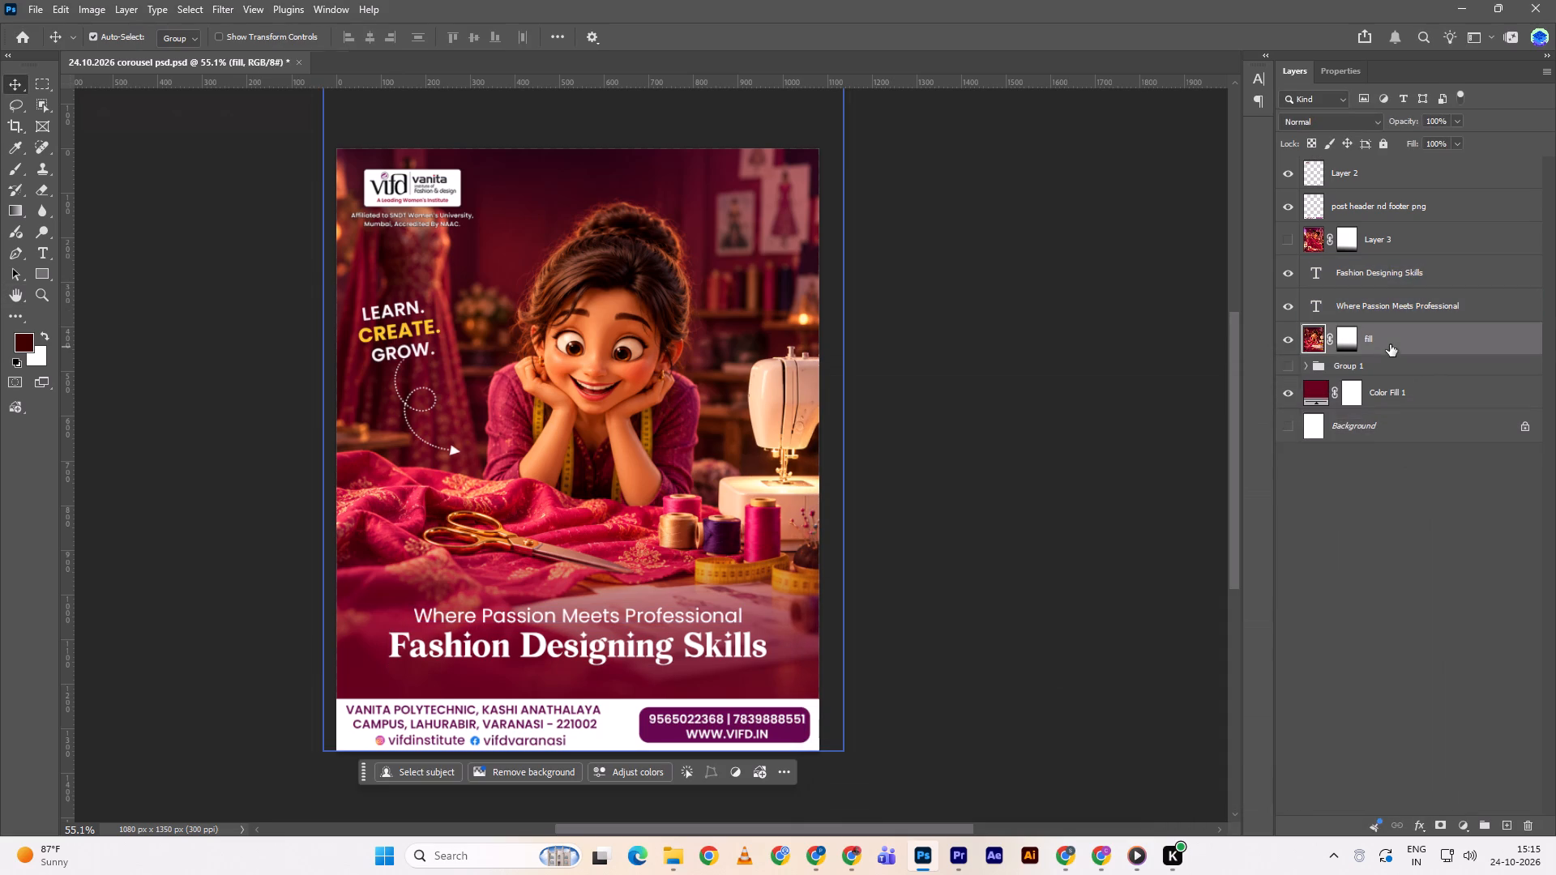
pyautogui.keyDown('shift'); pyautogui.doubleClick(1396, 280); pyautogui.keyUp('shift')
pyautogui.click(1389, 430)
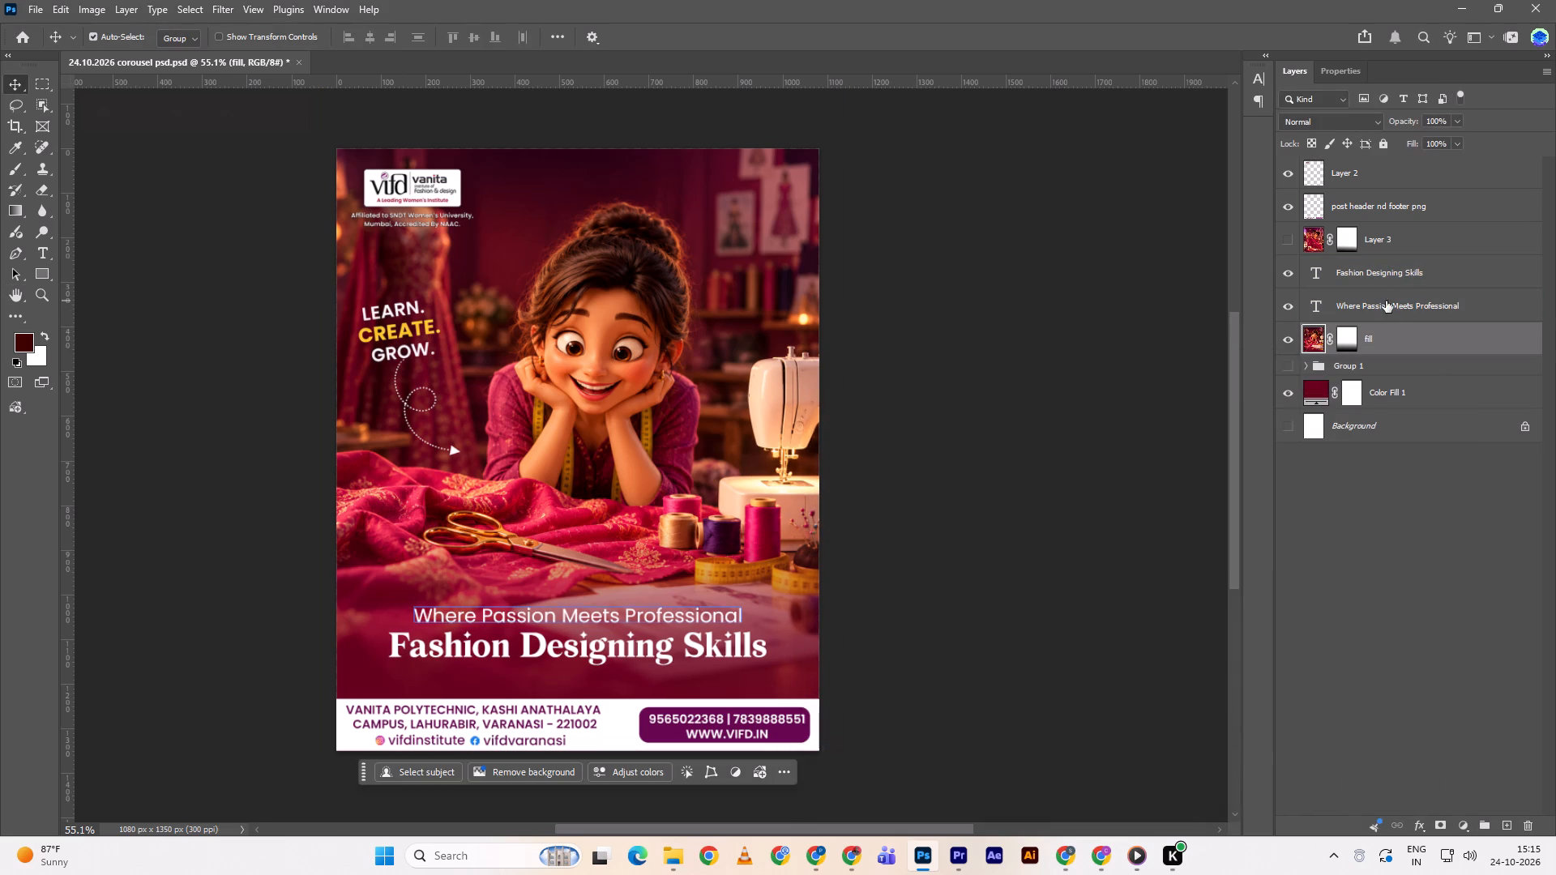
pyautogui.keyDown('shift'); pyautogui.click(1387, 287); pyautogui.keyUp('shift')
pyautogui.hotkey('ctrl', 'g')
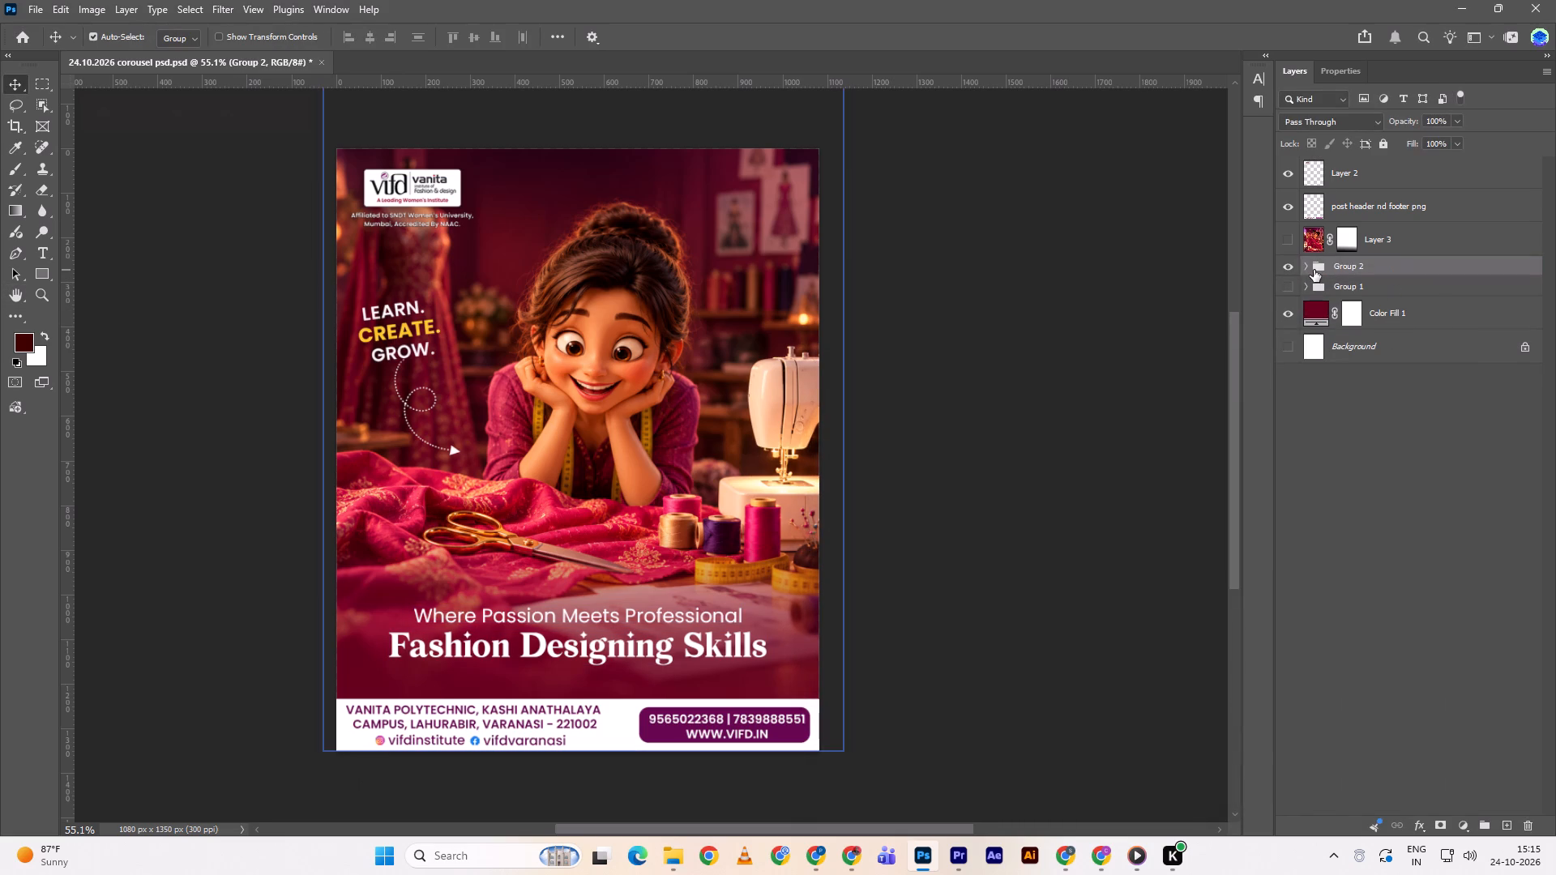
# Hide slide 2's Group 2, show slide 3's image in Layer 3, and make that layer active.
pyautogui.click(1289, 264)
pyautogui.doubleClick(1289, 243)
pyautogui.click(1285, 237)
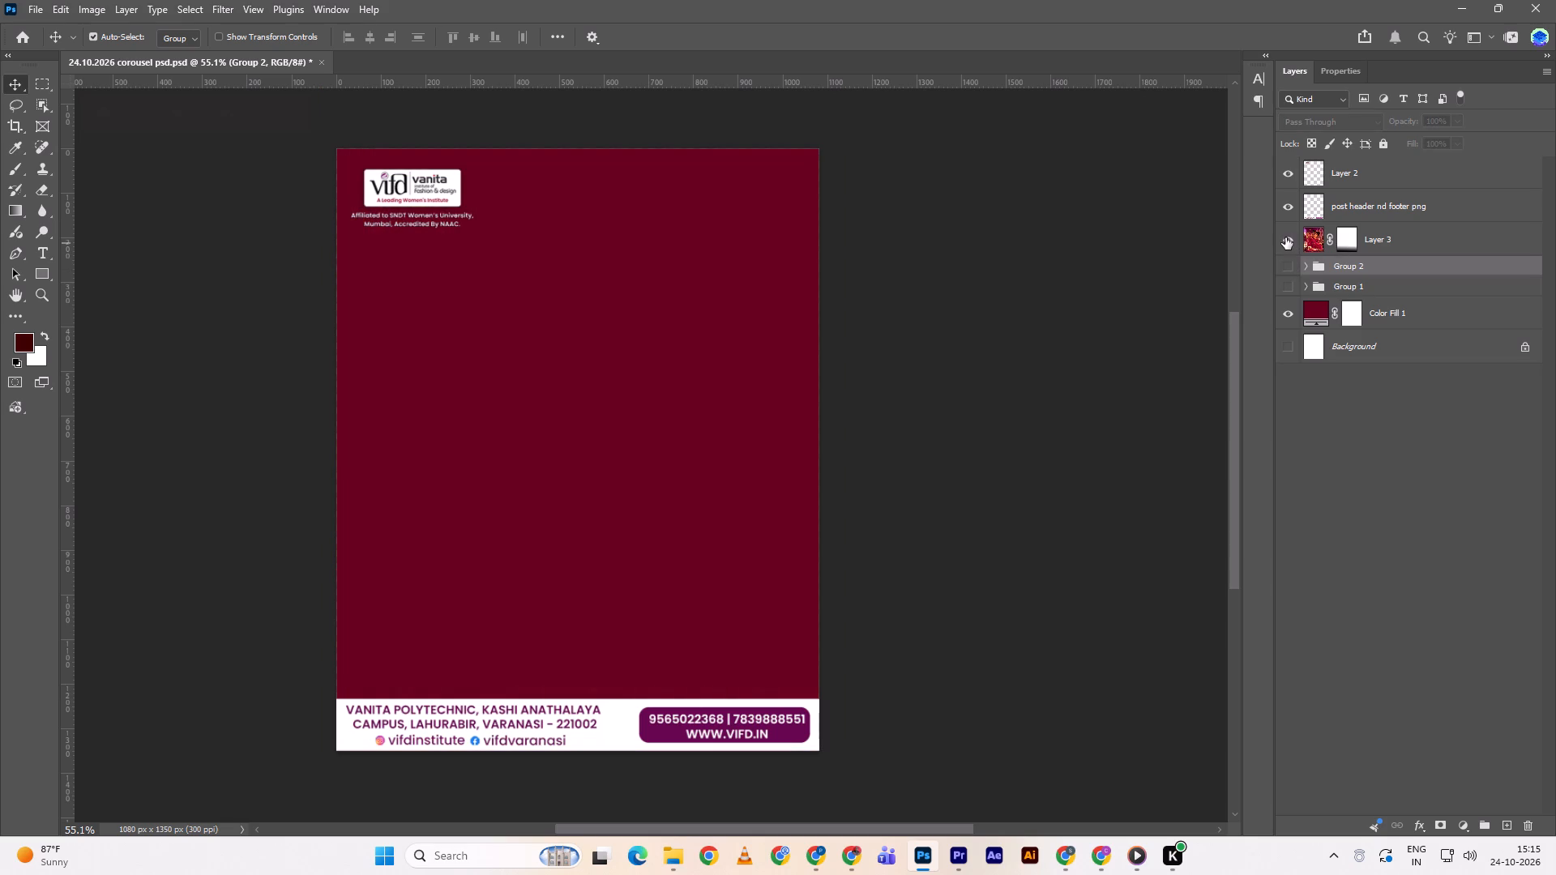
pyautogui.click(1410, 247)
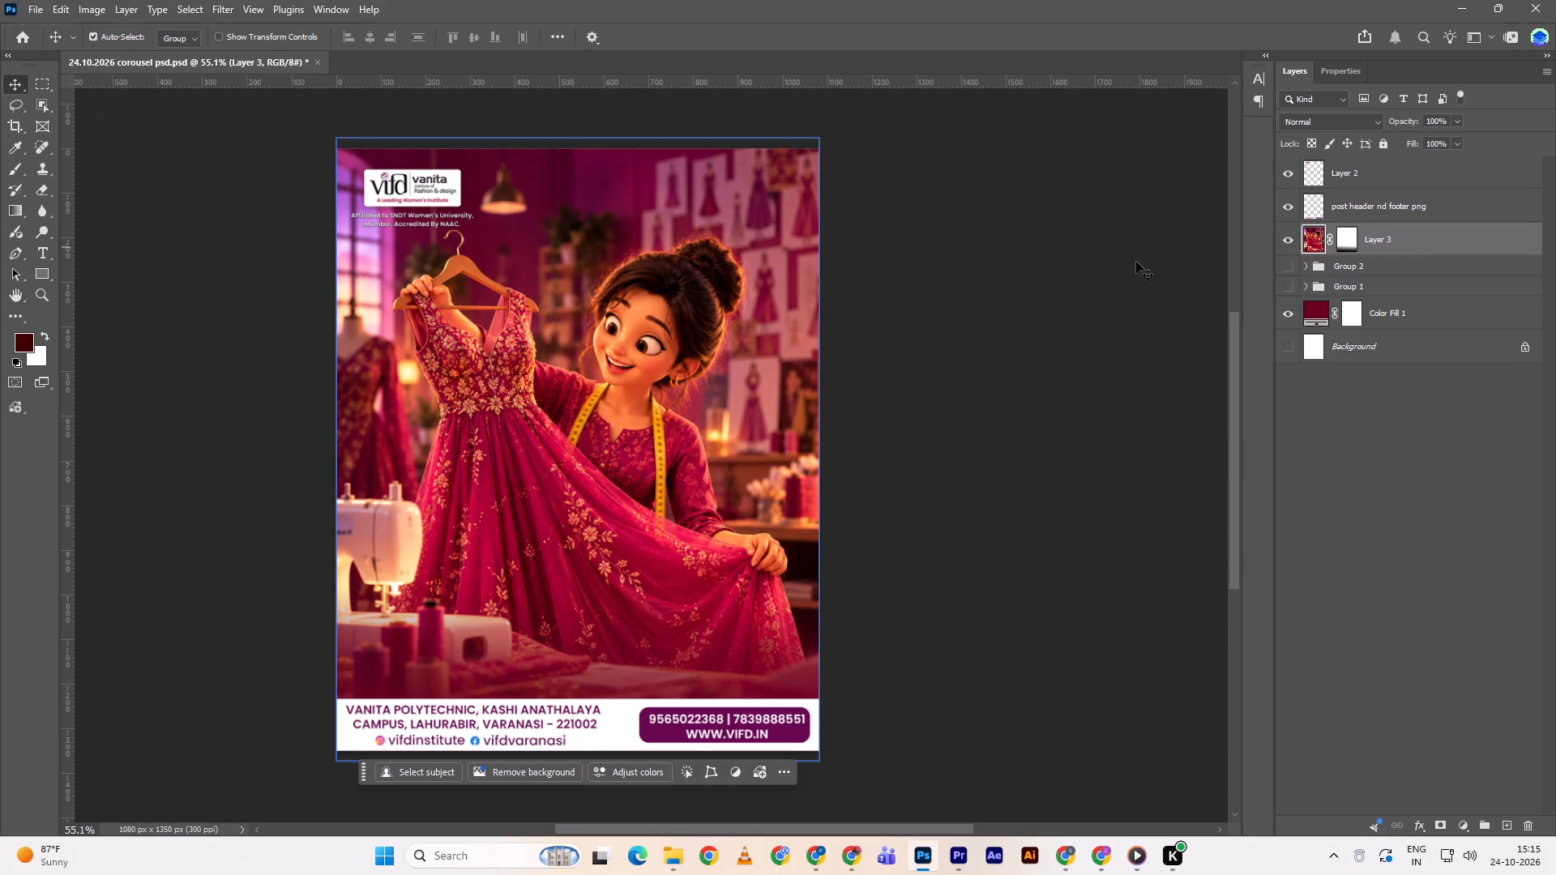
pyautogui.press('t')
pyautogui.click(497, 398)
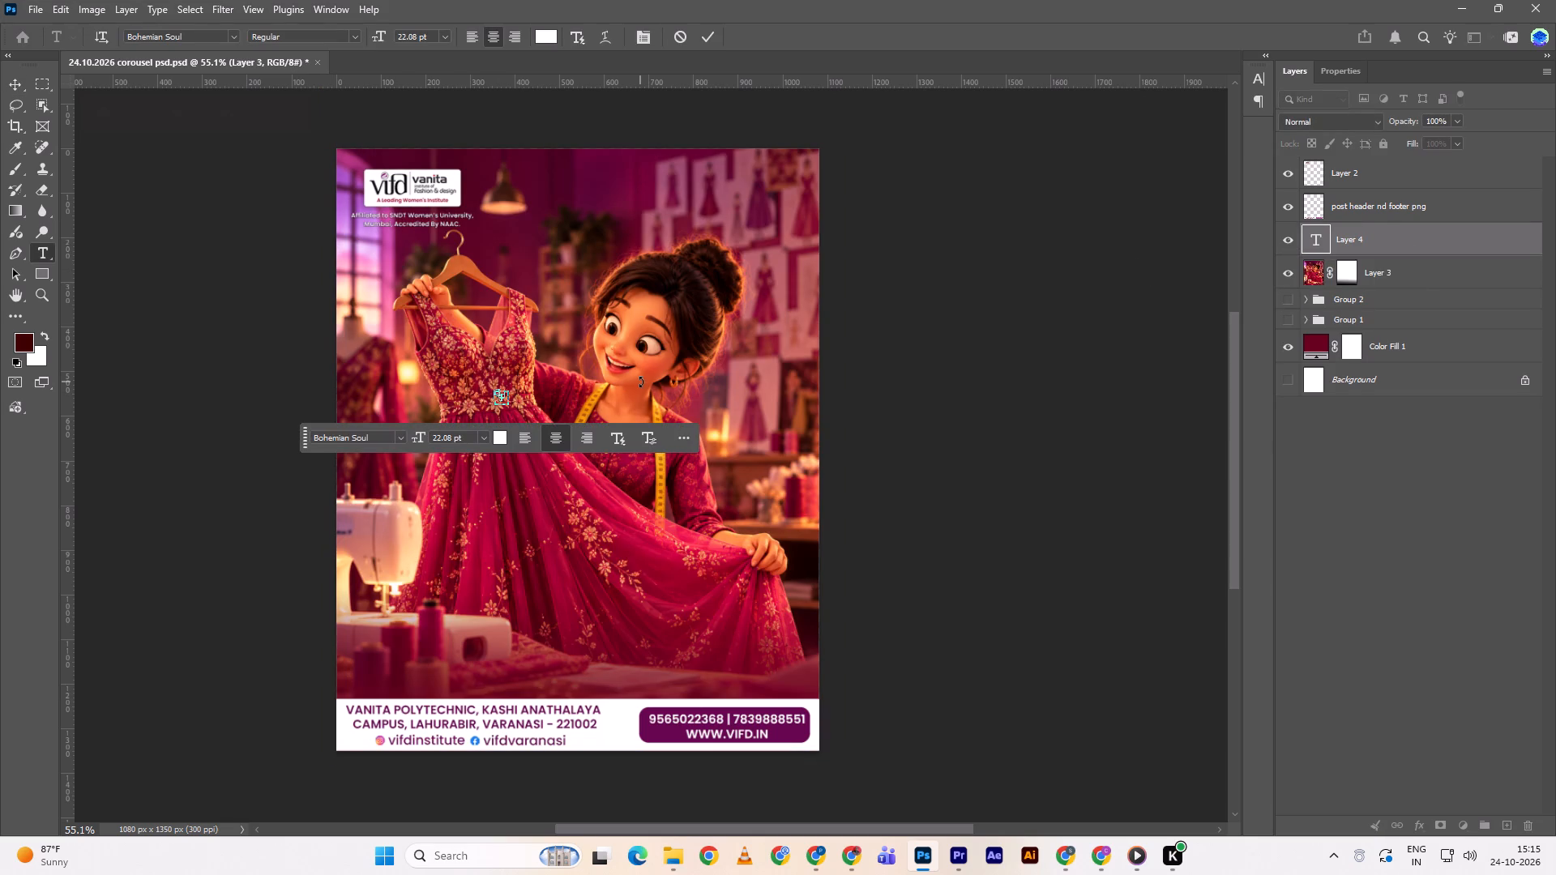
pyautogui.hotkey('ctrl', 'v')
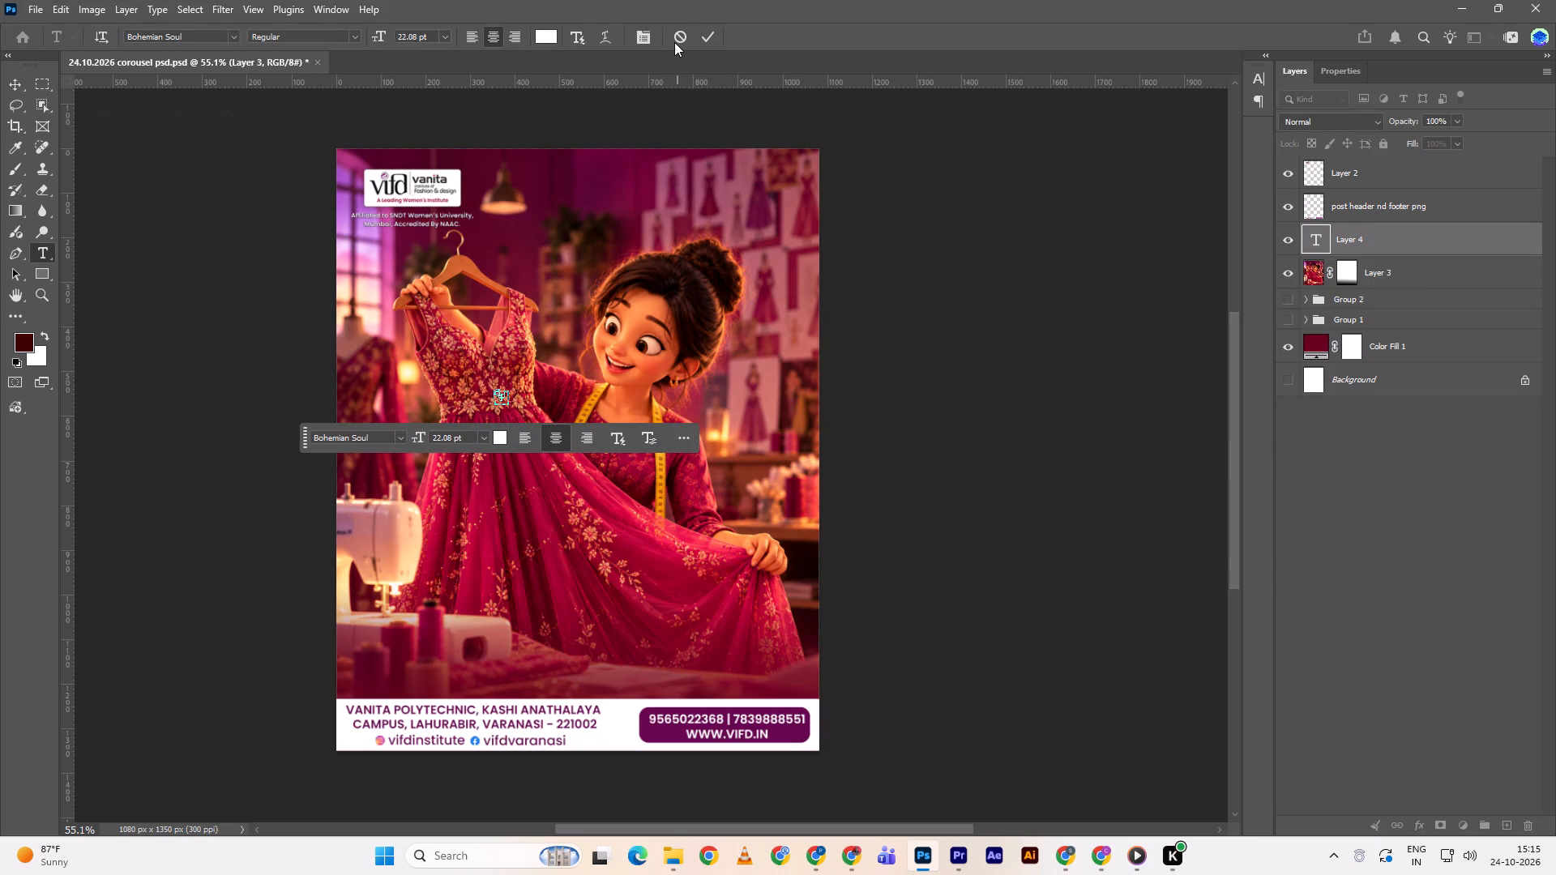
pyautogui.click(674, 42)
# Paste the quote "And Every Skill Turns Dreams into Reality" as a new text layer above Layer 3.
pyautogui.doubleClick(450, 483)
pyautogui.hotkey('ctrl', 'v')
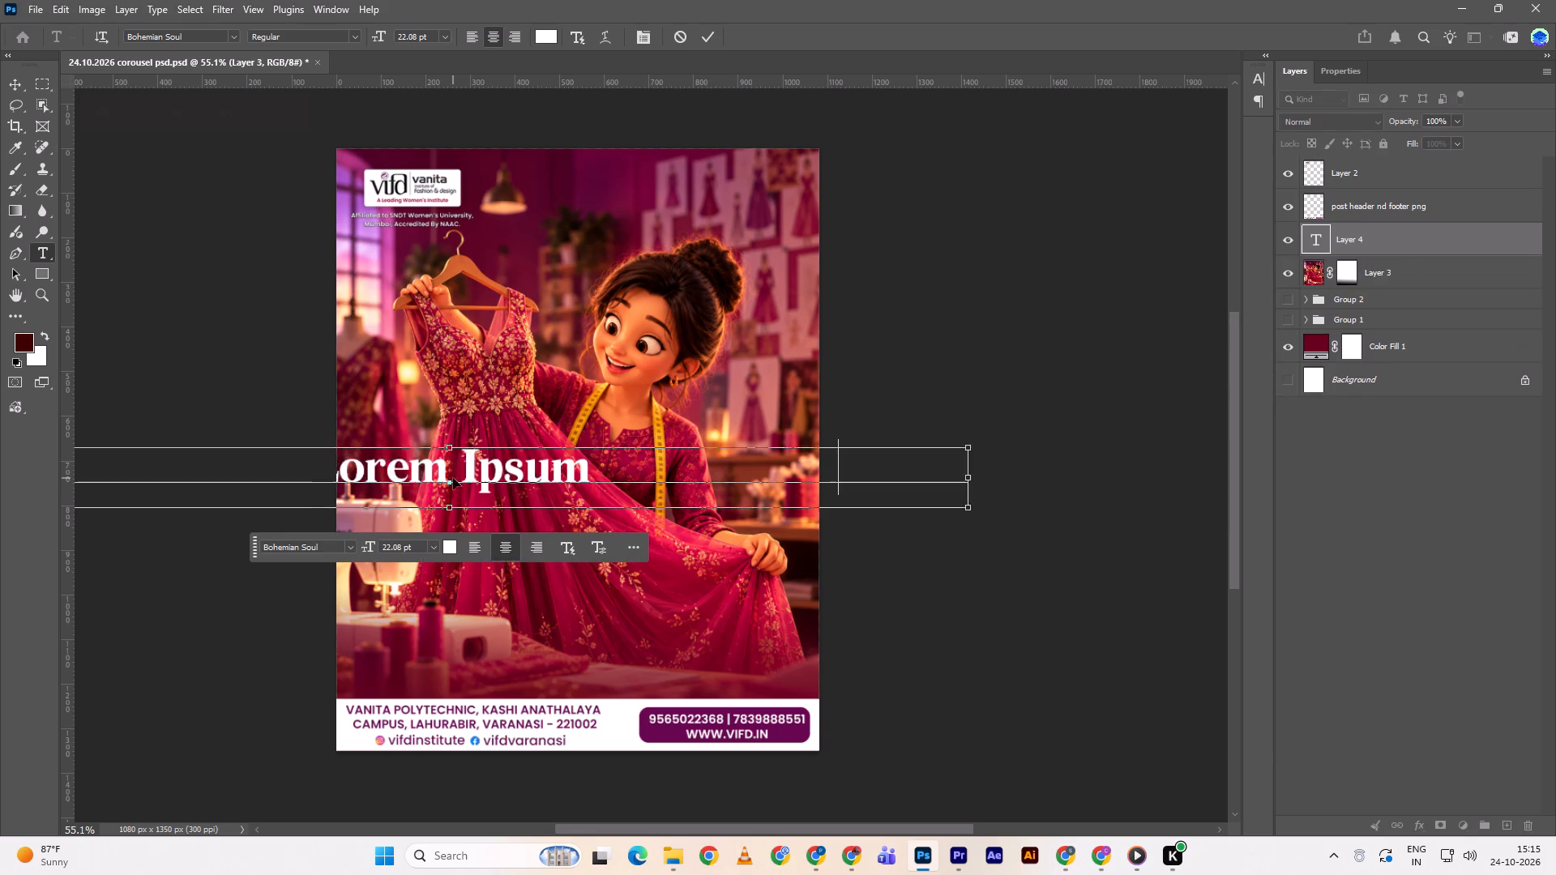
pyautogui.click(708, 30)
pyautogui.press('v')
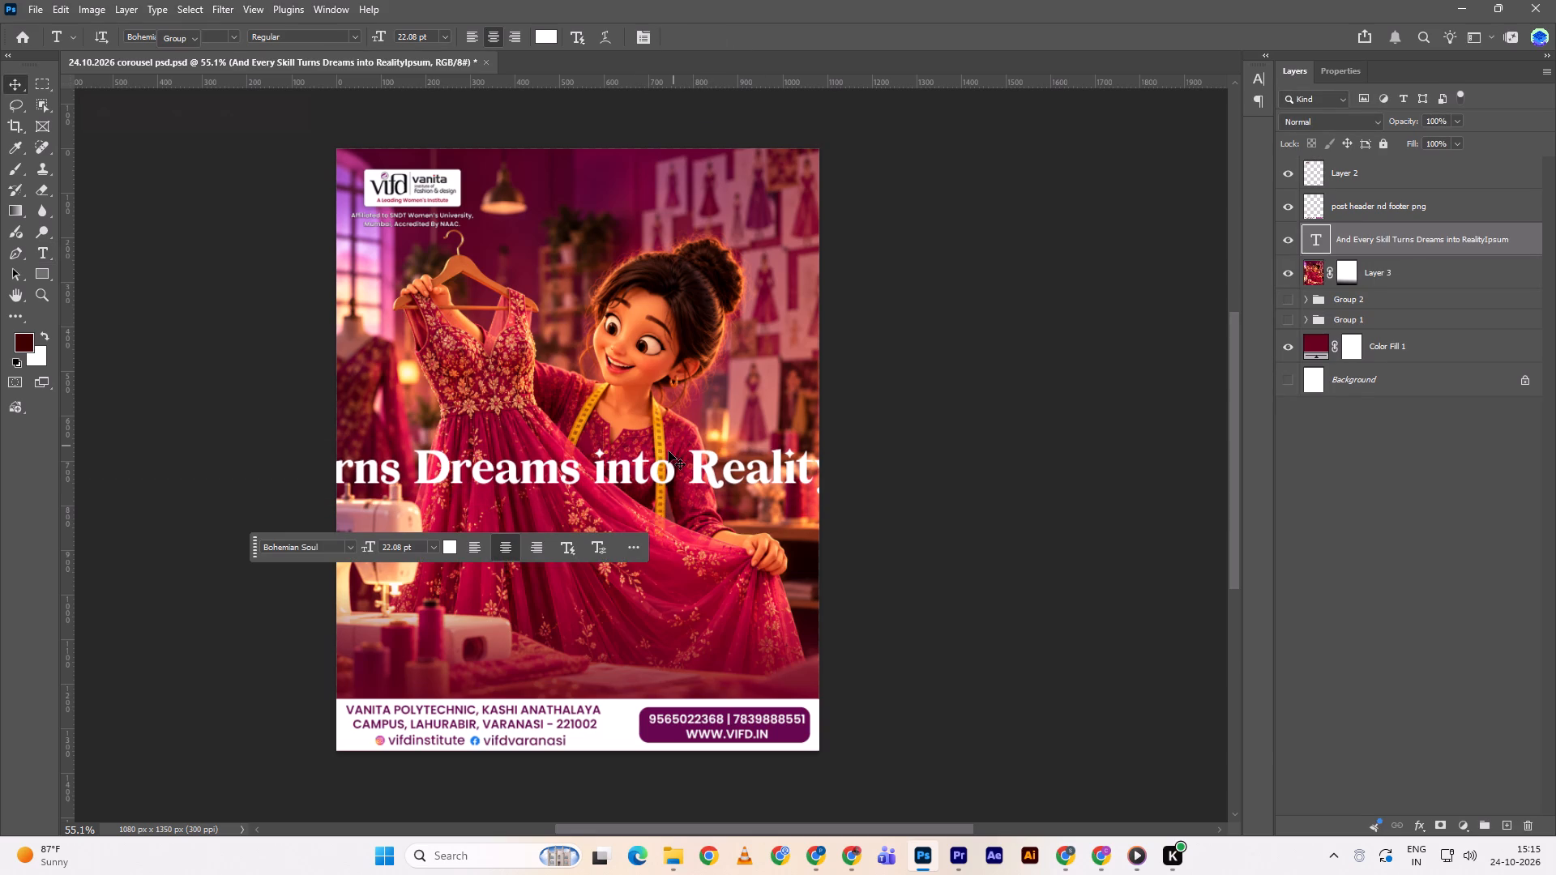
# Scale the pasted quote down to about 41% so the whole line fits within the canvas width.
pyautogui.keyDown('ctrl'); pyautogui.doubleClick(648, 466); pyautogui.keyUp('ctrl')
pyautogui.hotkey('ctrl', 't')
pyautogui.click(986, 369)
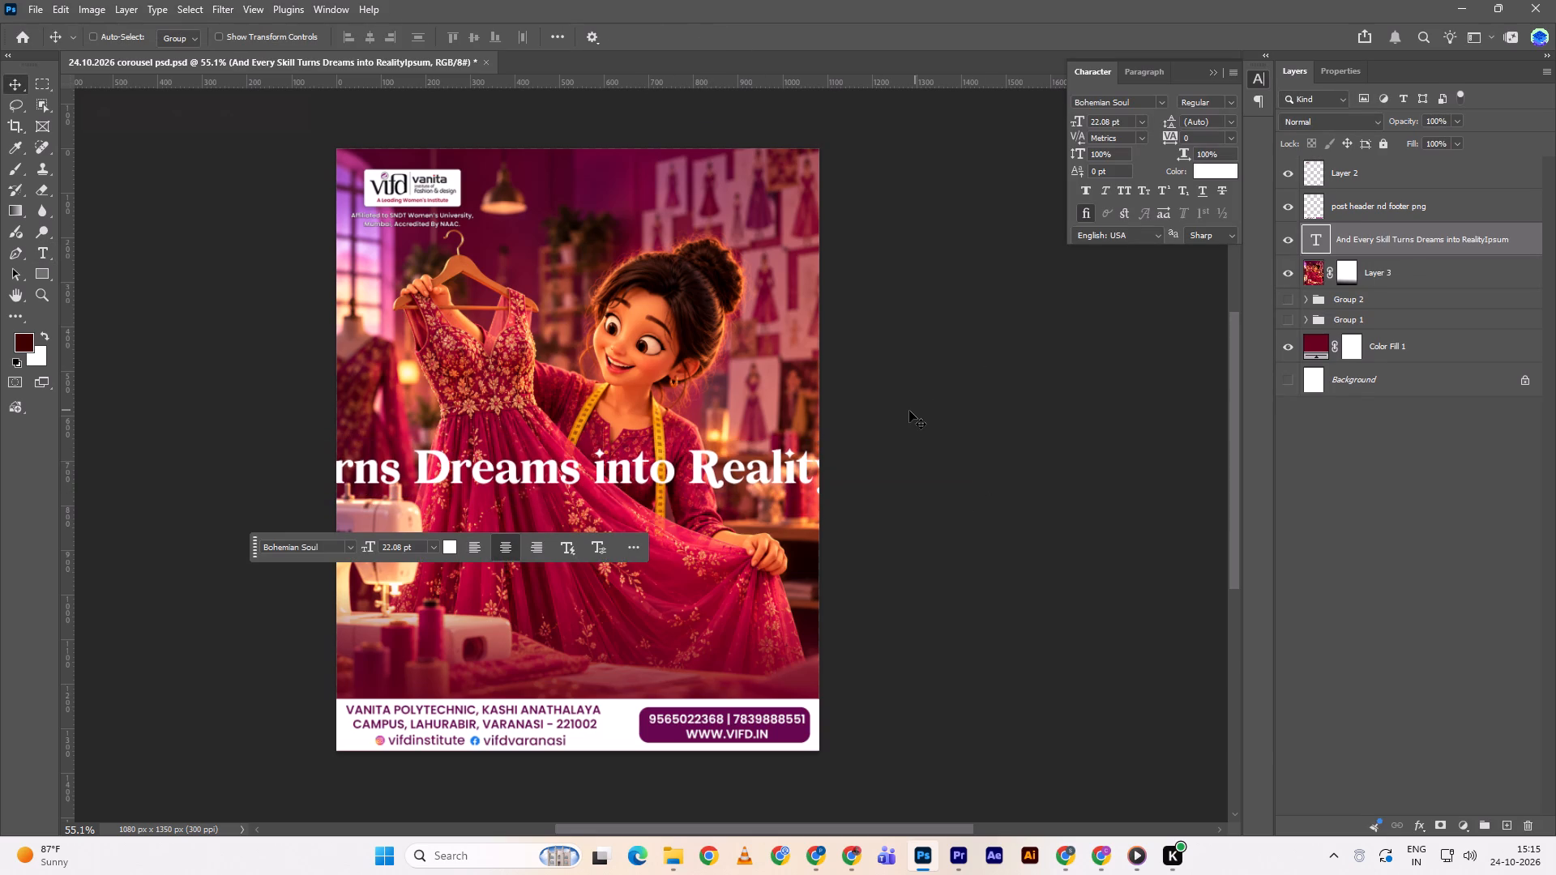
pyautogui.hotkey('ctrl', 't')
pyautogui.keyDown('alt'); pyautogui.moveTo(968, 480); pyautogui.dragTo(660, 489); pyautogui.keyUp('alt')
pyautogui.moveTo(588, 481); pyautogui.dragTo(718, 480)
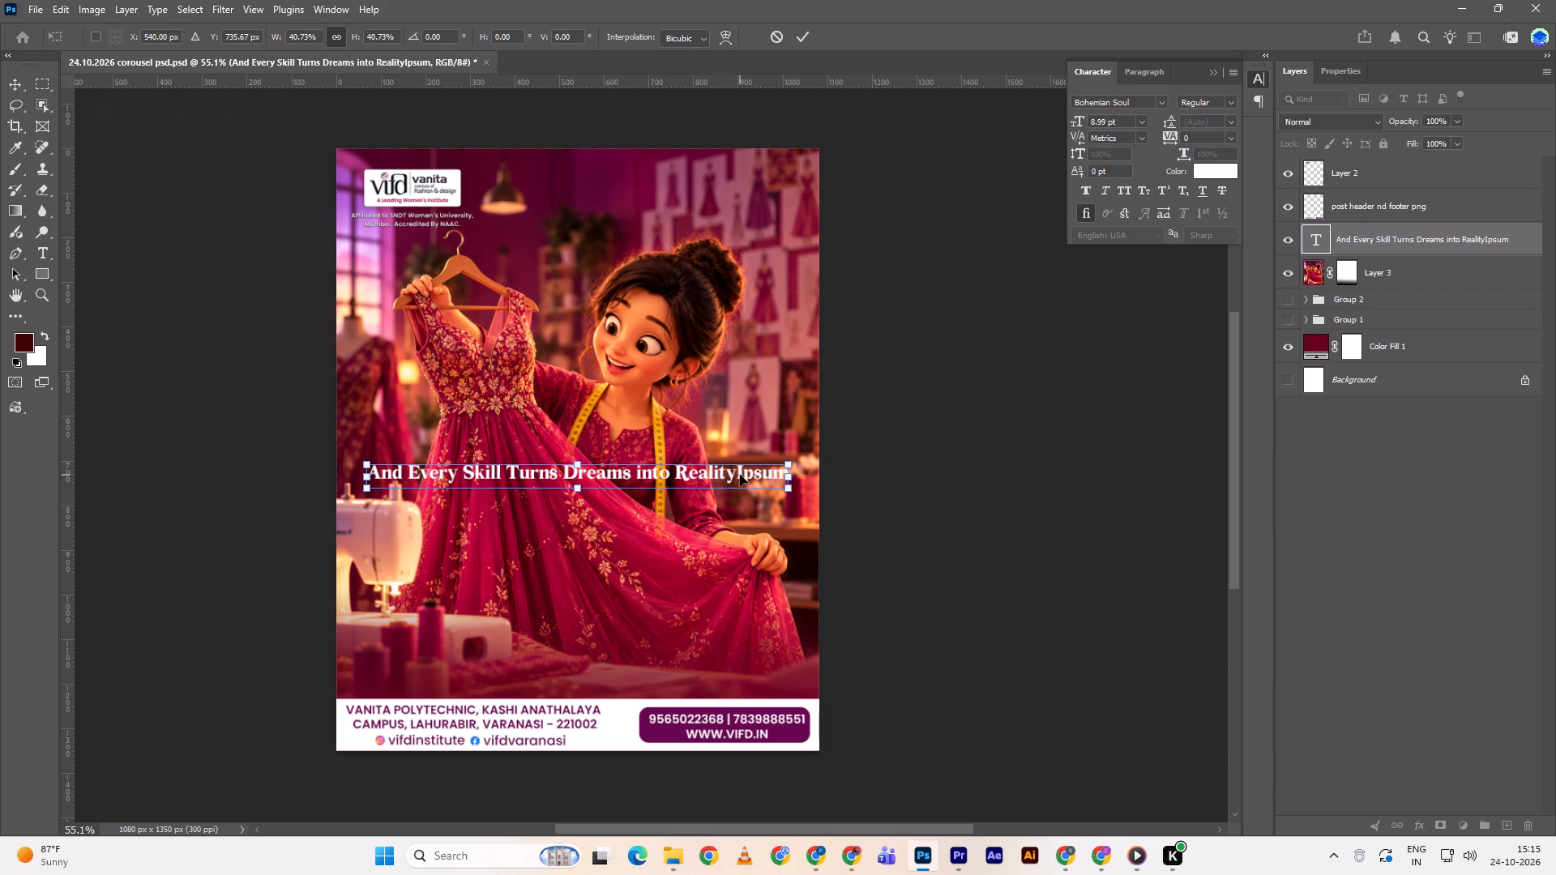
# Delete the leftover placeholder word "Ipsum" from the end of the quote.
pyautogui.tripleClick(740, 475)
pyautogui.tripleClick(739, 471)
pyautogui.moveTo(739, 471); pyautogui.dragTo(766, 469)
pyautogui.moveTo(740, 472); pyautogui.dragTo(803, 471)
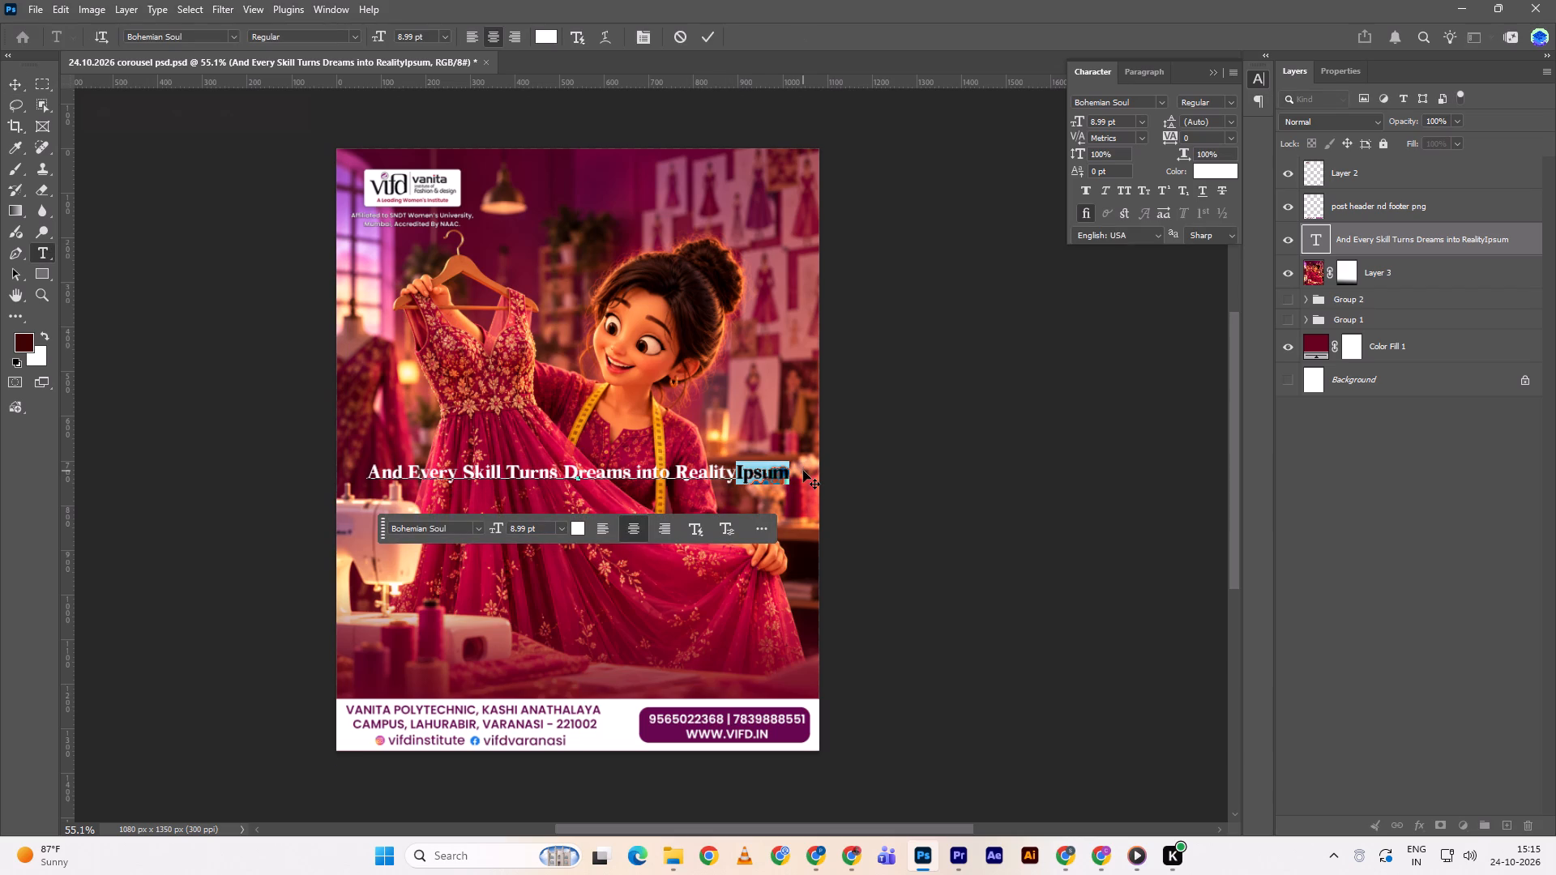
pyautogui.press('BackSpace')
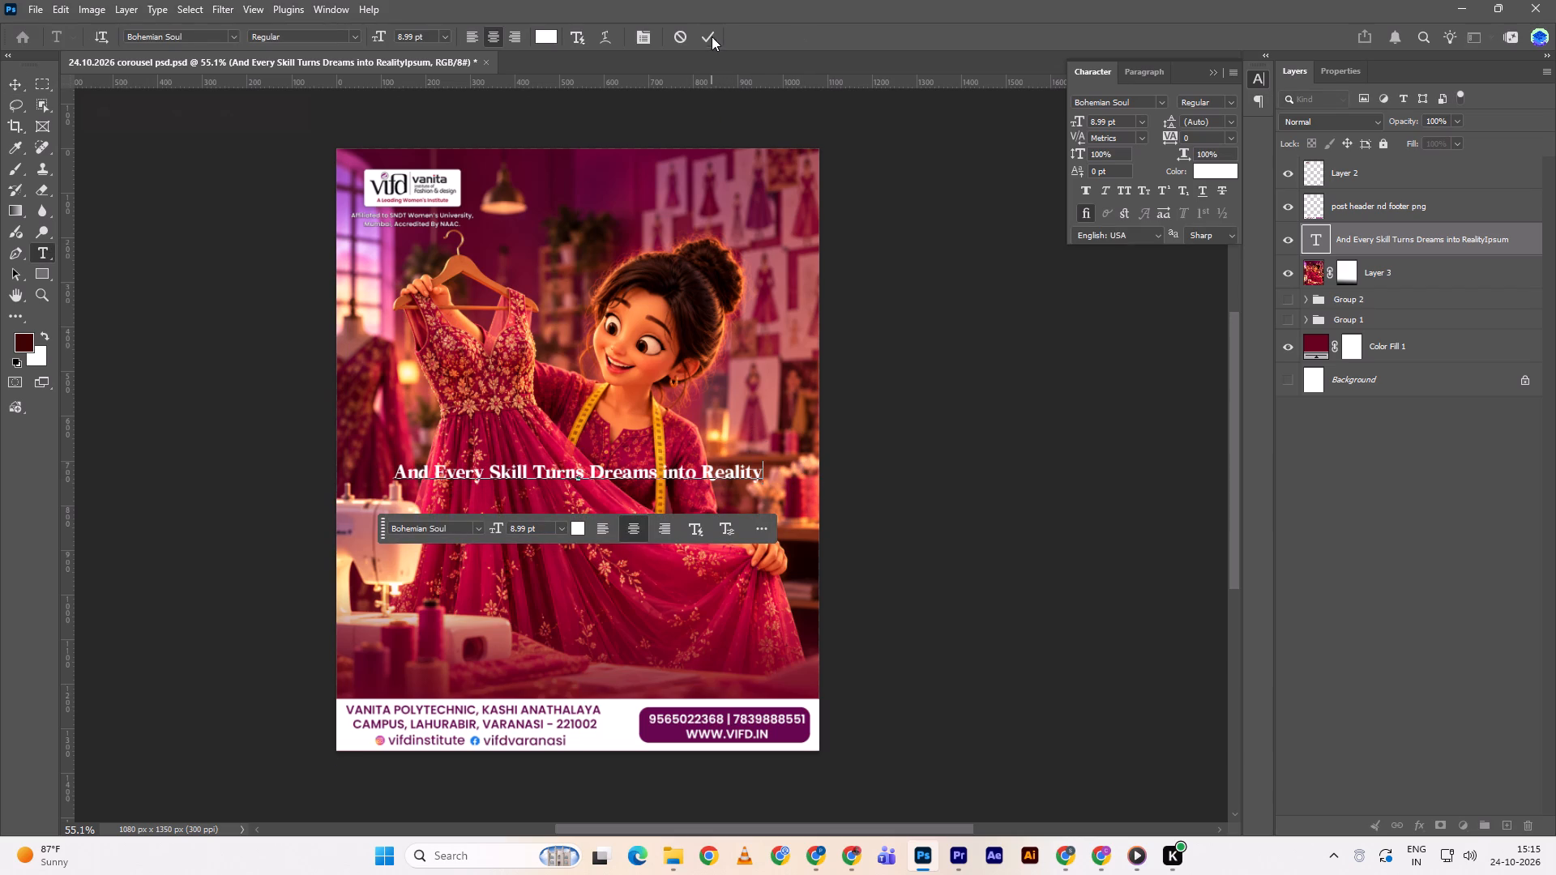
pyautogui.click(712, 36)
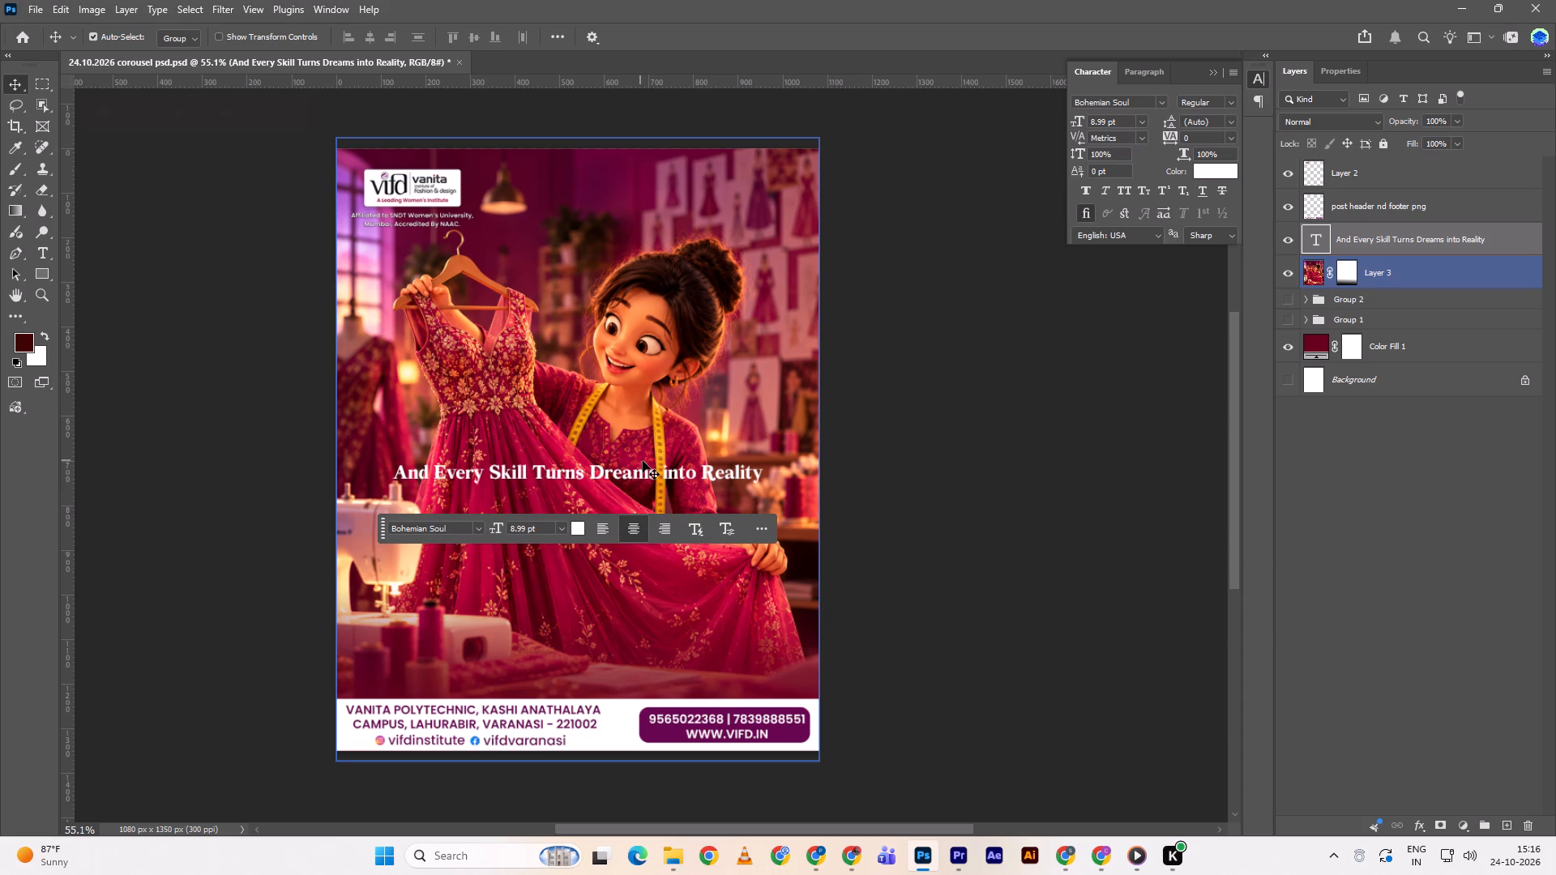
# Move the quote line down onto the lower part of the dress, level with the girl's outstretched hand.
pyautogui.moveTo(645, 471); pyautogui.dragTo(650, 502)
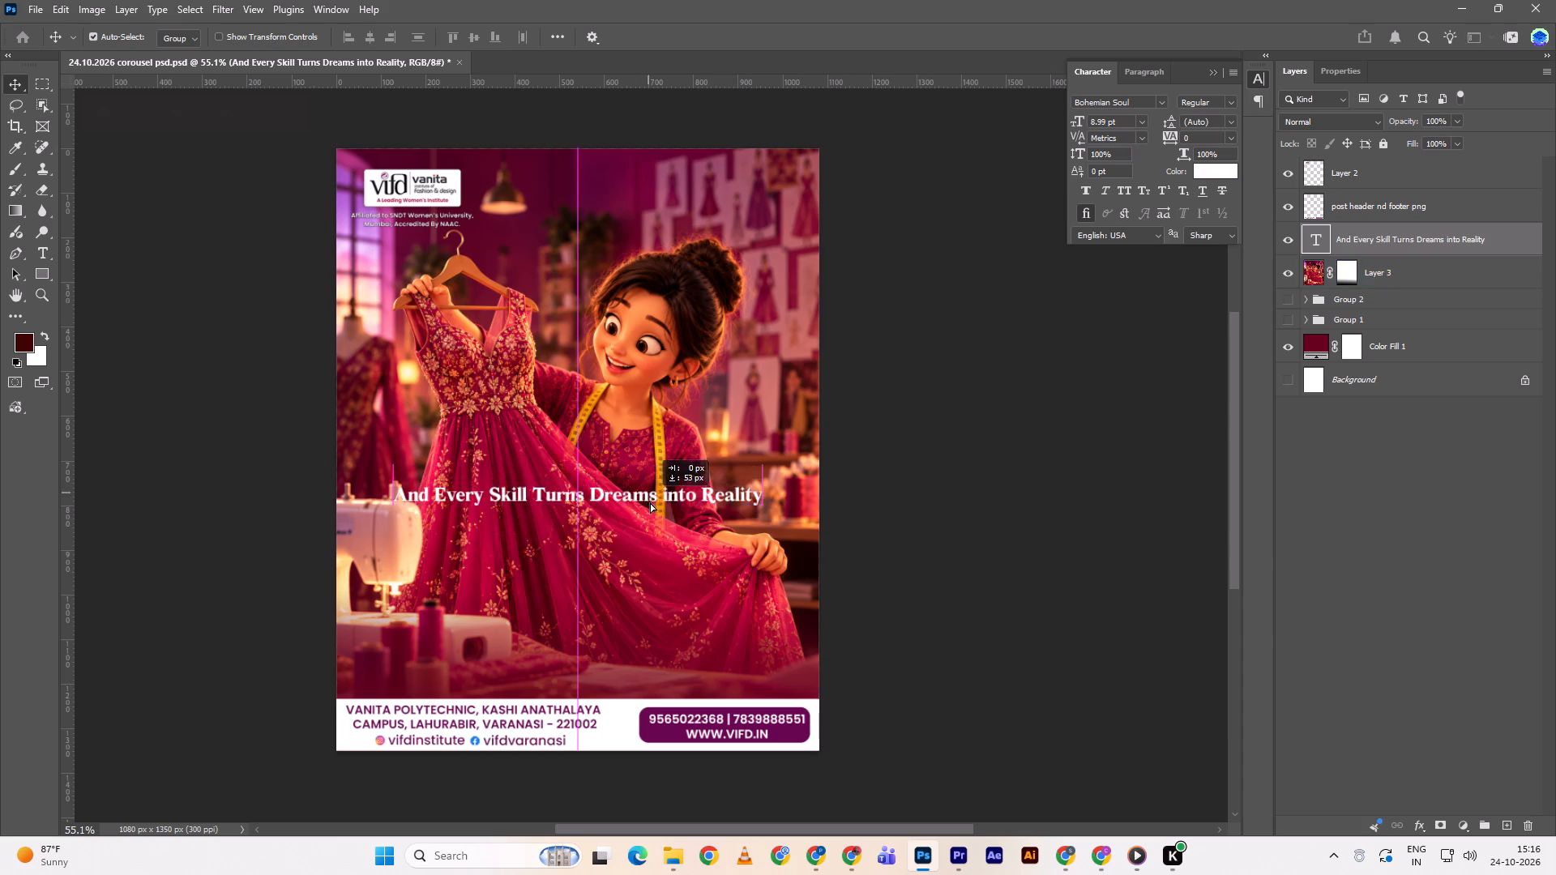
pyautogui.moveTo(650, 502); pyautogui.dragTo(654, 532)
# Break the quote into two lines before the word "Dreams".
pyautogui.tripleClick(626, 534)
pyautogui.doubleClick(595, 536)
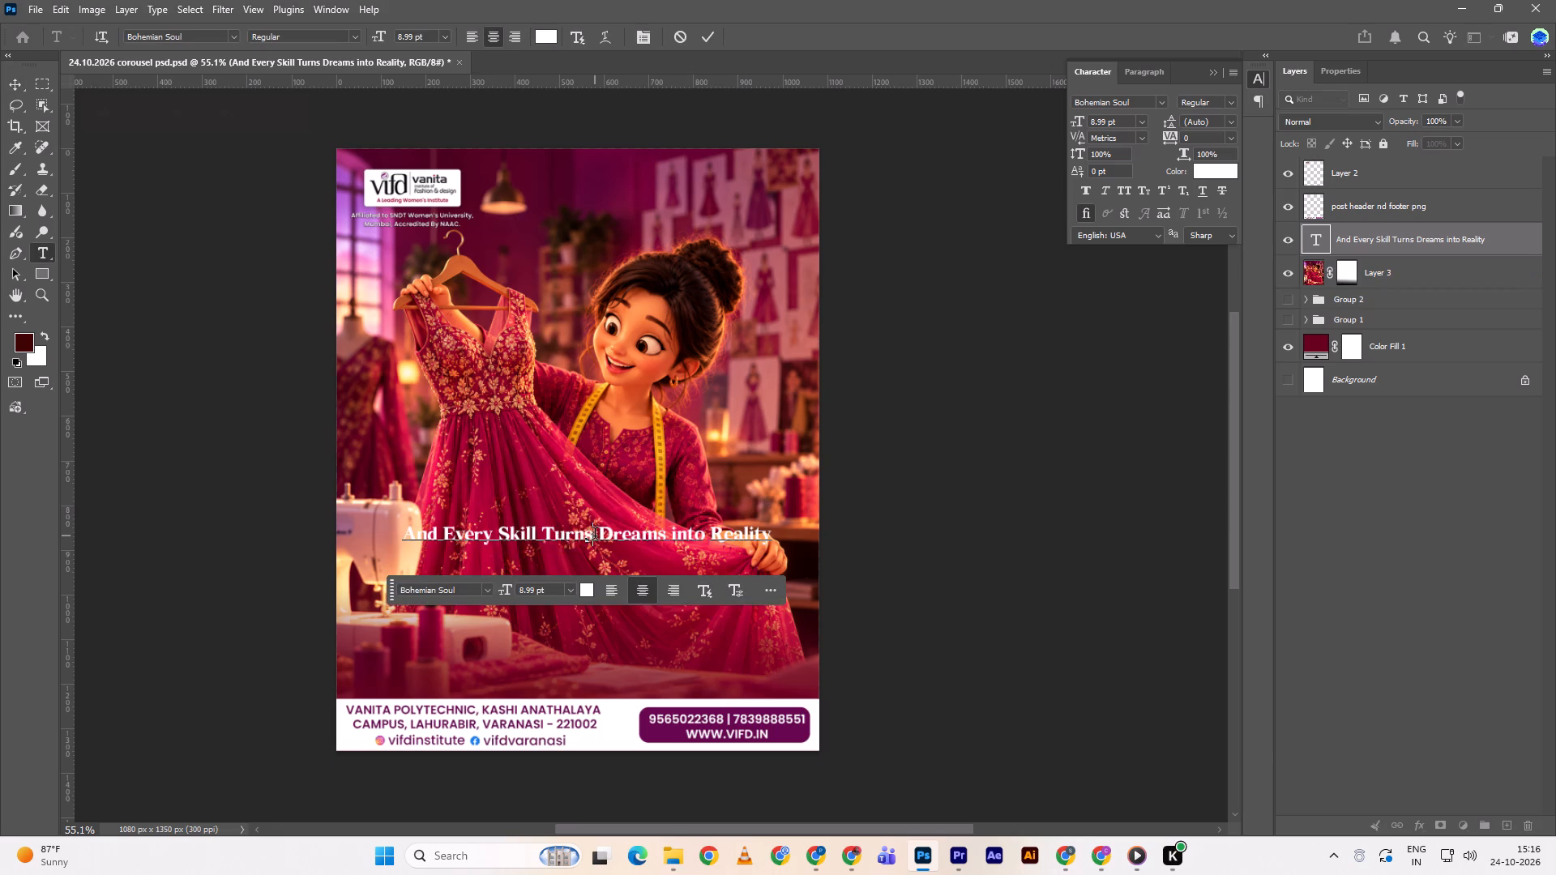
pyautogui.doubleClick(599, 531)
pyautogui.click(599, 531)
pyautogui.press('Return')
pyautogui.click(707, 30)
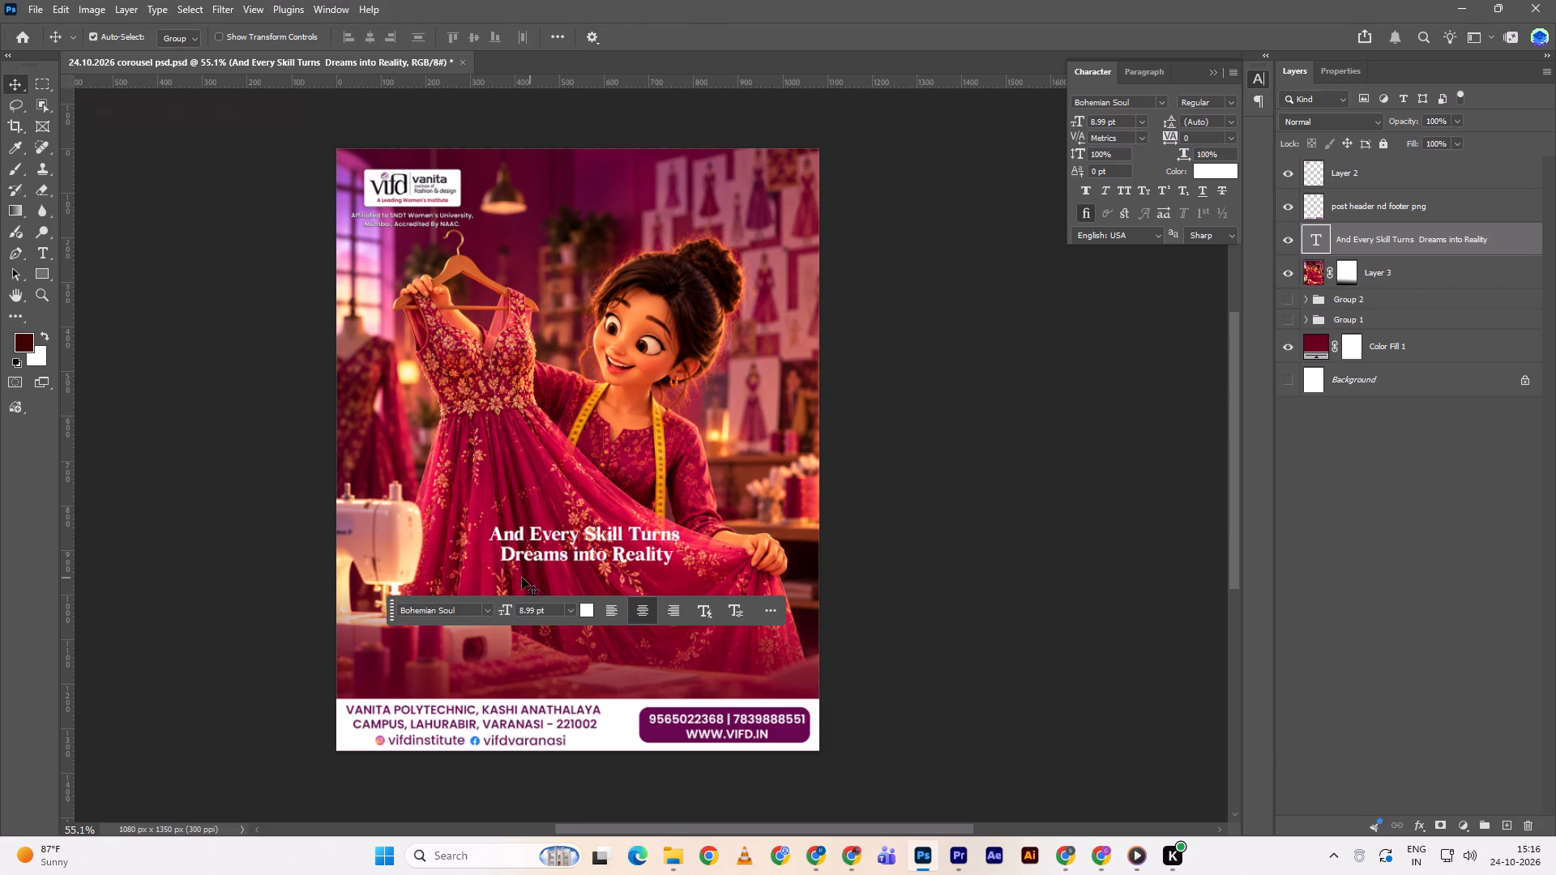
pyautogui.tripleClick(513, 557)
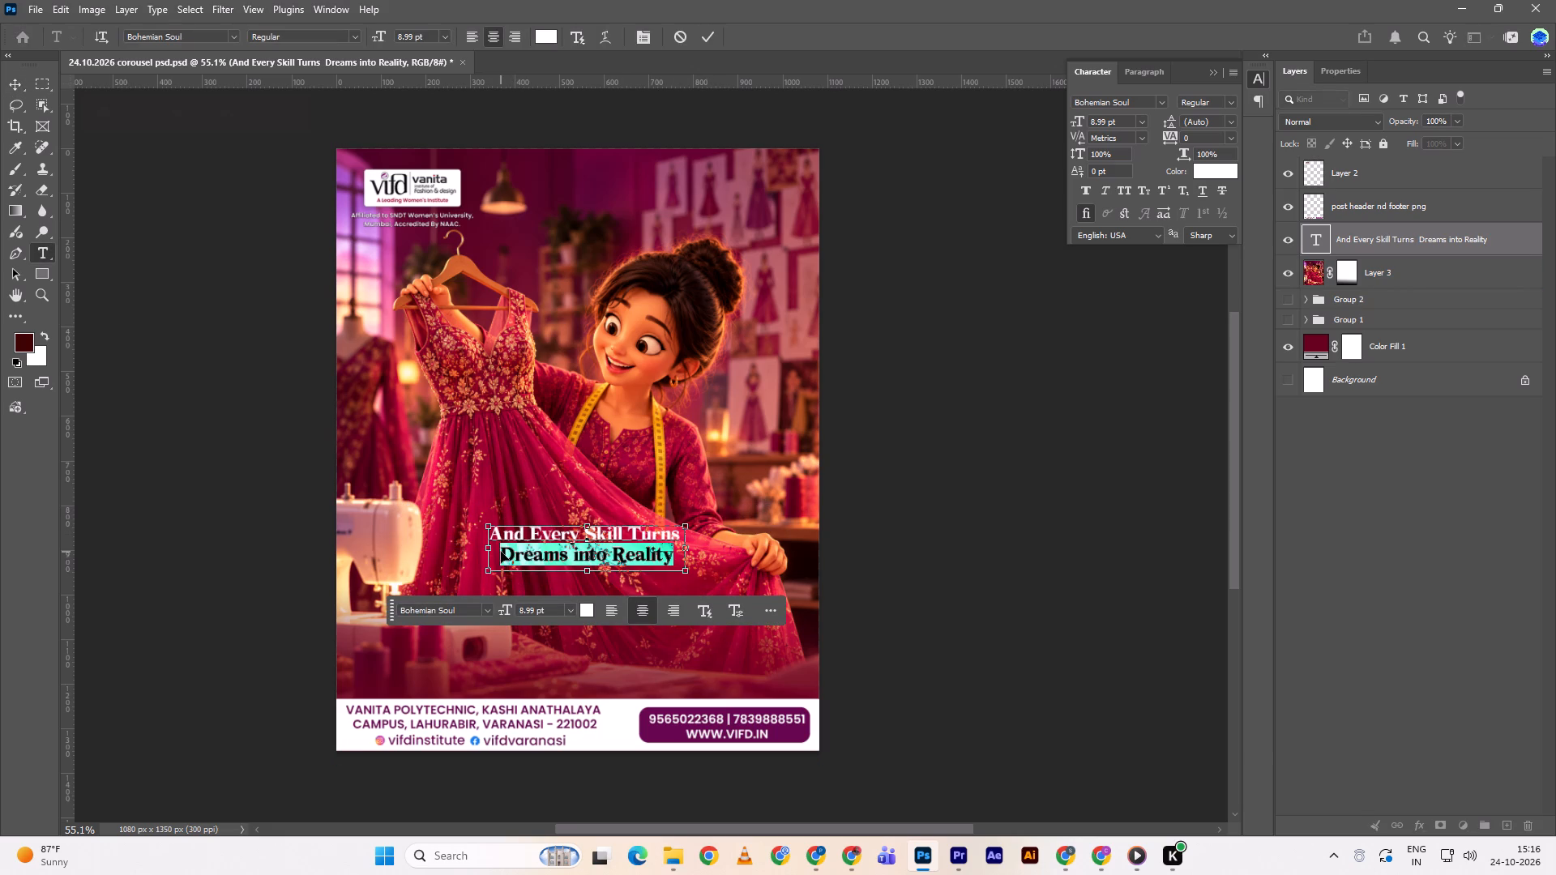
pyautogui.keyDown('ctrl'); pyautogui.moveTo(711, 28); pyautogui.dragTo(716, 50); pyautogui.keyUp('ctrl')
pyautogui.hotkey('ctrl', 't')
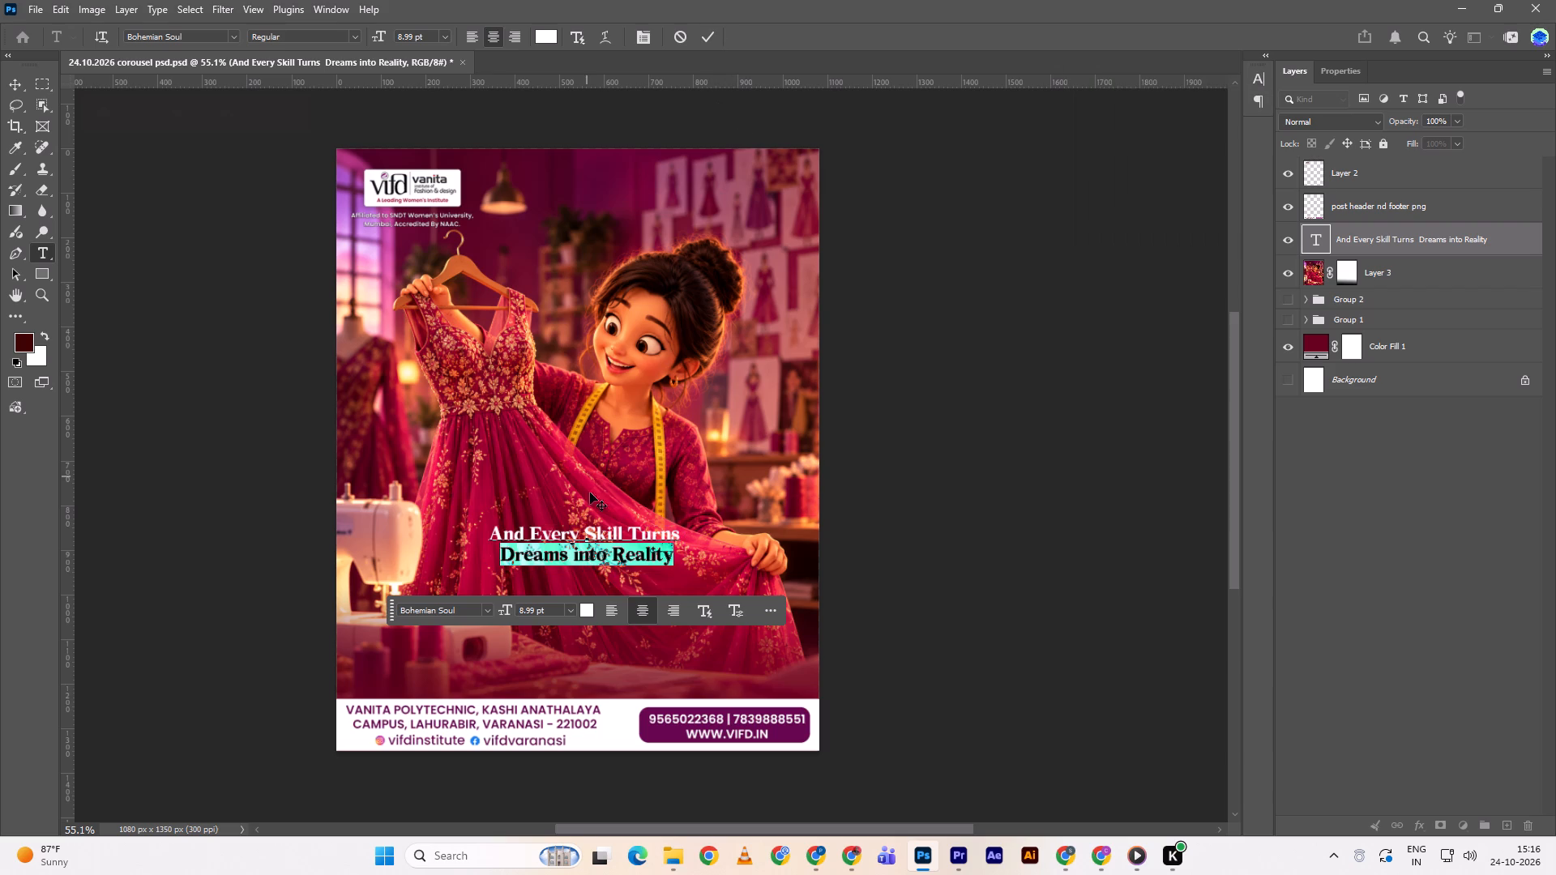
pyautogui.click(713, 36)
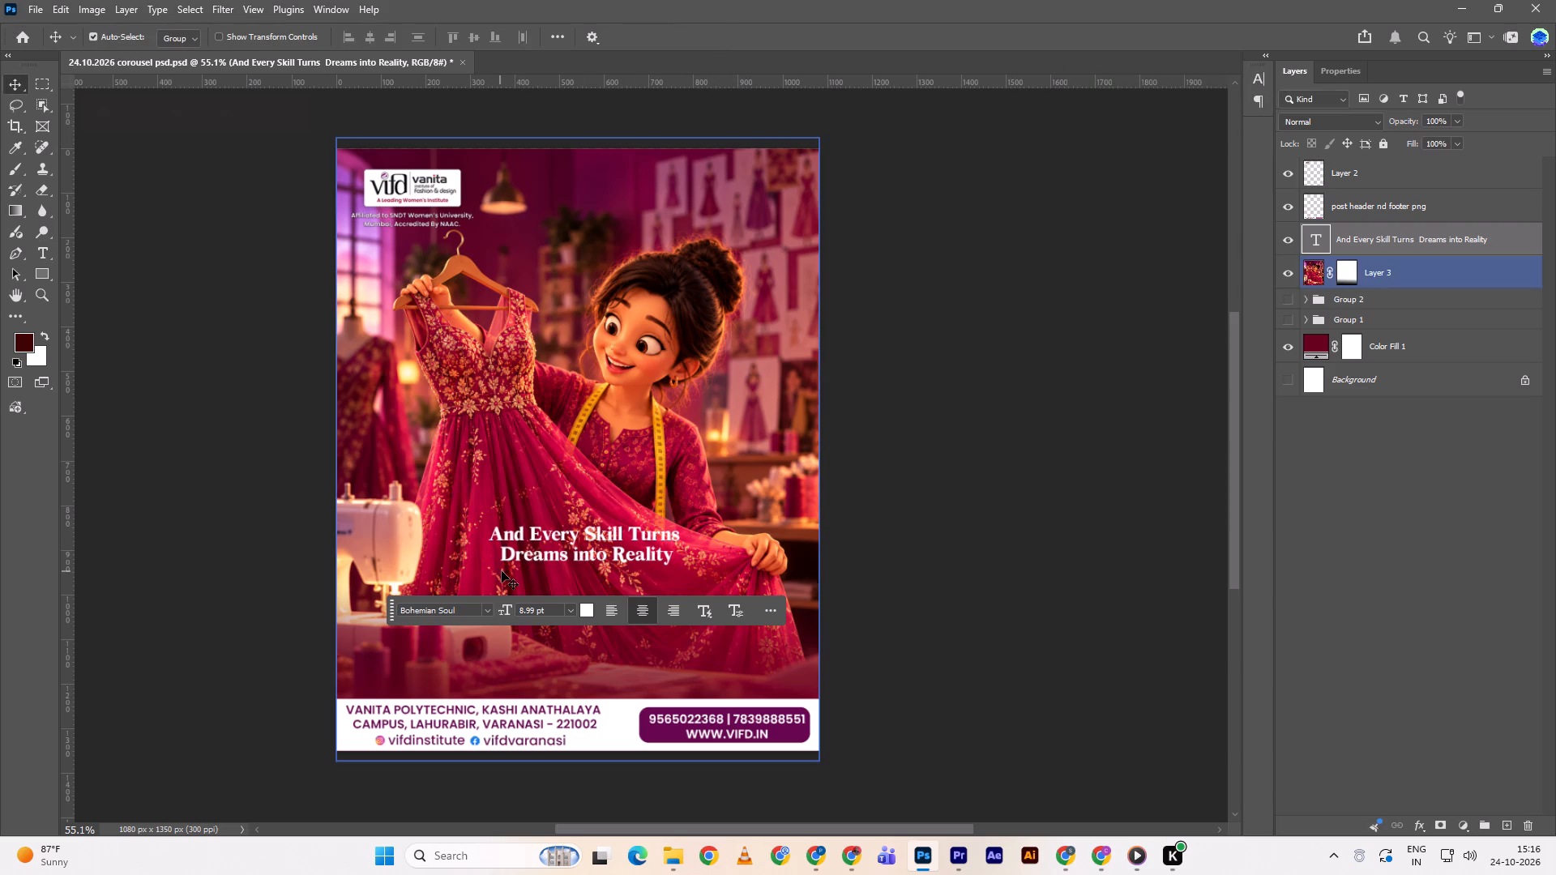
# Cut "Dreams into Reality" out of the quote, leaving only "And Every Skill Turns" in that text layer.
pyautogui.doubleClick(513, 557)
pyautogui.moveTo(506, 552); pyautogui.dragTo(701, 555)
pyautogui.click(701, 555)
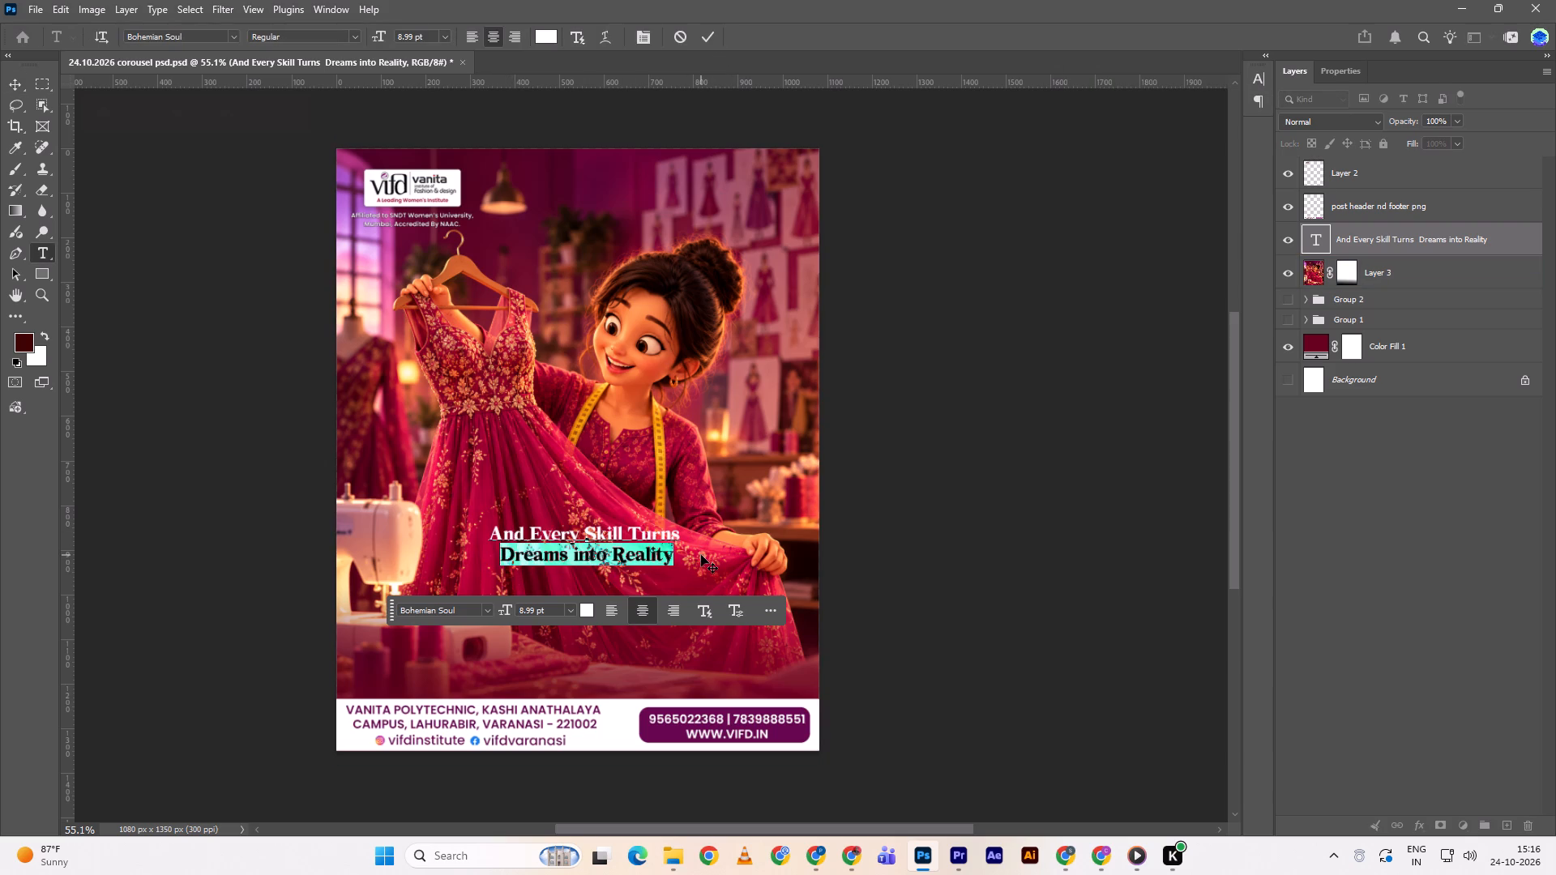
pyautogui.hotkey('ctrl', 'x')
pyautogui.click(709, 35)
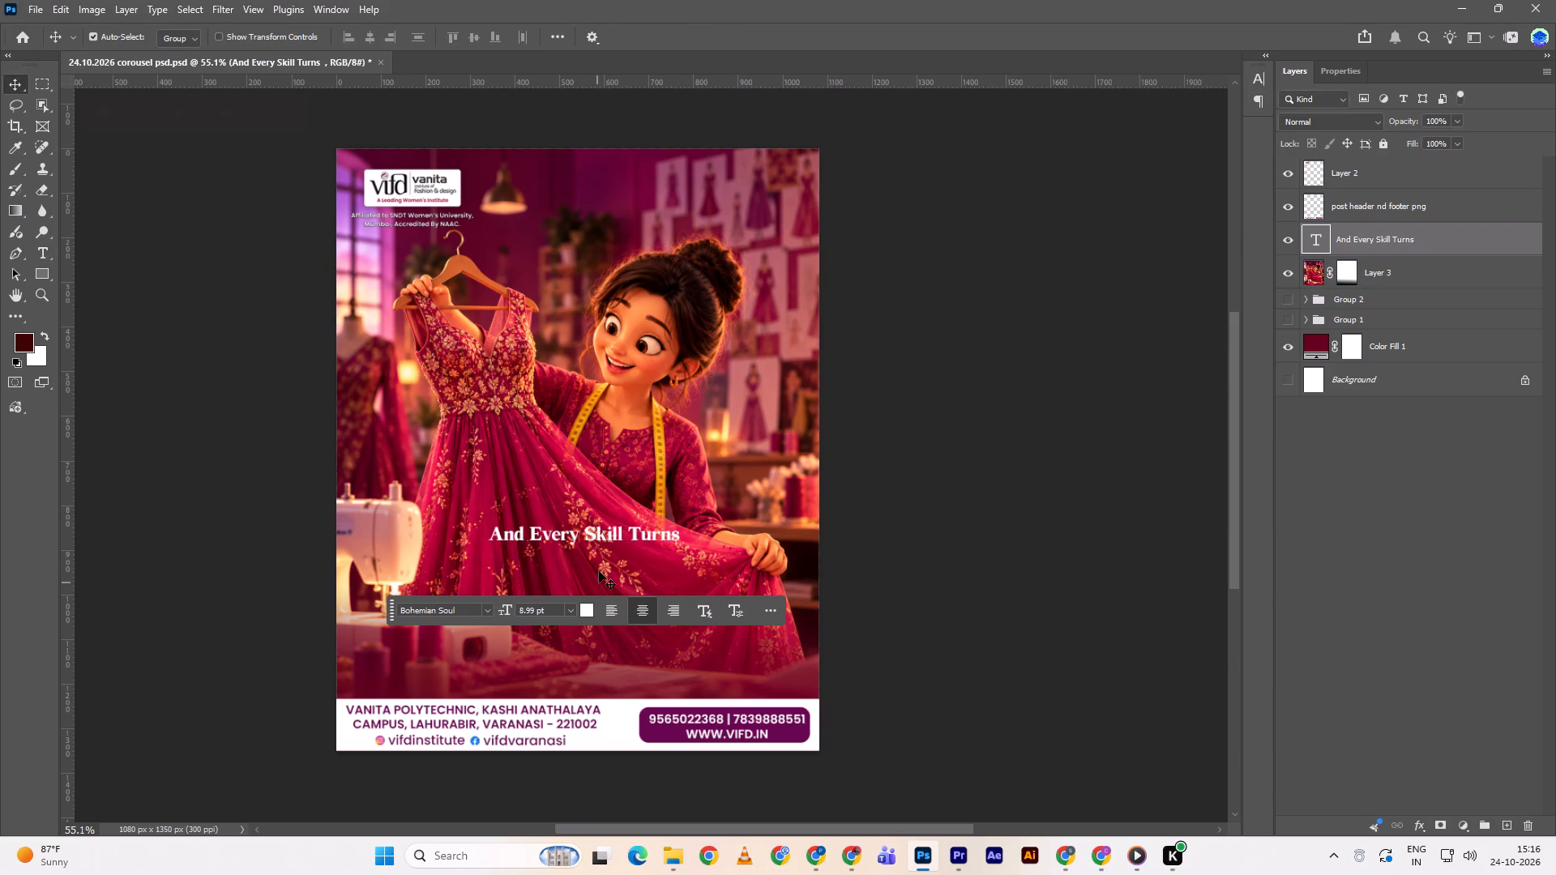
# Duplicate "And Every Skill Turns" directly below itself and replace the copy's text with "Dreams into Reality".
pyautogui.keyDown('alt'); pyautogui.moveTo(613, 534); pyautogui.dragTo(613, 556); pyautogui.keyUp('alt')
pyautogui.tripleClick(613, 556)
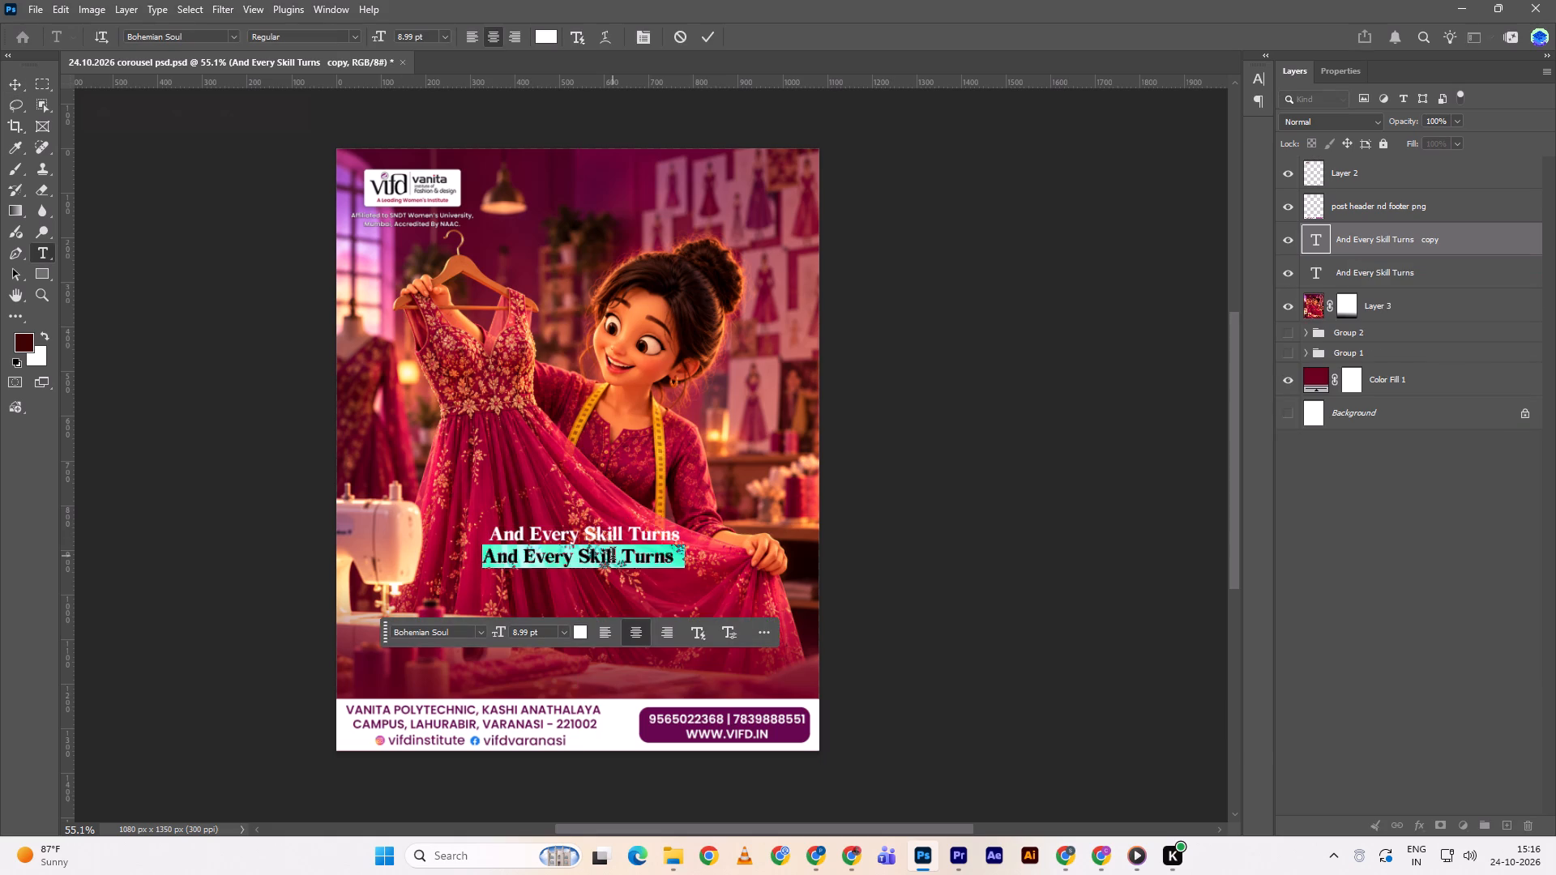
pyautogui.hotkey('ctrl', 'v')
pyautogui.click(712, 40)
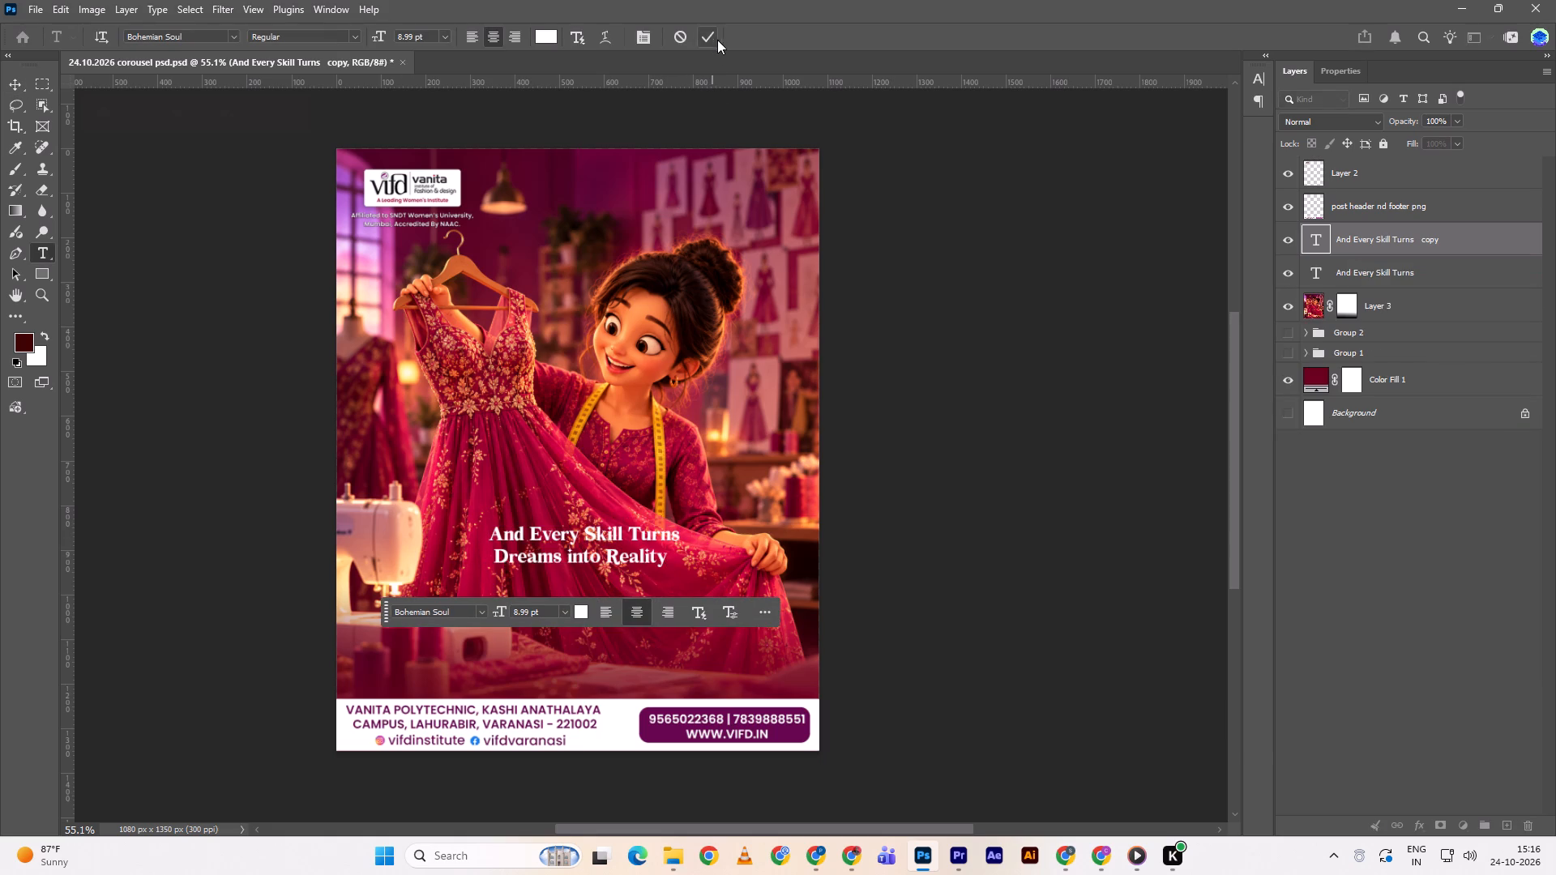
# Scale the "Dreams into Reality" line up to about 188% and move it down below "And Every Skill Turns".
pyautogui.hotkey('ctrl', 't')
pyautogui.keyDown('alt'); pyautogui.moveTo(671, 564); pyautogui.dragTo(732, 560); pyautogui.keyUp('alt')
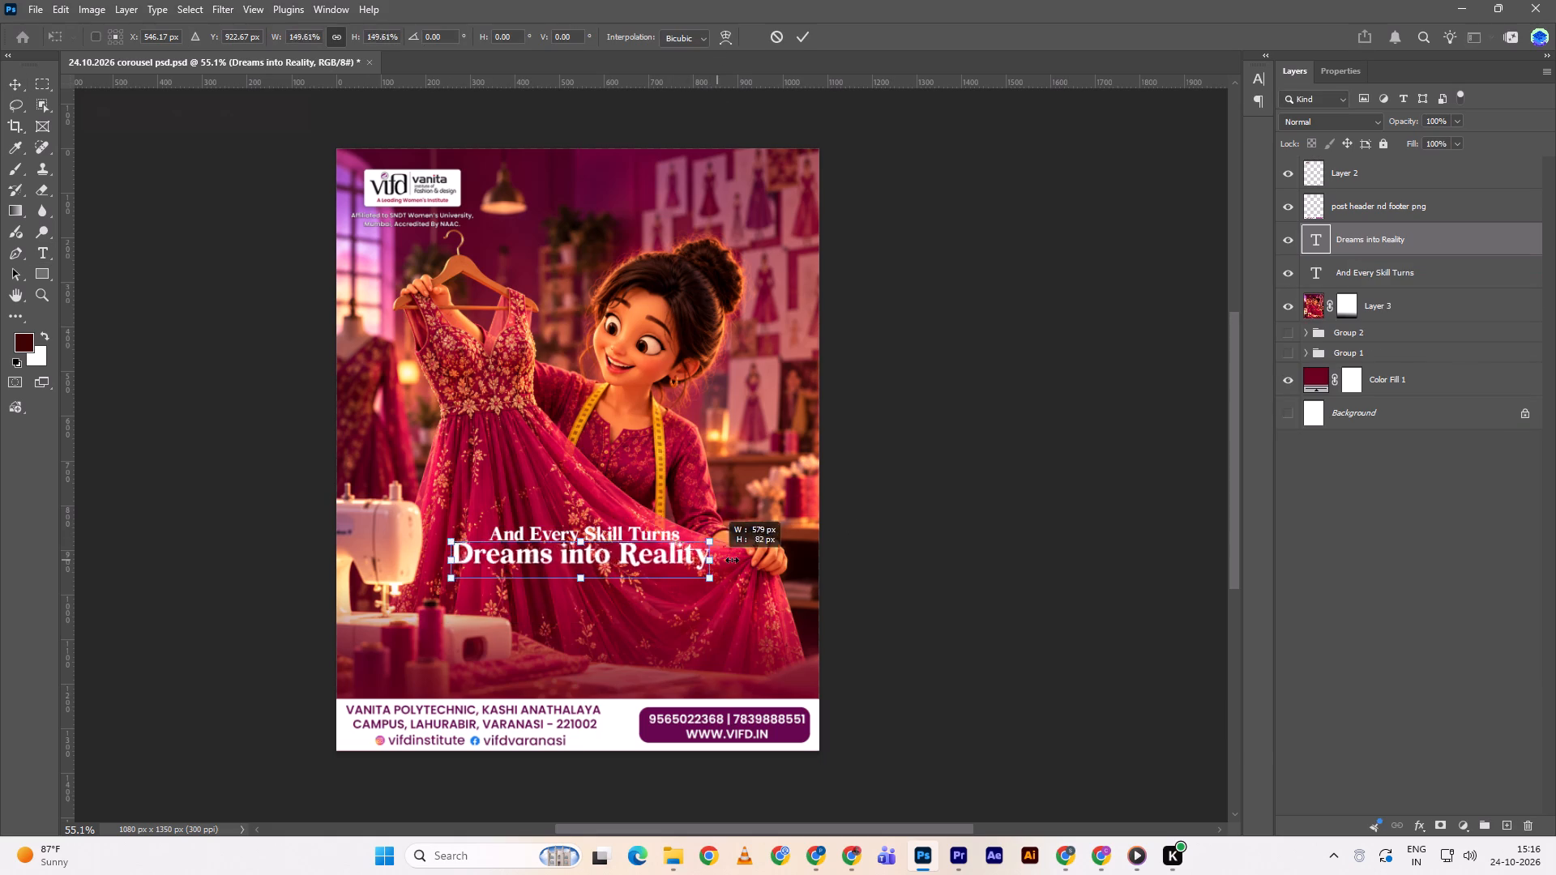
pyautogui.keyDown('alt'); pyautogui.moveTo(732, 560); pyautogui.dragTo(747, 560); pyautogui.keyUp('alt')
pyautogui.keyDown('alt'); pyautogui.click(747, 560); pyautogui.keyUp('alt')
pyautogui.moveTo(722, 559); pyautogui.dragTo(718, 613)
pyautogui.click(718, 613)
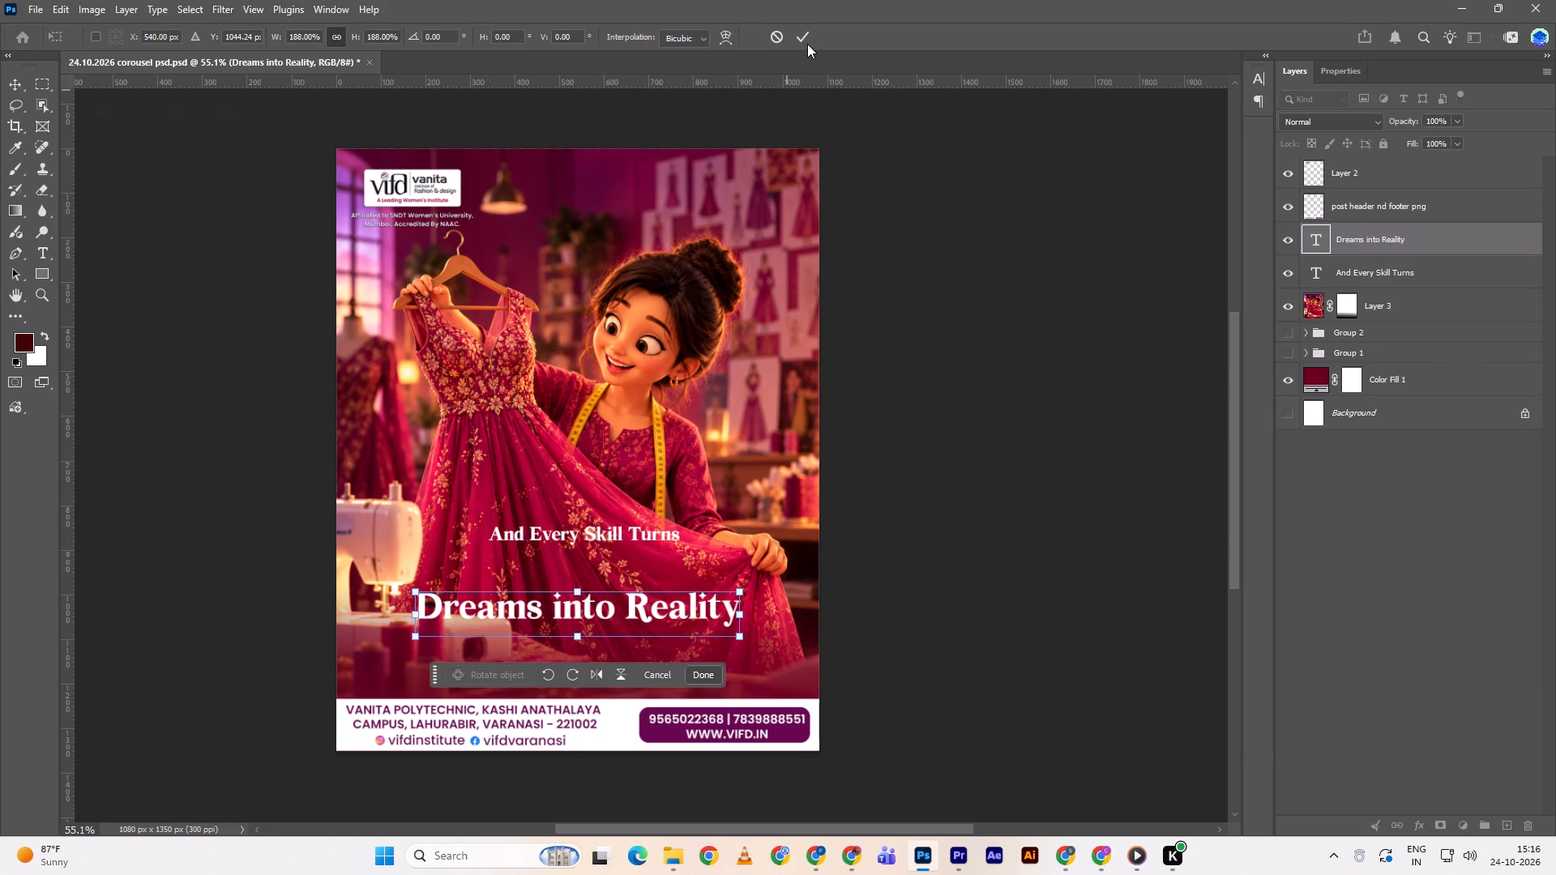
pyautogui.click(807, 44)
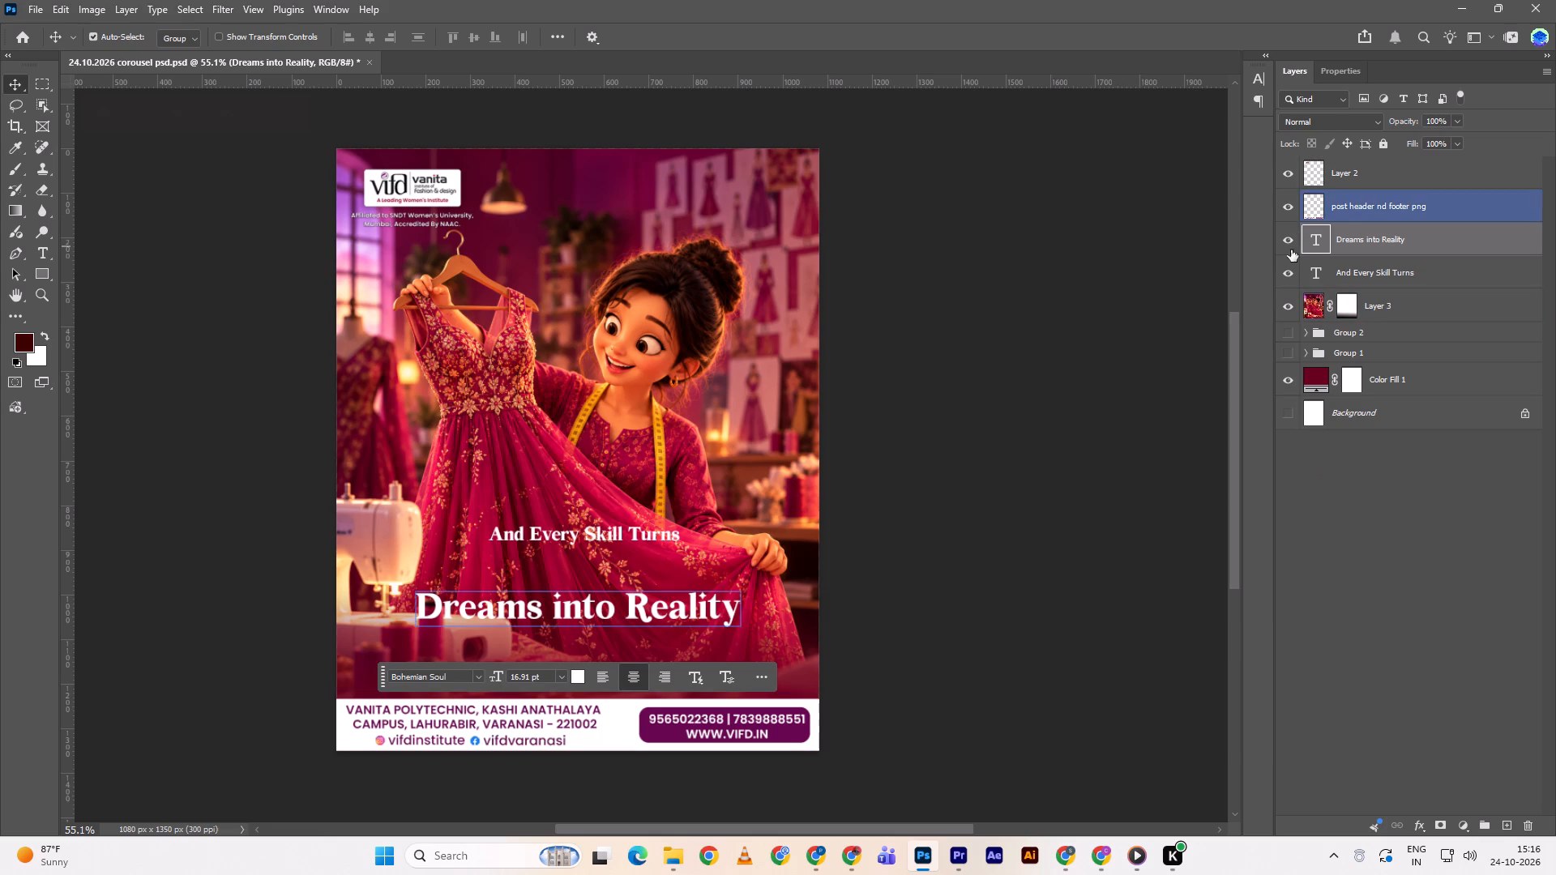
# Show Group 1 in place of slide 3's layers and inspect the text settings of its "Begins with a Dream" headline.
pyautogui.doubleClick(1287, 339)
pyautogui.doubleClick(1287, 351)
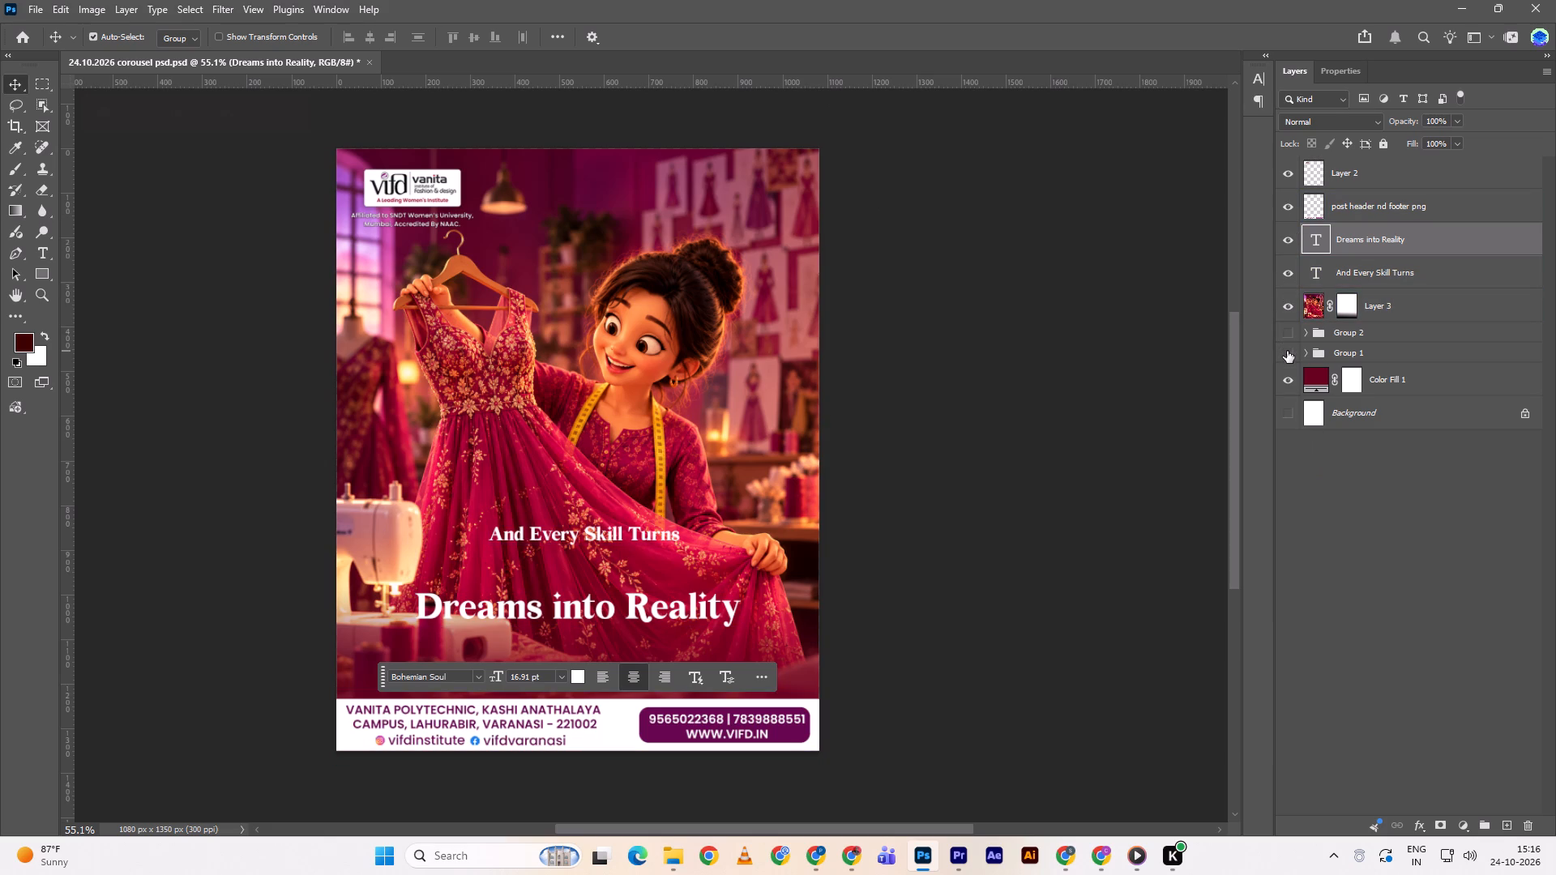
pyautogui.click(1287, 351)
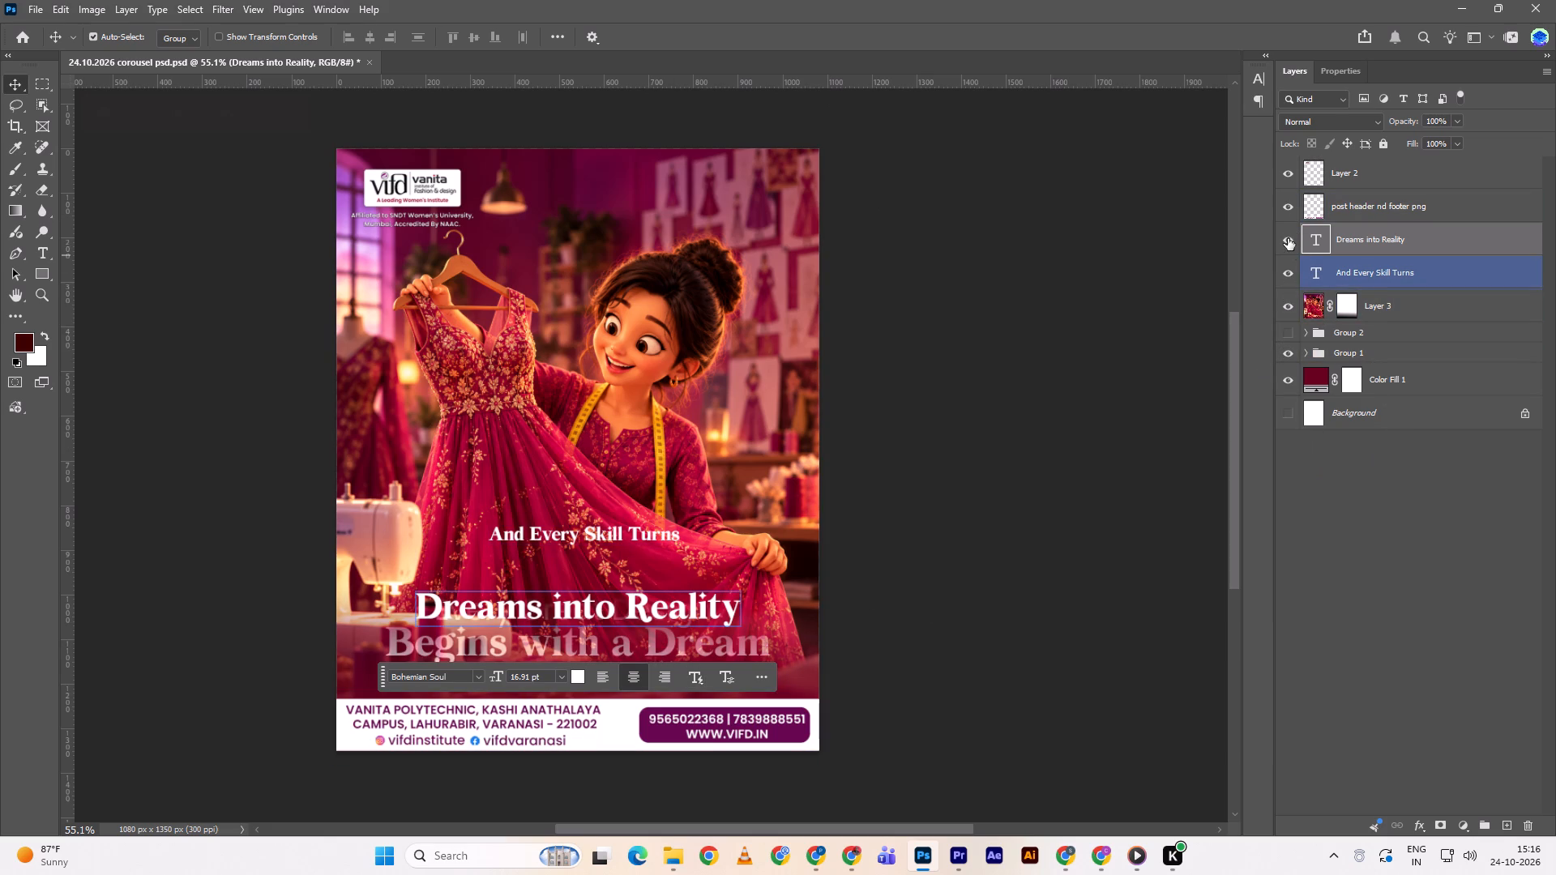
pyautogui.moveTo(1288, 238); pyautogui.dragTo(1286, 309)
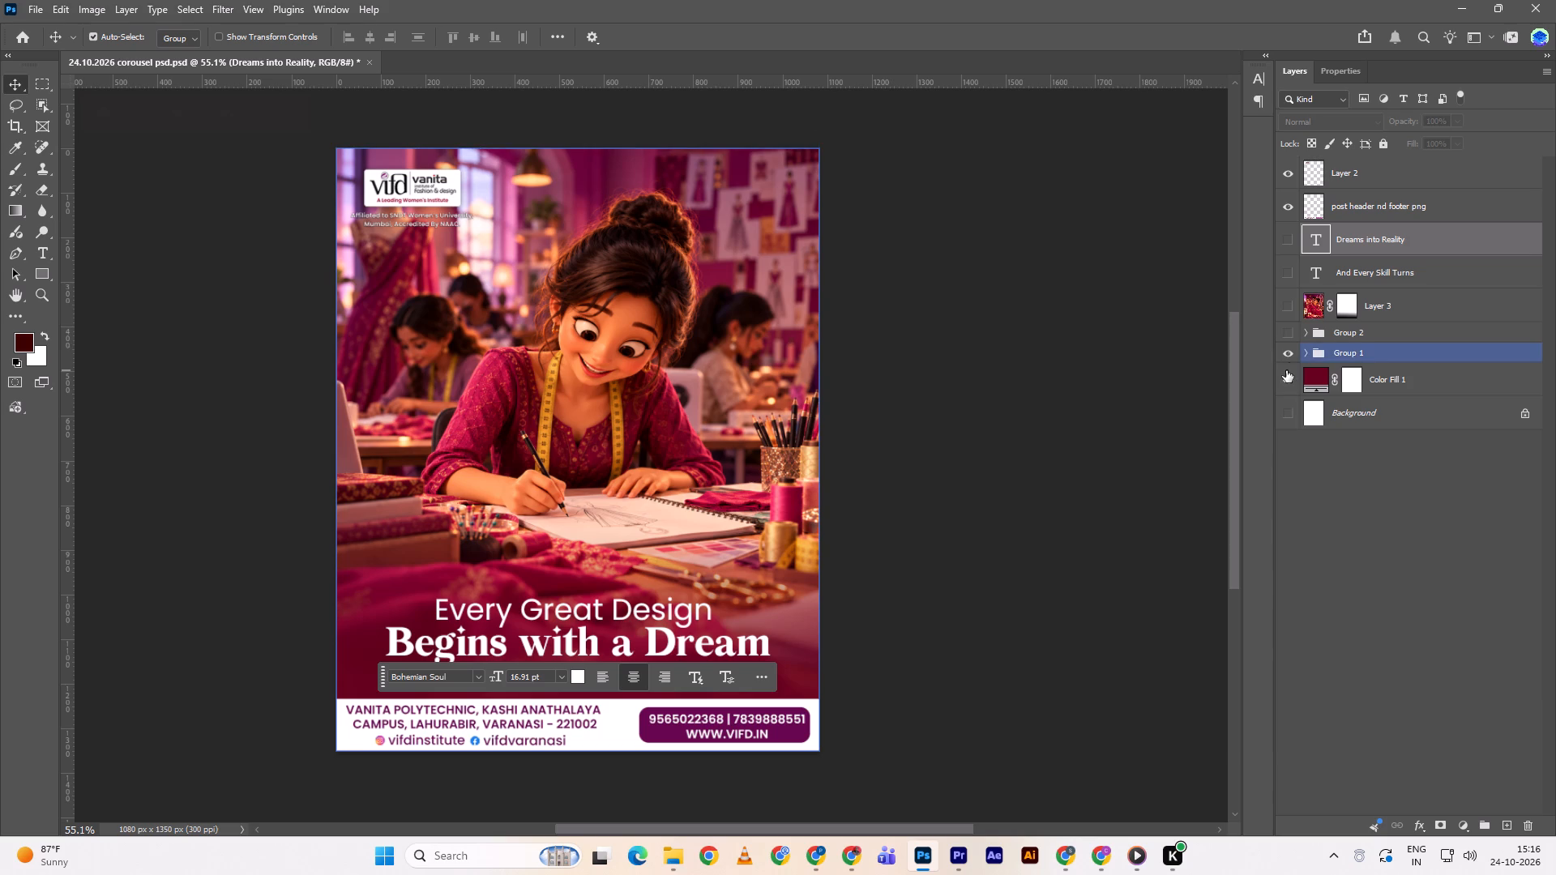
pyautogui.click(1306, 354)
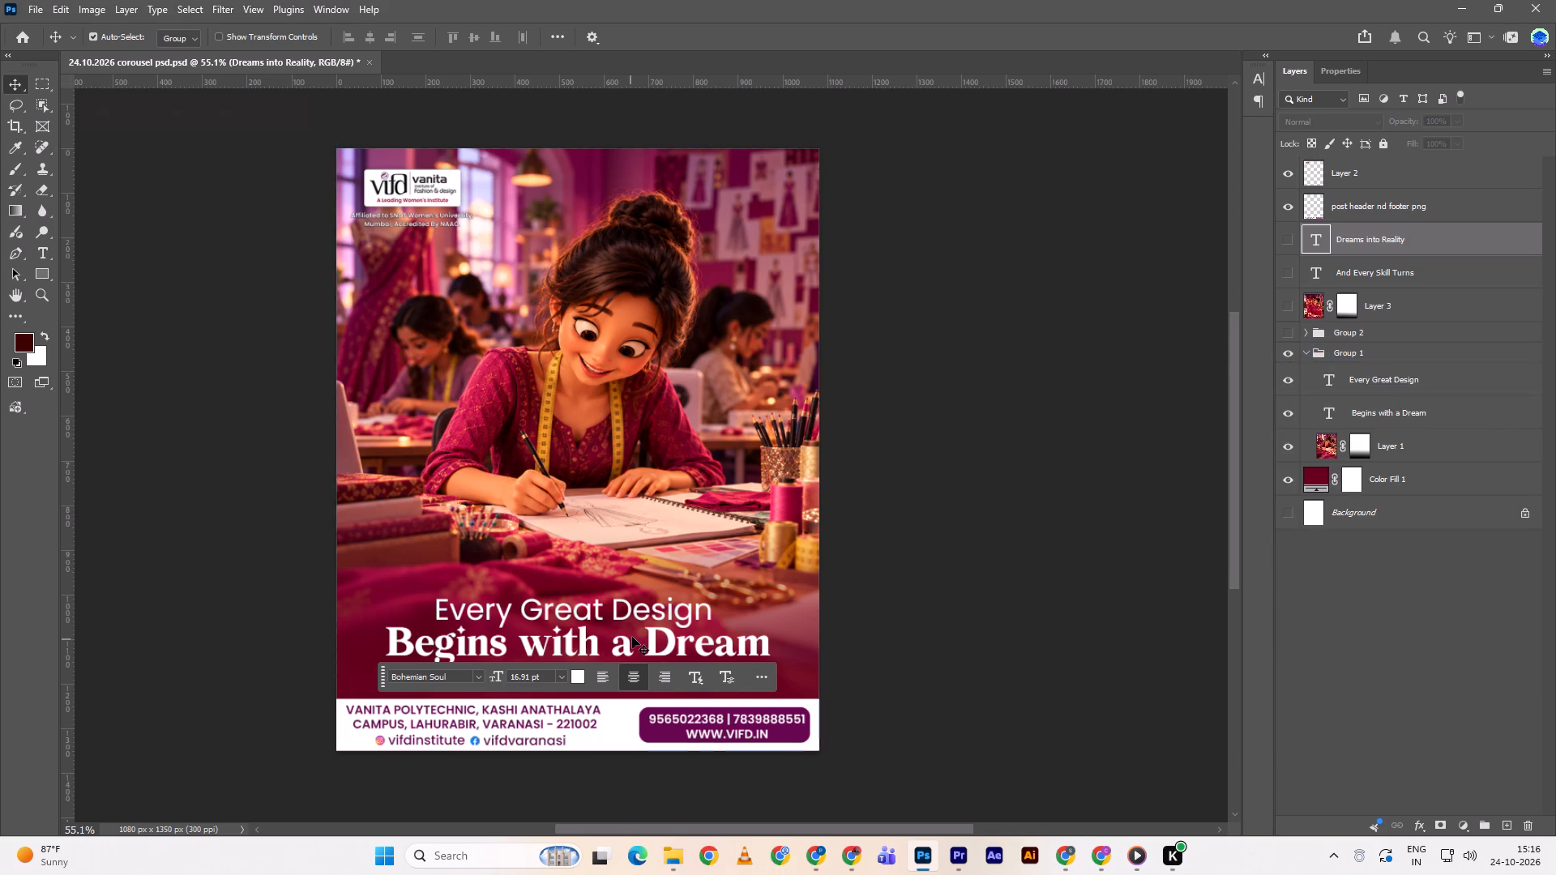
pyautogui.doubleClick(632, 637)
pyautogui.click(629, 648)
pyautogui.doubleClick(621, 649)
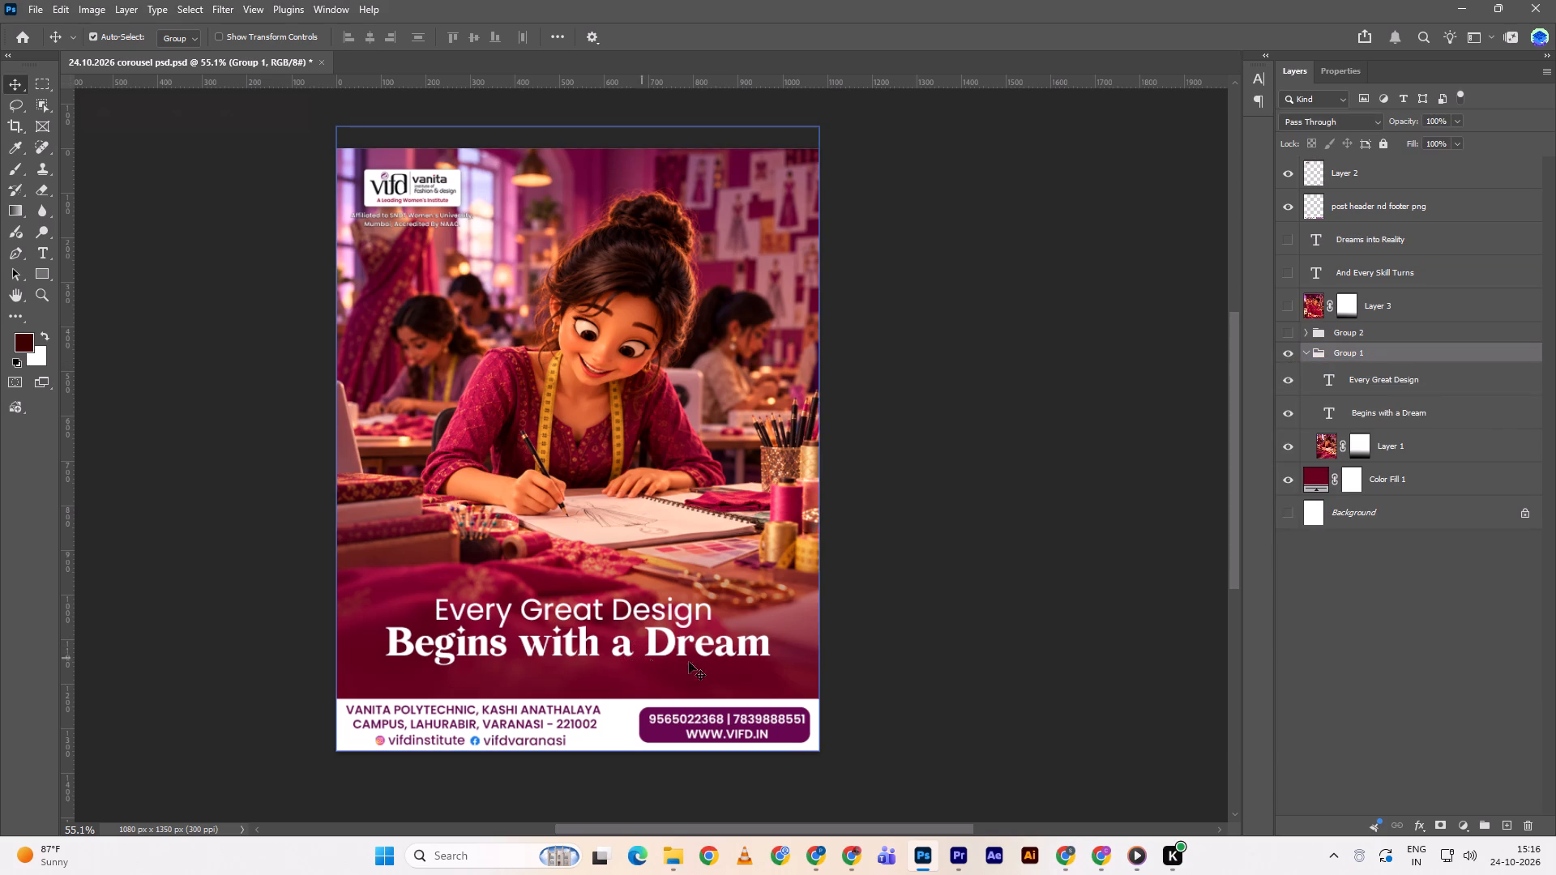
pyautogui.doubleClick(712, 651)
pyautogui.click(1020, 498)
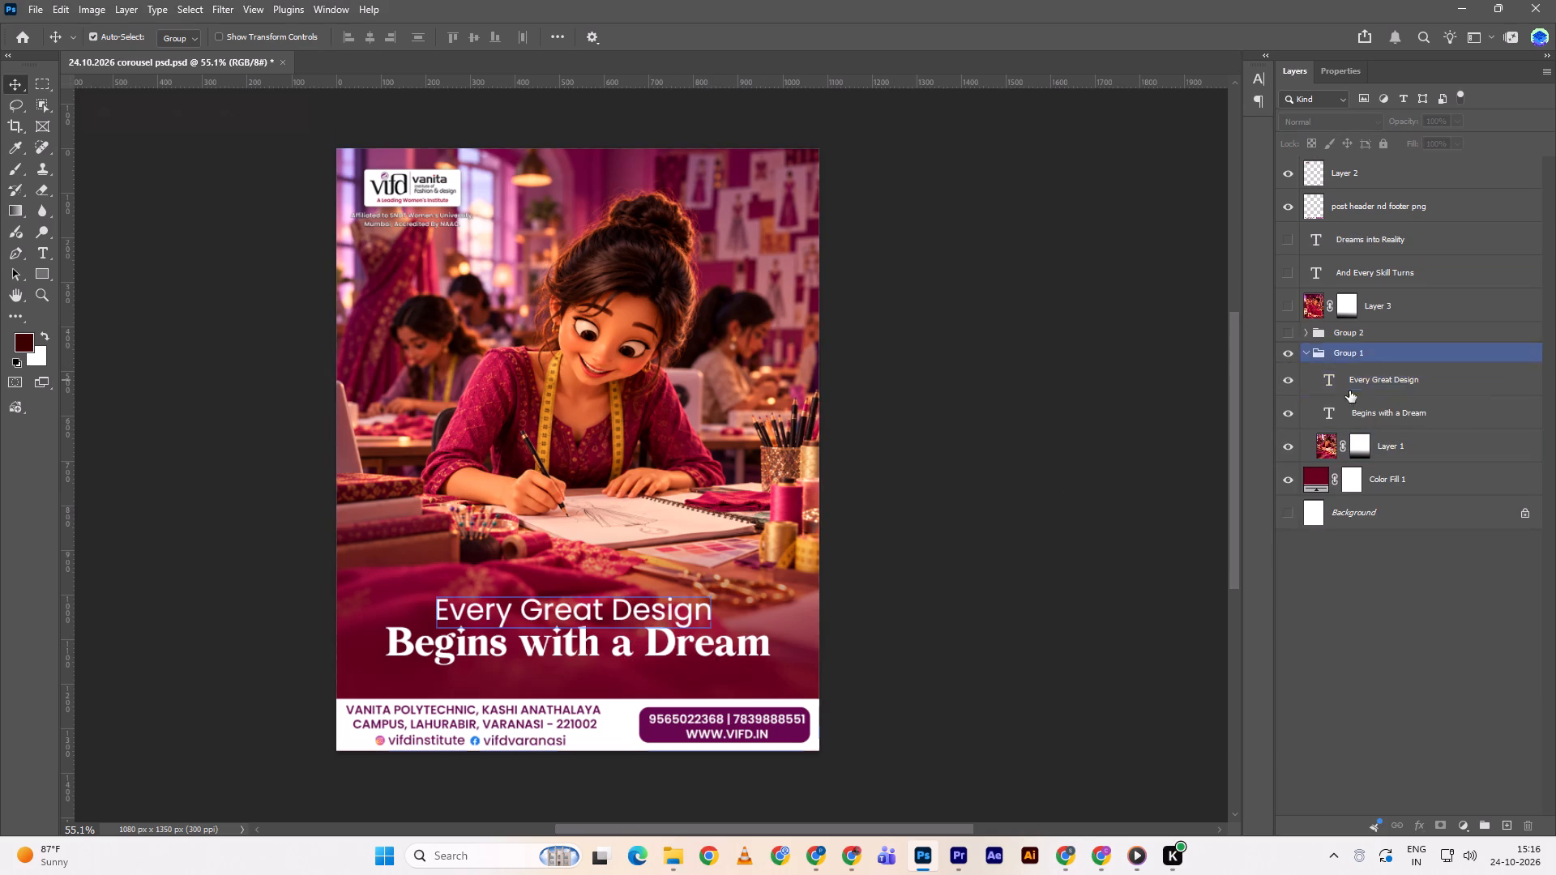
pyautogui.click(1397, 410)
pyautogui.click(1092, 439)
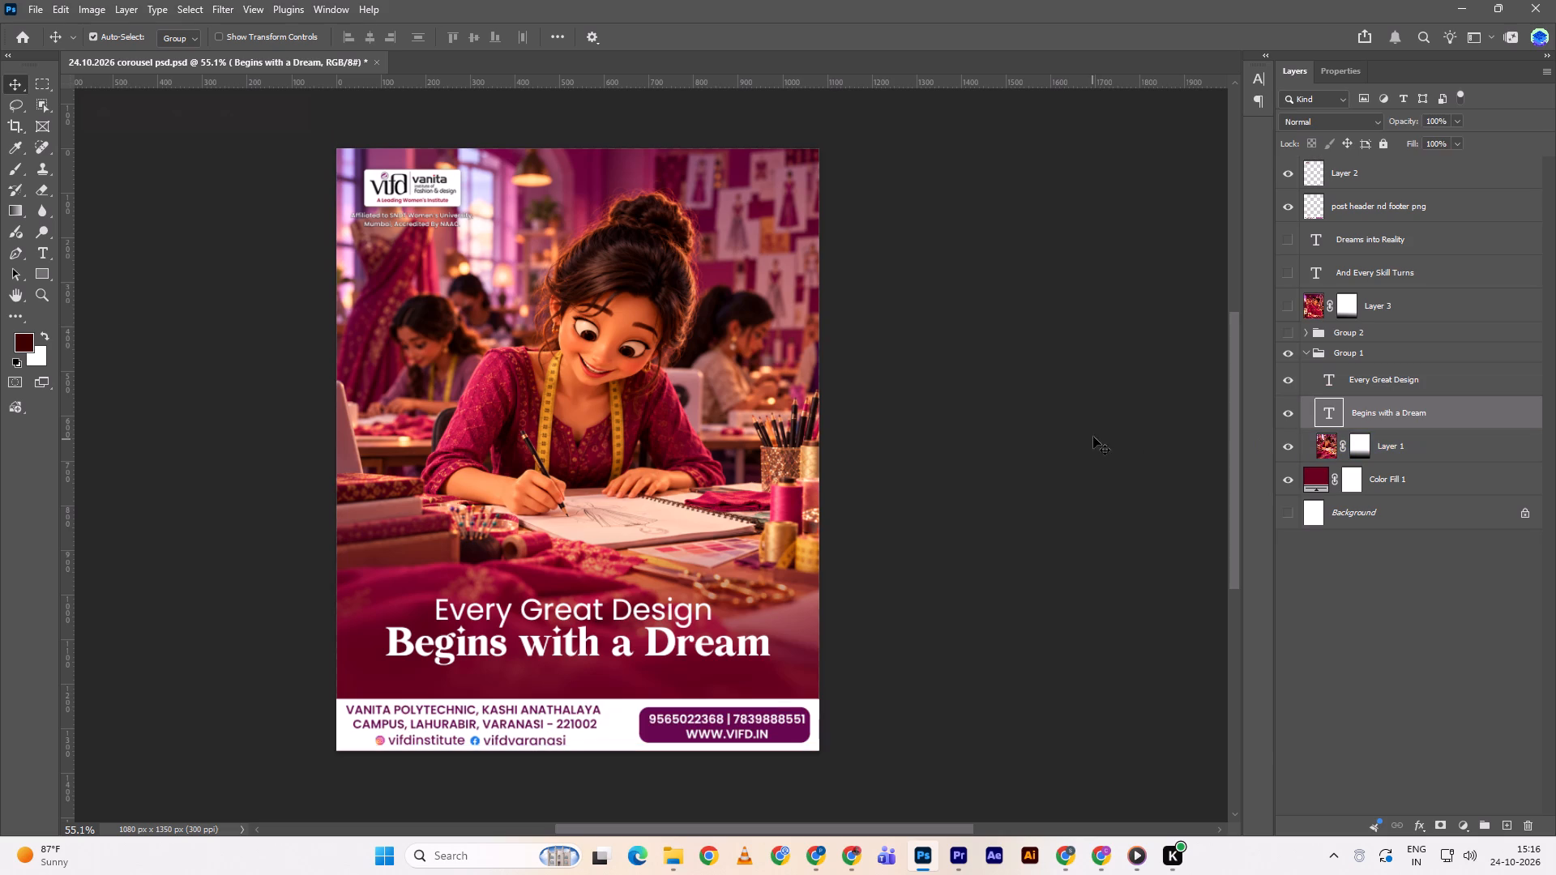
pyautogui.click(1303, 355)
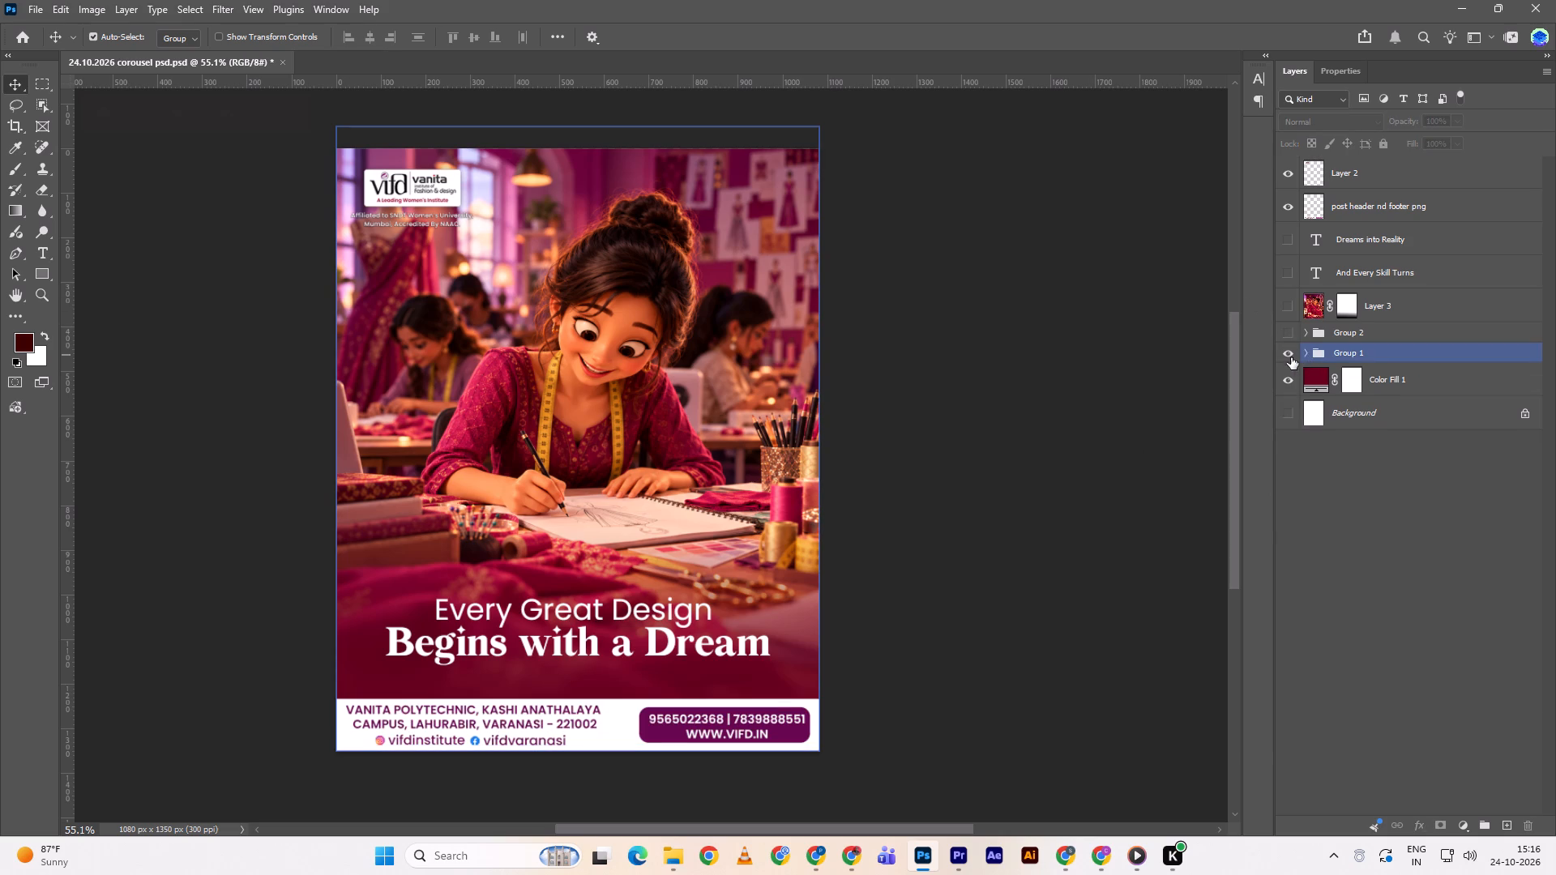
# Switch the display from Group 1 to Group 2 and set the "Fashion Designing Skills" headline's font size to 18 pt.
pyautogui.click(1291, 357)
pyautogui.click(1291, 335)
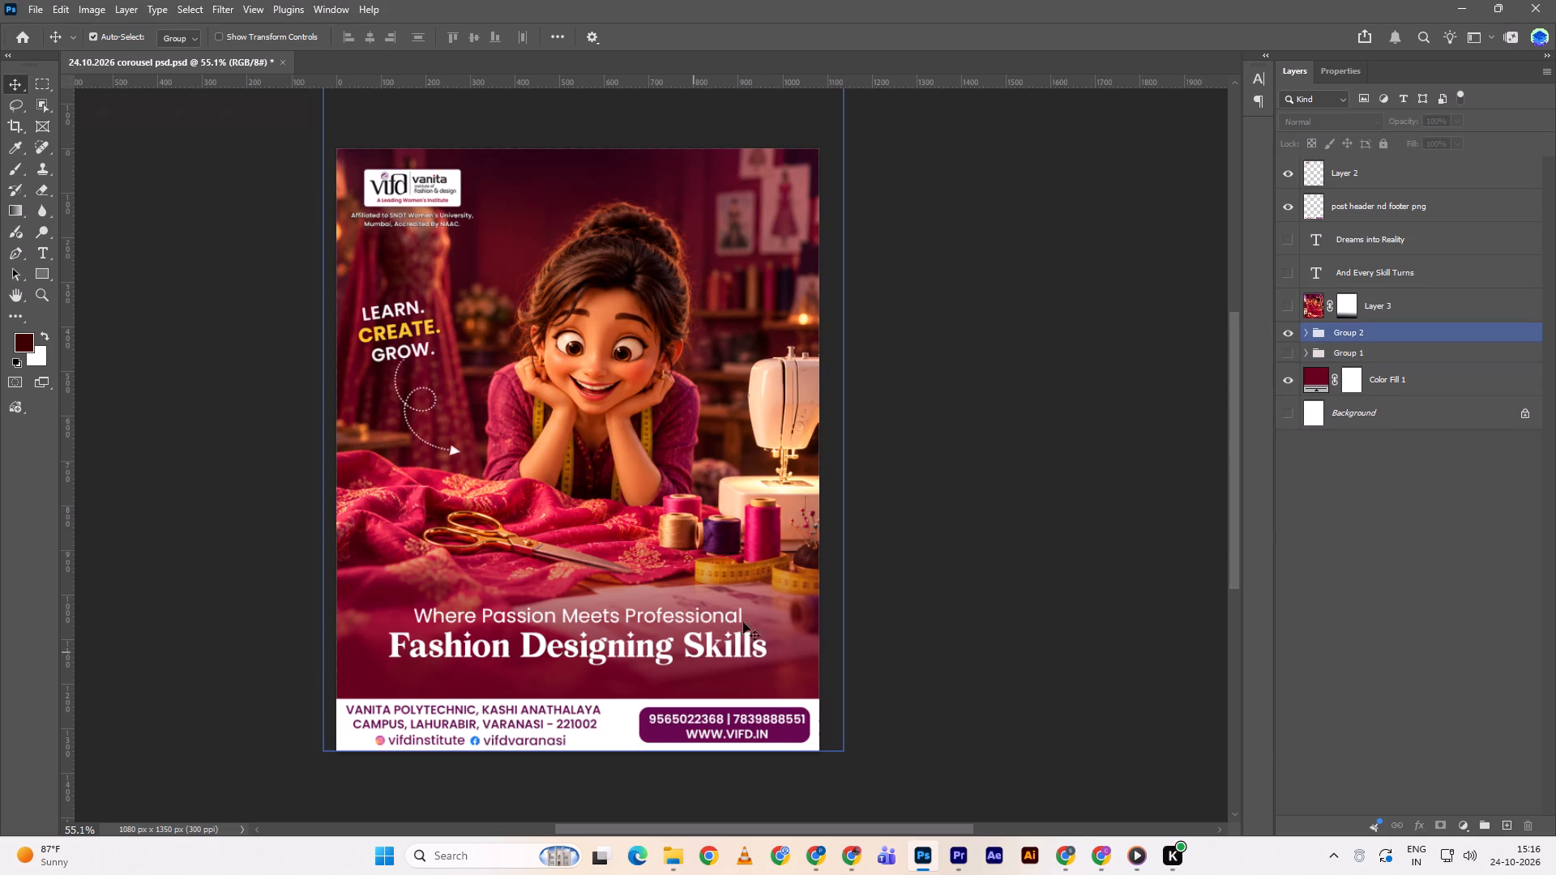
pyautogui.click(1306, 331)
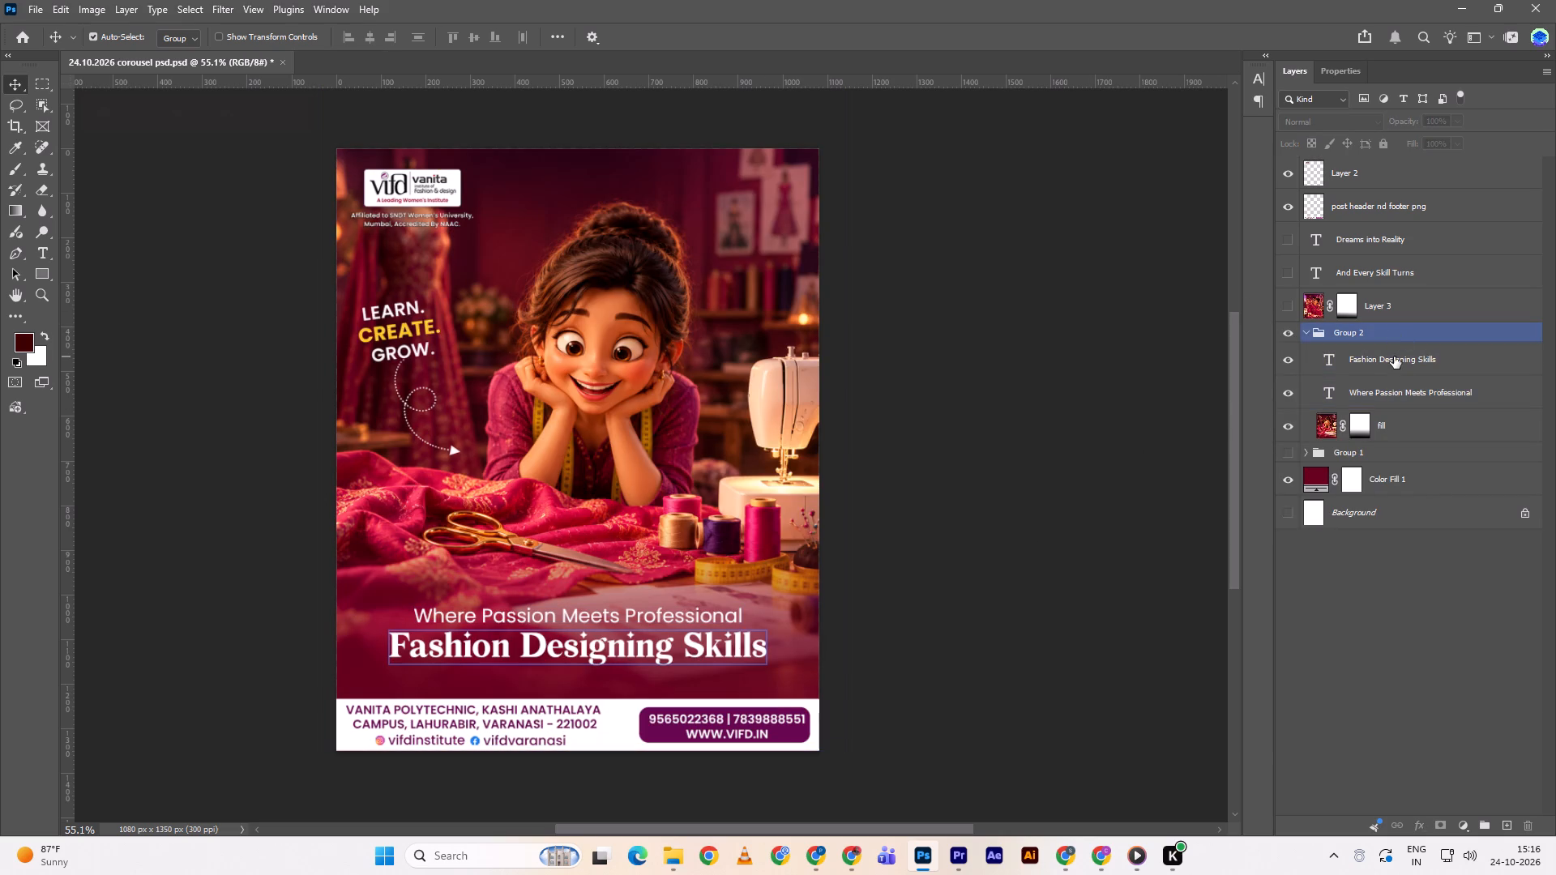
pyautogui.click(1394, 356)
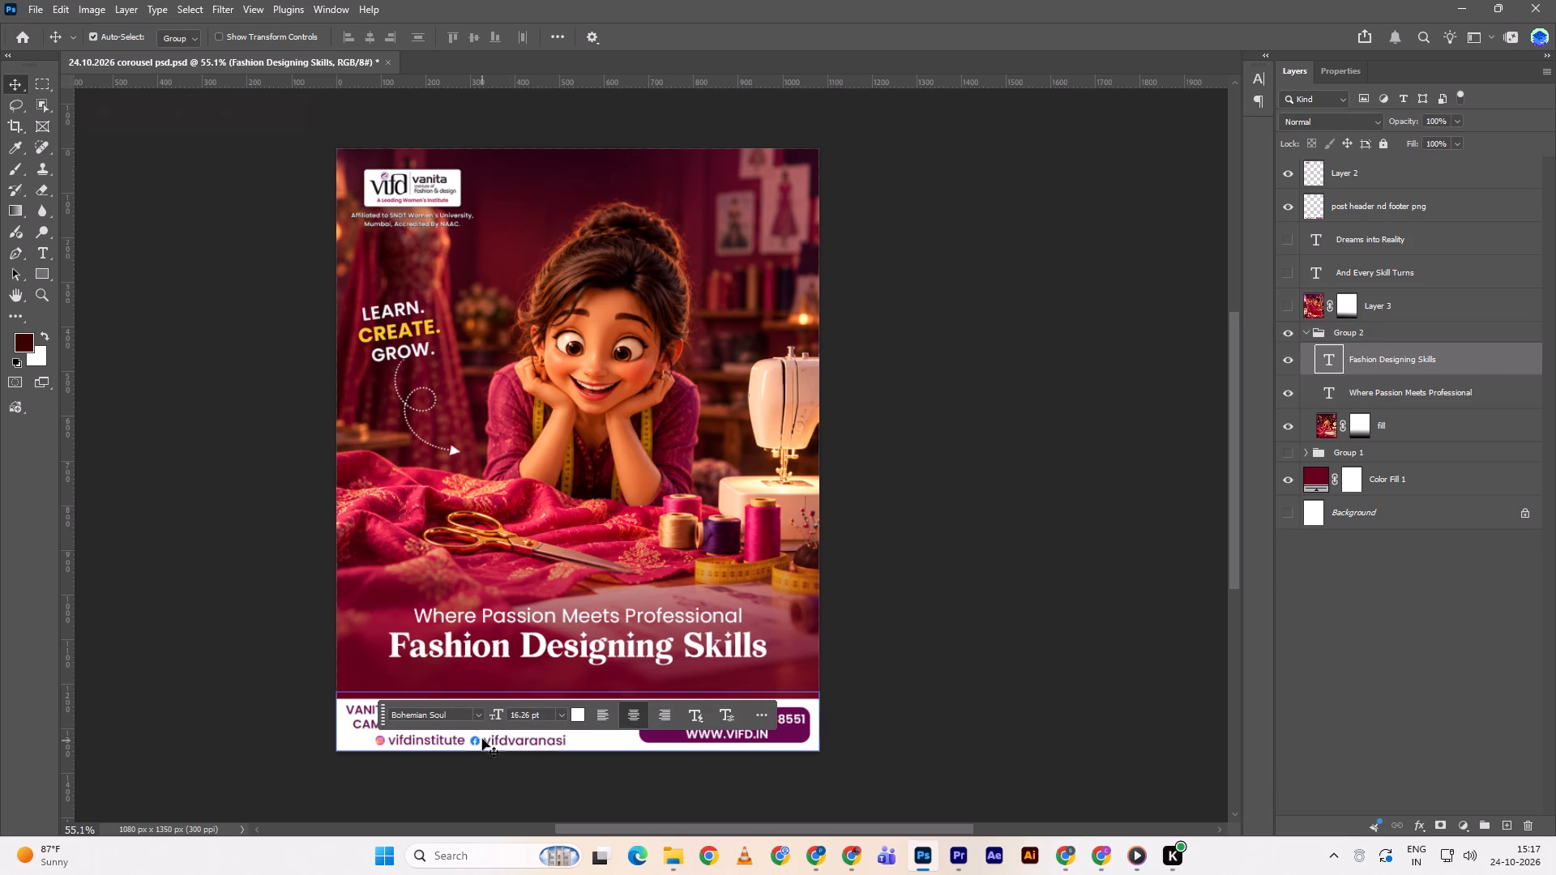
pyautogui.doubleClick(516, 710)
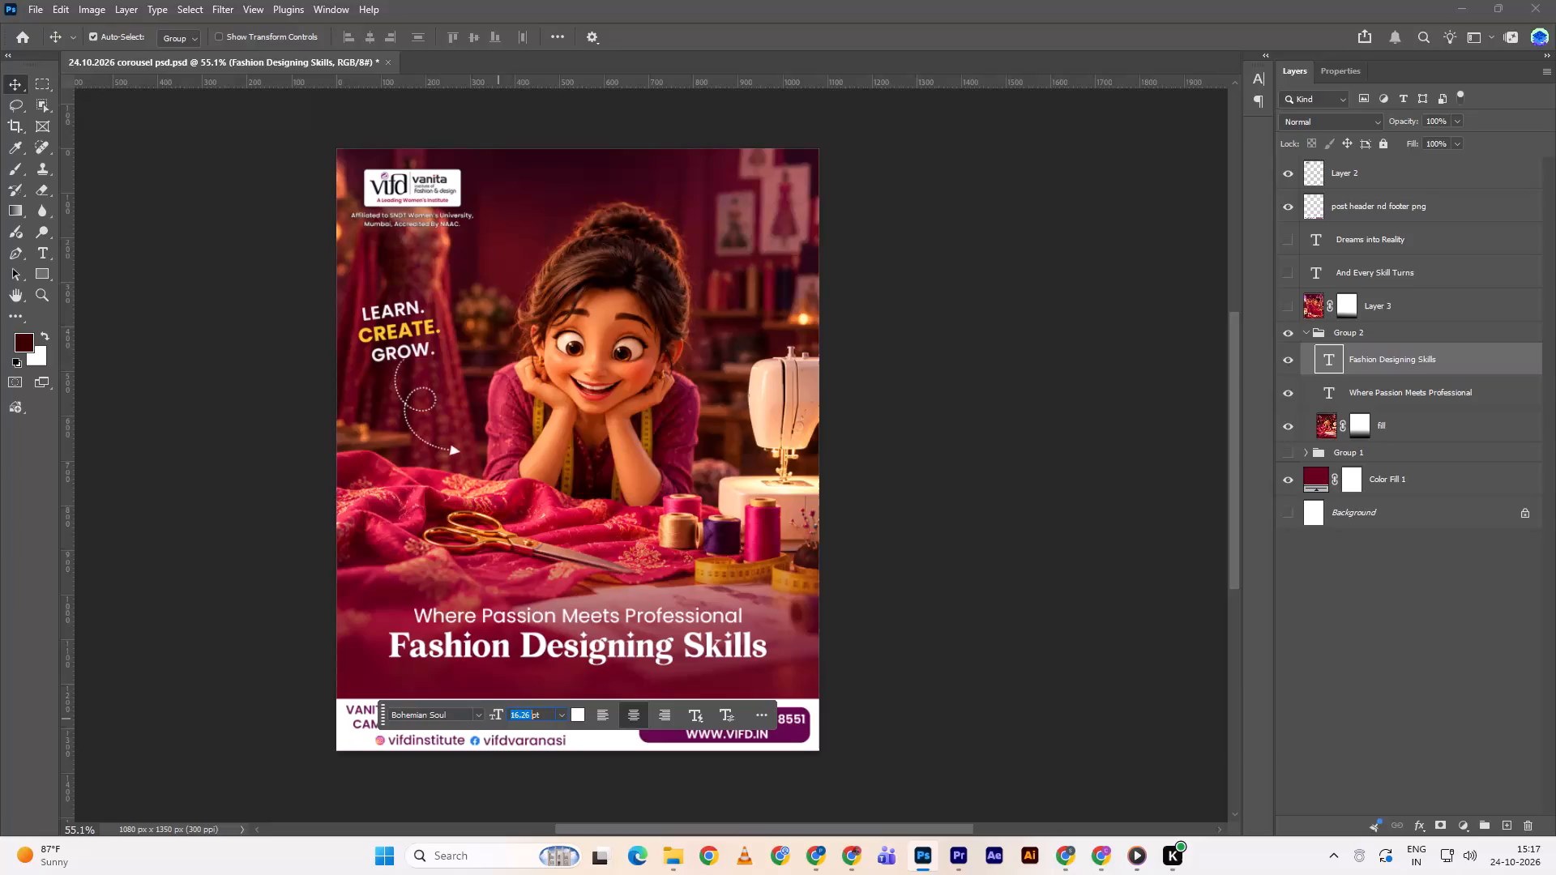
pyautogui.write('18')
pyautogui.press('Return')
pyautogui.click(955, 600)
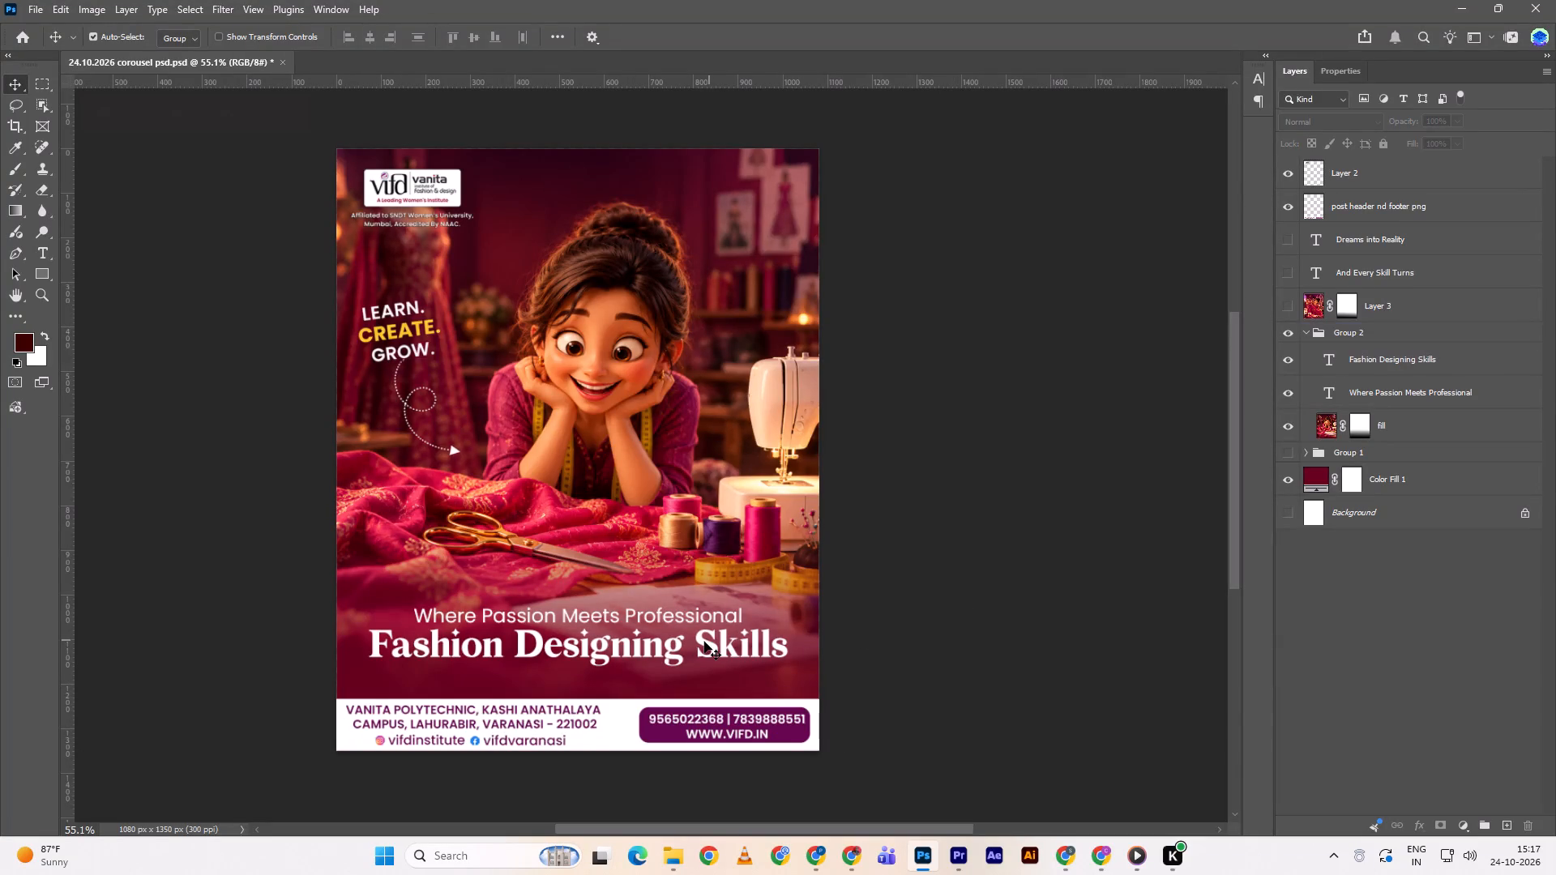
pyautogui.click(1109, 502)
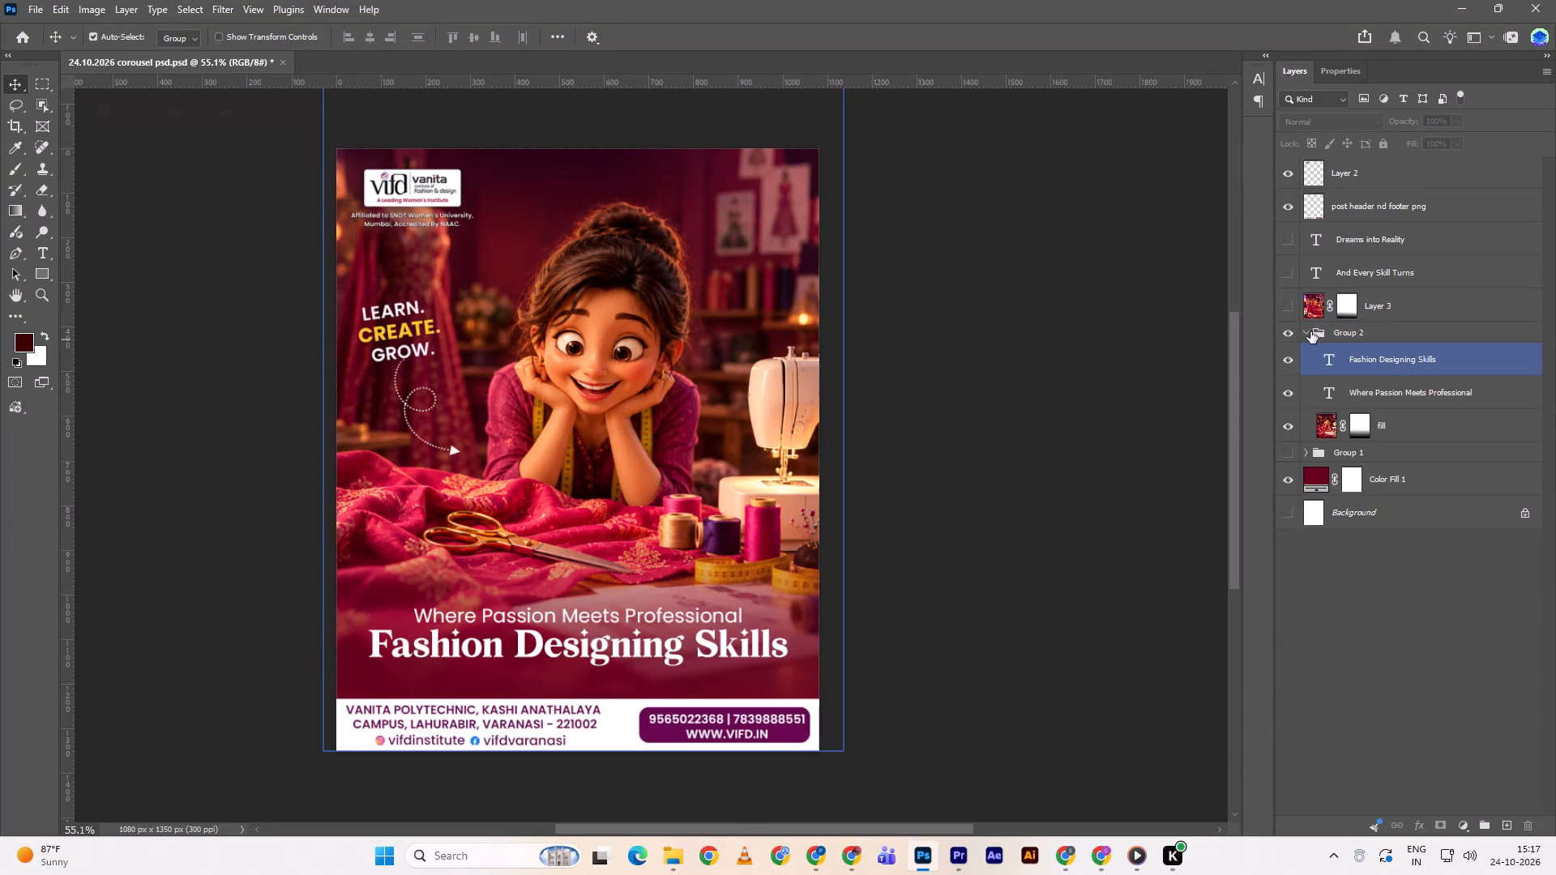
# Collapse and hide Group 2, and make slide 3's image and both quote lines visible again.
pyautogui.click(1310, 331)
pyautogui.click(1302, 332)
pyautogui.click(1306, 334)
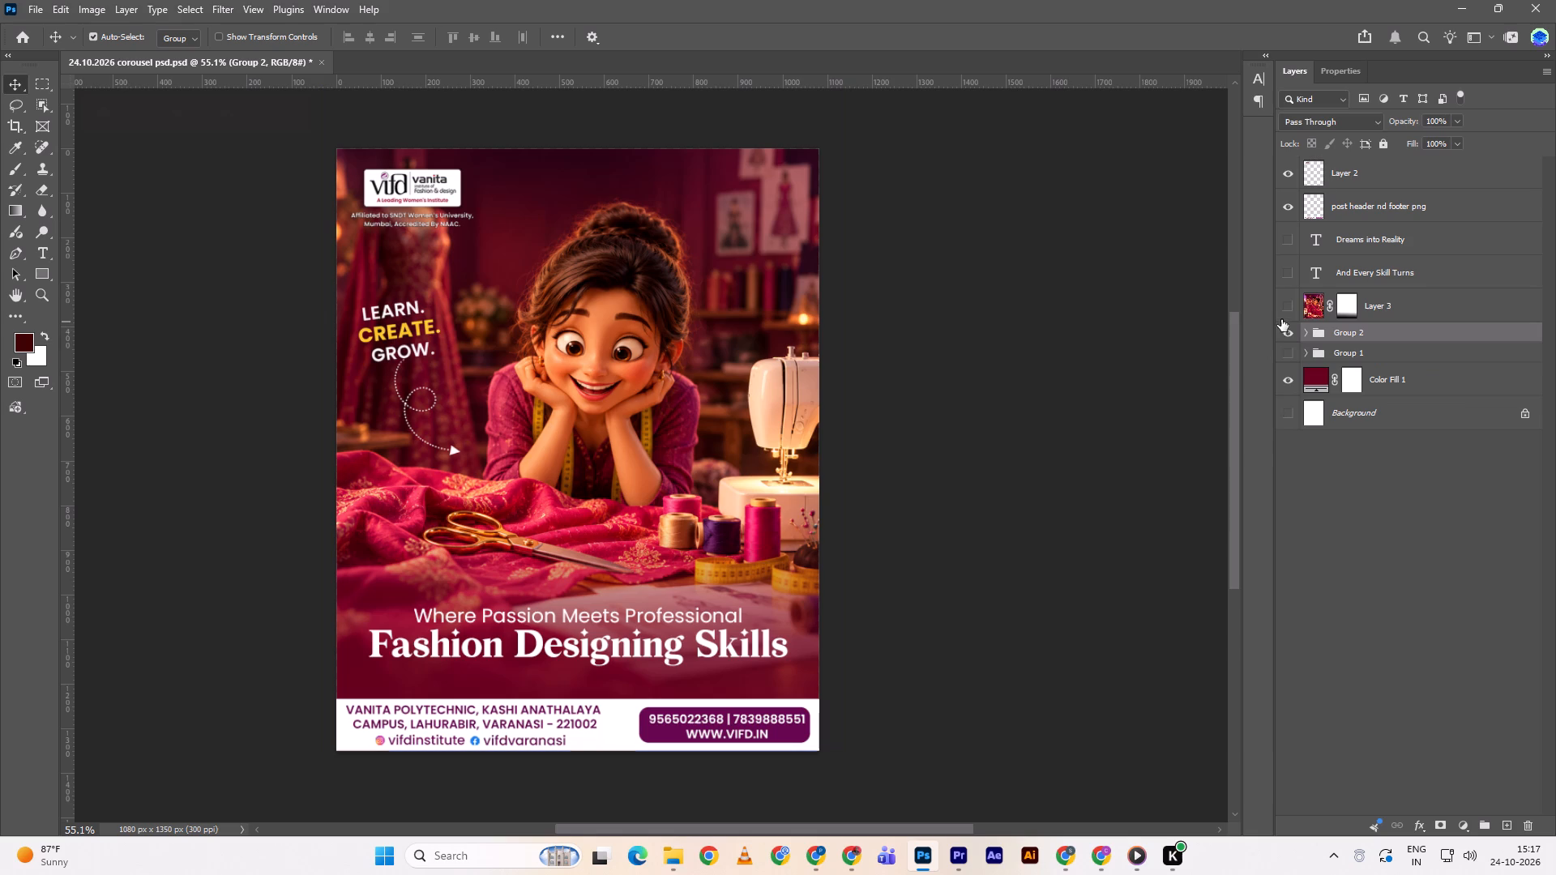
pyautogui.click(1288, 307)
pyautogui.click(1287, 274)
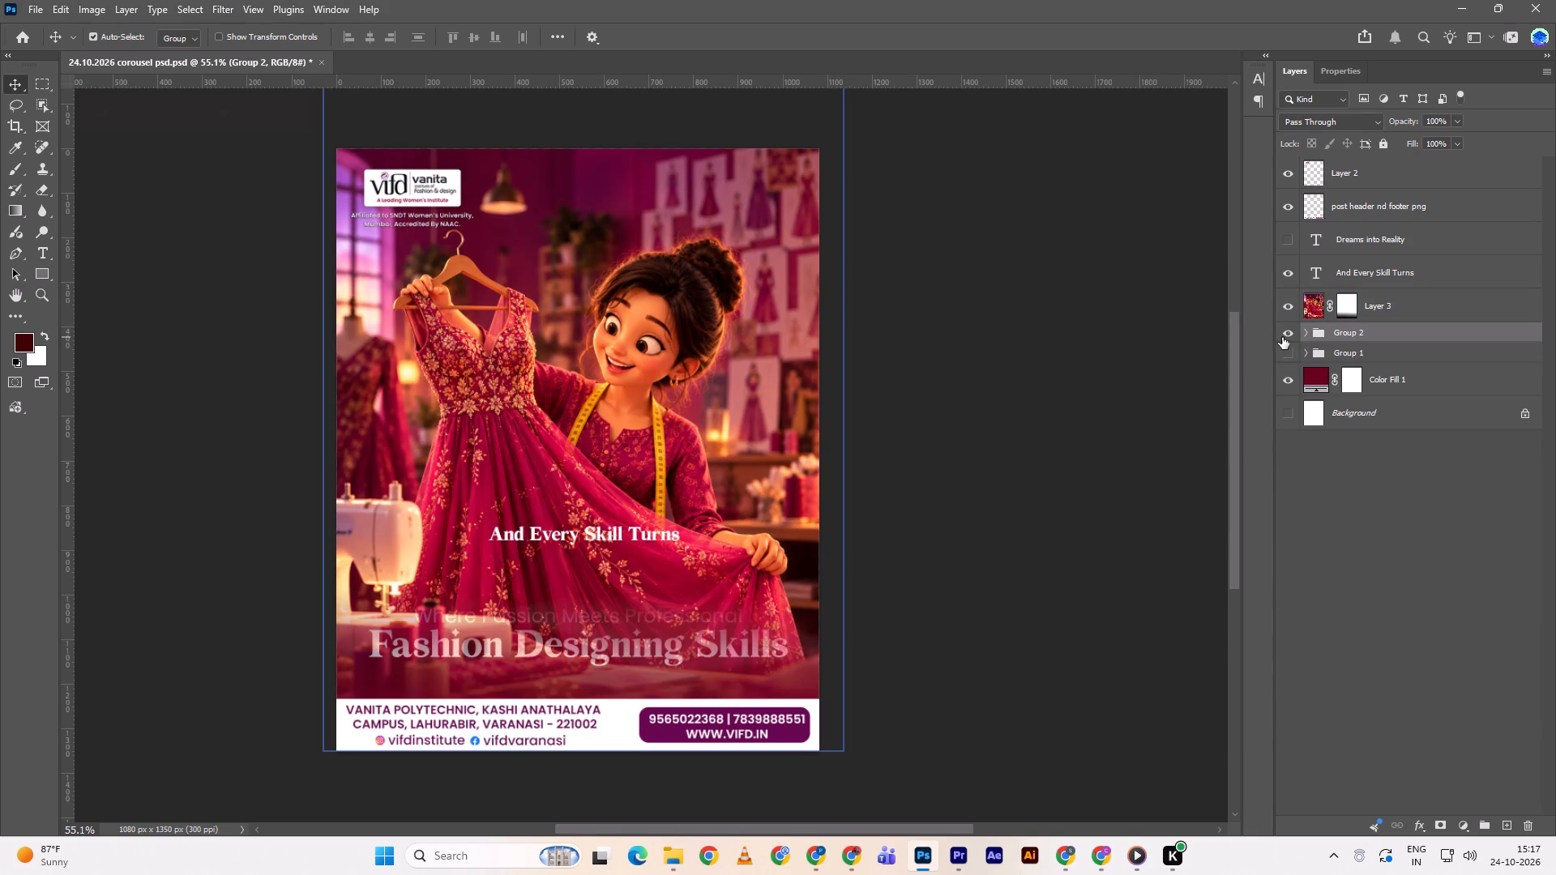
pyautogui.doubleClick(1283, 333)
pyautogui.click(1291, 247)
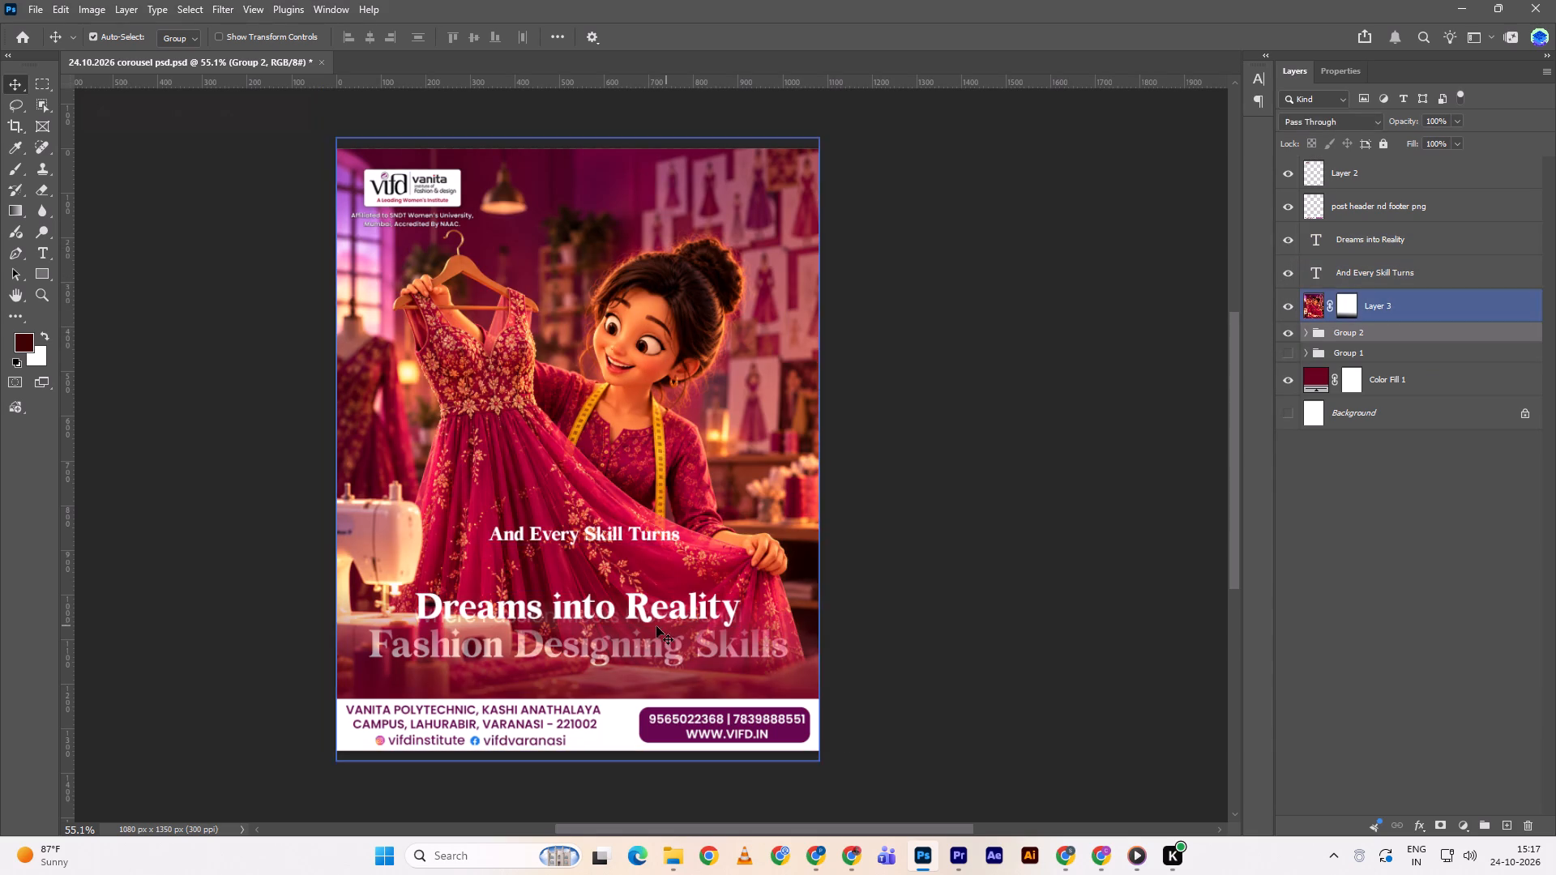
pyautogui.doubleClick(1289, 332)
pyautogui.click(1289, 332)
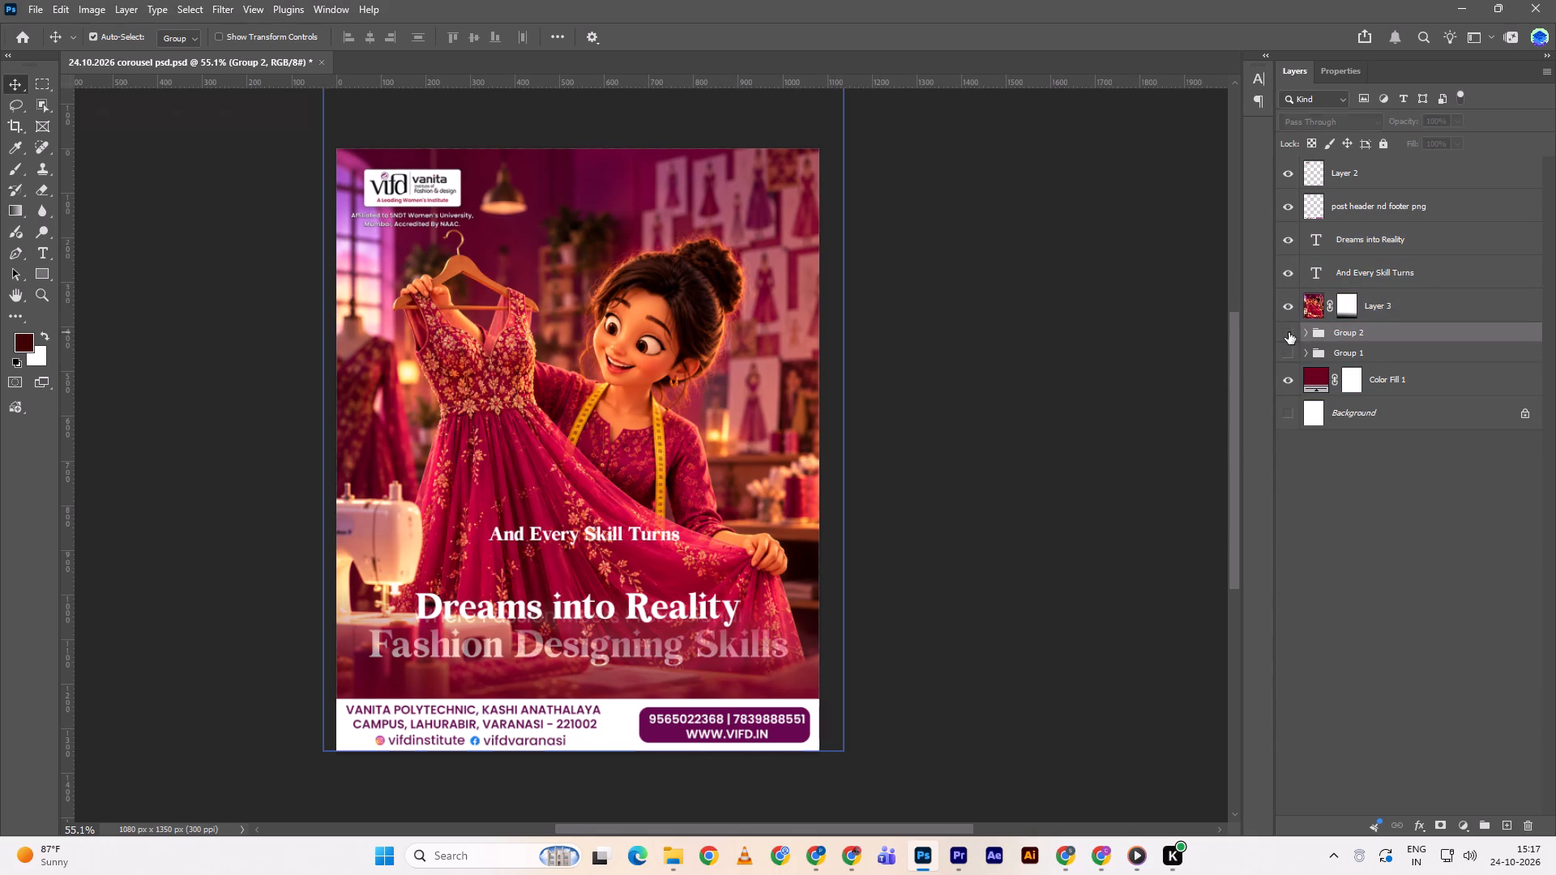
# Try "Dreams into Reality" at 18 pt, set its font size to 19 pt, and nudge the line slightly lower.
pyautogui.click(666, 608)
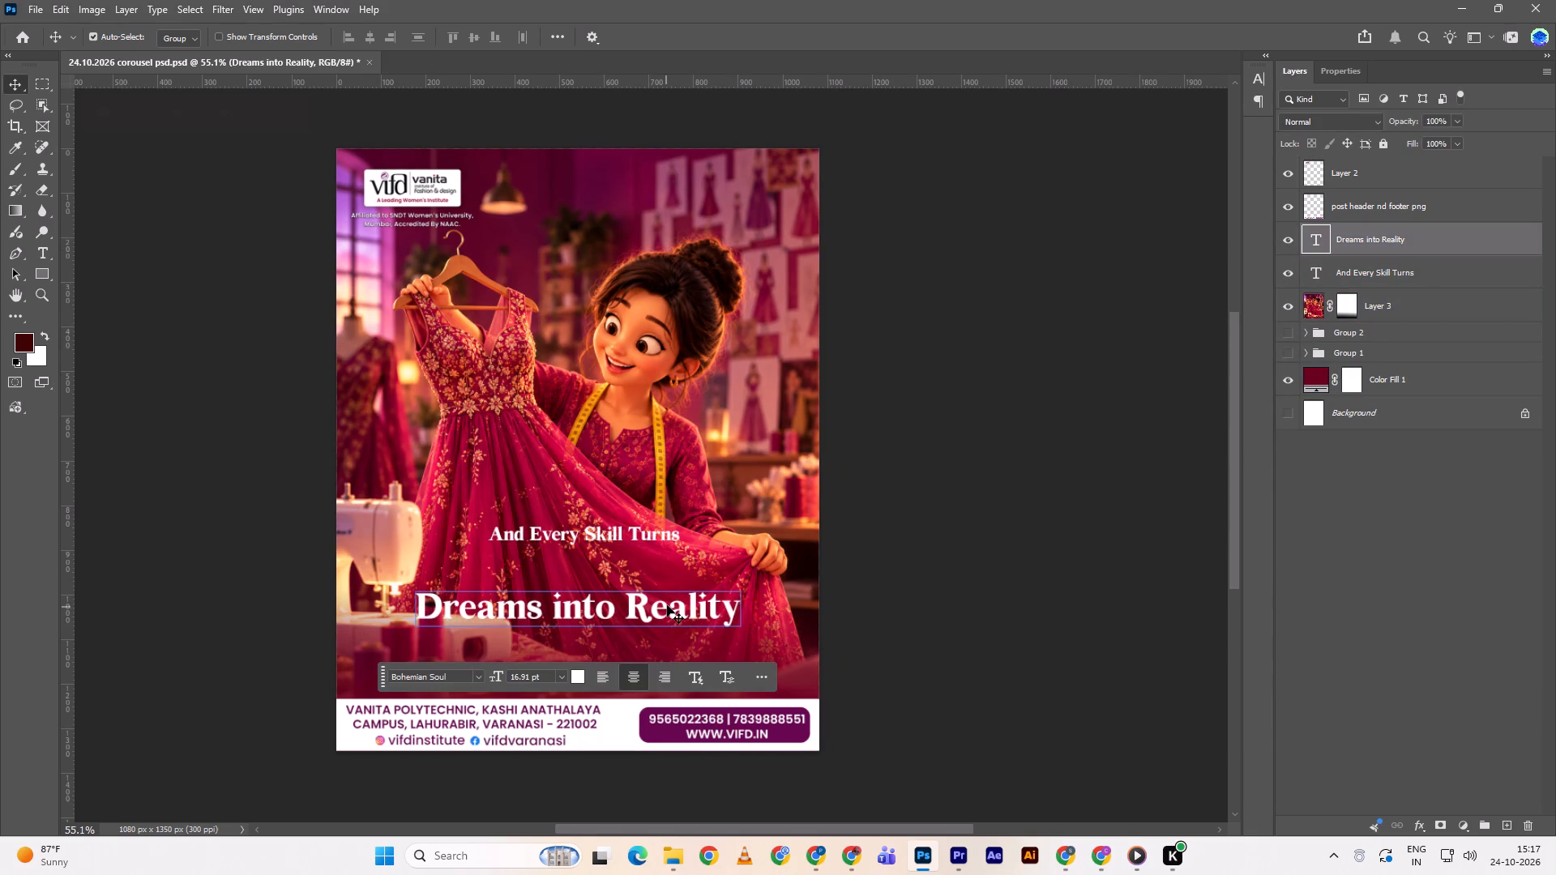
pyautogui.doubleClick(515, 675)
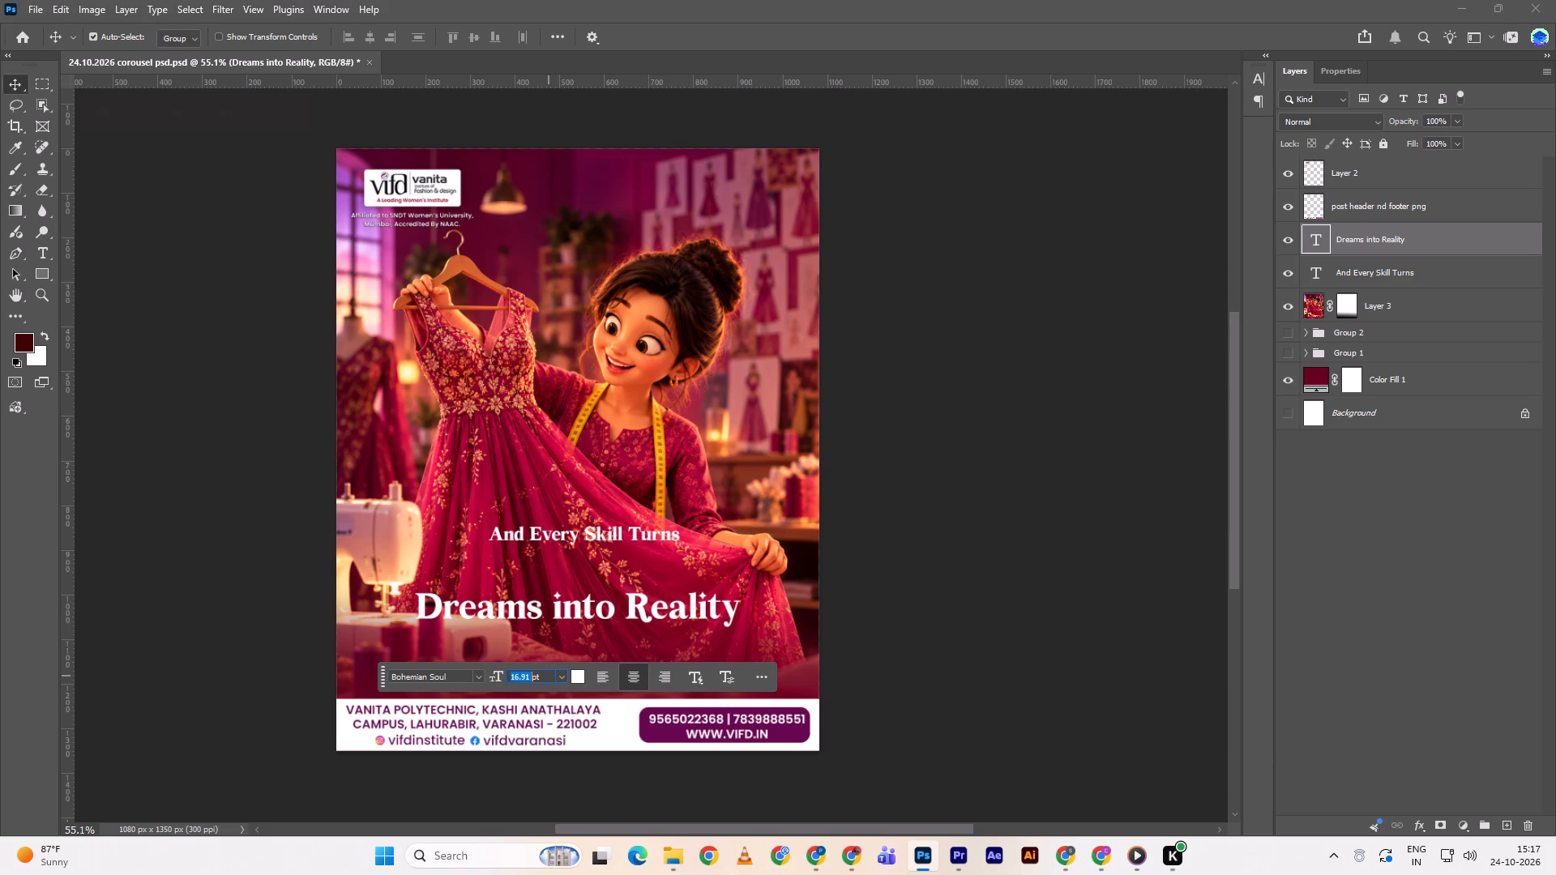
pyautogui.write('18')
pyautogui.press('Return')
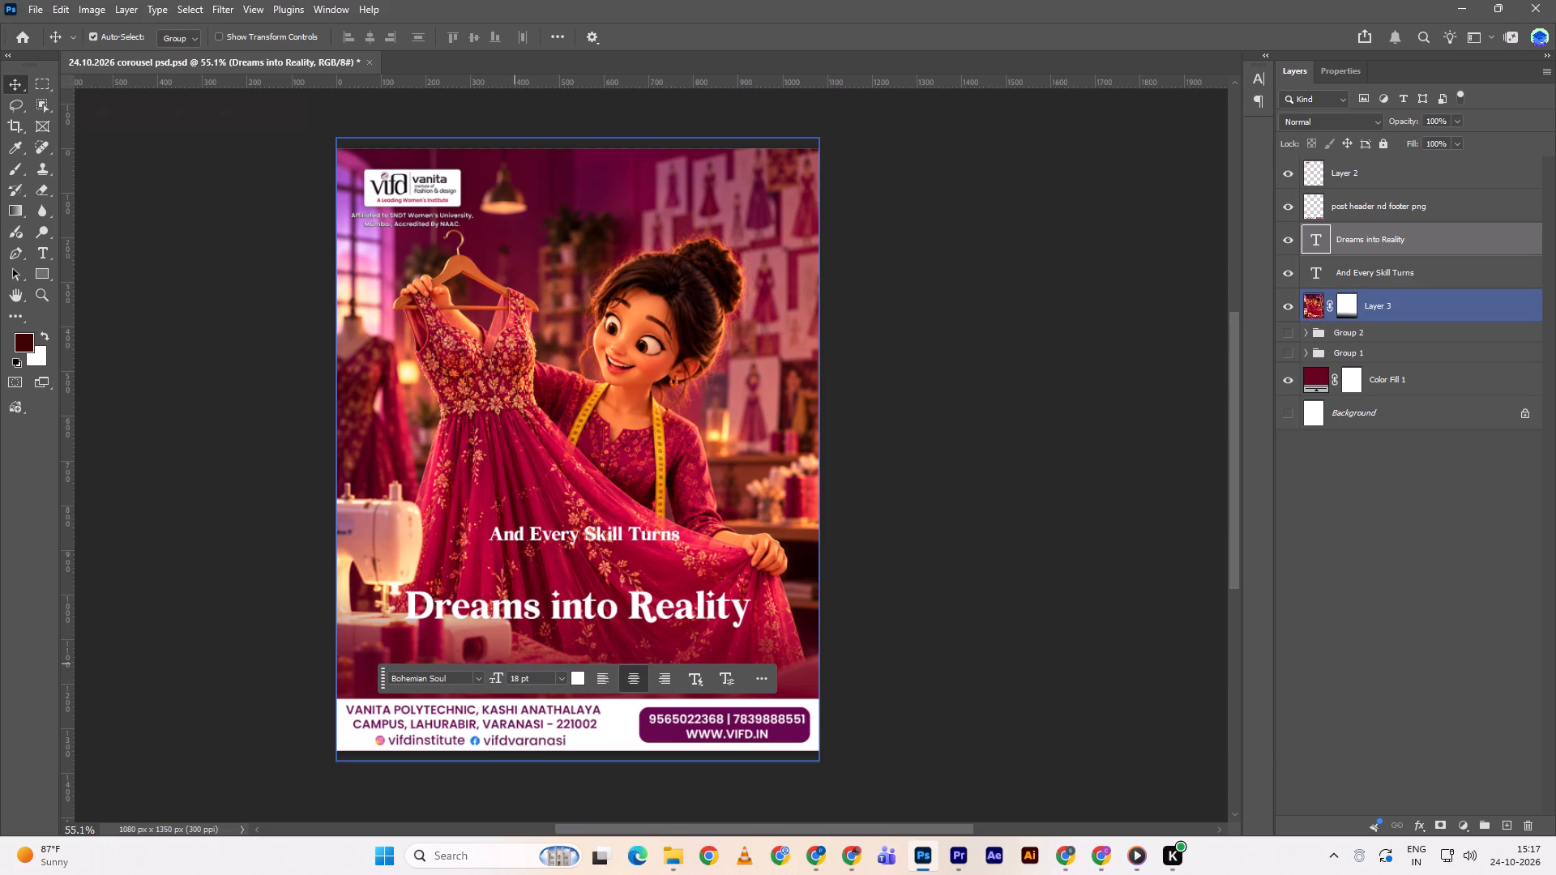
pyautogui.tripleClick(515, 681)
pyautogui.doubleClick(515, 681)
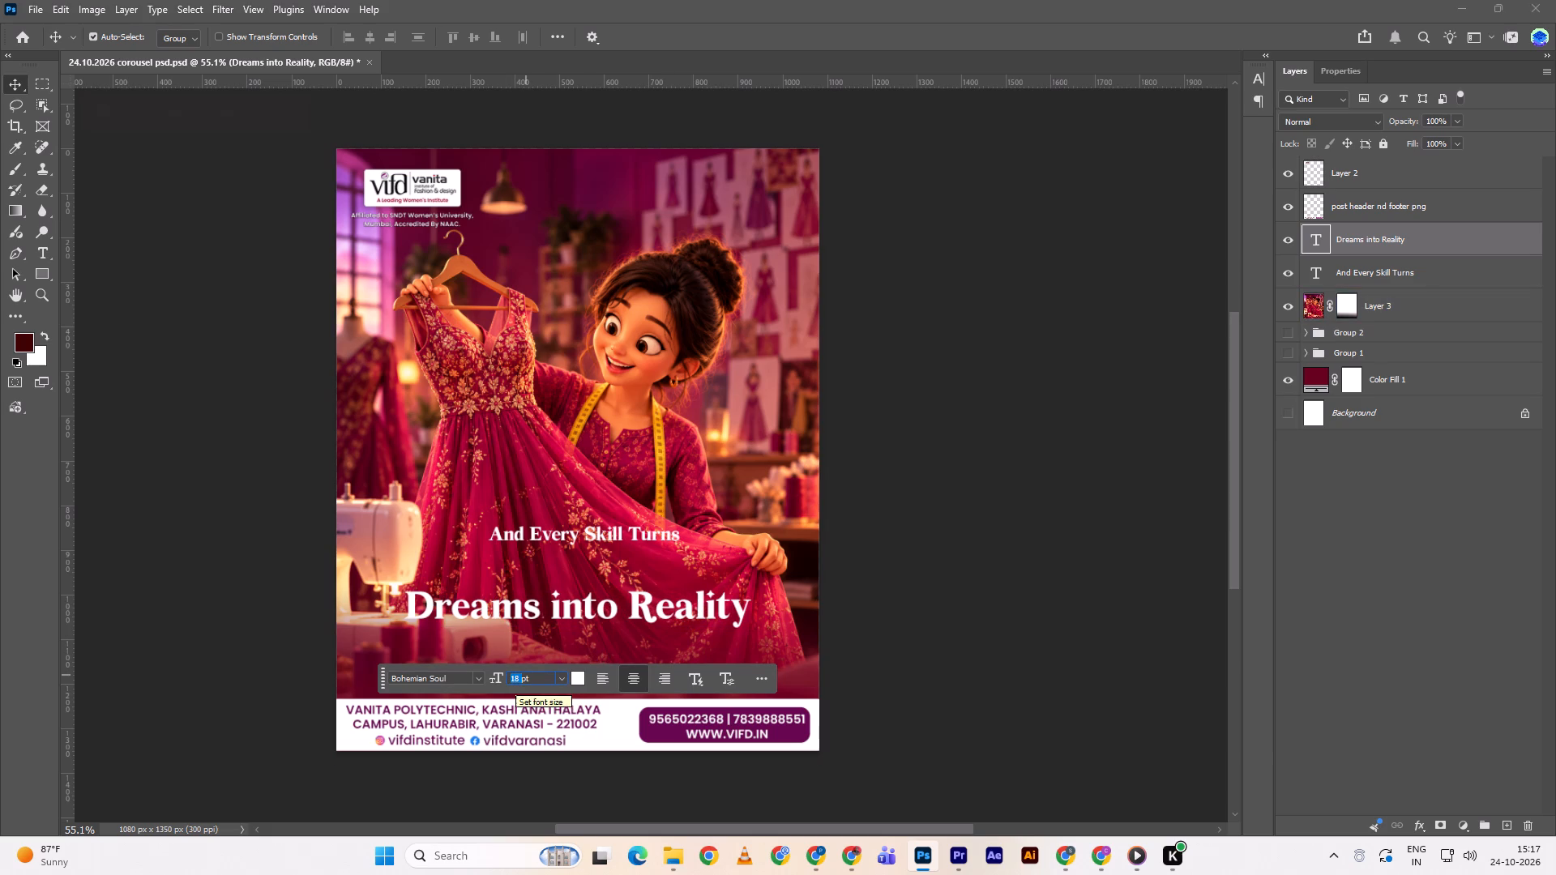
pyautogui.write('19')
pyautogui.press('Return')
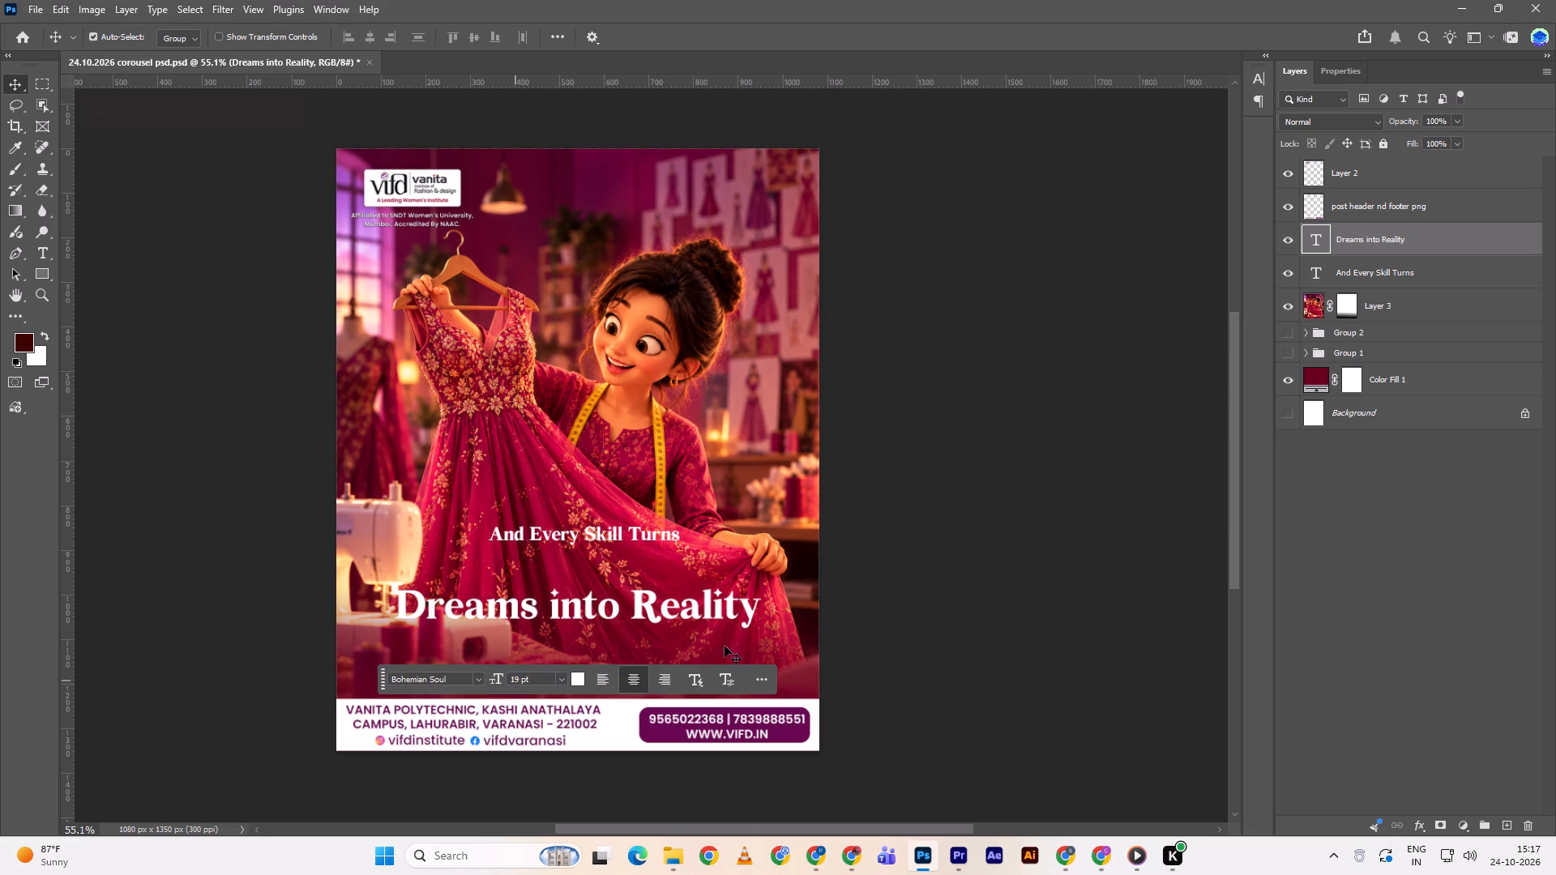
pyautogui.click(845, 608)
pyautogui.moveTo(647, 614); pyautogui.dragTo(646, 625)
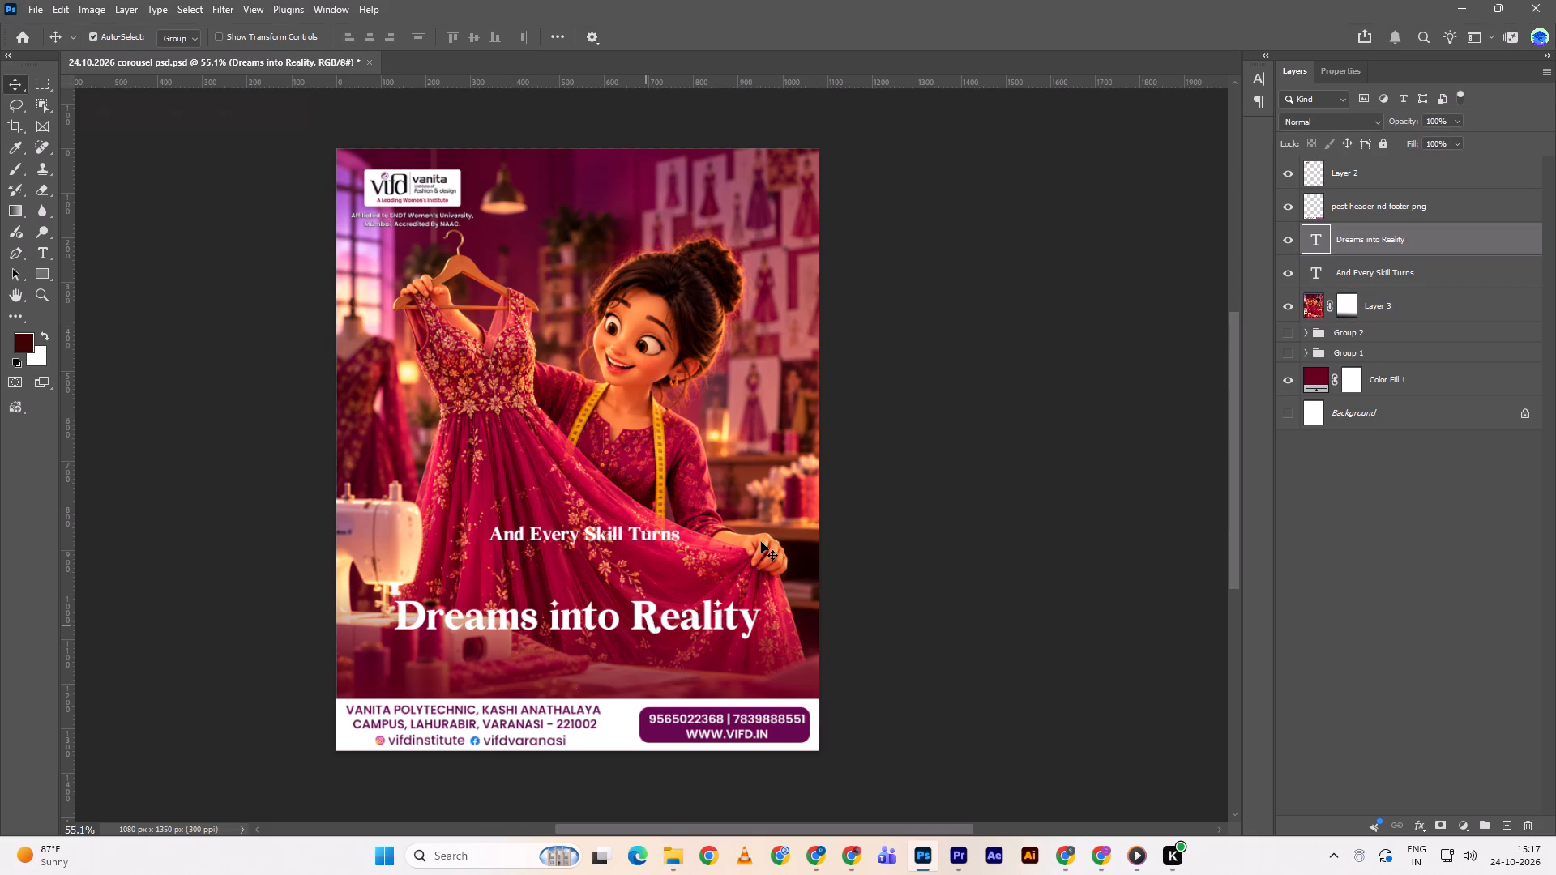
# Adjust the gradient on Layer 3's mask so the bottom maroon fade starts higher, near the "And Every Skill Turns" line.
pyautogui.click(1342, 301)
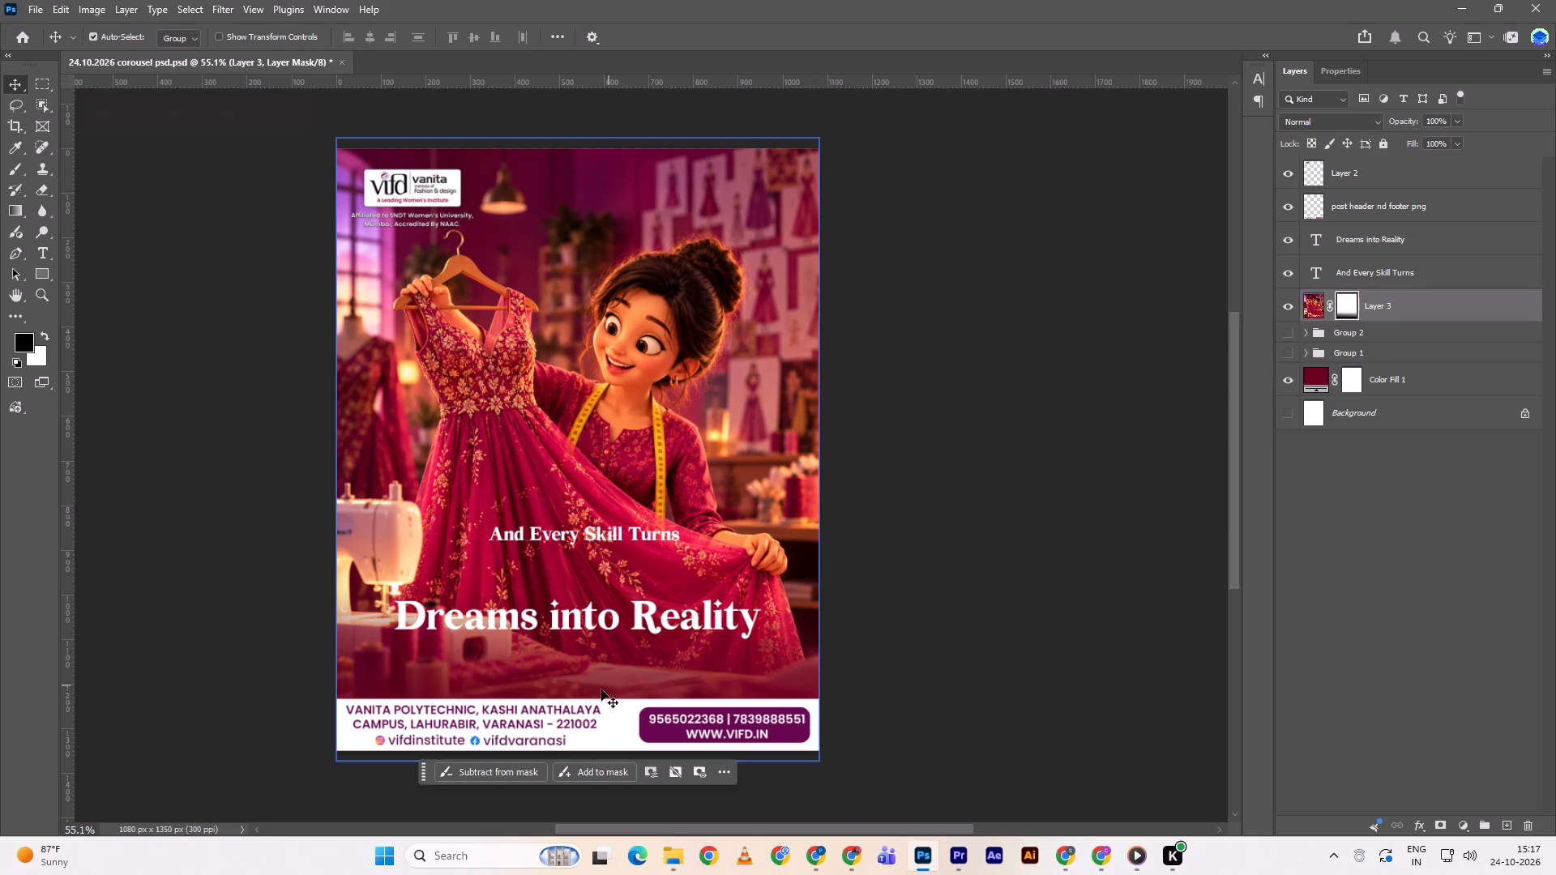
pyautogui.press('g')
pyautogui.moveTo(546, 758); pyautogui.dragTo(561, 753)
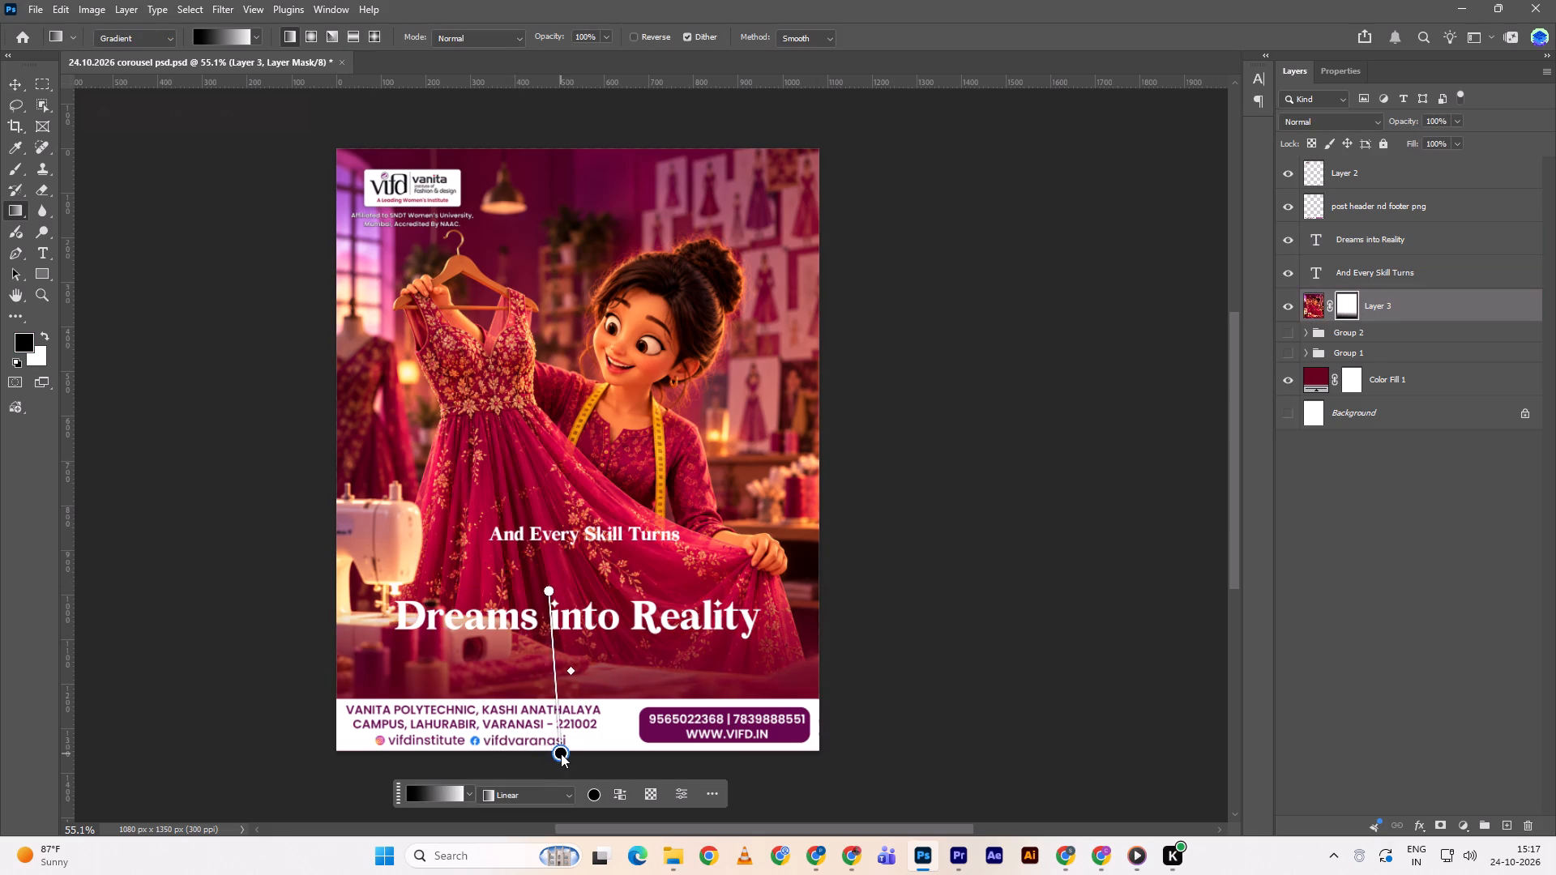
pyautogui.moveTo(561, 753); pyautogui.dragTo(553, 745)
pyautogui.click(553, 745)
pyautogui.moveTo(553, 588); pyautogui.dragTo(562, 604)
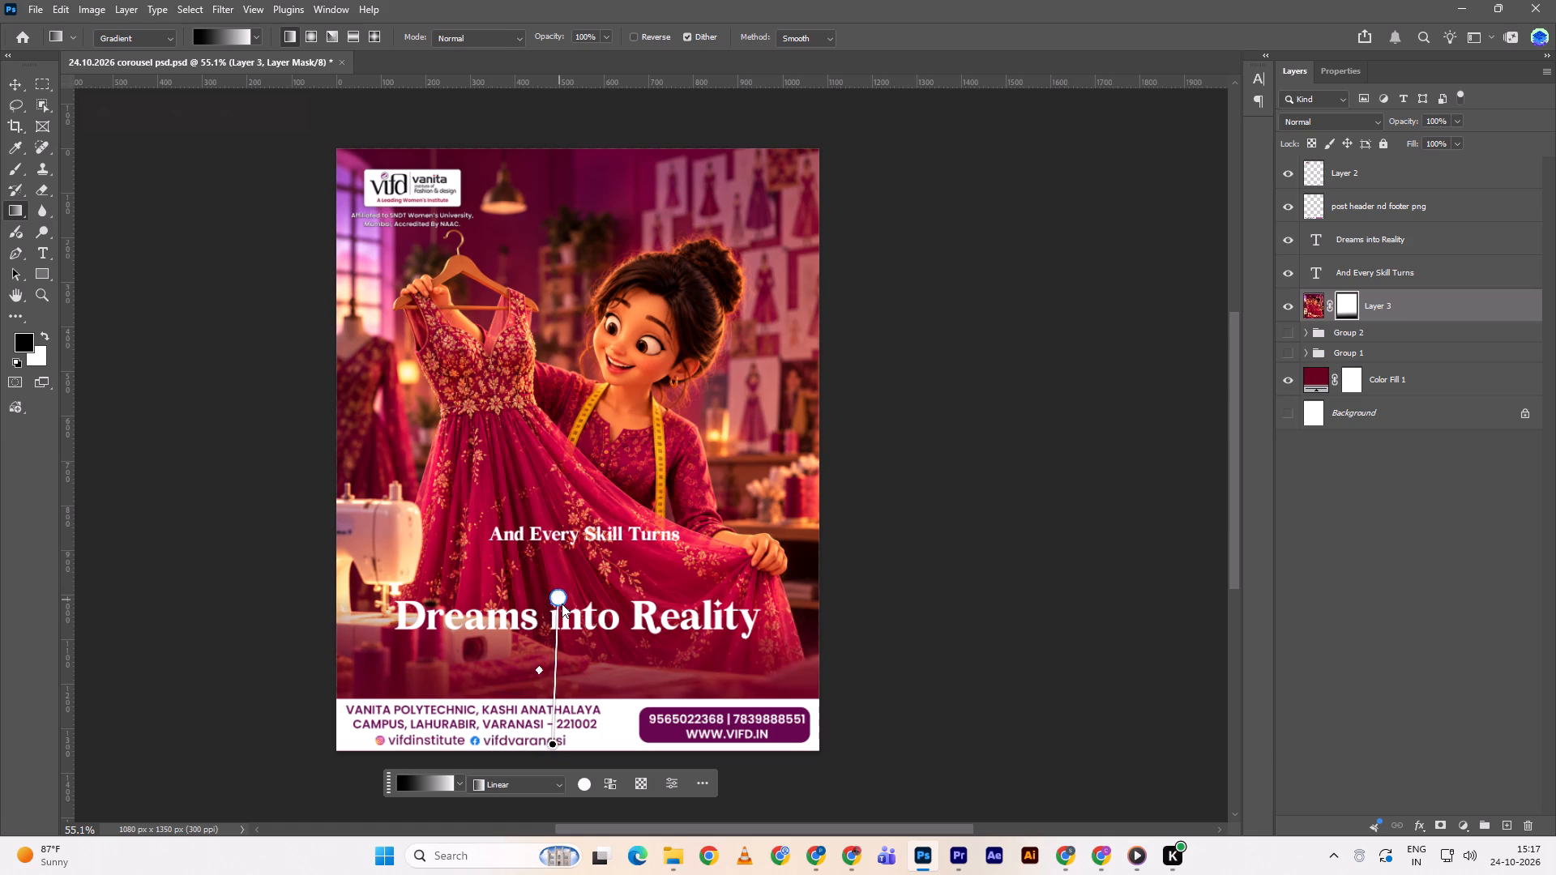
pyautogui.moveTo(562, 604); pyautogui.dragTo(554, 523)
# Move "And Every Skill Turns" down to sit just above "Dreams into Reality".
pyautogui.press('v')
pyautogui.moveTo(621, 527); pyautogui.dragTo(621, 528)
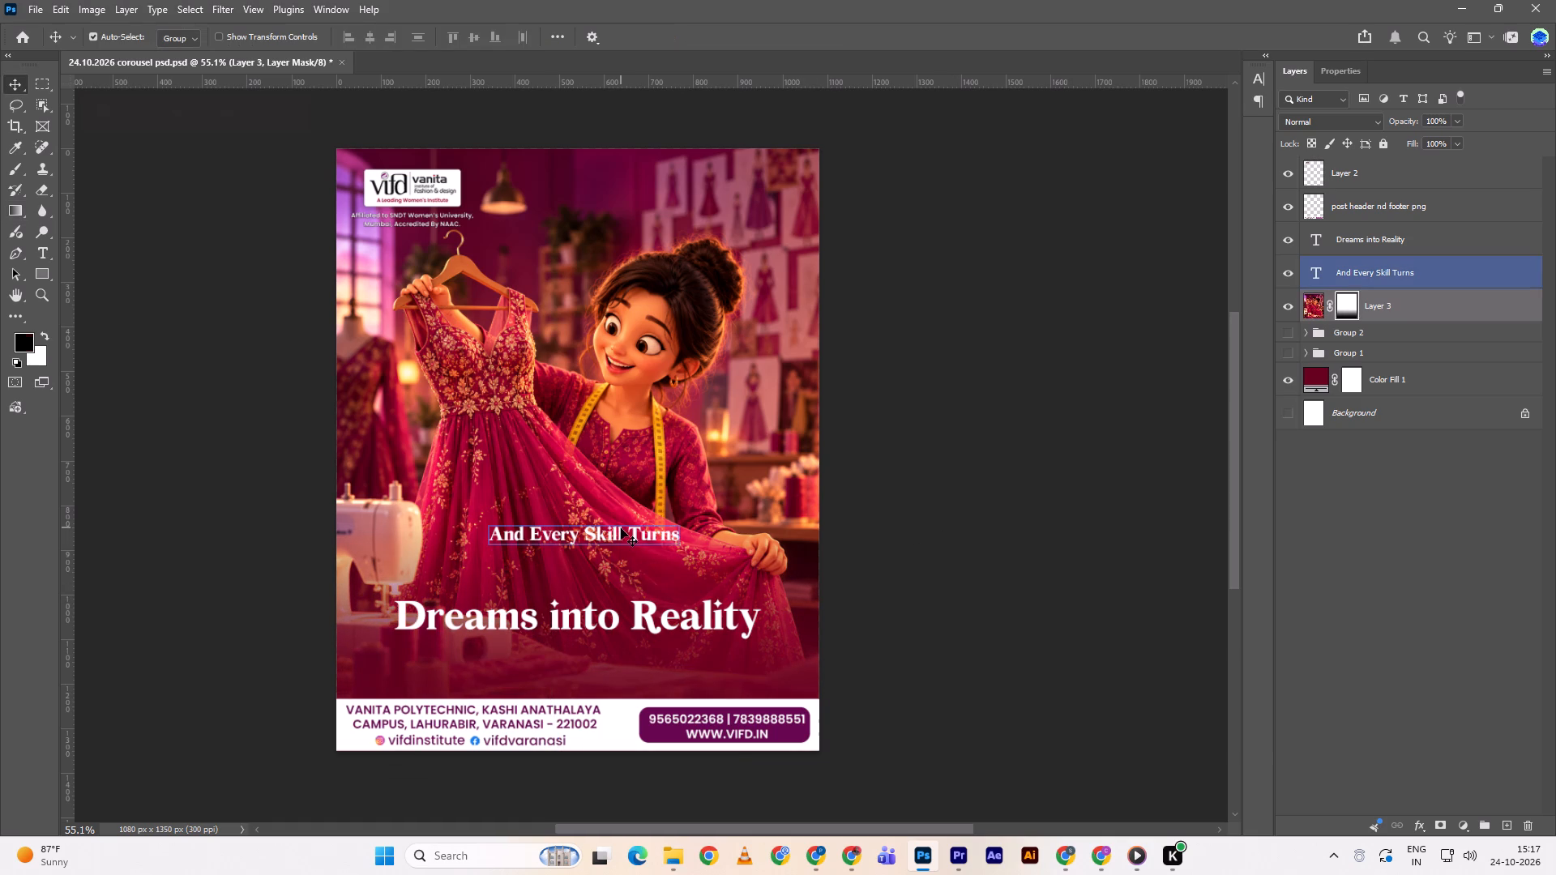
pyautogui.moveTo(621, 528); pyautogui.dragTo(598, 578)
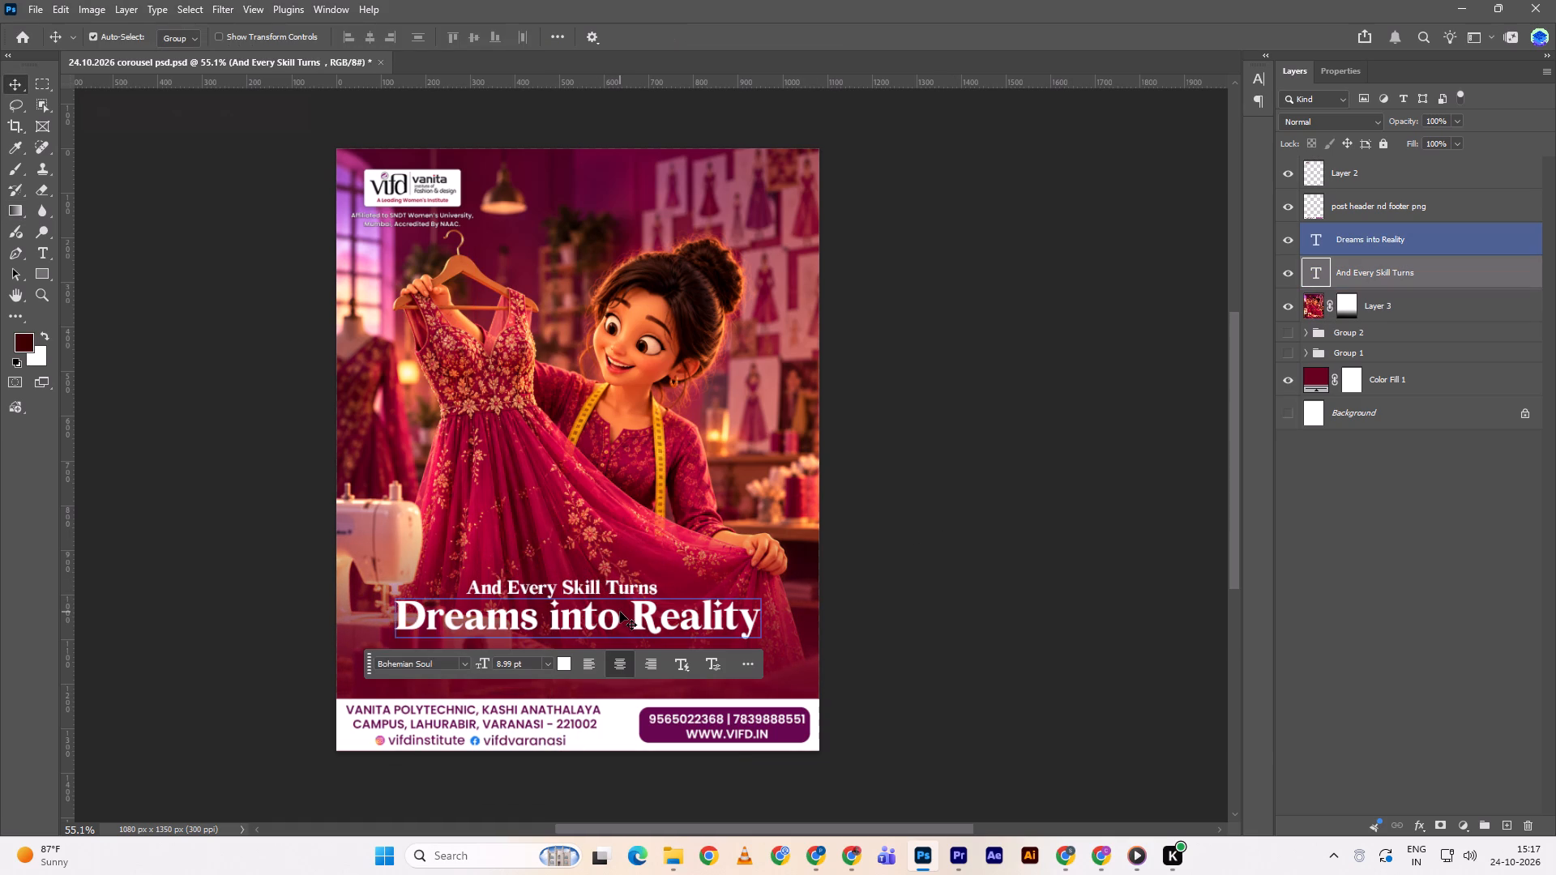
# Using Group 1 as a temporary reference, move "Dreams into Reality" down level with "Begins with a Dream", and hide the group again.
pyautogui.click(1285, 353)
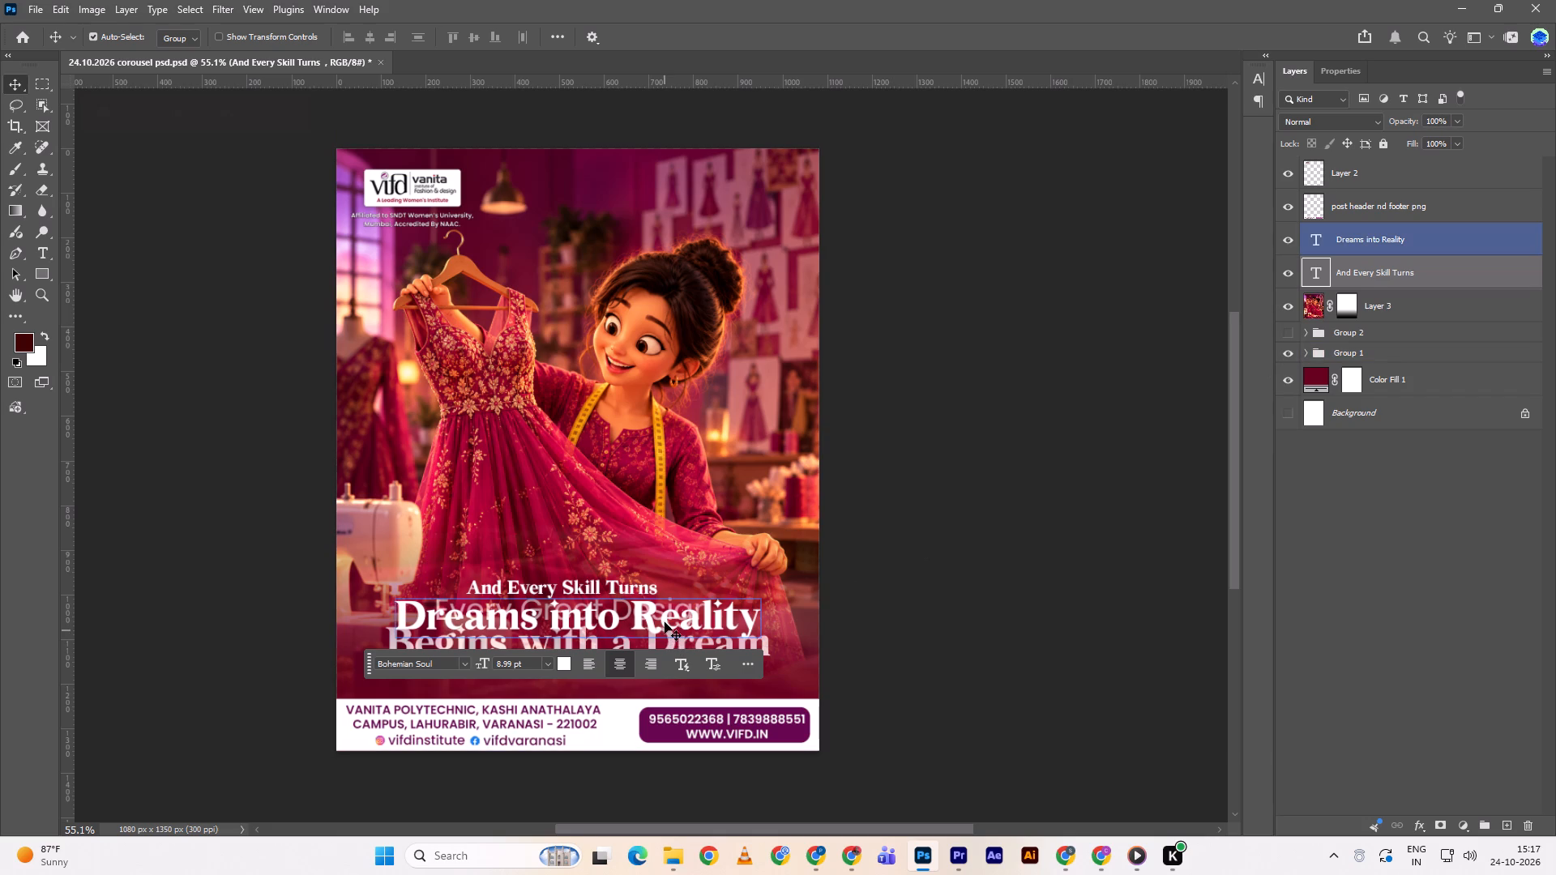
pyautogui.moveTo(665, 615); pyautogui.dragTo(665, 640)
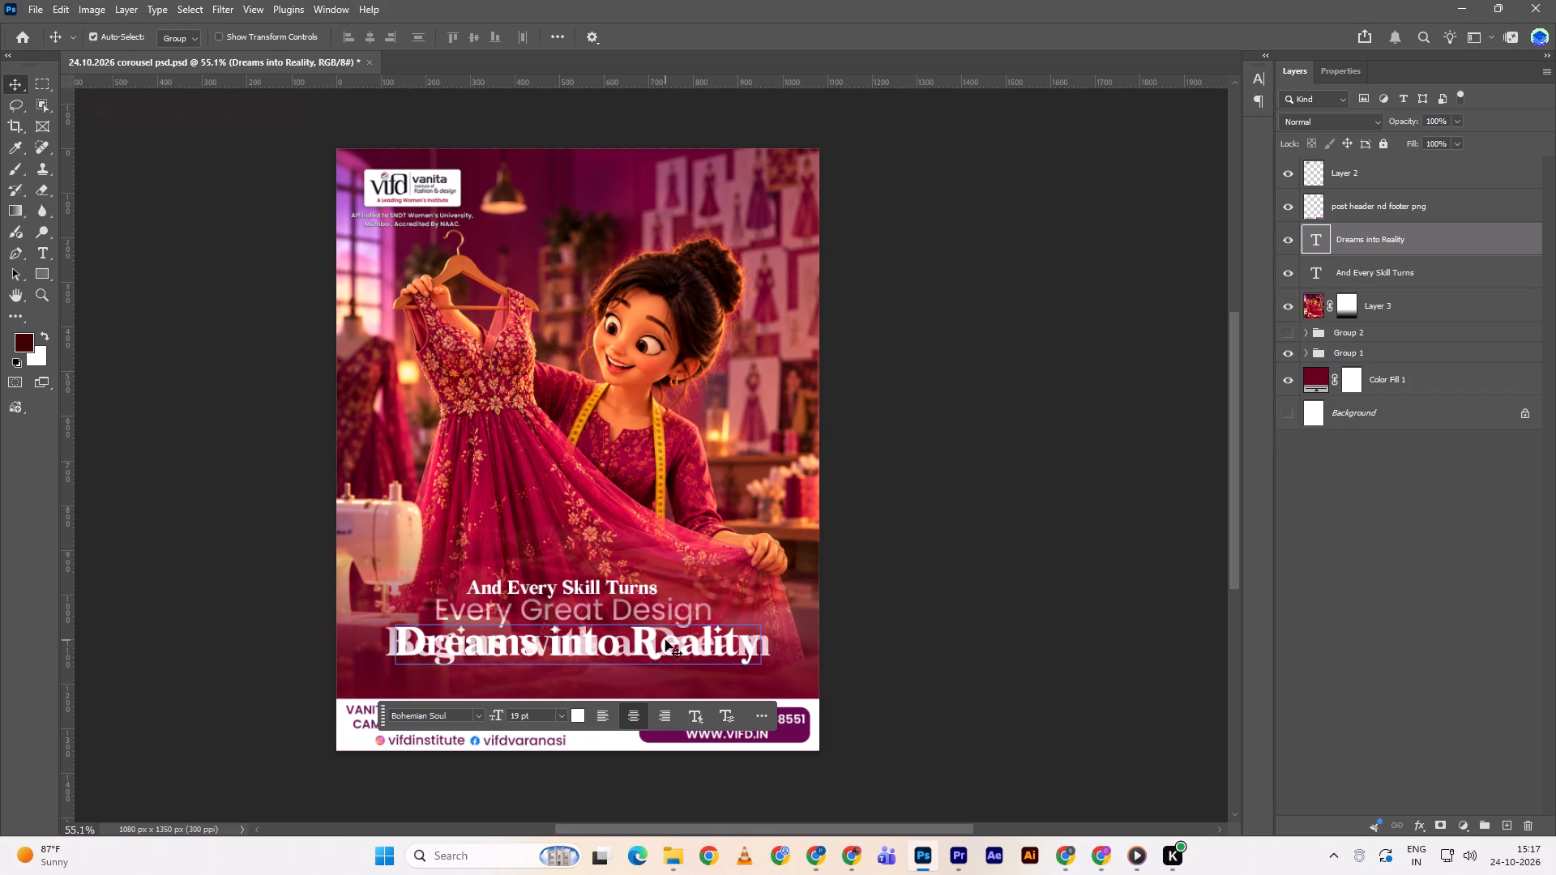
pyautogui.click(1289, 360)
# Centre "Dreams into Reality" horizontally on the canvas.
pyautogui.hotkey('ctrl', 'a')
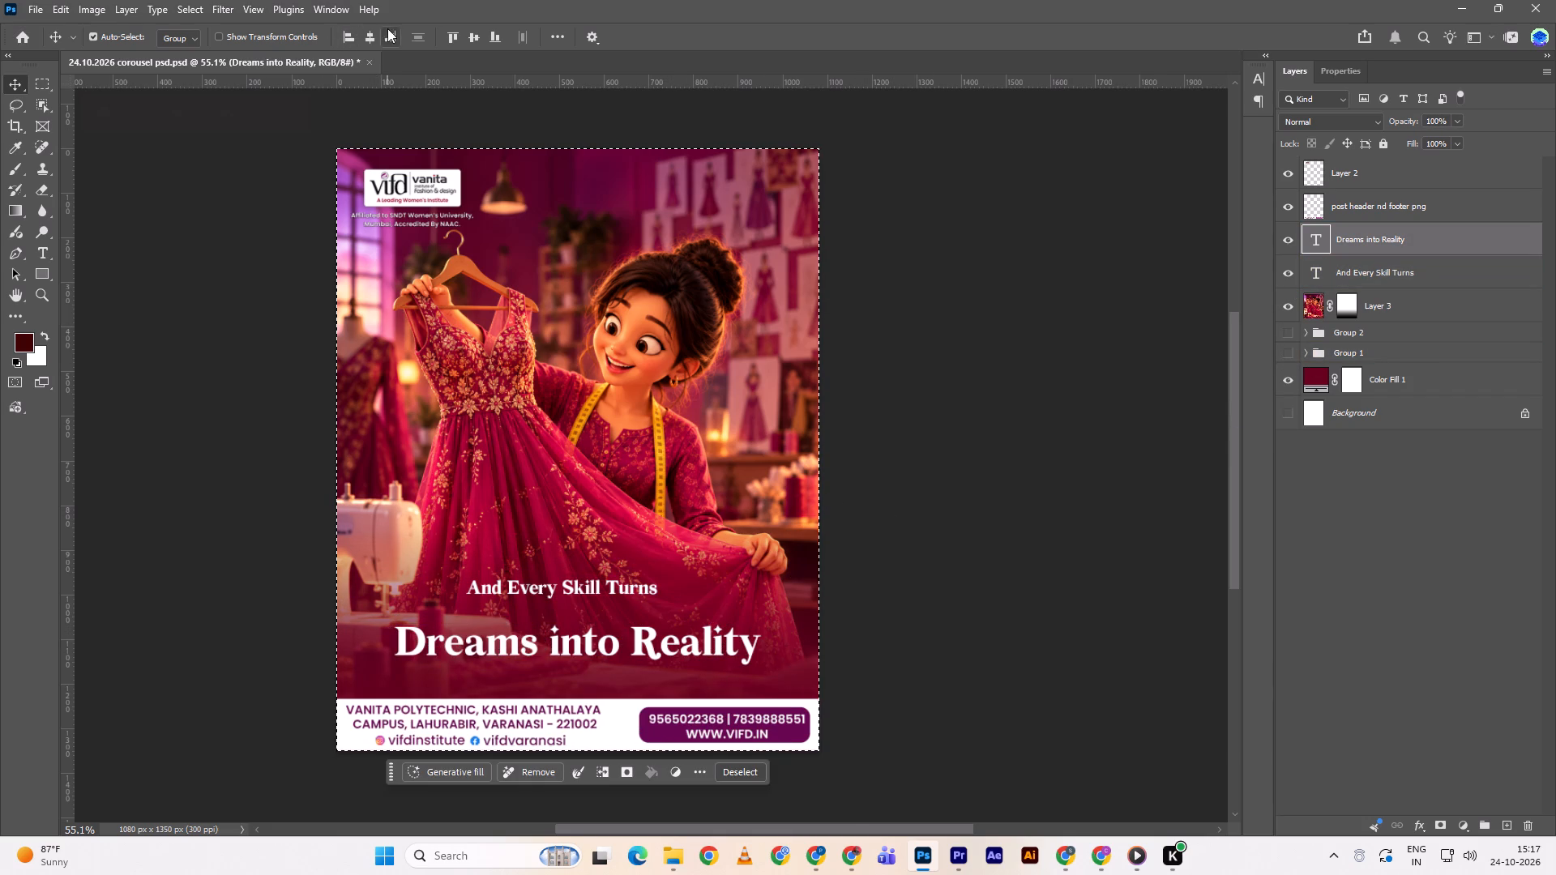
pyautogui.tripleClick(368, 35)
pyautogui.click(371, 35)
pyautogui.hotkey('ctrl', 'd')
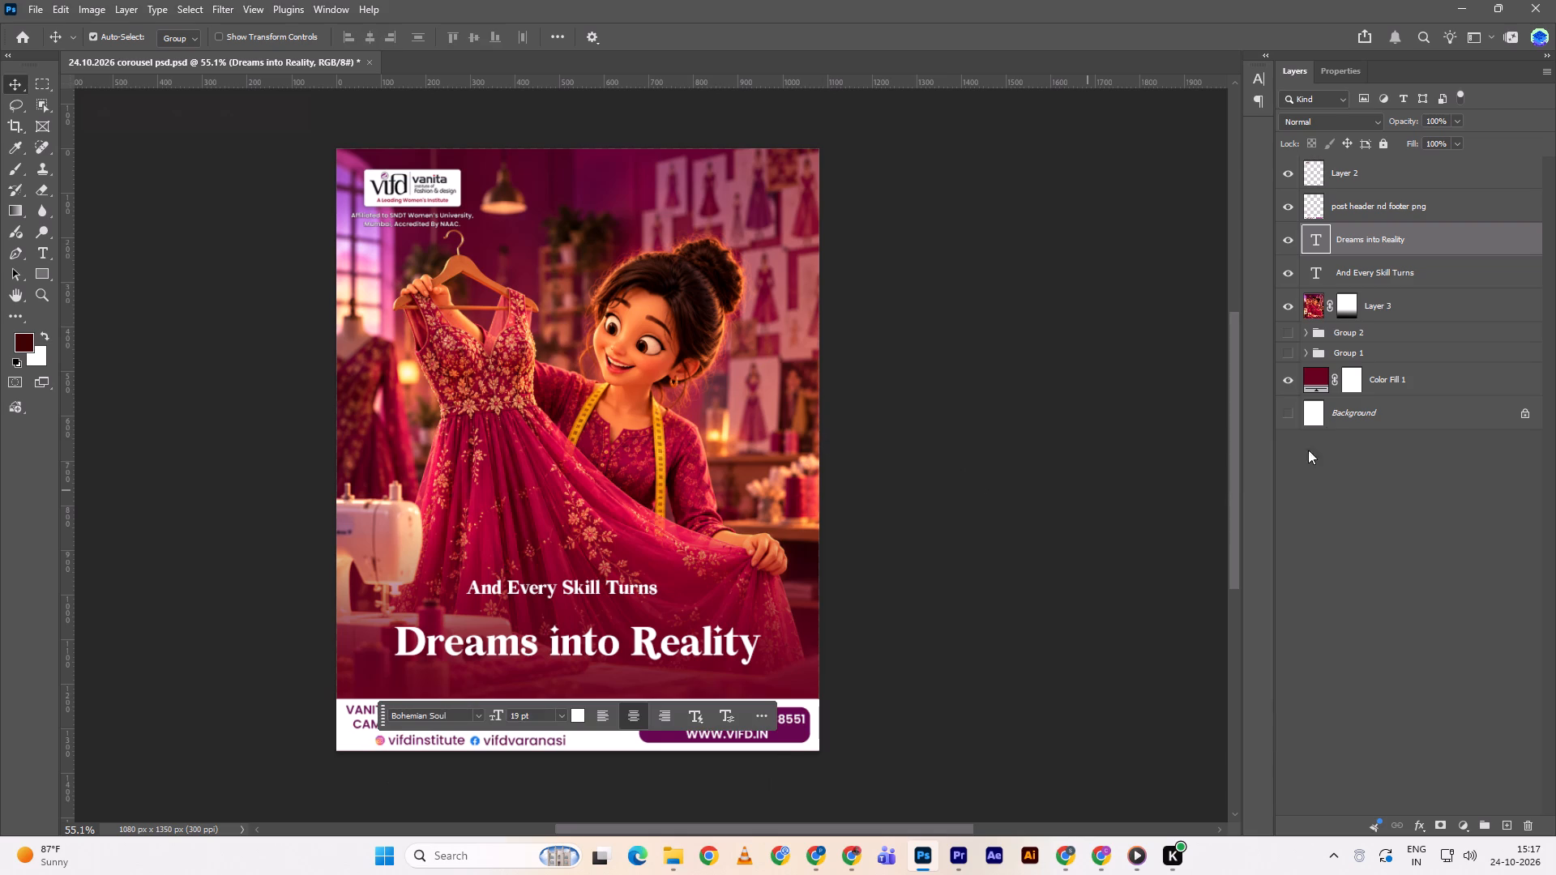
# Using Group 1 as a temporary reference, move "And Every Skill Turns" down level with "Every Great Design", and hide the group again.
pyautogui.click(1293, 352)
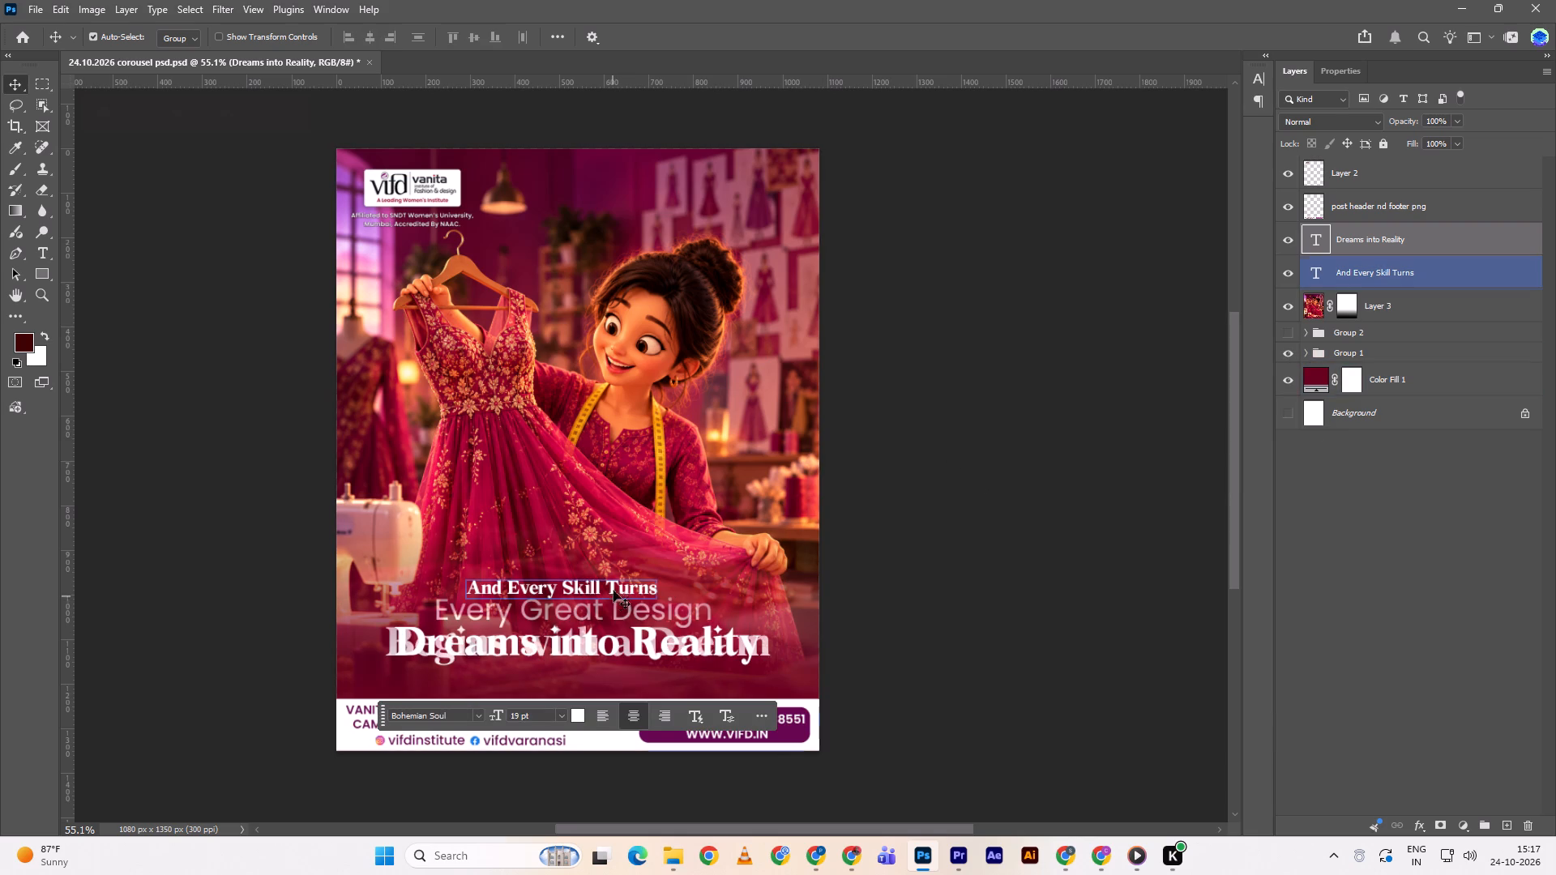
pyautogui.moveTo(615, 587); pyautogui.dragTo(617, 608)
pyautogui.doubleClick(617, 608)
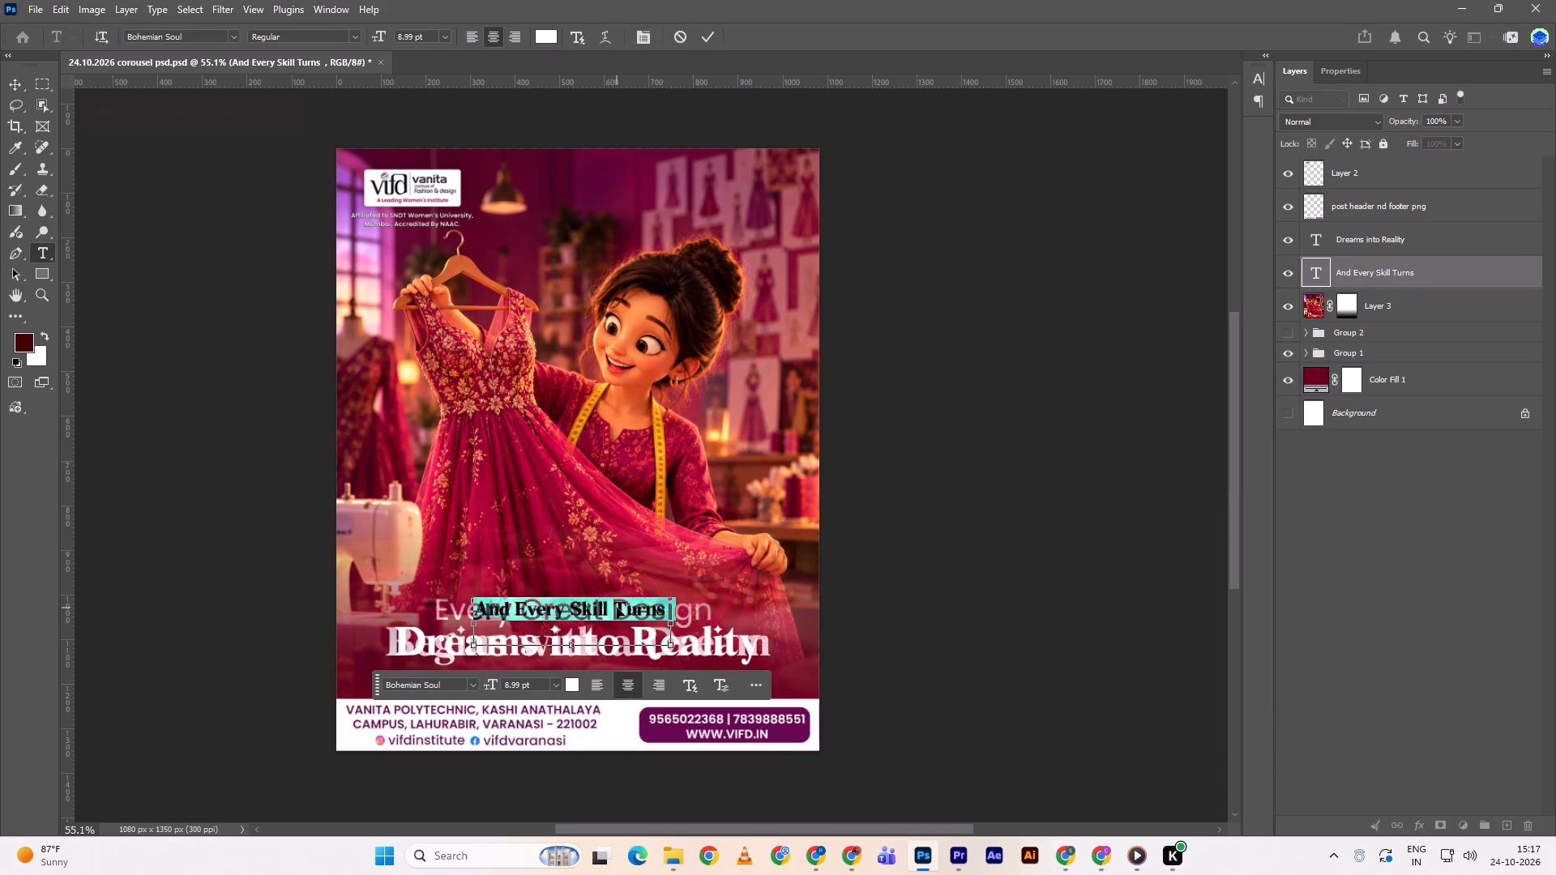
pyautogui.hotkey('ctrl', 't')
pyautogui.click(943, 473)
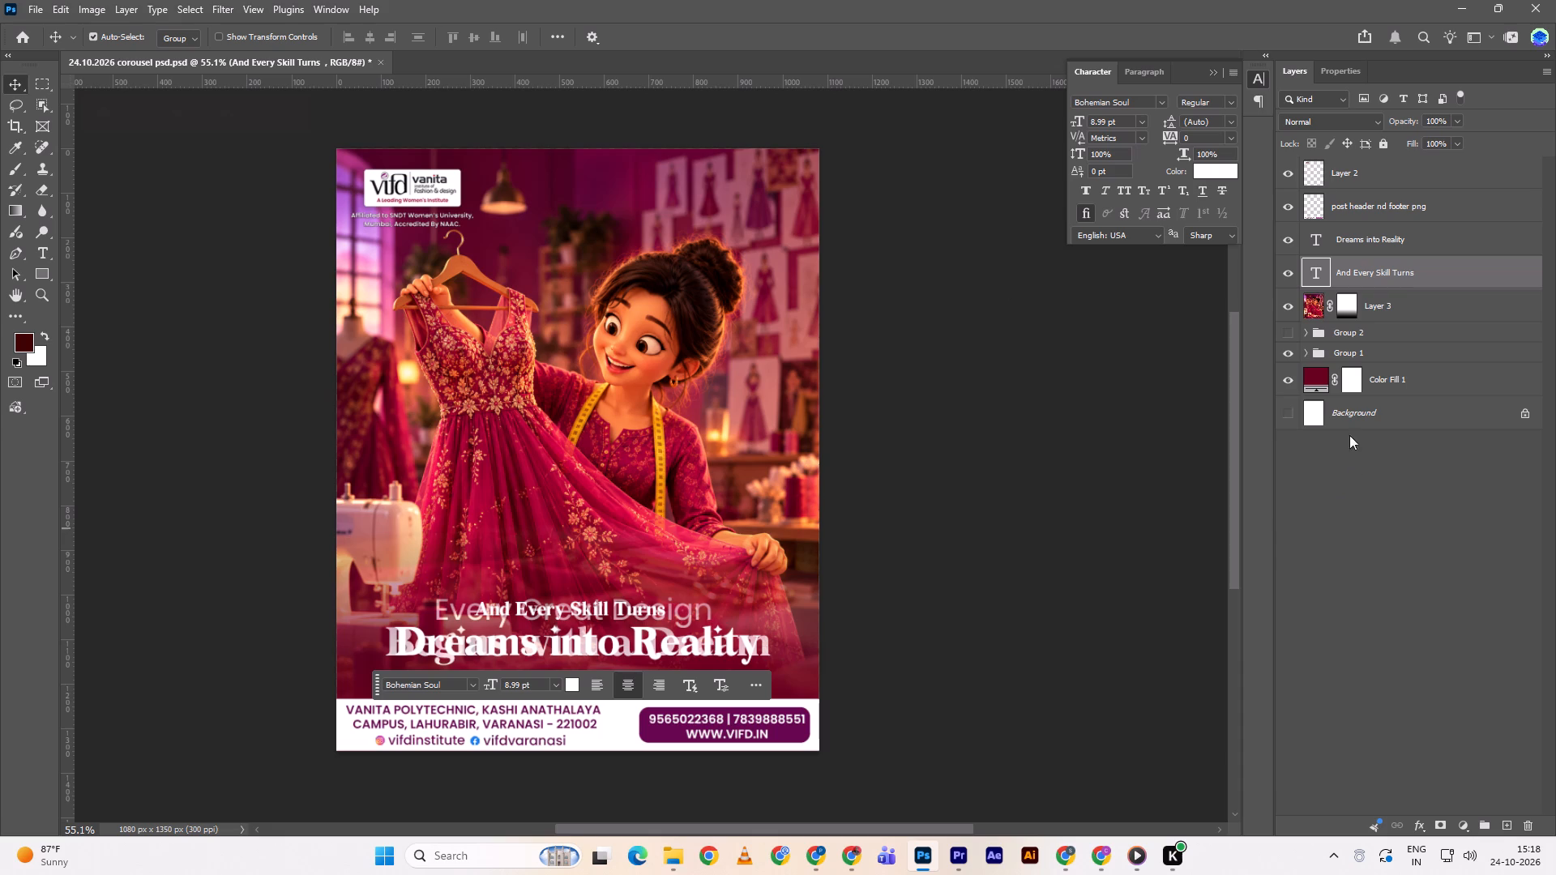
pyautogui.click(1283, 360)
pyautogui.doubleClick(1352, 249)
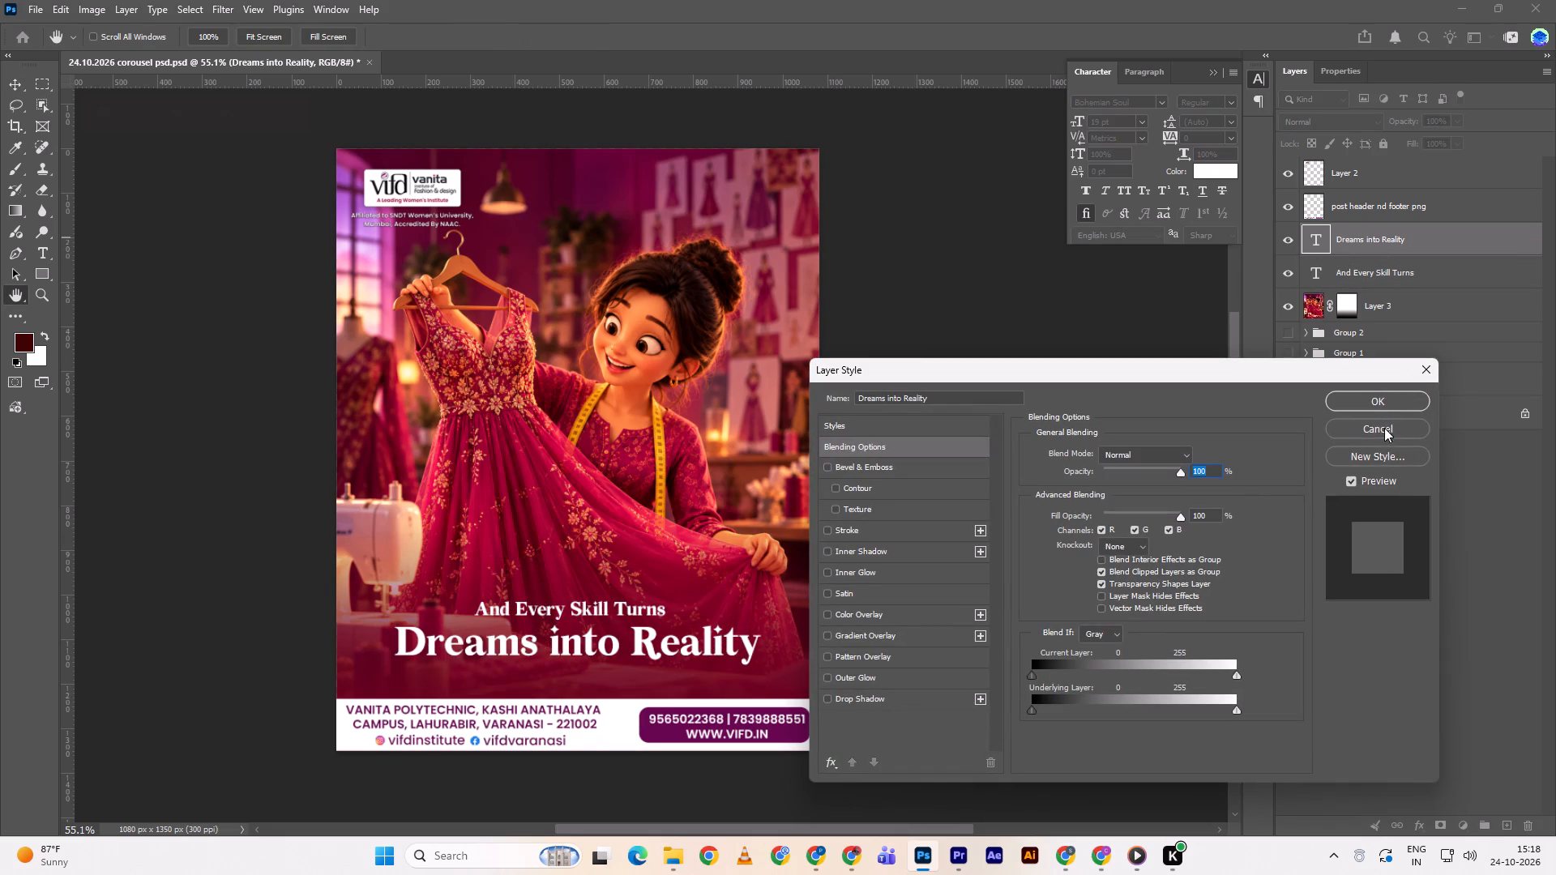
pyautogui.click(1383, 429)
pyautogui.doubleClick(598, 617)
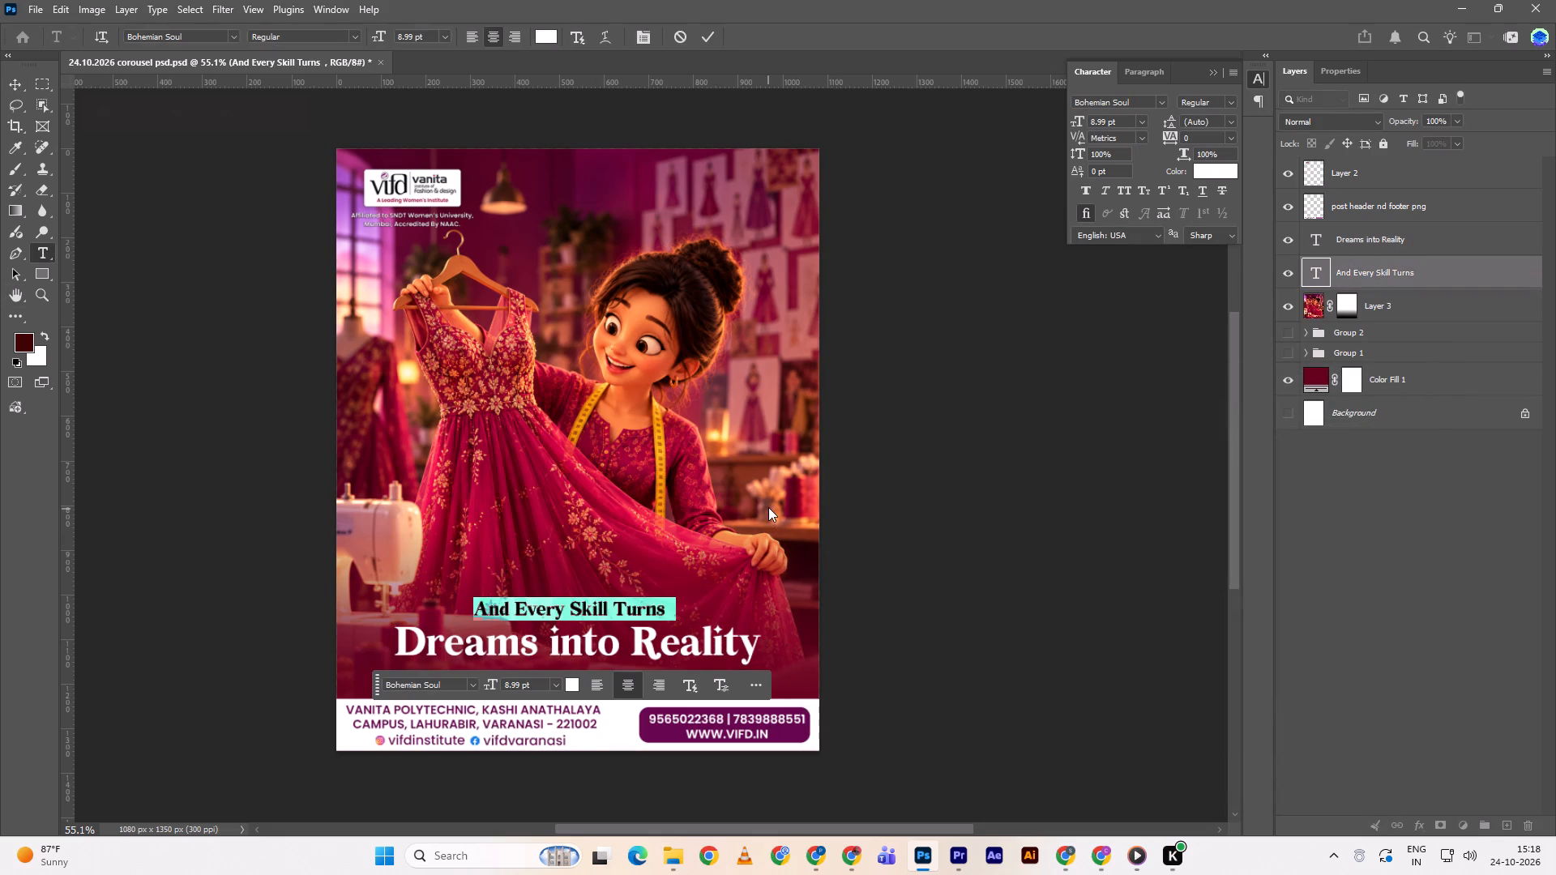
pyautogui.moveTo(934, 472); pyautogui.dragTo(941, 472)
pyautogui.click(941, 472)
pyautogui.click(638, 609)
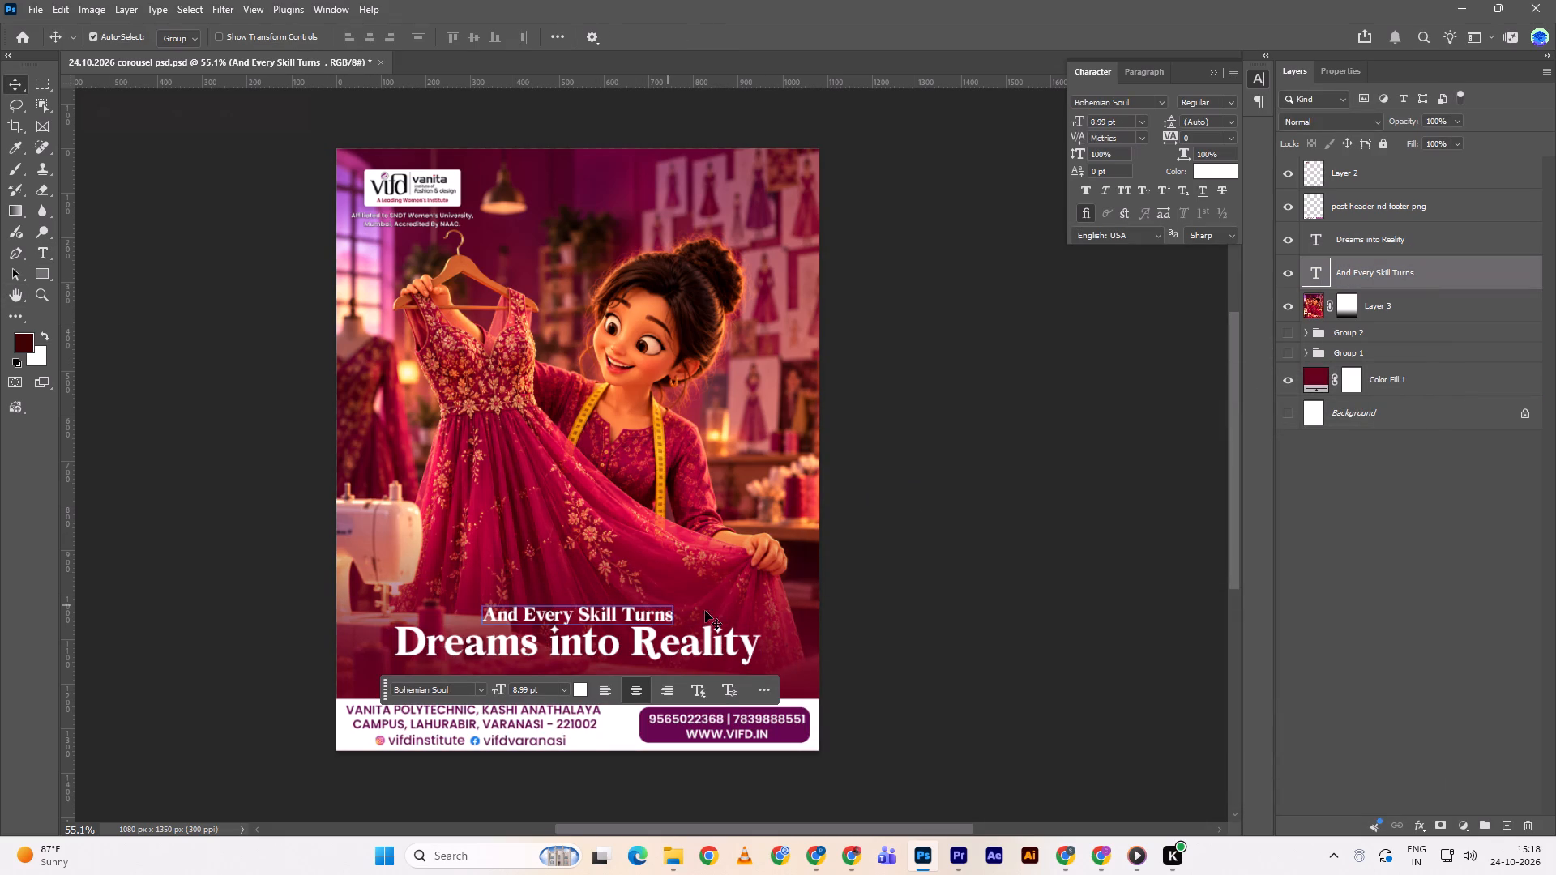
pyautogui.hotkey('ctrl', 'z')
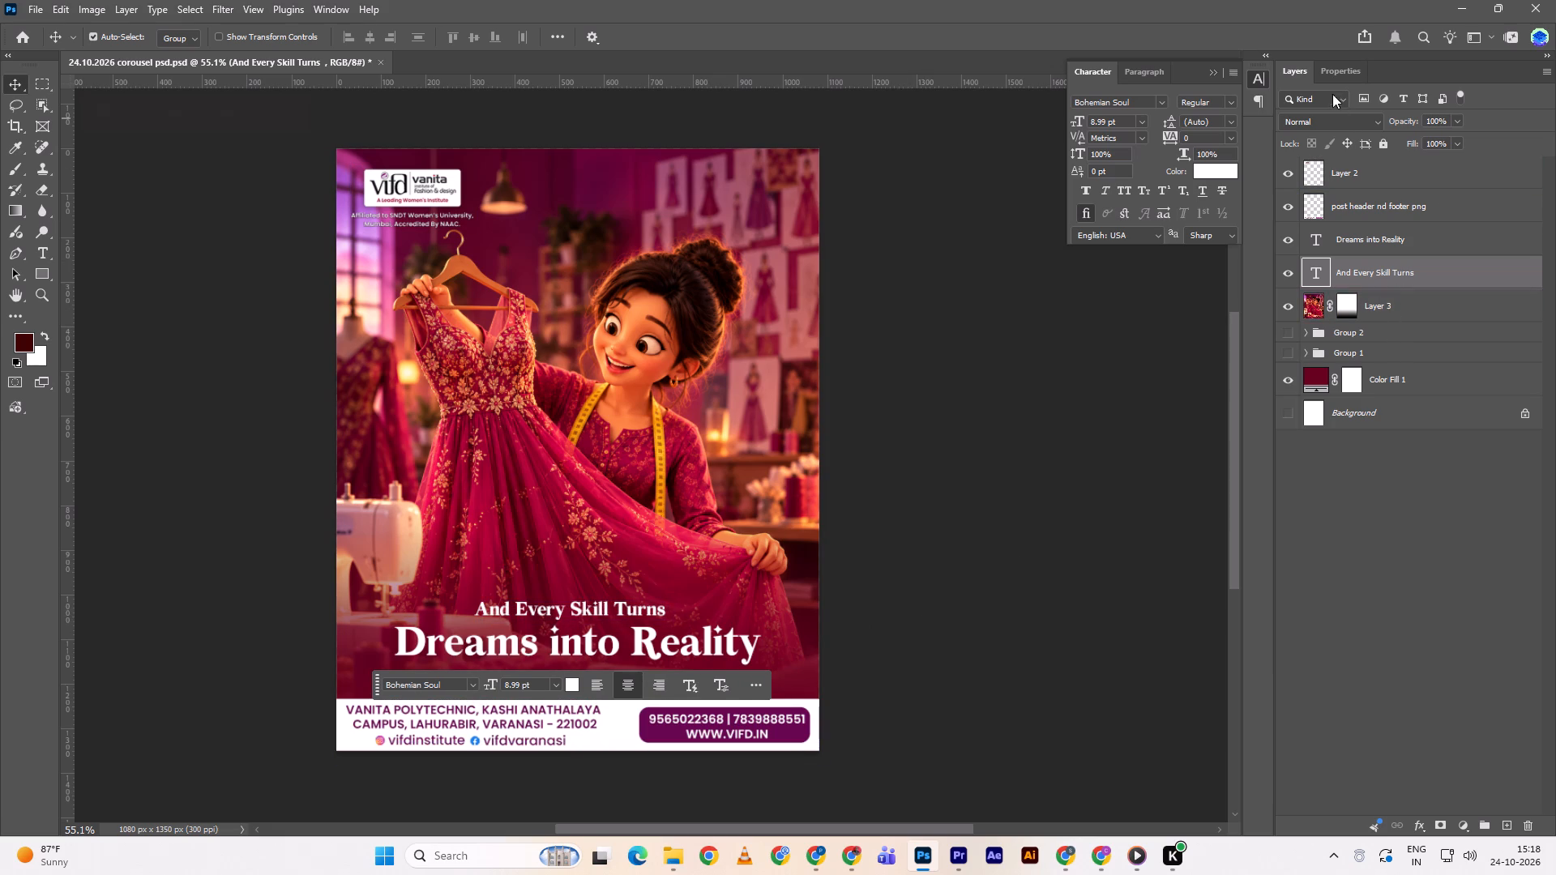
# Change the font of "And Every Skill Turns" to Poppins Regular.
pyautogui.click(1333, 81)
pyautogui.click(1366, 171)
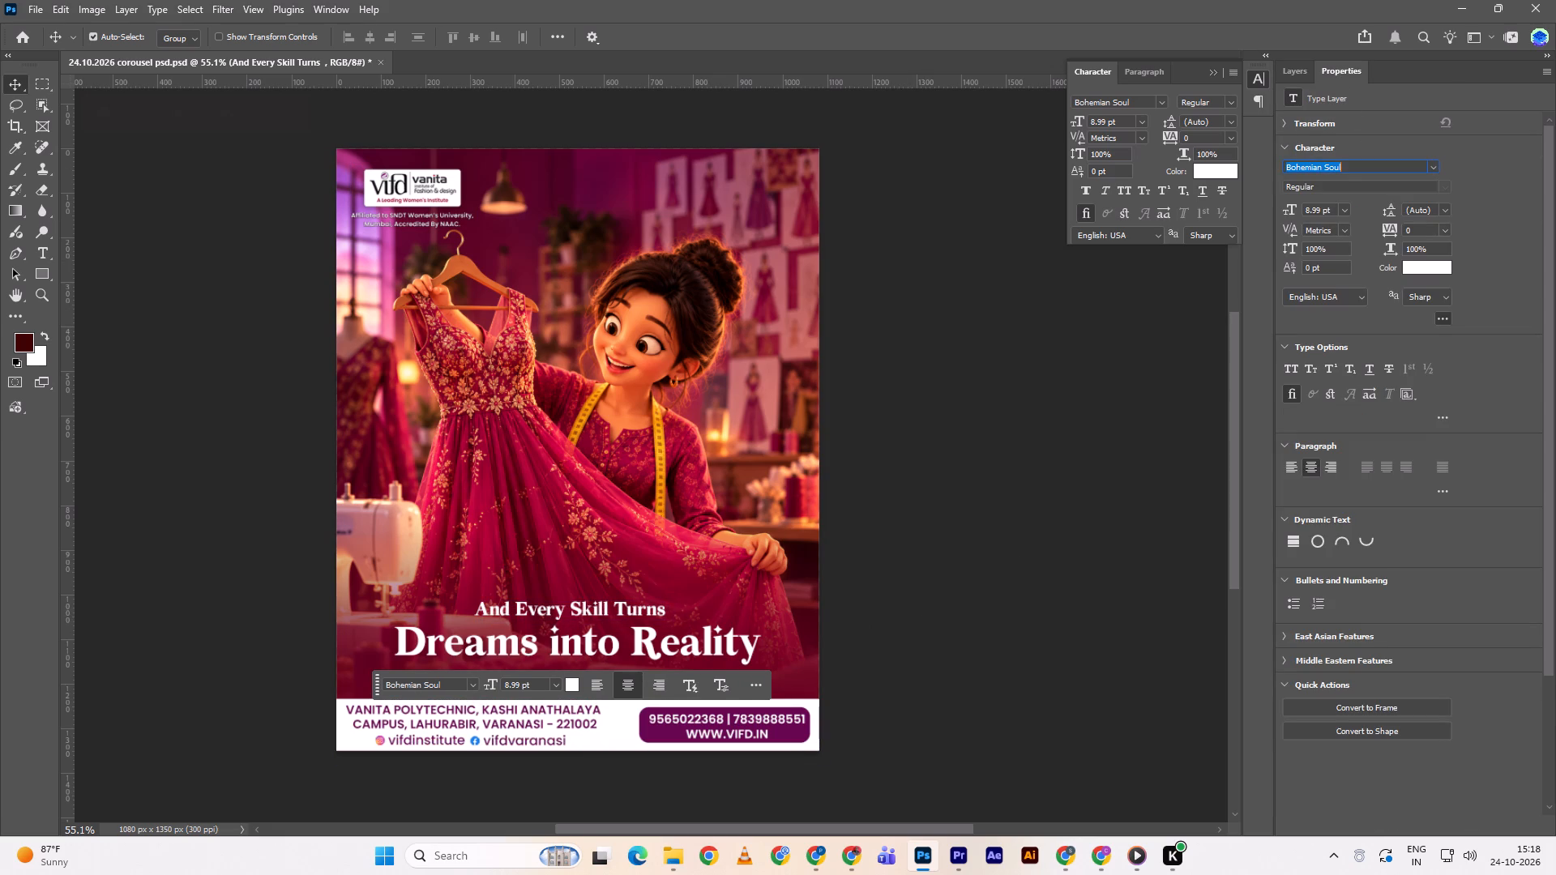
pyautogui.click(1434, 169)
pyautogui.click(1400, 271)
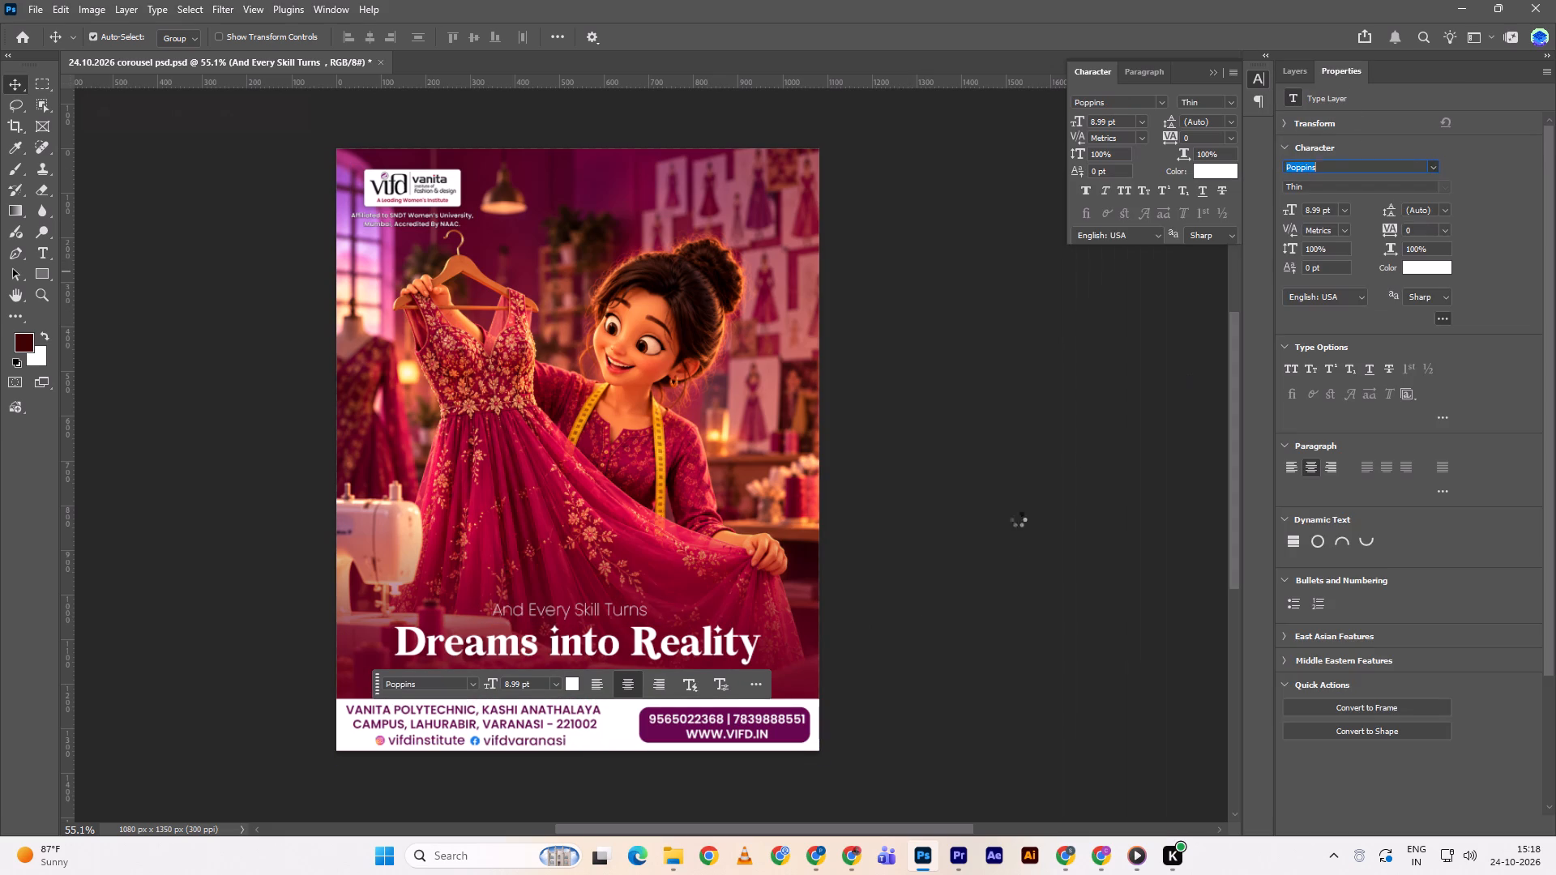
pyautogui.doubleClick(1443, 189)
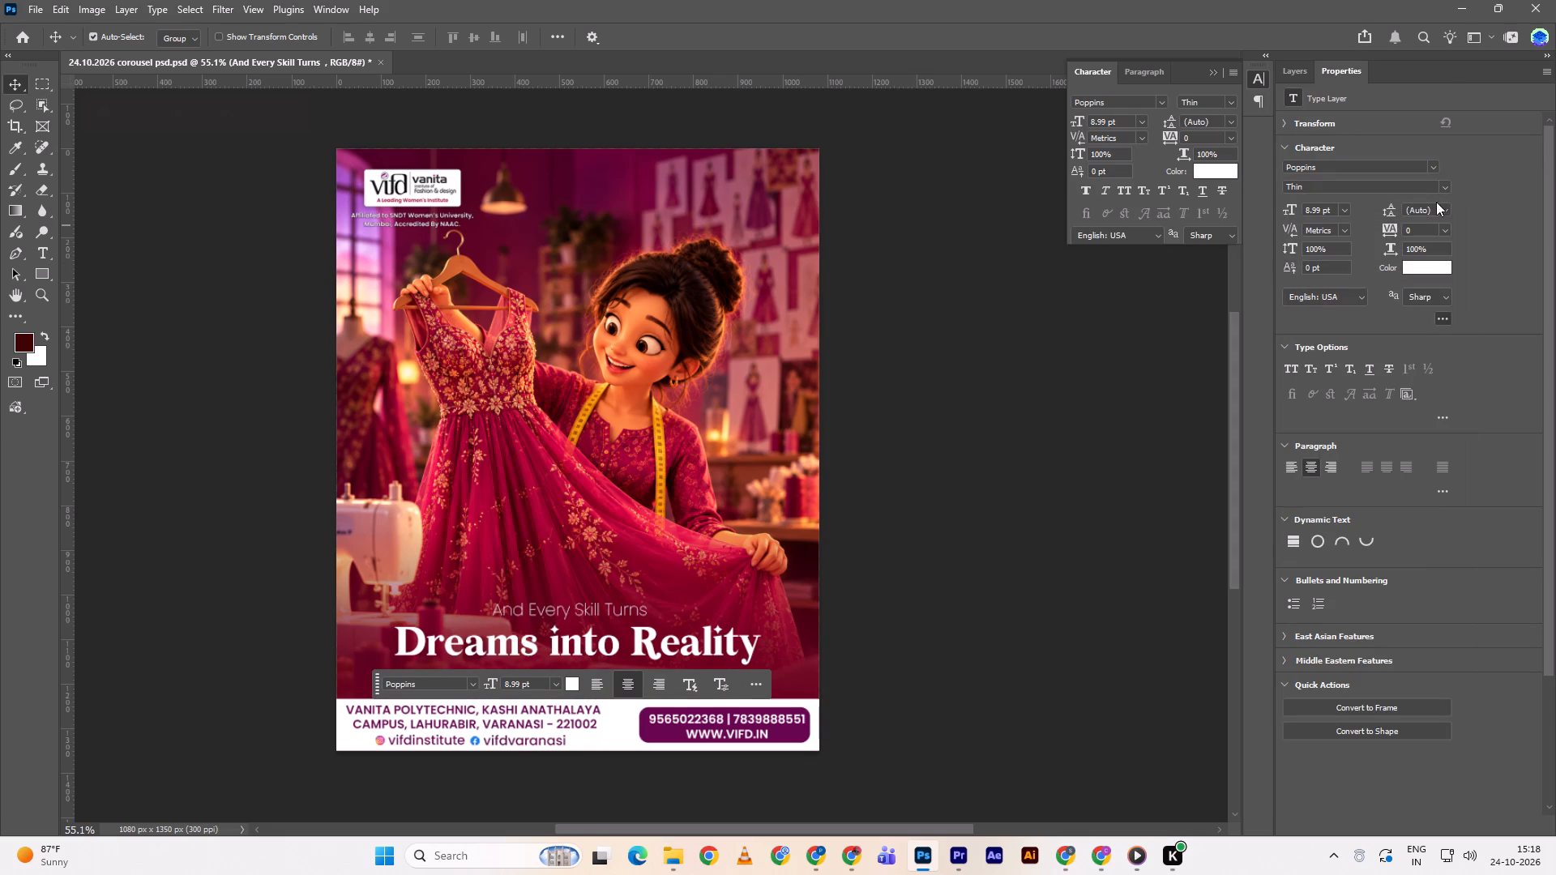
pyautogui.click(1446, 185)
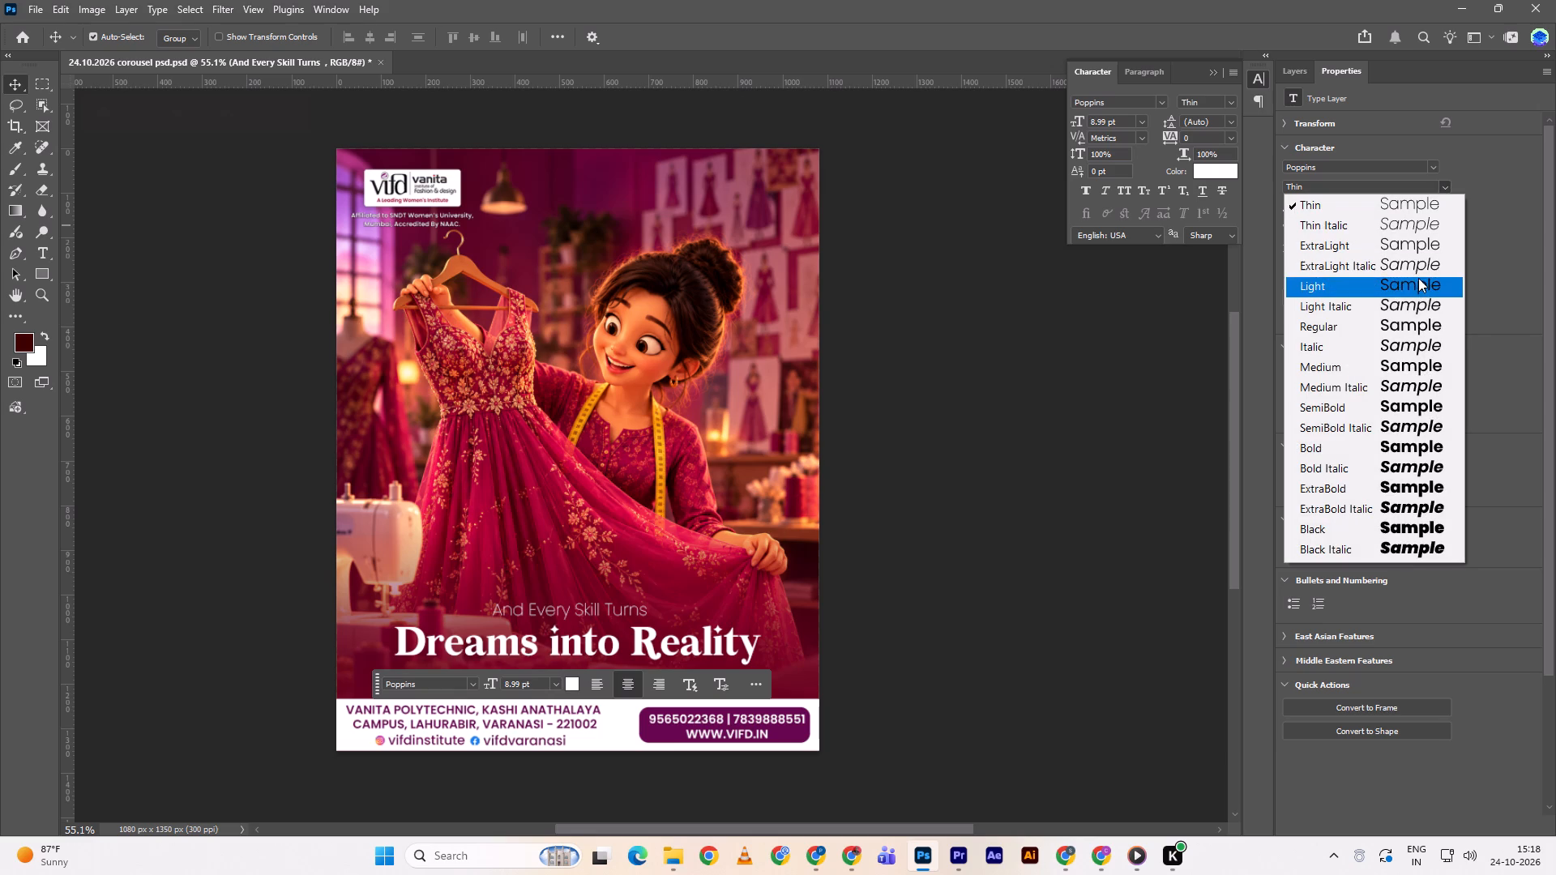
pyautogui.doubleClick(1414, 325)
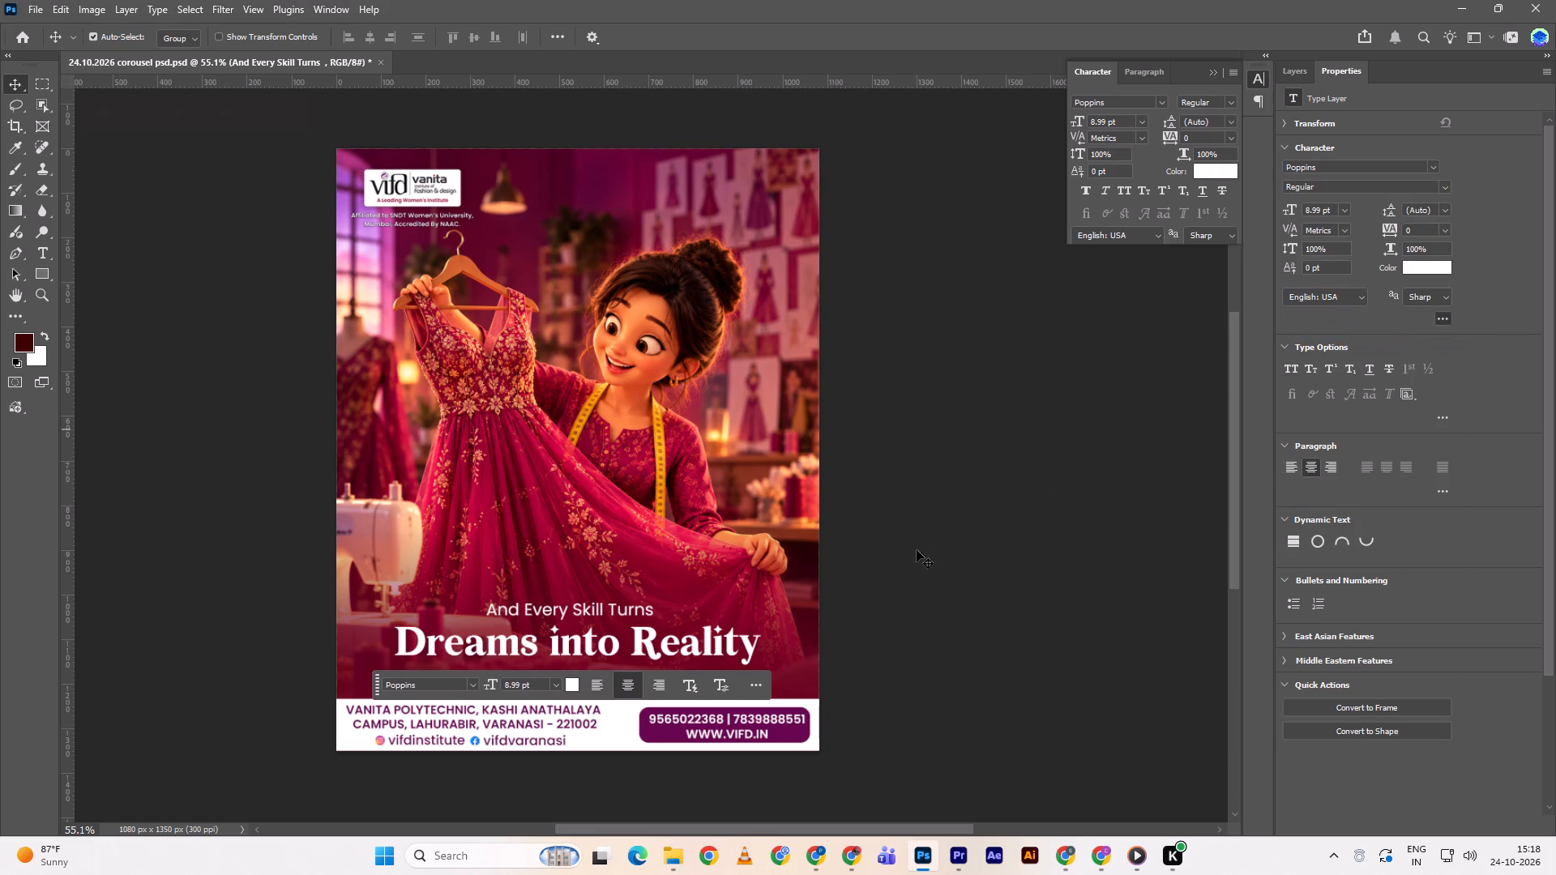
# Scale "And Every Skill Turns" up to about 154%, keeping it just above "Dreams into Reality".
pyautogui.hotkey('ctrl', 't')
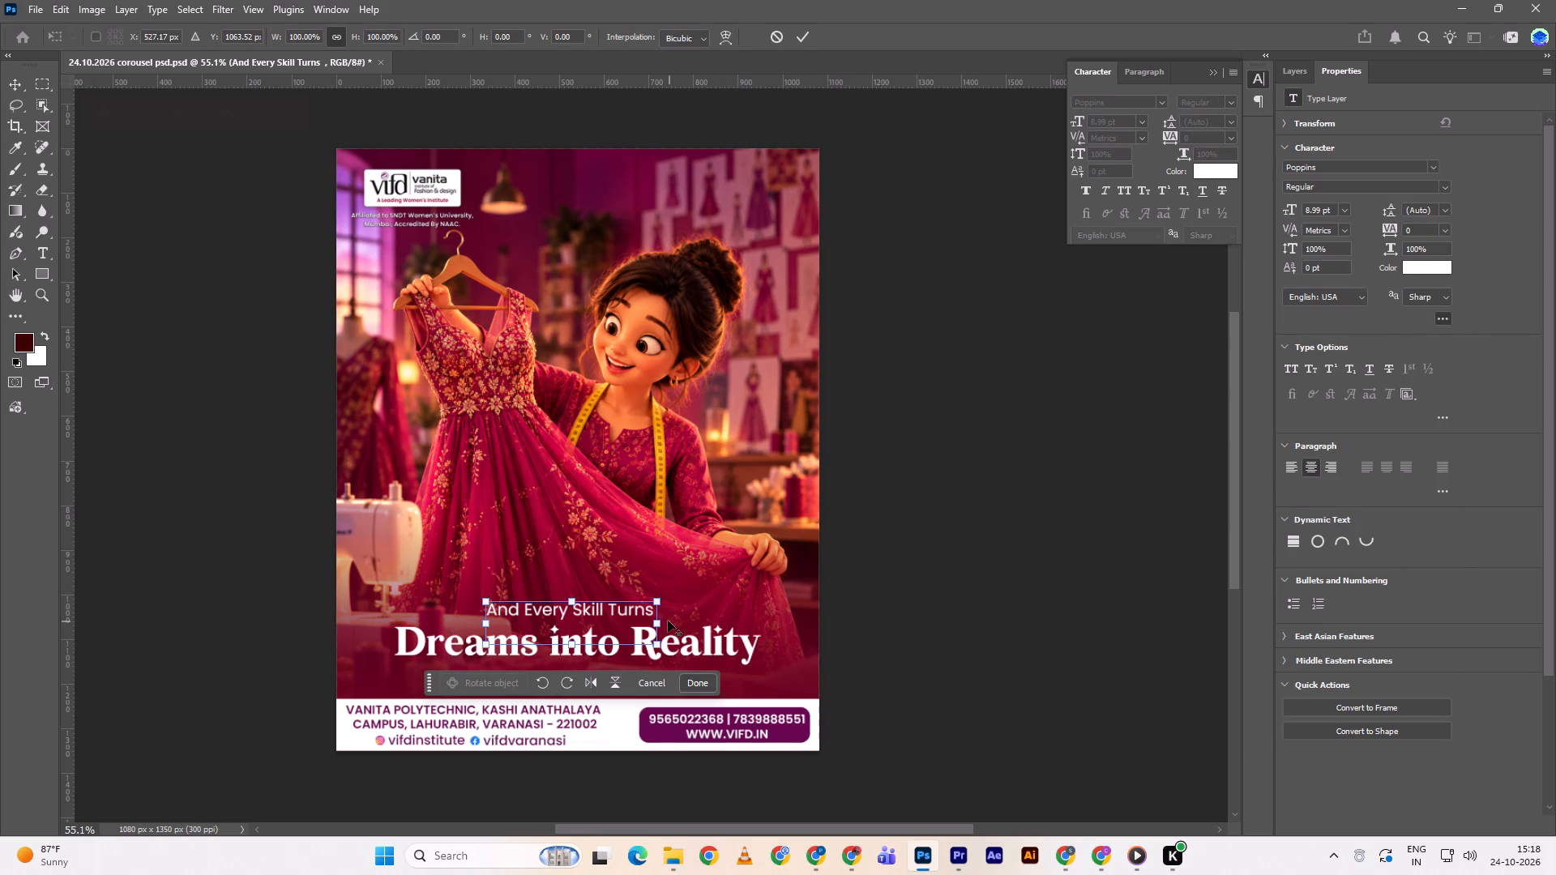
pyautogui.keyDown('alt'); pyautogui.moveTo(659, 620); pyautogui.dragTo(725, 613); pyautogui.keyUp('alt')
pyautogui.keyDown('alt'); pyautogui.moveTo(726, 623); pyautogui.dragTo(707, 620); pyautogui.keyUp('alt')
pyautogui.moveTo(686, 606); pyautogui.dragTo(678, 617)
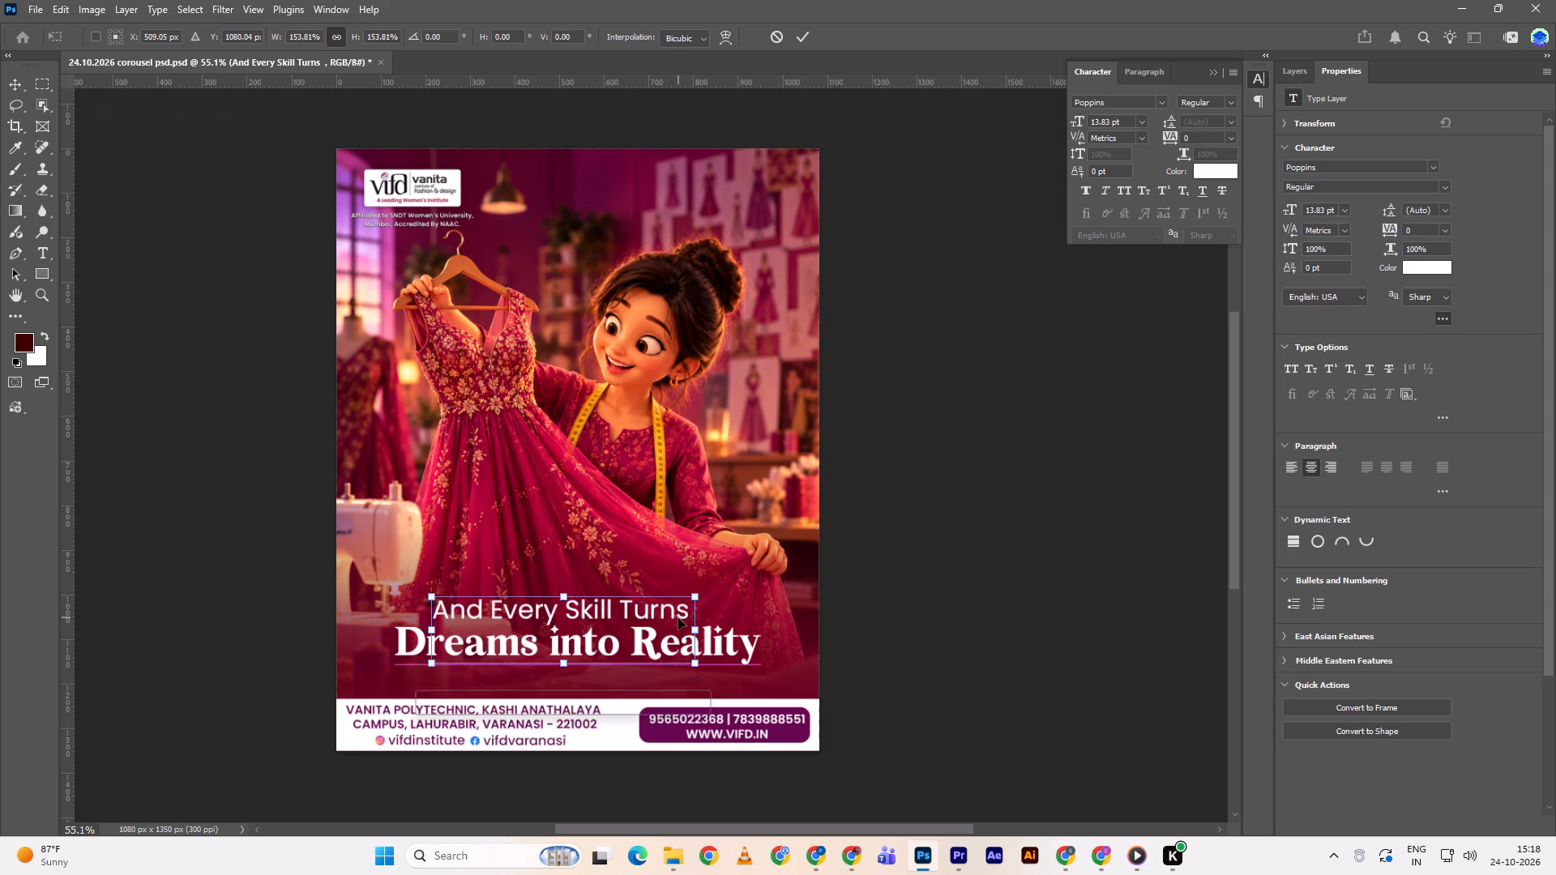
pyautogui.doubleClick(804, 42)
# Centre "And Every Skill Turns" horizontally on the canvas.
pyautogui.hotkey('ctrl', 'a')
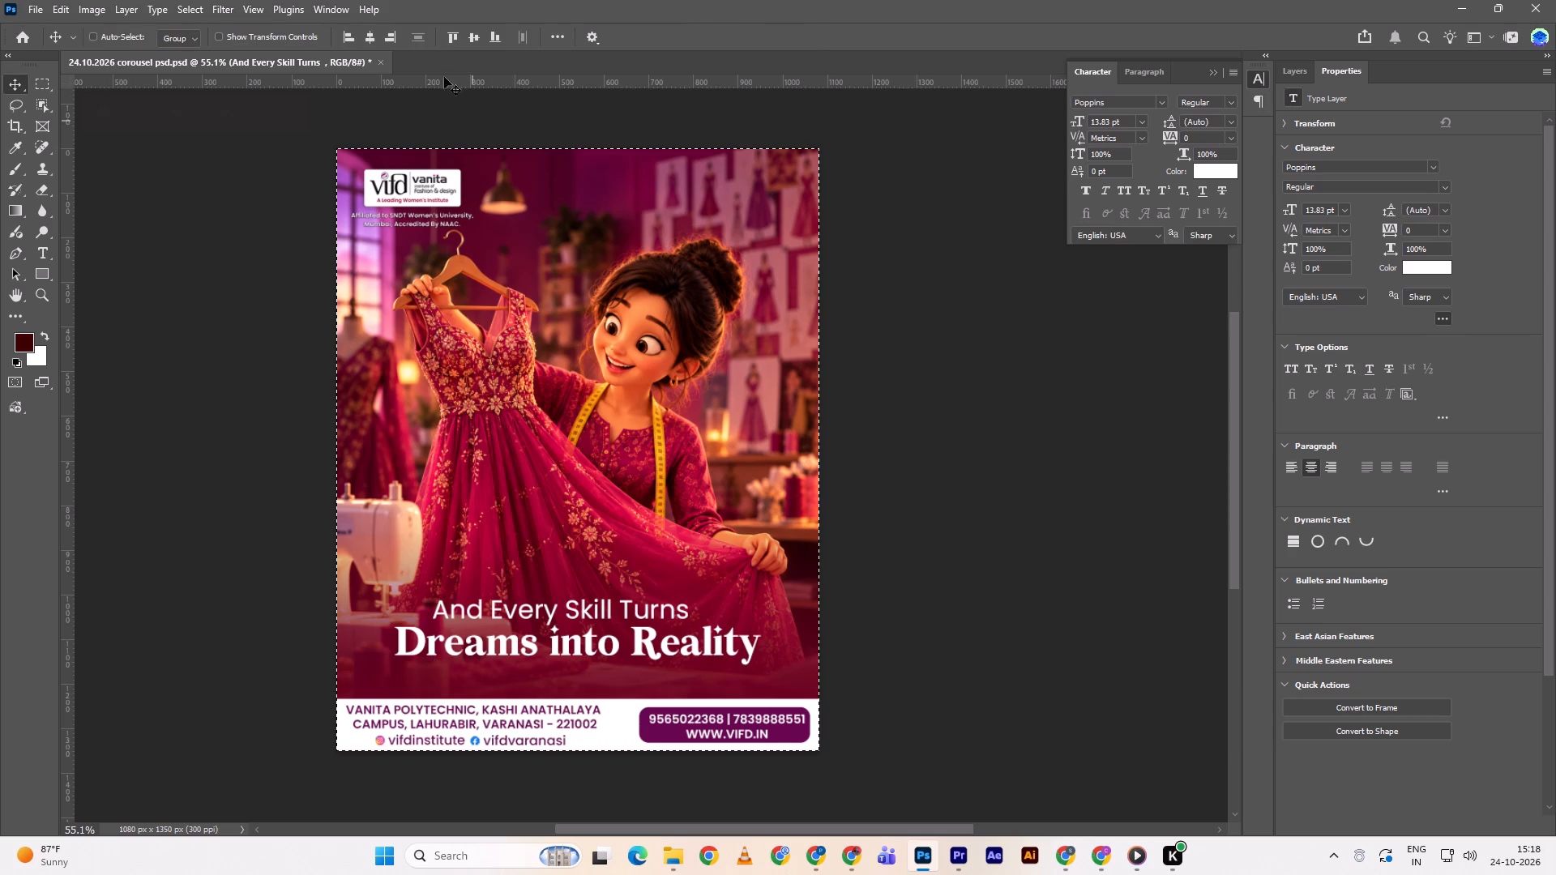
pyautogui.tripleClick(373, 35)
pyautogui.click(373, 35)
pyautogui.hotkey('ctrl', 'd')
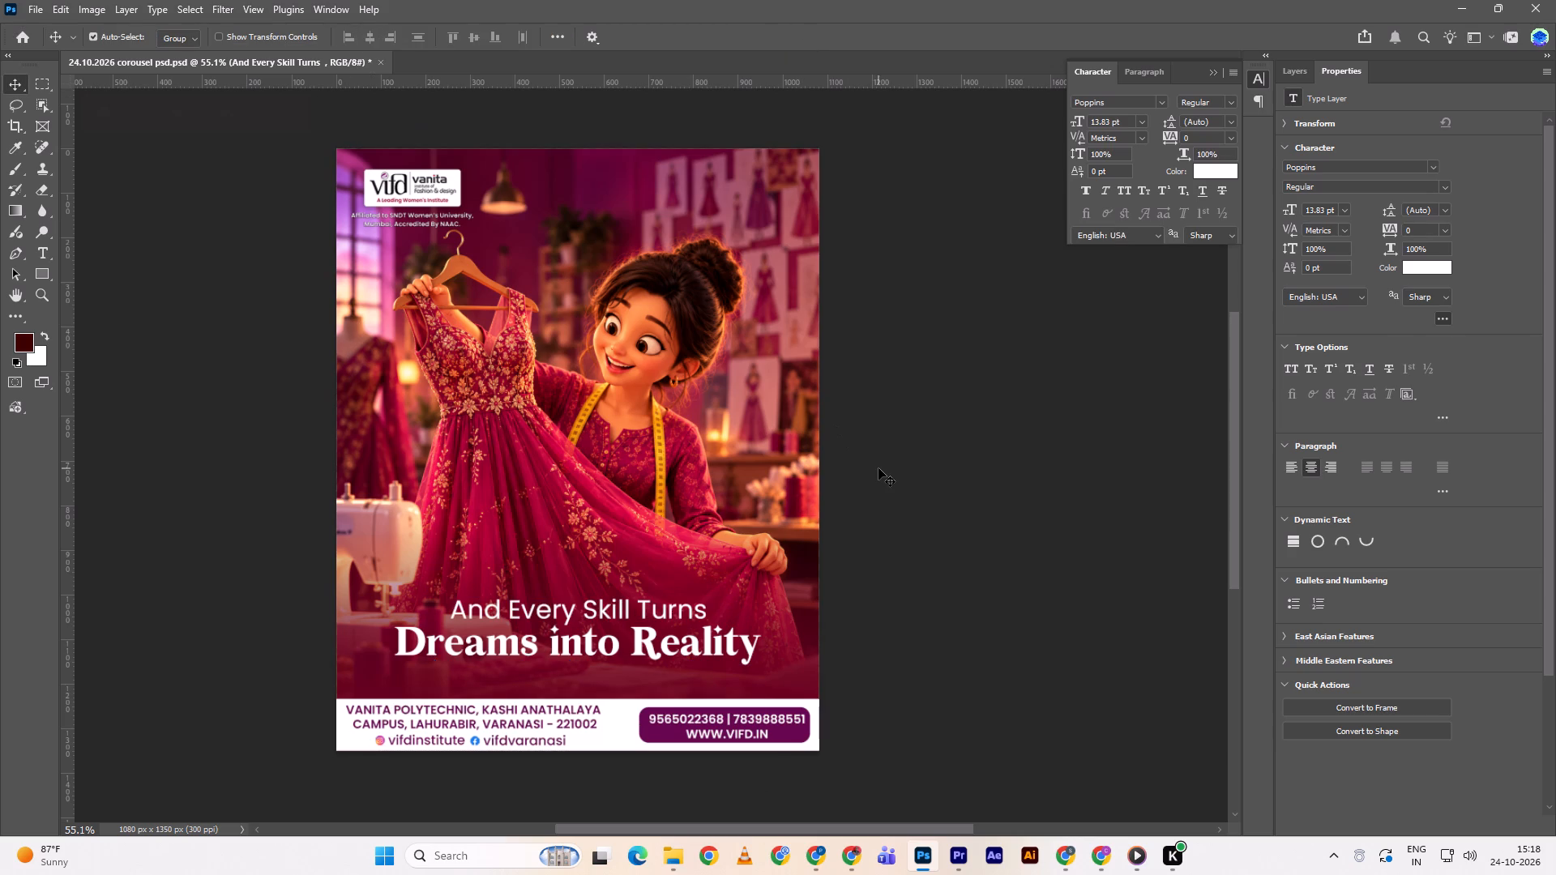
# Group Layer 3 with the "And Every Skill Turns" and "Dreams into Reality" text layers.
pyautogui.click(878, 468)
pyautogui.scroll(1, 894, 535)
pyautogui.scroll(-3, 894, 537)
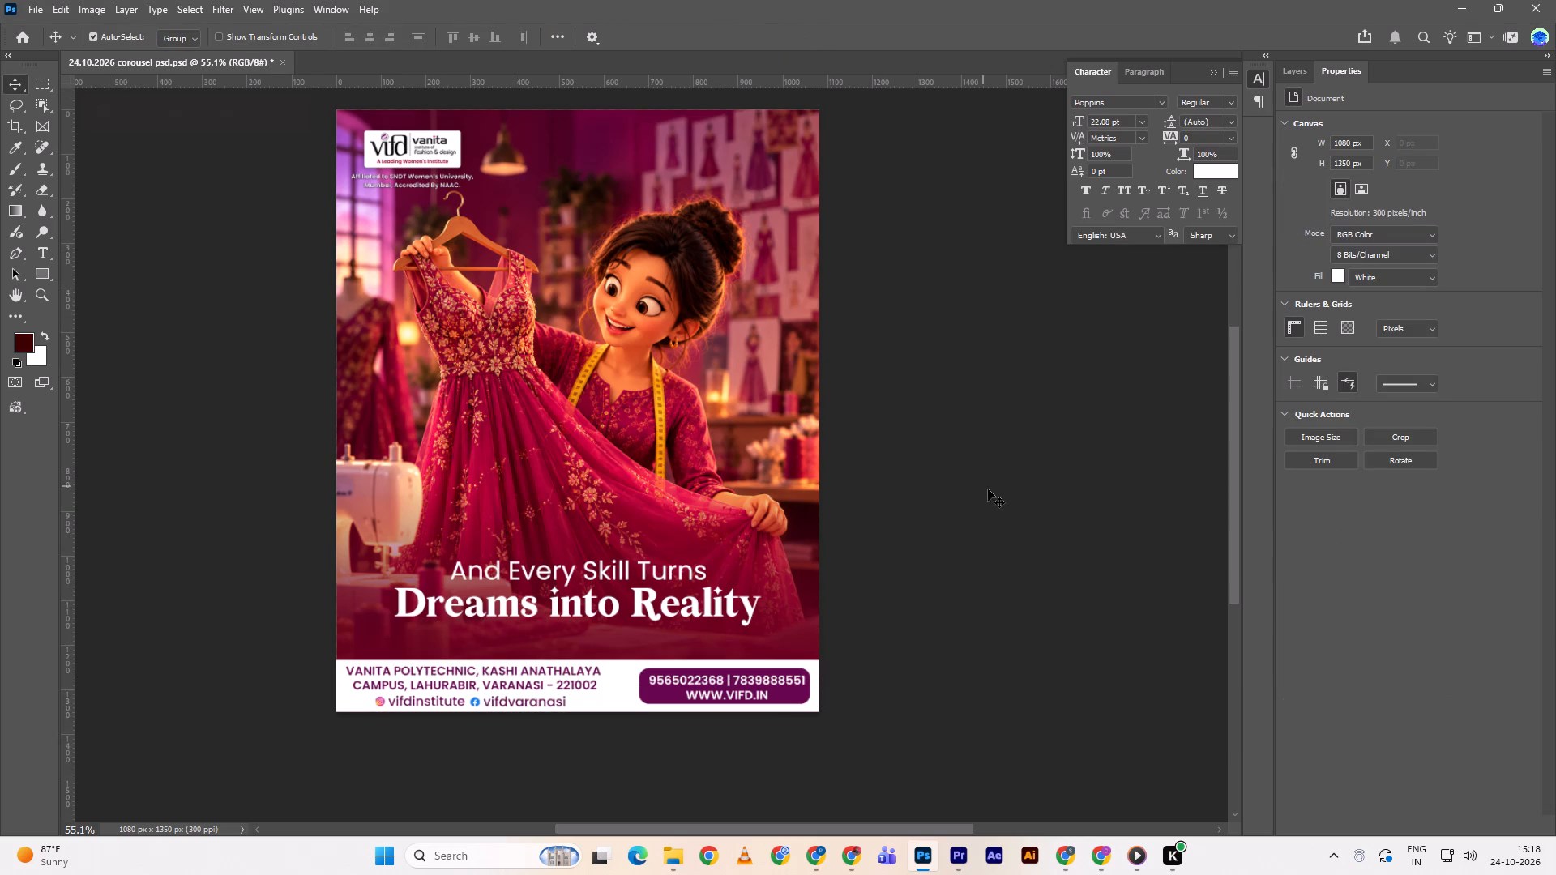
pyautogui.scroll(3, 982, 456)
pyautogui.click(1297, 75)
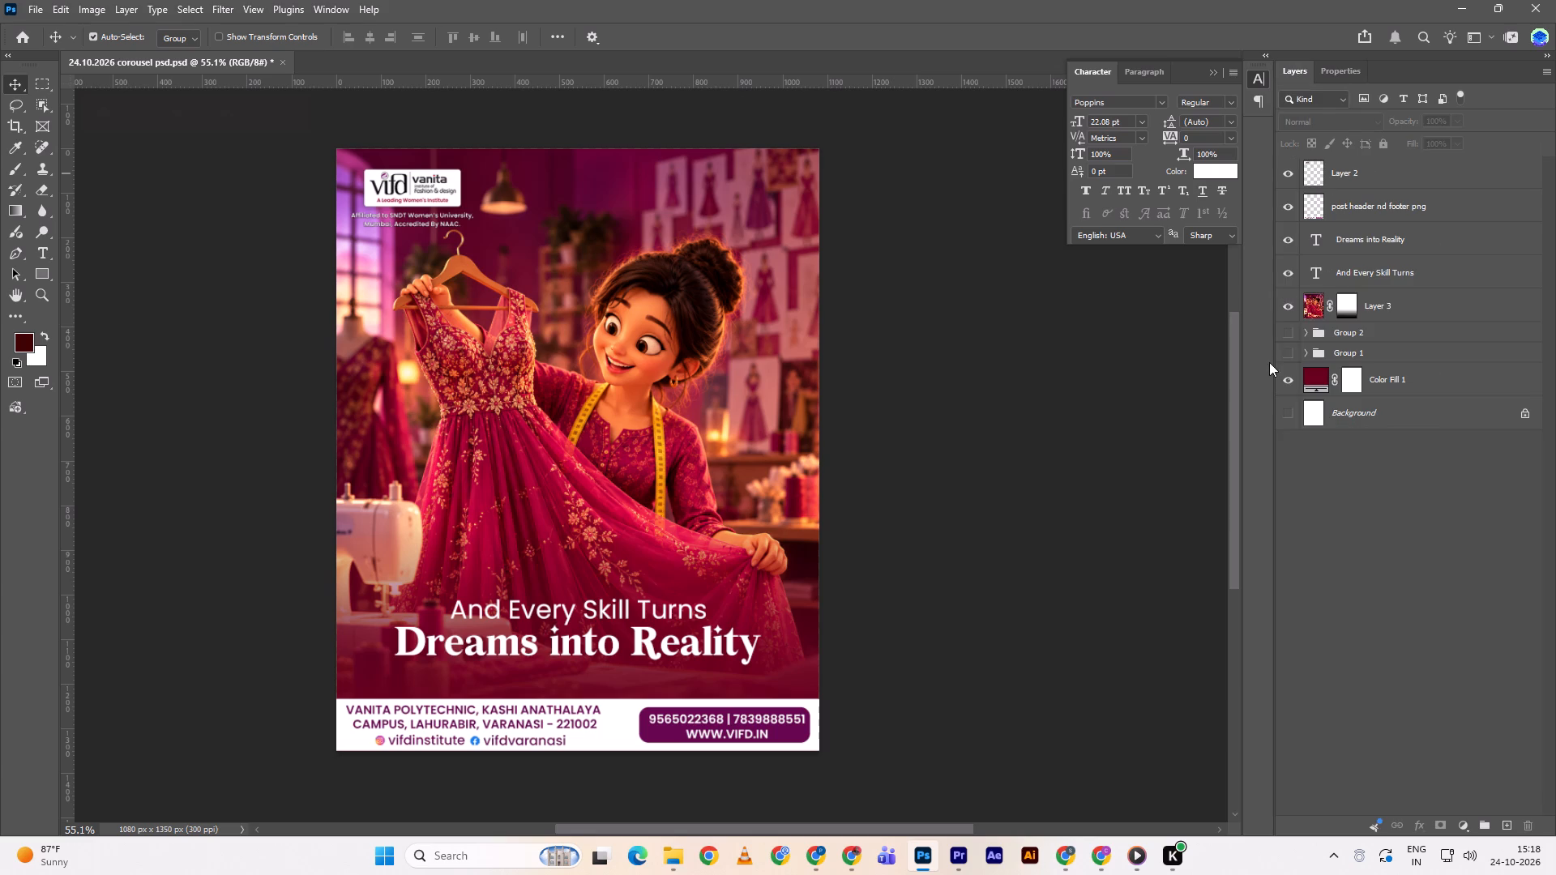
pyautogui.click(1379, 309)
pyautogui.keyDown('shift'); pyautogui.click(1387, 238); pyautogui.keyUp('shift')
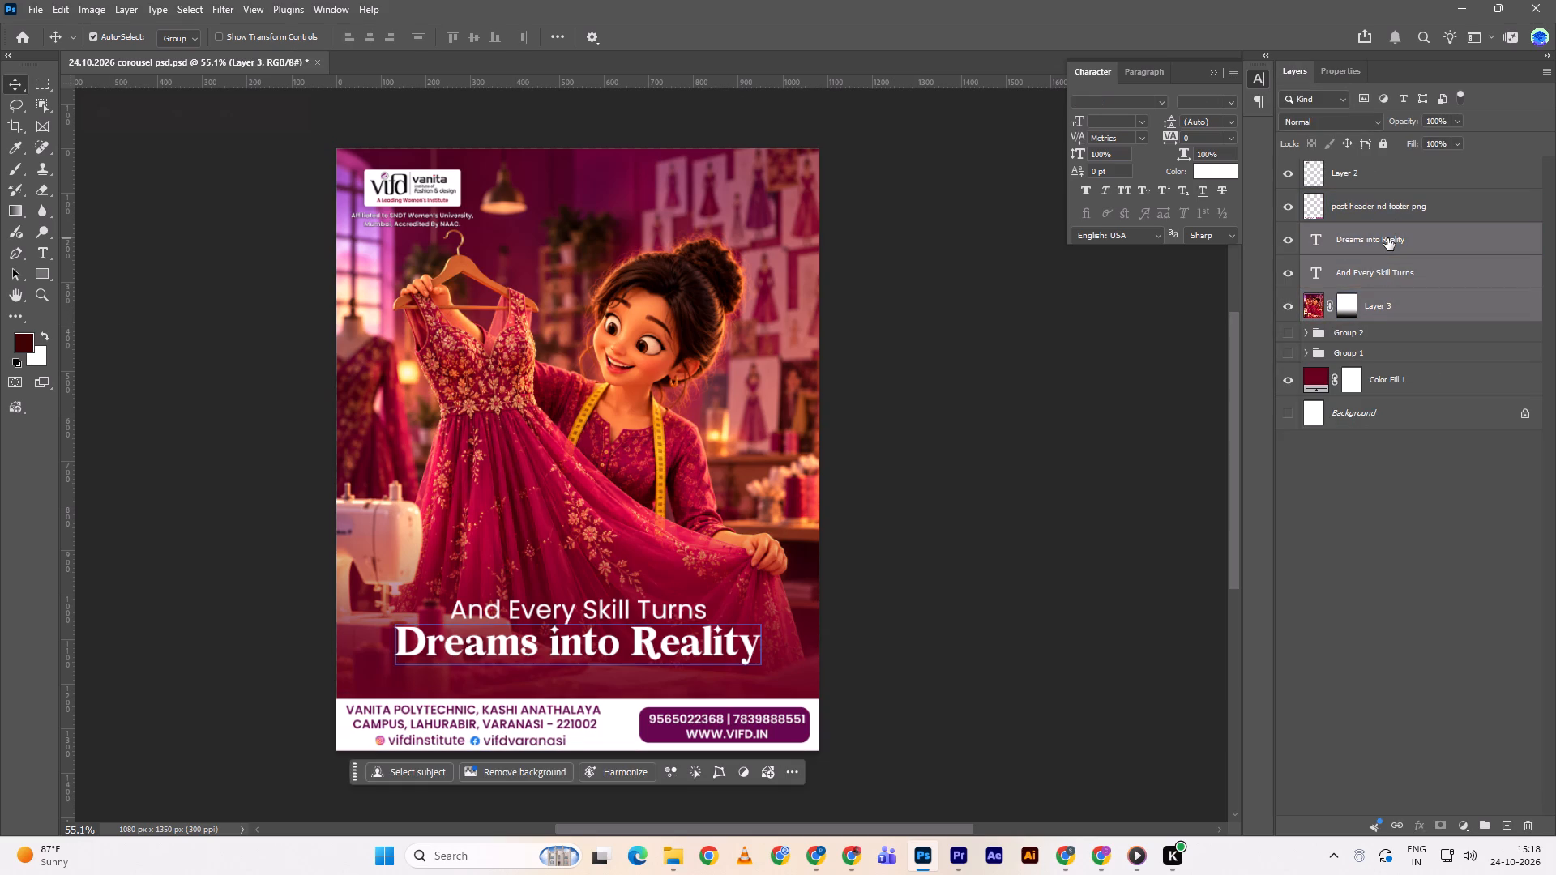
pyautogui.hotkey('ctrl', 'g')
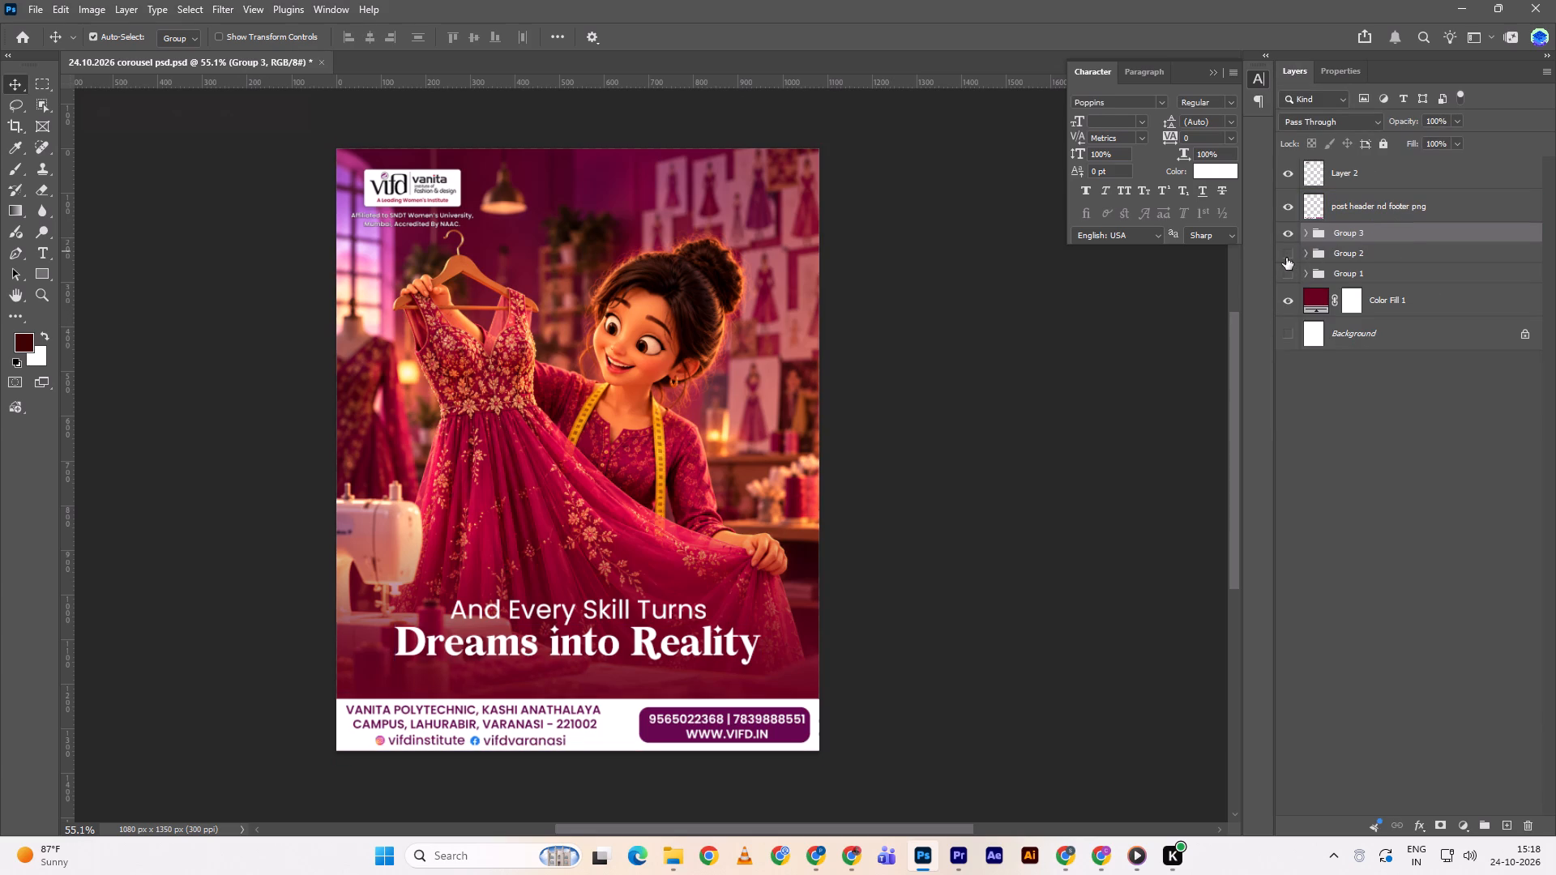
# Show Group 1 and hide Group 3 so the first slide is displayed.
pyautogui.click(1285, 275)
pyautogui.doubleClick(1293, 233)
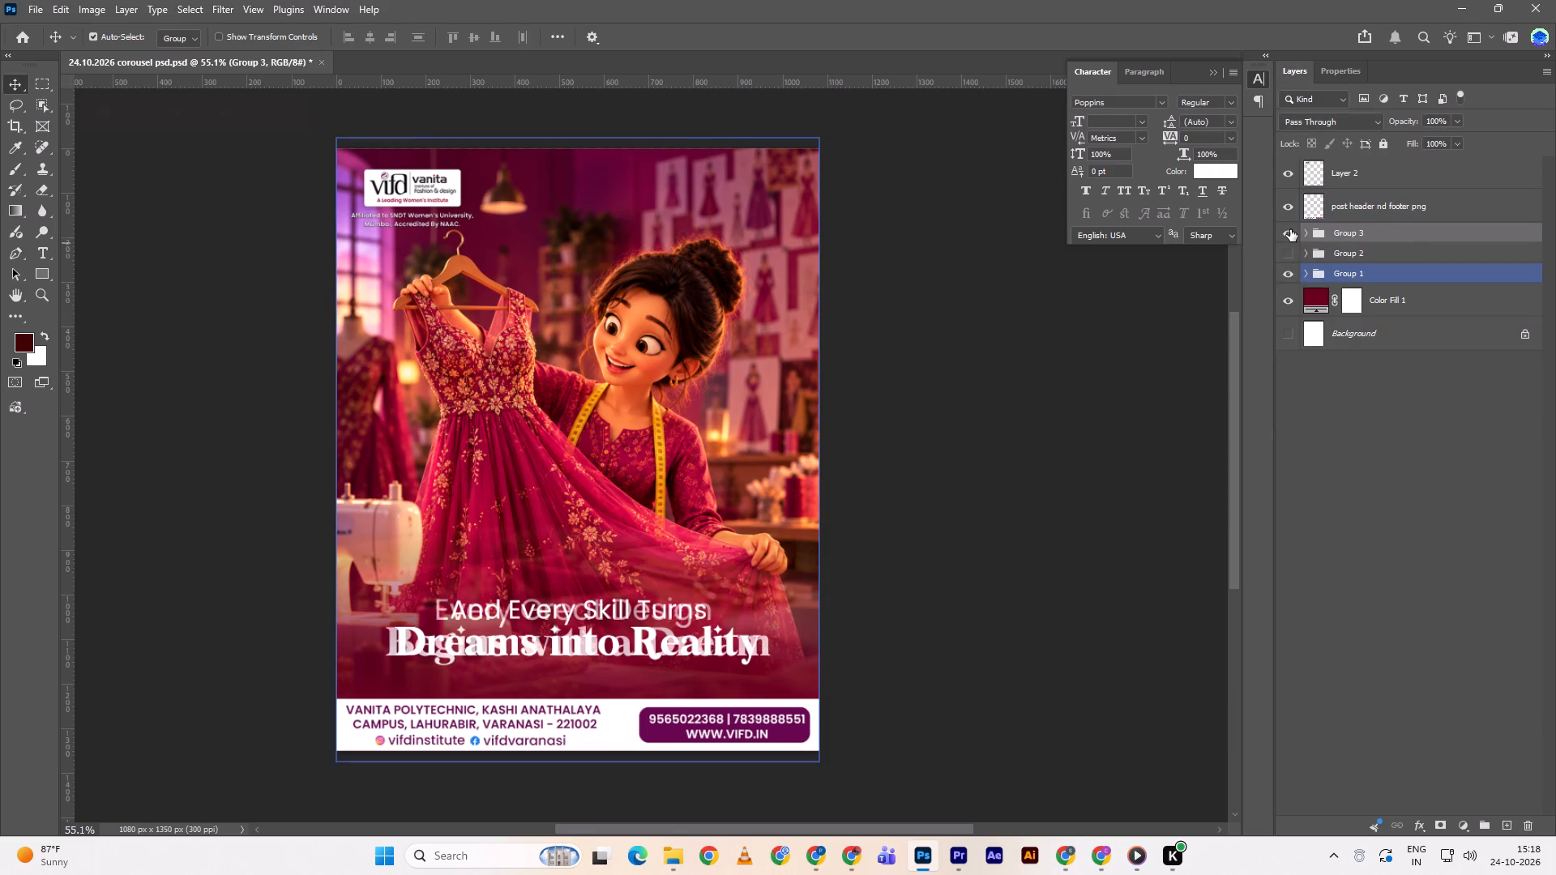
pyautogui.click(1290, 229)
# Set the font size of the "Every Great Design" text in Group 1 to 15 pt.
pyautogui.click(1306, 271)
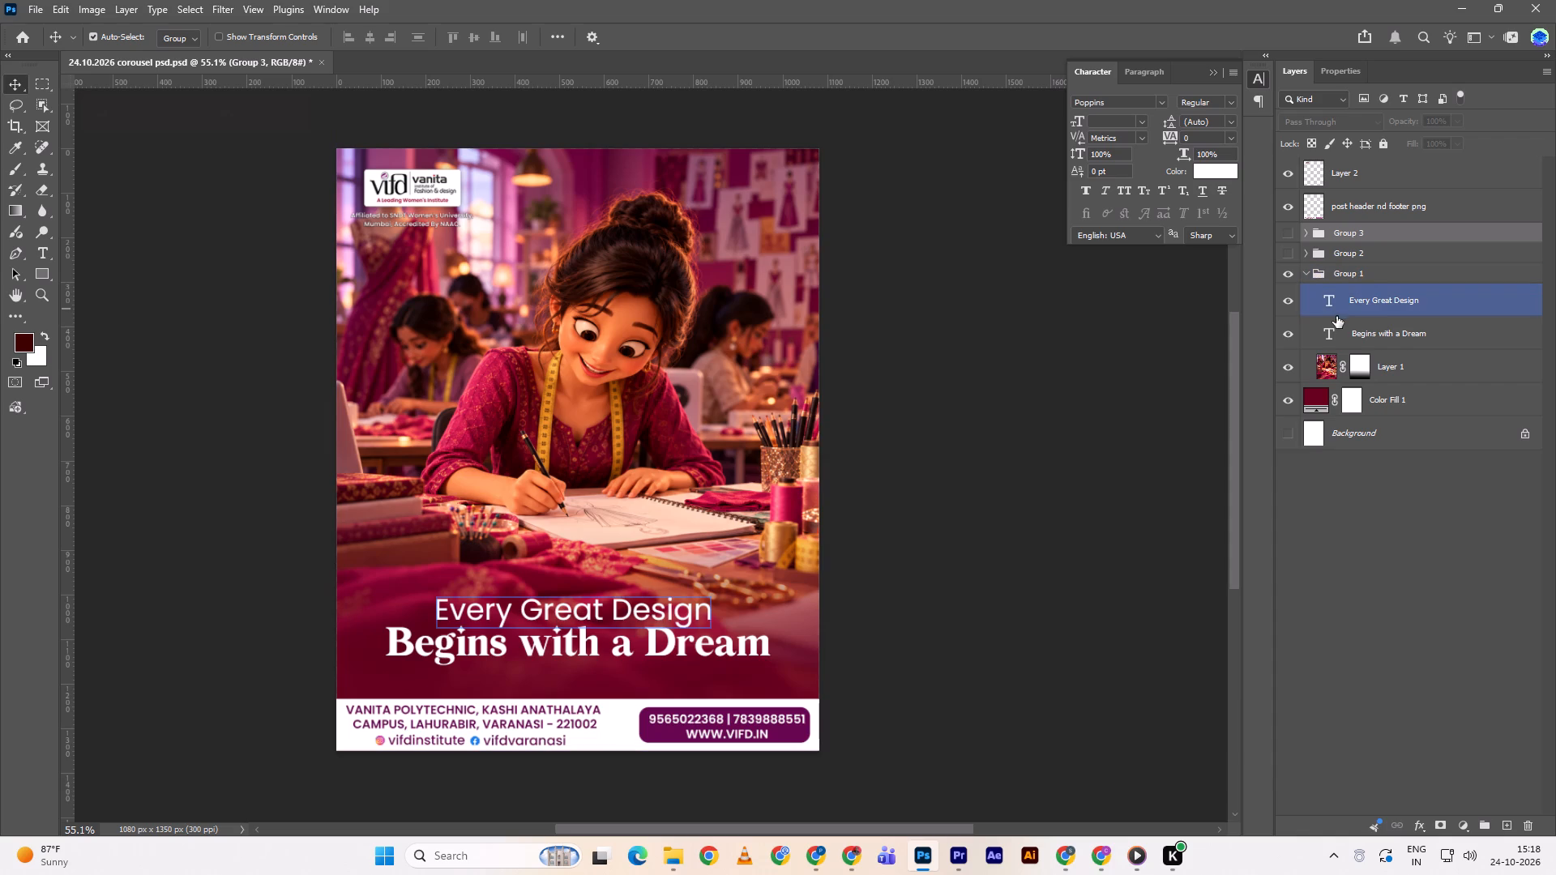
pyautogui.click(1379, 303)
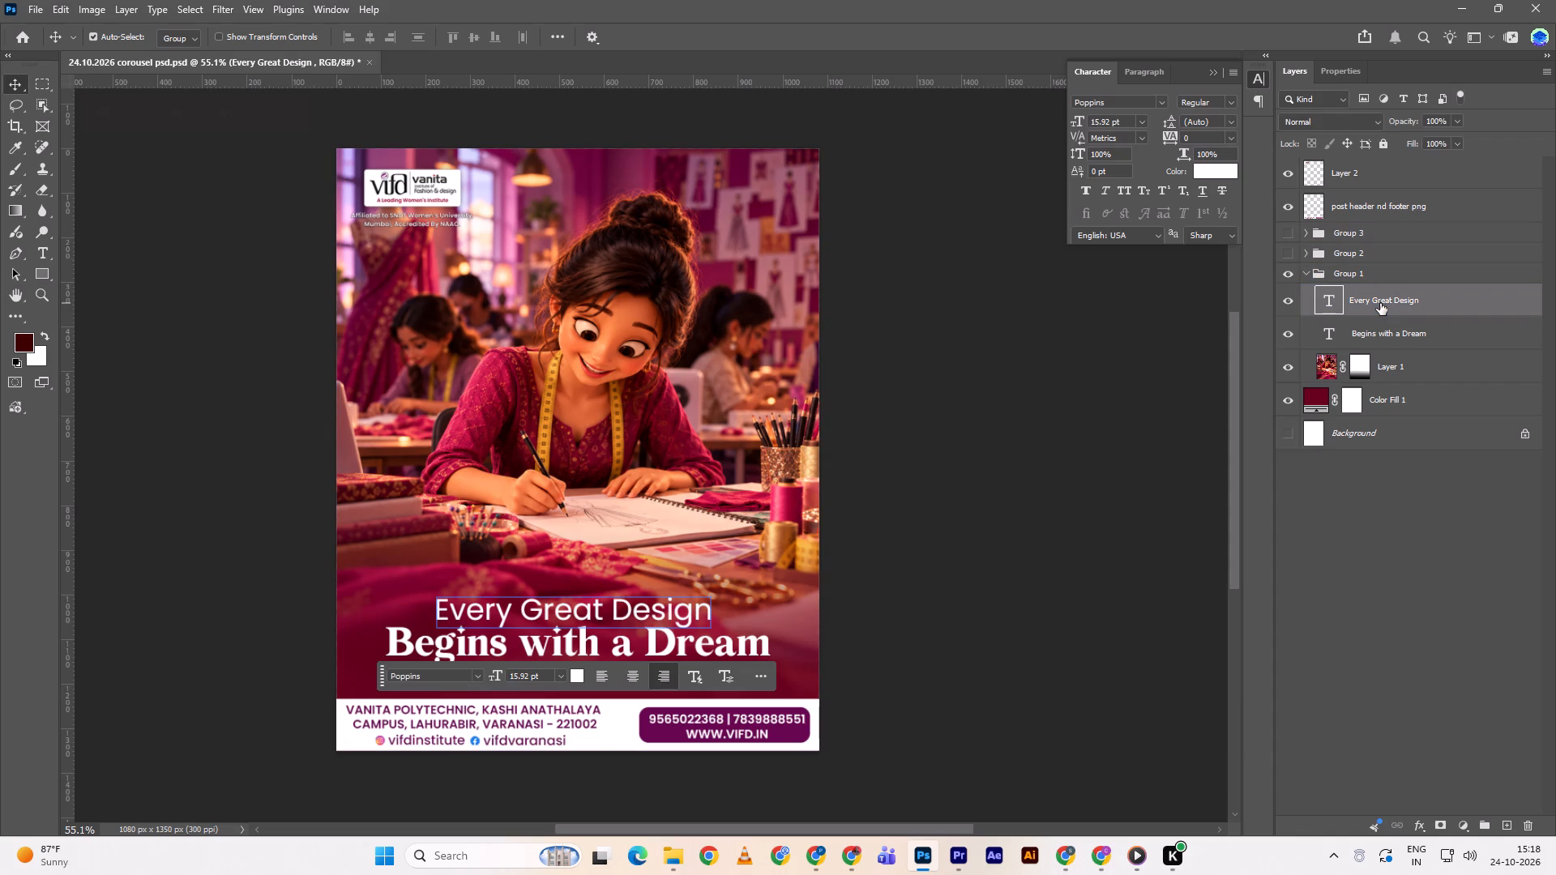
pyautogui.doubleClick(1038, 476)
pyautogui.click(583, 605)
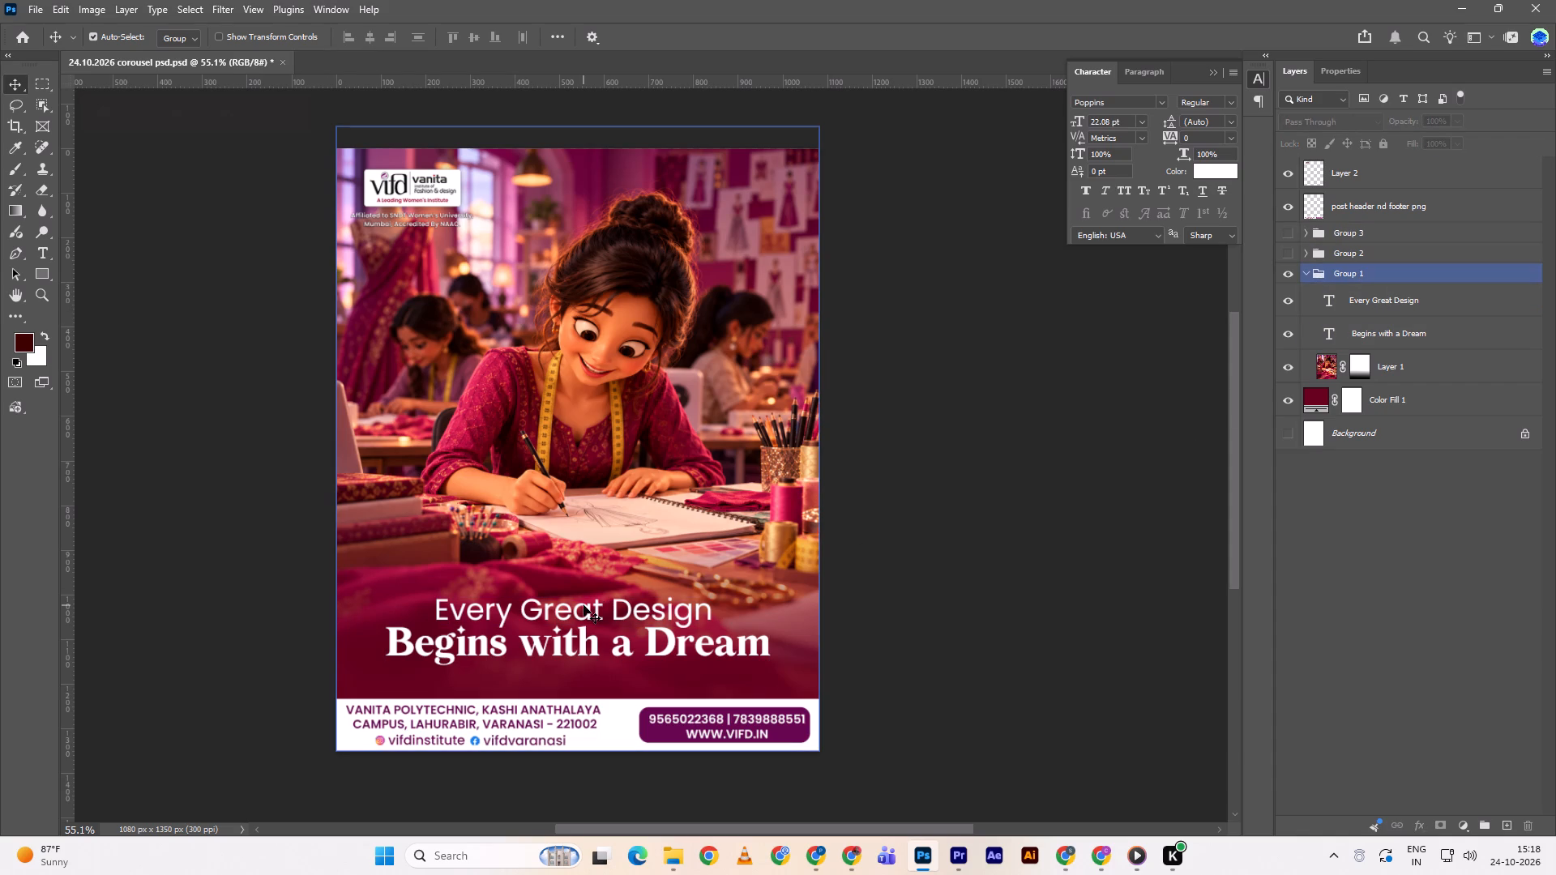
pyautogui.click(1379, 313)
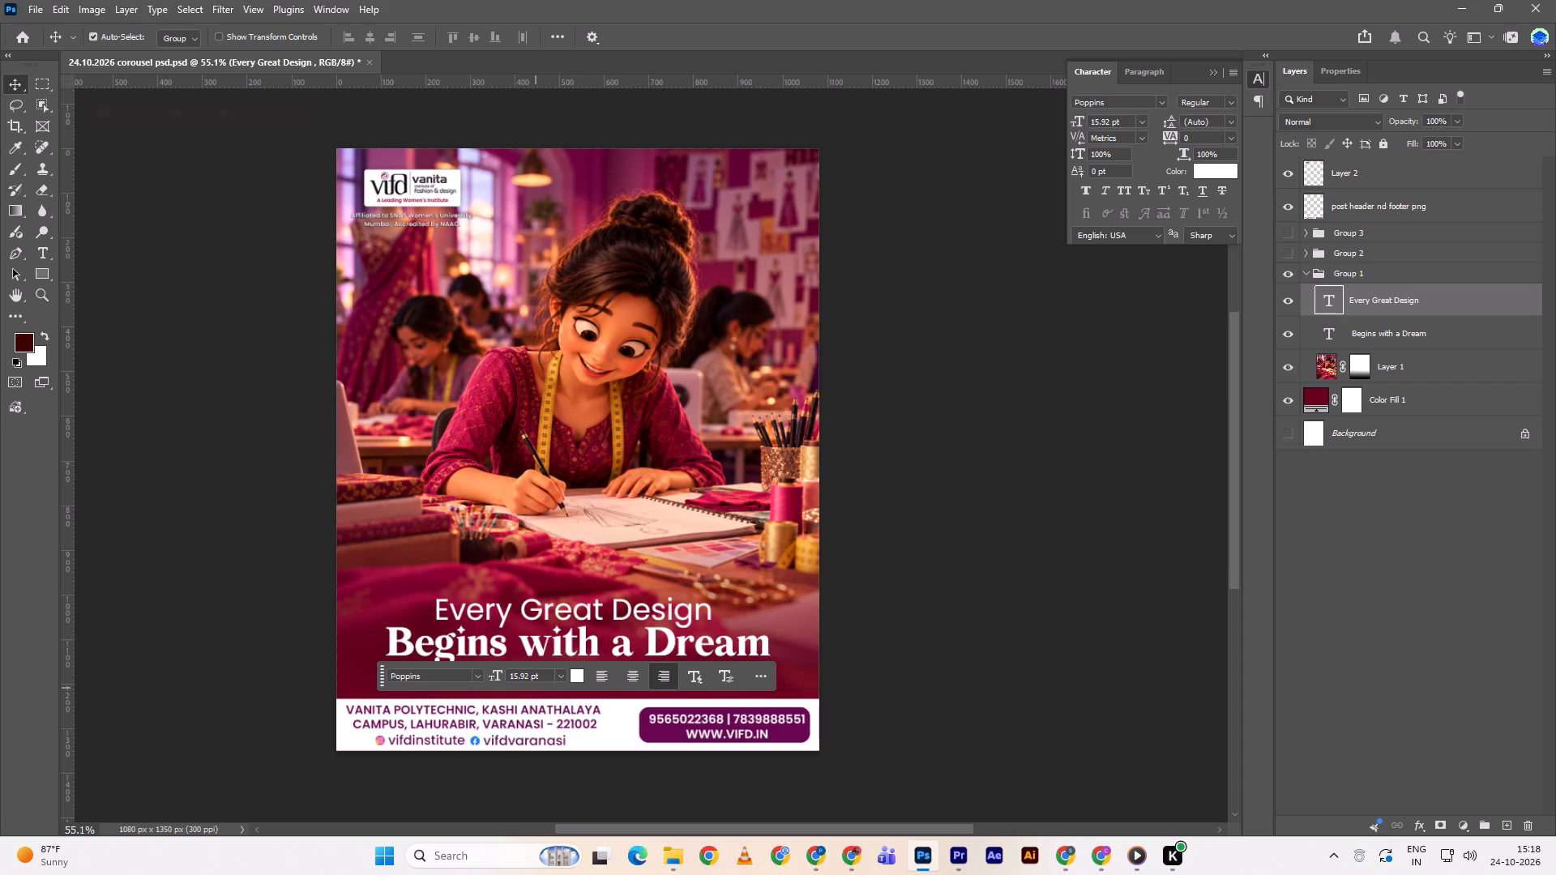
pyautogui.click(528, 679)
pyautogui.doubleClick(528, 679)
pyautogui.tripleClick(528, 679)
pyautogui.click(528, 679)
pyautogui.write('15')
pyautogui.press('Return')
pyautogui.click(984, 531)
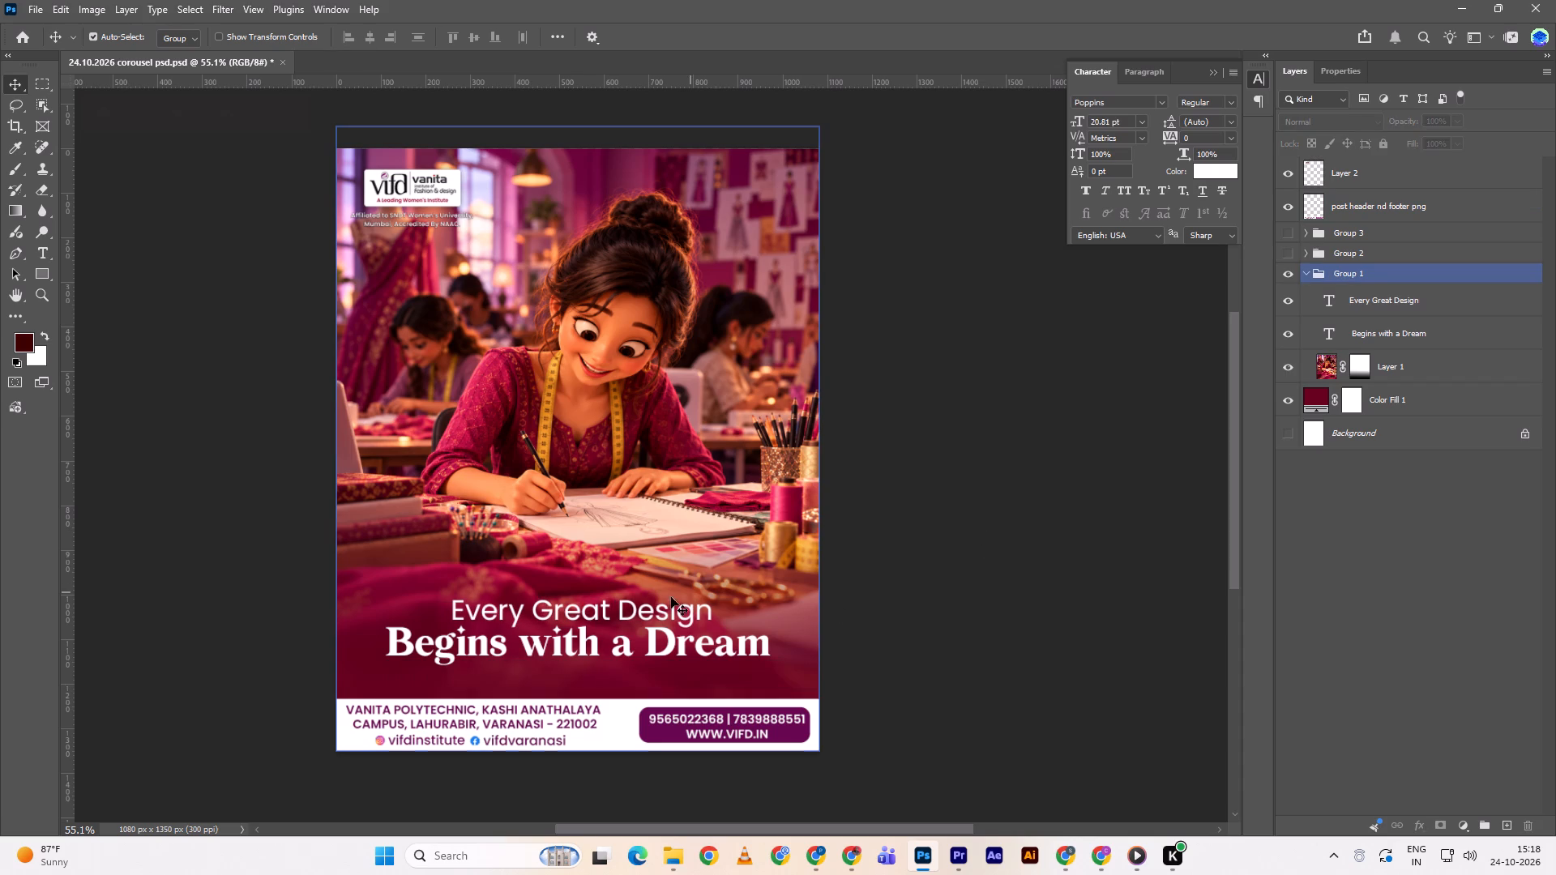
# Centre "Every Great Design" horizontally on the canvas.
pyautogui.doubleClick(656, 614)
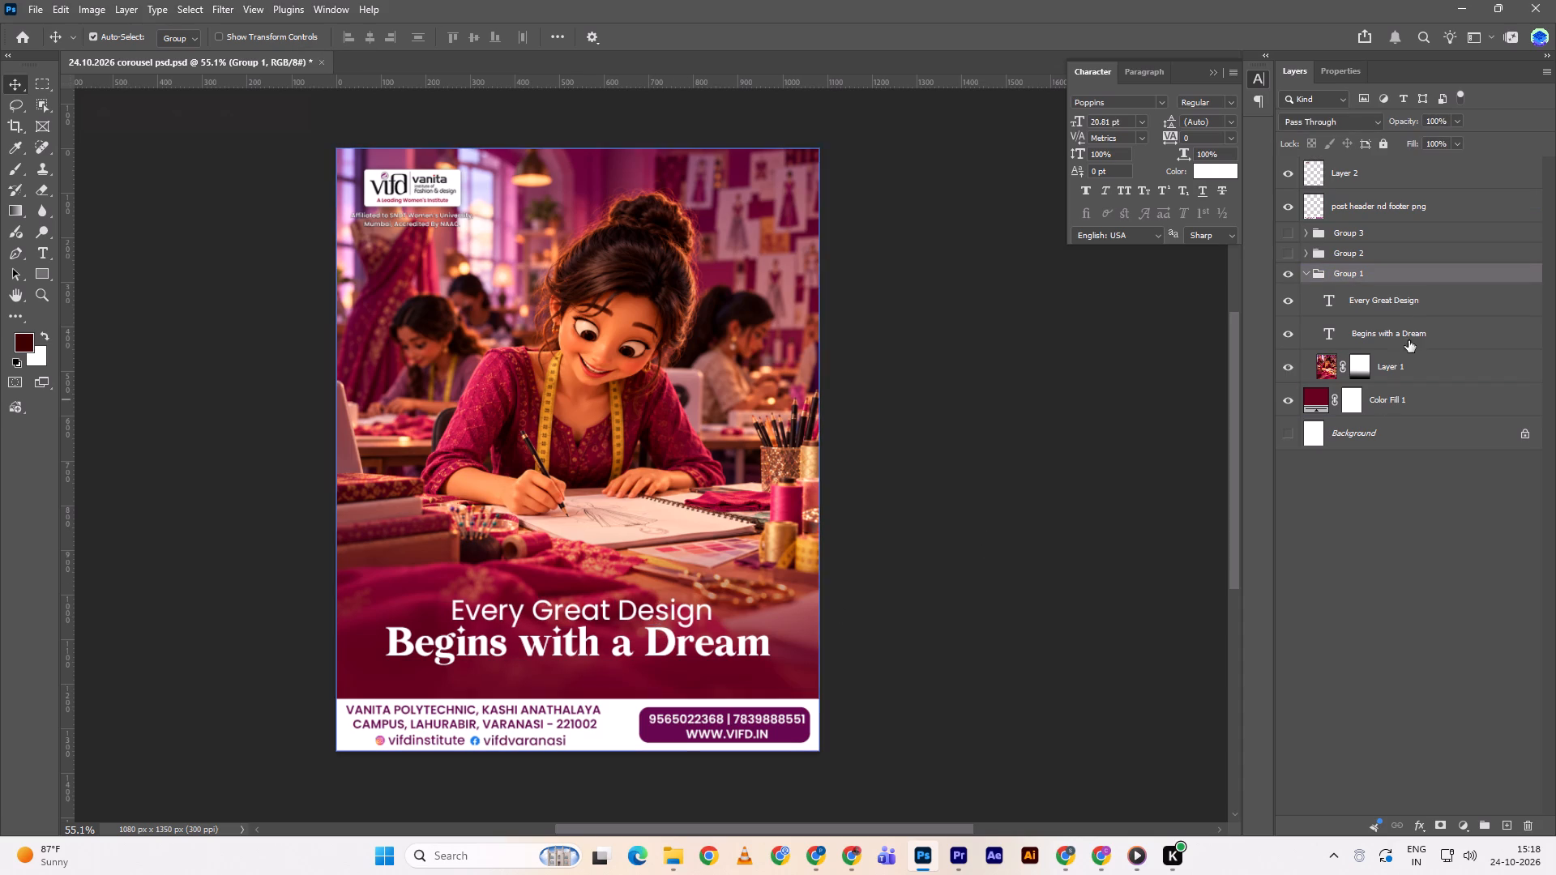
pyautogui.click(1411, 321)
pyautogui.click(1413, 307)
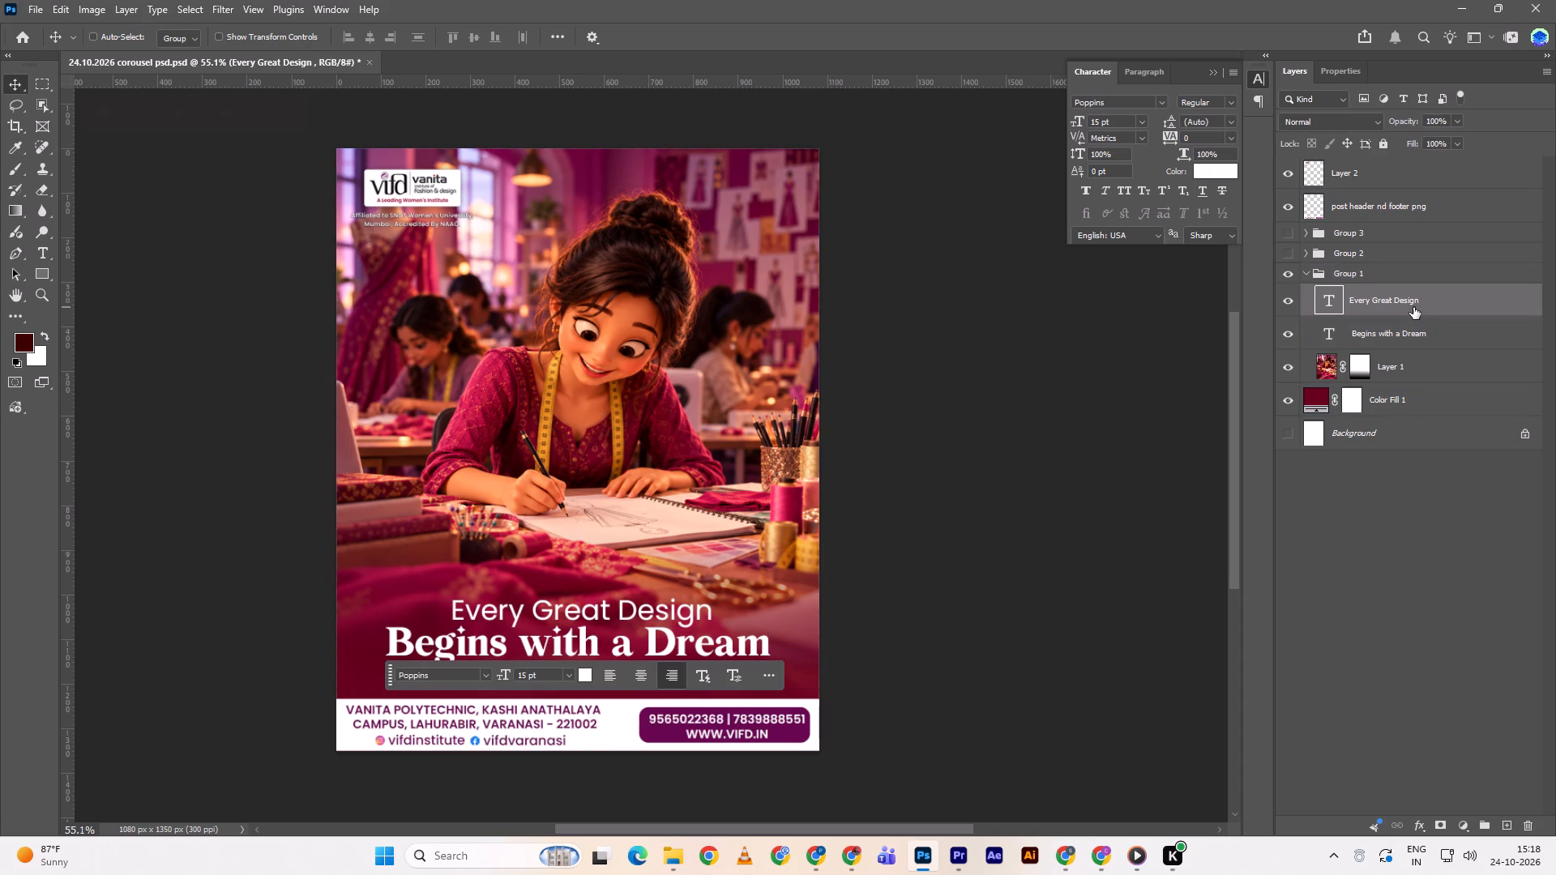
pyautogui.hotkey('ctrl', 'a')
pyautogui.tripleClick(369, 34)
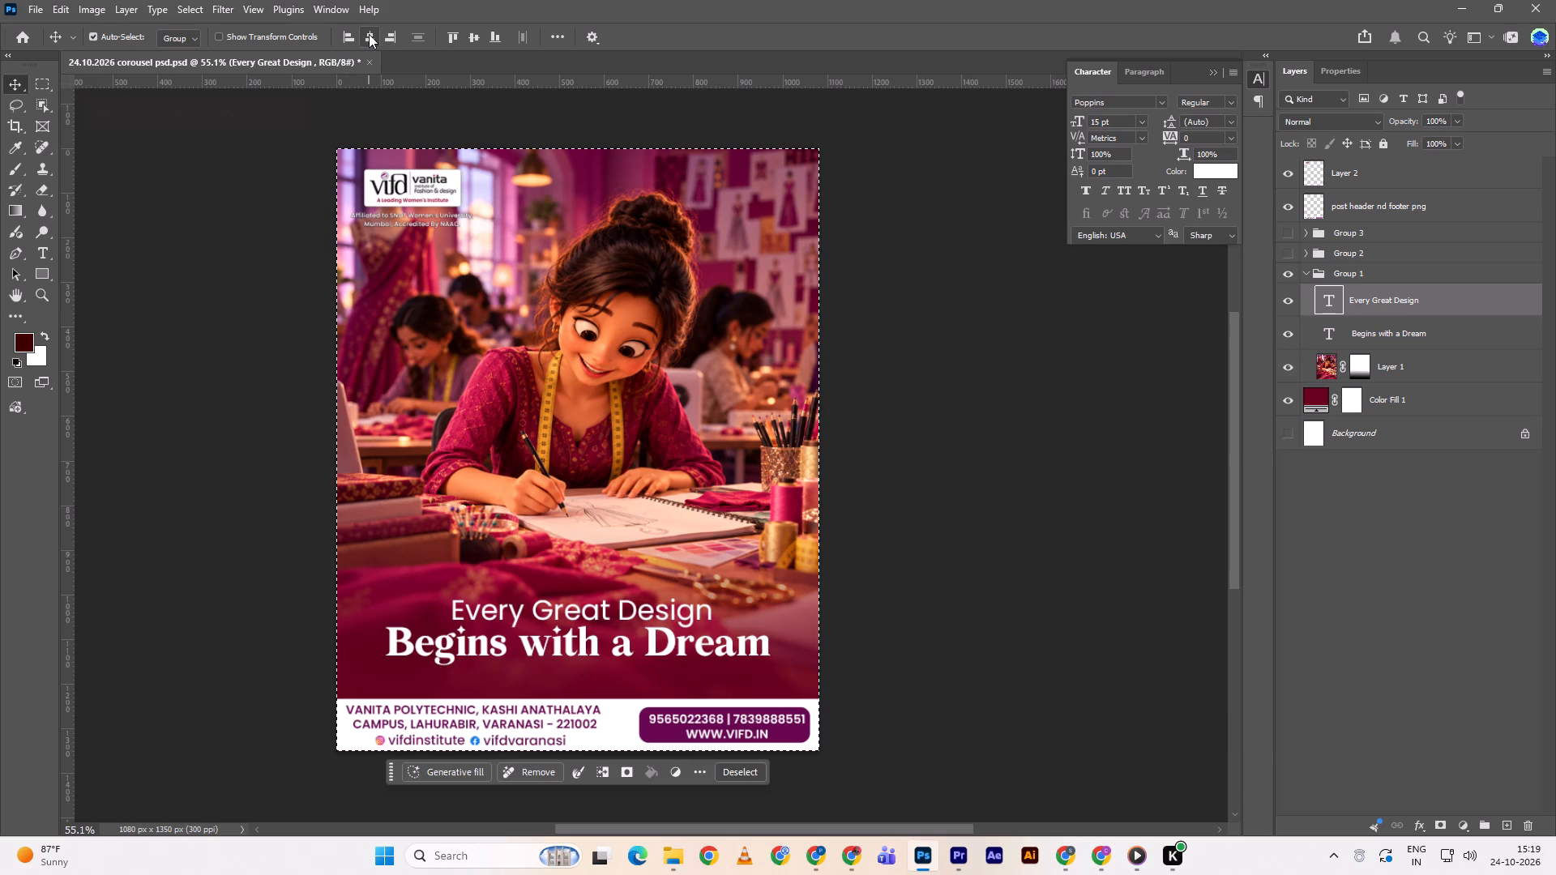
pyautogui.doubleClick(369, 34)
pyautogui.tripleClick(369, 34)
pyautogui.doubleClick(368, 32)
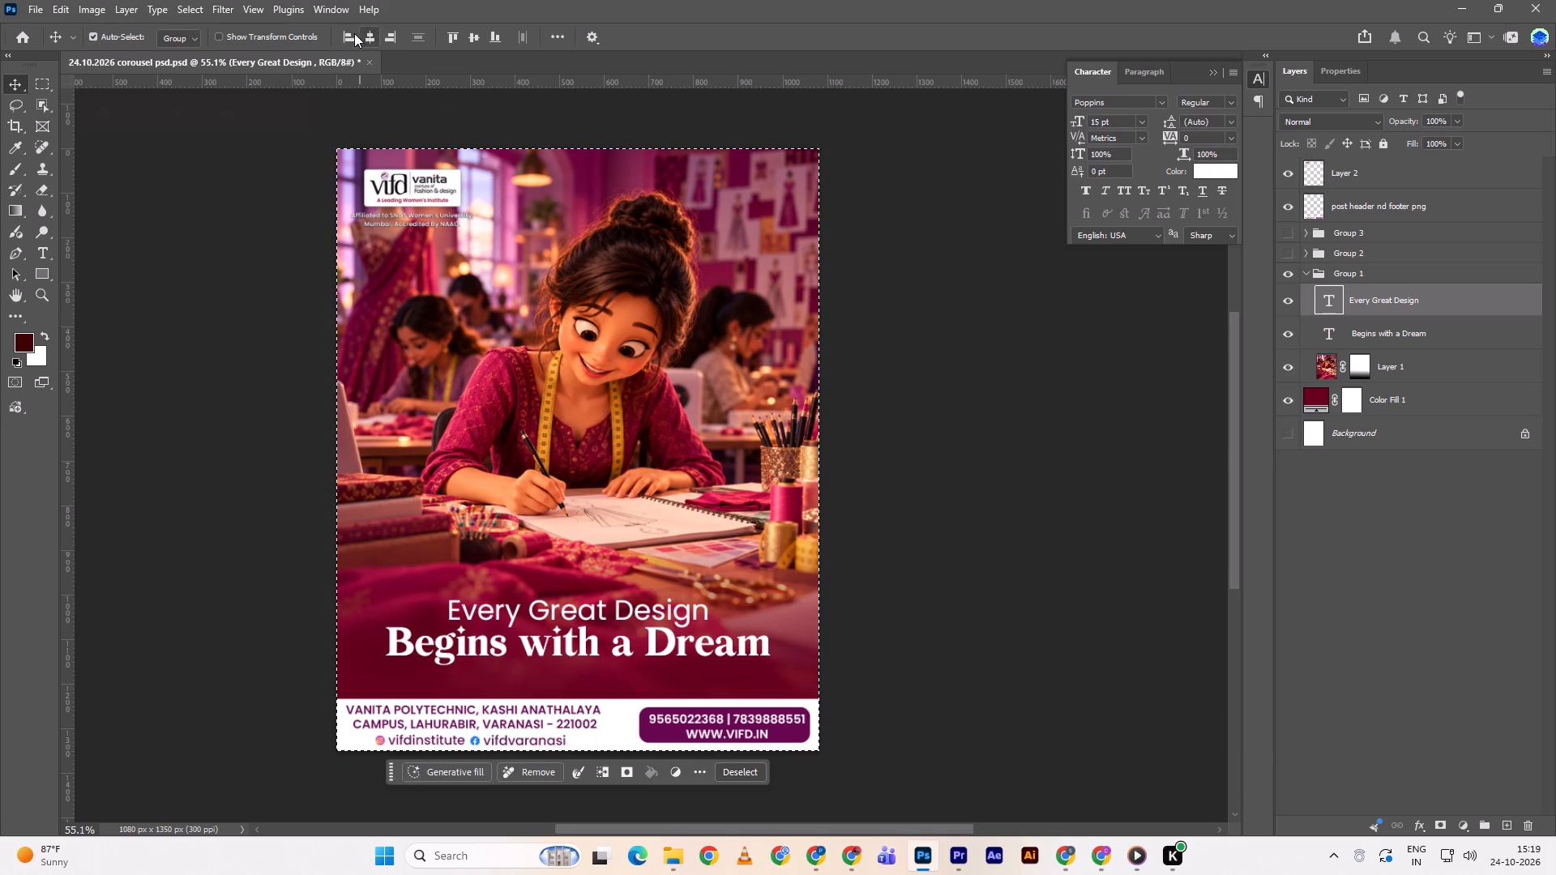
pyautogui.click(348, 35)
pyautogui.click(370, 40)
pyautogui.hotkey('ctrl', 'd')
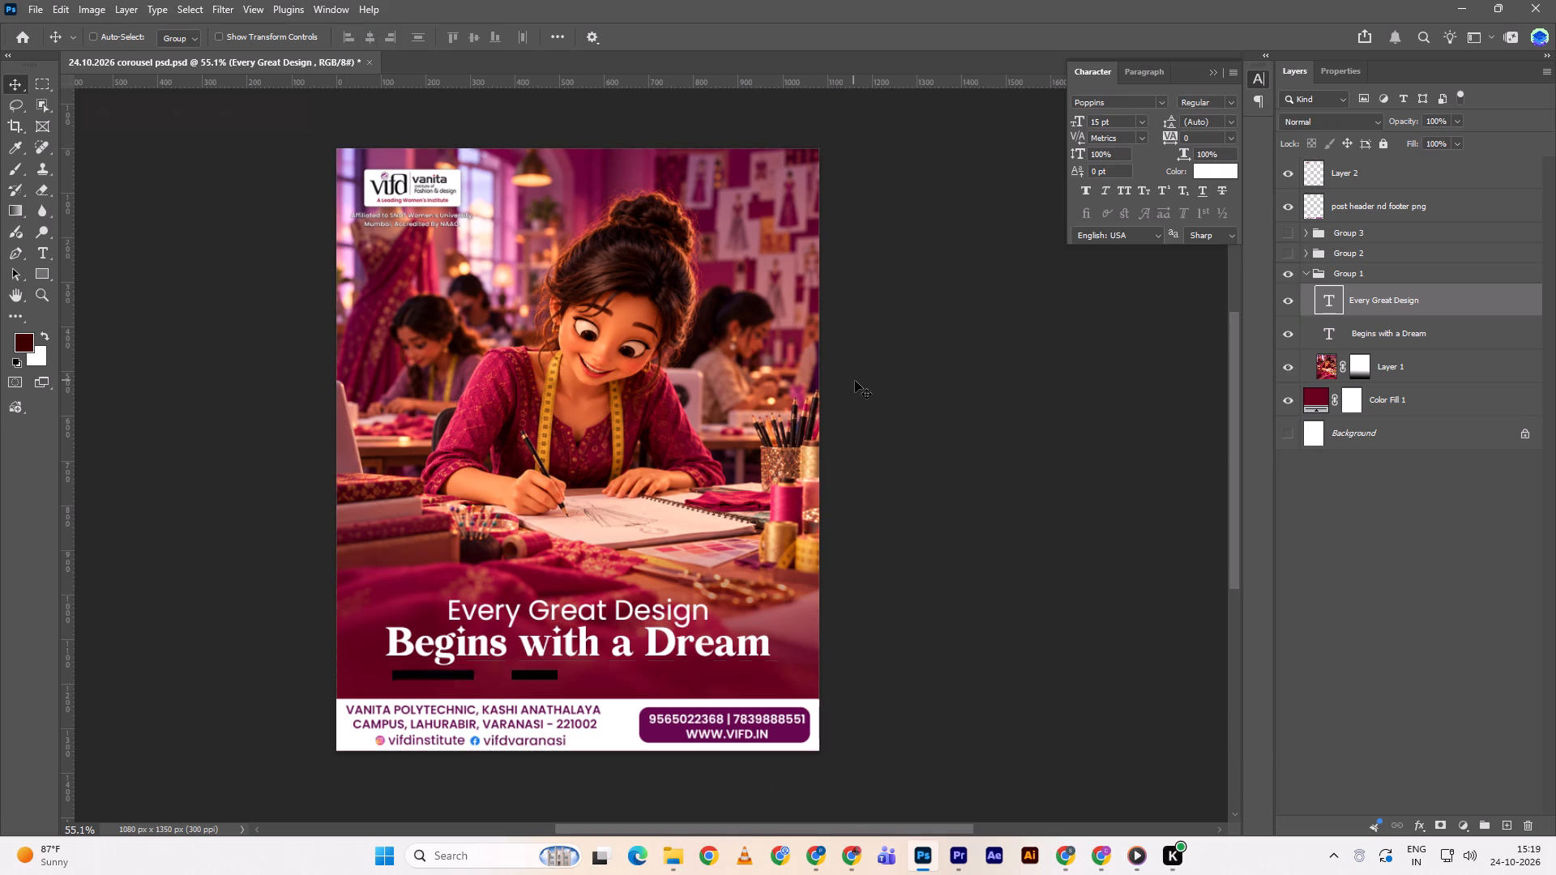
pyautogui.click(903, 399)
pyautogui.click(1306, 274)
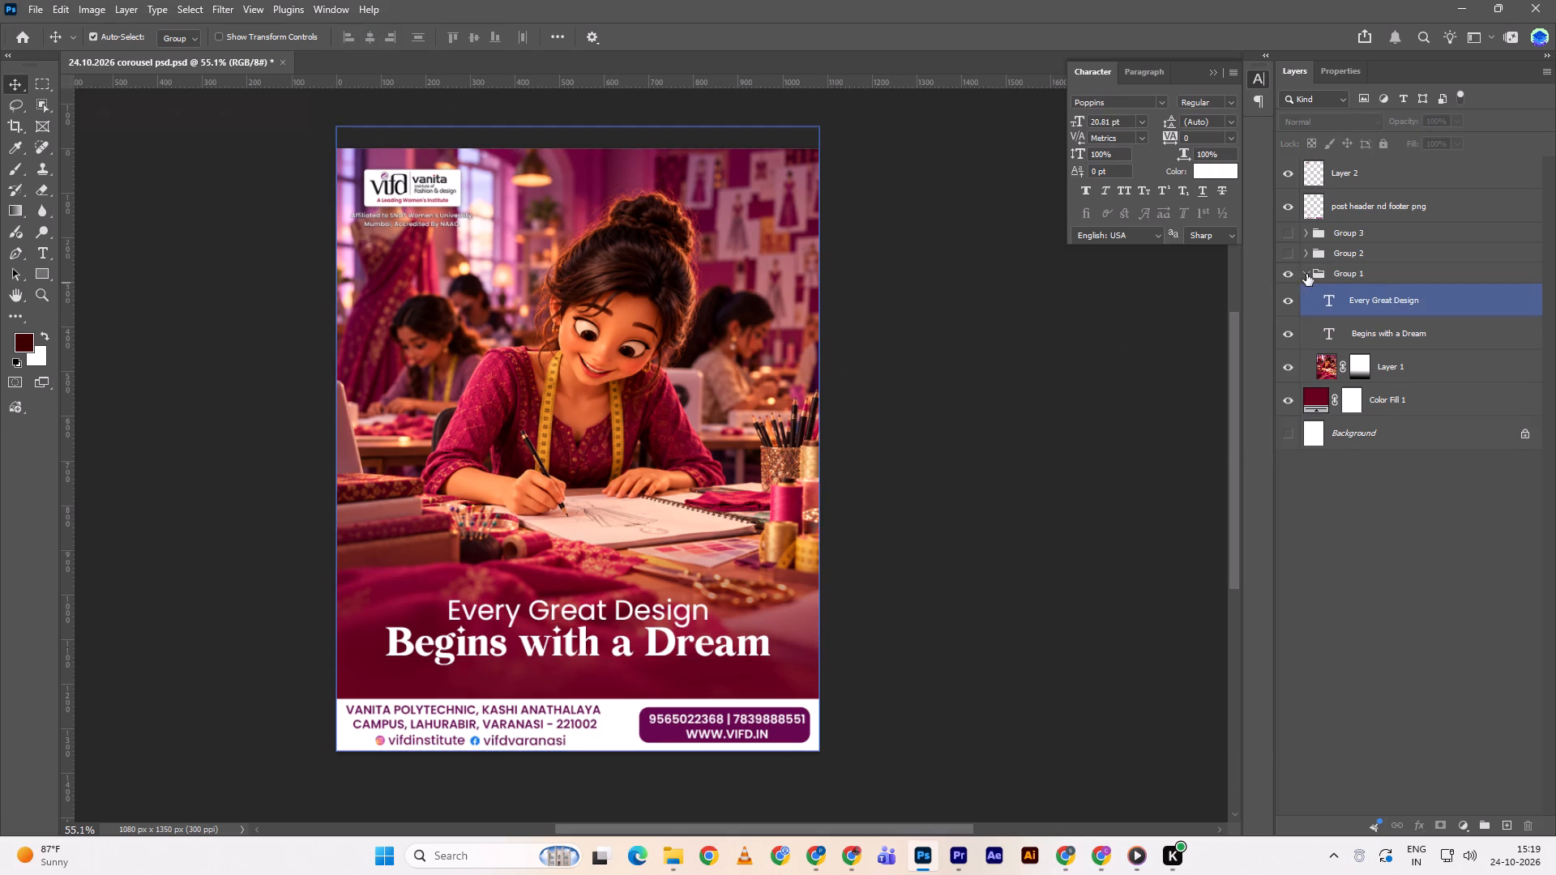
# Hide Group 1 and show only Group 2 so the second slide is displayed.
pyautogui.click(1288, 250)
pyautogui.click(1288, 233)
pyautogui.click(1285, 279)
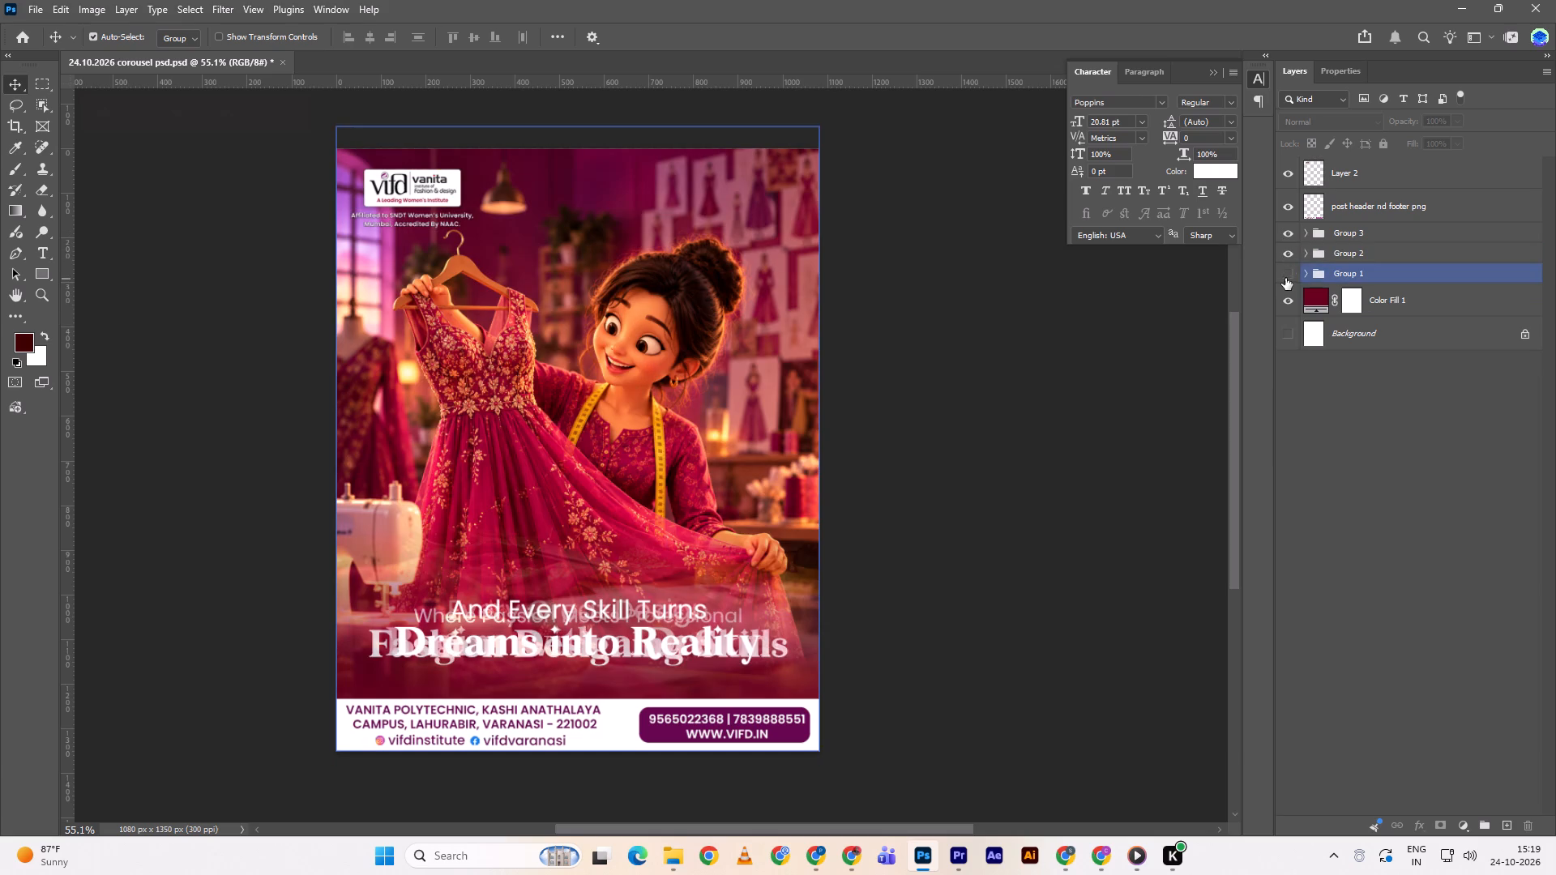
pyautogui.click(1291, 237)
# Set the font size of the "Where Passion Meets Professional" text in Group 2 to 11 pt.
pyautogui.click(1306, 254)
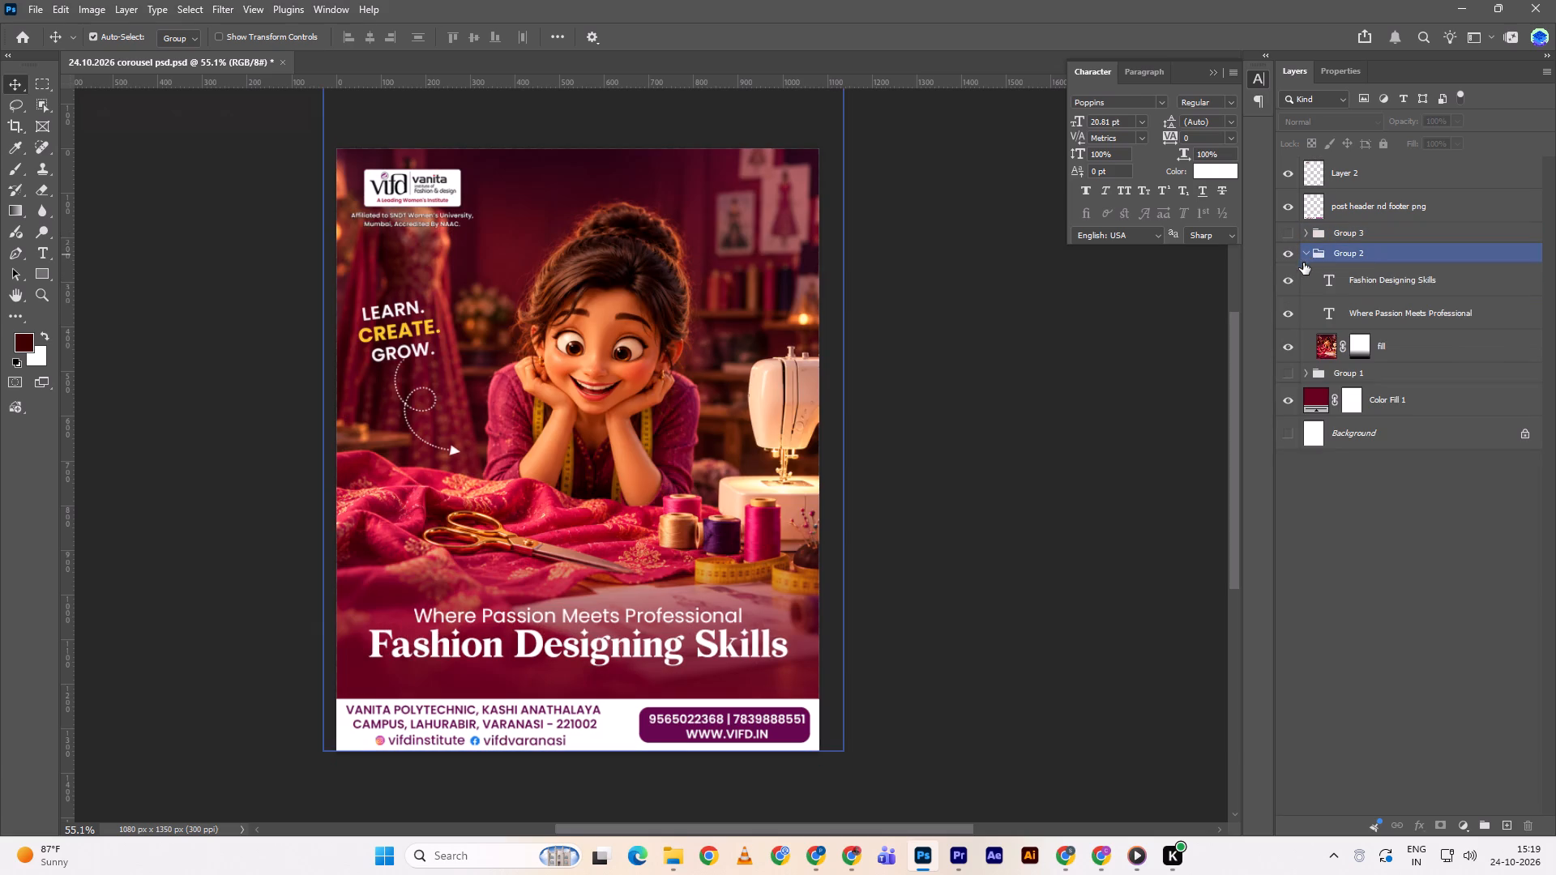
pyautogui.click(1400, 310)
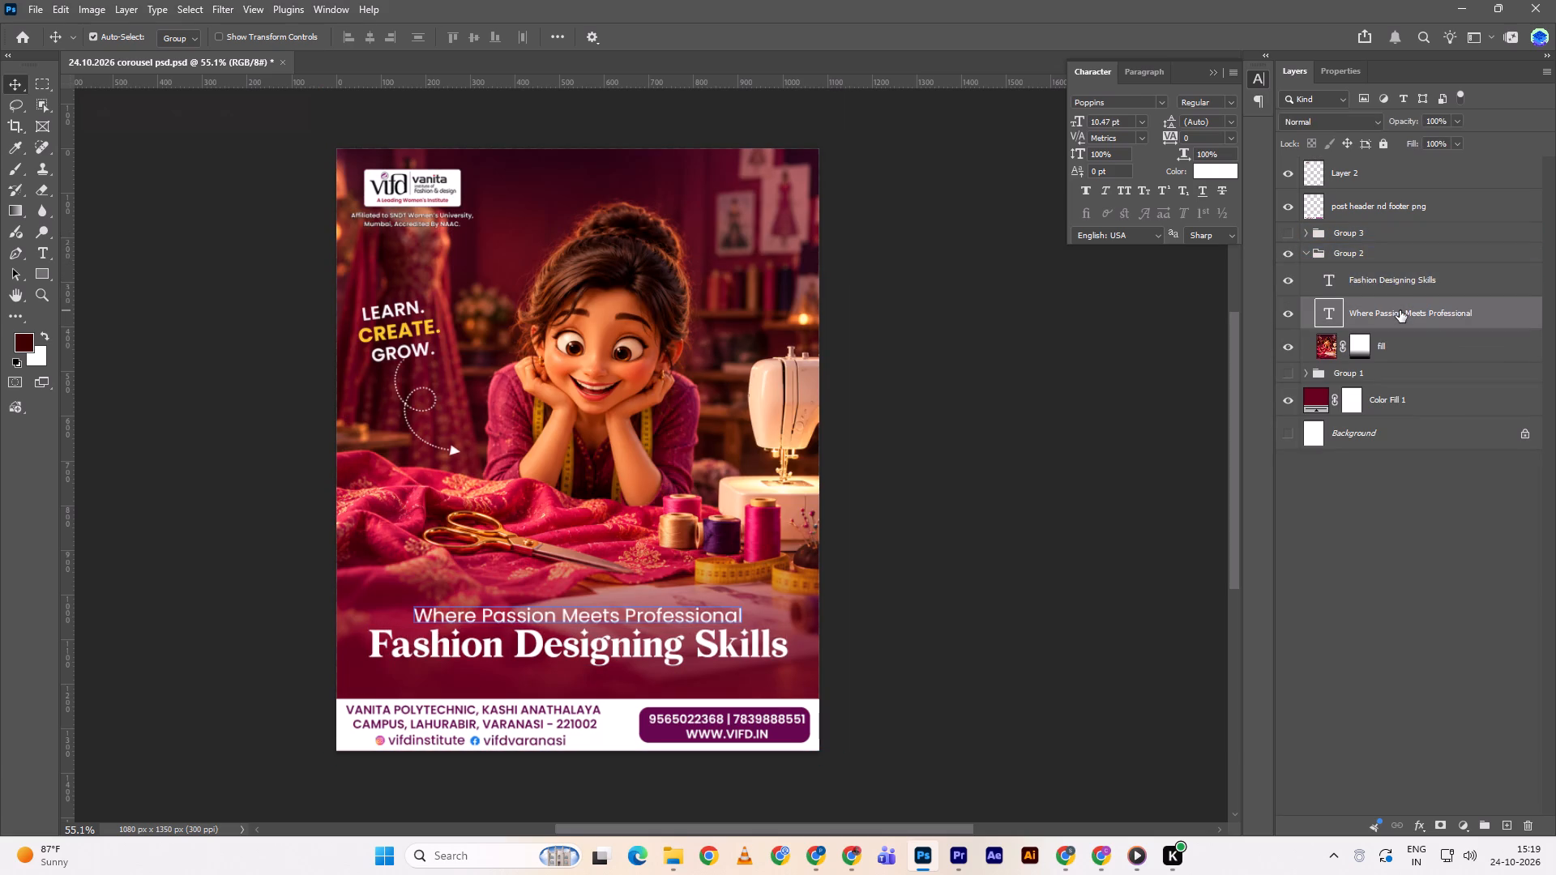
pyautogui.hotkey('ctrl', 'z')
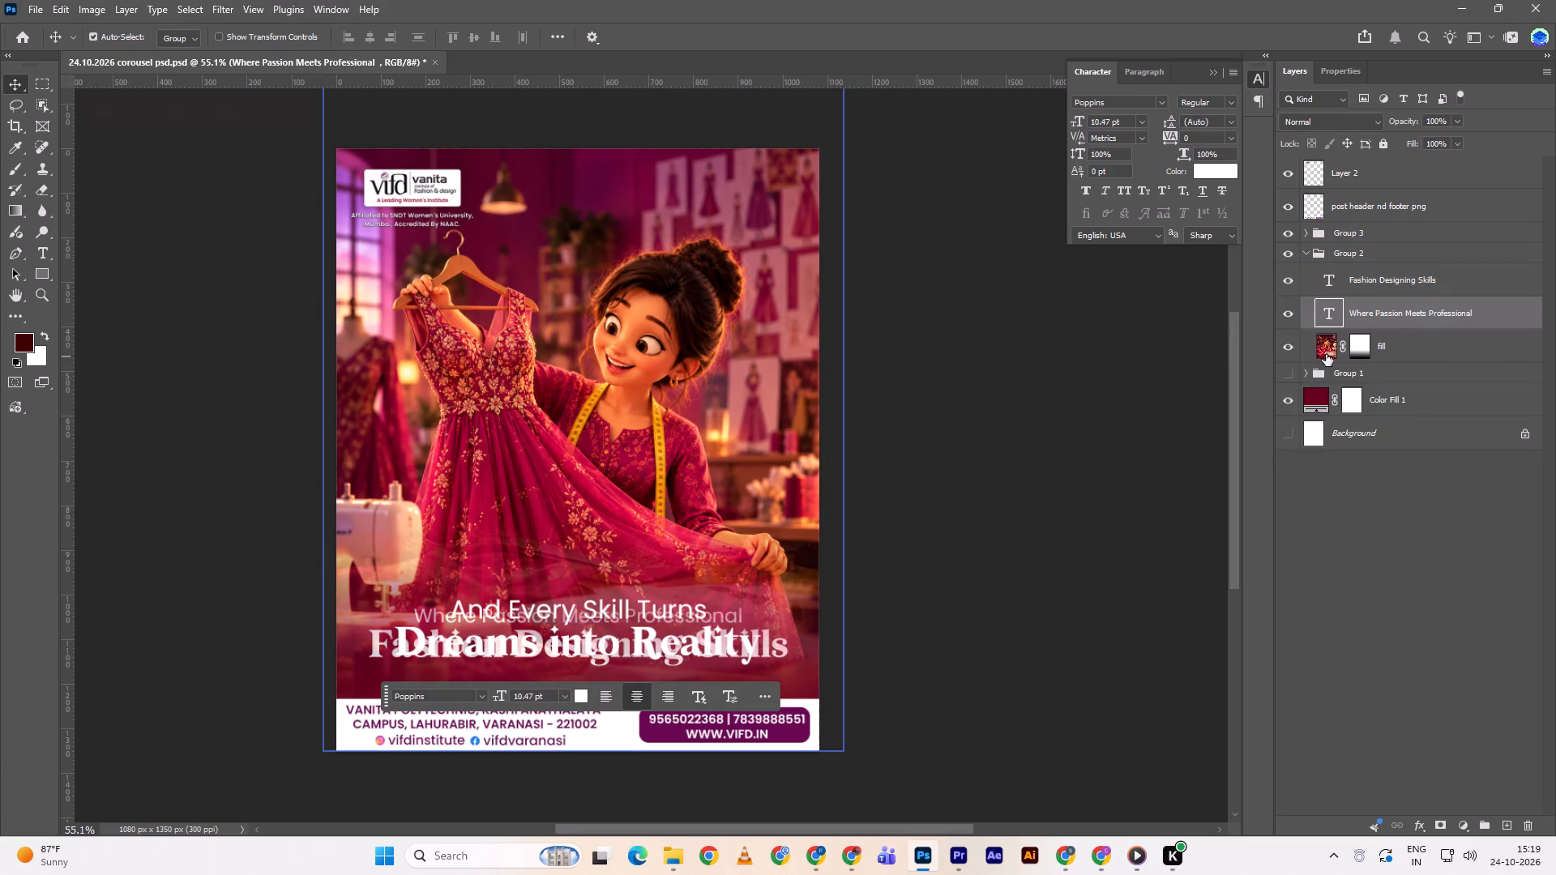
pyautogui.hotkey('ctrl', 'shift', 'z')
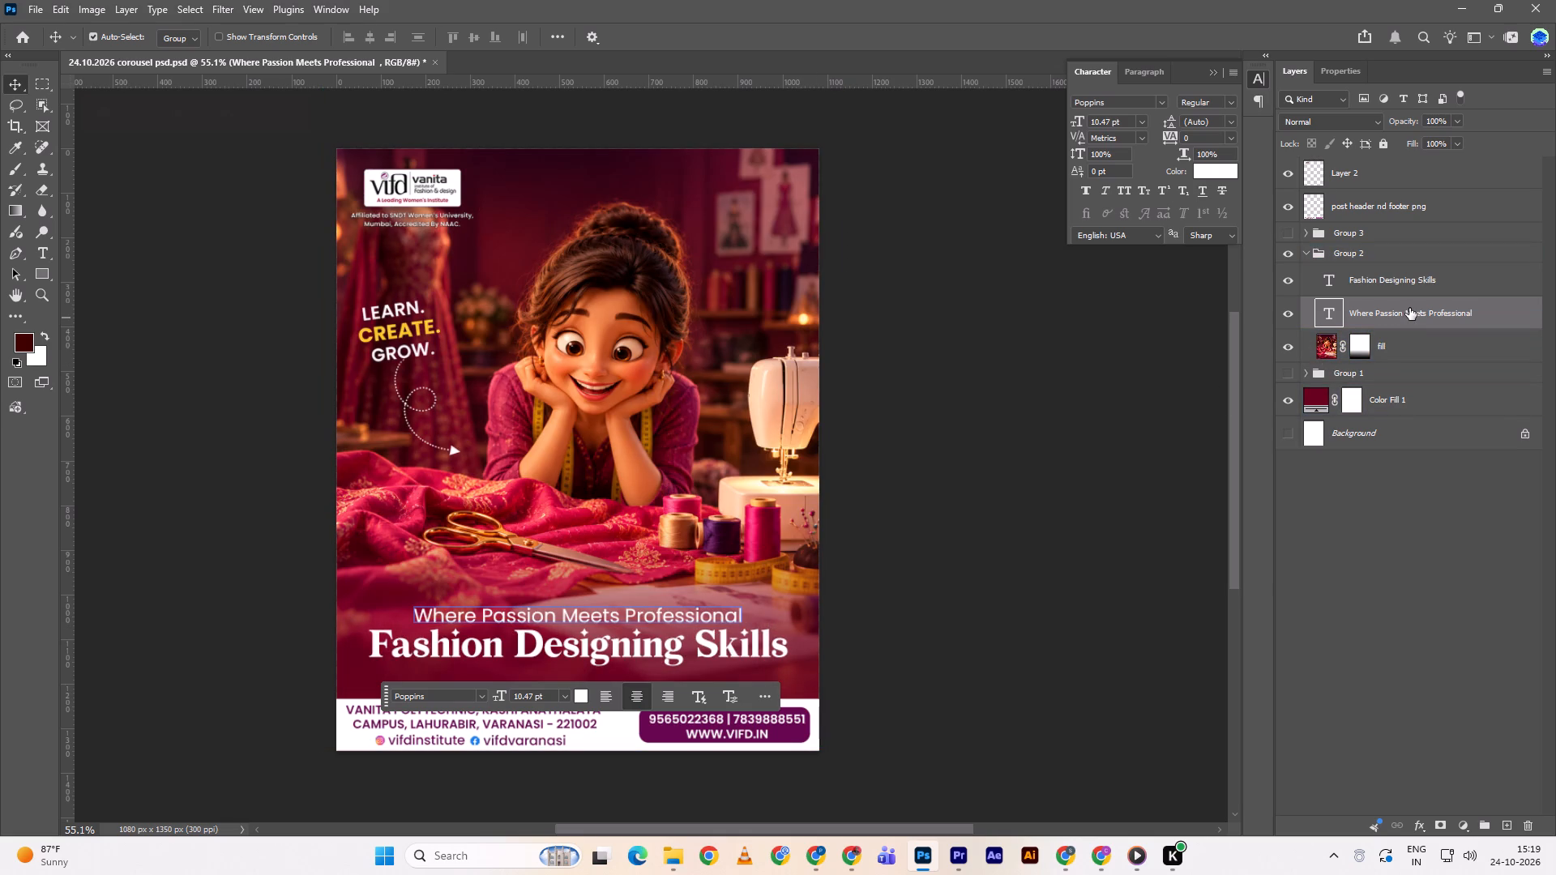
pyautogui.doubleClick(519, 698)
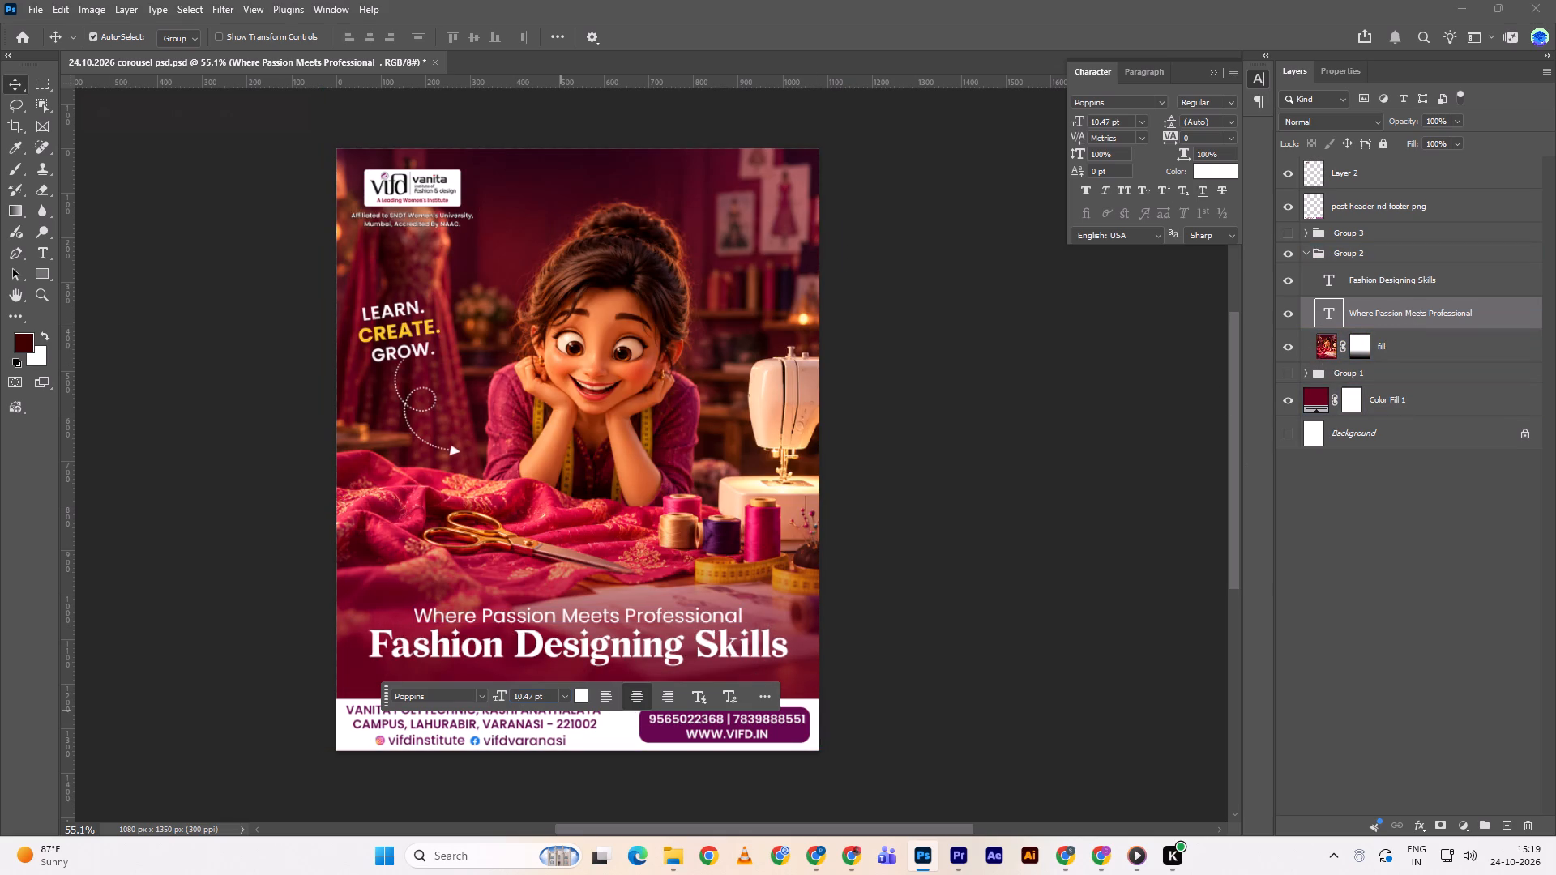
pyautogui.press('1')
pyautogui.press('1')
pyautogui.press('Return')
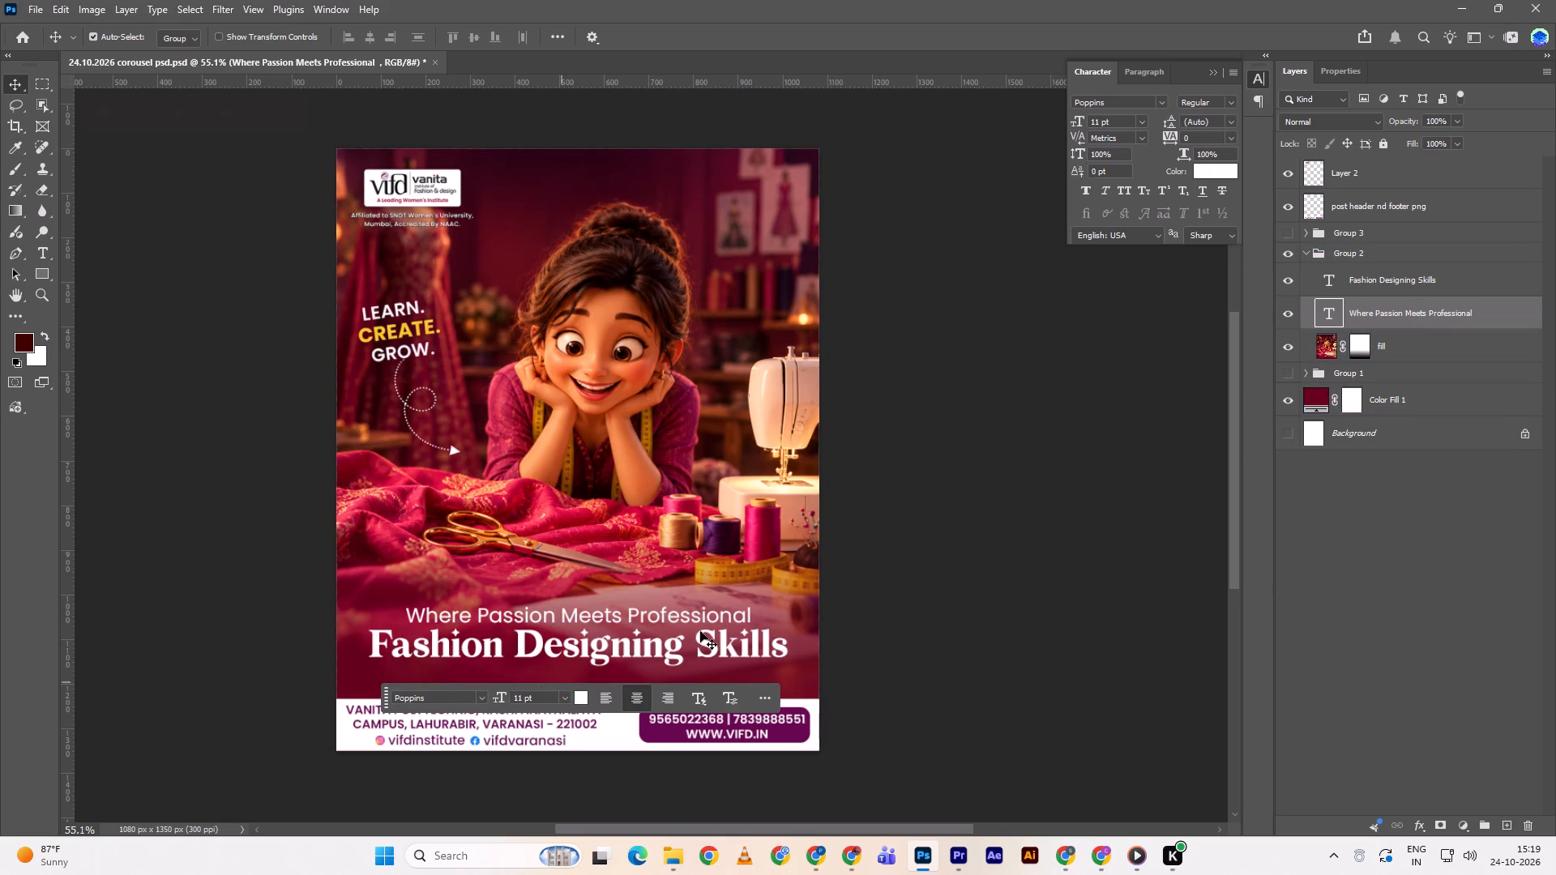
pyautogui.click(1056, 512)
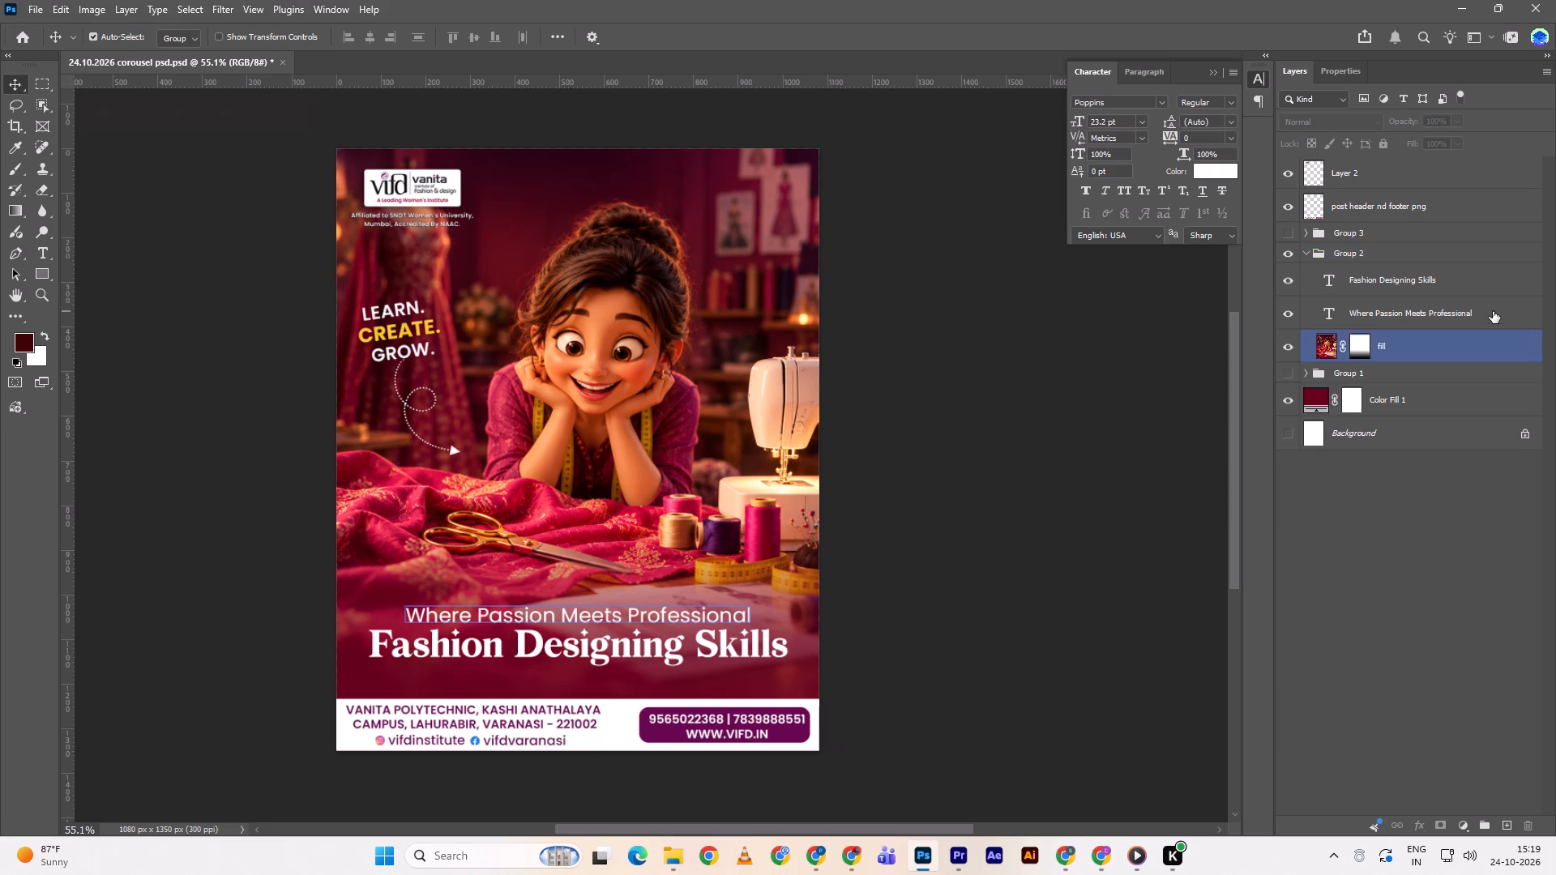
# Centre the "Where Passion Meets Professional" text horizontally on the canvas, then clear the selection.
pyautogui.doubleClick(1493, 311)
pyautogui.hotkey('ctrl', 'a')
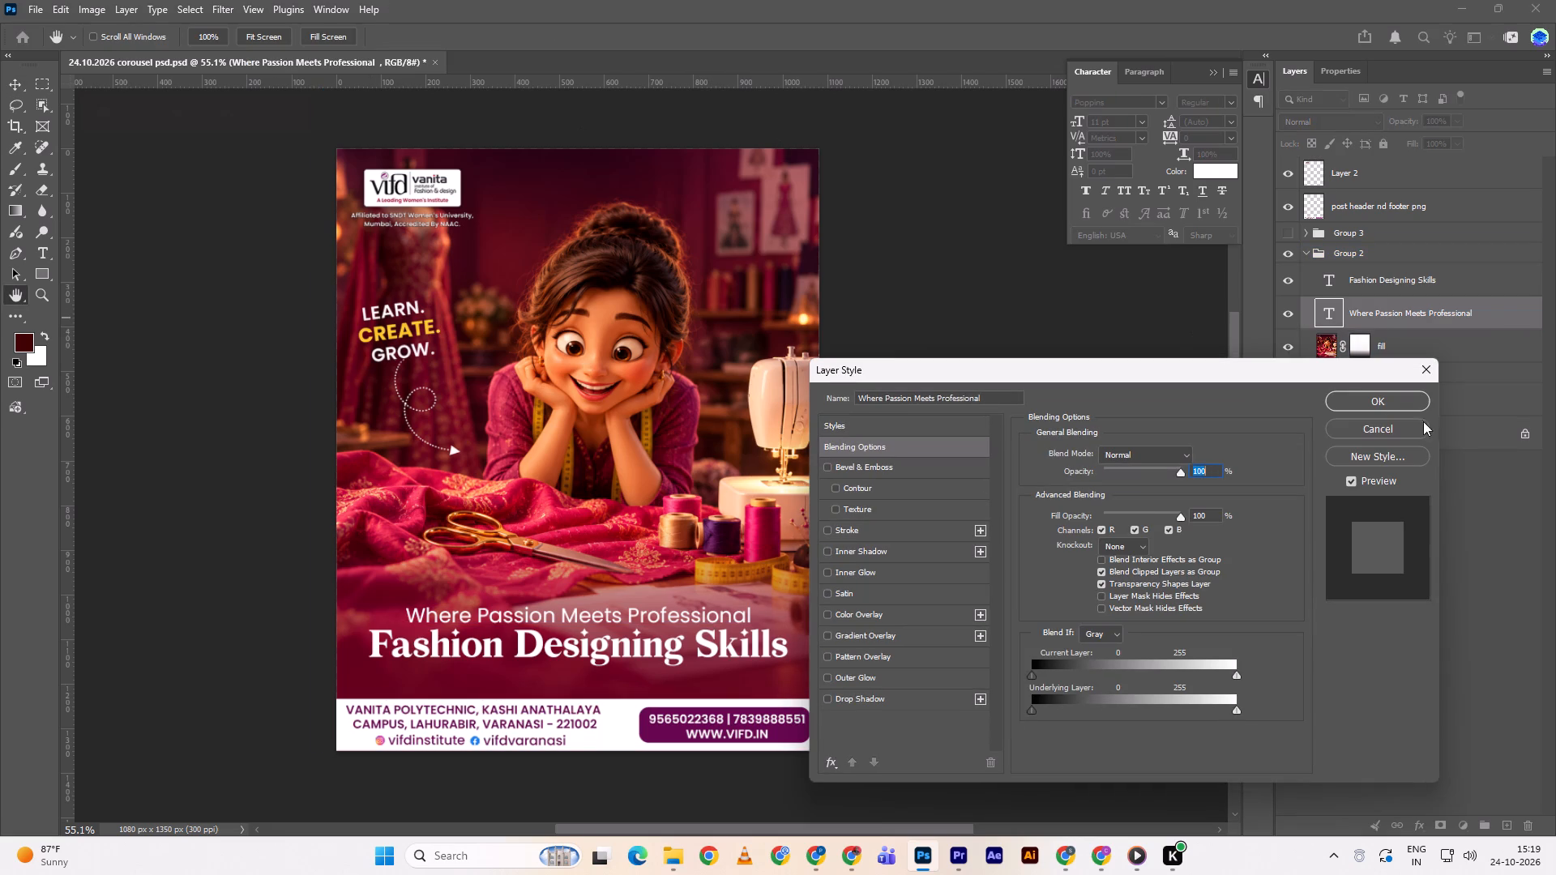
pyautogui.click(1408, 432)
pyautogui.hotkey('ctrl', 'a')
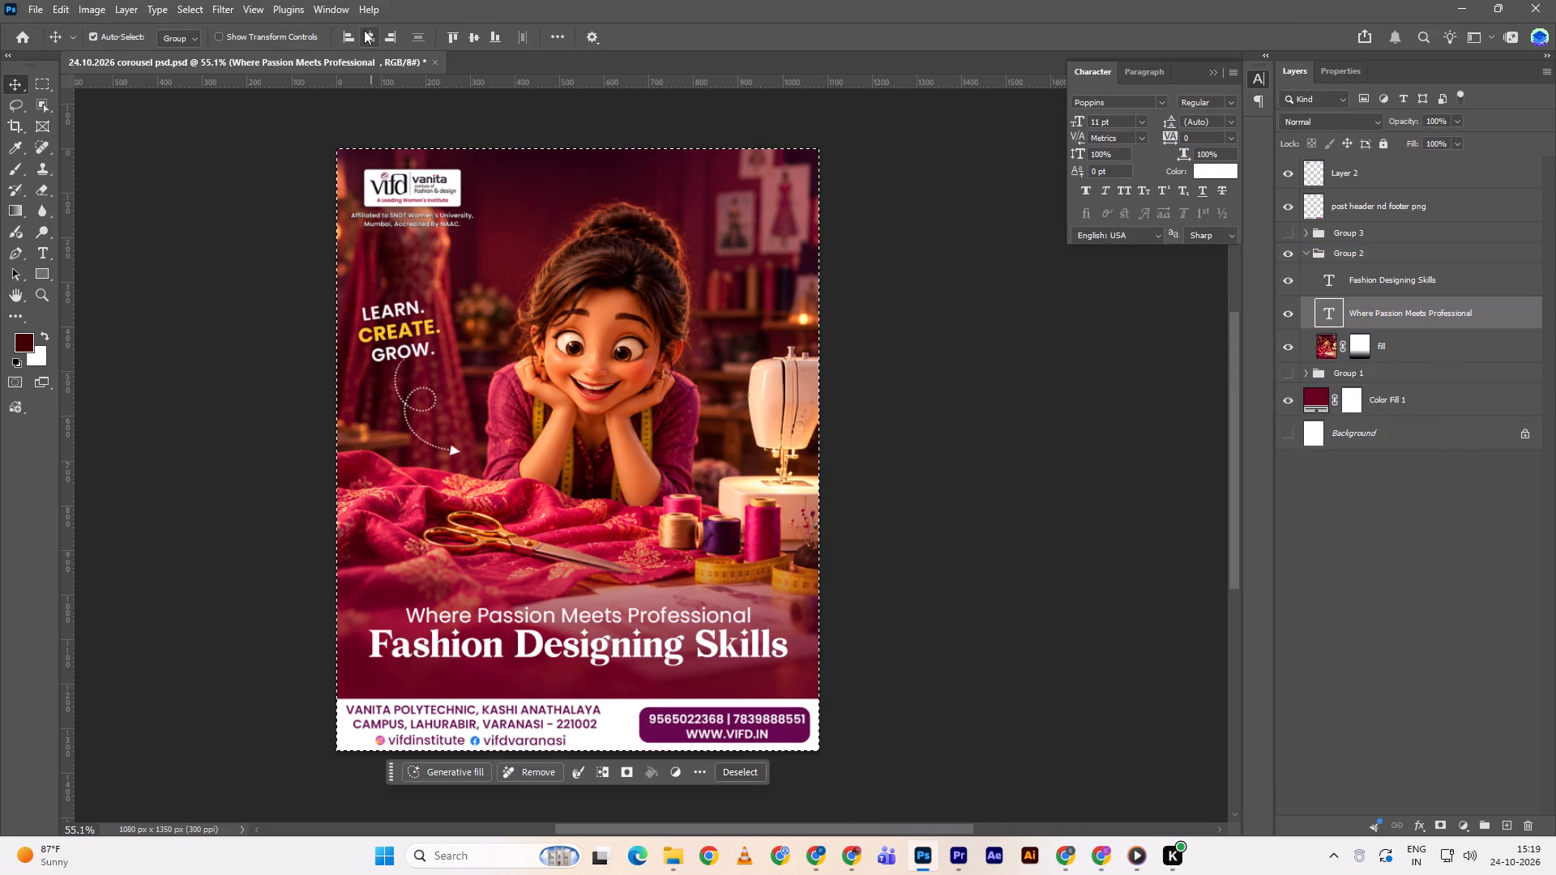
pyautogui.tripleClick(364, 30)
pyautogui.click(364, 30)
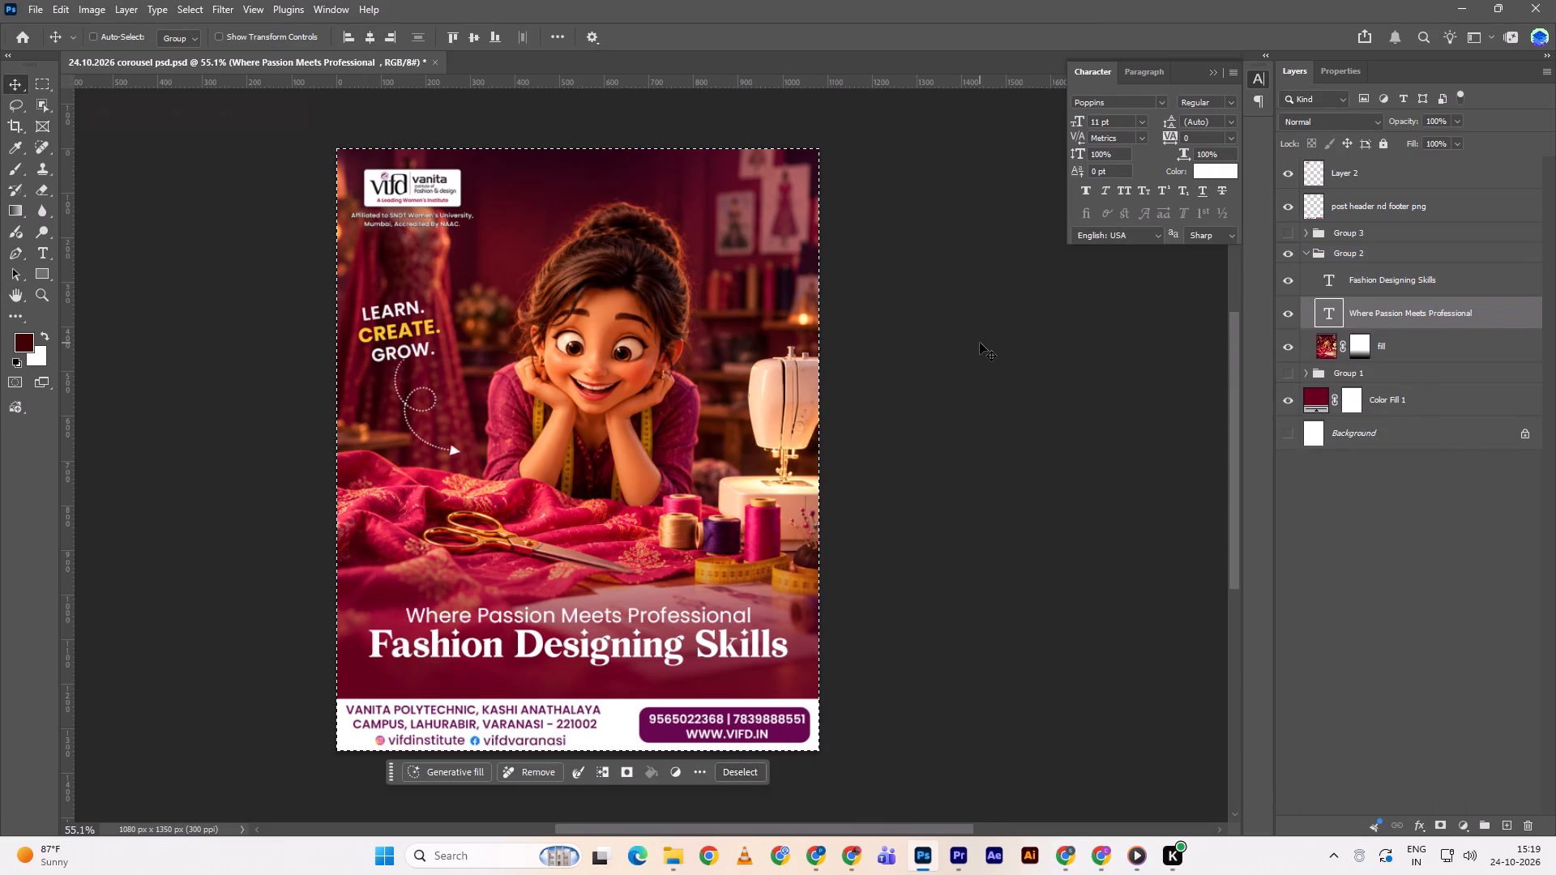
pyautogui.hotkey('ctrl', 'd')
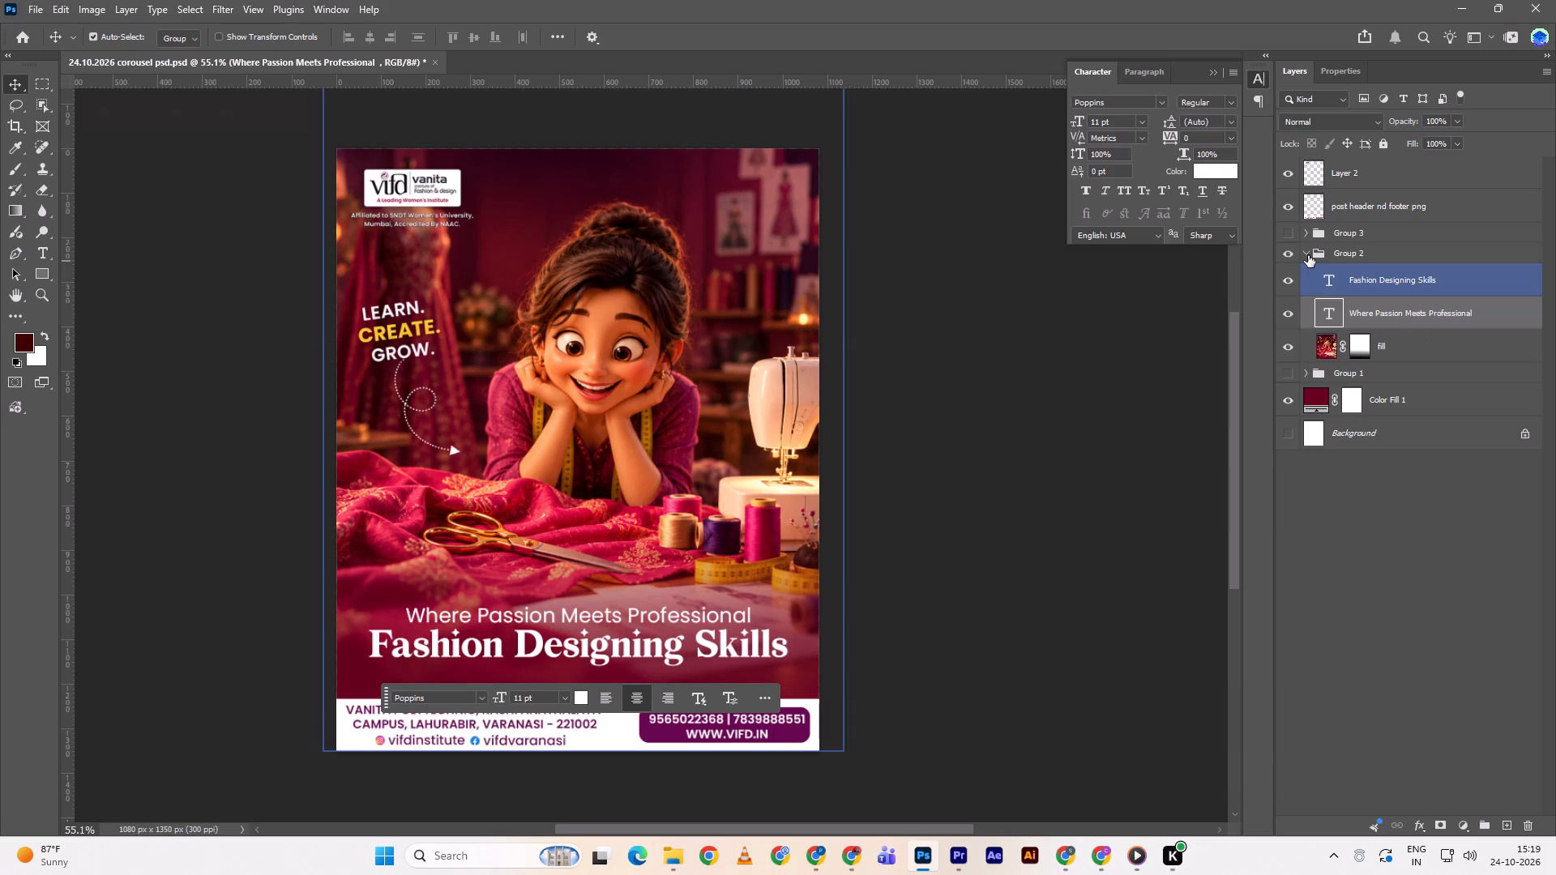
# Collapse and hide Group 2 and show Group 3 so the third slide is displayed.
pyautogui.click(1308, 255)
pyautogui.click(1289, 233)
pyautogui.doubleClick(1281, 248)
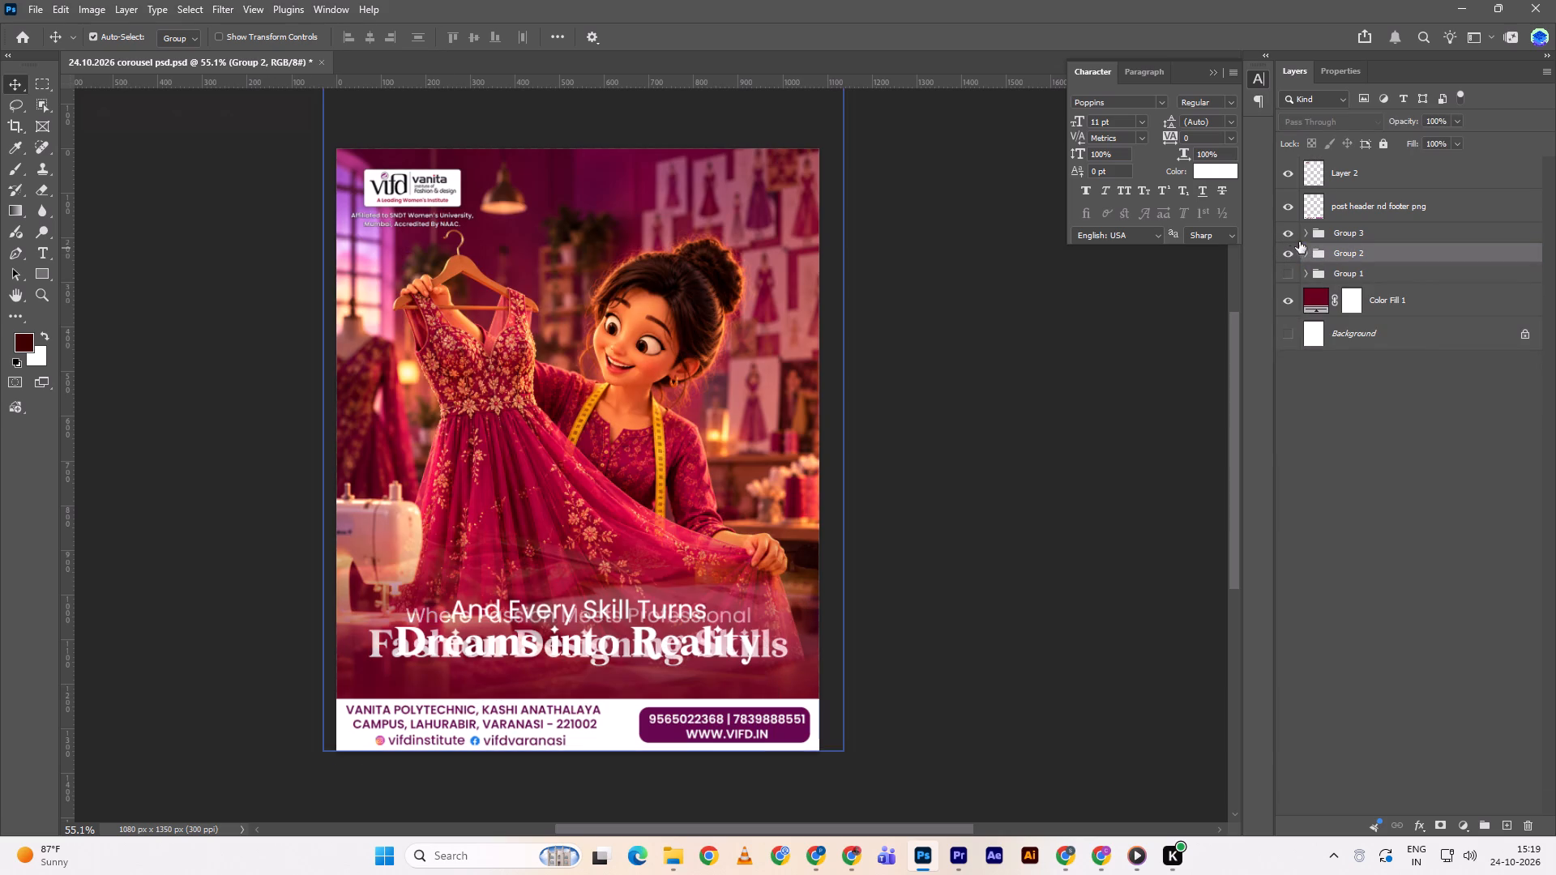
pyautogui.click(1292, 252)
# Set the font size of the "And Every Skill Turns" text in Group 3 to 15 pt.
pyautogui.click(1305, 235)
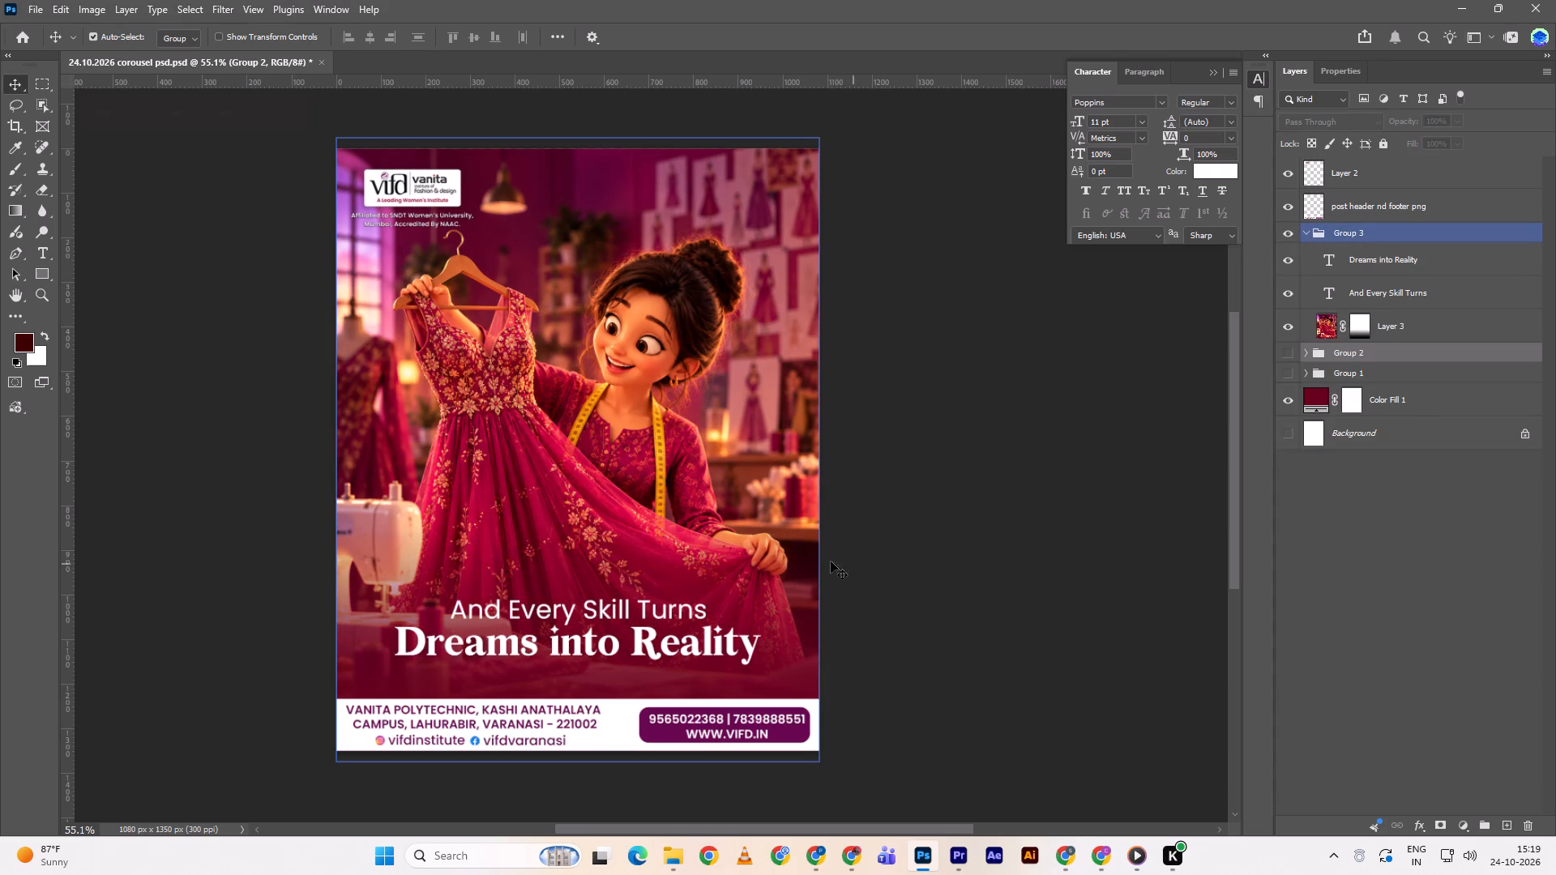
pyautogui.click(1411, 262)
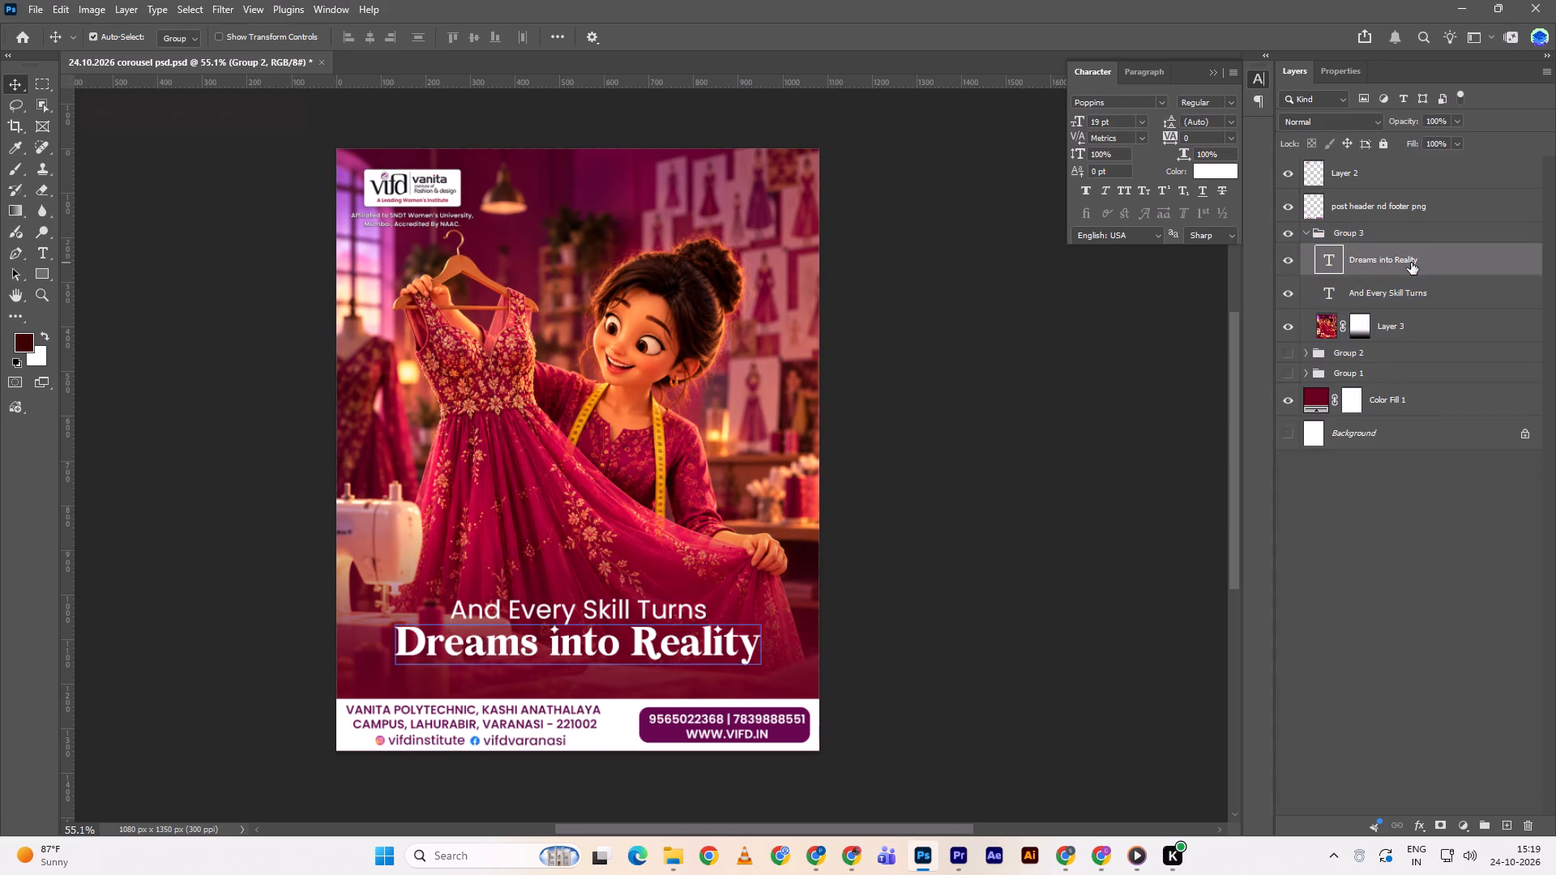
pyautogui.click(1451, 299)
pyautogui.doubleClick(524, 705)
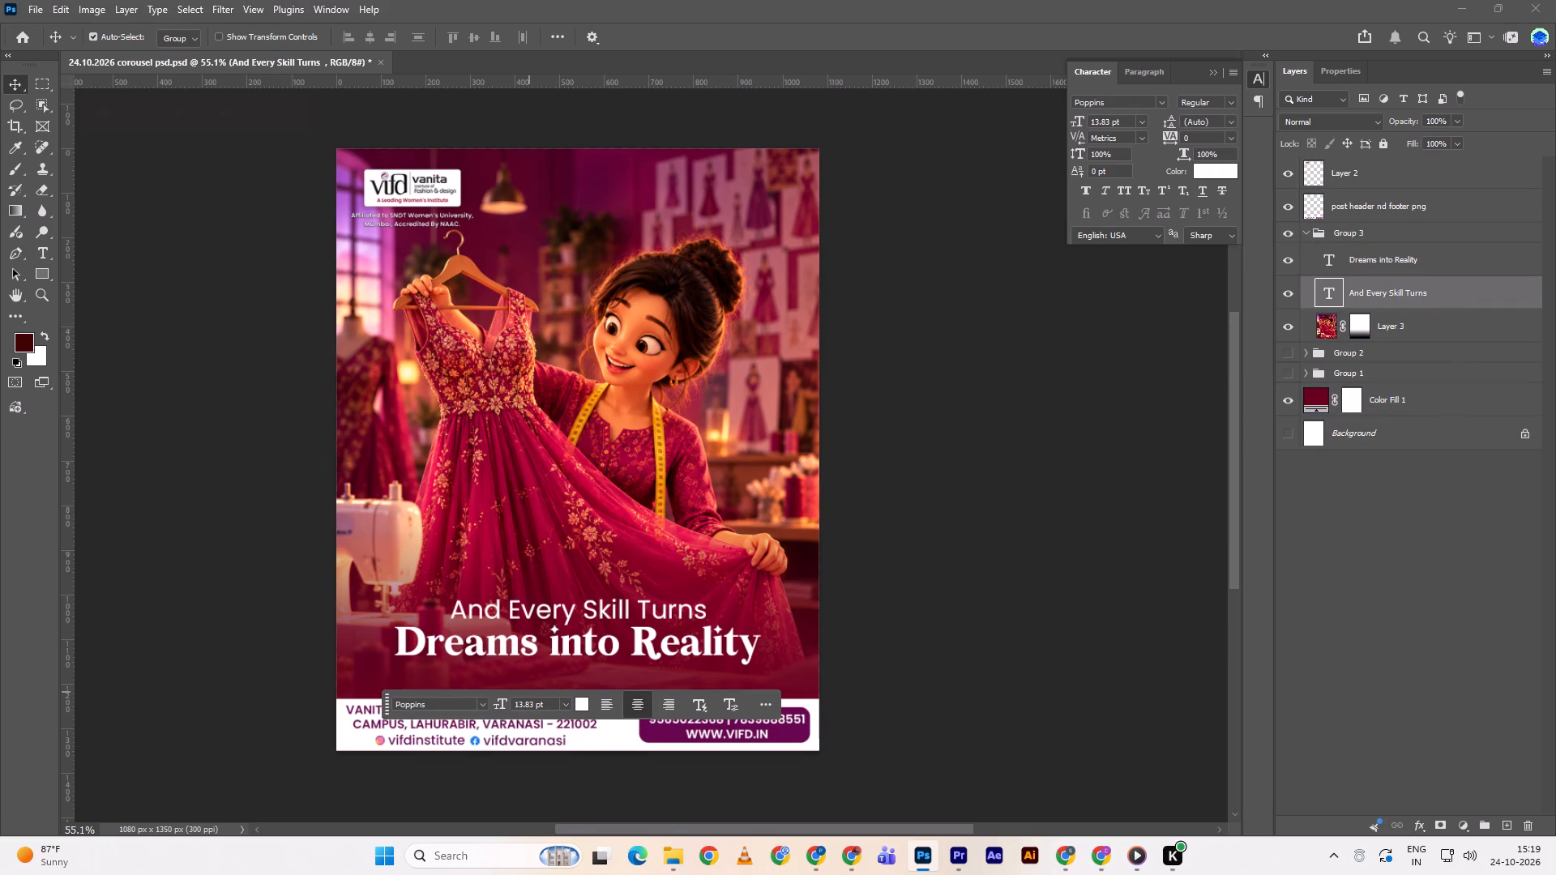
pyautogui.write('15')
pyautogui.press('Return')
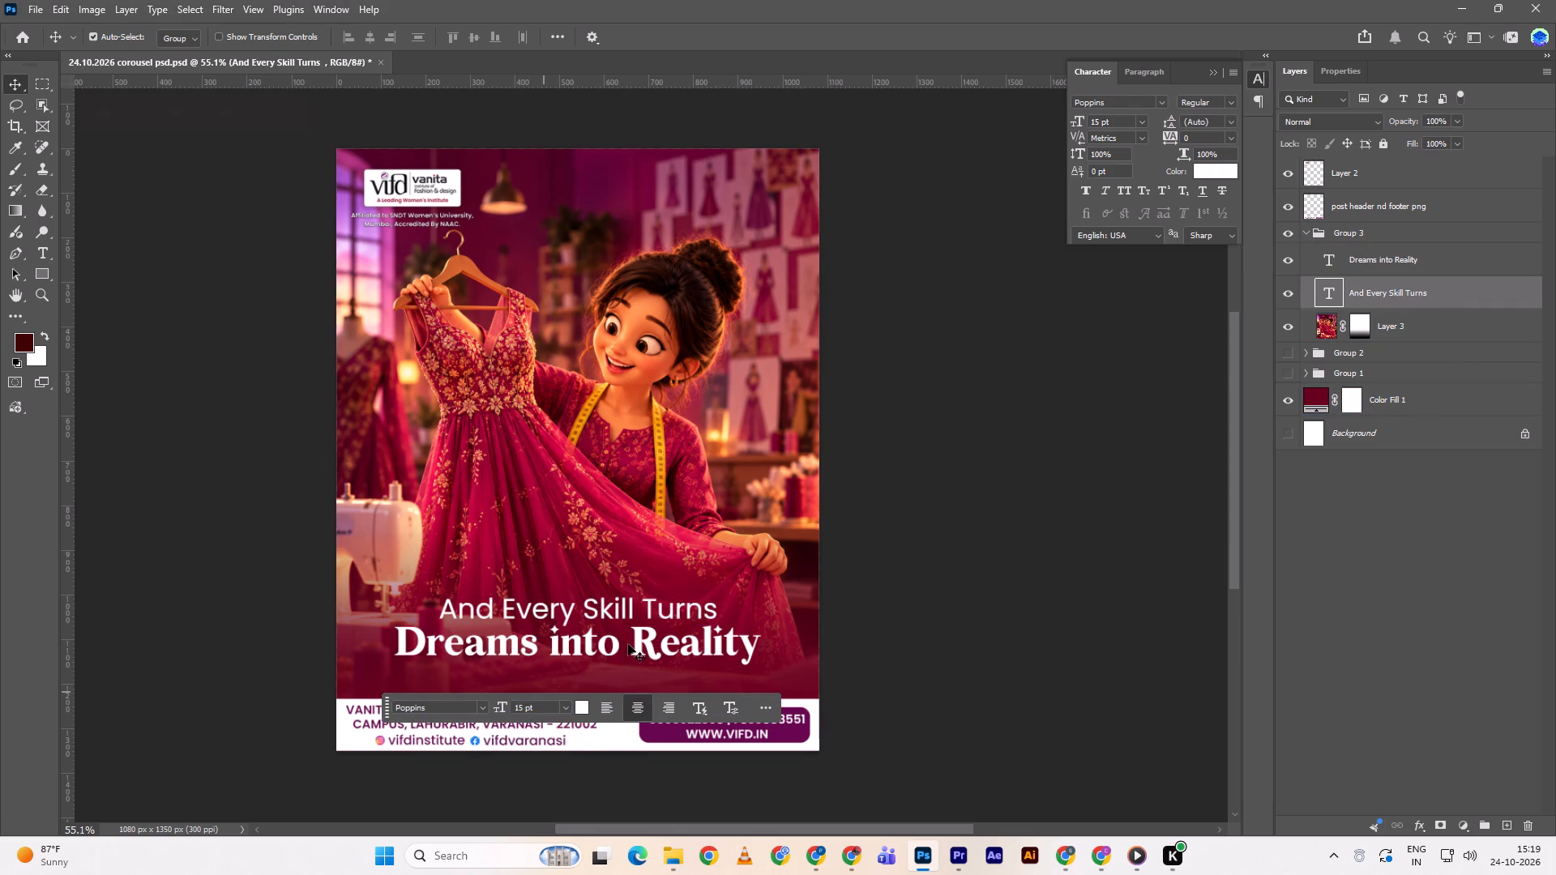
pyautogui.click(921, 505)
# Centre the "And Every Skill Turns" text horizontally on the canvas, then clear the selection.
pyautogui.click(606, 643)
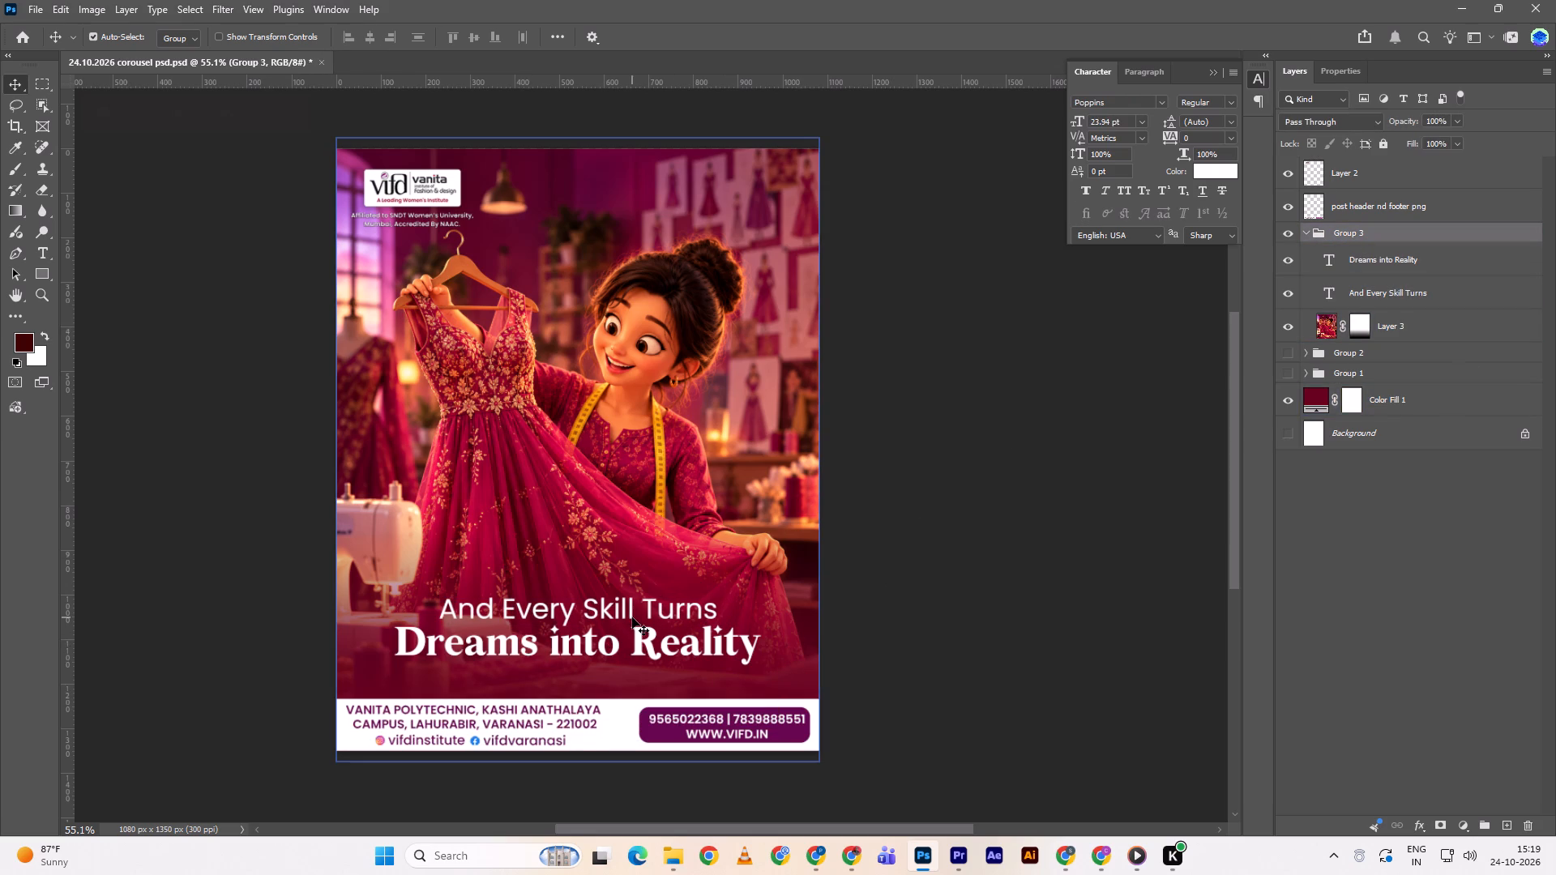
pyautogui.click(1446, 293)
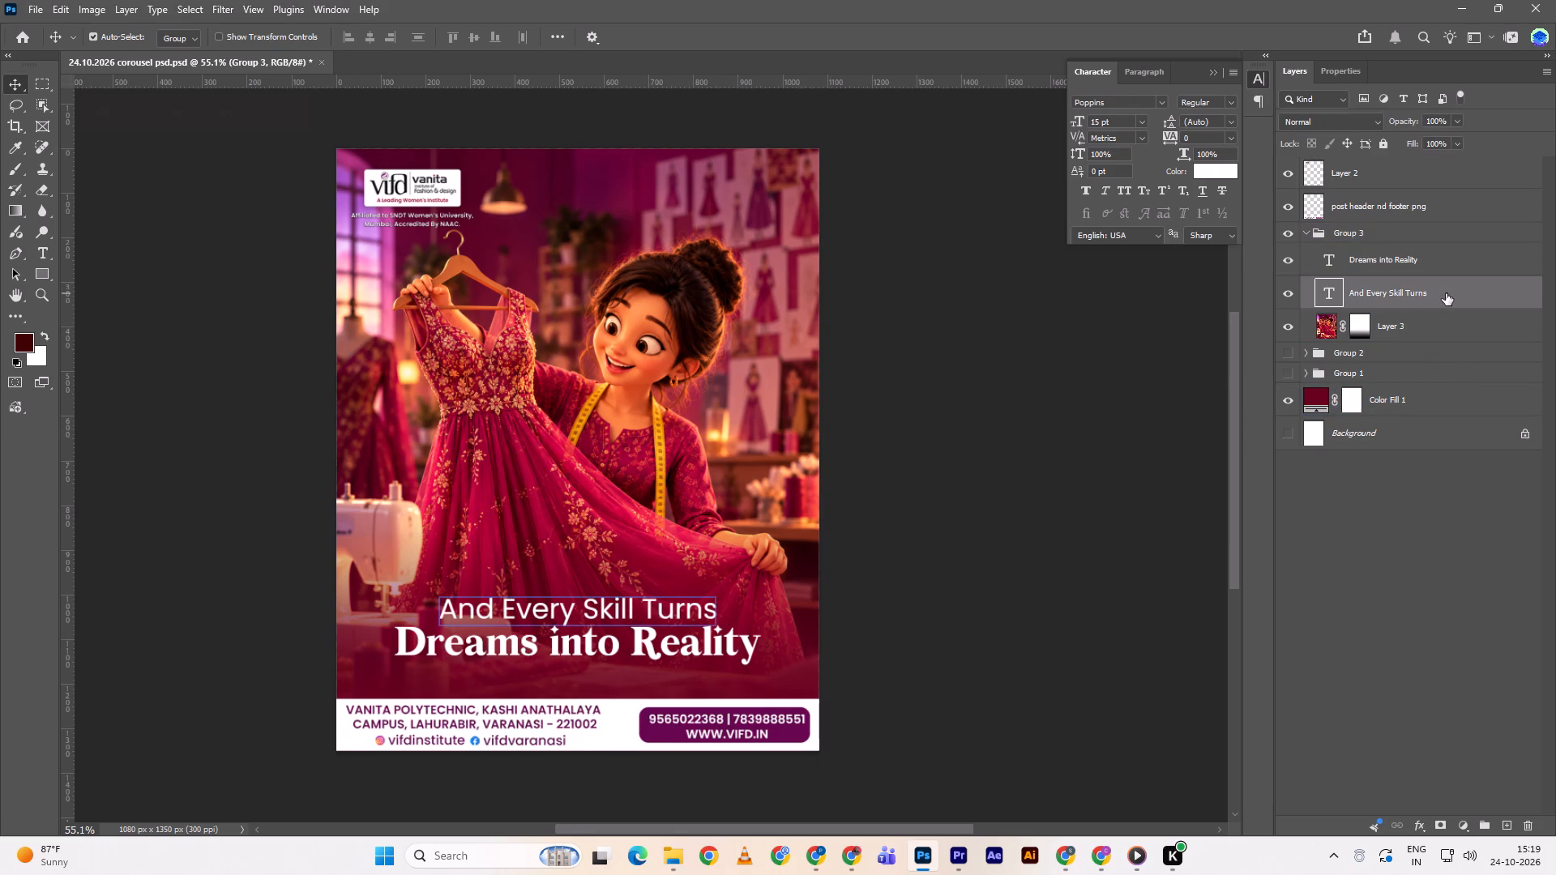
pyautogui.hotkey('ctrl', 'a')
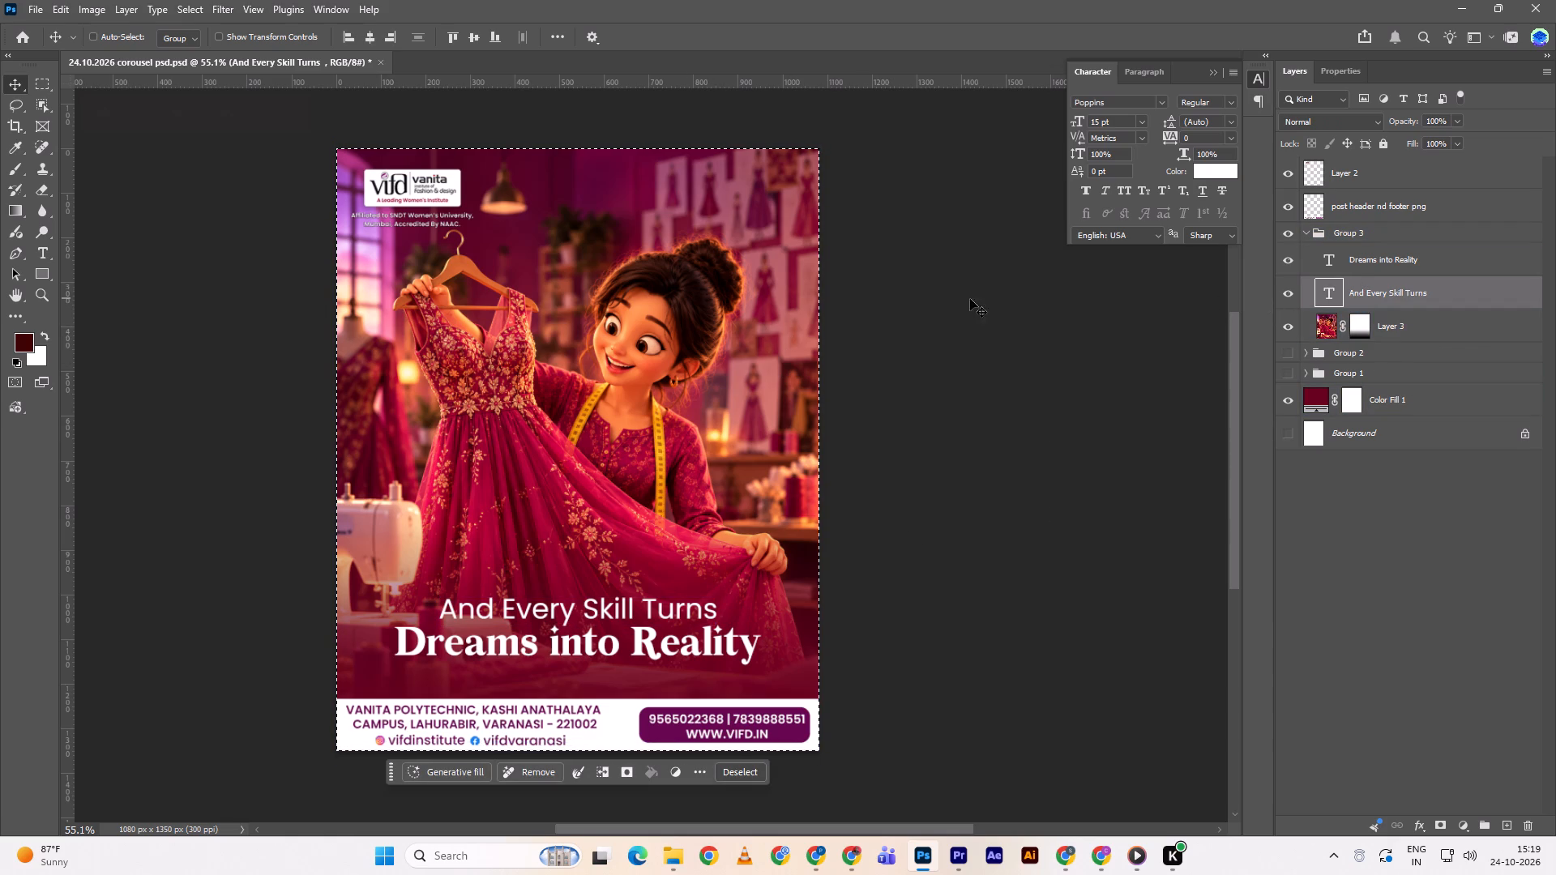
pyautogui.doubleClick(374, 36)
pyautogui.hotkey('ctrl', 'd')
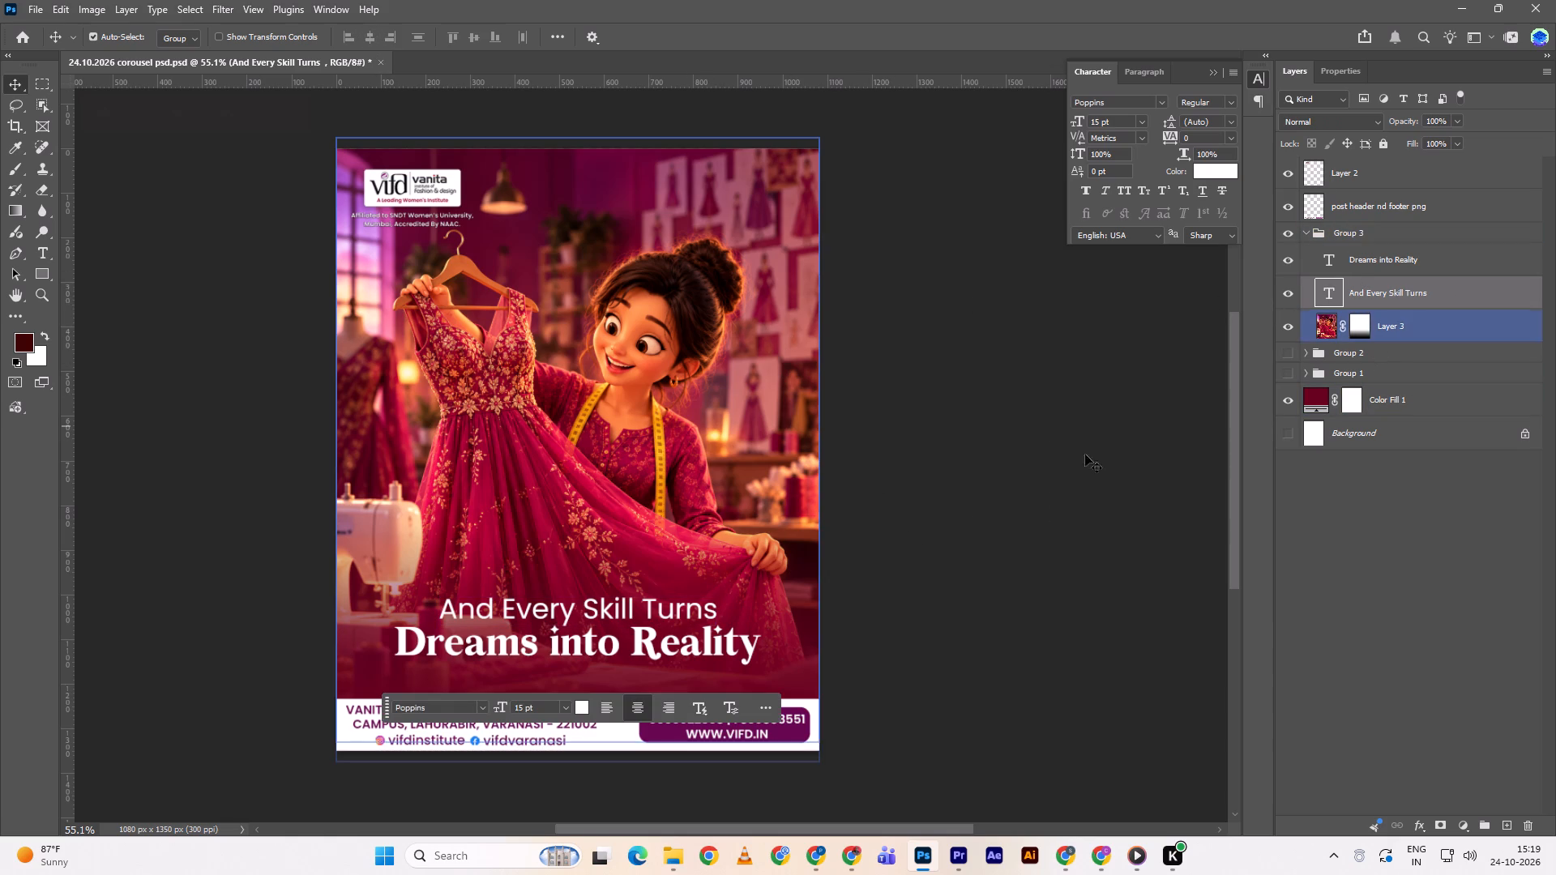
# Change the initial letters of the "And Every Skill Turns" text to lowercase so it reads "and every skill turns".
pyautogui.press('t')
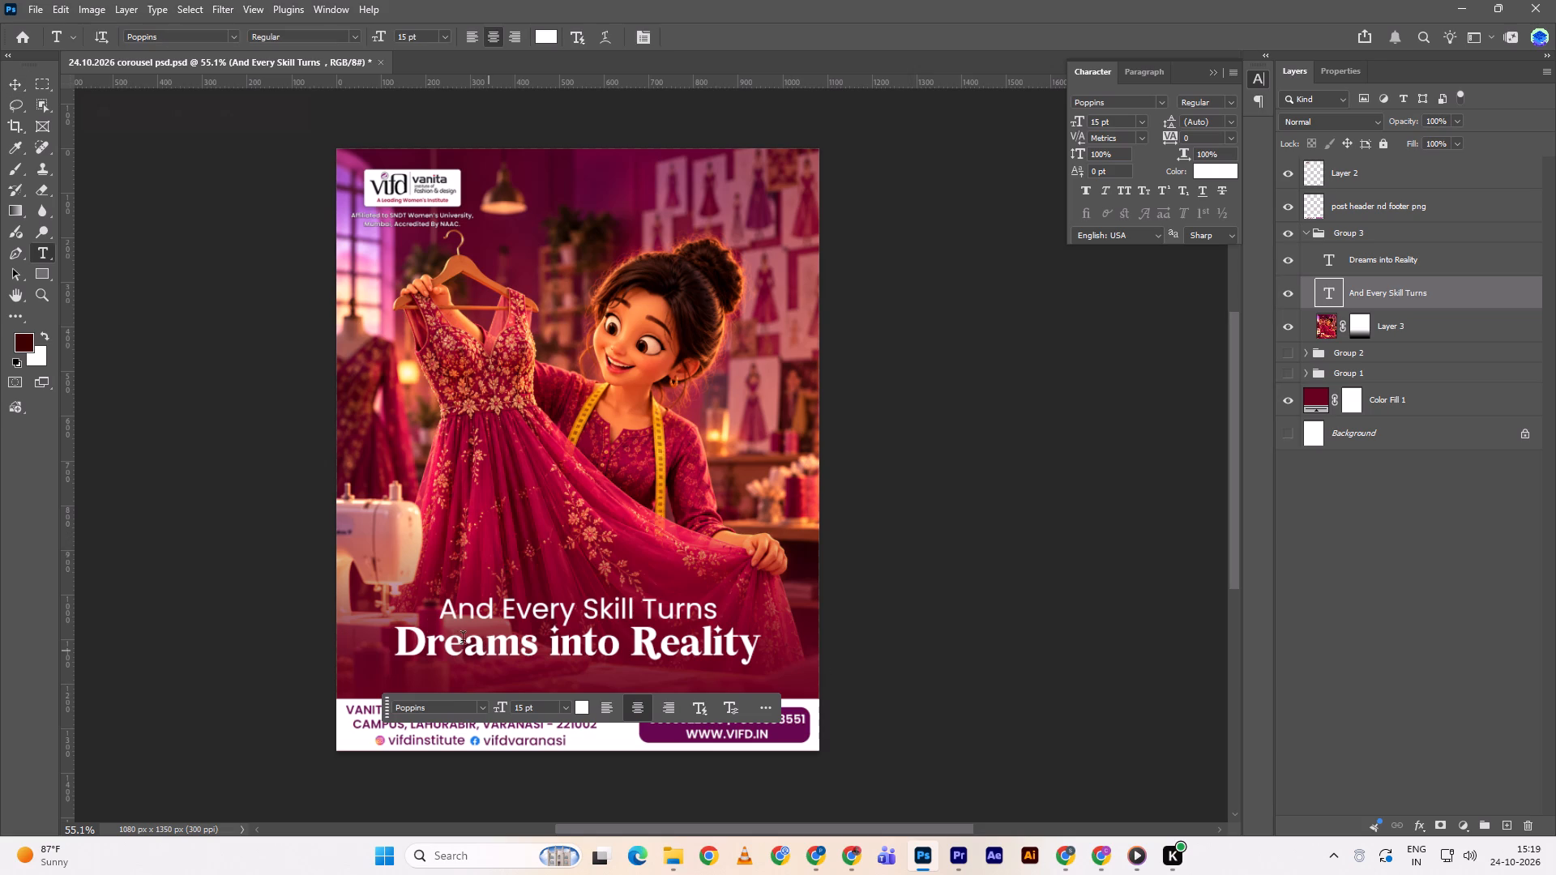
pyautogui.moveTo(454, 610); pyautogui.dragTo(437, 604)
pyautogui.press('a')
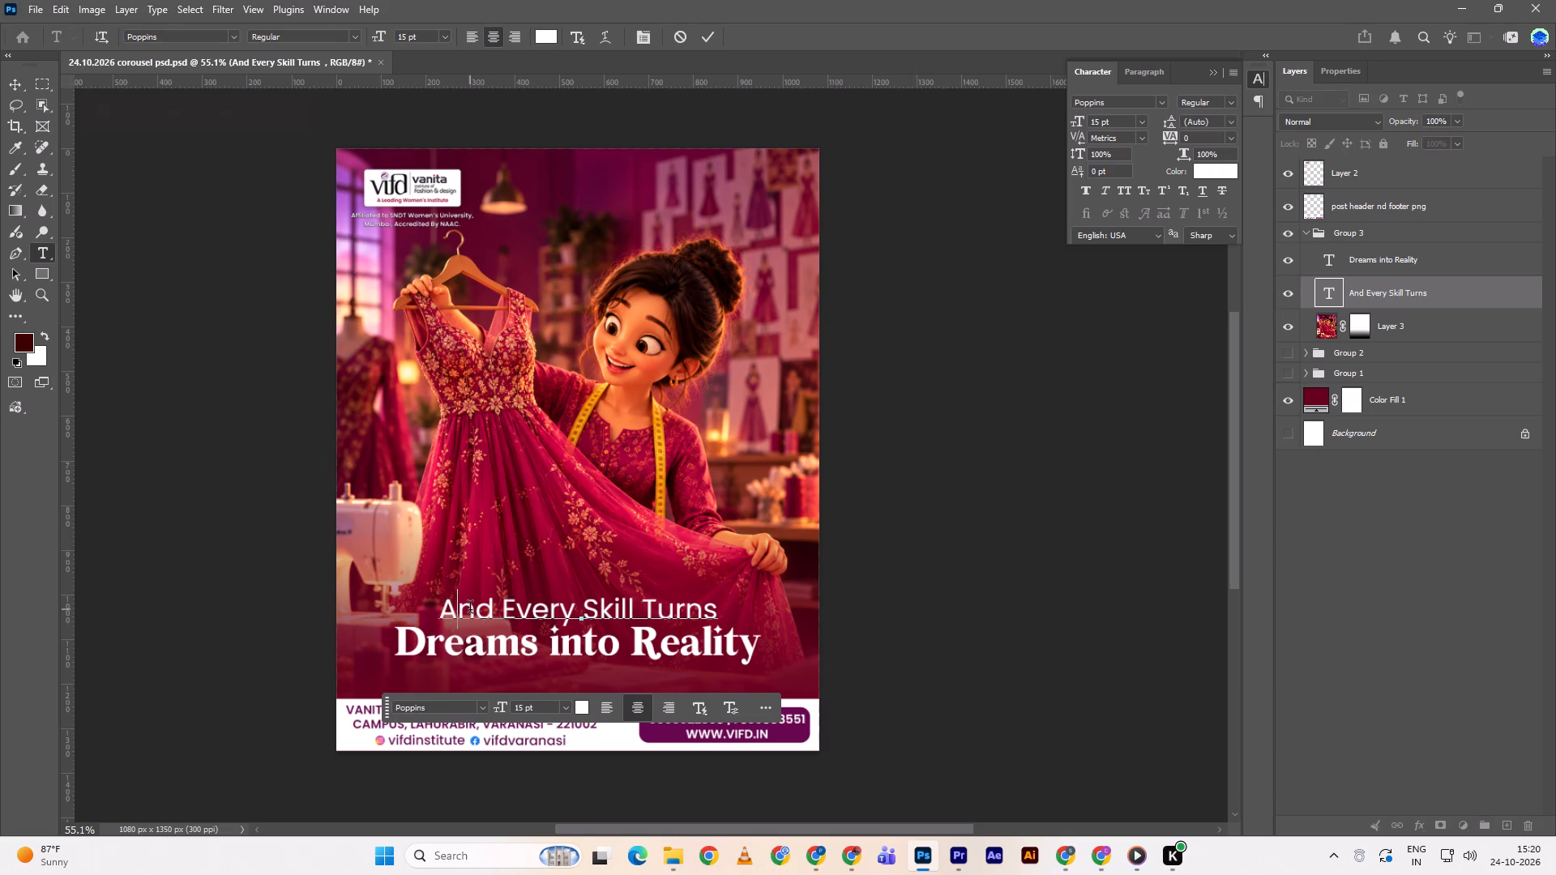
pyautogui.moveTo(515, 605); pyautogui.dragTo(501, 597)
pyautogui.press('e')
pyautogui.moveTo(598, 602); pyautogui.dragTo(590, 597)
pyautogui.click(590, 597)
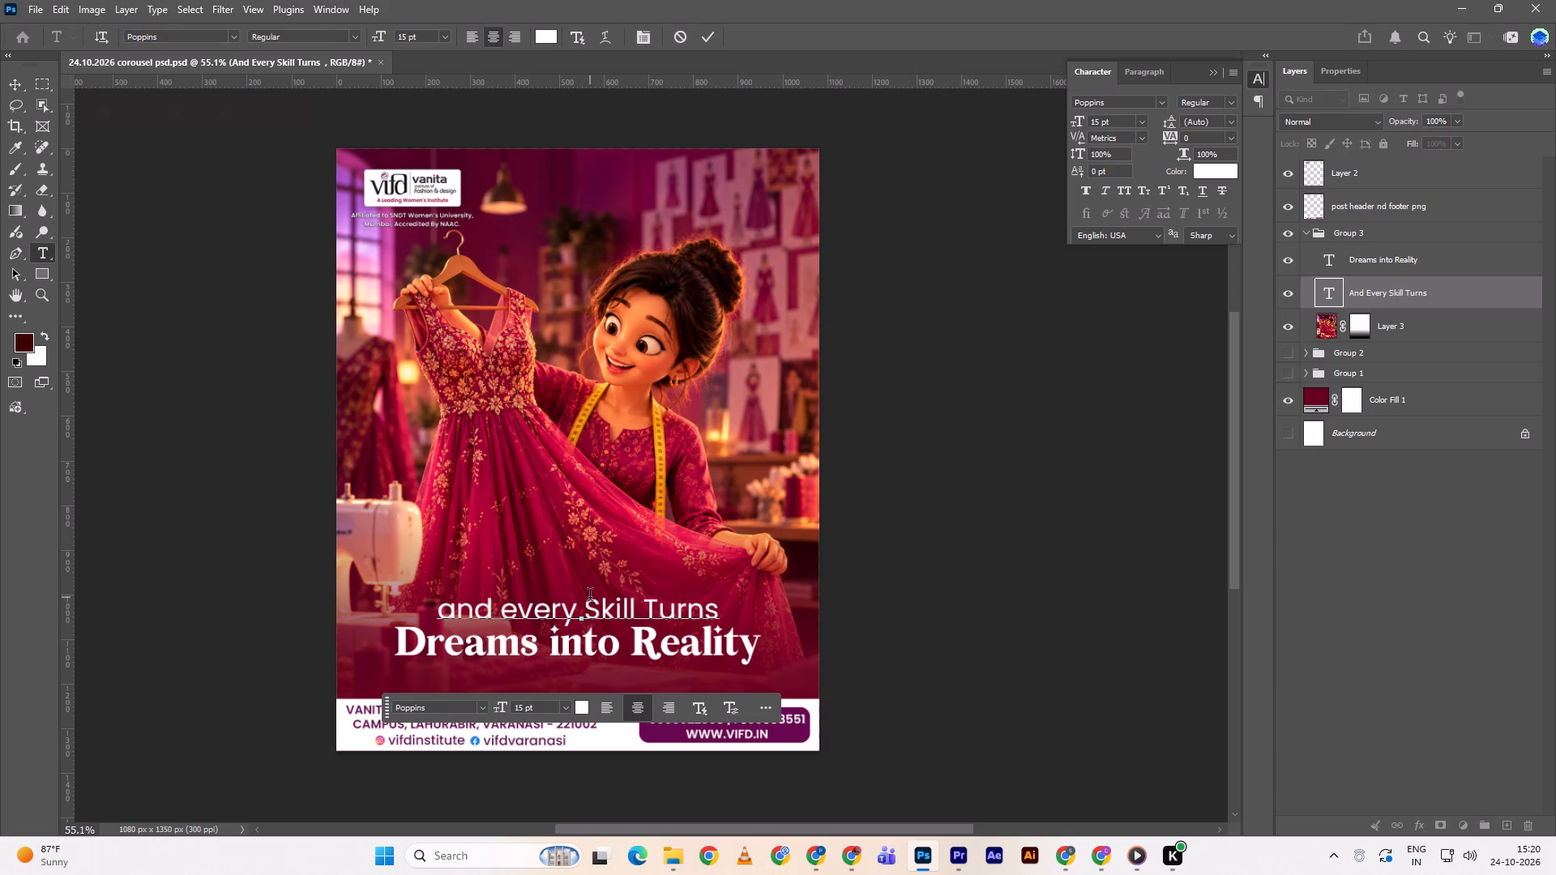
pyautogui.press('Right')
pyautogui.press('BackSpace')
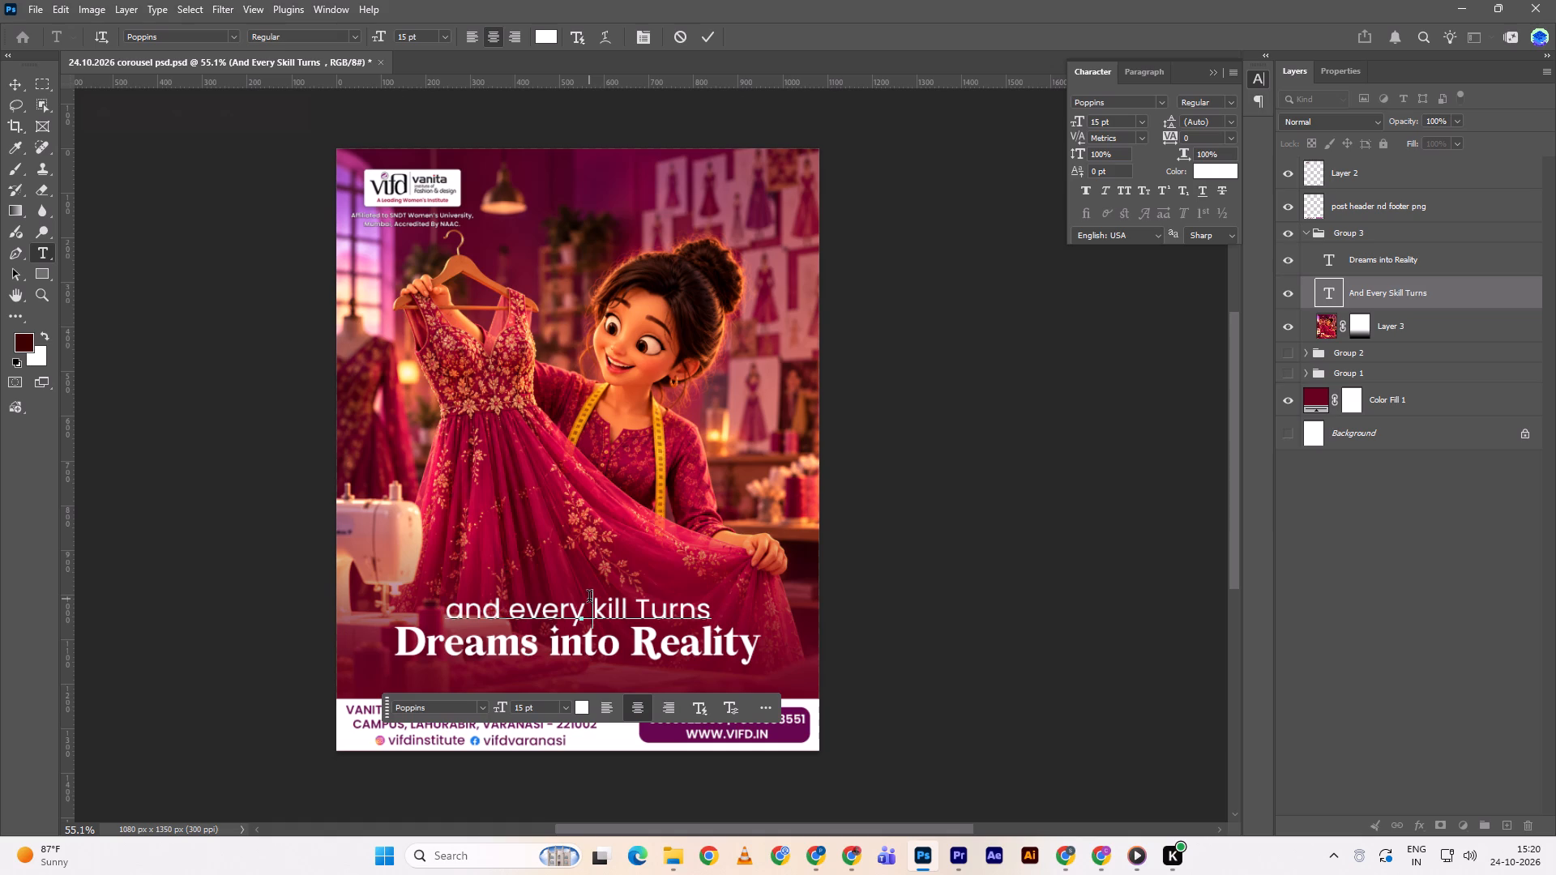
pyautogui.press('s')
pyautogui.moveTo(646, 607); pyautogui.dragTo(654, 606)
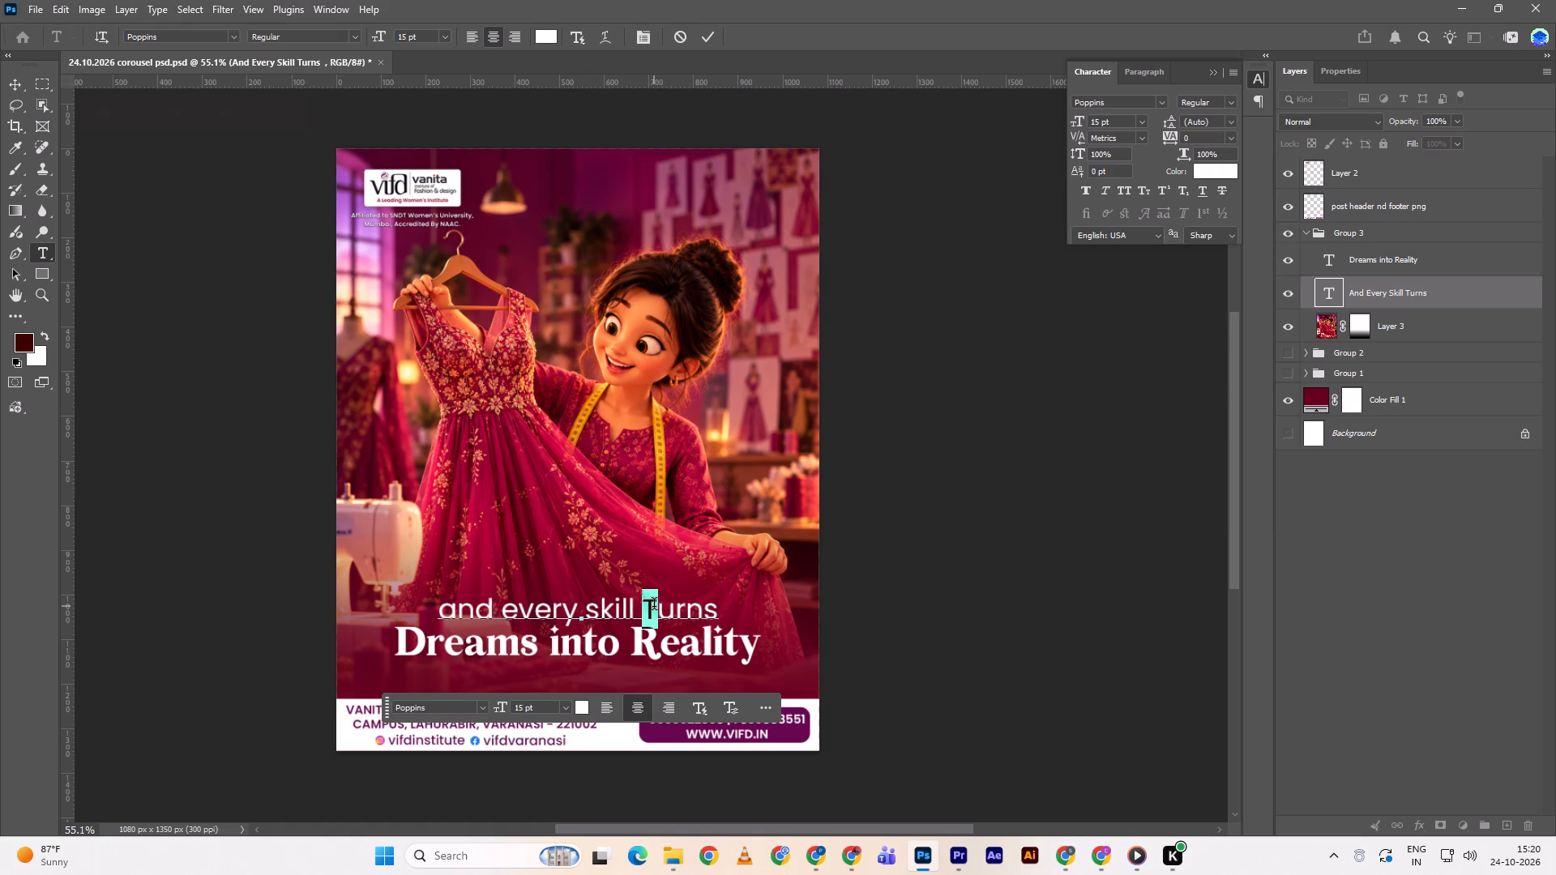
pyautogui.press('t')
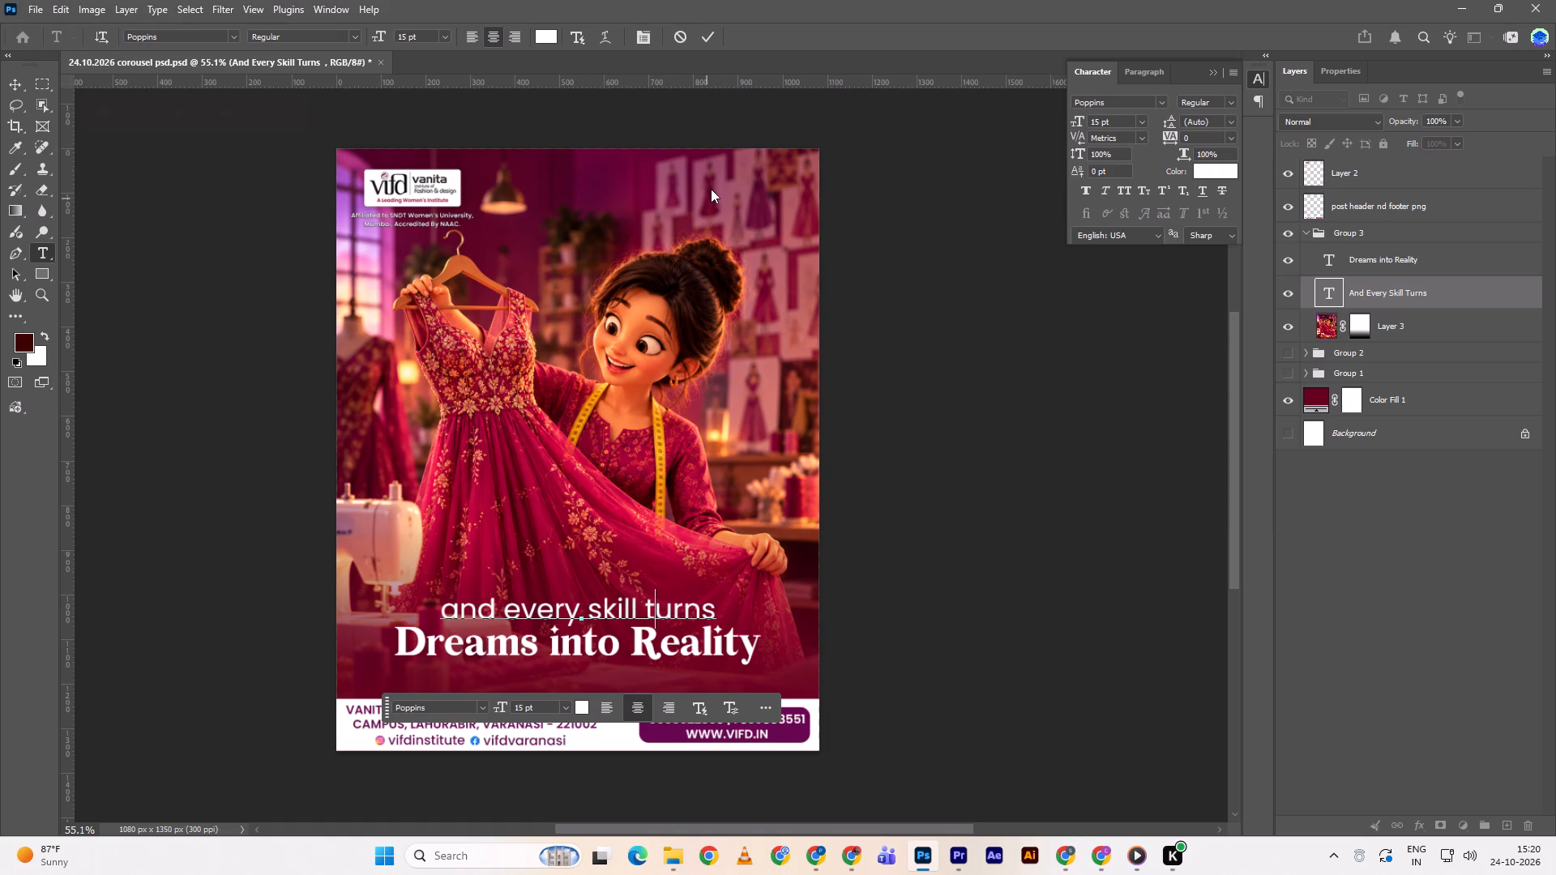
pyautogui.click(709, 40)
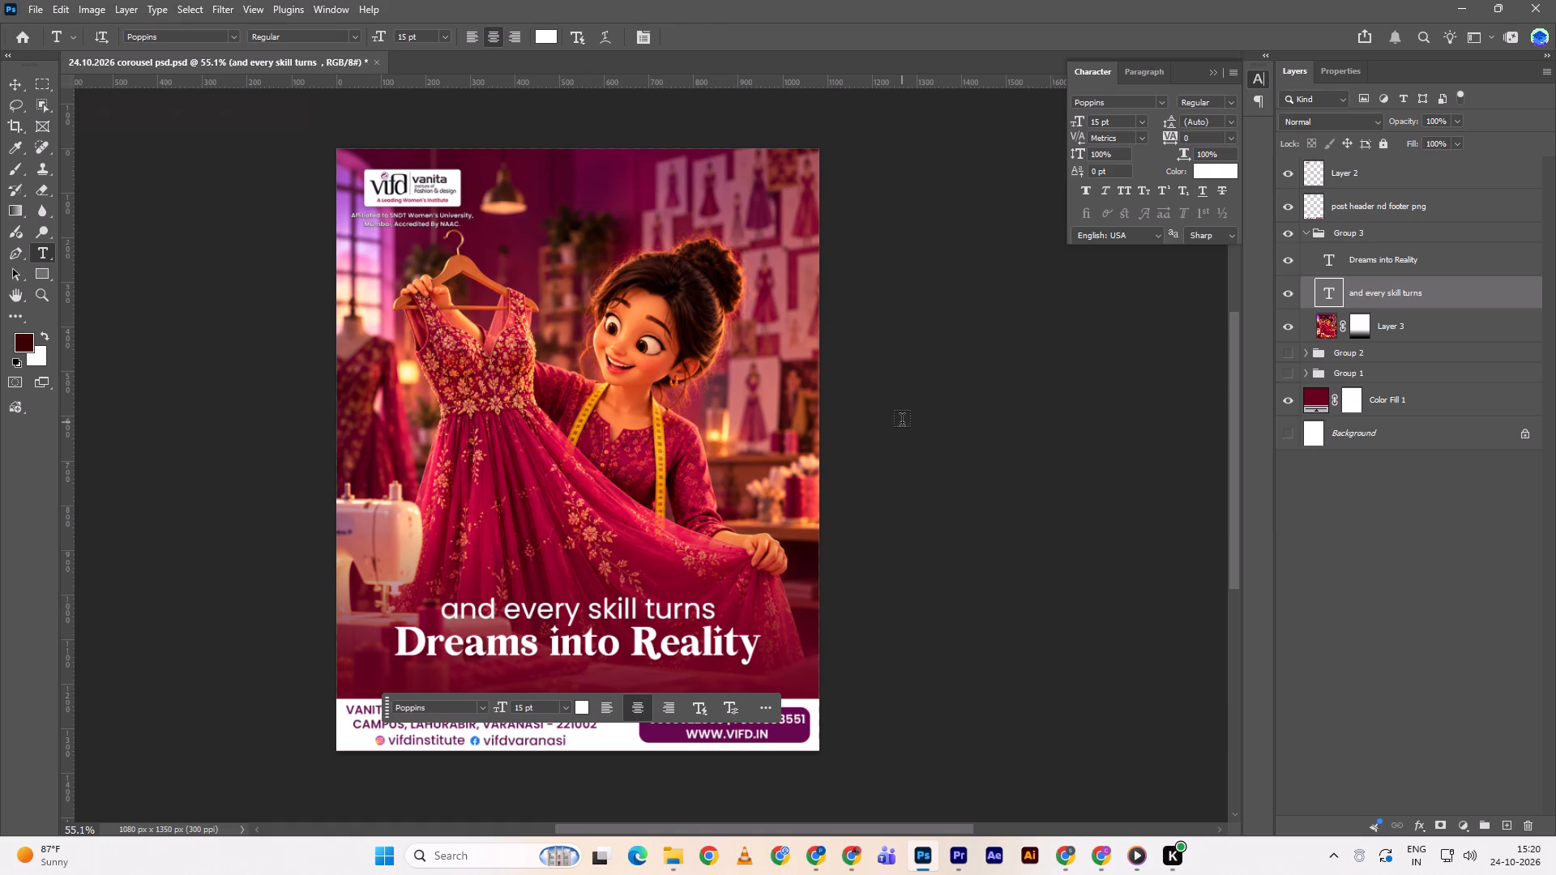
pyautogui.press('v')
# Hide Group 3, view the first slide in Group 1, and switch the display to Group 2.
pyautogui.click(1308, 228)
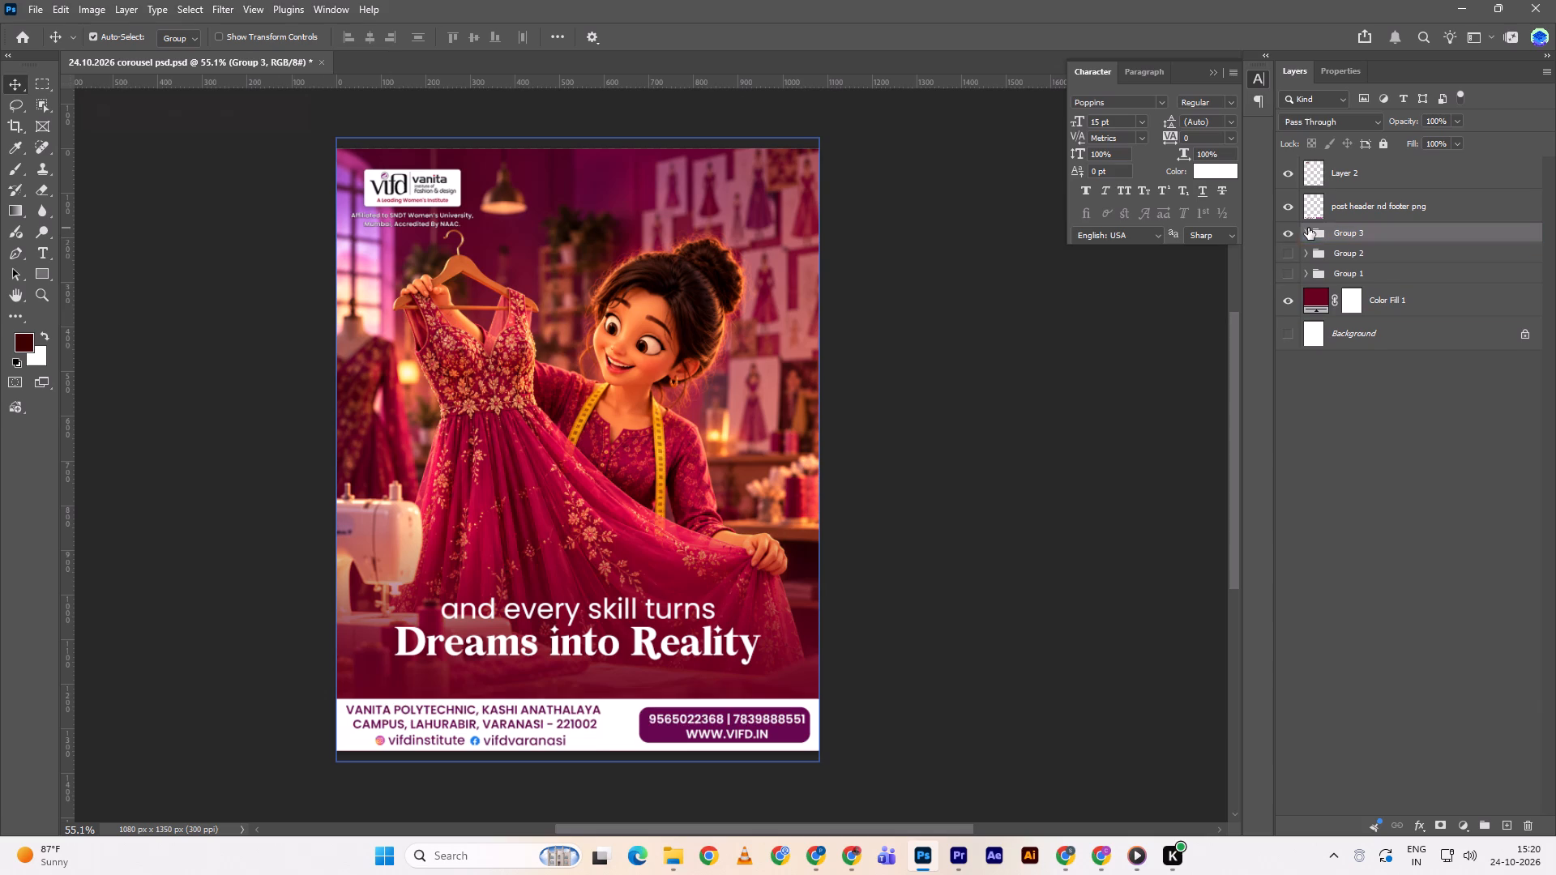
pyautogui.click(1290, 237)
pyautogui.click(1295, 271)
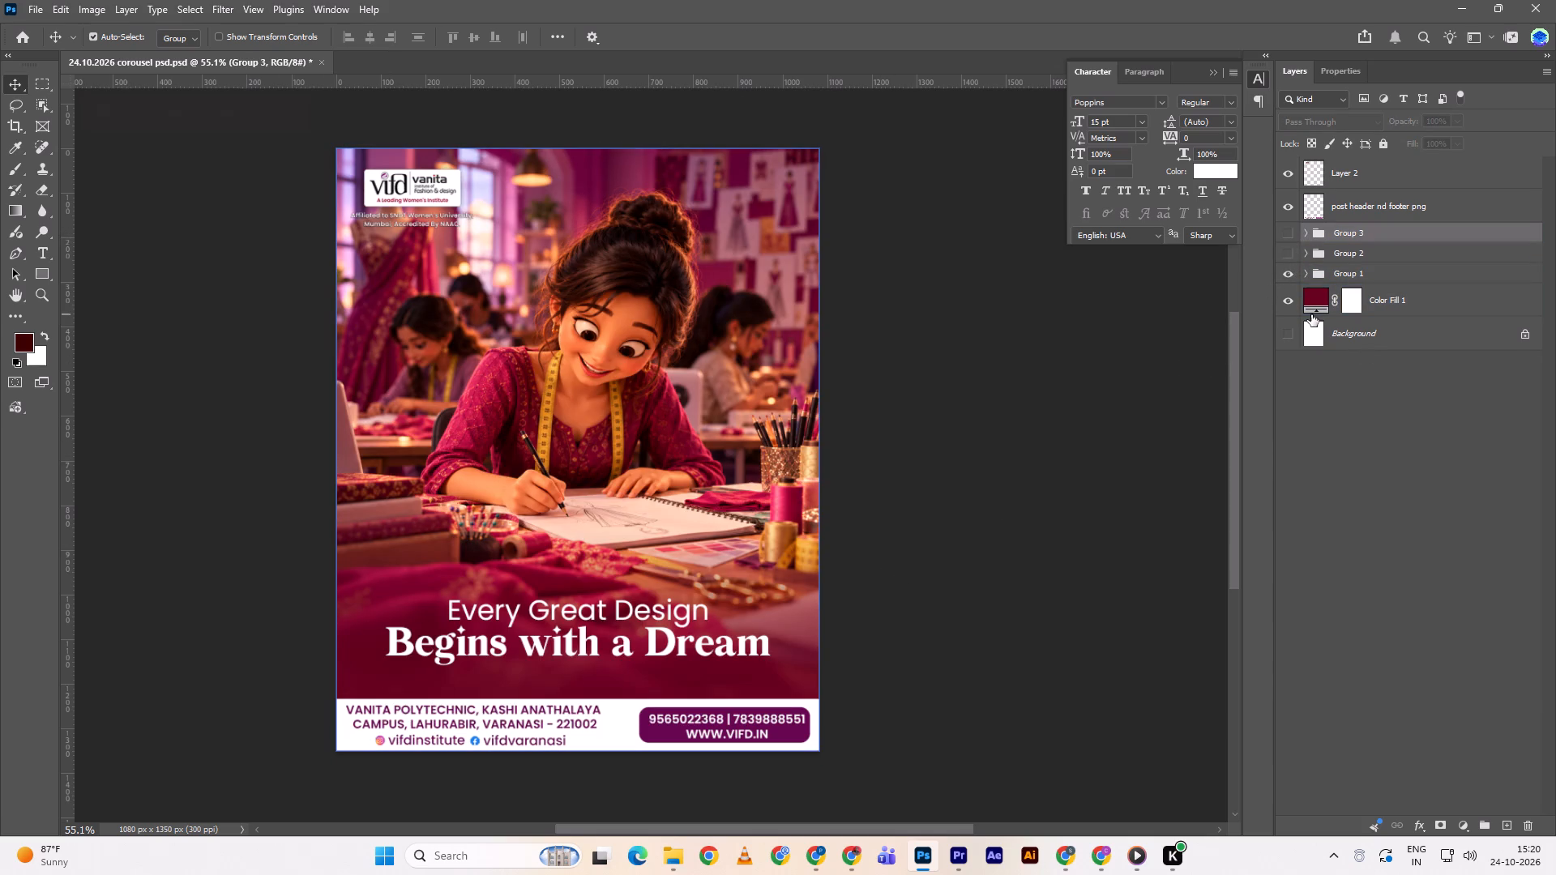
pyautogui.click(1287, 276)
pyautogui.click(1287, 249)
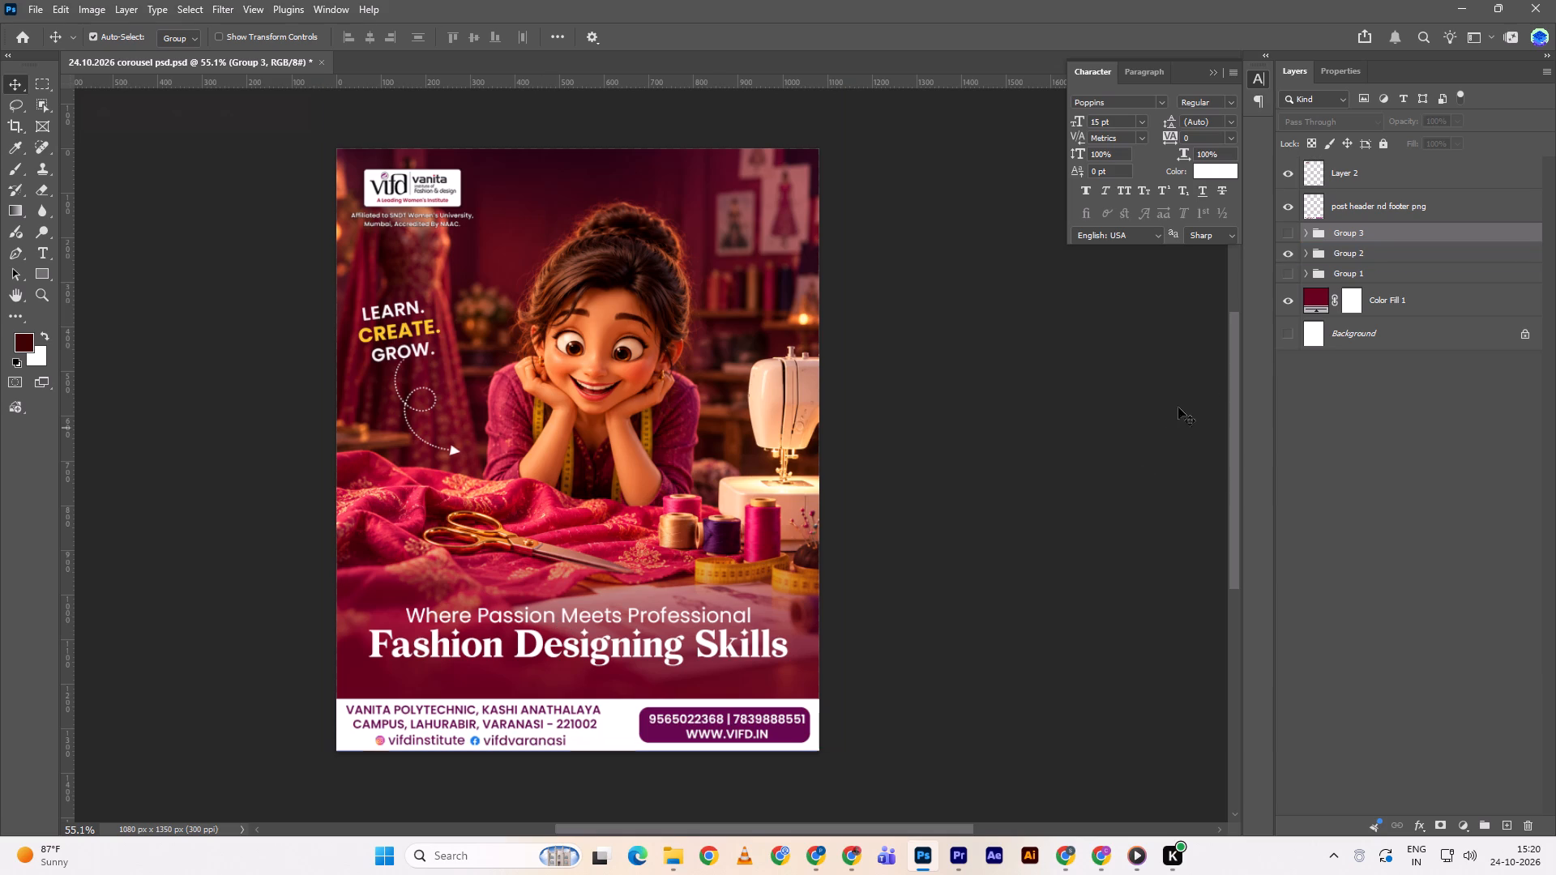
# Lowercase the initials of the first three words in Group 2's upper text line so it reads "where passion meets Professional".
pyautogui.click(1310, 251)
pyautogui.click(1306, 251)
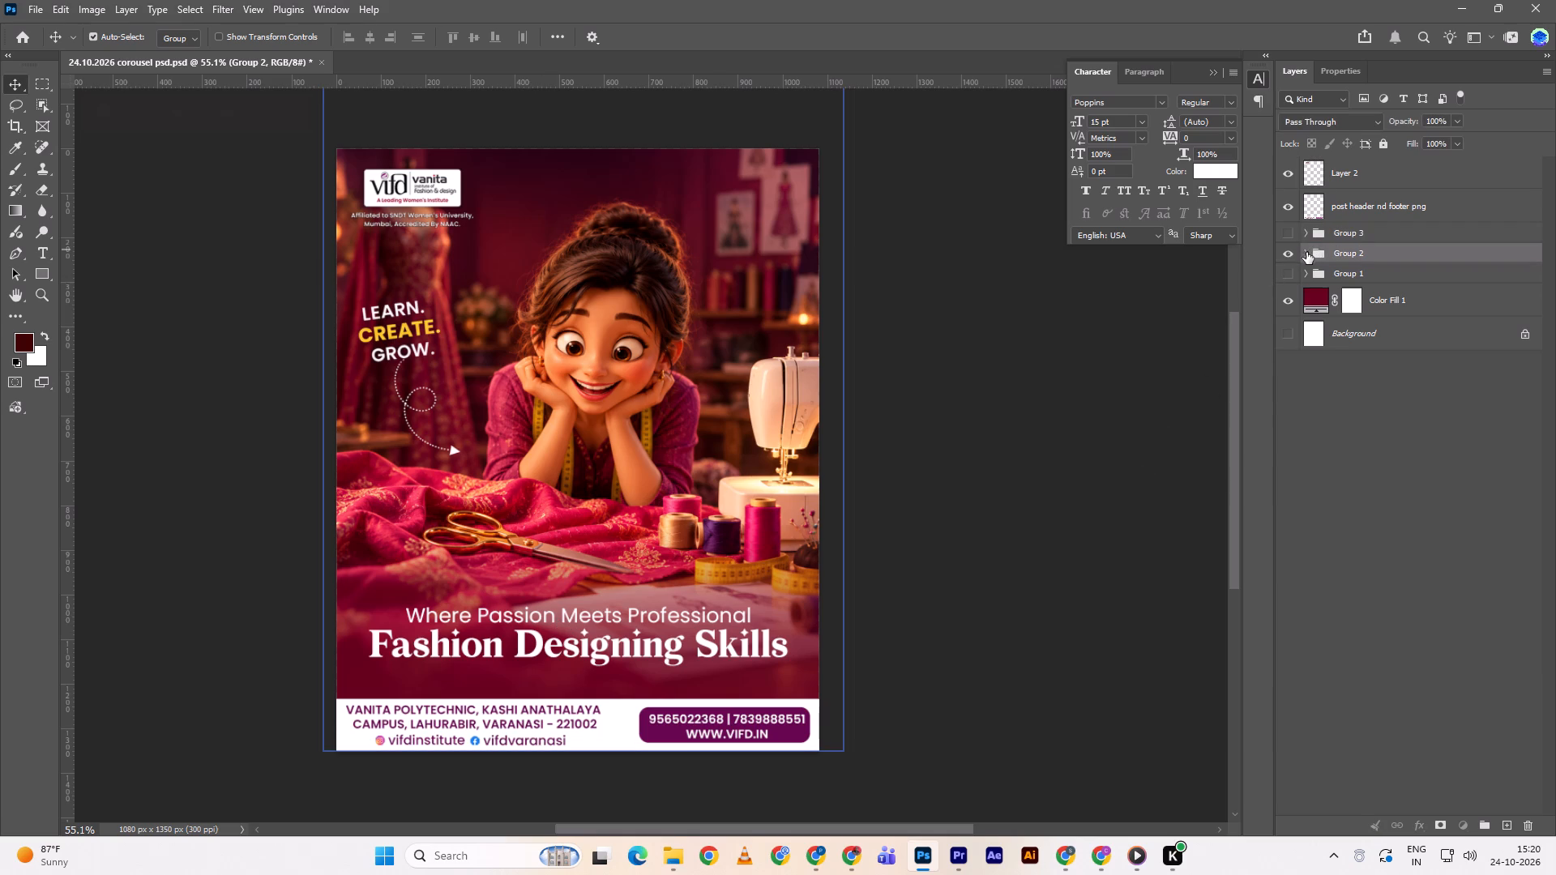
pyautogui.click(1363, 306)
pyautogui.press('t')
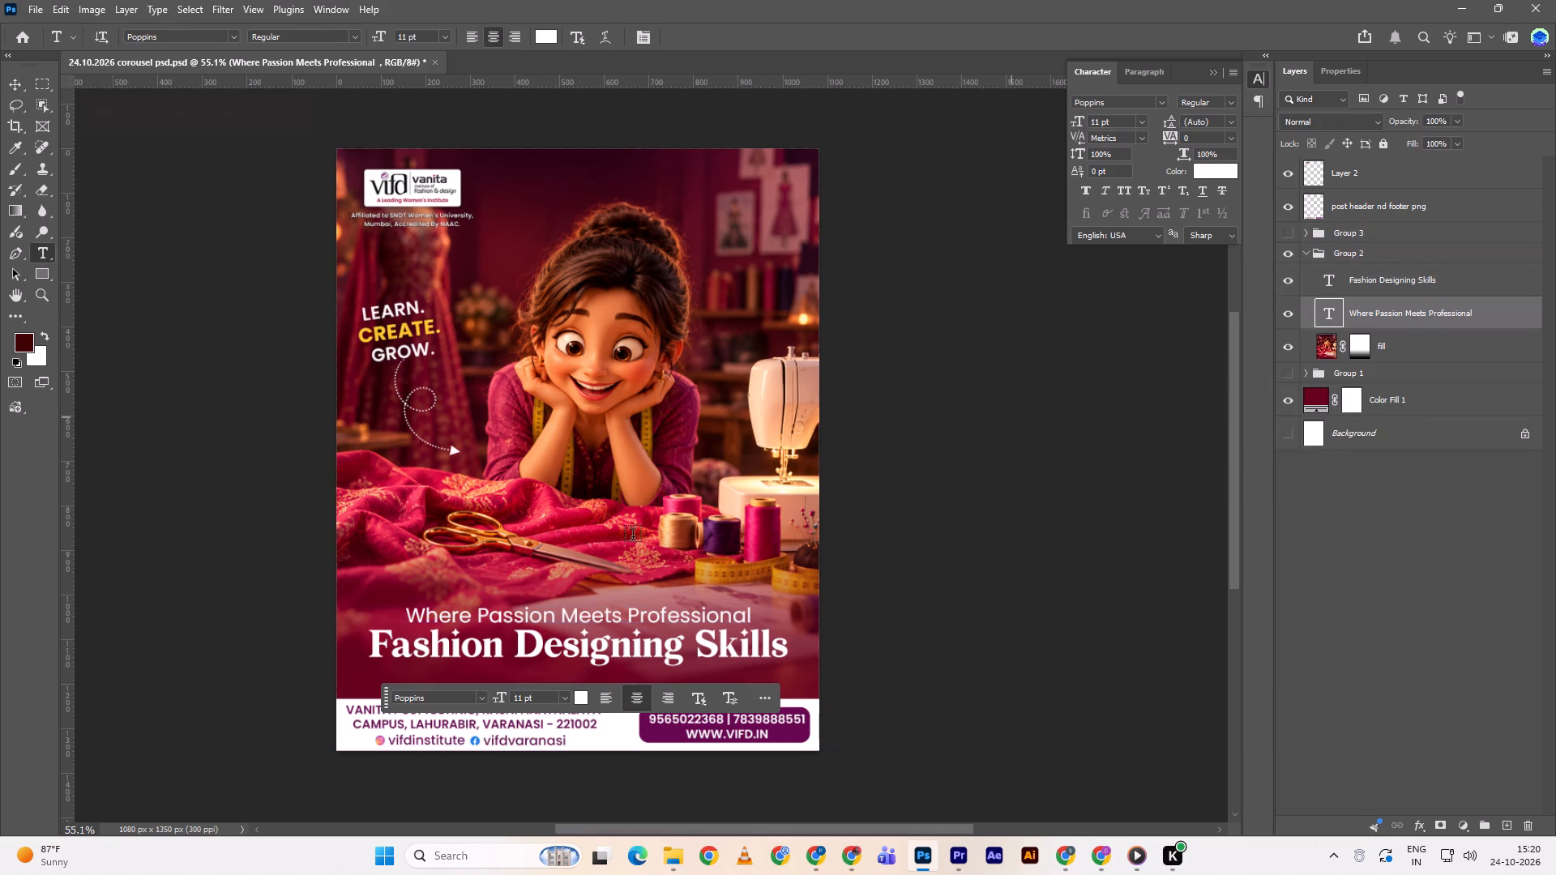
pyautogui.moveTo(423, 613); pyautogui.dragTo(407, 609)
pyautogui.press('w')
pyautogui.moveTo(486, 613); pyautogui.dragTo(479, 612)
pyautogui.press('p')
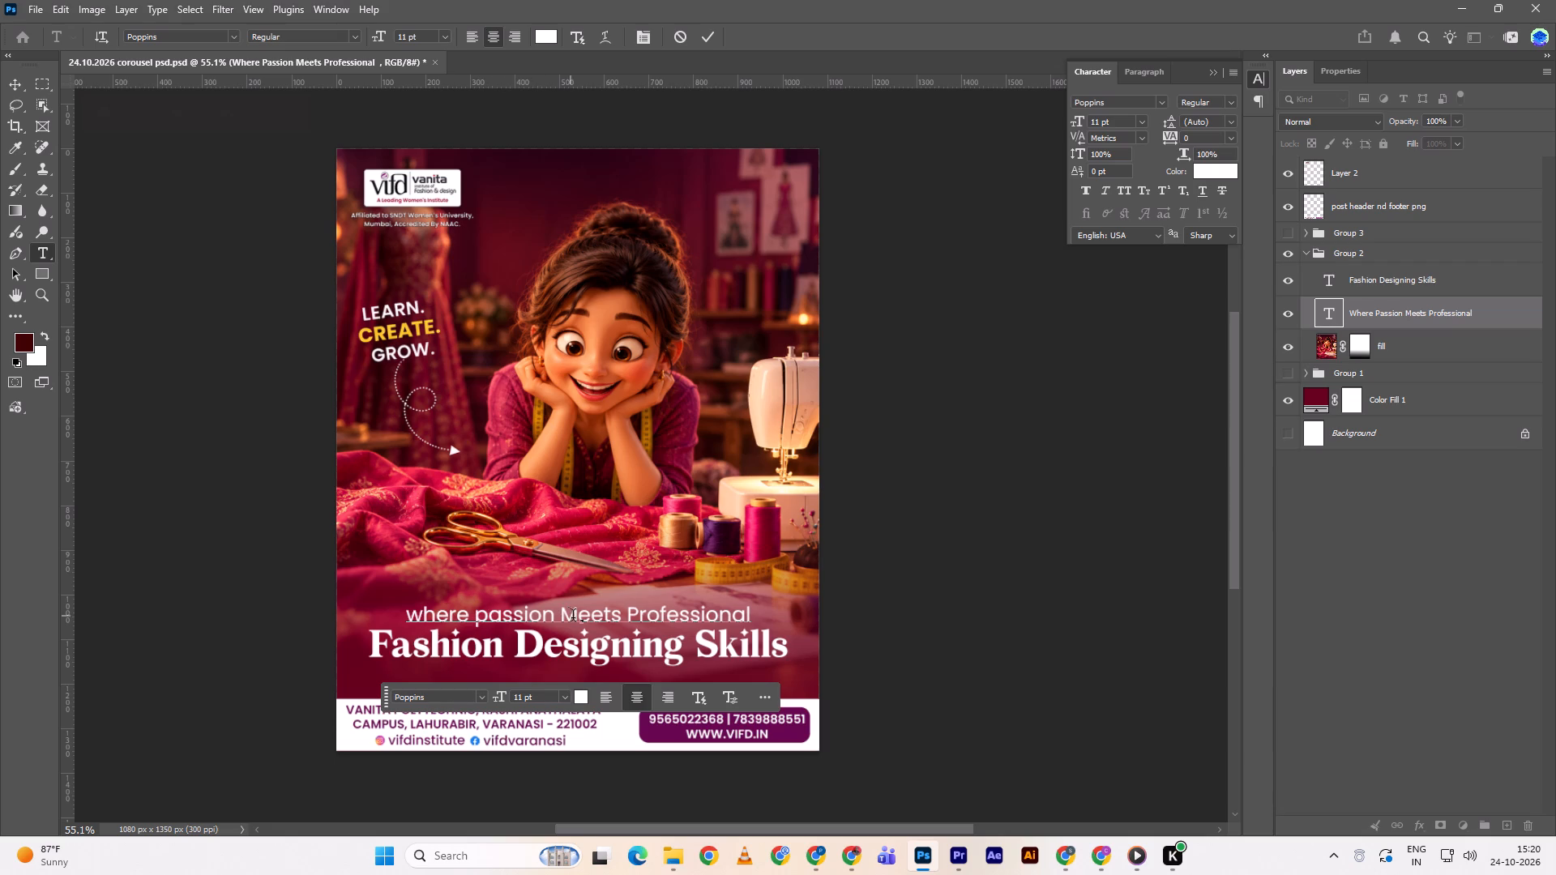
pyautogui.moveTo(580, 617); pyautogui.dragTo(568, 613)
pyautogui.press('m')
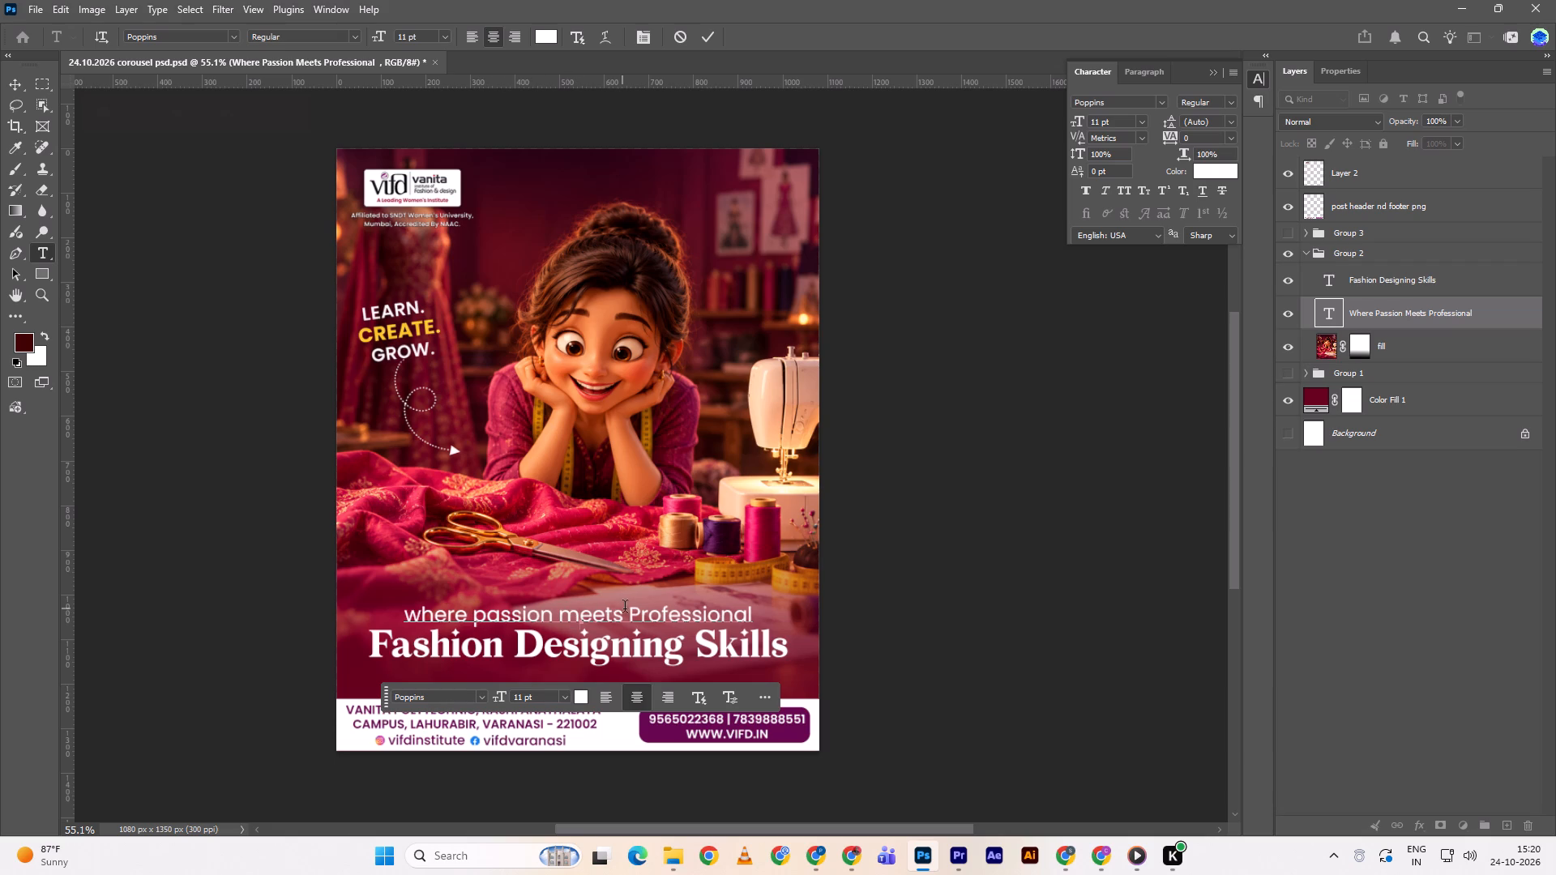
pyautogui.moveTo(638, 612); pyautogui.dragTo(628, 612)
pyautogui.click(714, 38)
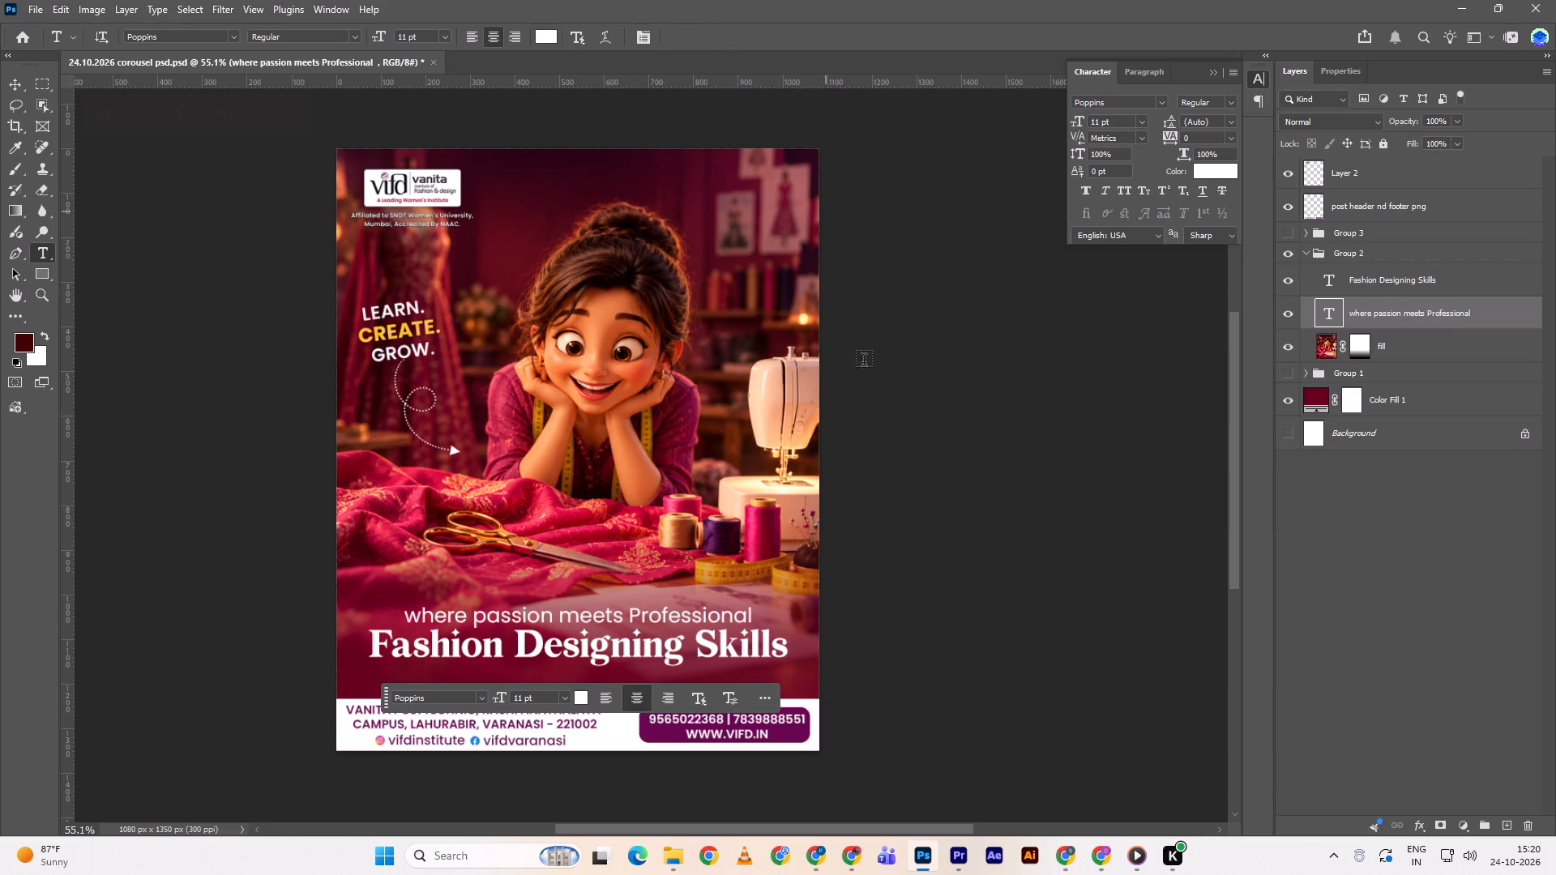
pyautogui.press('v')
pyautogui.click(925, 450)
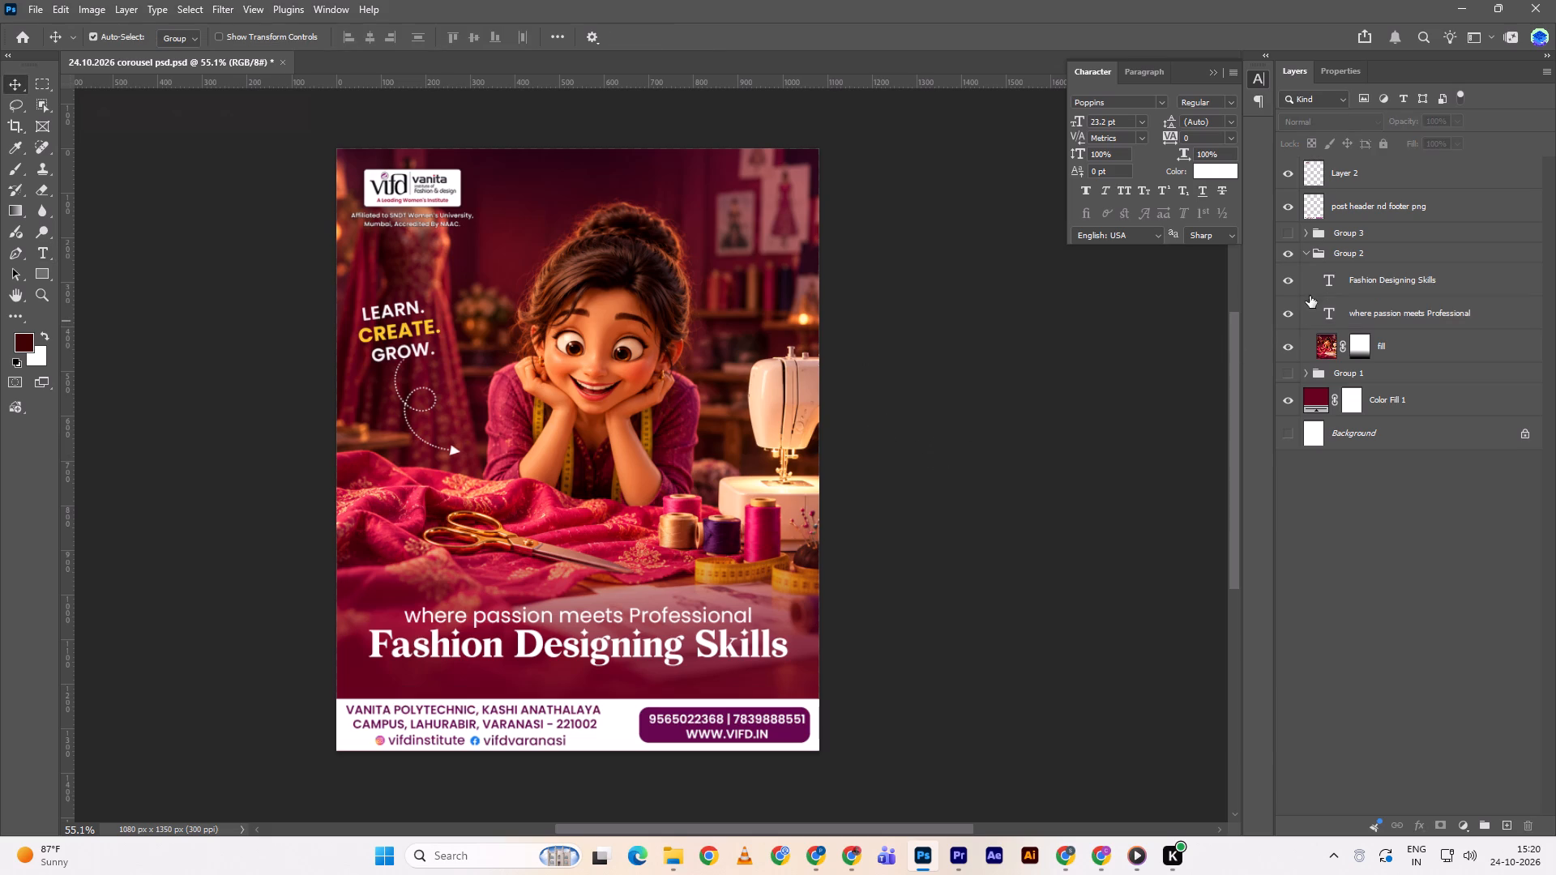
pyautogui.click(1309, 251)
pyautogui.click(1306, 255)
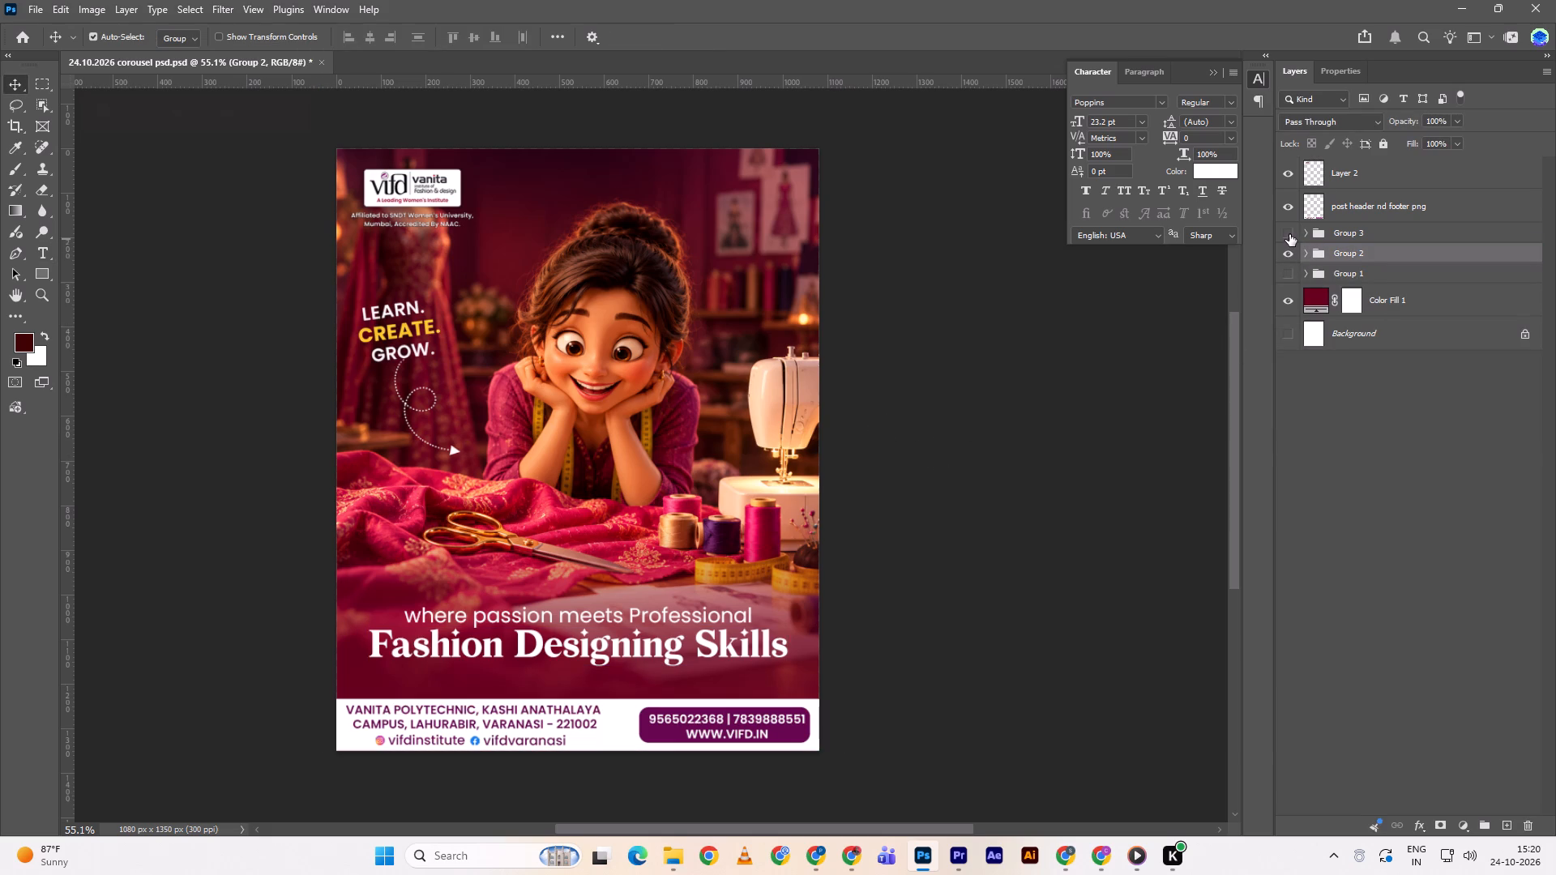
# Show Group 1 with Groups 2 and 3 hidden, and save the document.
pyautogui.click(1289, 234)
pyautogui.doubleClick(1292, 267)
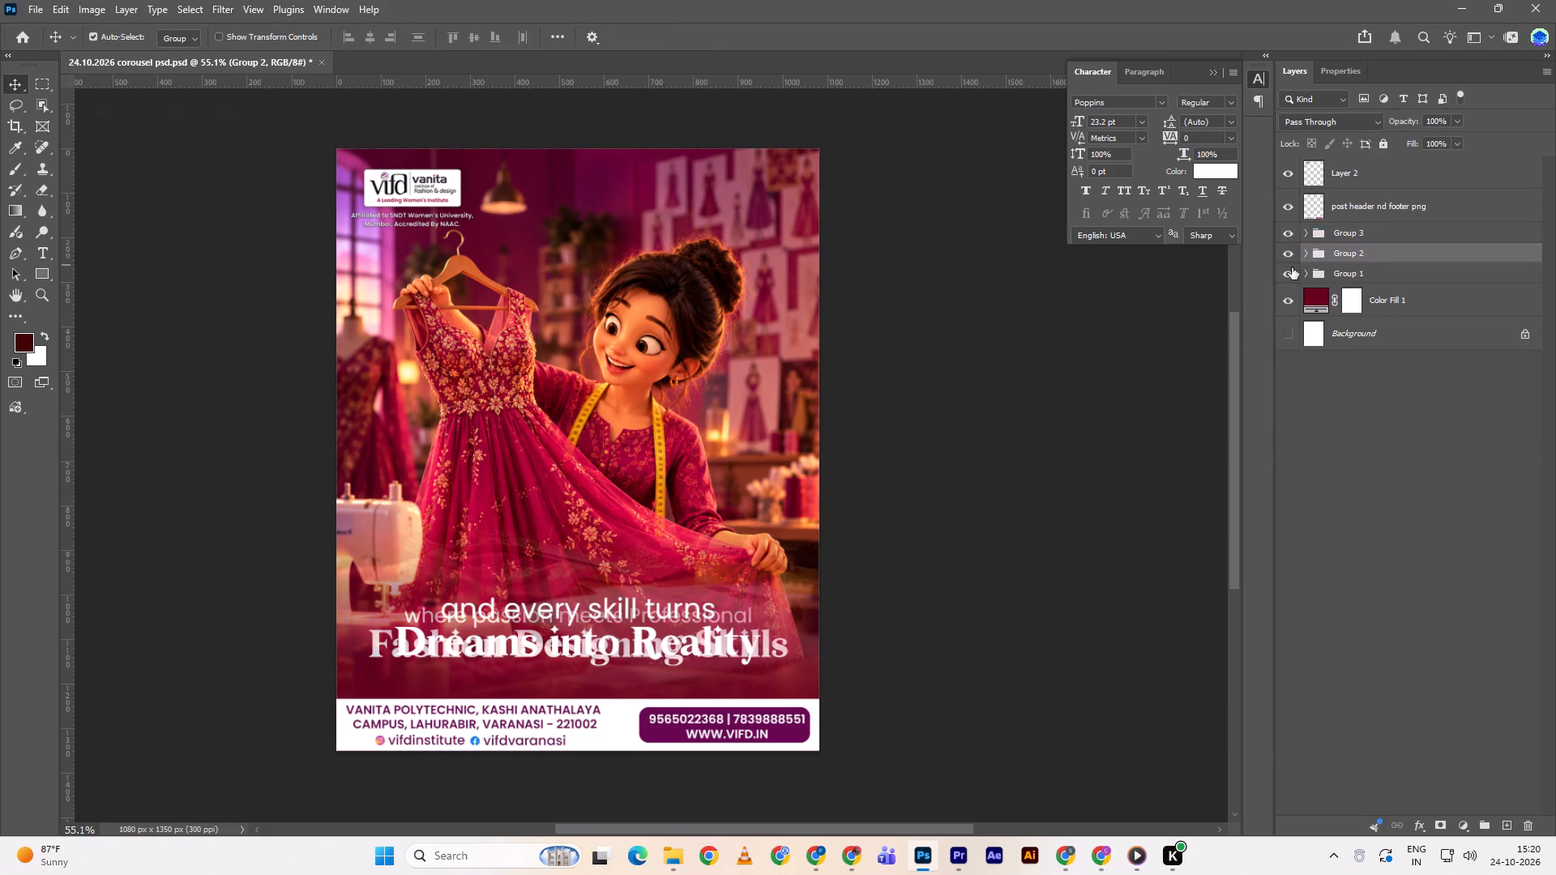
pyautogui.click(1293, 230)
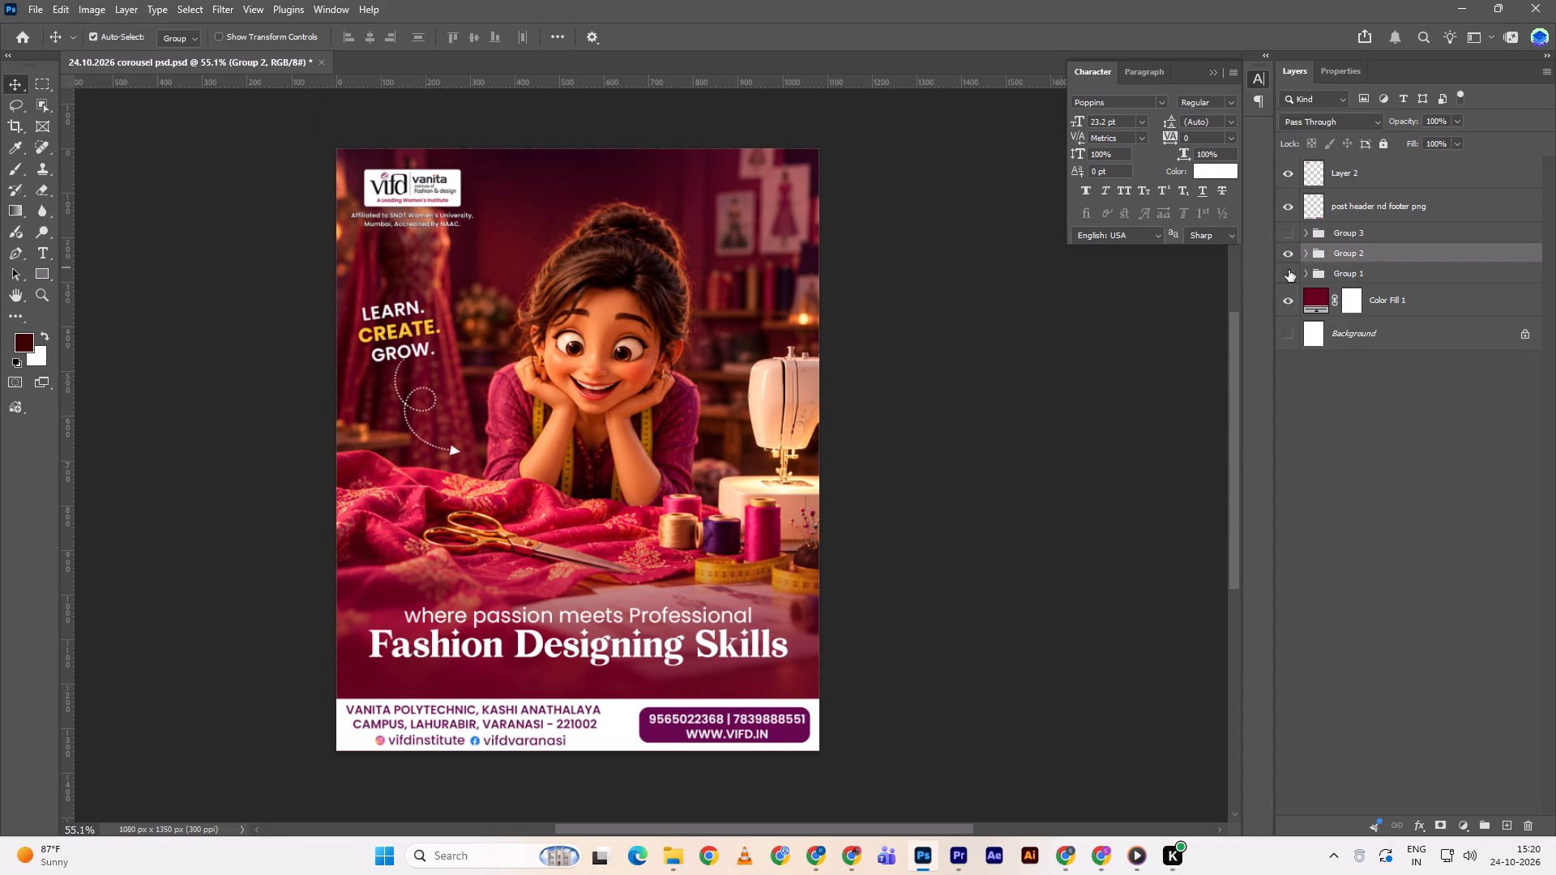
pyautogui.click(1281, 271)
pyautogui.click(1284, 257)
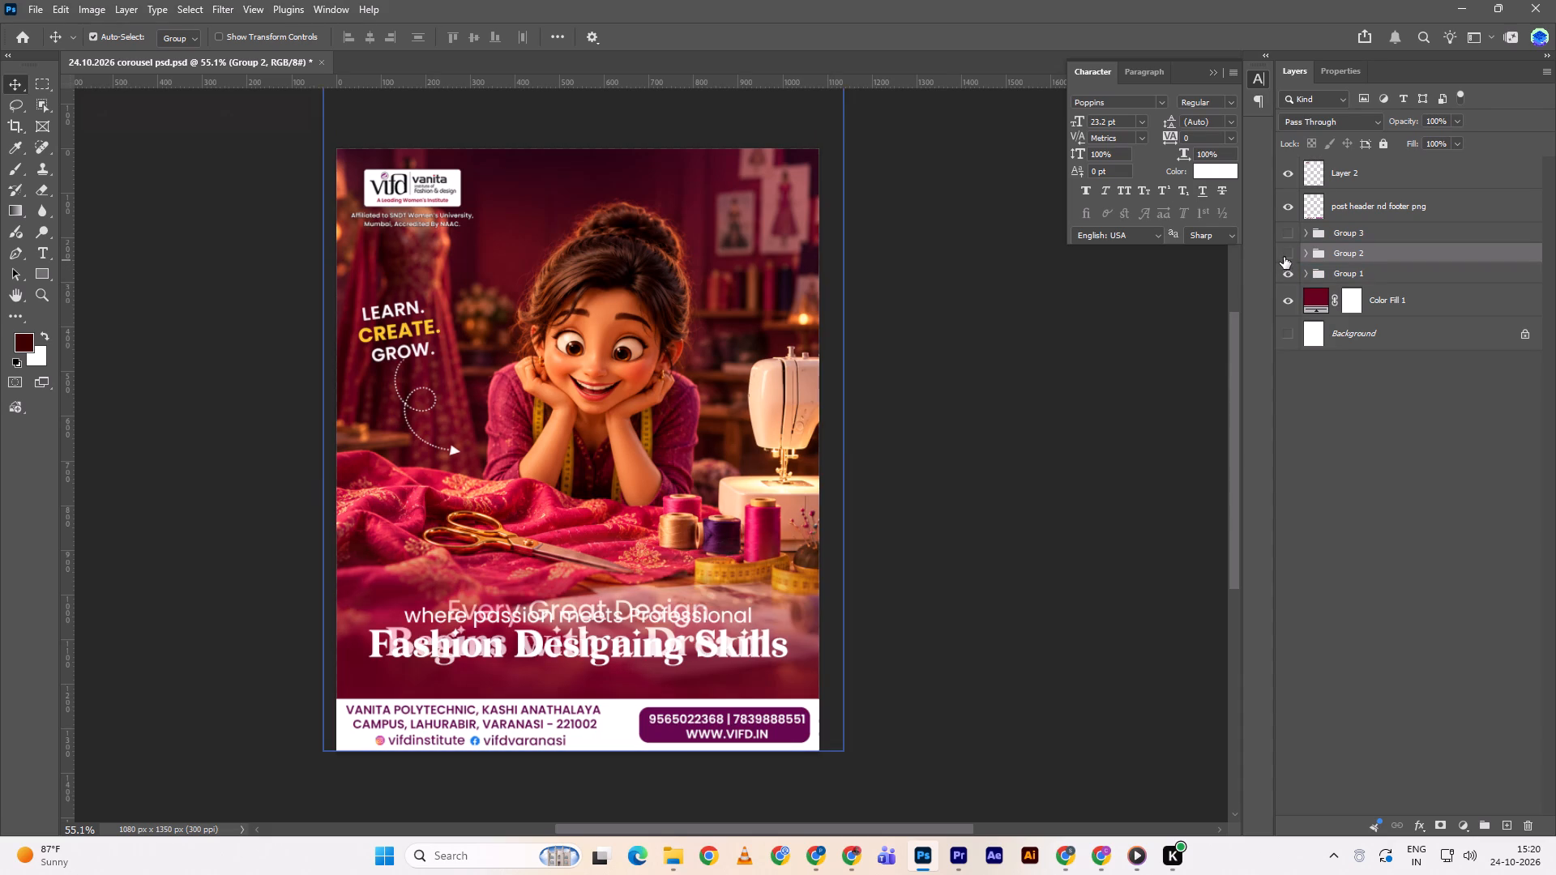
pyautogui.scroll(2, 960, 433)
pyautogui.scroll(-1, 956, 433)
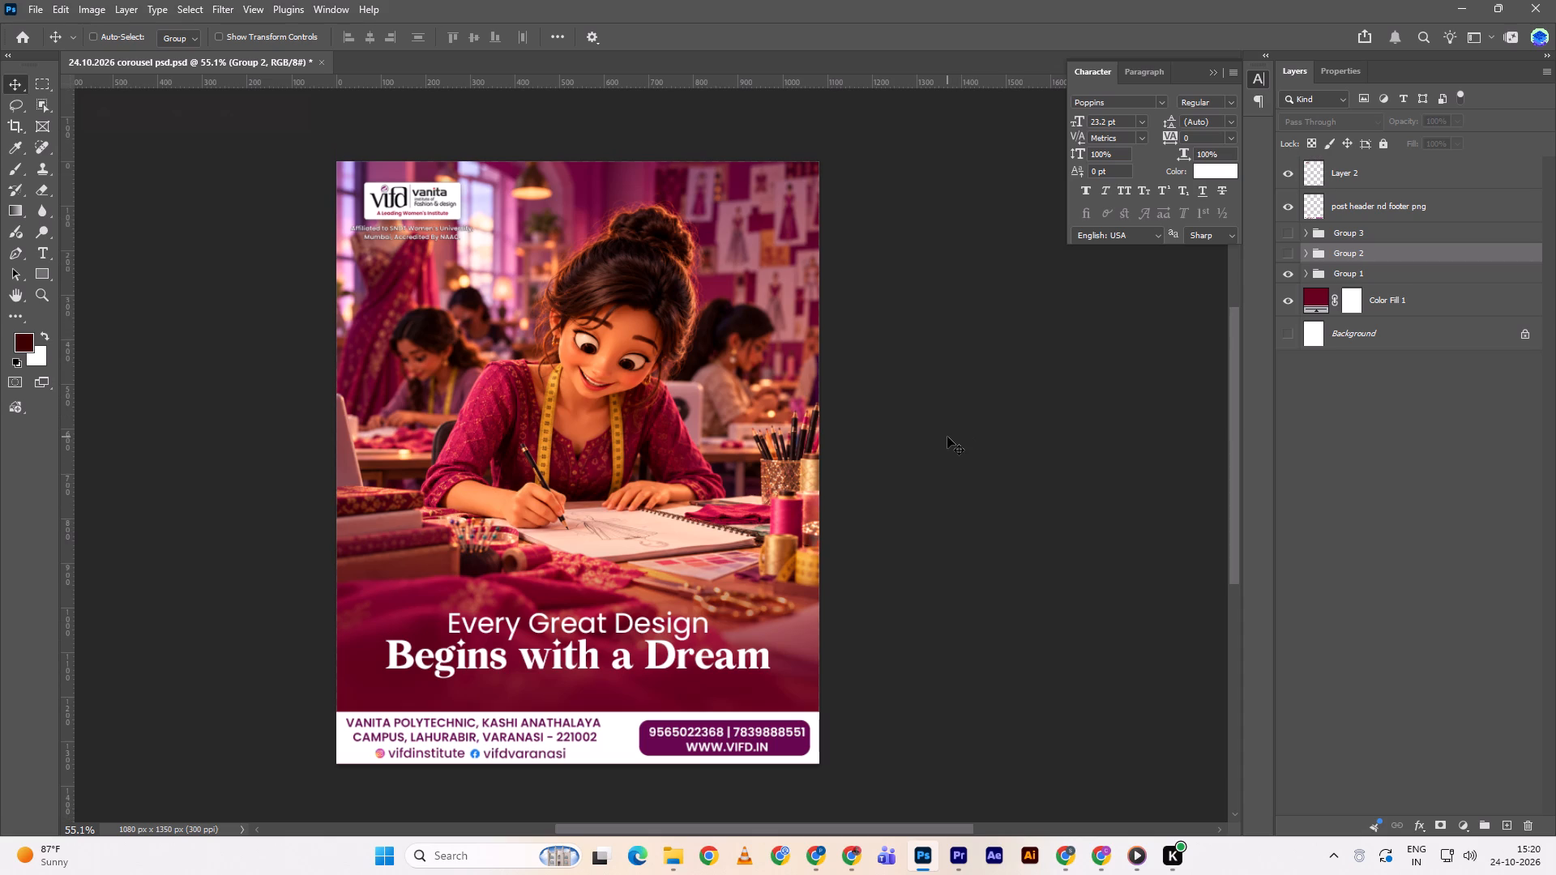
pyautogui.hotkey('ctrl', 's')
# Save the first slide as a PNG named "24.10.2026 corousel image 1" in the VIFD daily posts folder.
pyautogui.hotkey('ctrl', 'w')
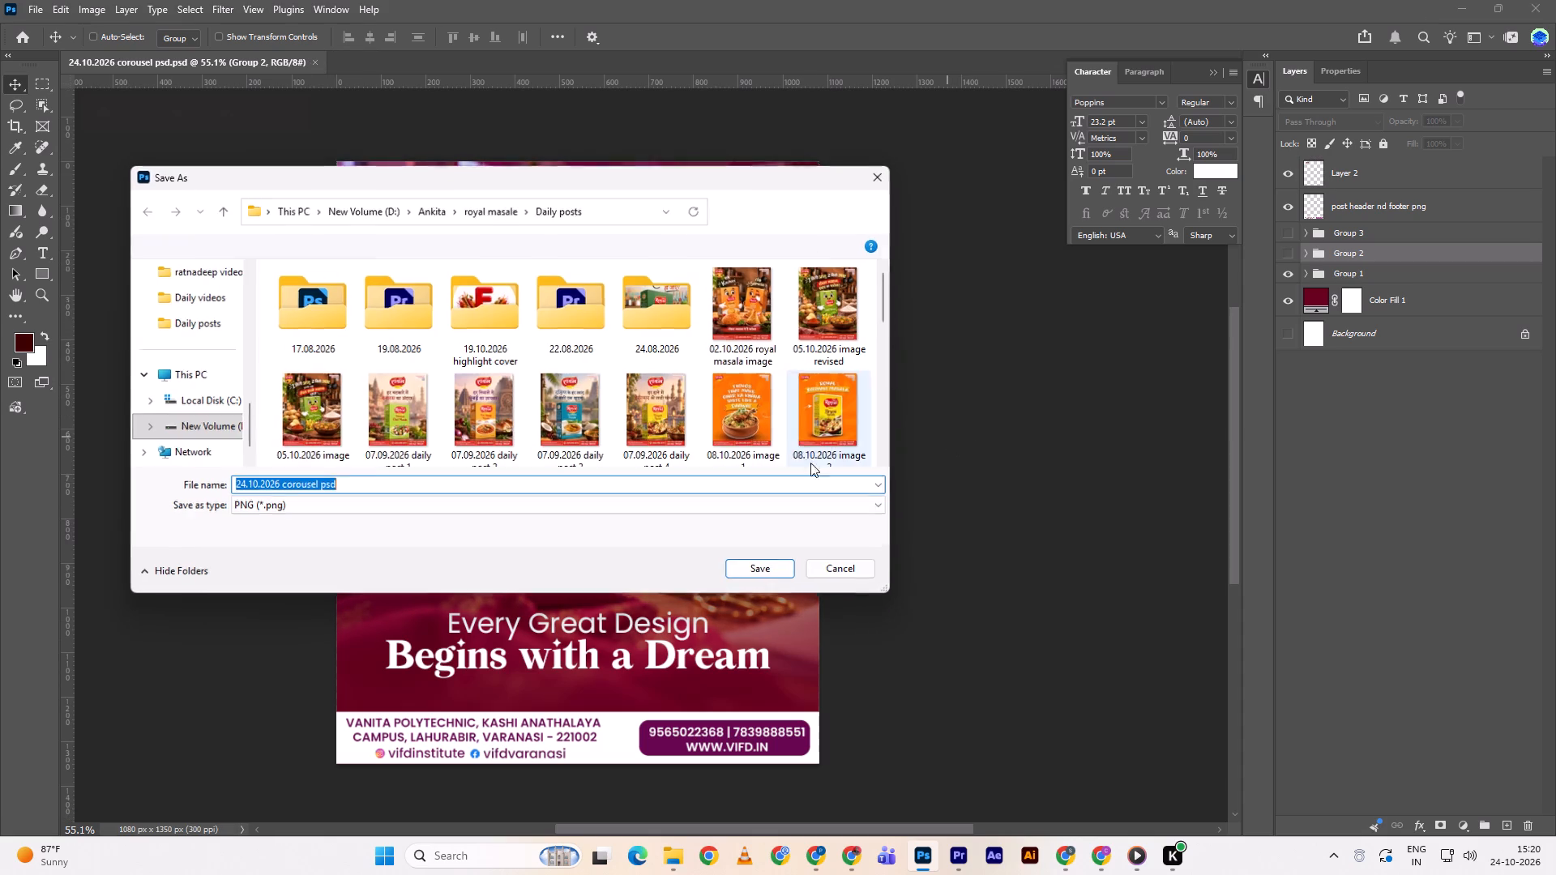
pyautogui.scroll(2, 225, 348)
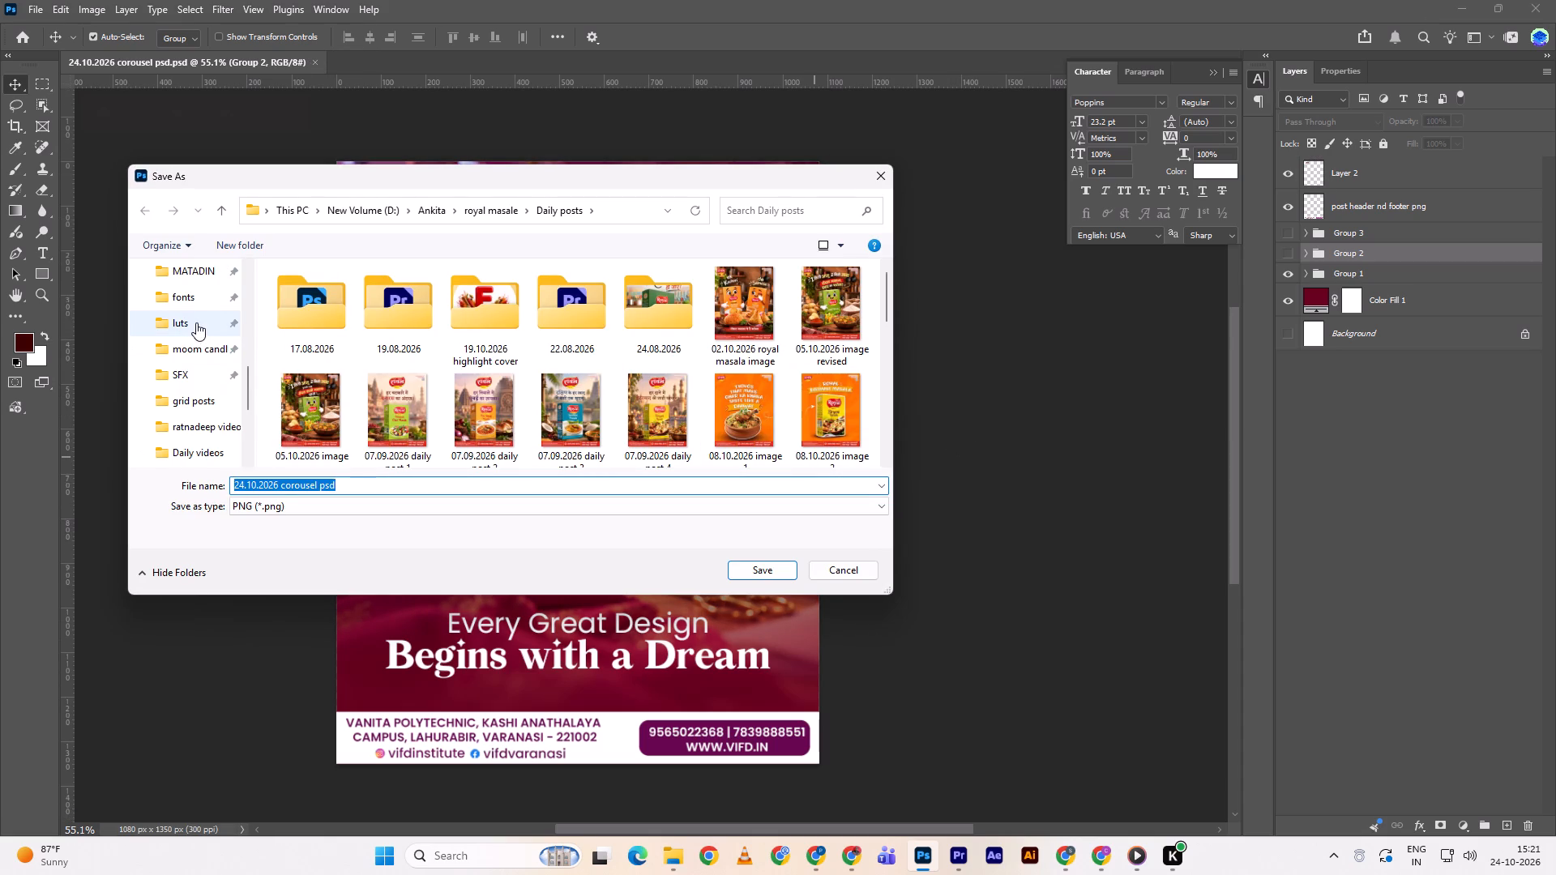
pyautogui.scroll(1, 190, 309)
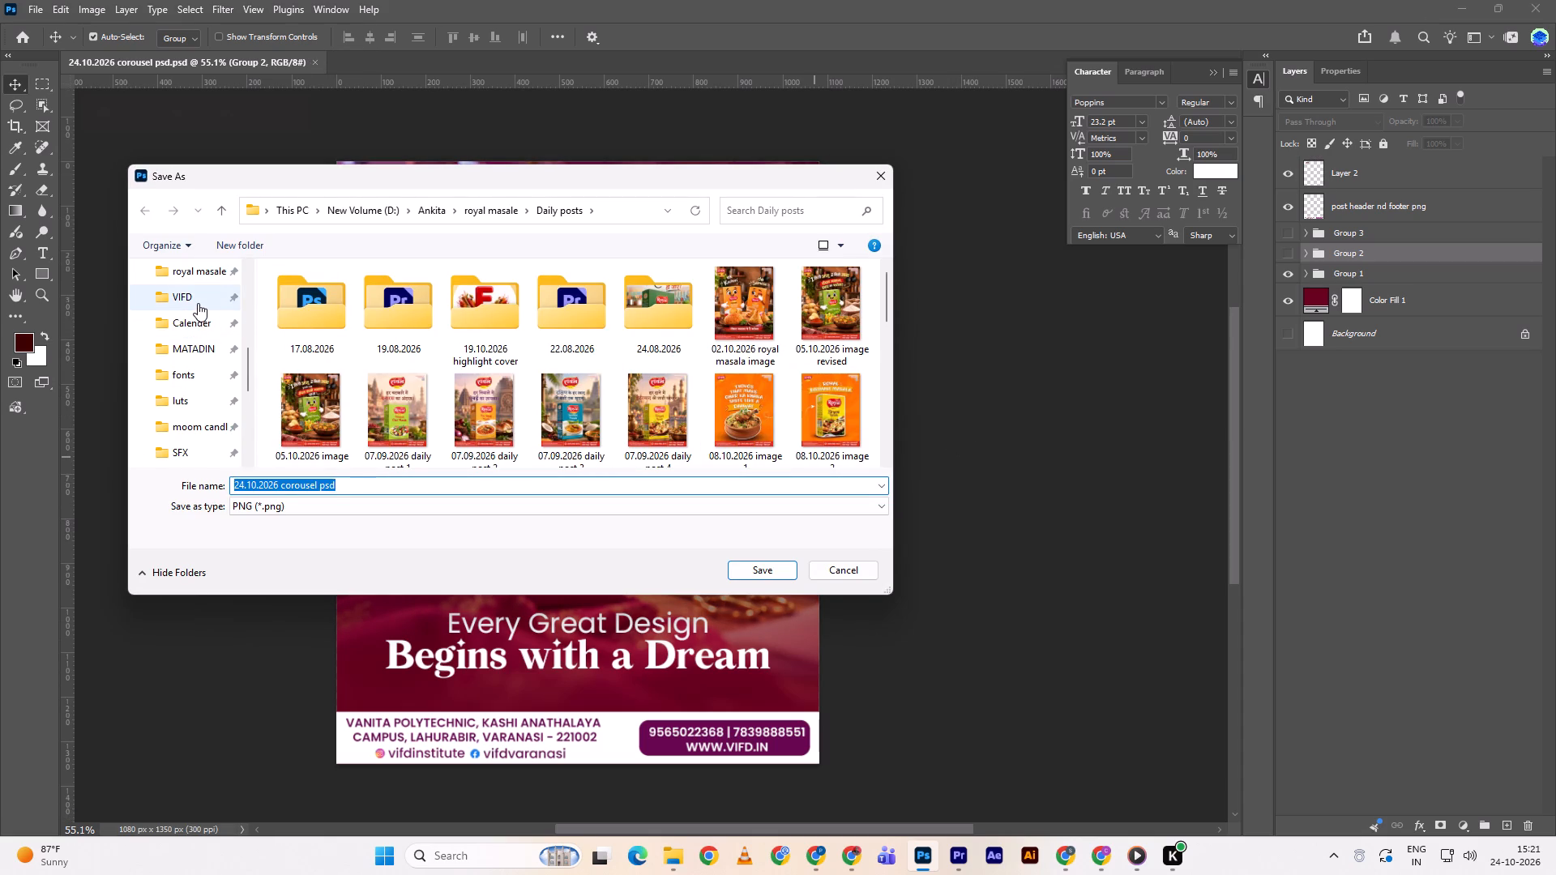
pyautogui.click(198, 303)
pyautogui.click(816, 334)
pyautogui.click(816, 334)
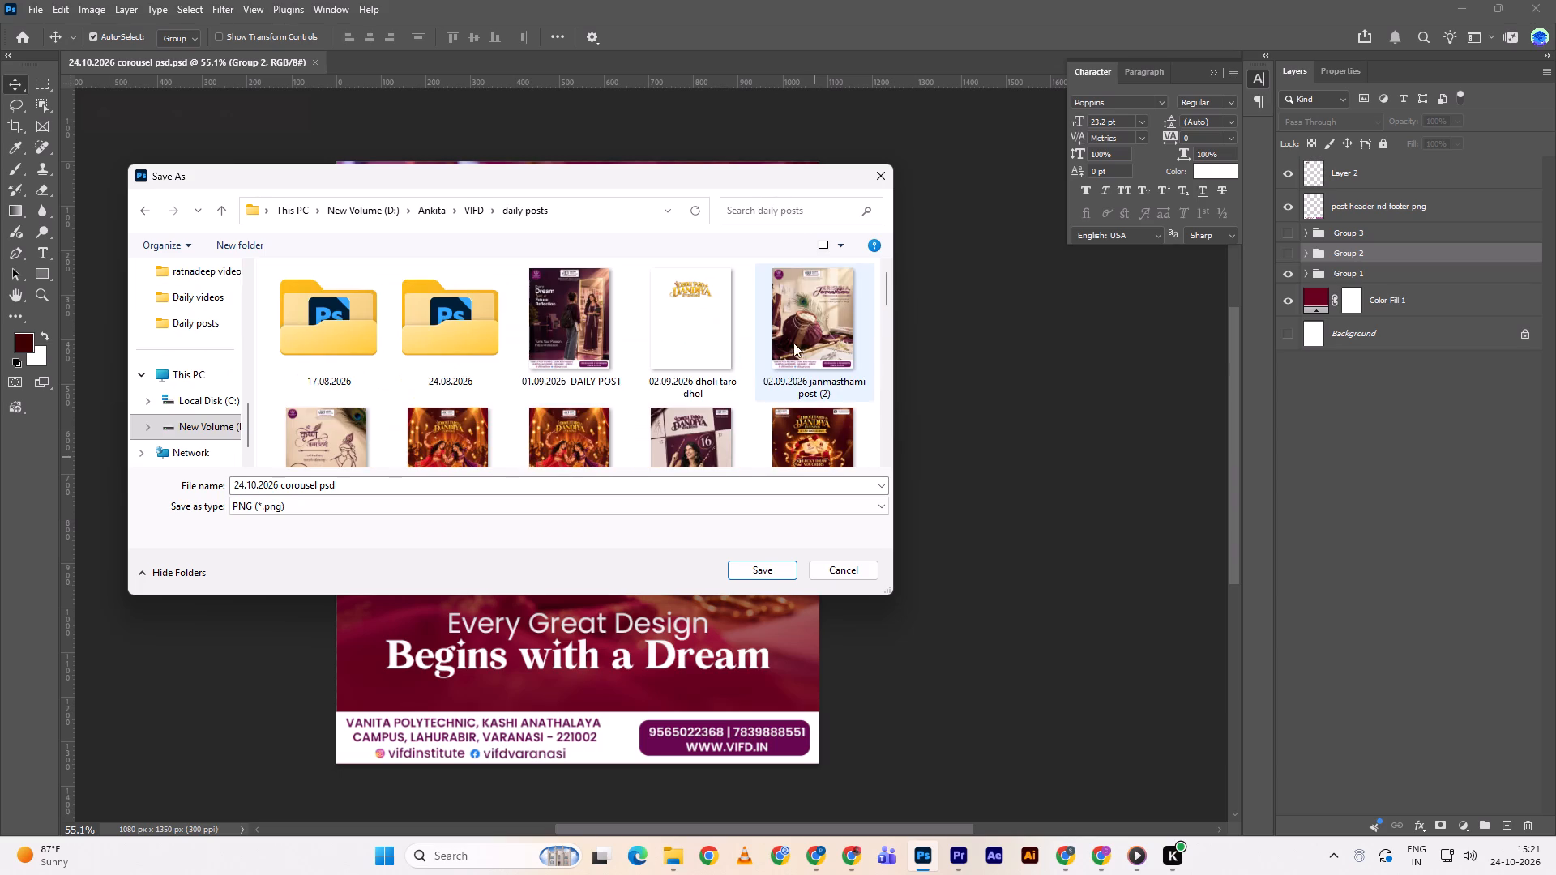
pyautogui.doubleClick(466, 484)
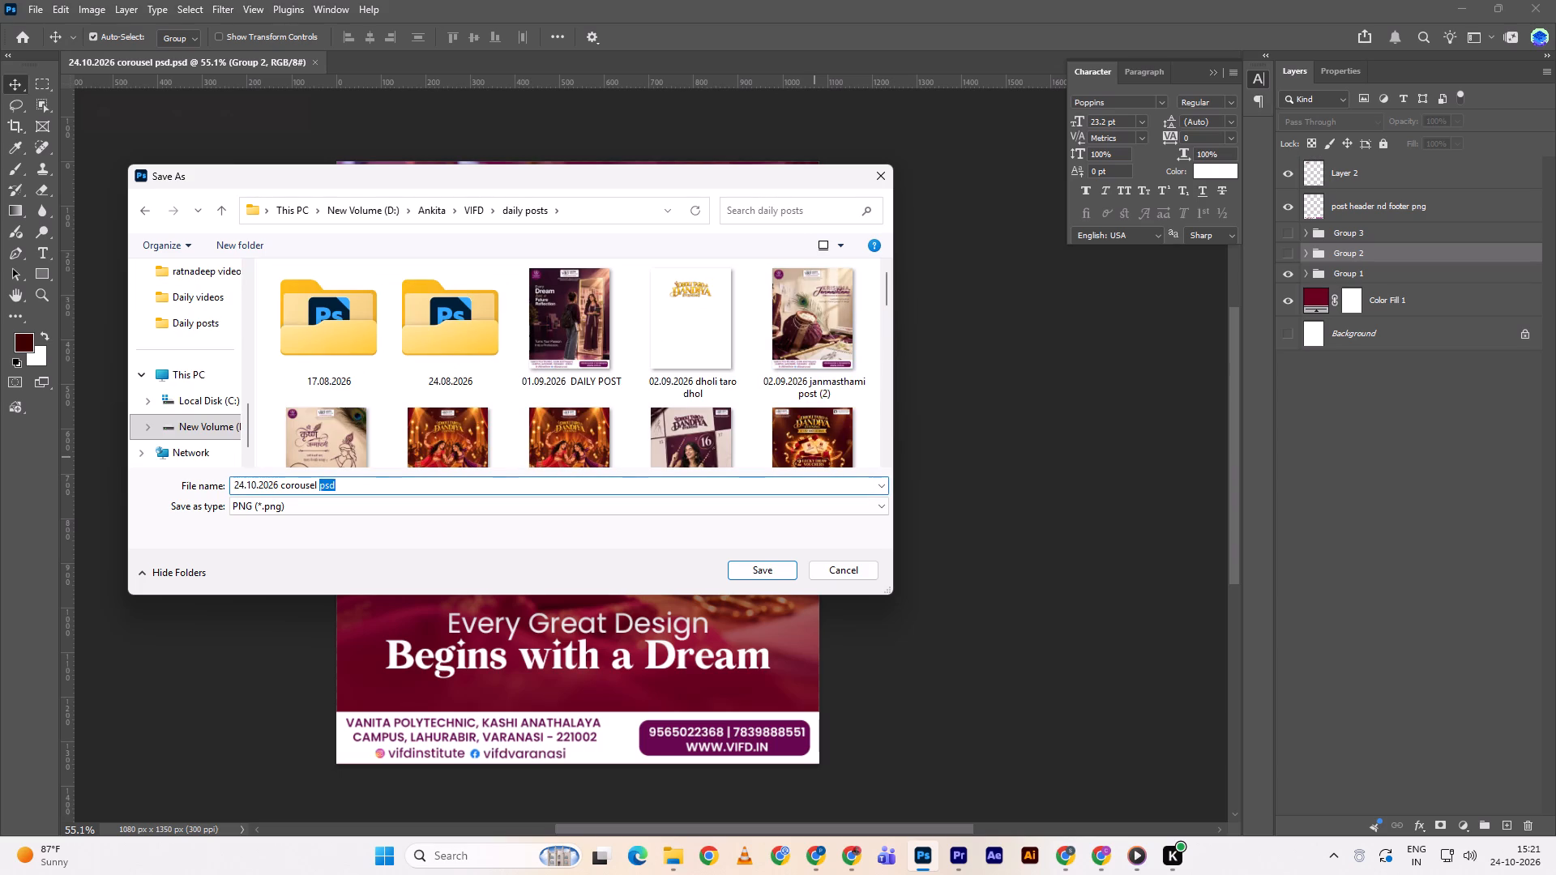
pyautogui.write('image 1')
pyautogui.press('Return')
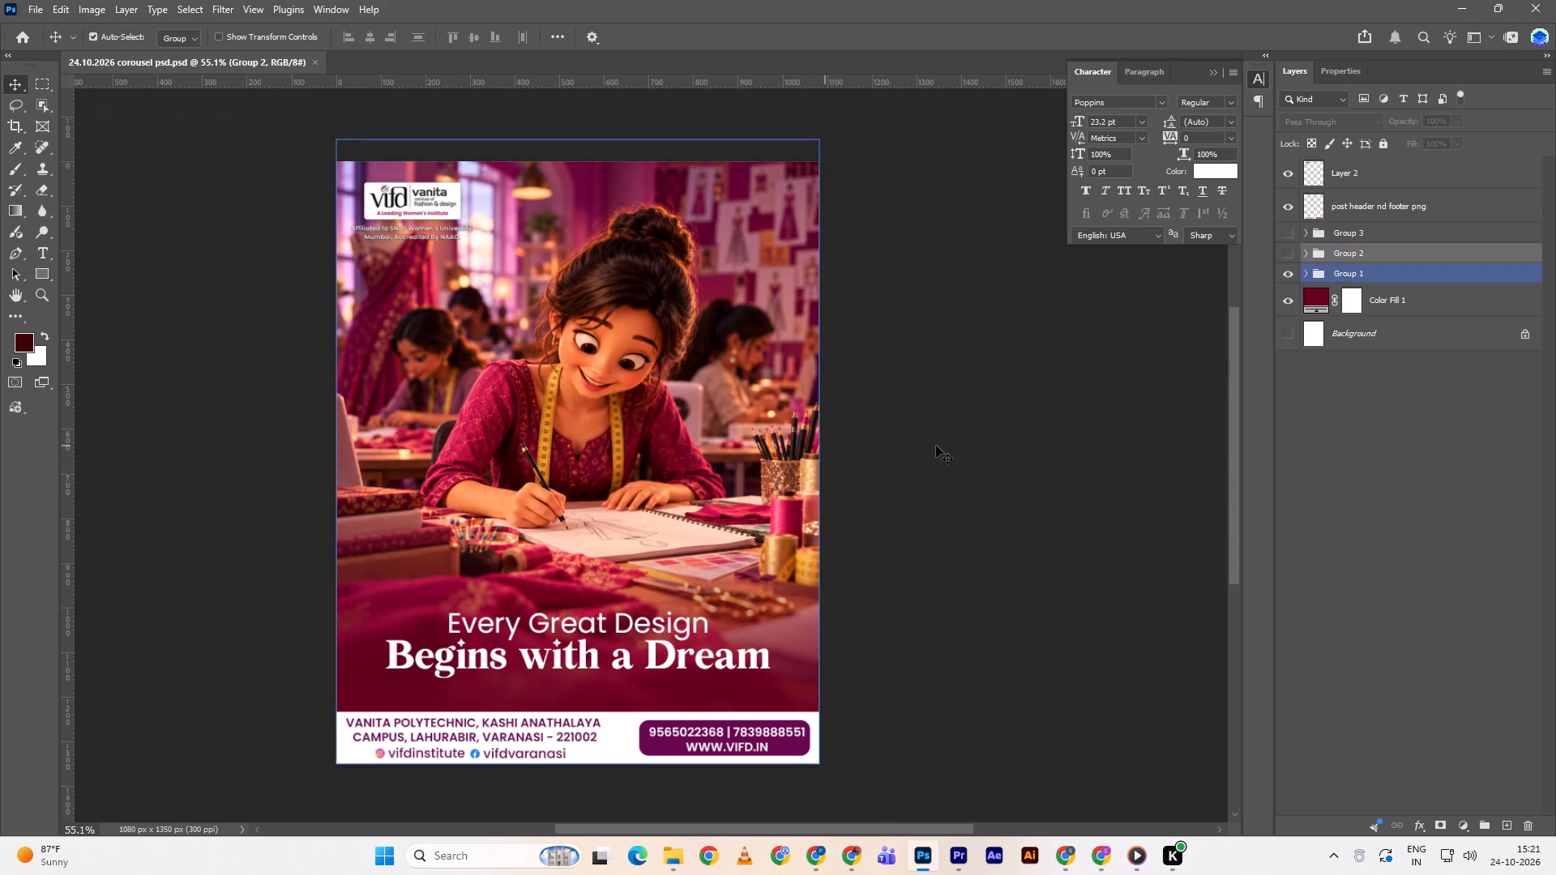
# Display Group 2 instead of Group 1 and save the slide as a PNG named "24.10.2026 corousel image 2" in the daily posts folder.
pyautogui.click(1289, 259)
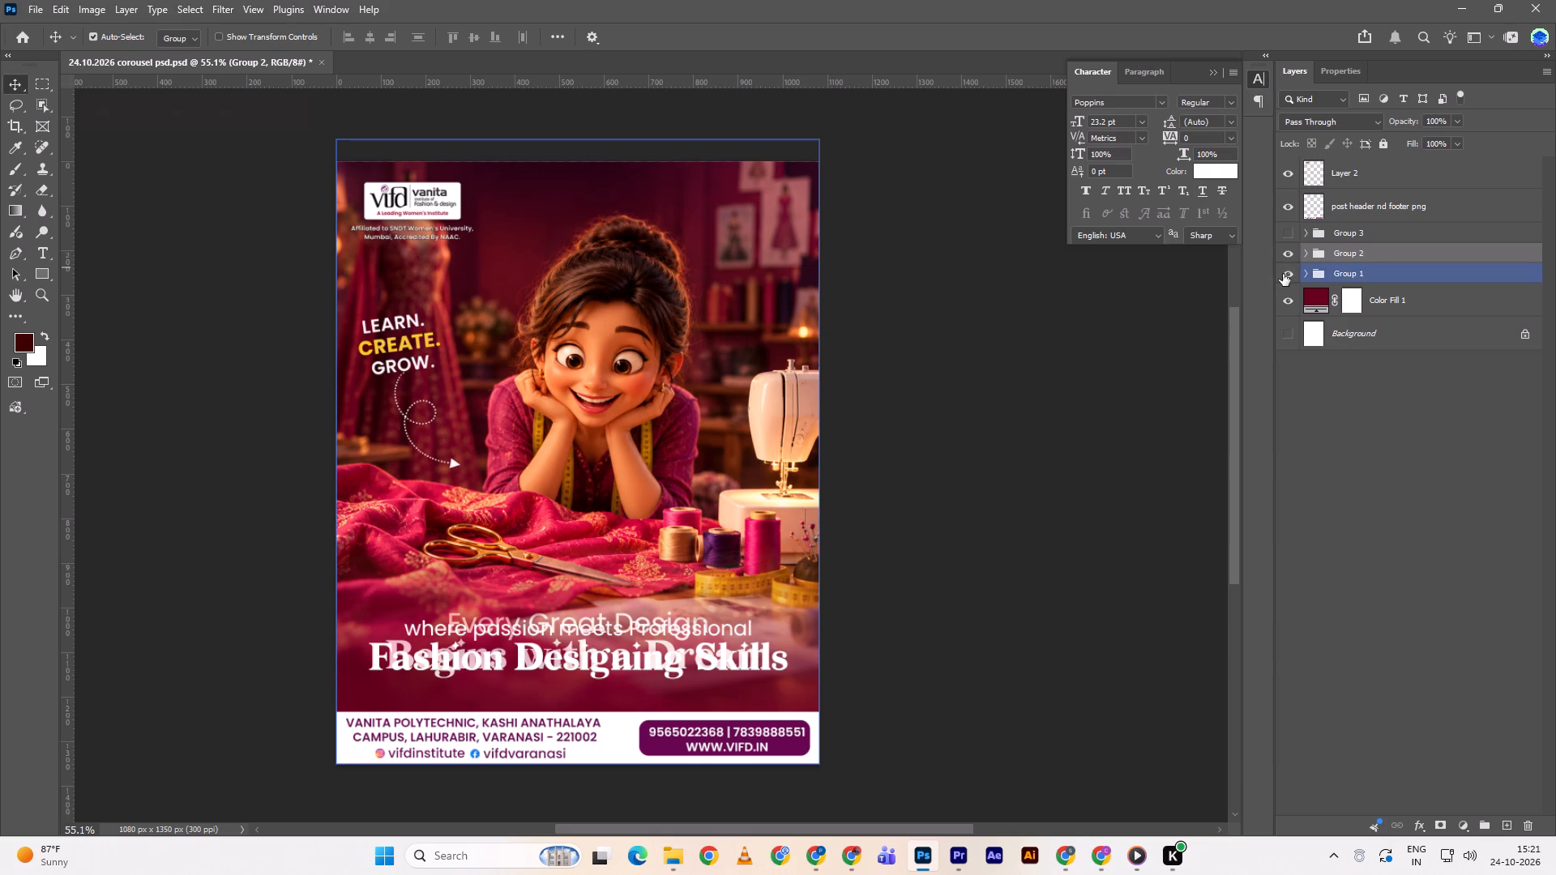
pyautogui.click(1283, 274)
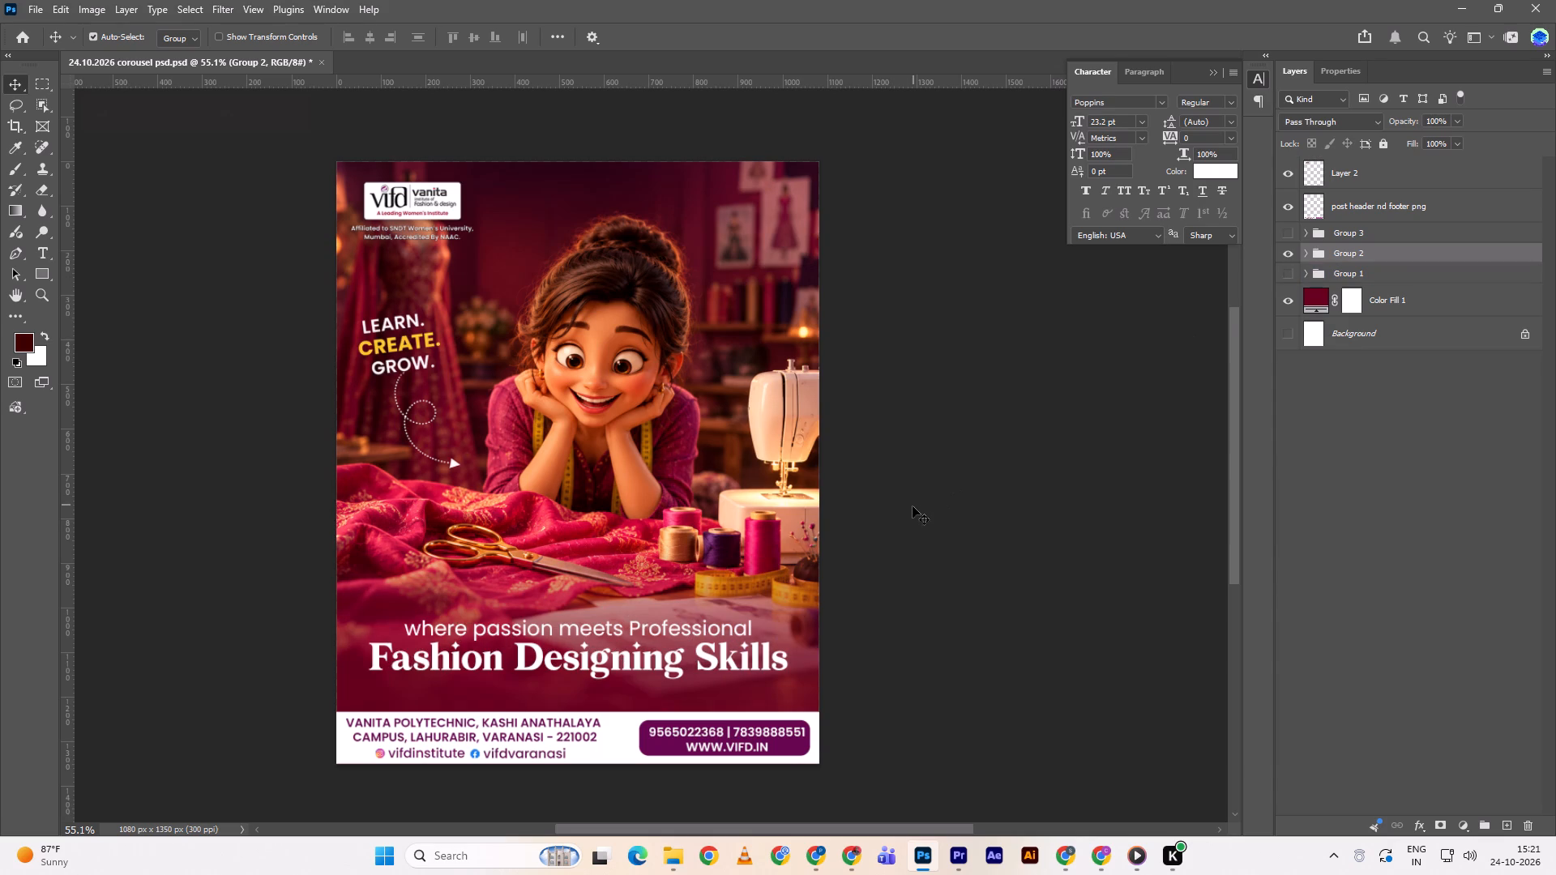
pyautogui.hotkey('ctrl', 'w')
pyautogui.scroll(-2, 452, 411)
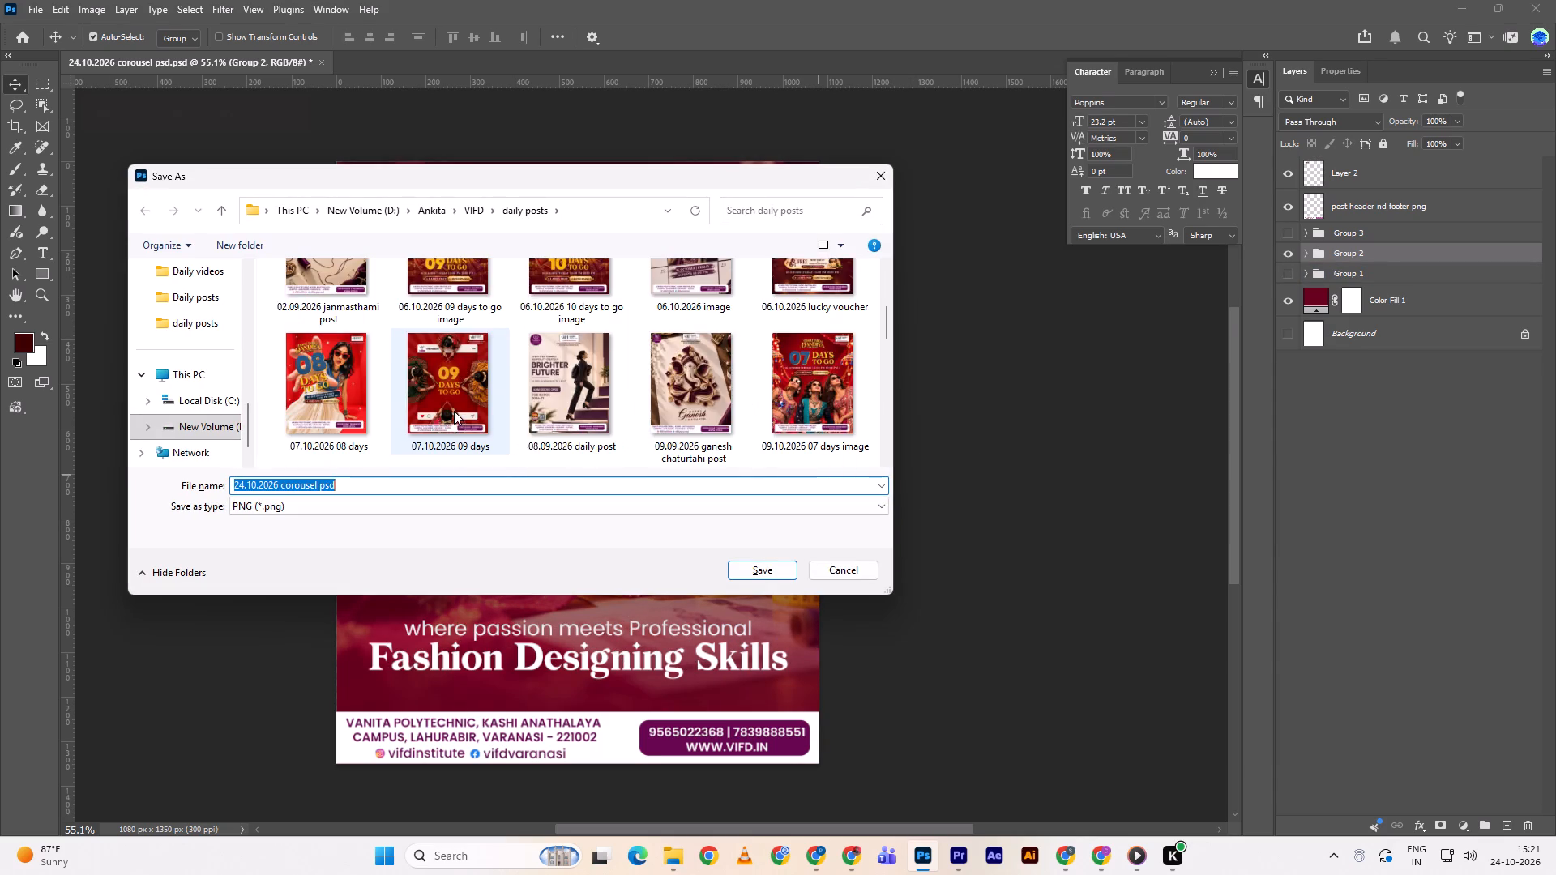
pyautogui.scroll(-1, 455, 411)
pyautogui.scroll(4, 455, 411)
pyautogui.scroll(-3, 456, 410)
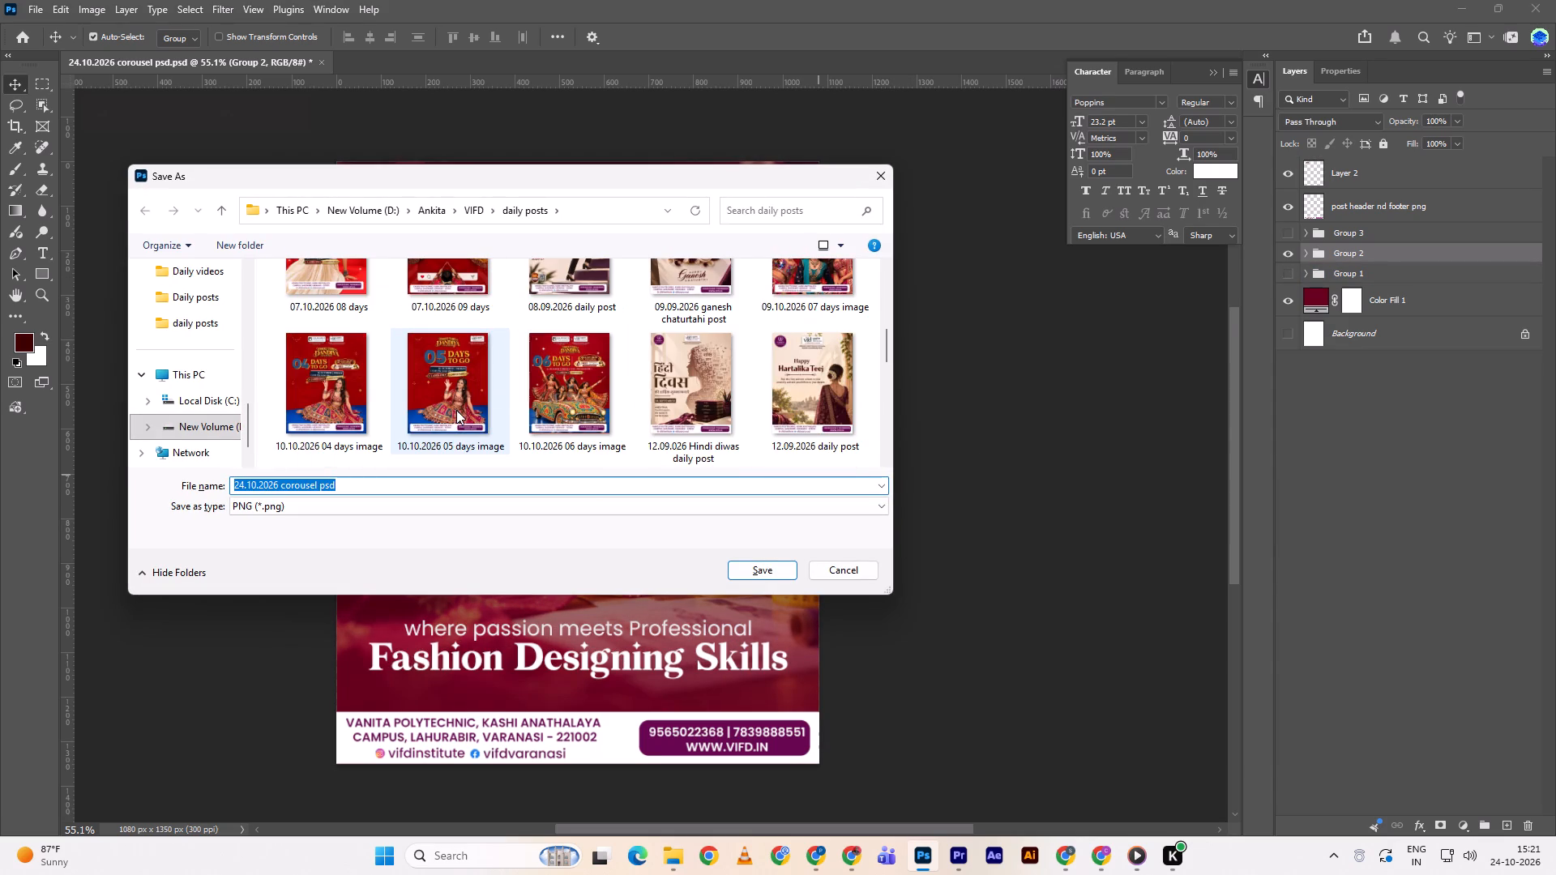
pyautogui.scroll(-2, 458, 409)
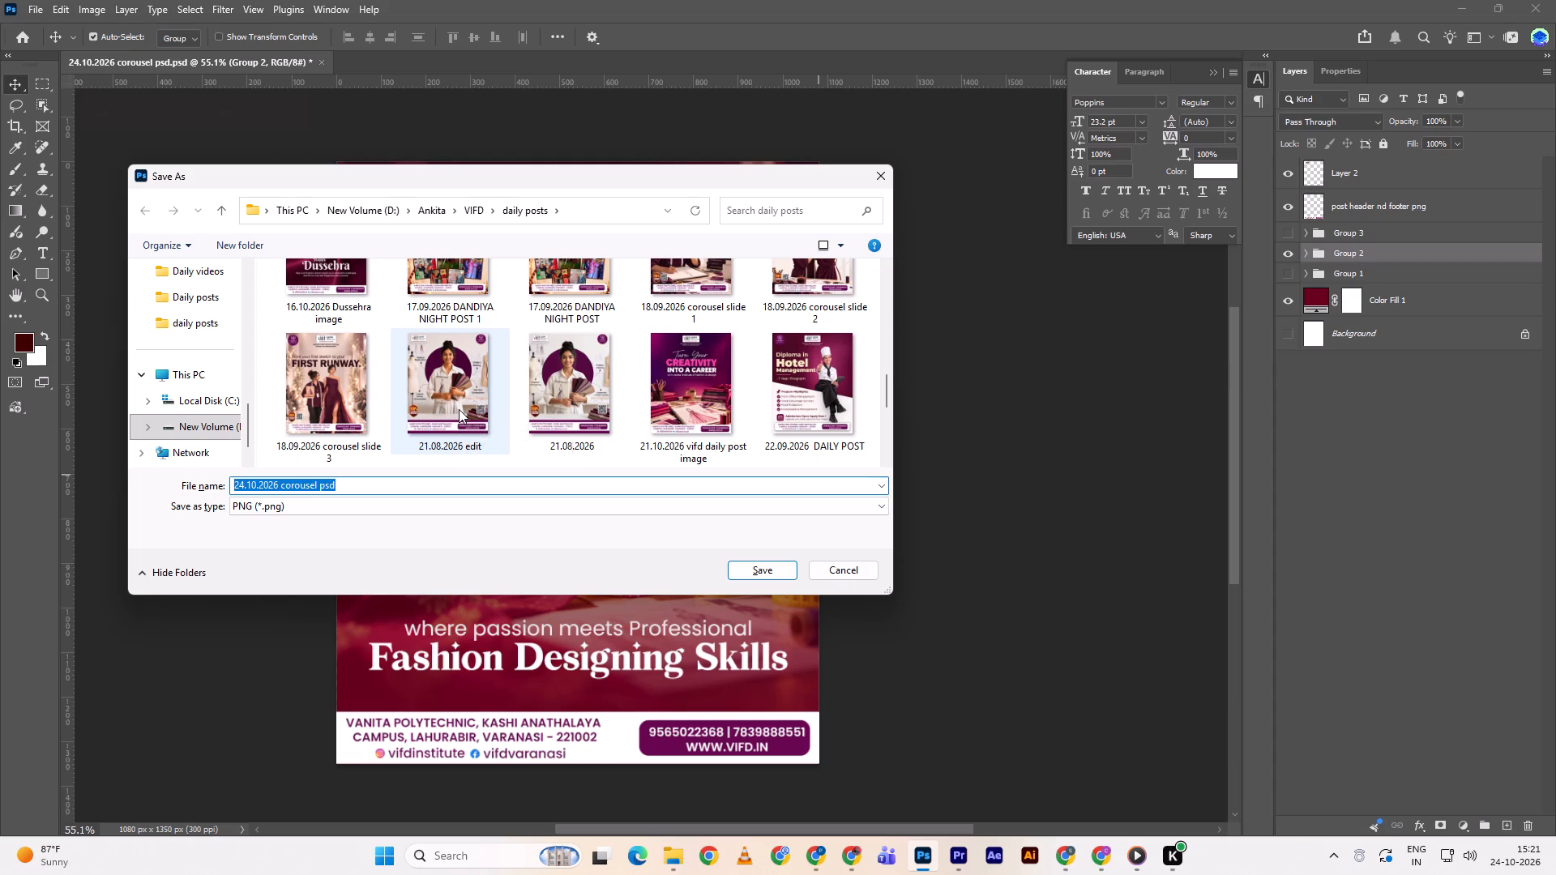
pyautogui.scroll(-1, 459, 409)
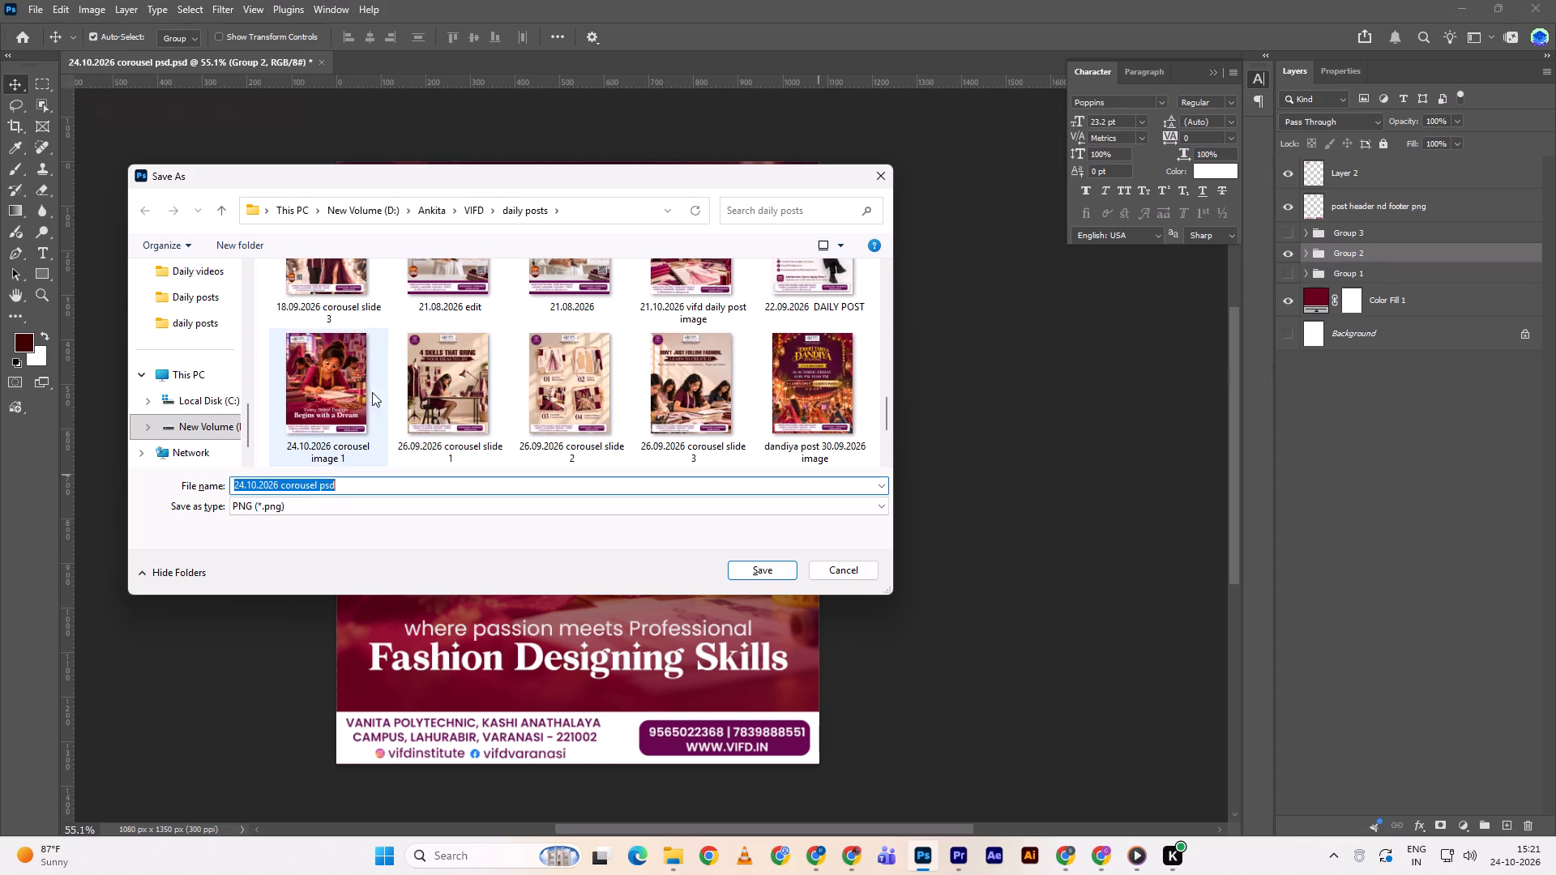
pyautogui.click(341, 382)
pyautogui.click(404, 483)
pyautogui.click(404, 483)
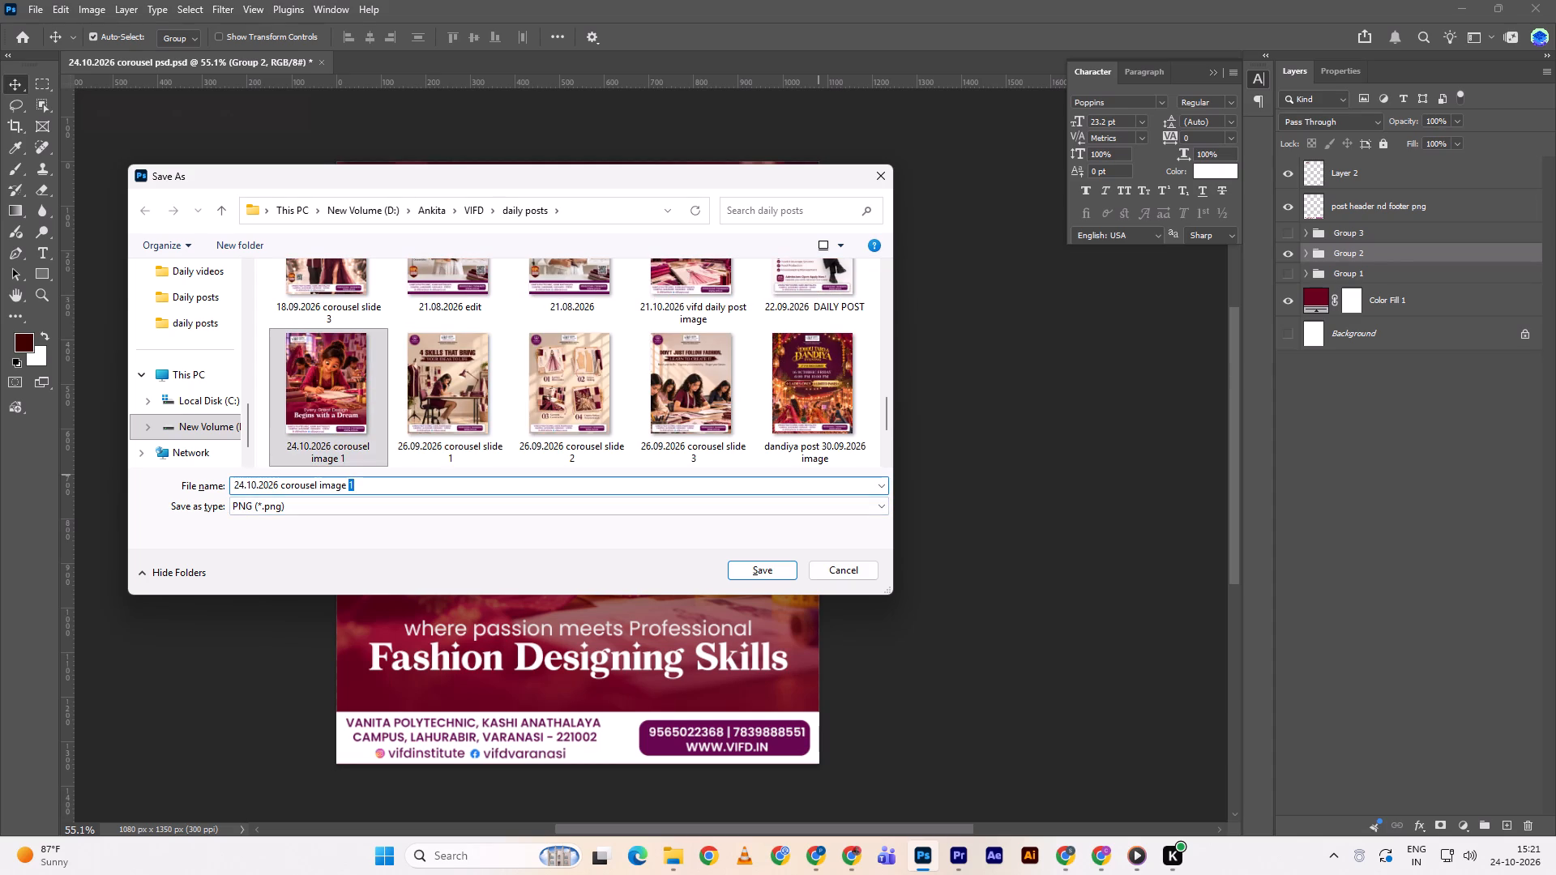
pyautogui.press('2')
pyautogui.click(756, 567)
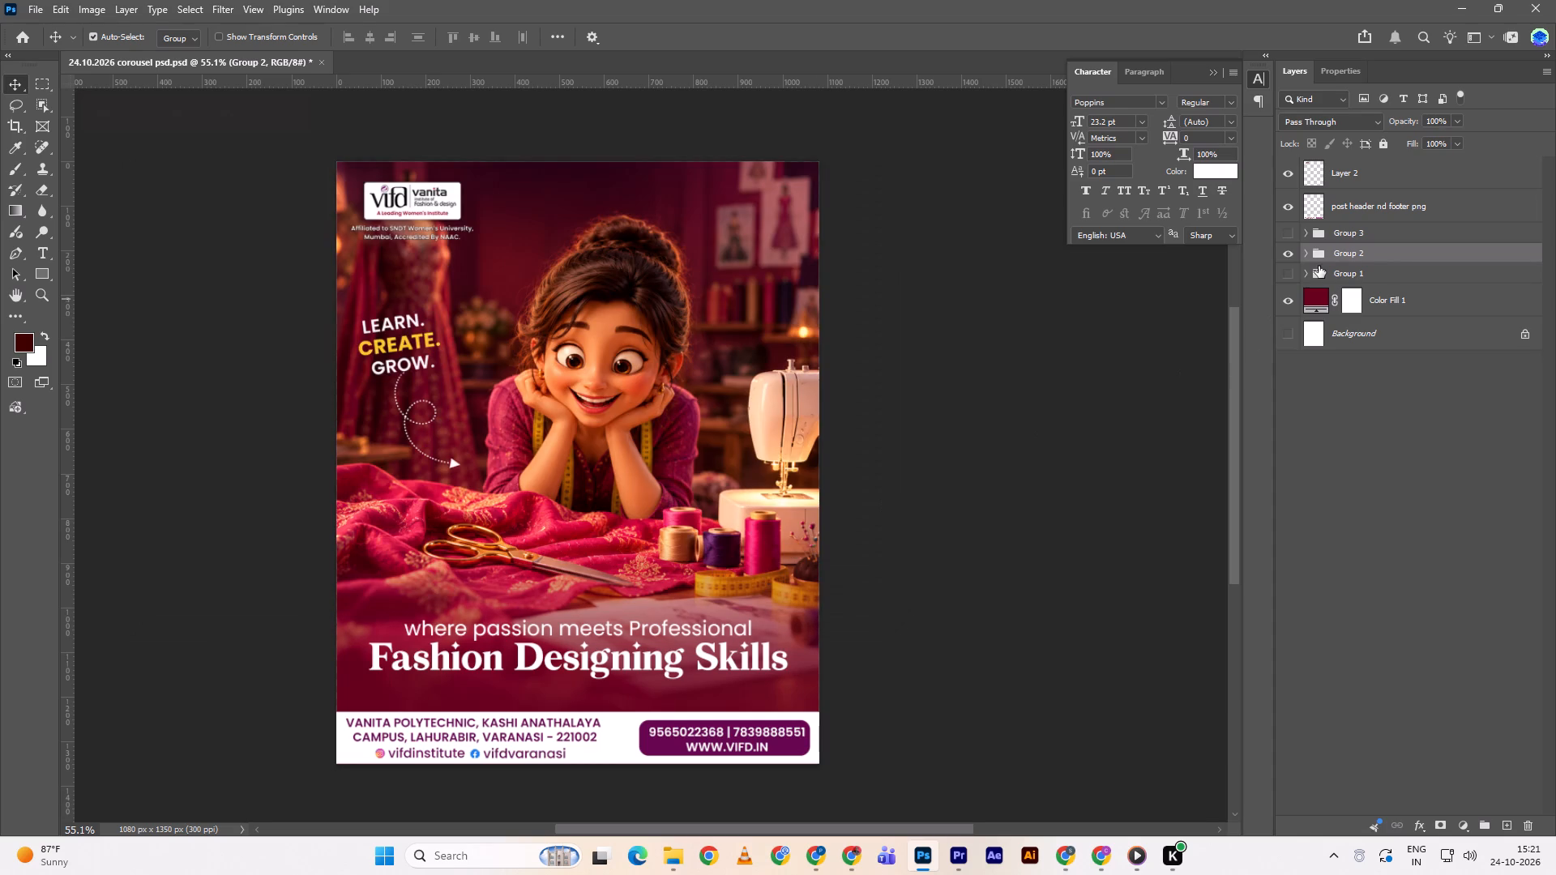
# Display Group 3 instead of Group 2 and save the slide as a PNG named "24.10.2026 corousel image 3" in the daily posts folder.
pyautogui.click(1291, 234)
pyautogui.click(1285, 260)
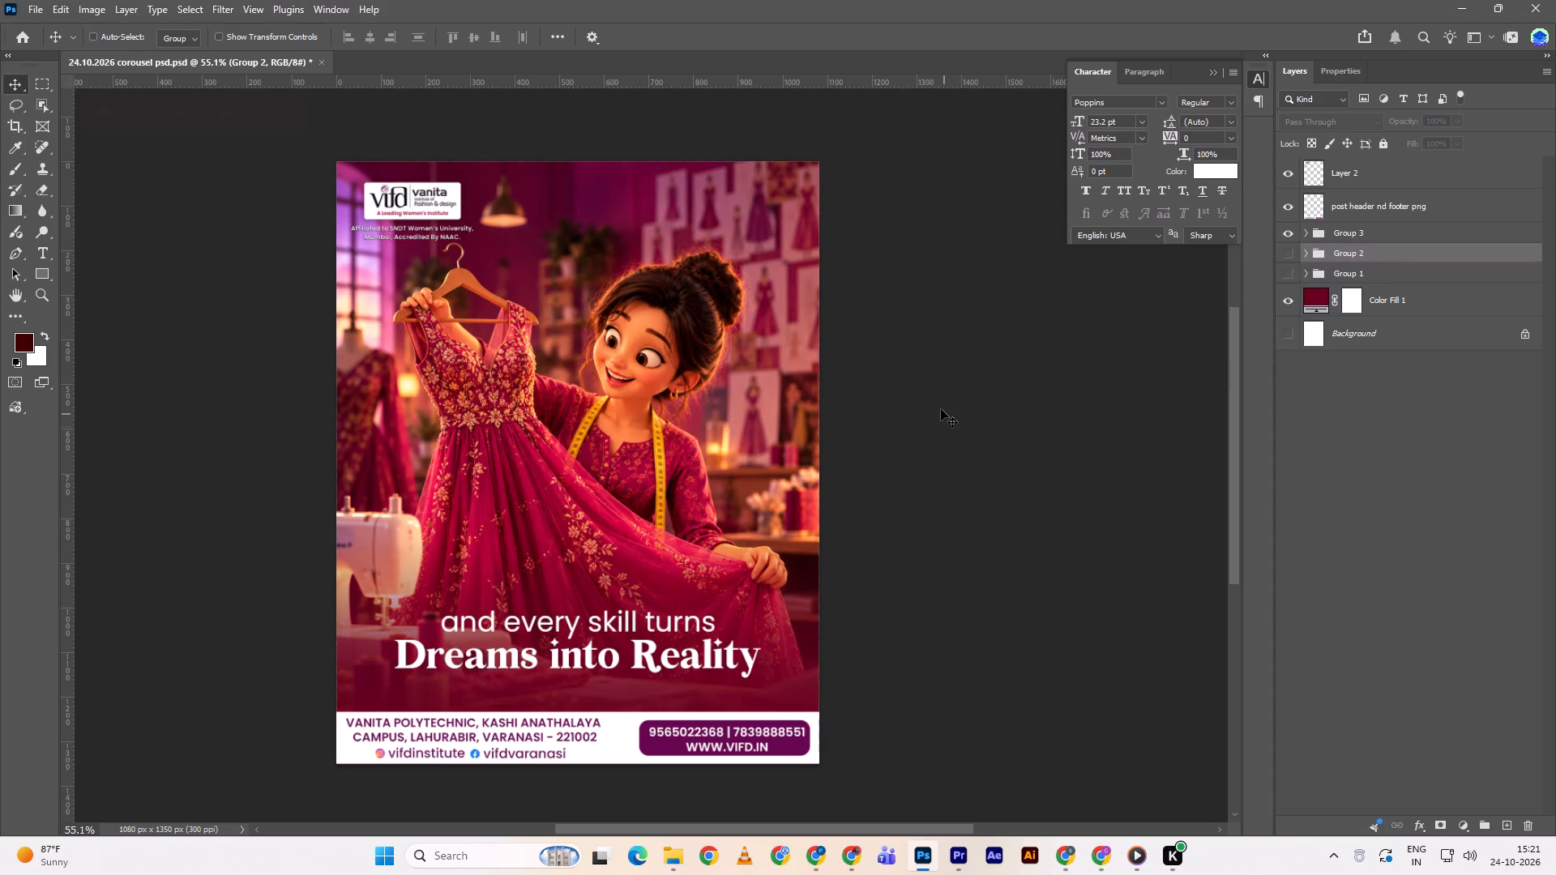
pyautogui.hotkey('ctrl', 'w')
pyautogui.scroll(-4, 511, 342)
pyautogui.scroll(-1, 374, 381)
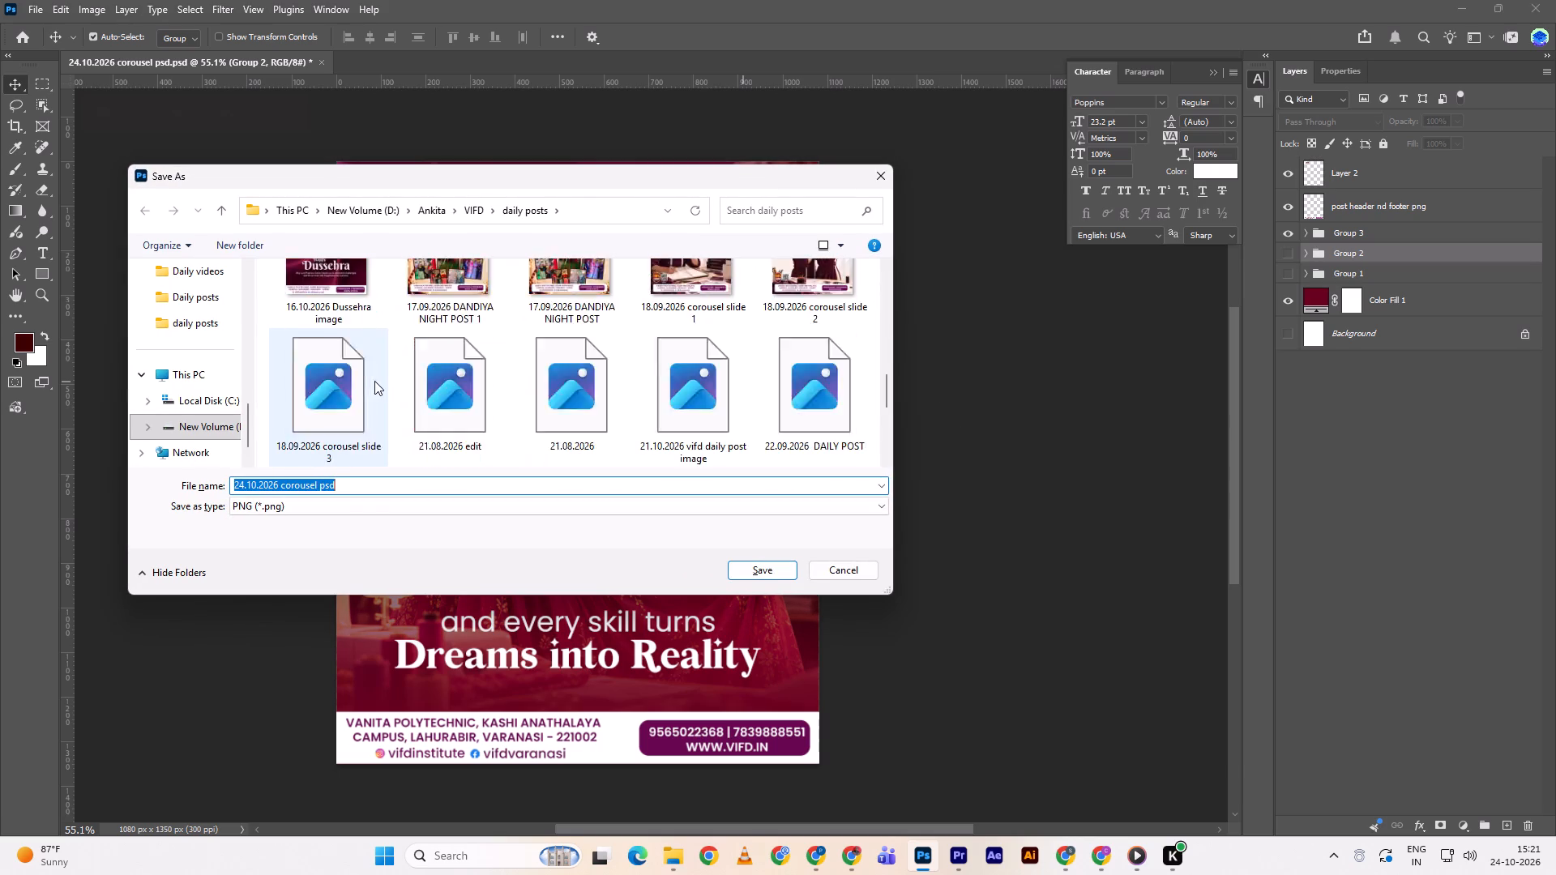
pyautogui.scroll(-1, 374, 381)
pyautogui.click(454, 375)
pyautogui.doubleClick(451, 479)
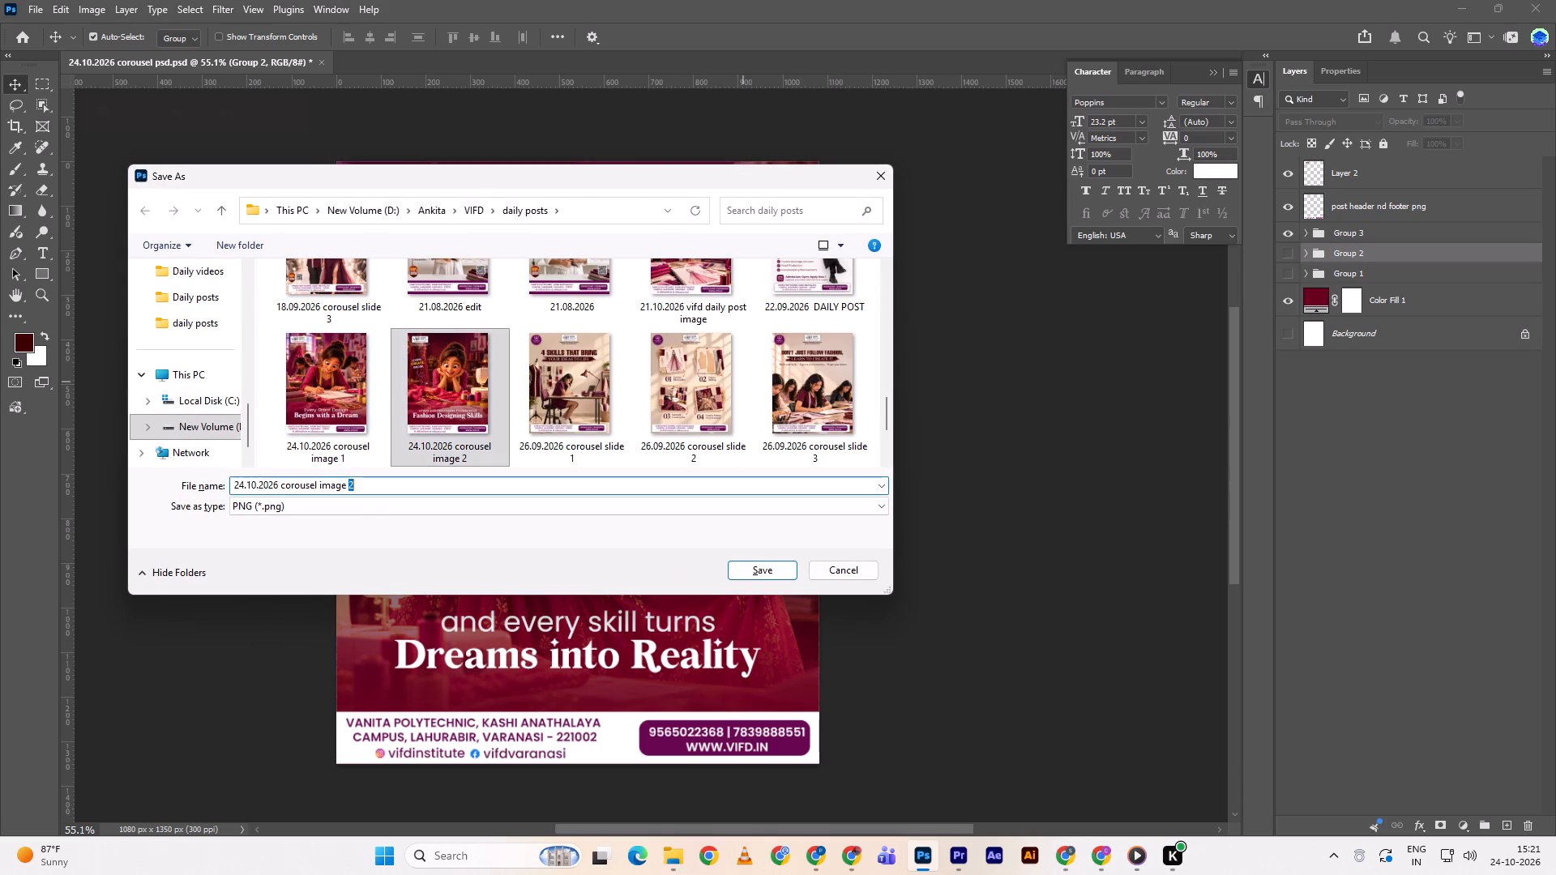
pyautogui.press('3')
pyautogui.press('Return')
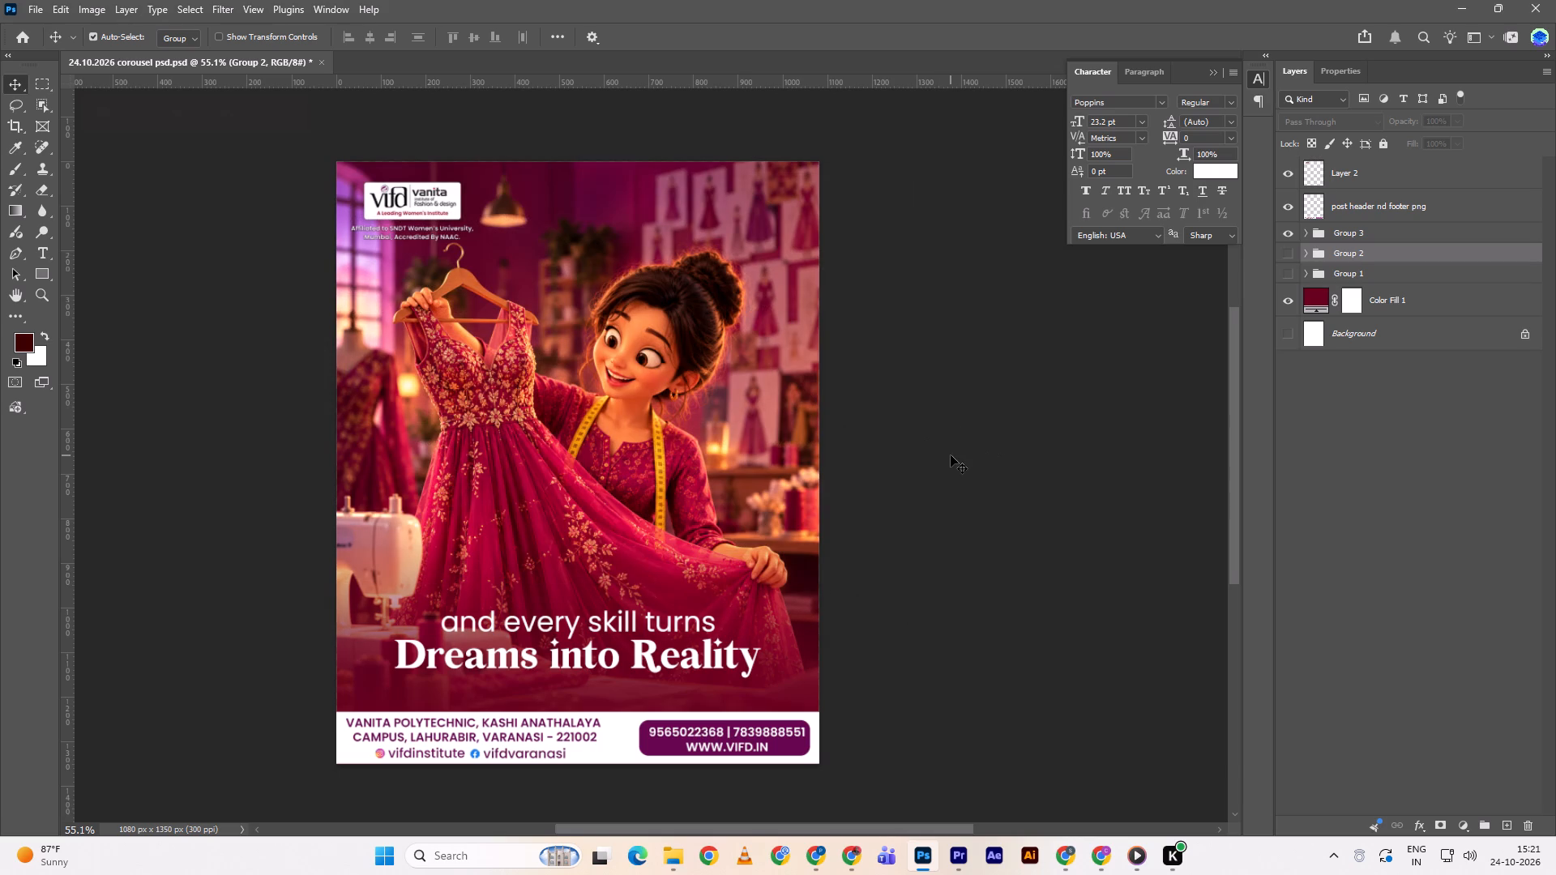
# Clear the layer selection and save the carousel document with Group 3 displayed.
pyautogui.scroll(2, 951, 455)
pyautogui.scroll(-2, 943, 458)
pyautogui.keyDown('ctrl'); pyautogui.scroll(-3, 929, 459); pyautogui.keyUp('ctrl')
pyautogui.scroll(3, 929, 458)
pyautogui.scroll(-3, 934, 455)
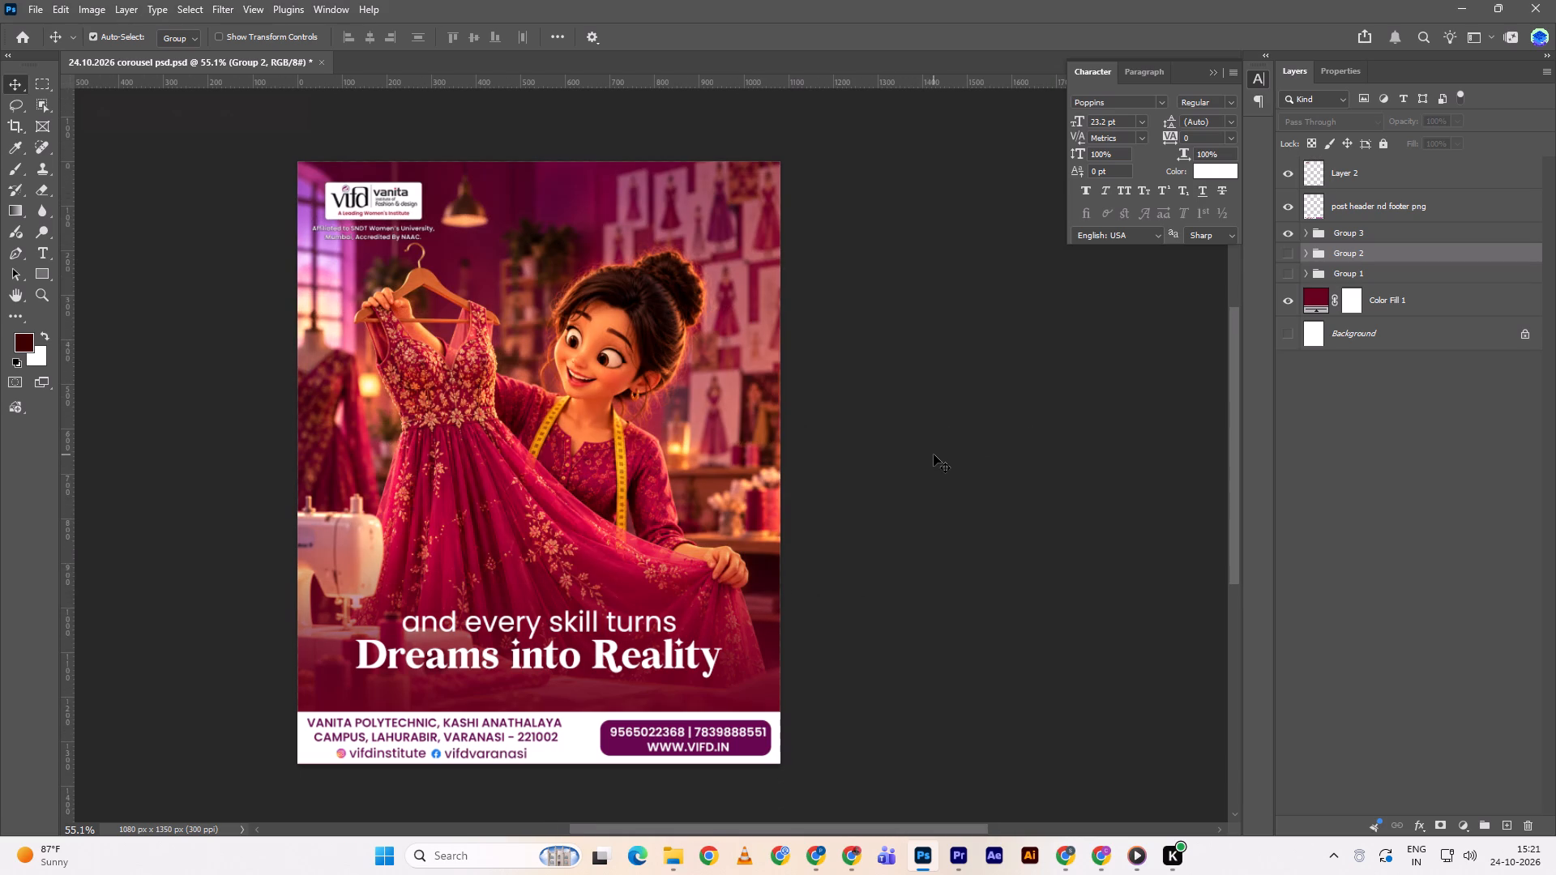
pyautogui.click(1054, 373)
pyautogui.hotkey('ctrl', 's')
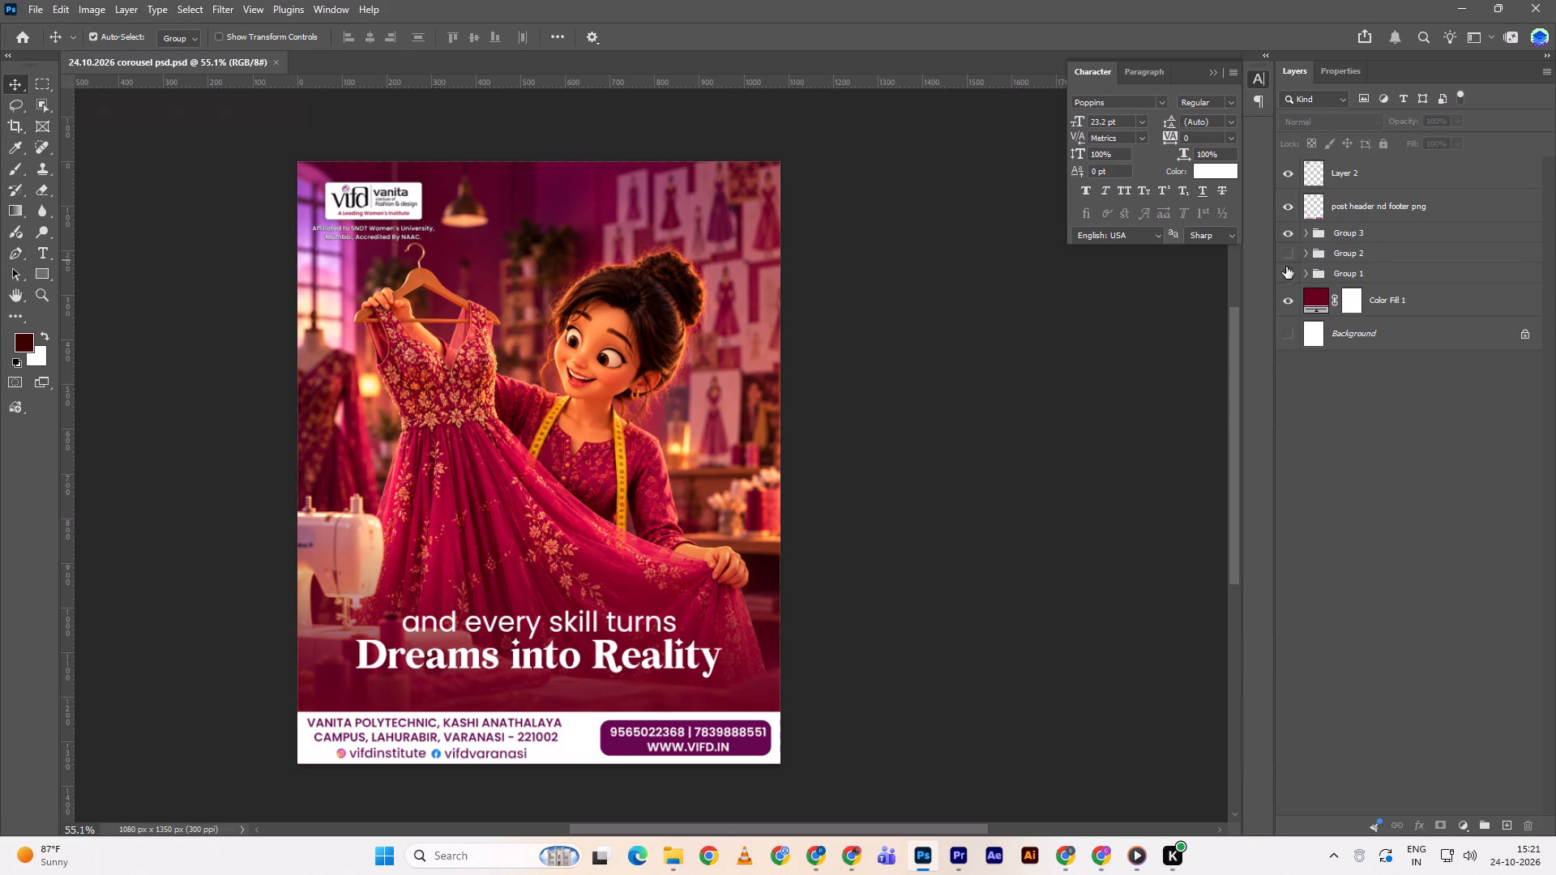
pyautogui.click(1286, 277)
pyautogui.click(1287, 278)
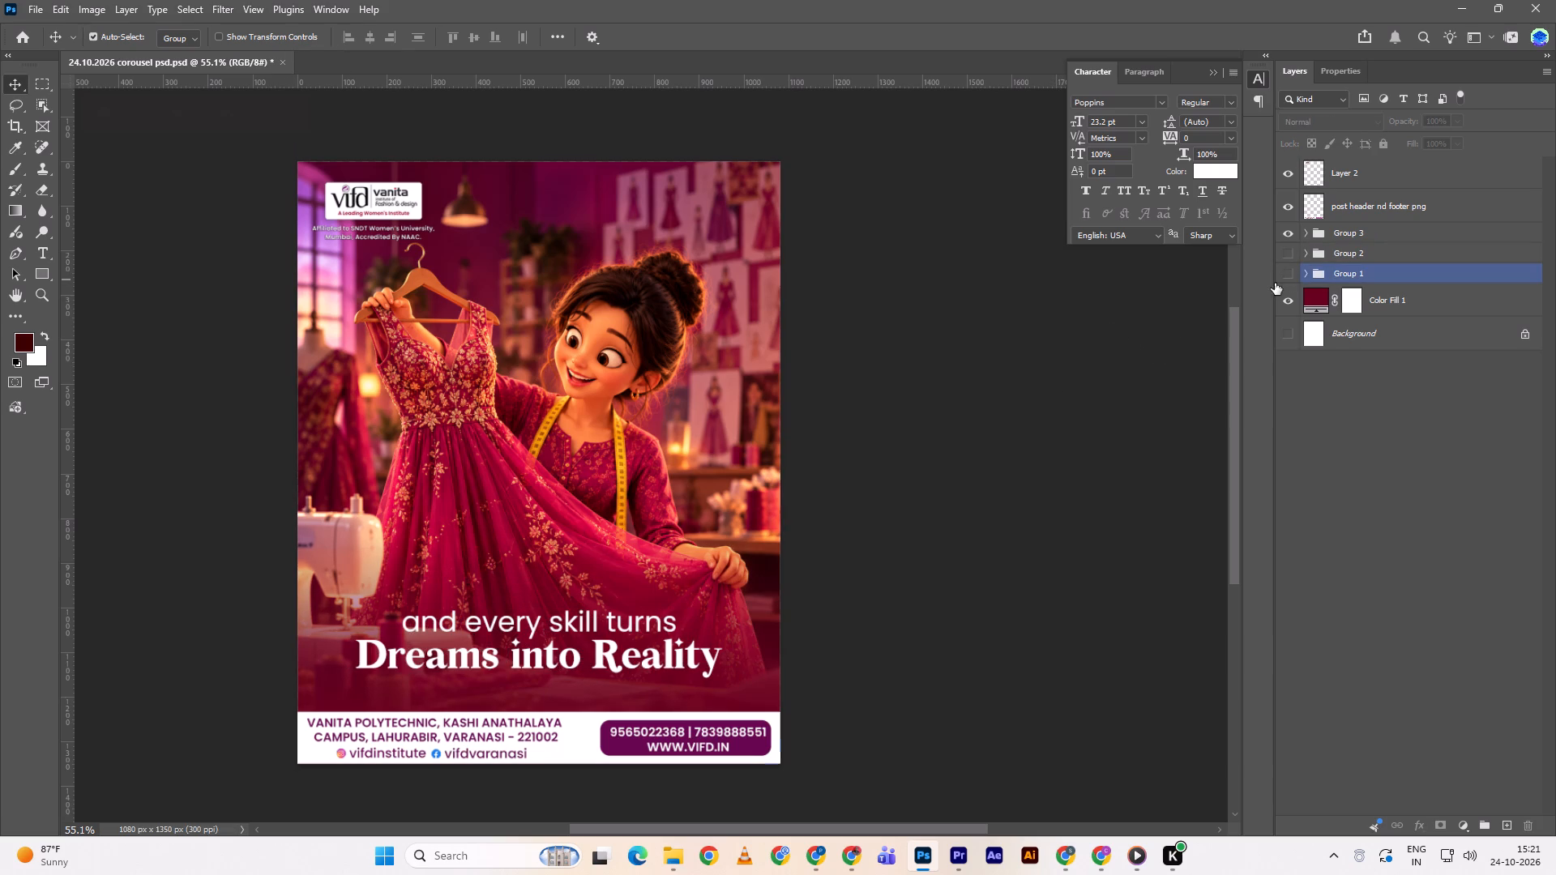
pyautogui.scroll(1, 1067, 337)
# Switch to File Explorer, open the VIFD daily posts folder and find the exported 24.10.2026 corousel images.
pyautogui.hotkey('alt', 'Tab')
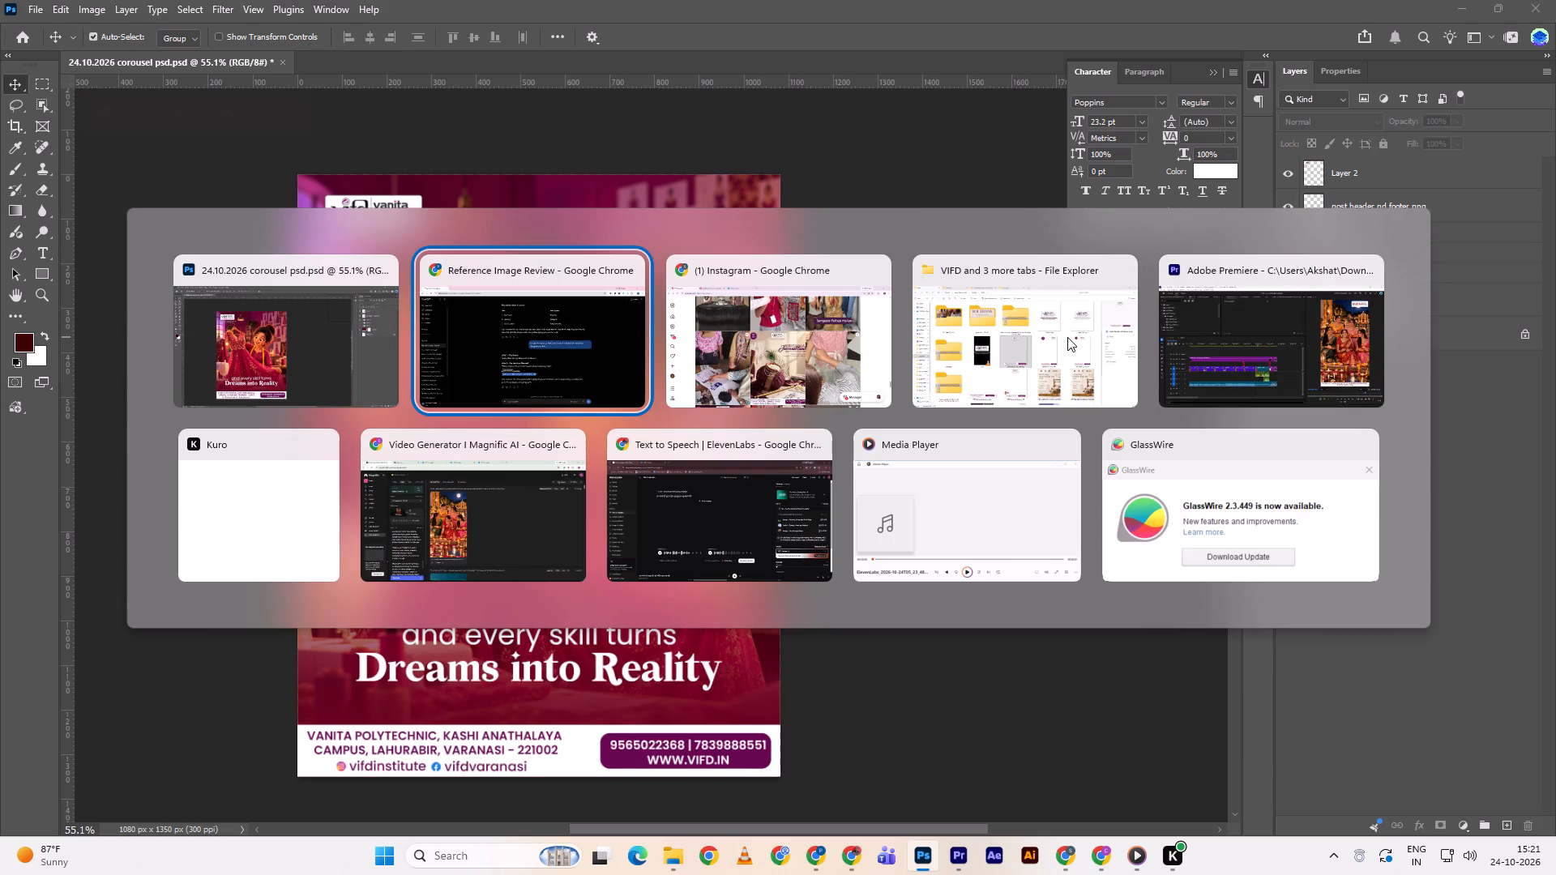
pyautogui.hotkey('alt', 'Tab')
pyautogui.hotkey('alt', 'Tab')
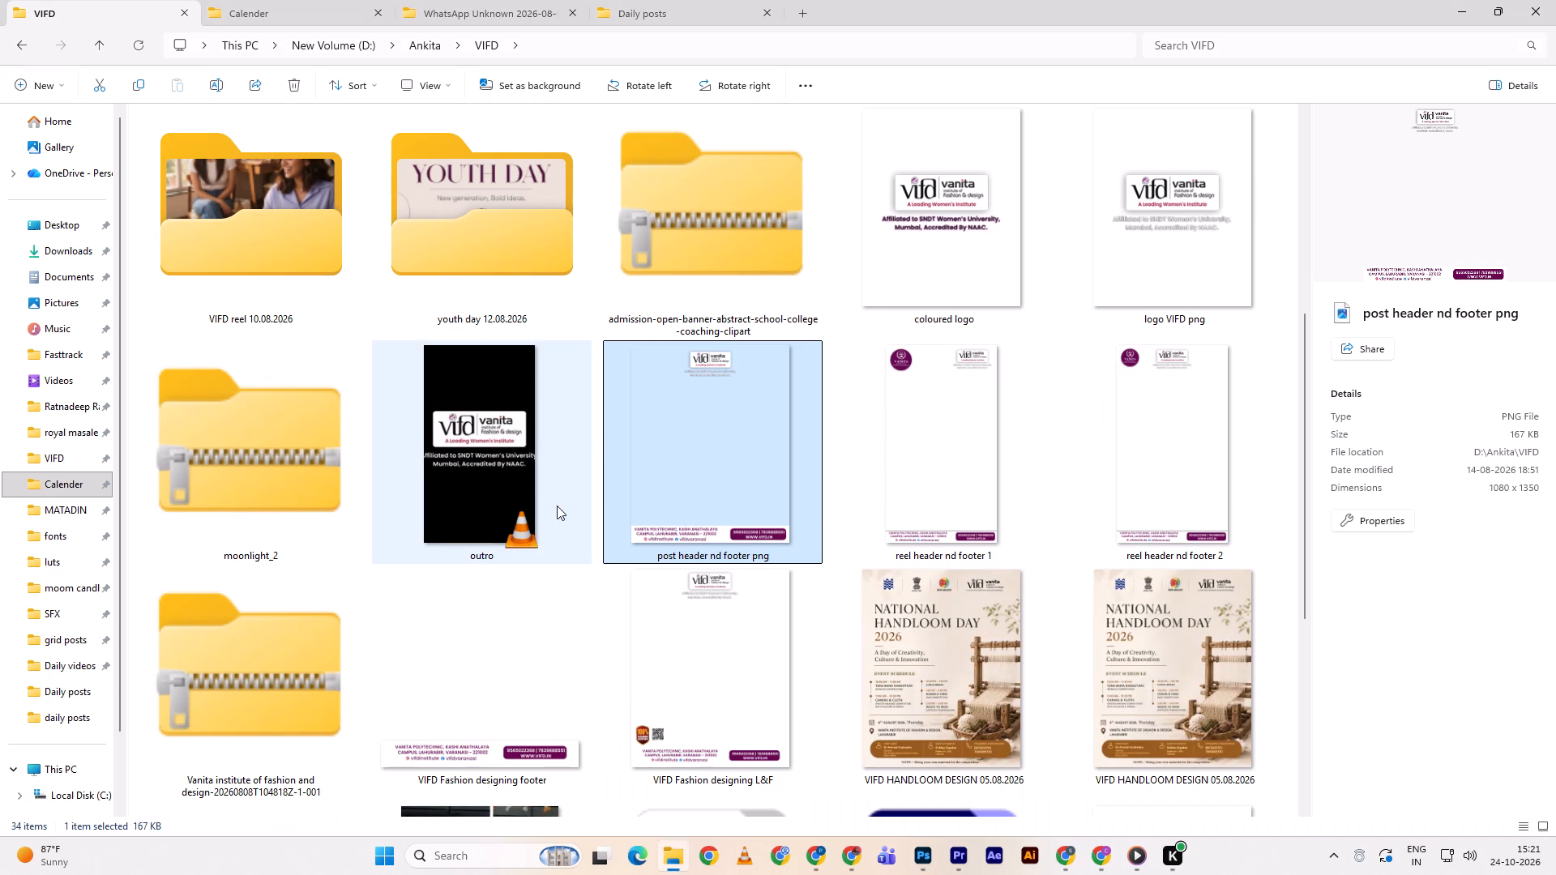
pyautogui.scroll(2, 523, 520)
pyautogui.scroll(-2, 523, 520)
pyautogui.scroll(4, 496, 522)
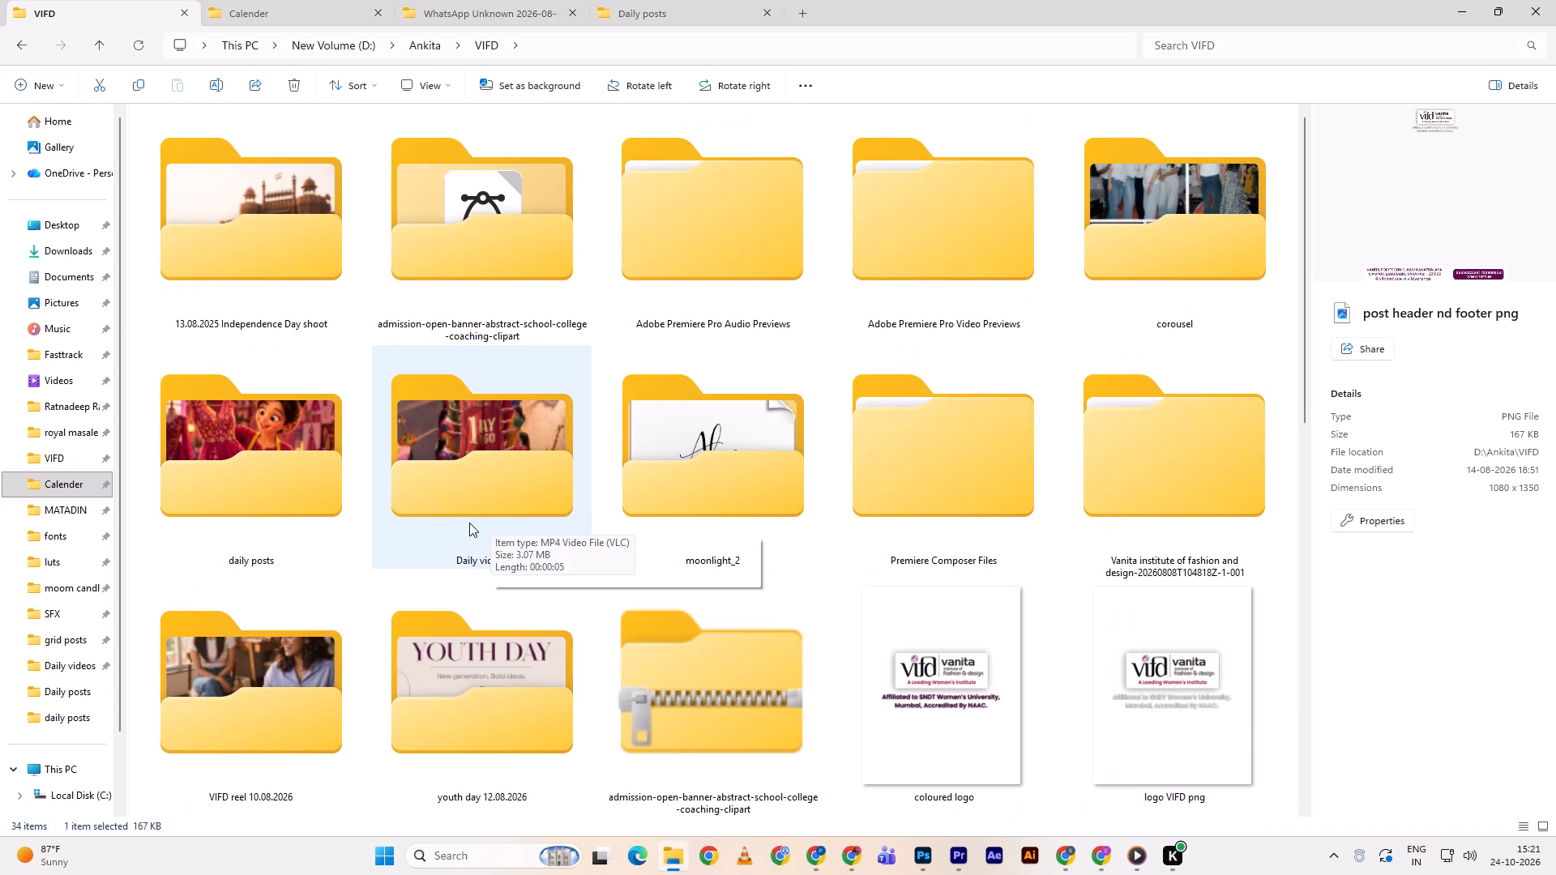
pyautogui.doubleClick(1210, 201)
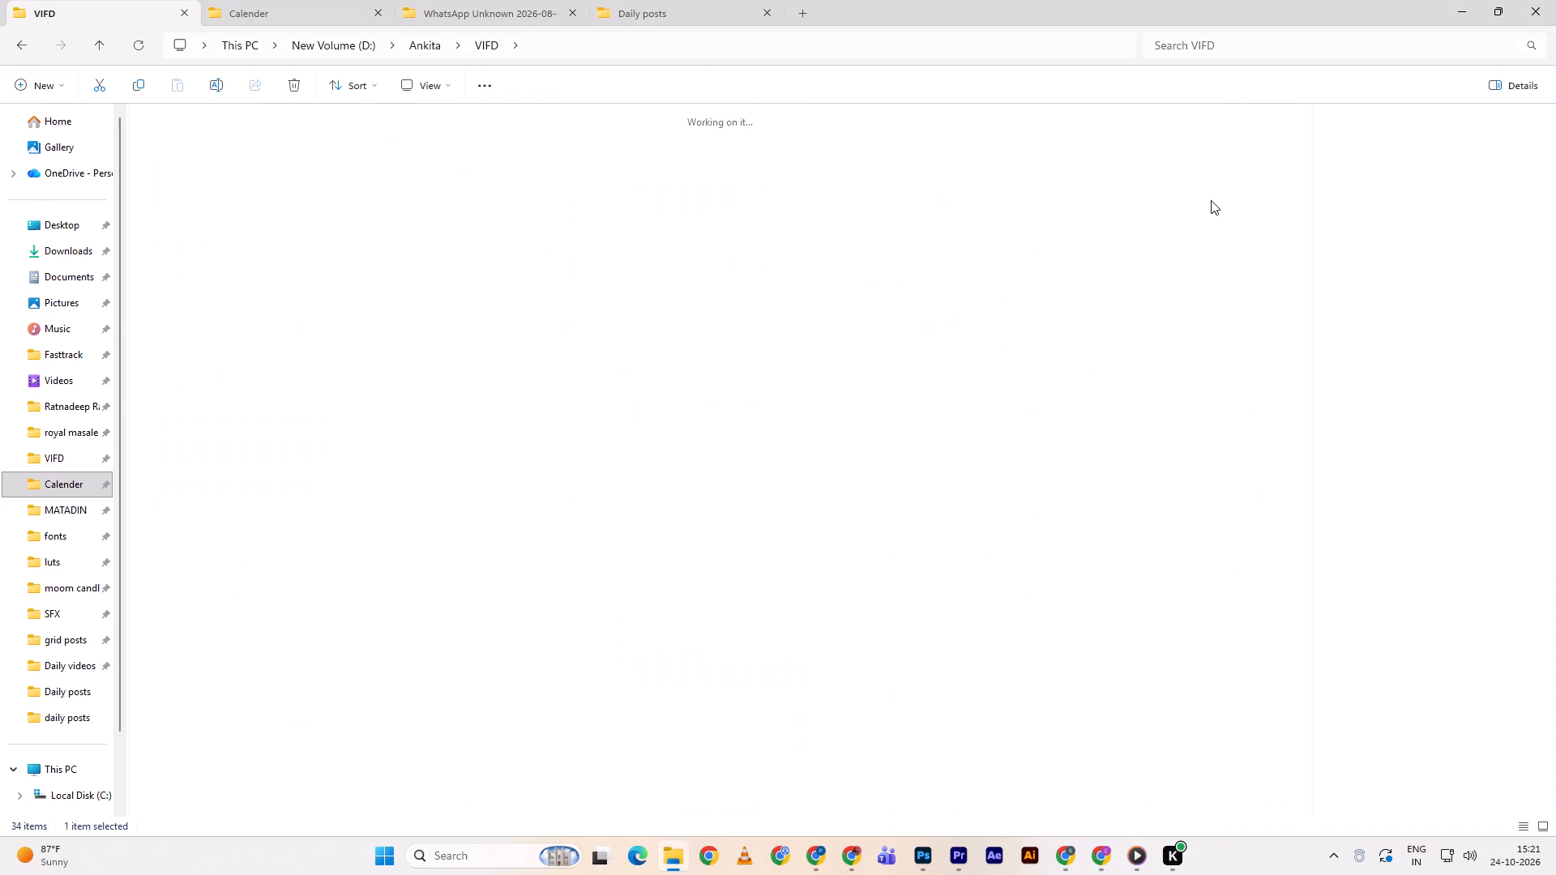
pyautogui.click(104, 47)
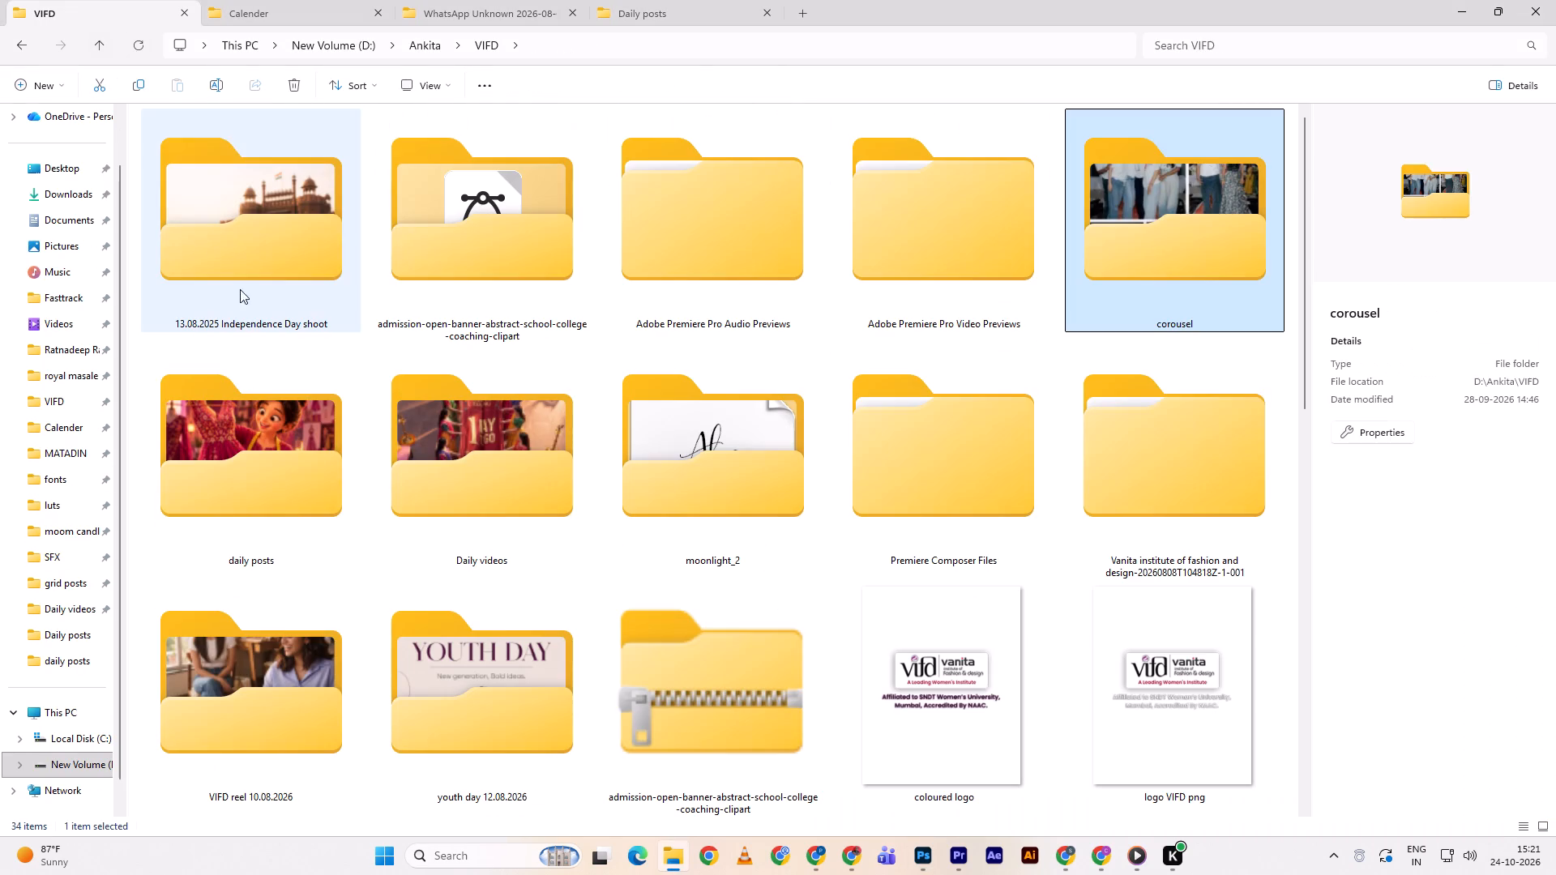
pyautogui.doubleClick(297, 423)
pyautogui.scroll(-2, 955, 553)
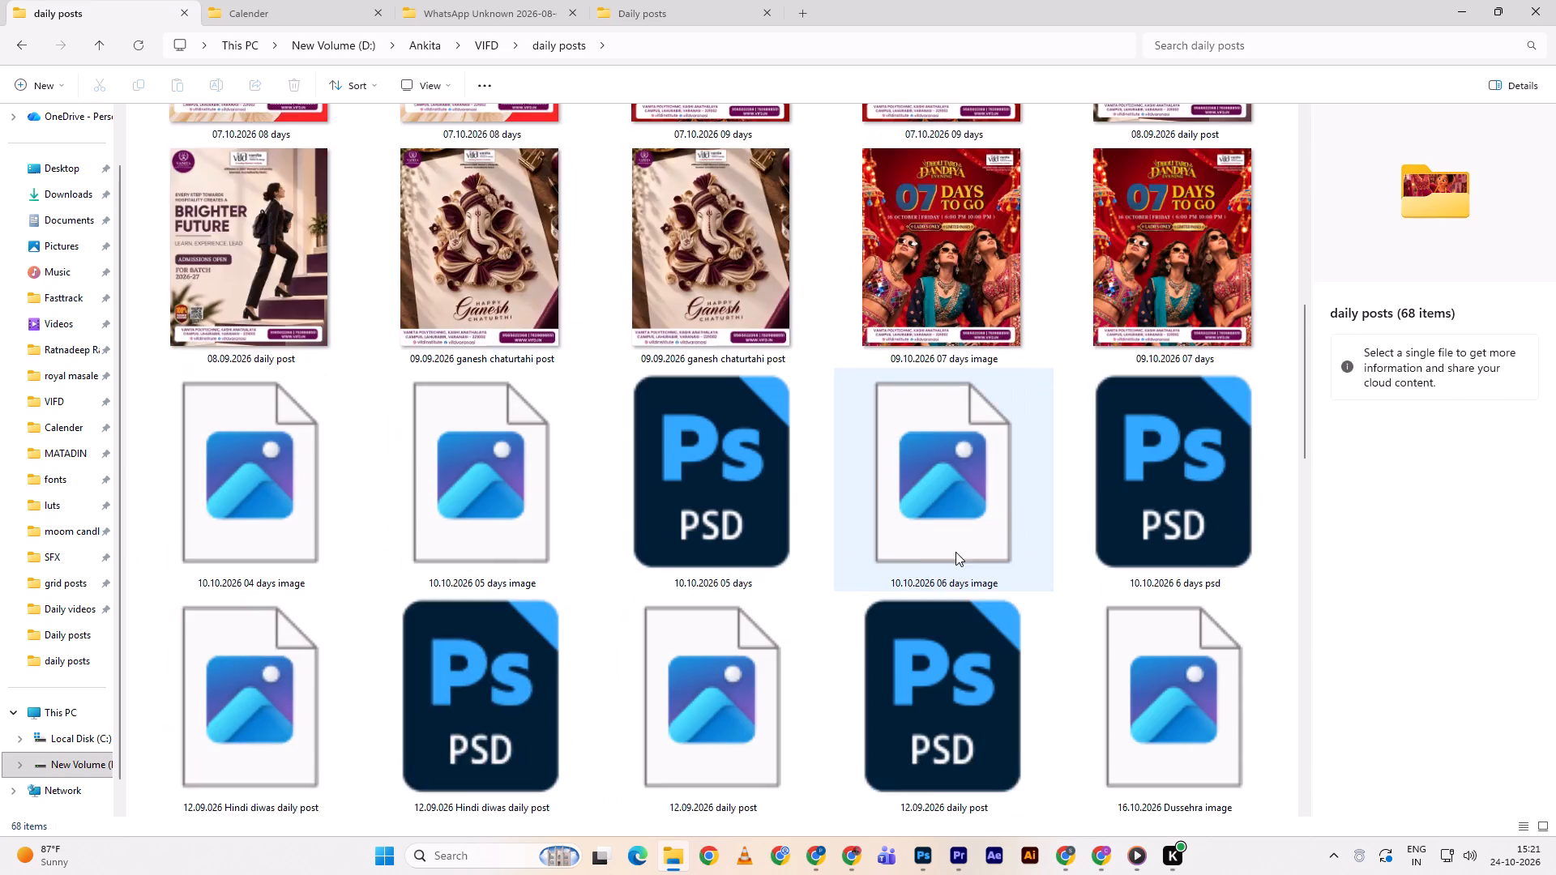
pyautogui.scroll(-4, 918, 545)
pyautogui.scroll(-1, 824, 492)
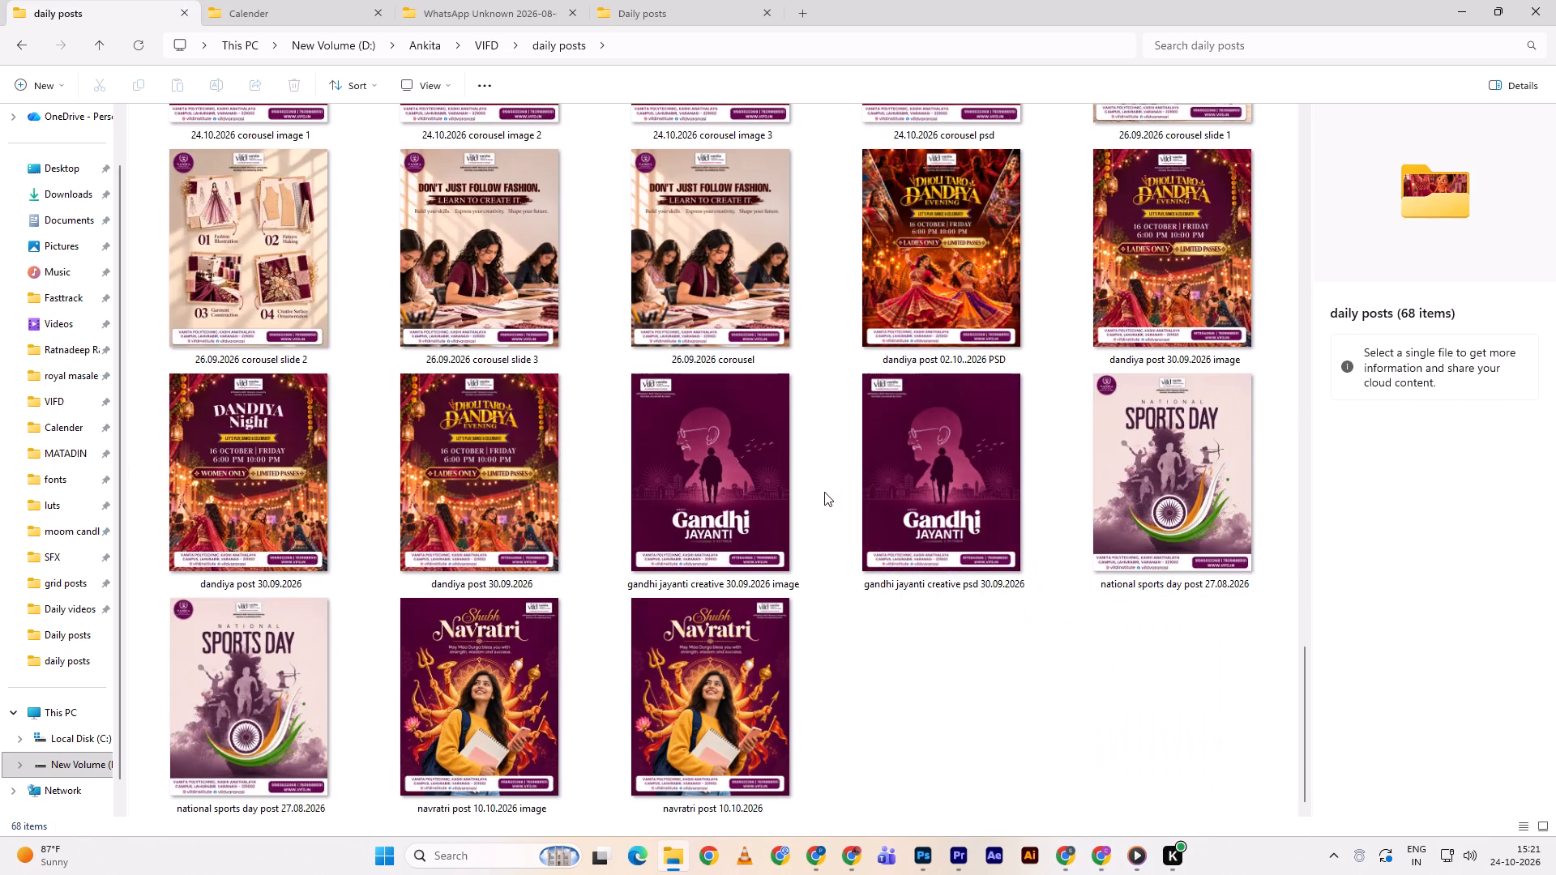
pyautogui.scroll(1, 824, 492)
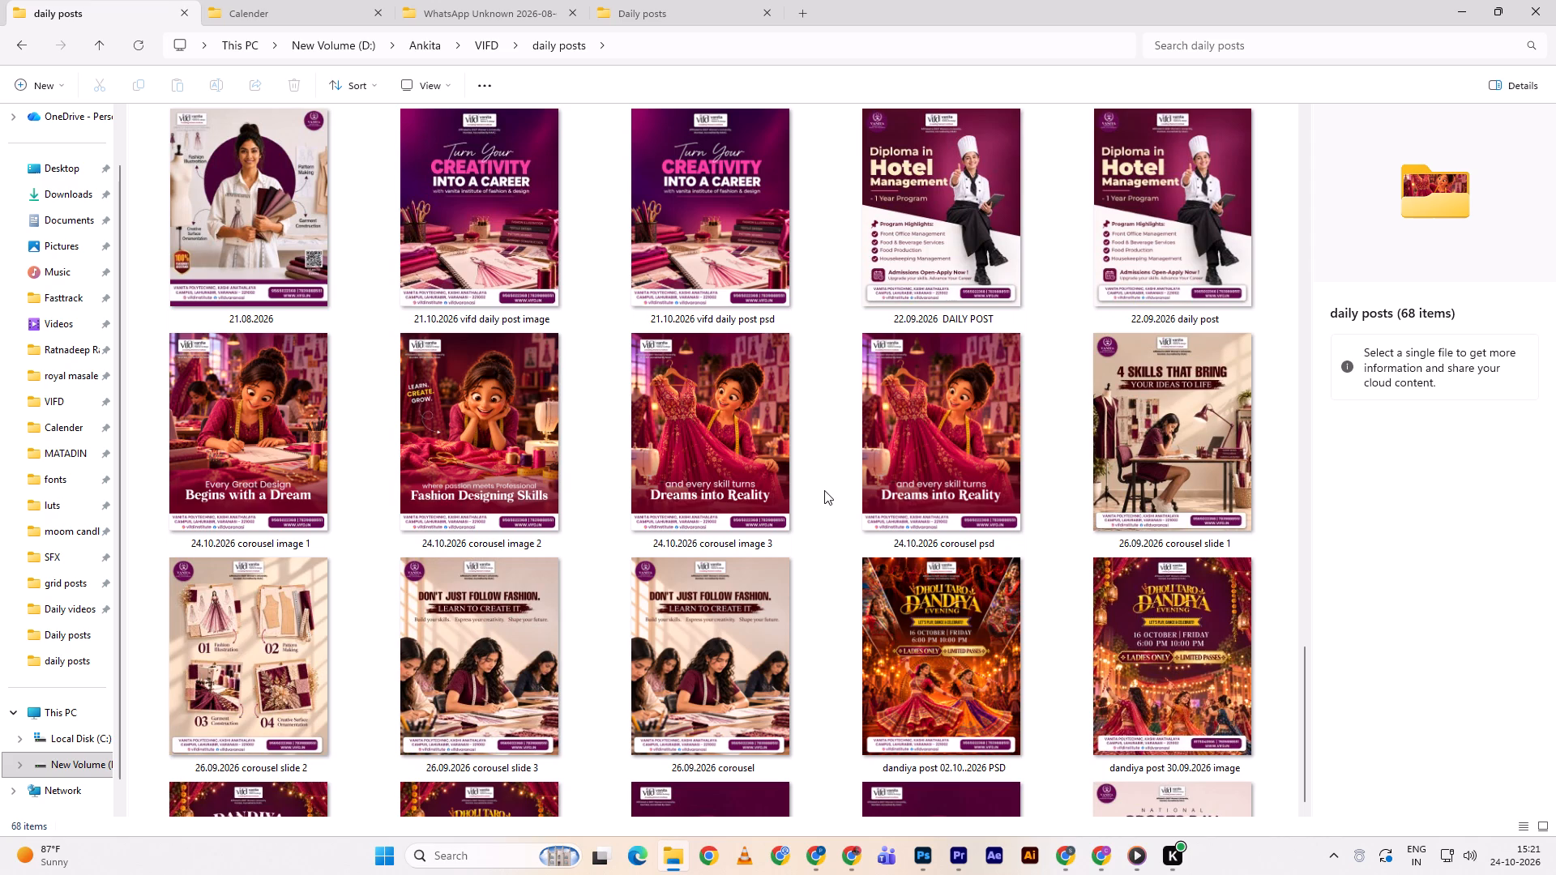
# View 24.10.2026 corousel images 1, 2 and 3 in sequence to check the exported slides, and close the viewer.
pyautogui.doubleClick(282, 442)
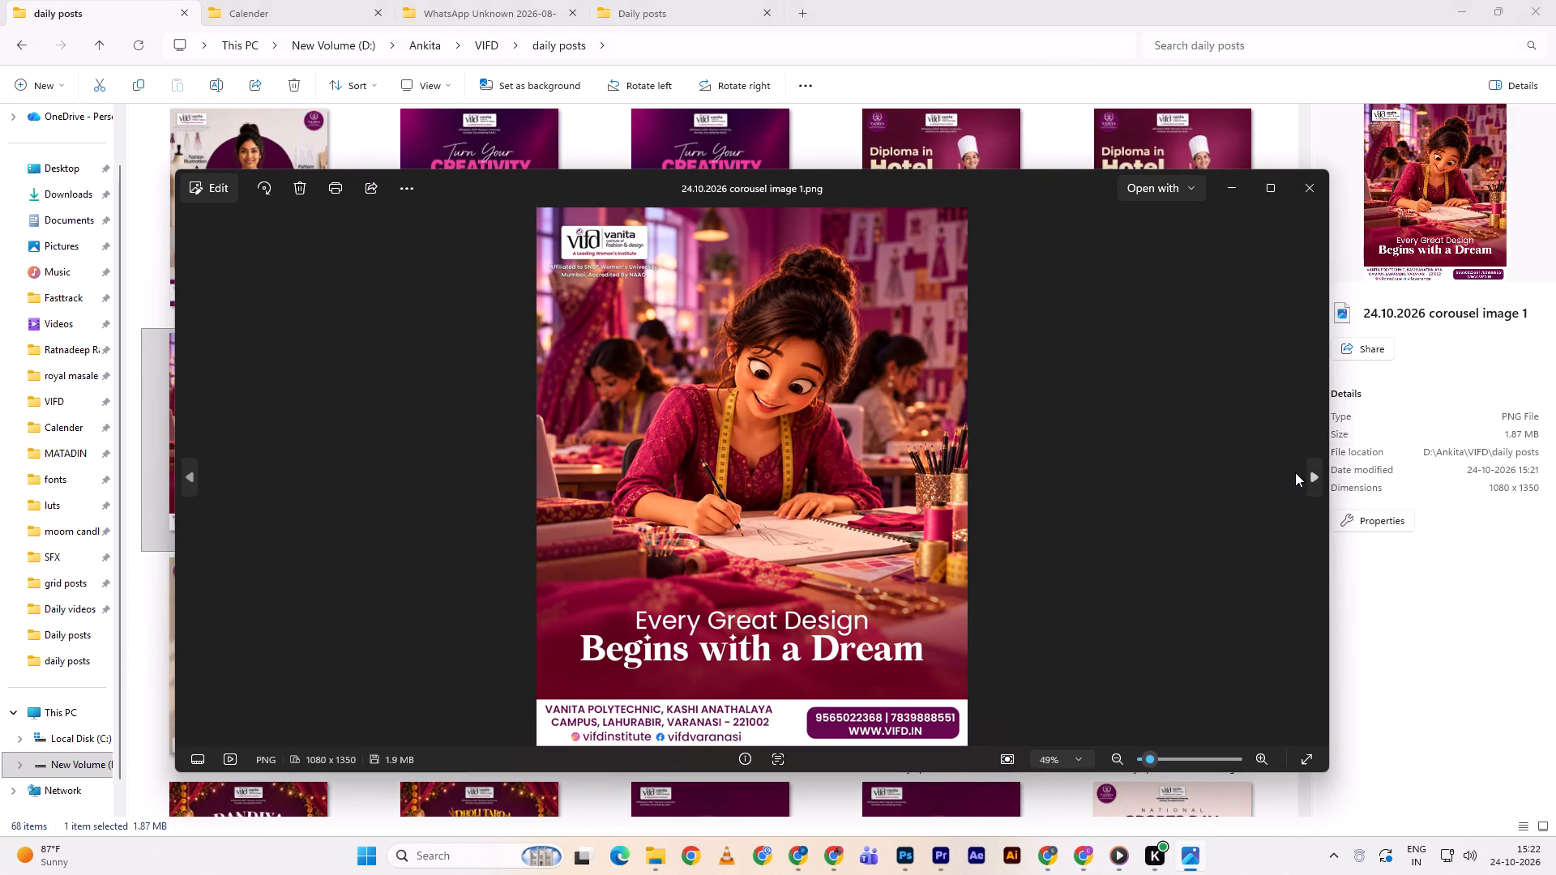
pyautogui.click(1314, 482)
pyautogui.click(1314, 482)
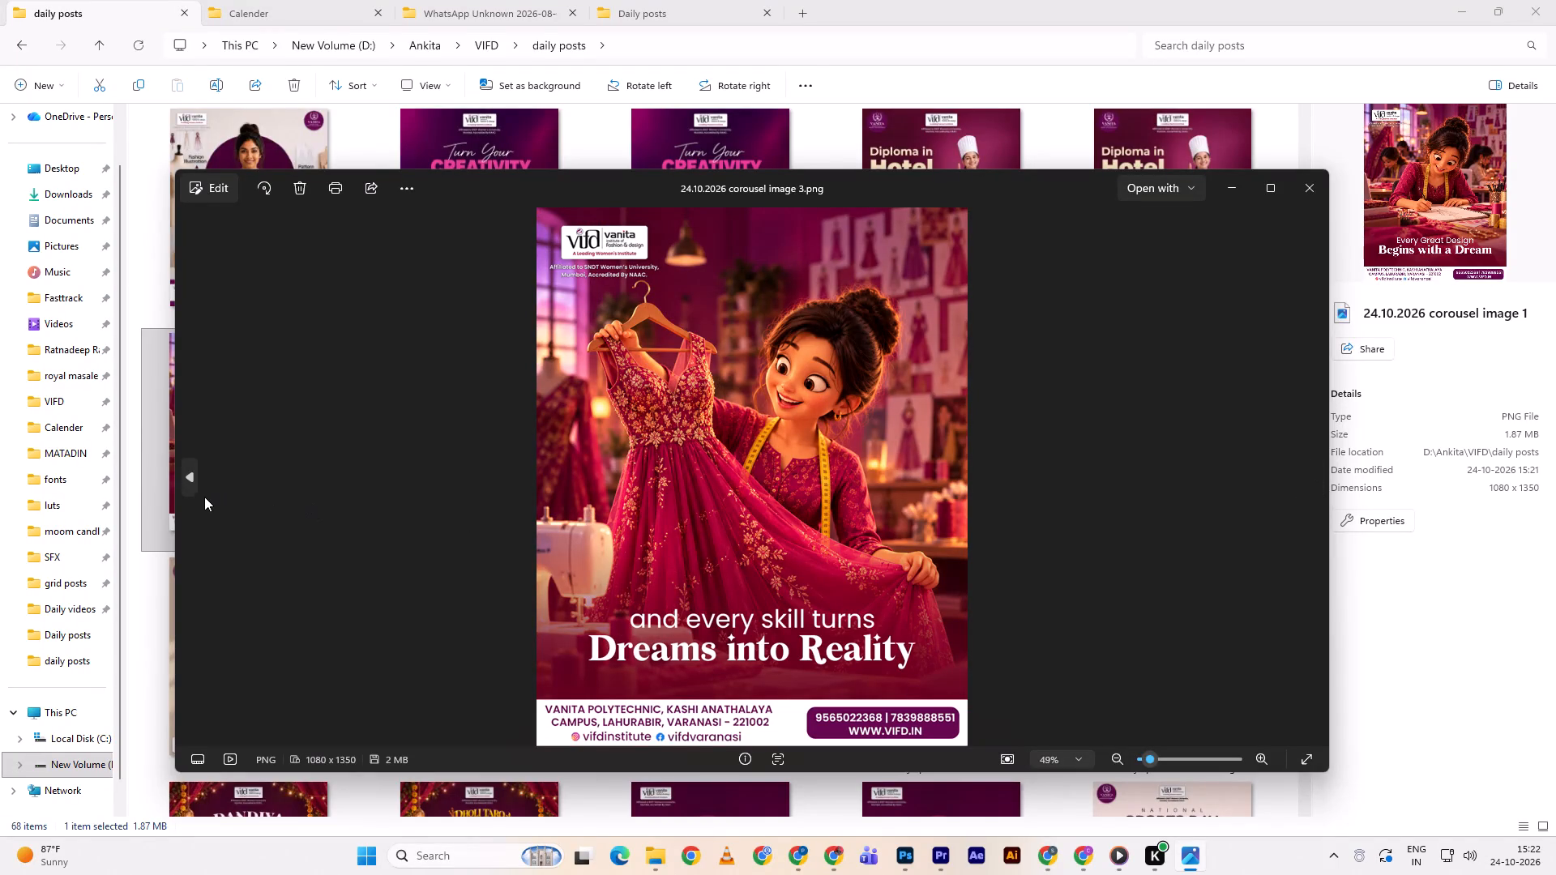
pyautogui.click(199, 482)
pyautogui.click(199, 482)
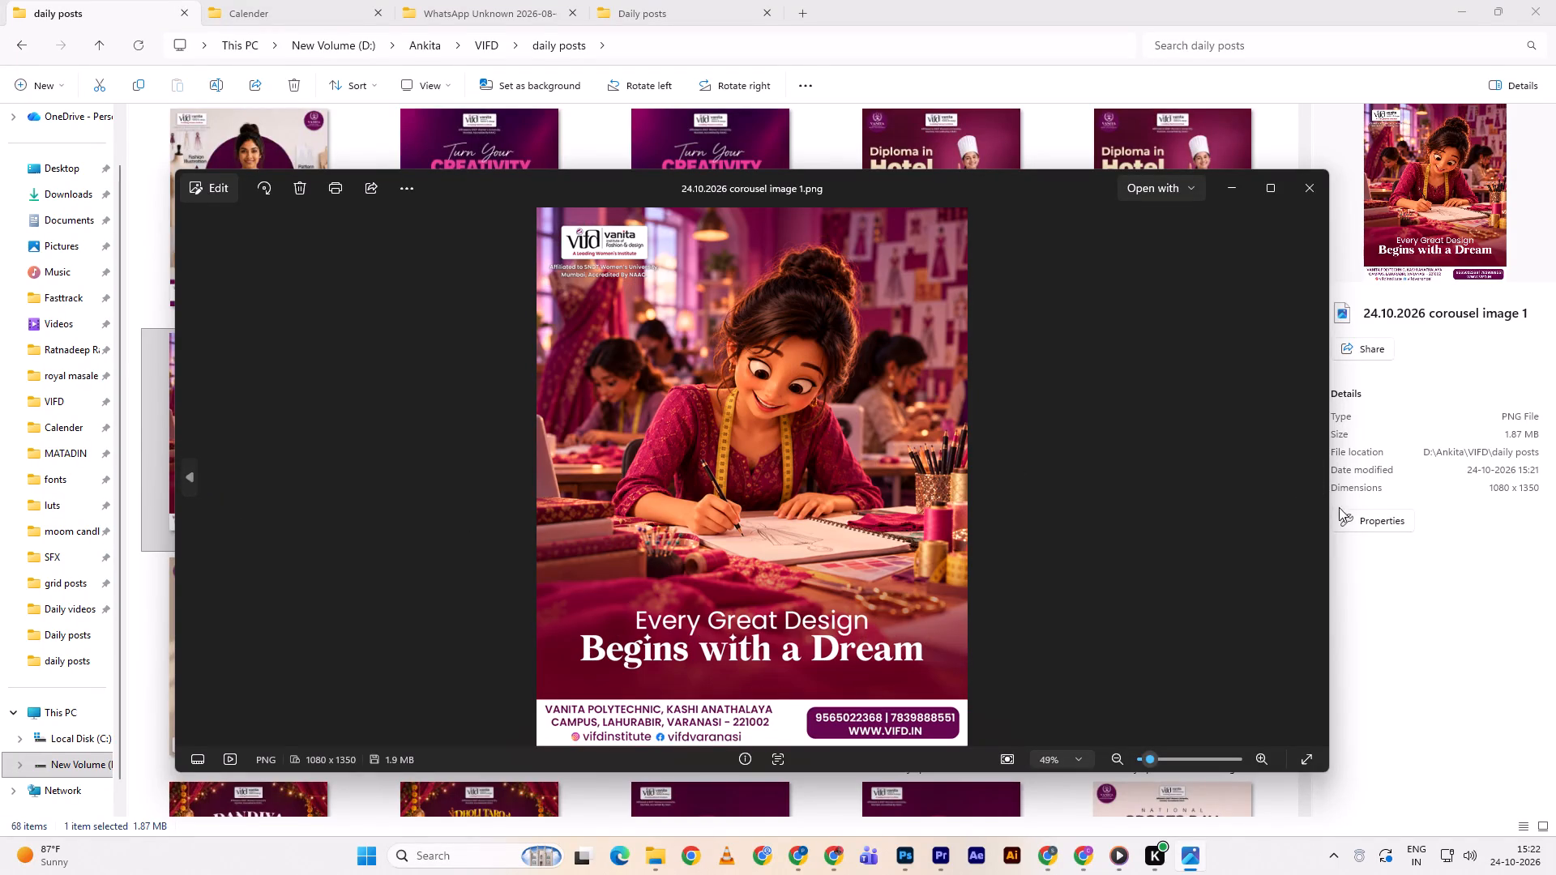
pyautogui.doubleClick(1313, 472)
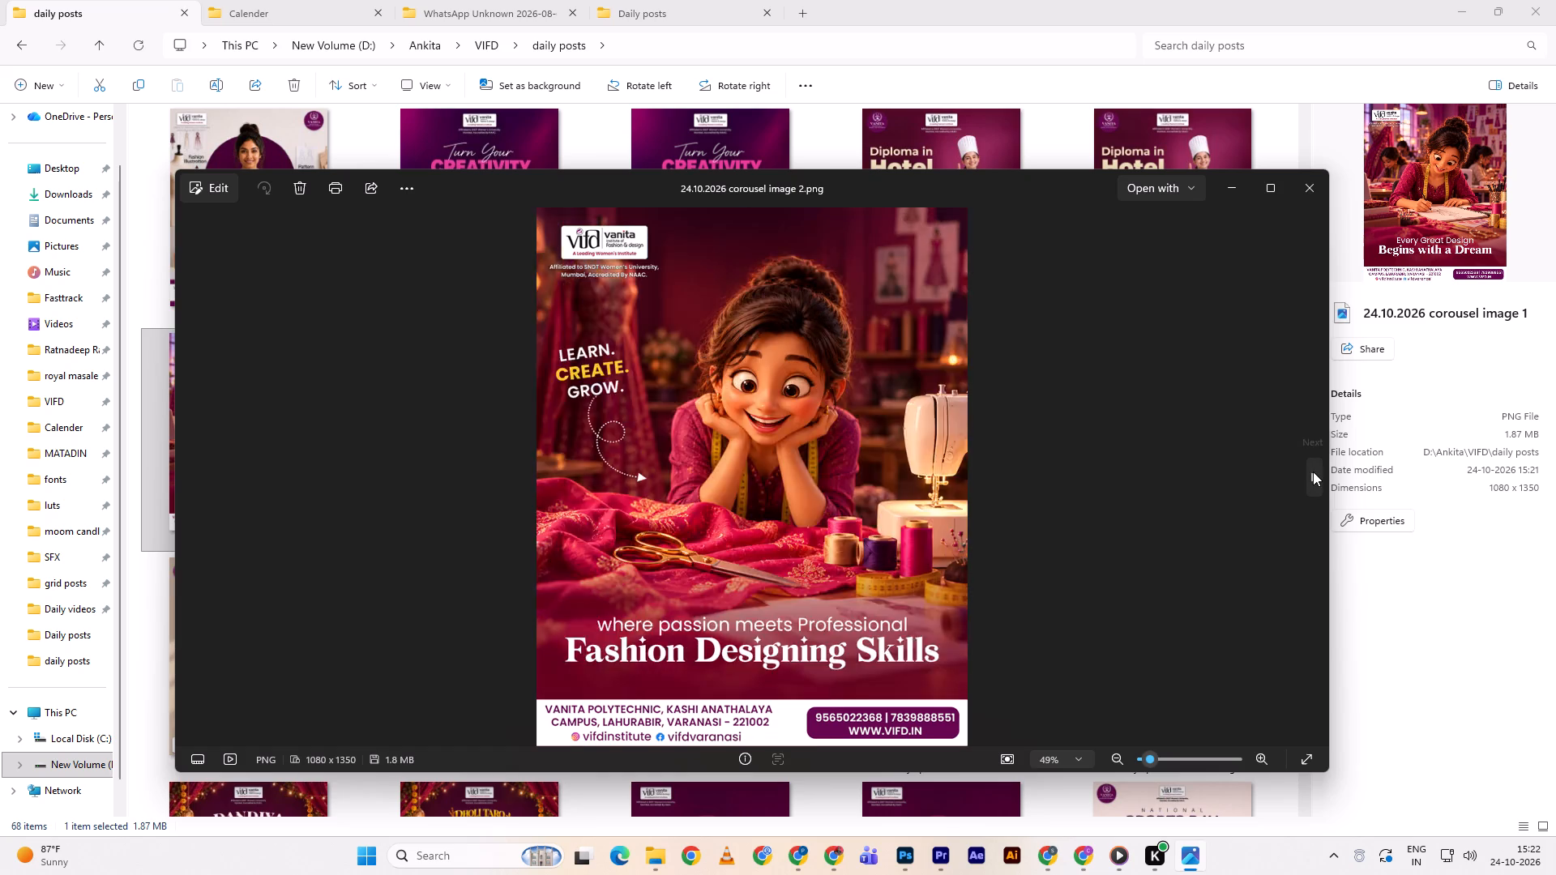
pyautogui.click(191, 483)
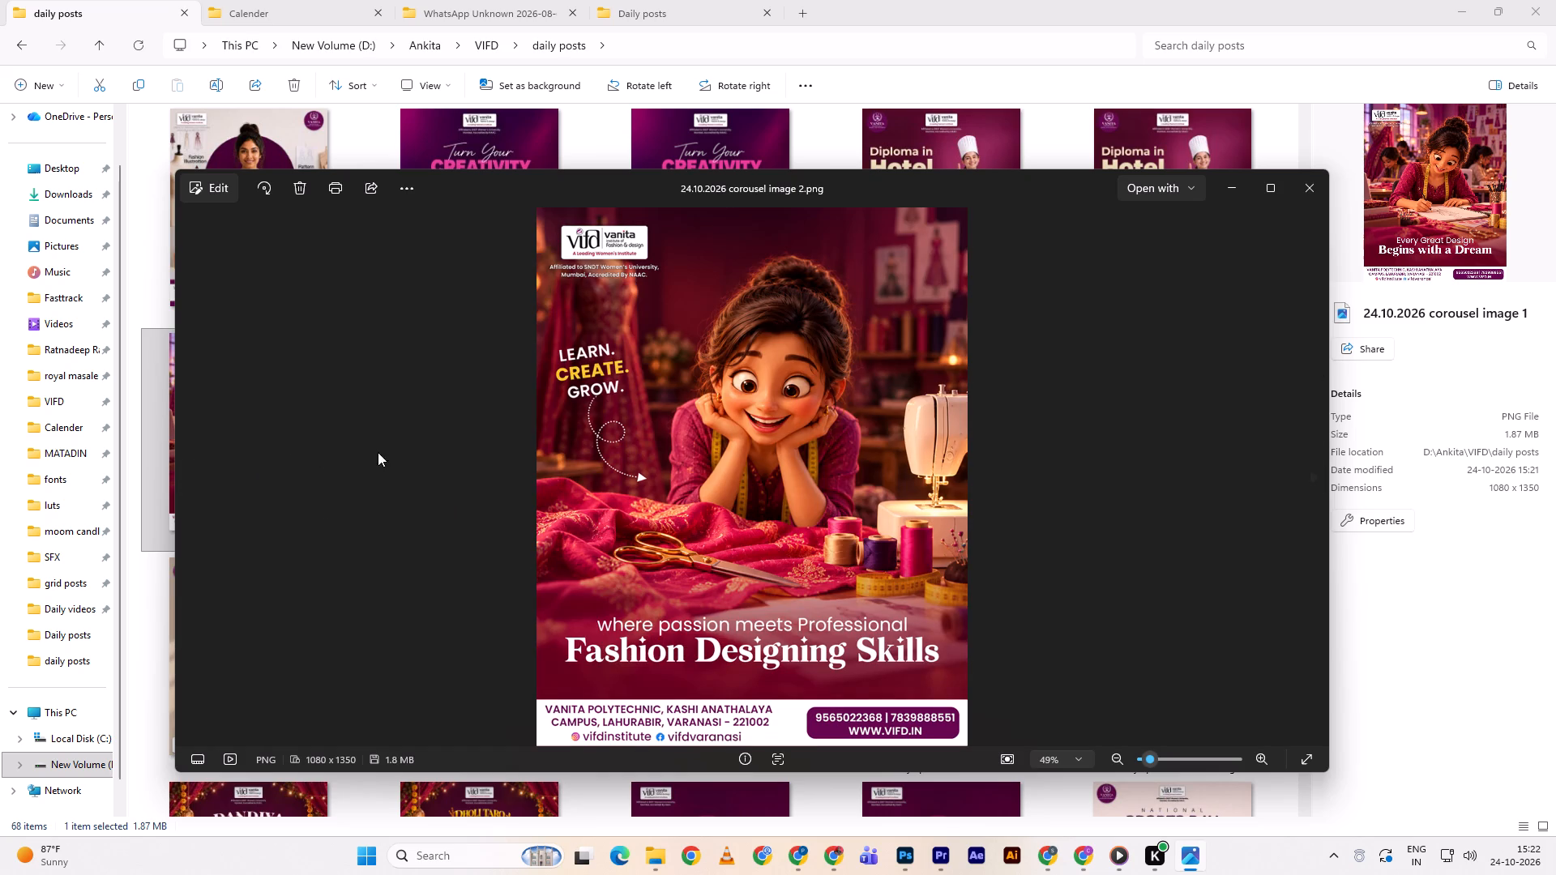
pyautogui.click(193, 477)
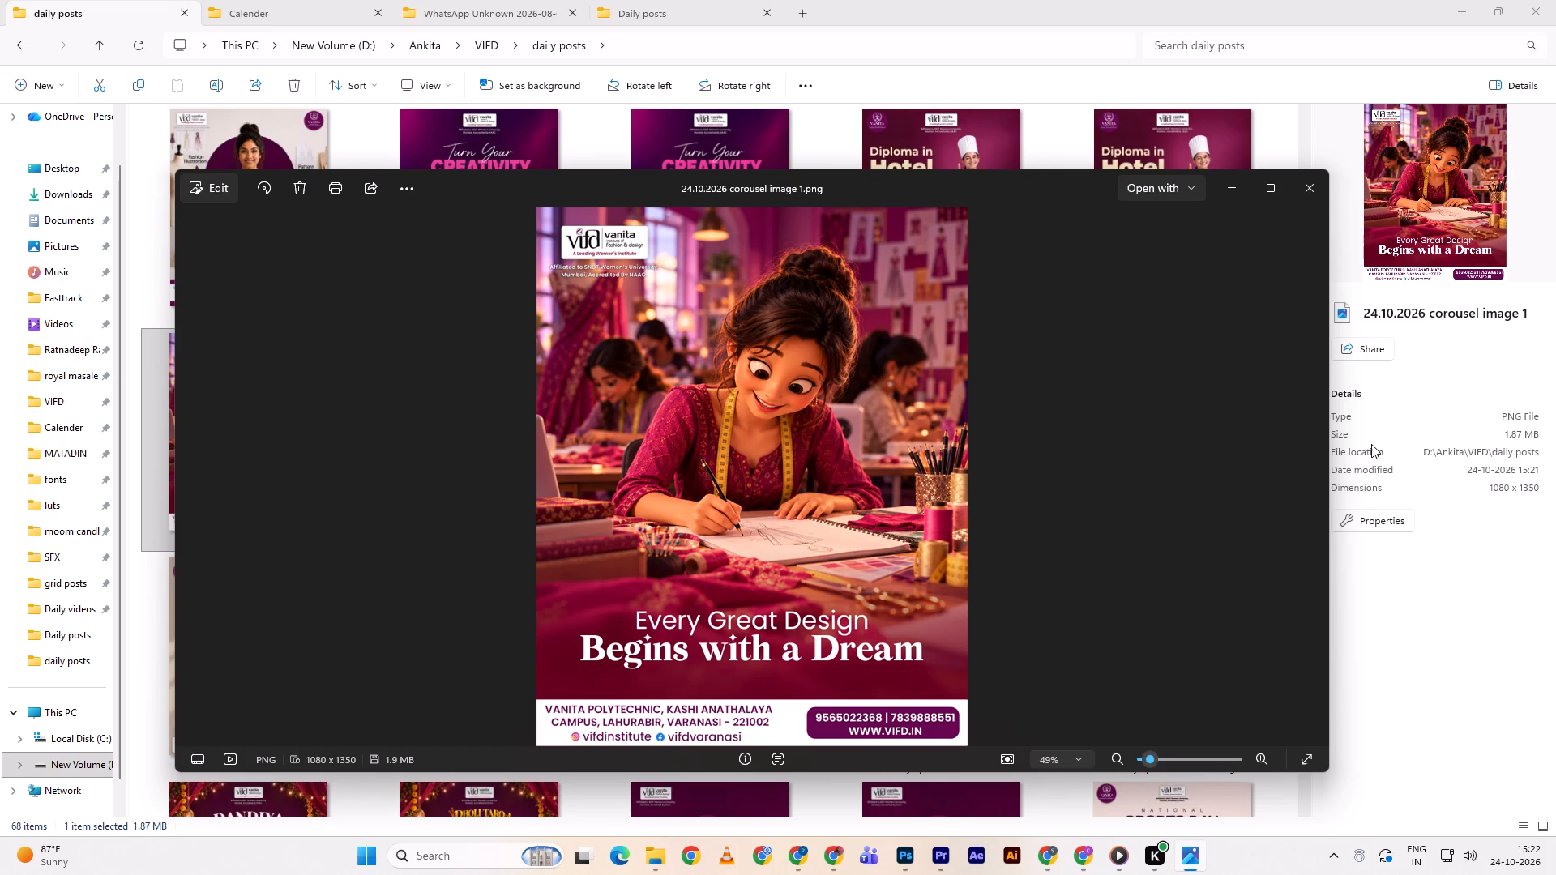
pyautogui.click(1310, 476)
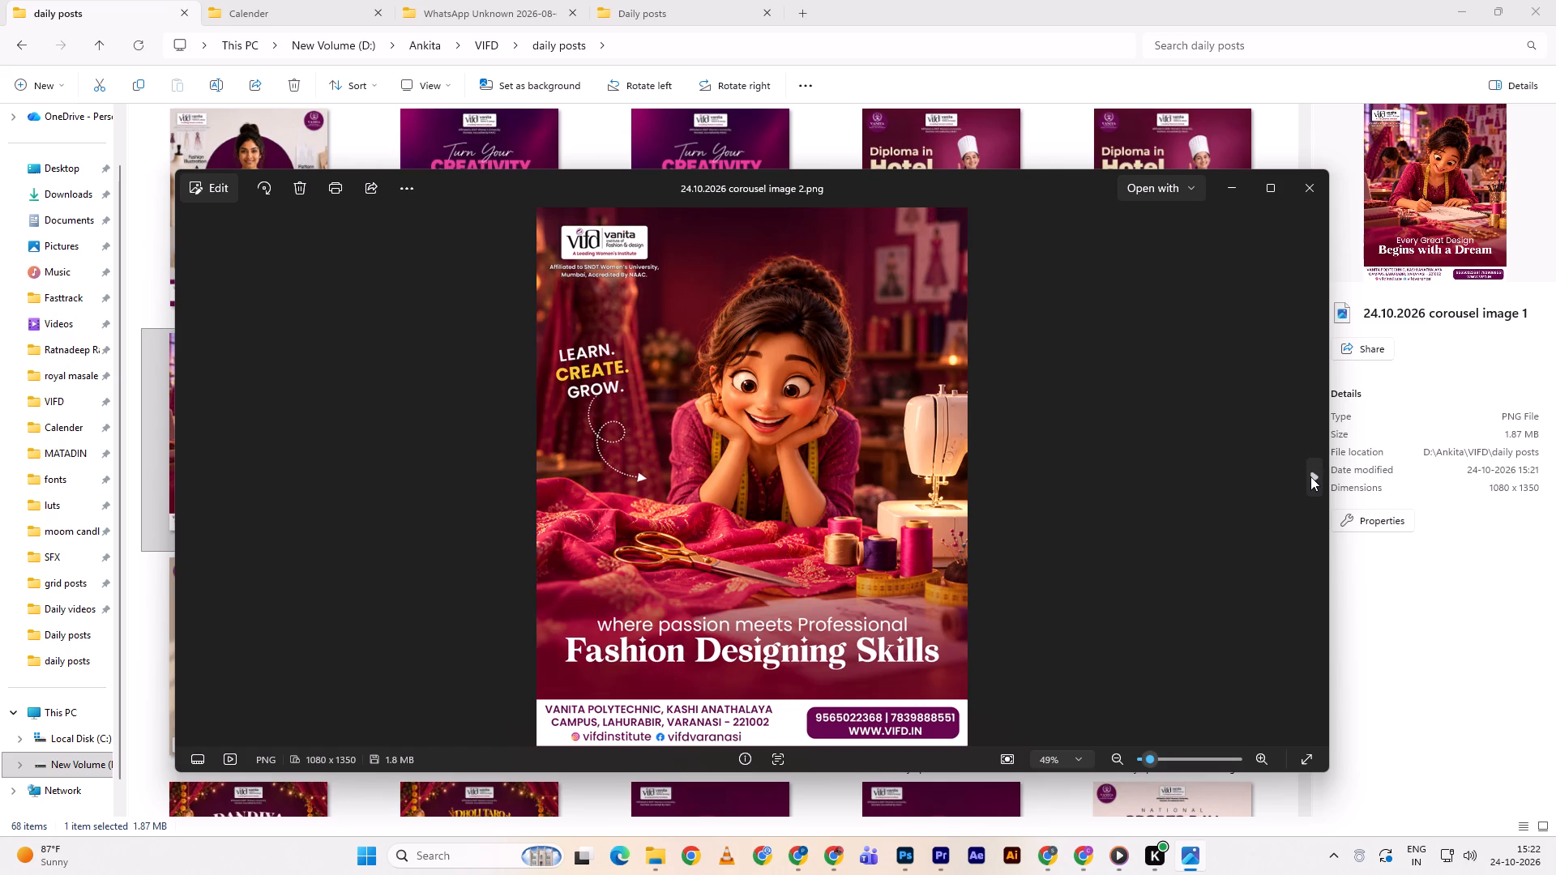
pyautogui.click(1310, 476)
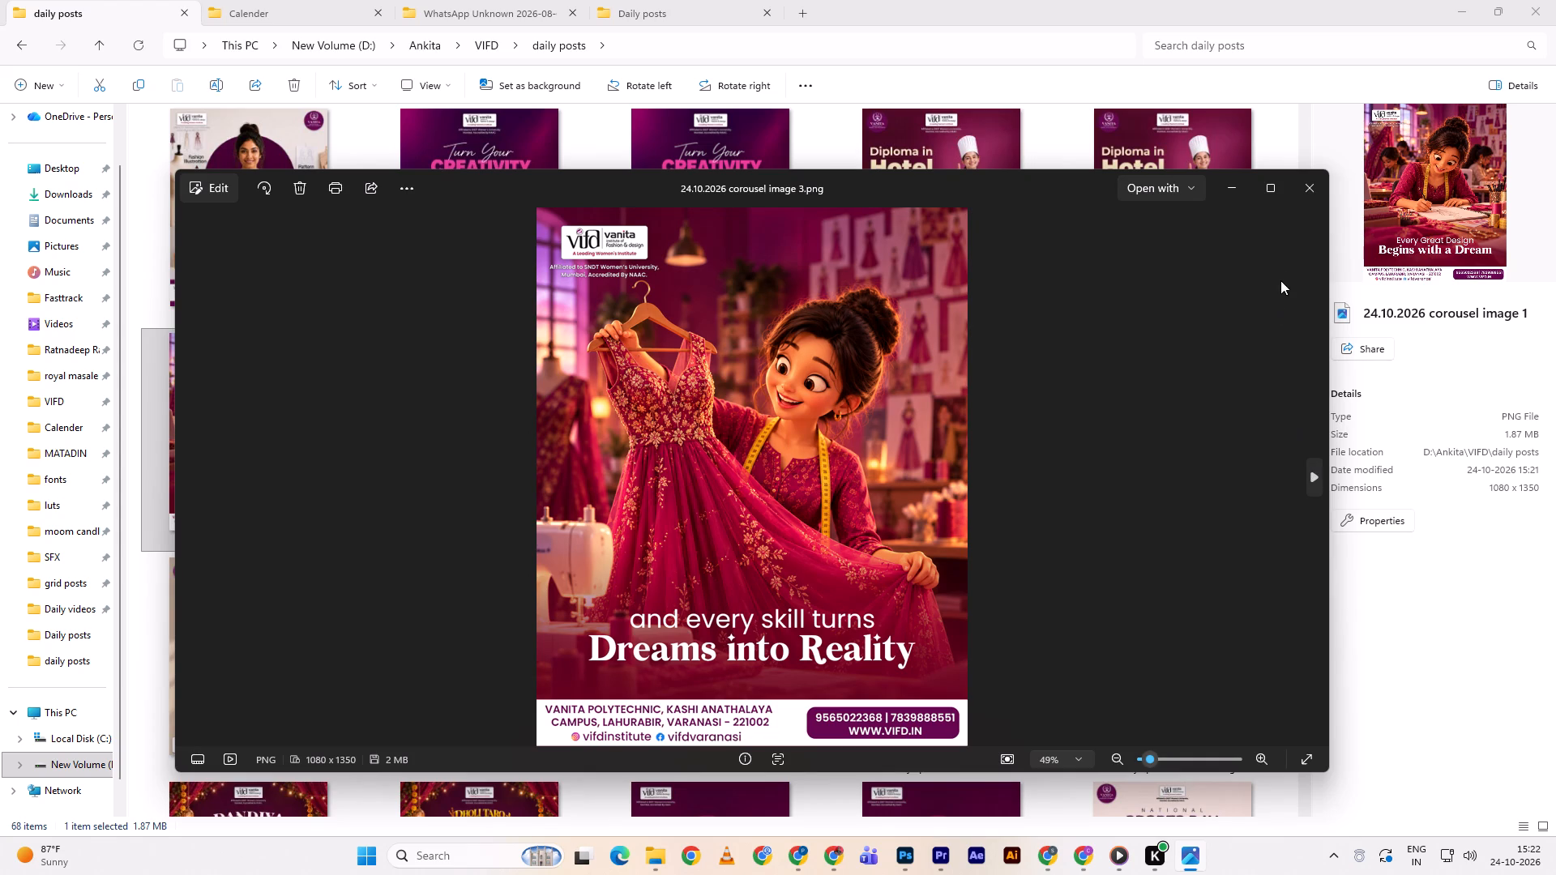
pyautogui.click(1304, 196)
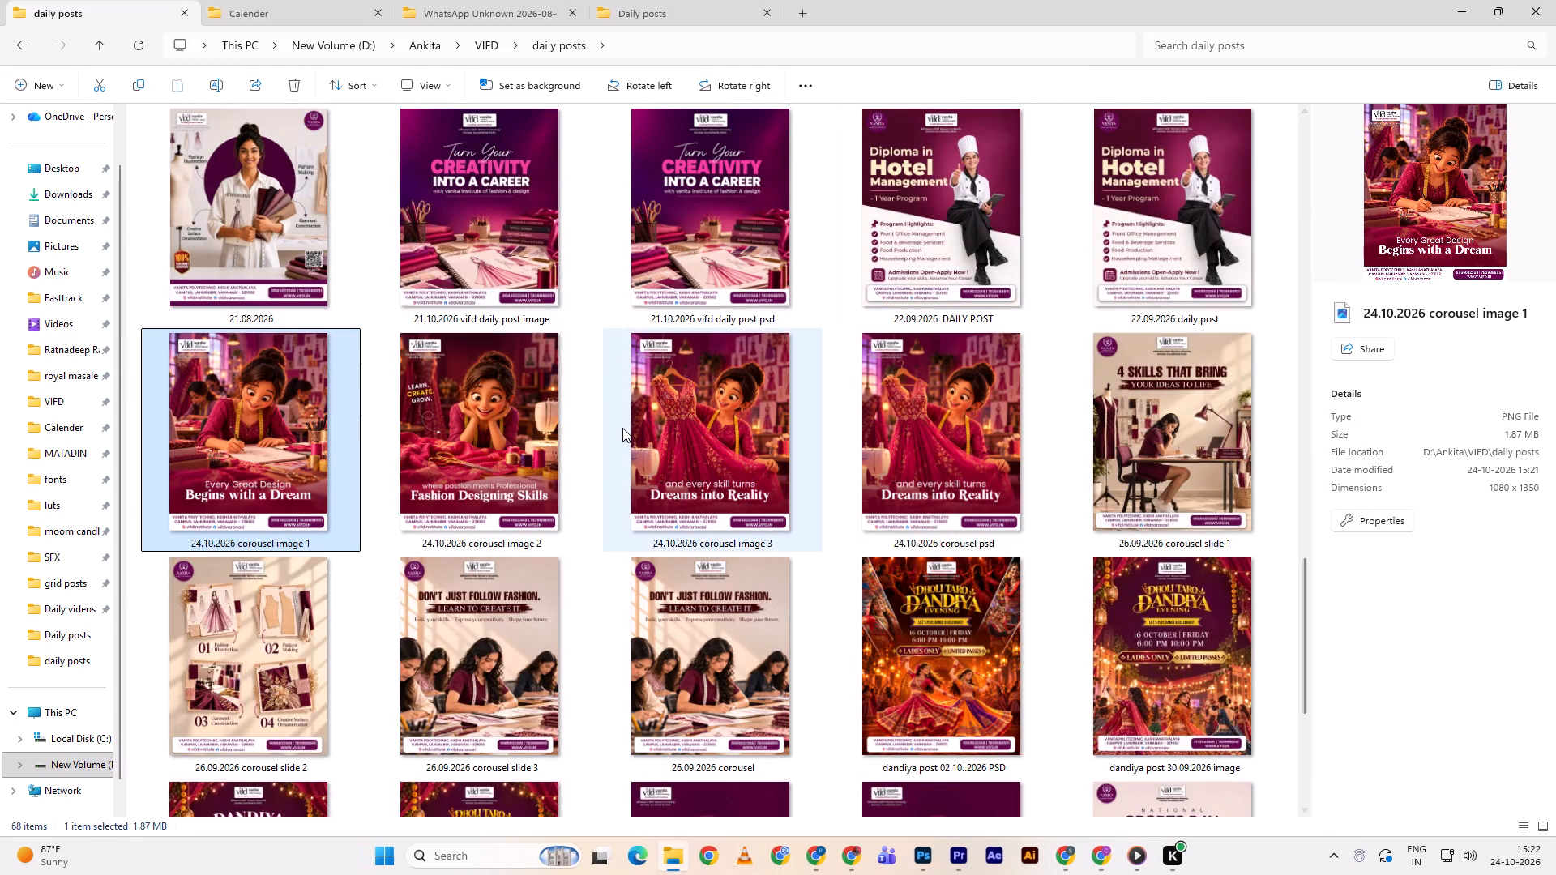
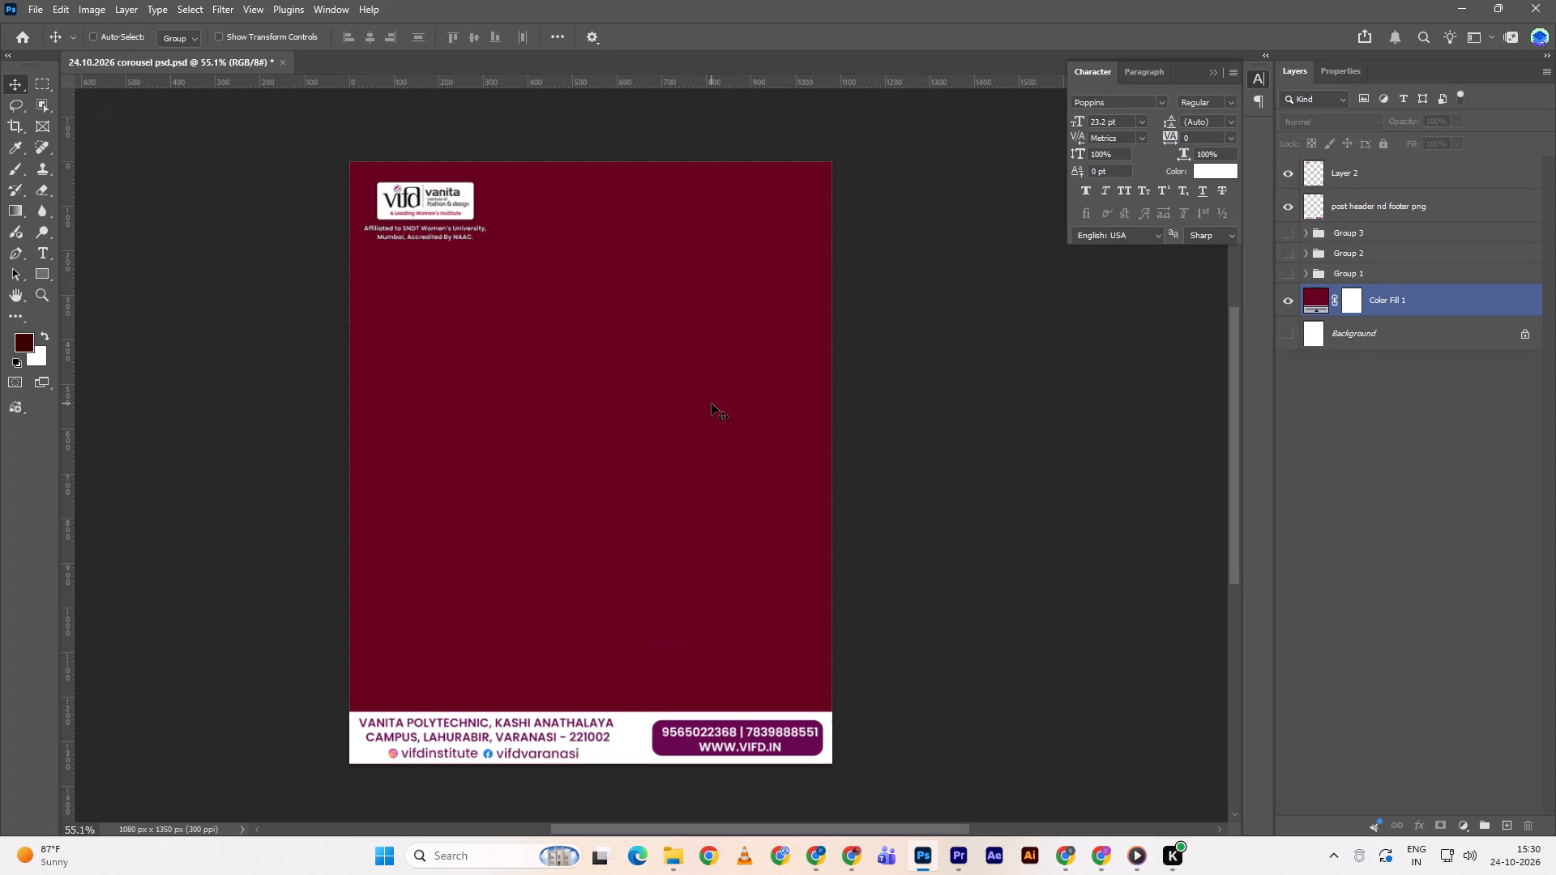
pyautogui.hotkey('ctrl', 'v')
pyautogui.hotkey('ctrl', 't')
pyautogui.moveTo(856, 471); pyautogui.dragTo(836, 467)
pyautogui.moveTo(766, 495); pyautogui.dragTo(759, 482)
pyautogui.click(759, 482)
pyautogui.click(797, 41)
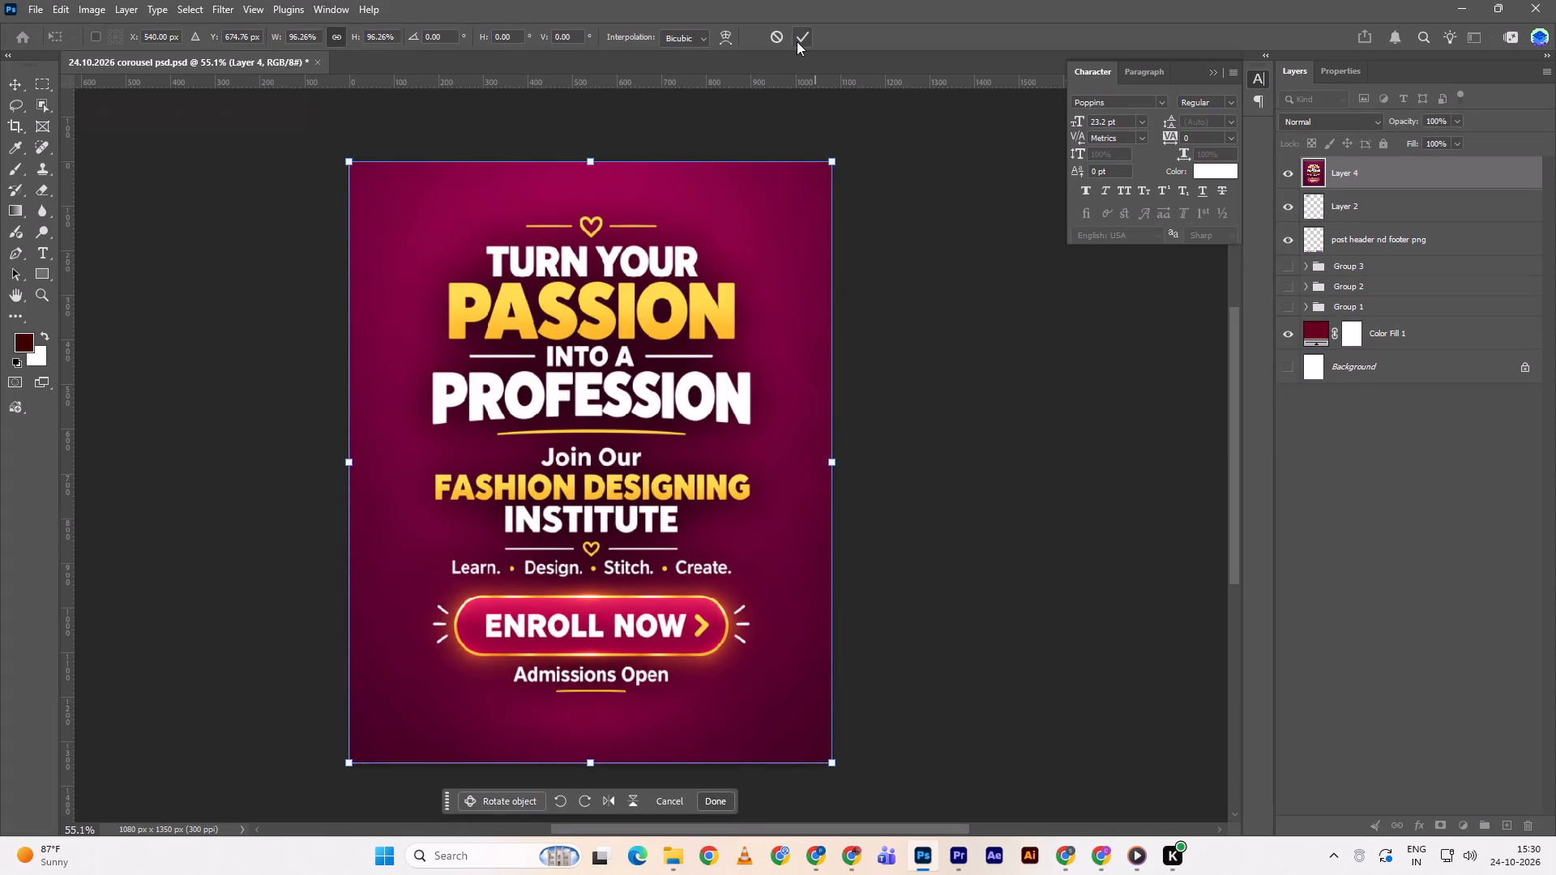
# Move the pasted design layer below Group 1, directly above Color Fill 1.
pyautogui.moveTo(1375, 170); pyautogui.dragTo(1358, 314)
pyautogui.click(1358, 314)
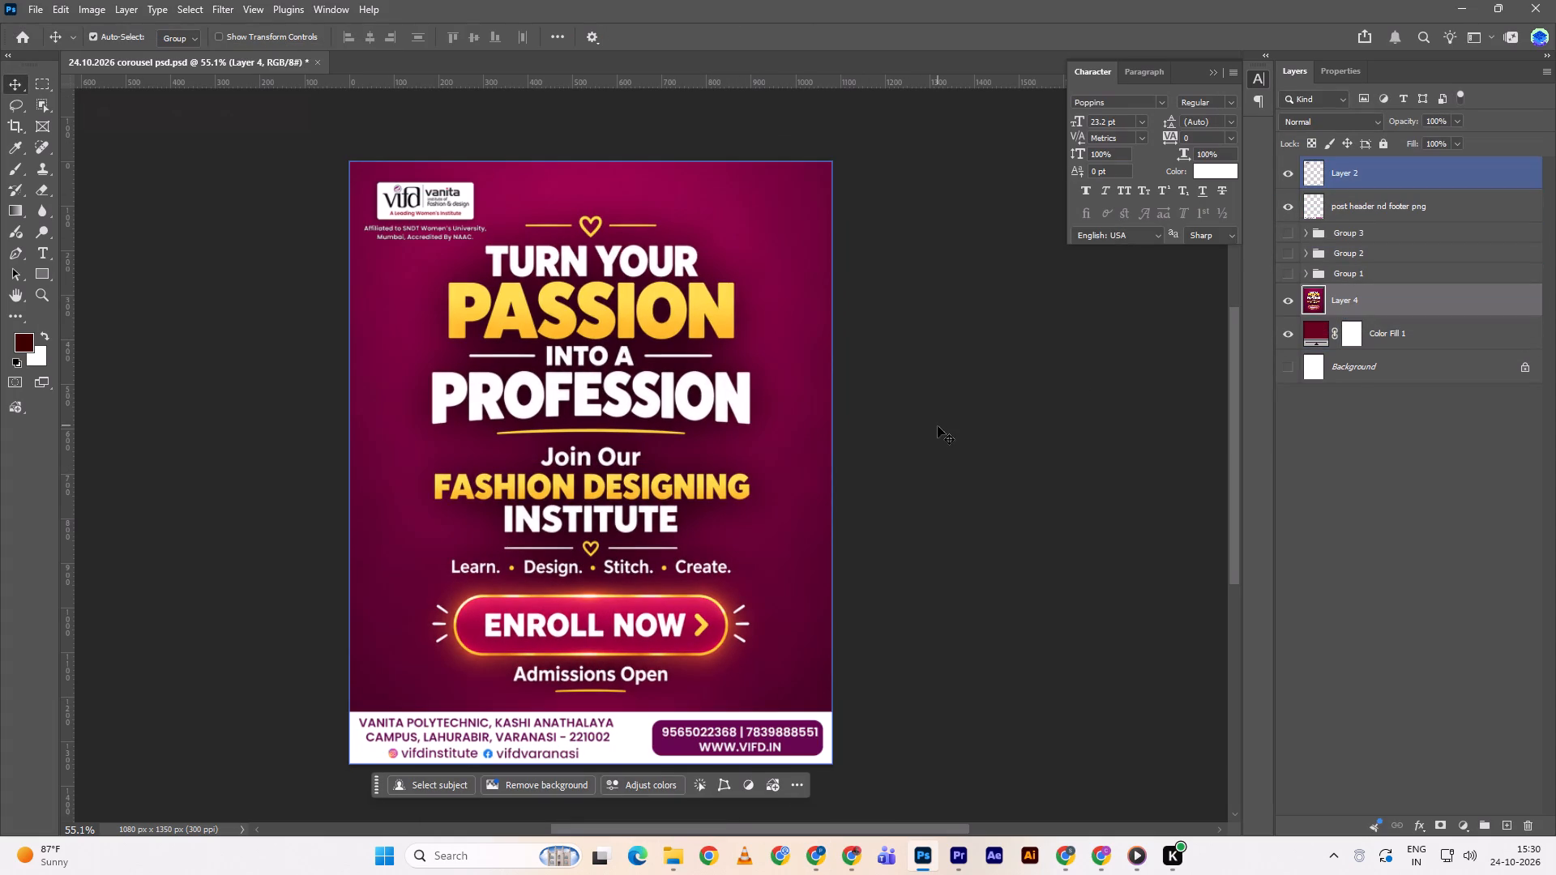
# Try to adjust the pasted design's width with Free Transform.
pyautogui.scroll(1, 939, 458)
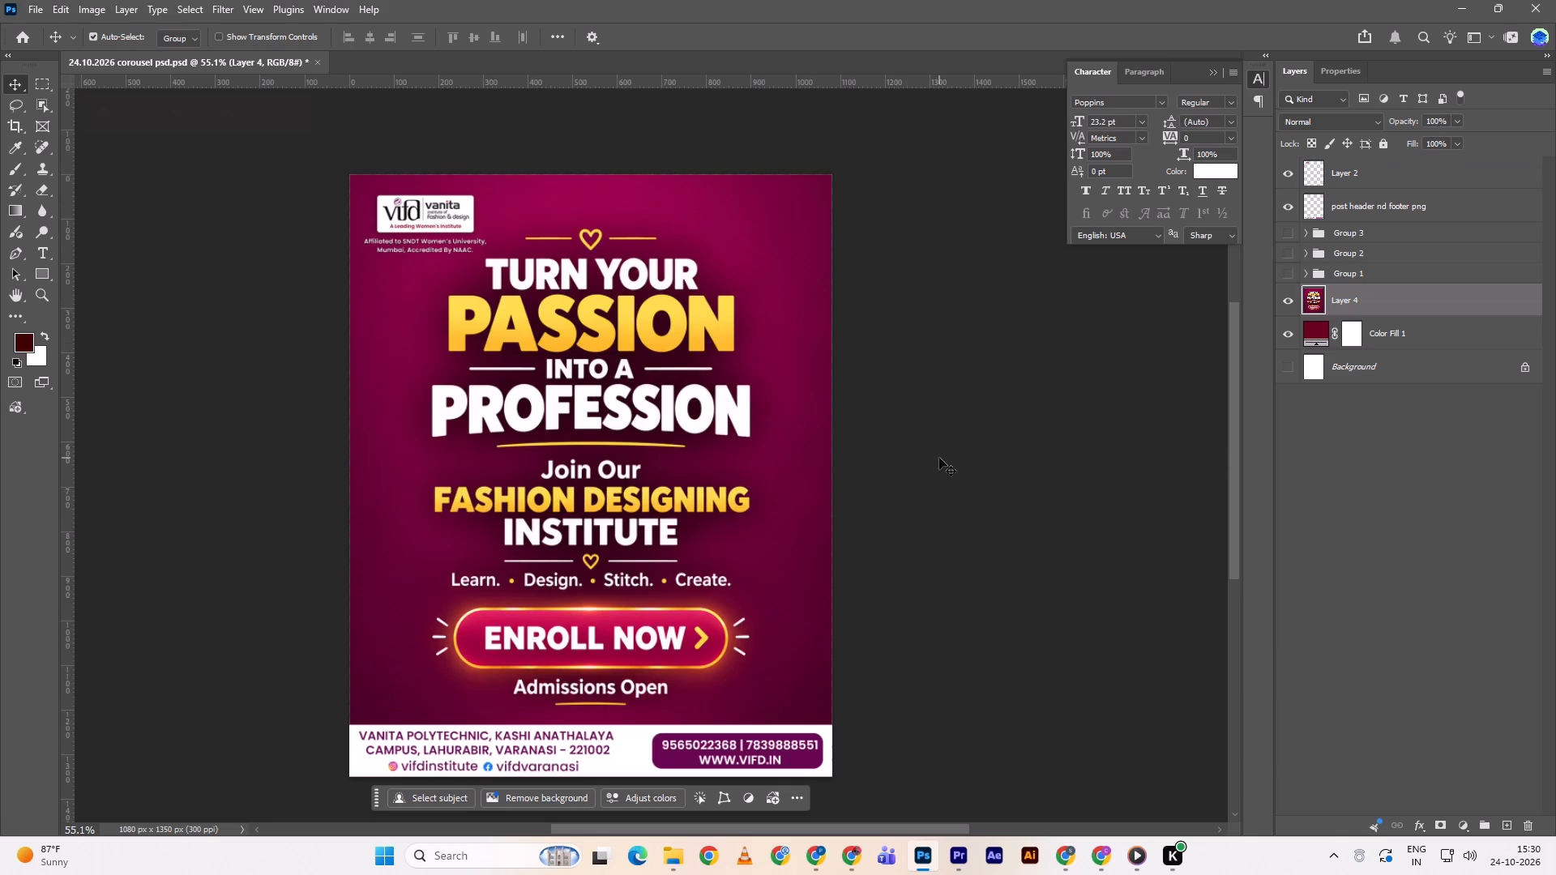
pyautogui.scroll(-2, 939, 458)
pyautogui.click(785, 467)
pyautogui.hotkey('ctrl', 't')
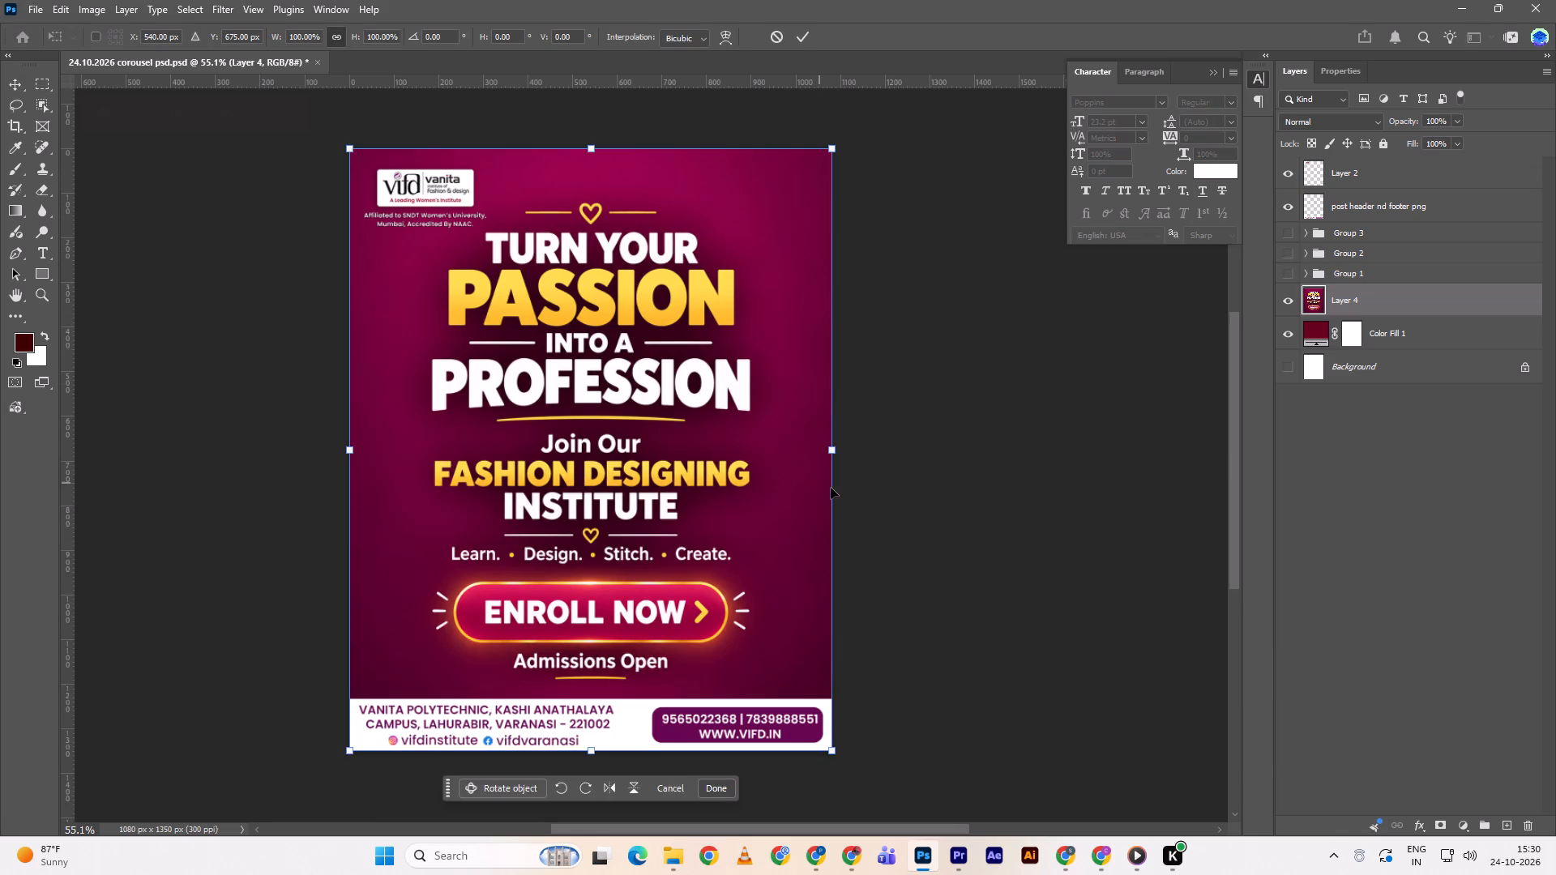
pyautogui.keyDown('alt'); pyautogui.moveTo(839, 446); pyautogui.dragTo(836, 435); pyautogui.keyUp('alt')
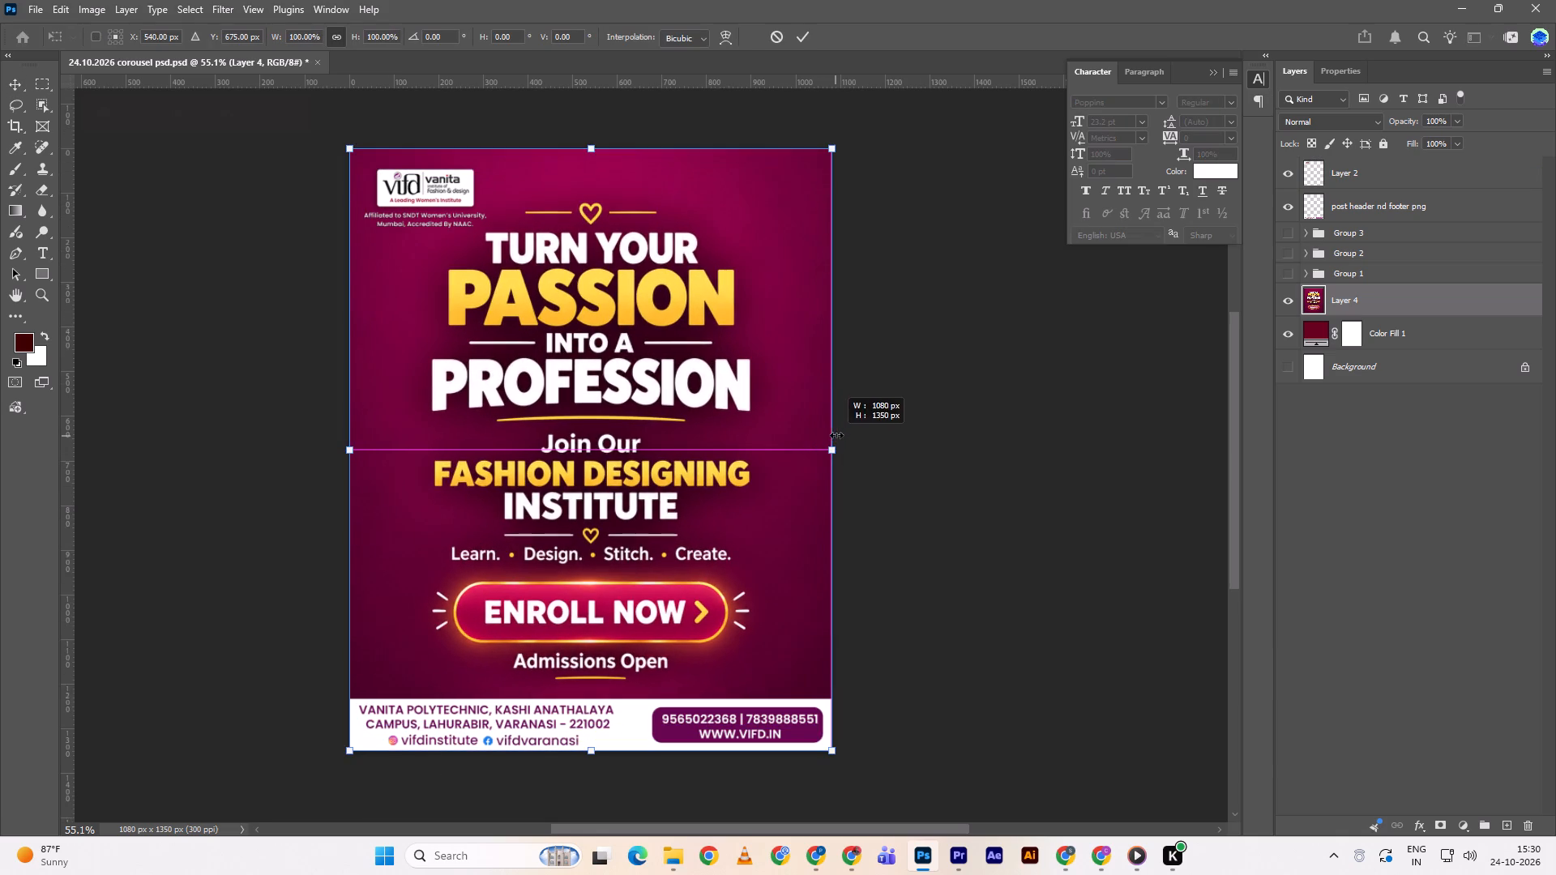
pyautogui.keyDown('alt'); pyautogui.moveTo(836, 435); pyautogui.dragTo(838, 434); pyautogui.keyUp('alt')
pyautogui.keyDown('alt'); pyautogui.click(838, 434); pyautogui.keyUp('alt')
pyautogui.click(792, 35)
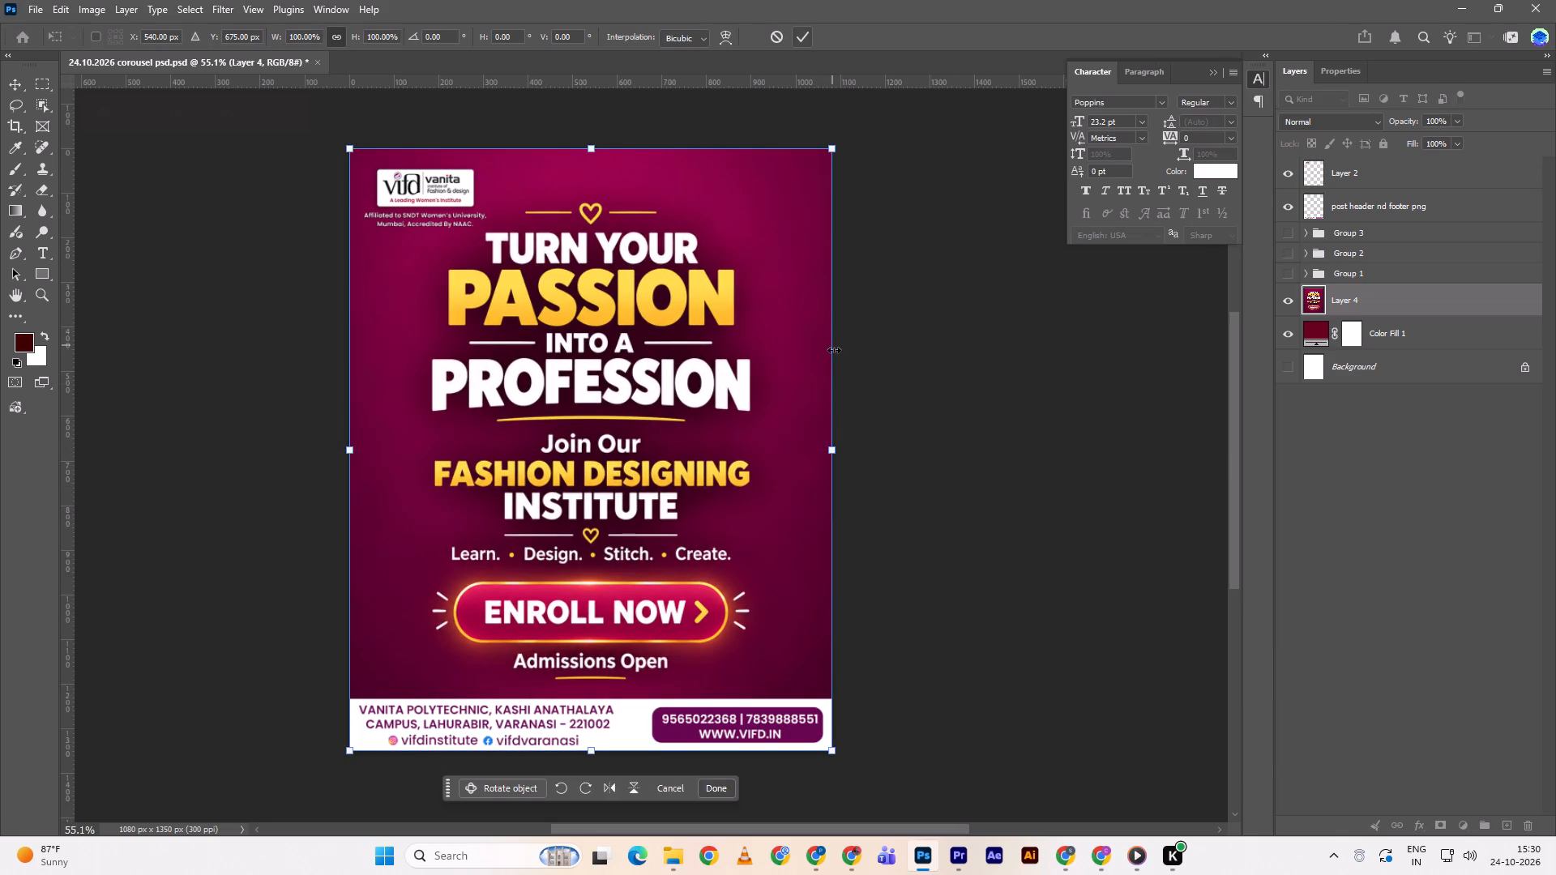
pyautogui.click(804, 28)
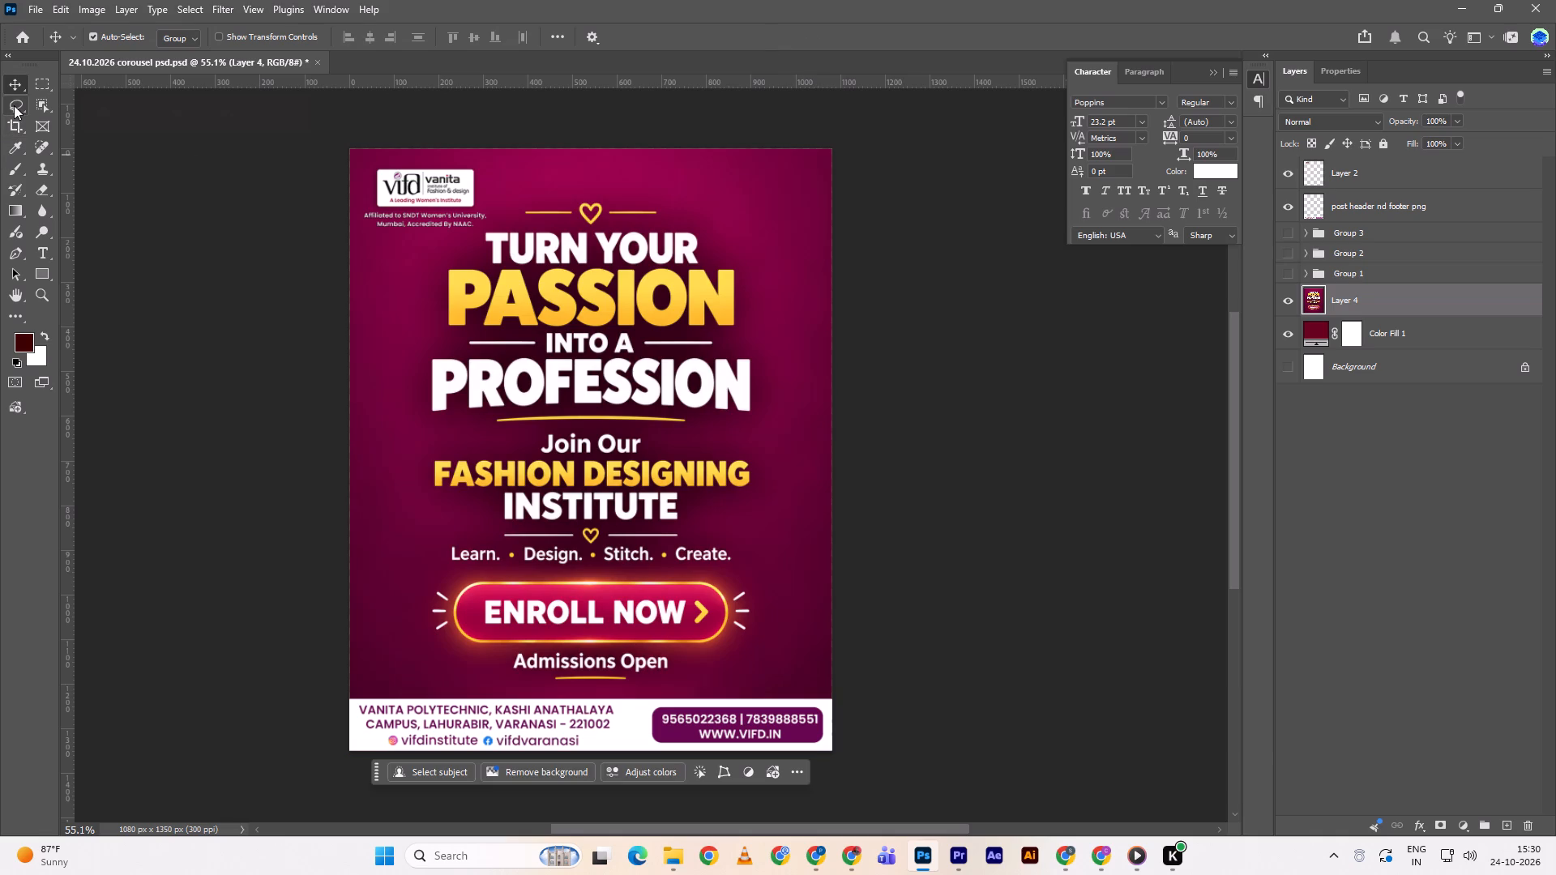
# Lasso the gold heart-and-lines ornament above TURN YOUR and remove it from the design.
pyautogui.click(14, 105)
pyautogui.click(524, 203)
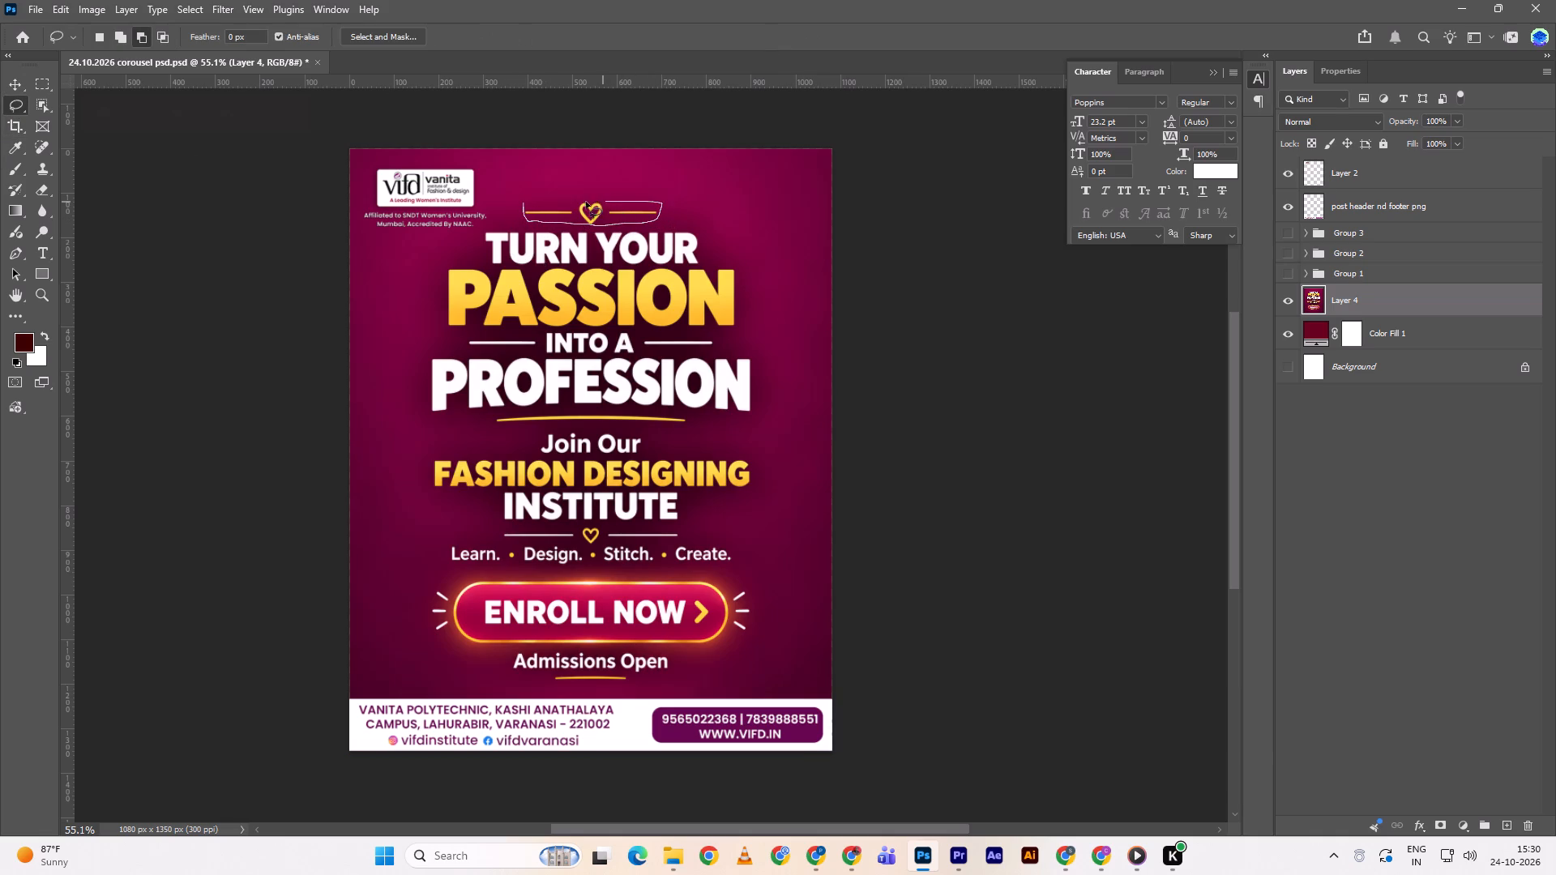
pyautogui.doubleClick(522, 206)
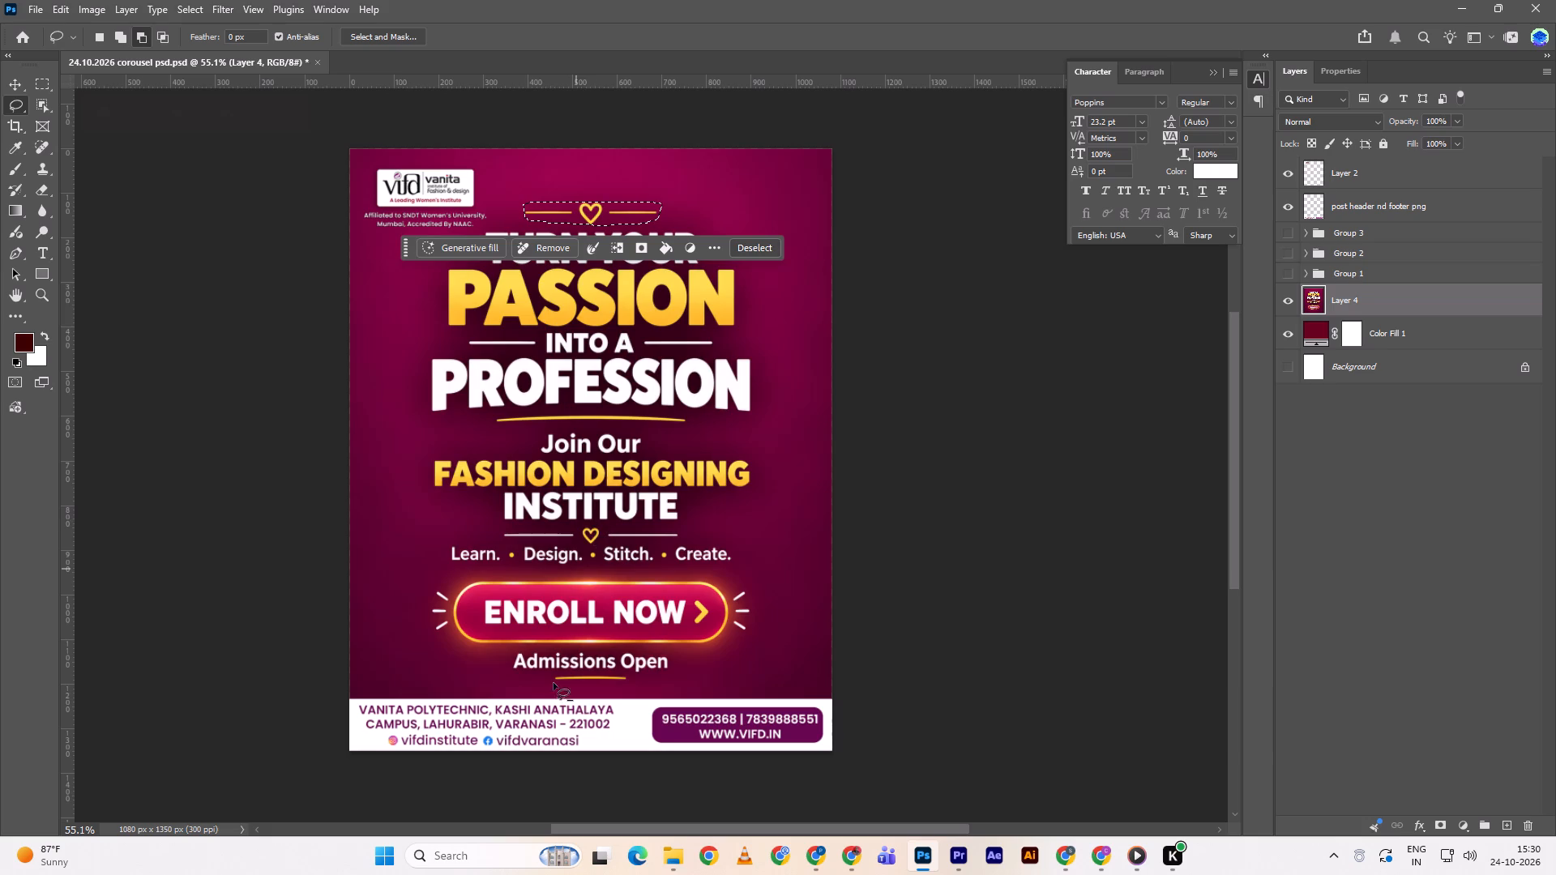
pyautogui.click(536, 251)
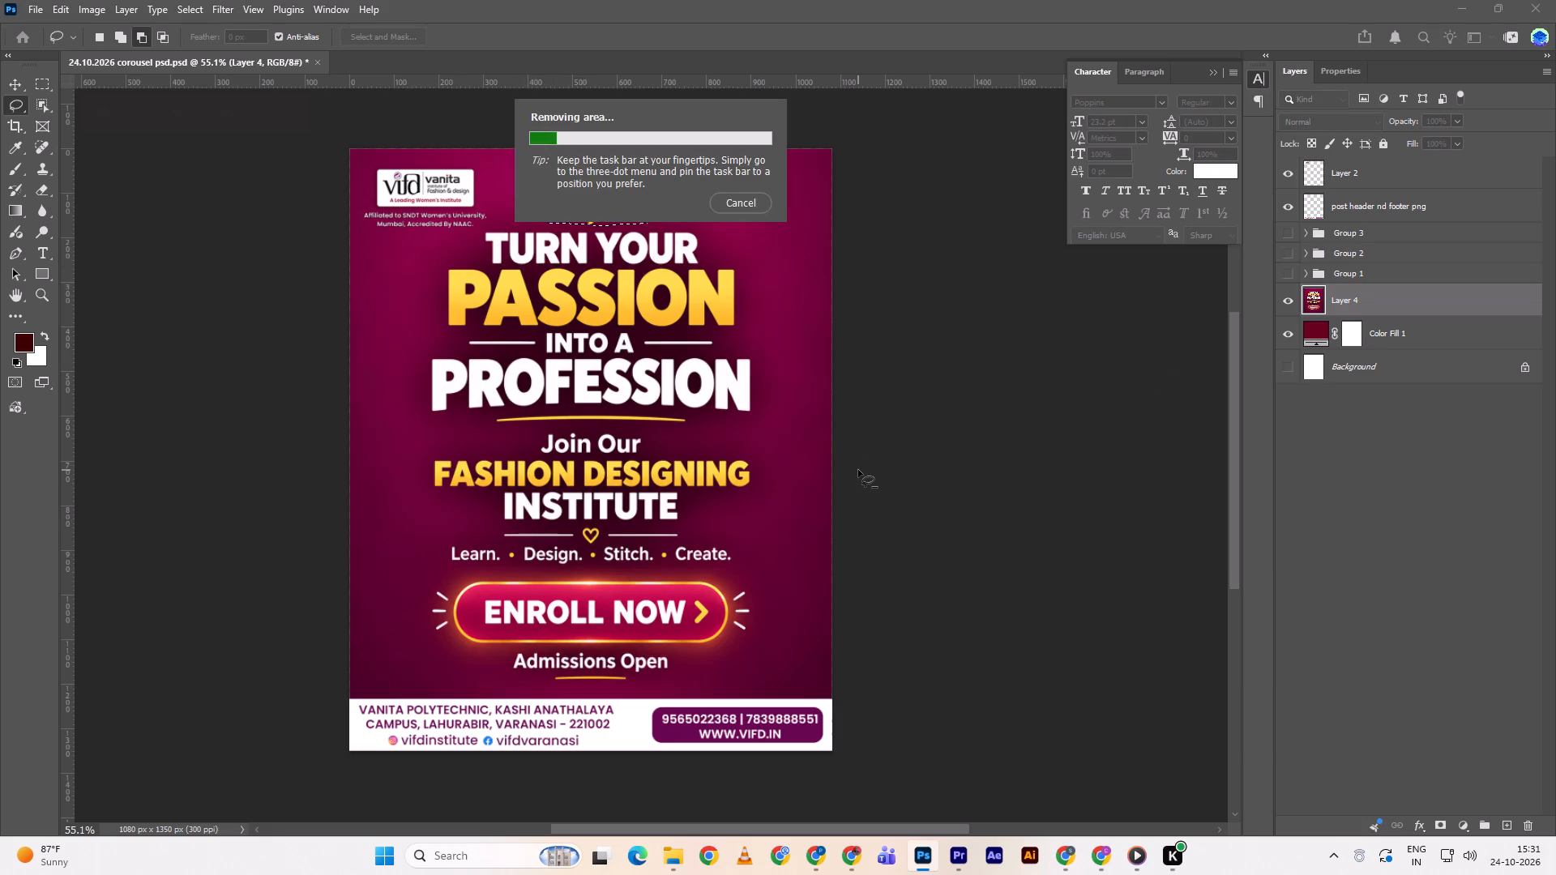
pyautogui.scroll(2, 858, 470)
pyautogui.scroll(-3, 858, 470)
pyautogui.scroll(2, 859, 470)
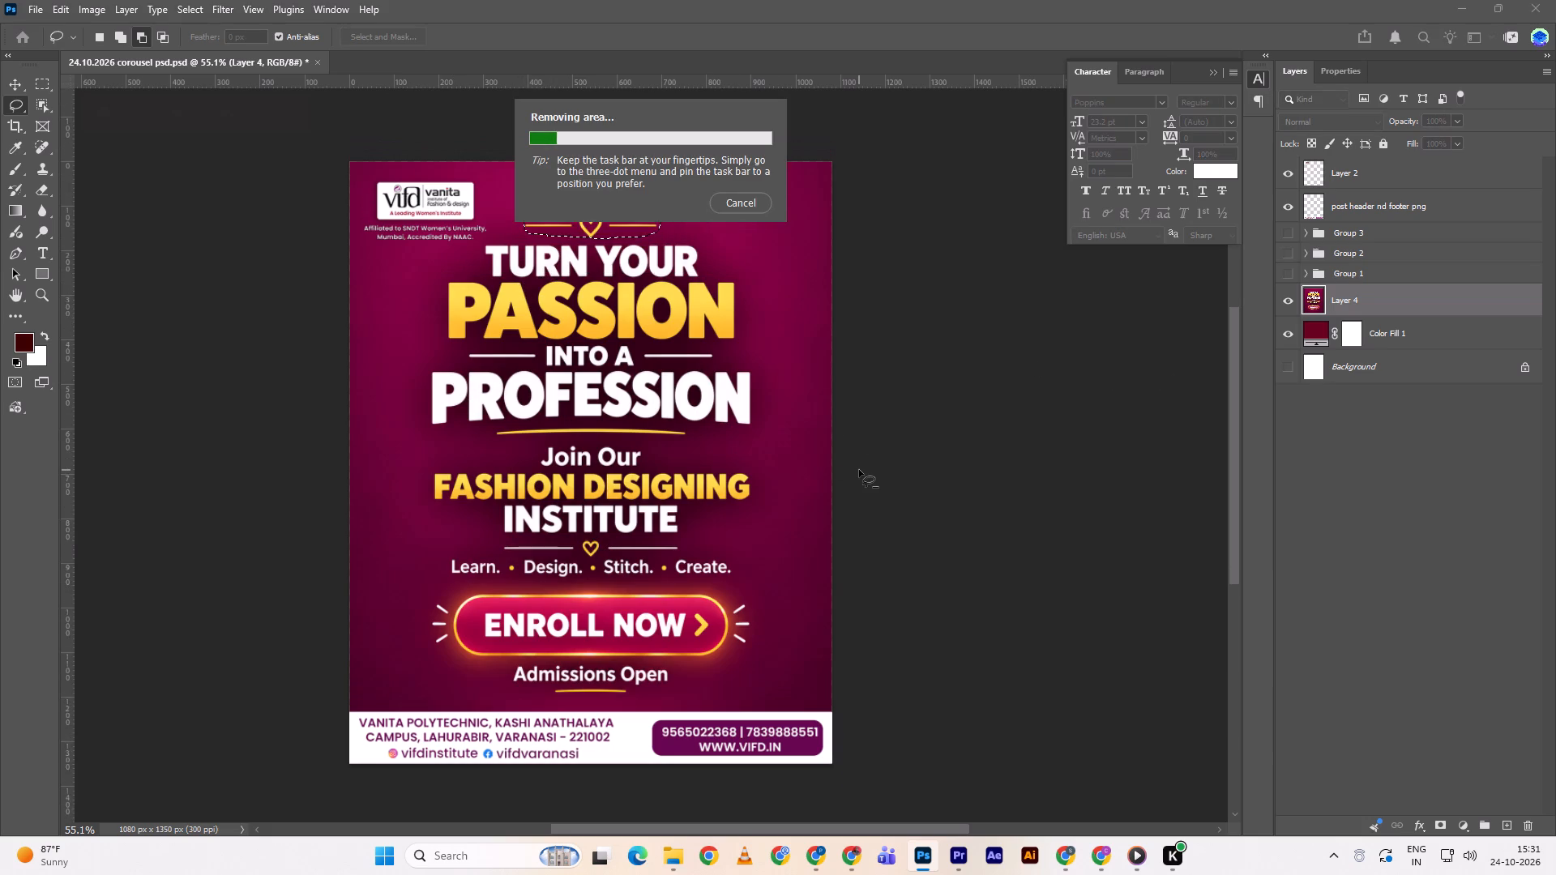
pyautogui.scroll(-3, 859, 470)
pyautogui.scroll(5, 828, 520)
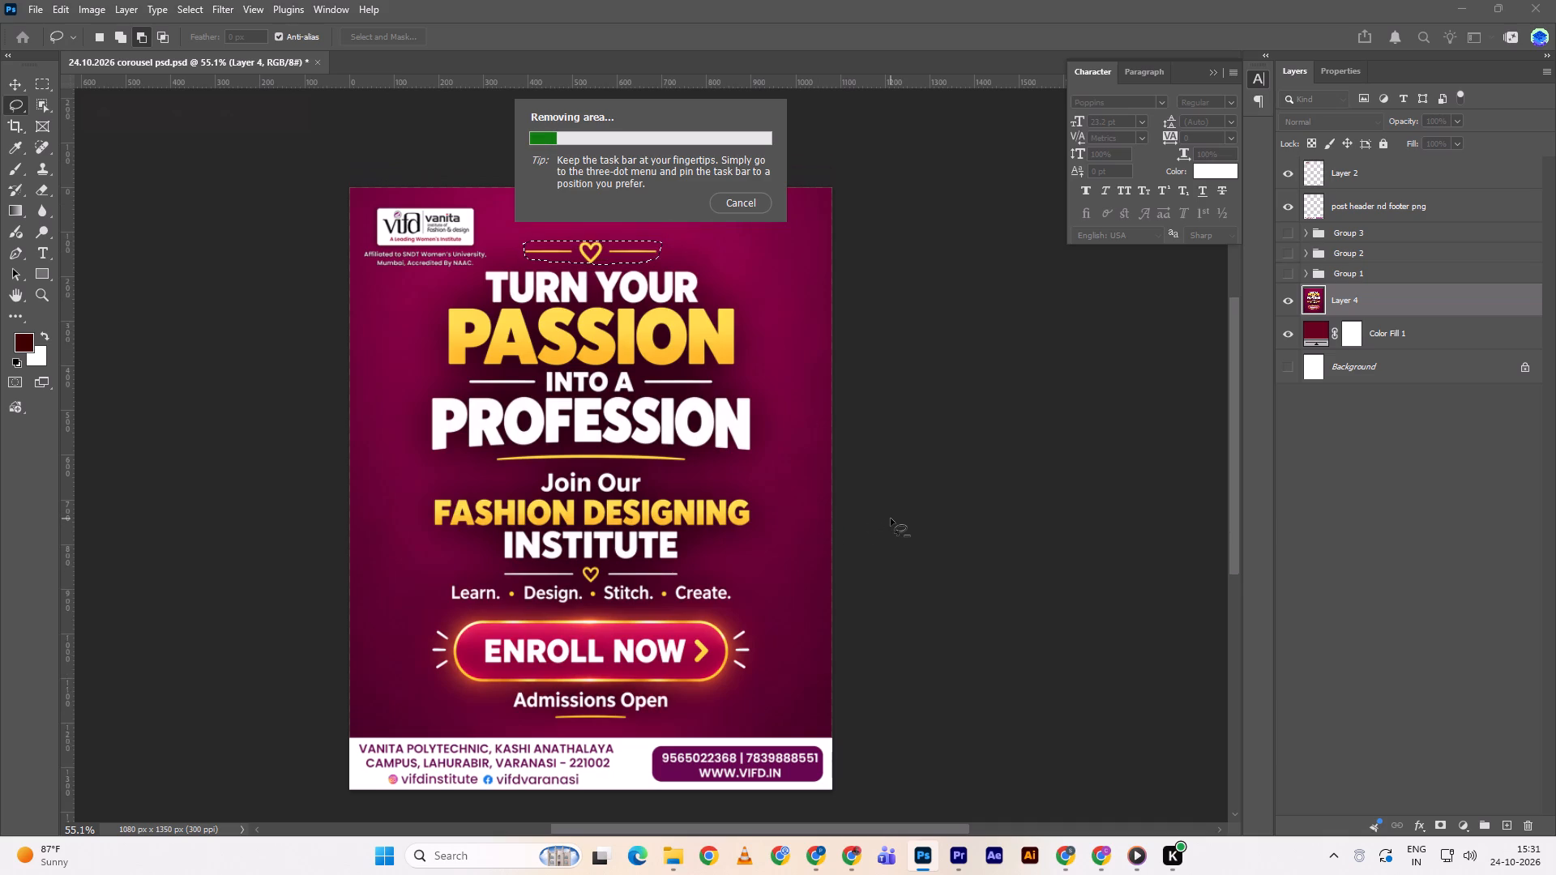
pyautogui.scroll(-2, 891, 519)
pyautogui.scroll(2, 891, 516)
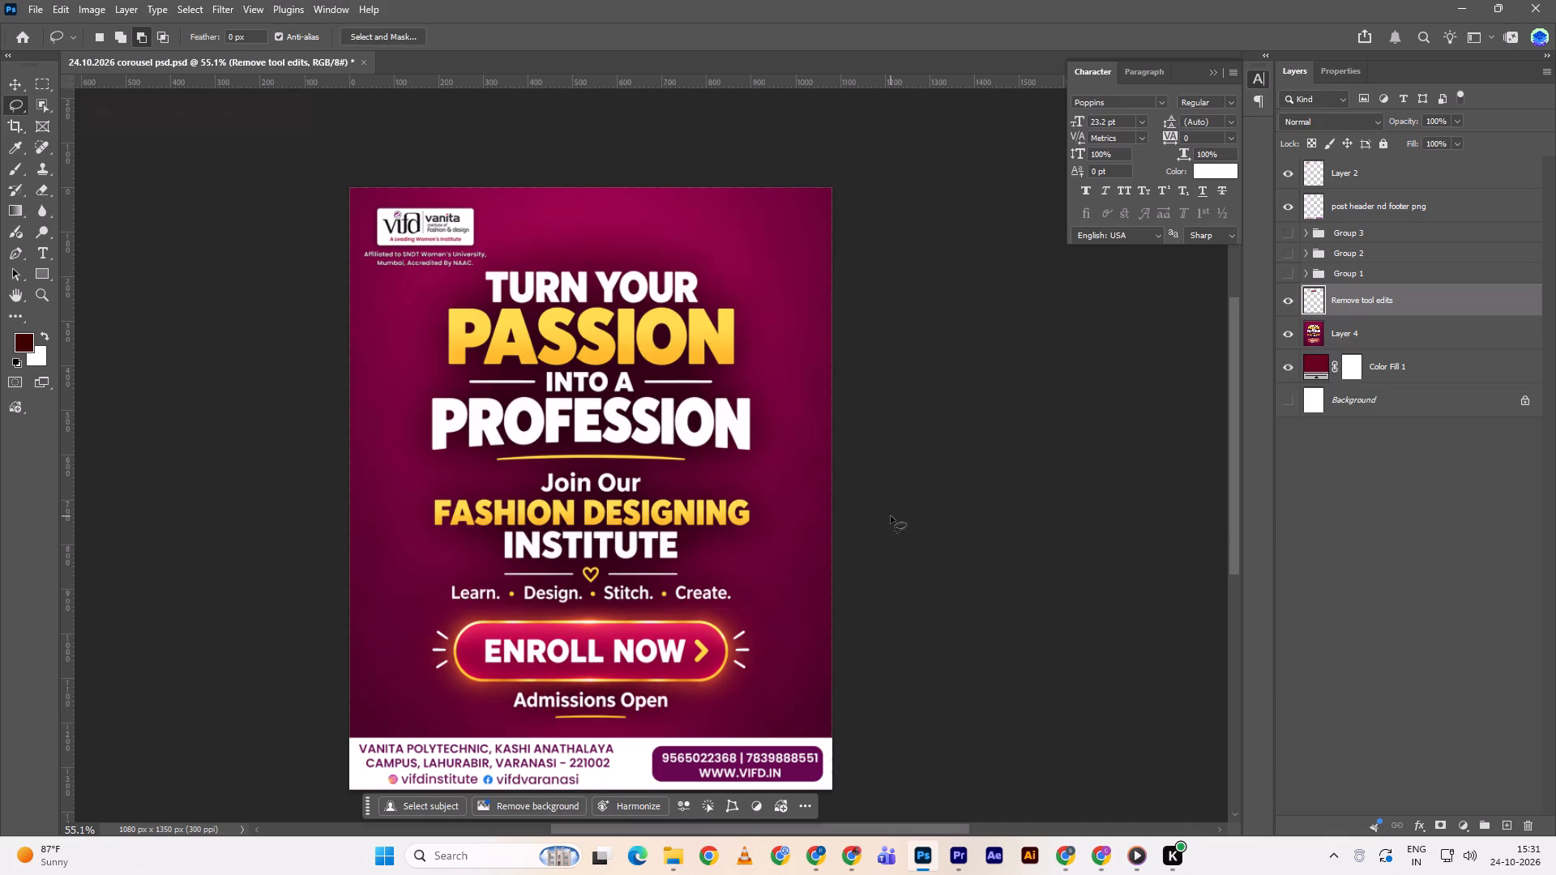
pyautogui.scroll(-1, 891, 513)
pyautogui.scroll(1, 891, 513)
pyautogui.scroll(-1, 891, 513)
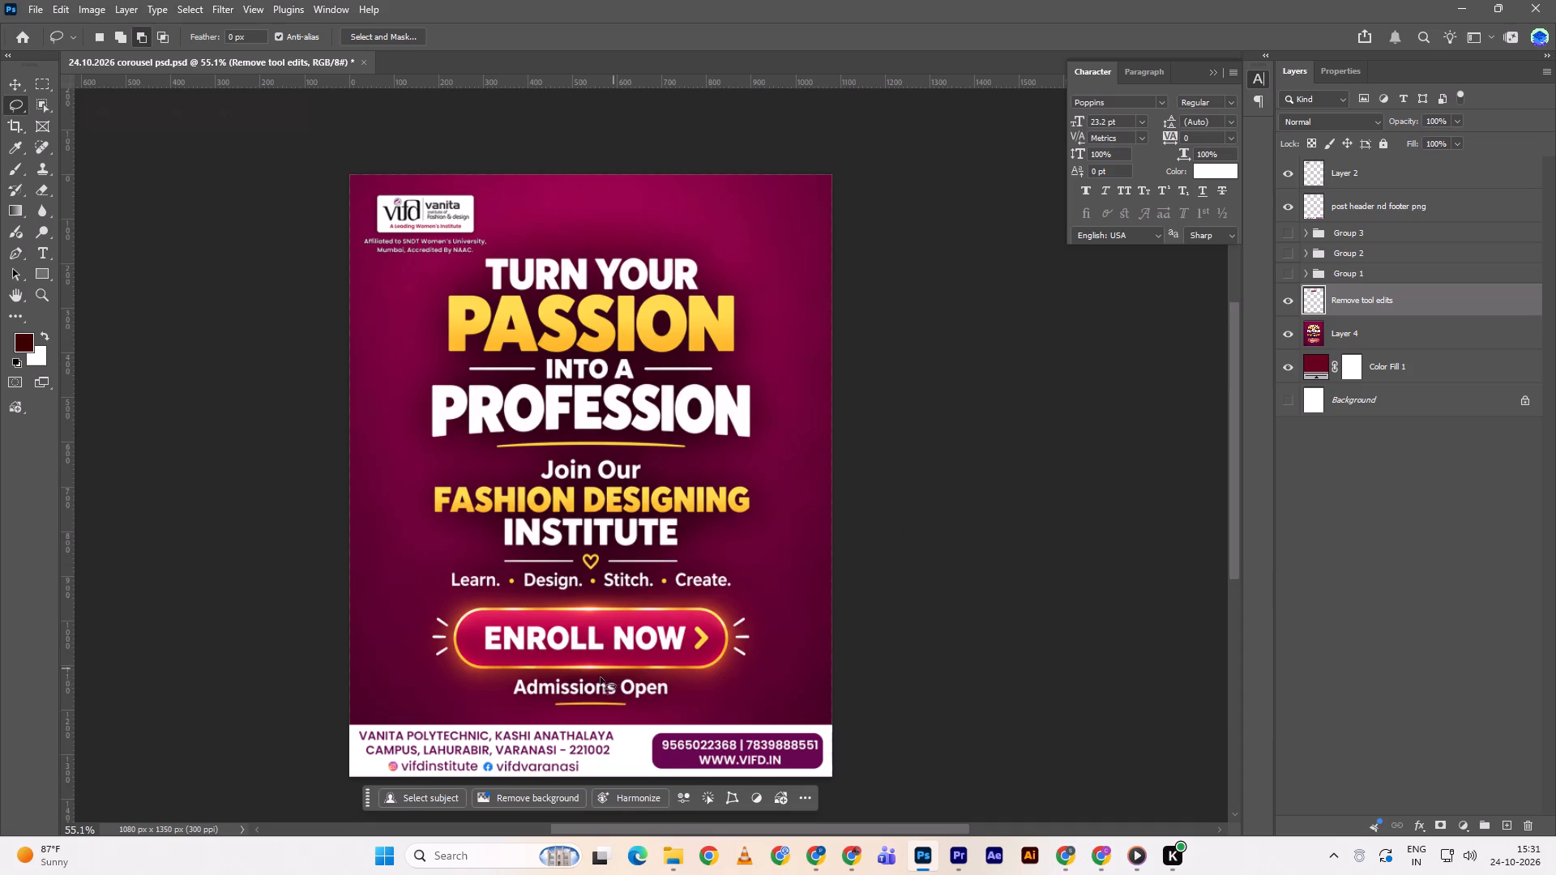
# Lasso the ray marks beside the ENROLL NOW button, the underlined Admissions Open line and the whole headline-to-tagline text block, and remove them together.
pyautogui.click(734, 610)
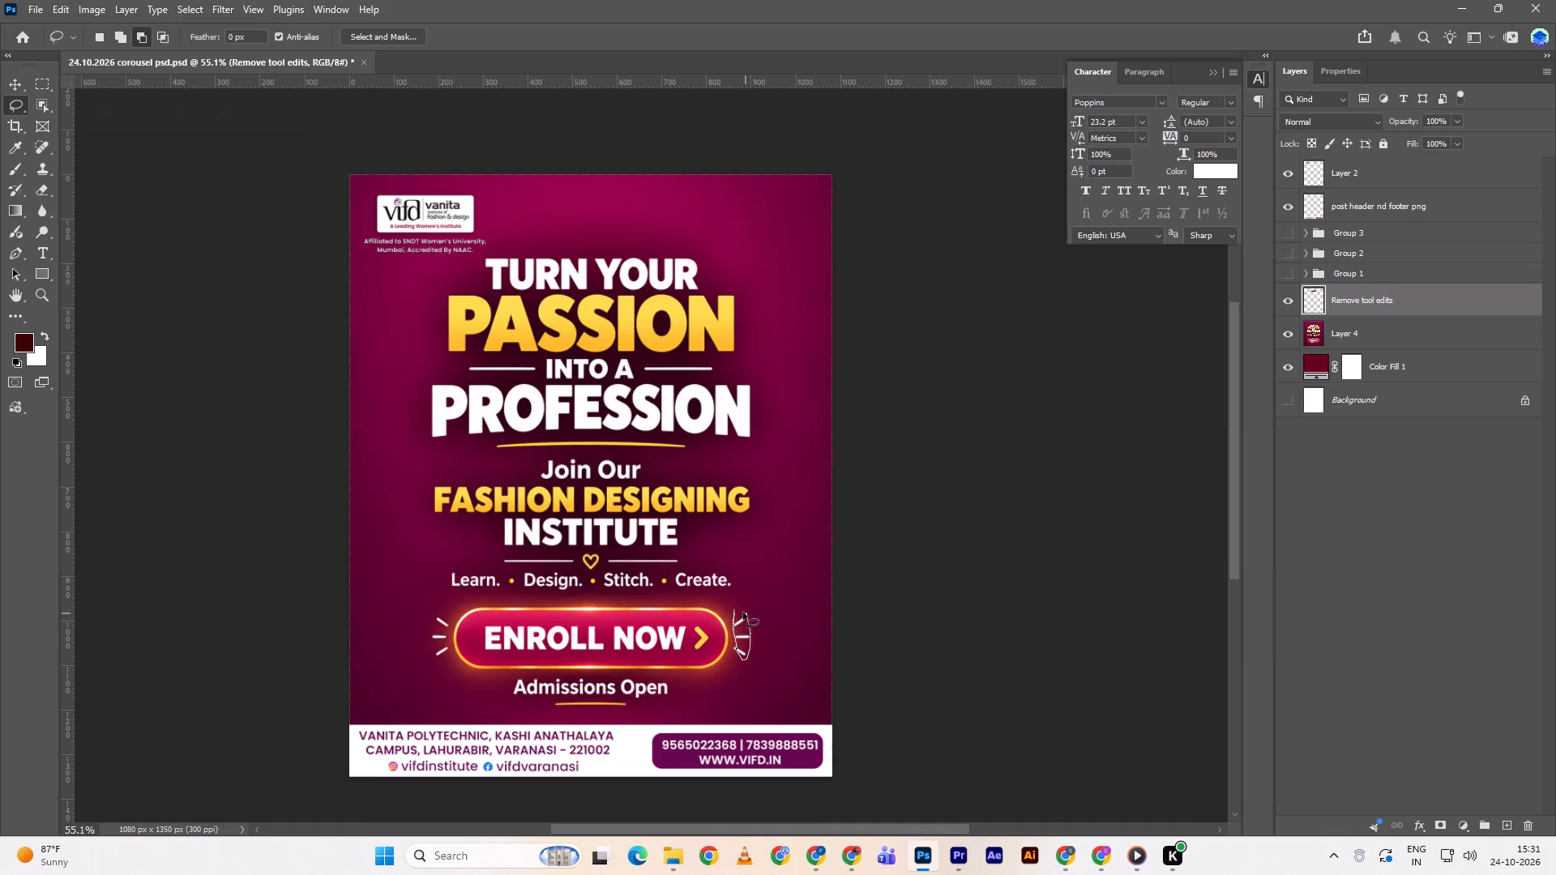
pyautogui.keyDown('shift'); pyautogui.click(436, 611); pyautogui.keyUp('shift')
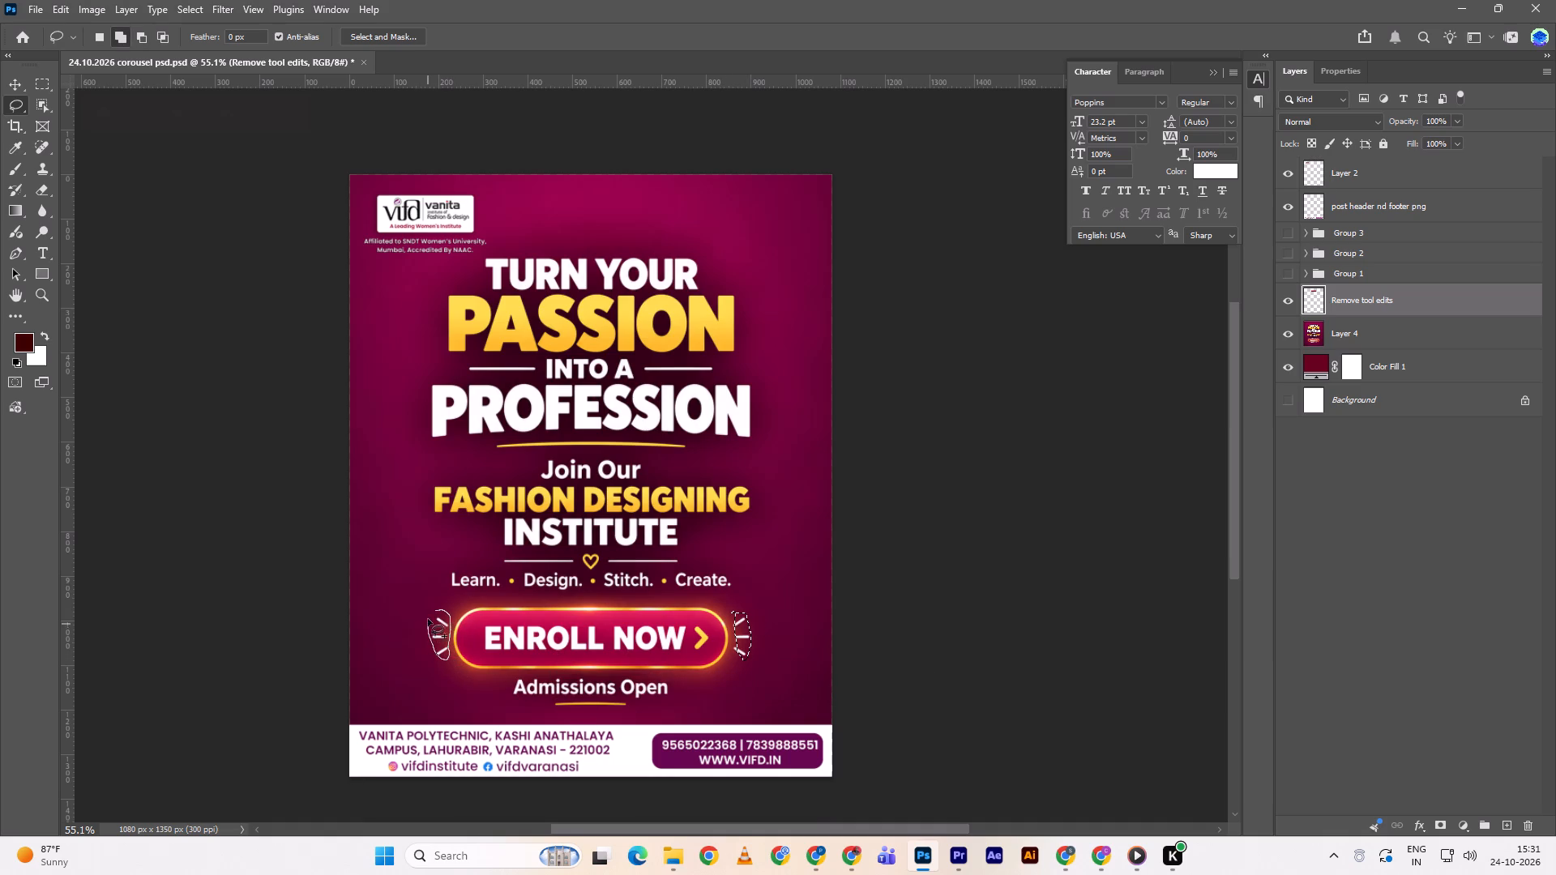
pyautogui.keyDown('shift'); pyautogui.moveTo(516, 699); pyautogui.dragTo(528, 702); pyautogui.keyUp('shift')
pyautogui.keyDown('shift'); pyautogui.moveTo(528, 702); pyautogui.dragTo(621, 674); pyautogui.keyUp('shift')
pyautogui.keyDown('shift'); pyautogui.moveTo(621, 674); pyautogui.dragTo(528, 702); pyautogui.keyUp('shift')
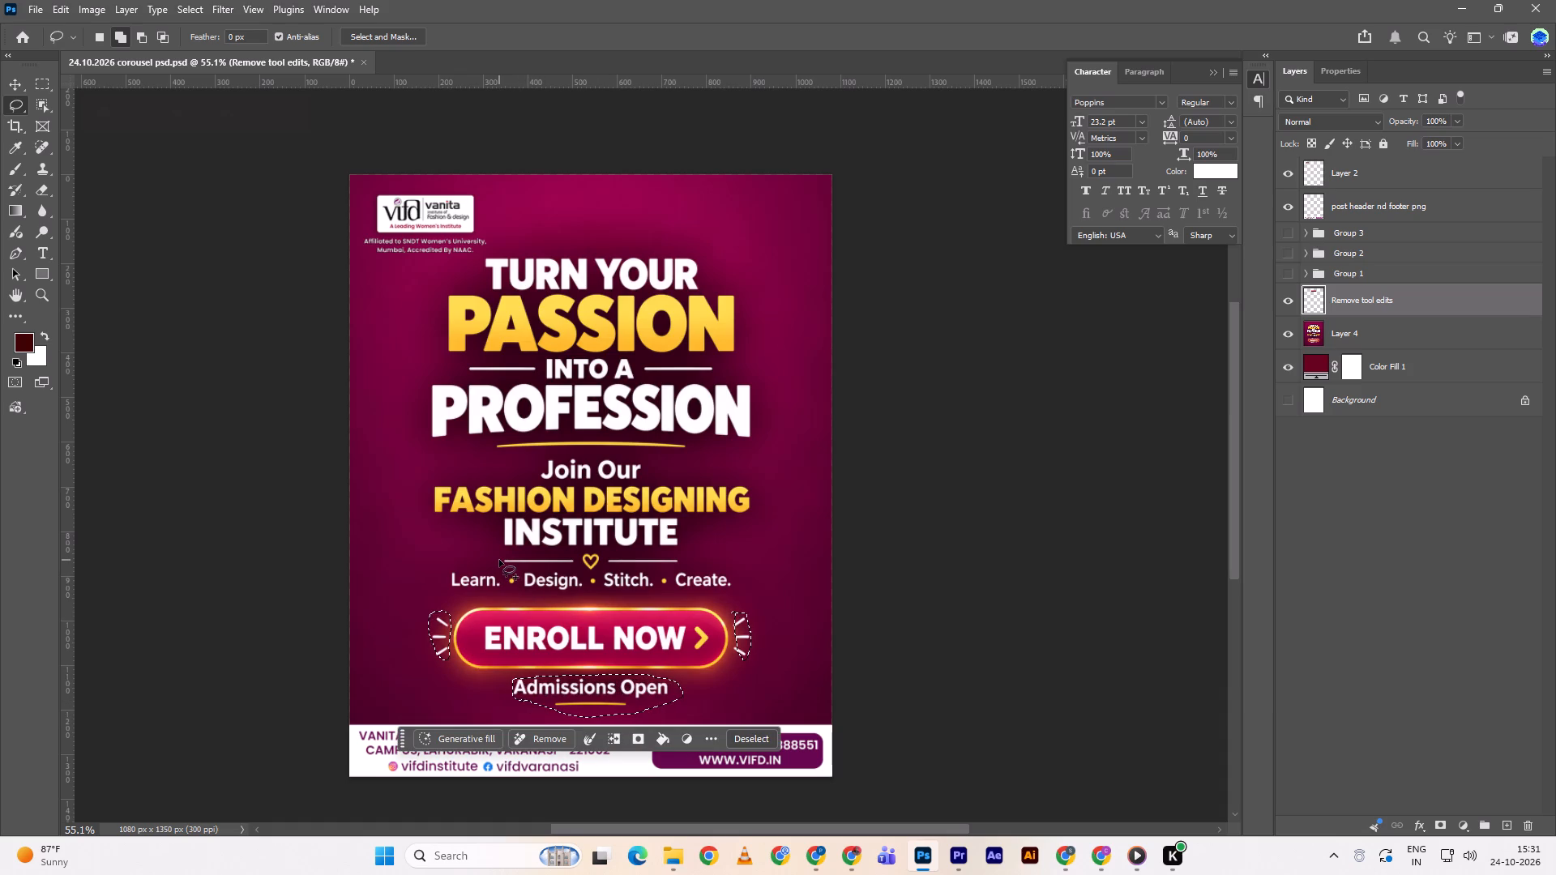
pyautogui.keyDown('shift'); pyautogui.moveTo(438, 566); pyautogui.dragTo(442, 578); pyautogui.keyUp('shift')
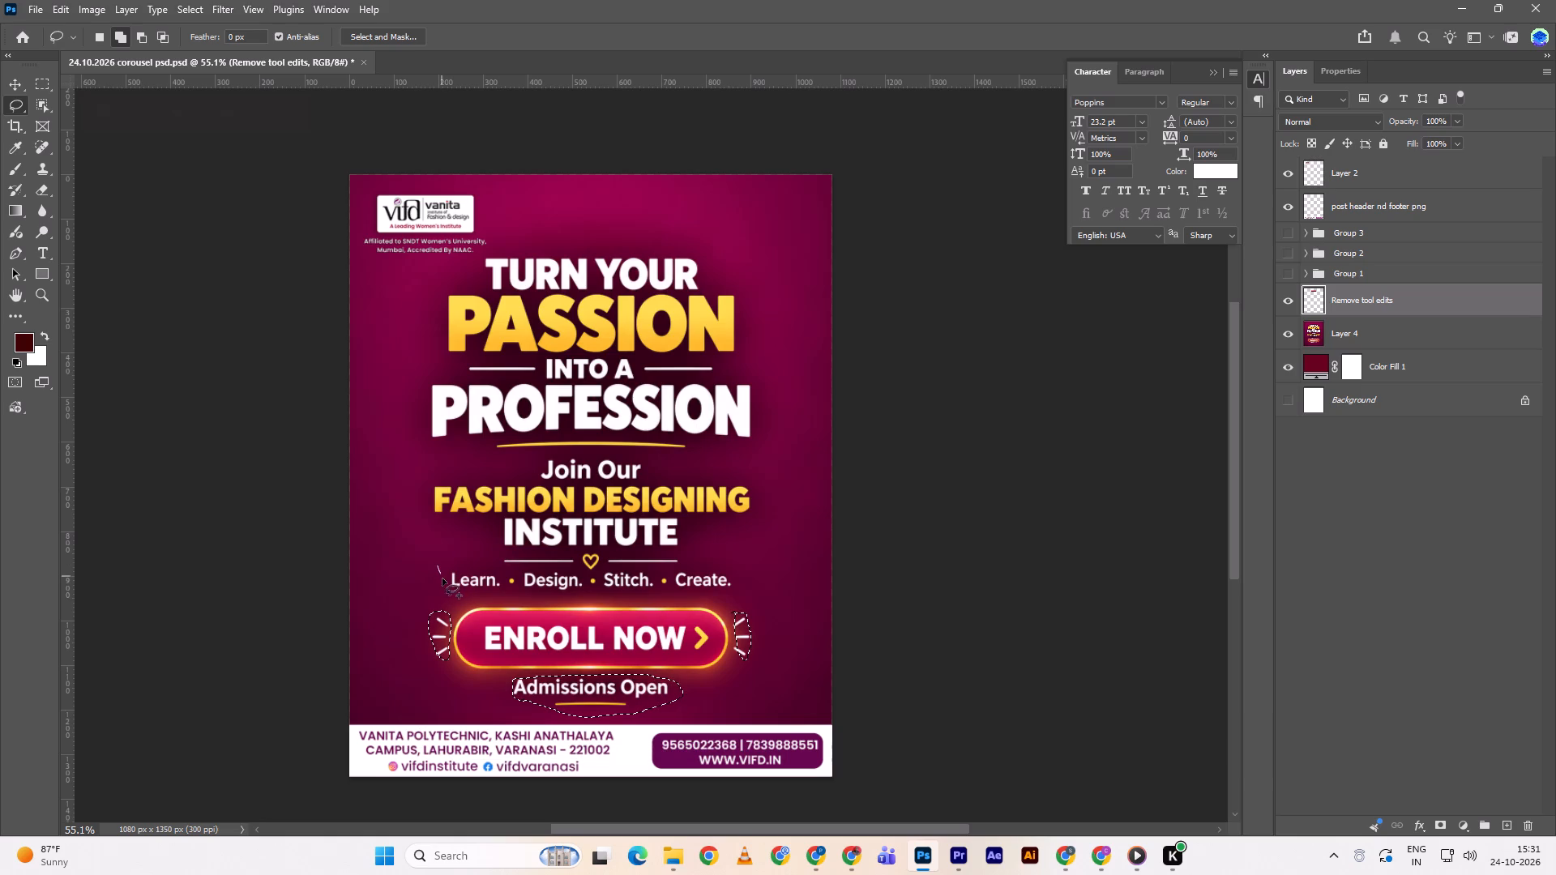
pyautogui.keyDown('shift'); pyautogui.moveTo(442, 578); pyautogui.dragTo(712, 594); pyautogui.keyUp('shift')
pyautogui.keyDown('shift'); pyautogui.moveTo(712, 594); pyautogui.dragTo(750, 446); pyautogui.keyUp('shift')
pyautogui.keyDown('shift'); pyautogui.moveTo(750, 446); pyautogui.dragTo(549, 225); pyautogui.keyUp('shift')
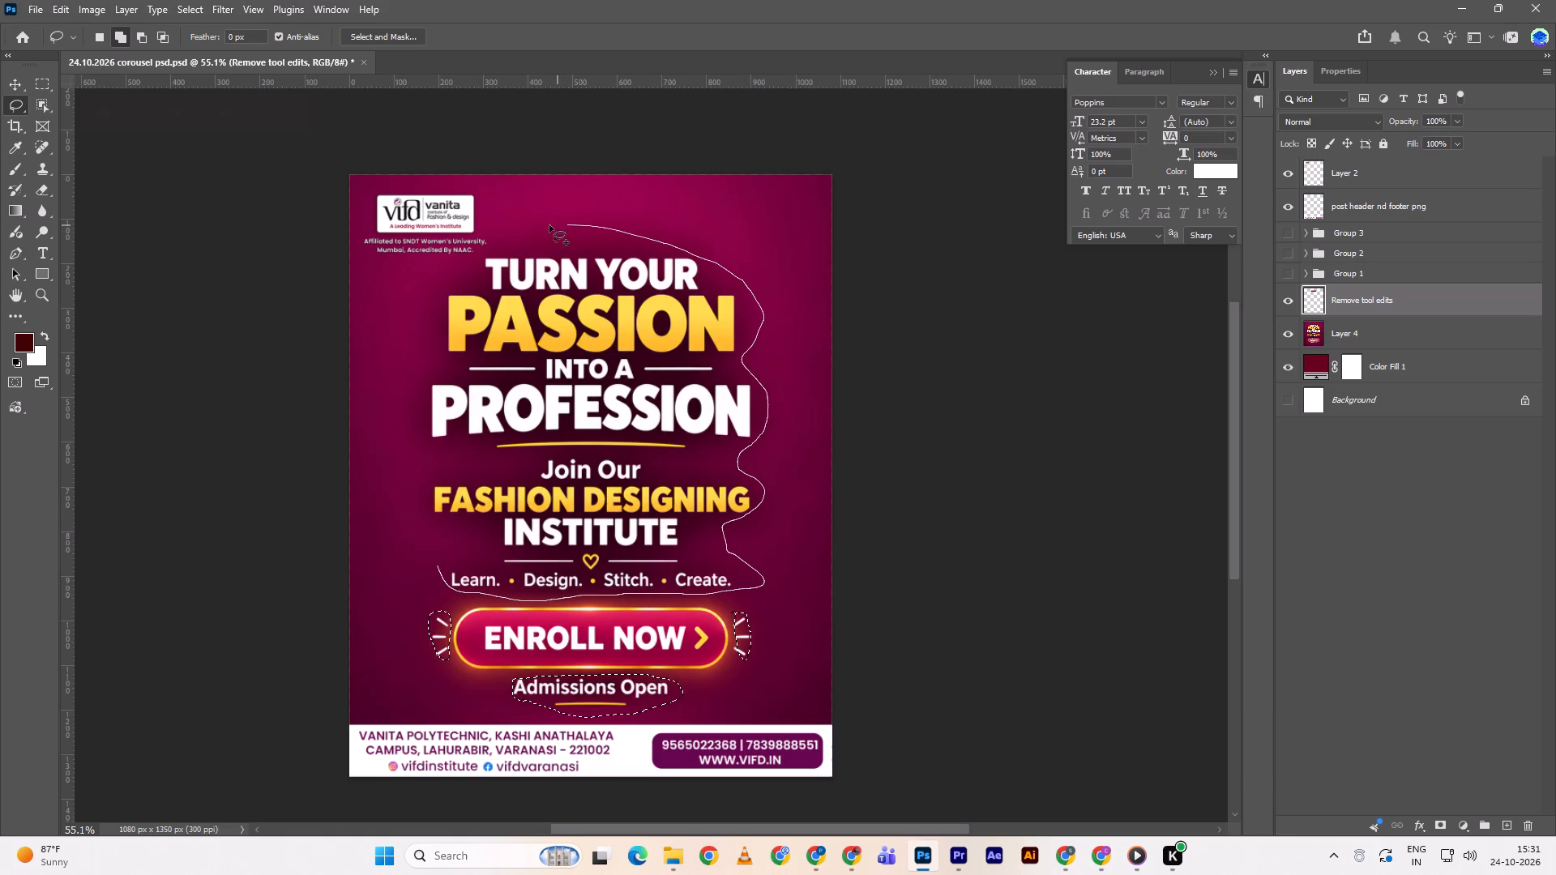
pyautogui.keyDown('shift'); pyautogui.moveTo(549, 225); pyautogui.dragTo(442, 363); pyautogui.keyUp('shift')
pyautogui.keyDown('shift'); pyautogui.moveTo(442, 363); pyautogui.dragTo(419, 514); pyautogui.keyUp('shift')
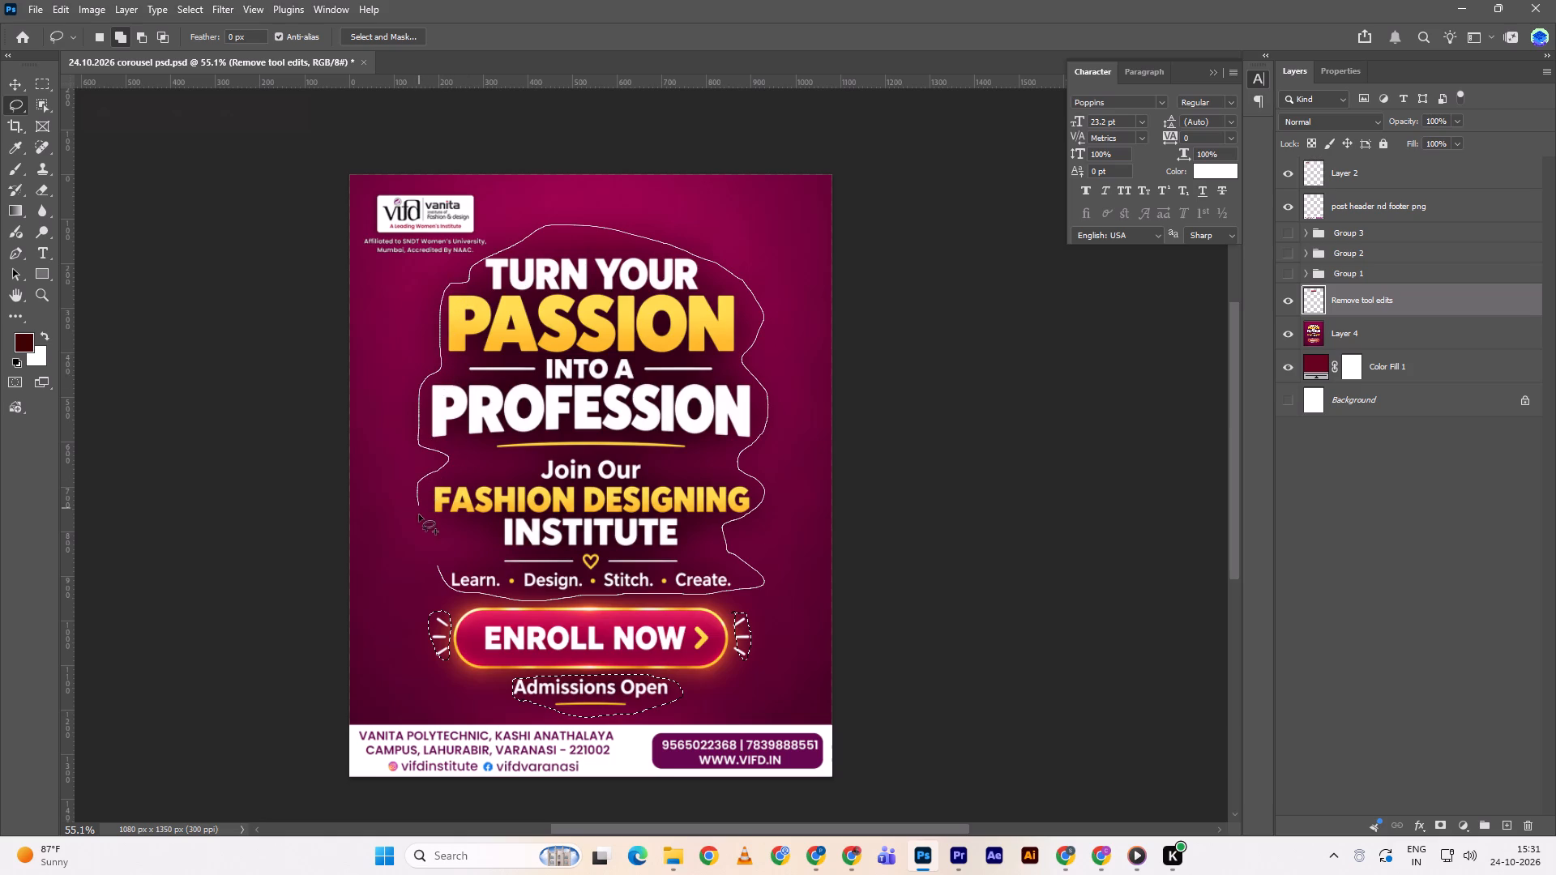
pyautogui.keyDown('shift'); pyautogui.moveTo(419, 514); pyautogui.dragTo(443, 574); pyautogui.keyUp('shift')
pyautogui.keyDown('shift'); pyautogui.moveTo(443, 574); pyautogui.dragTo(444, 574); pyautogui.keyUp('shift')
pyautogui.click(560, 744)
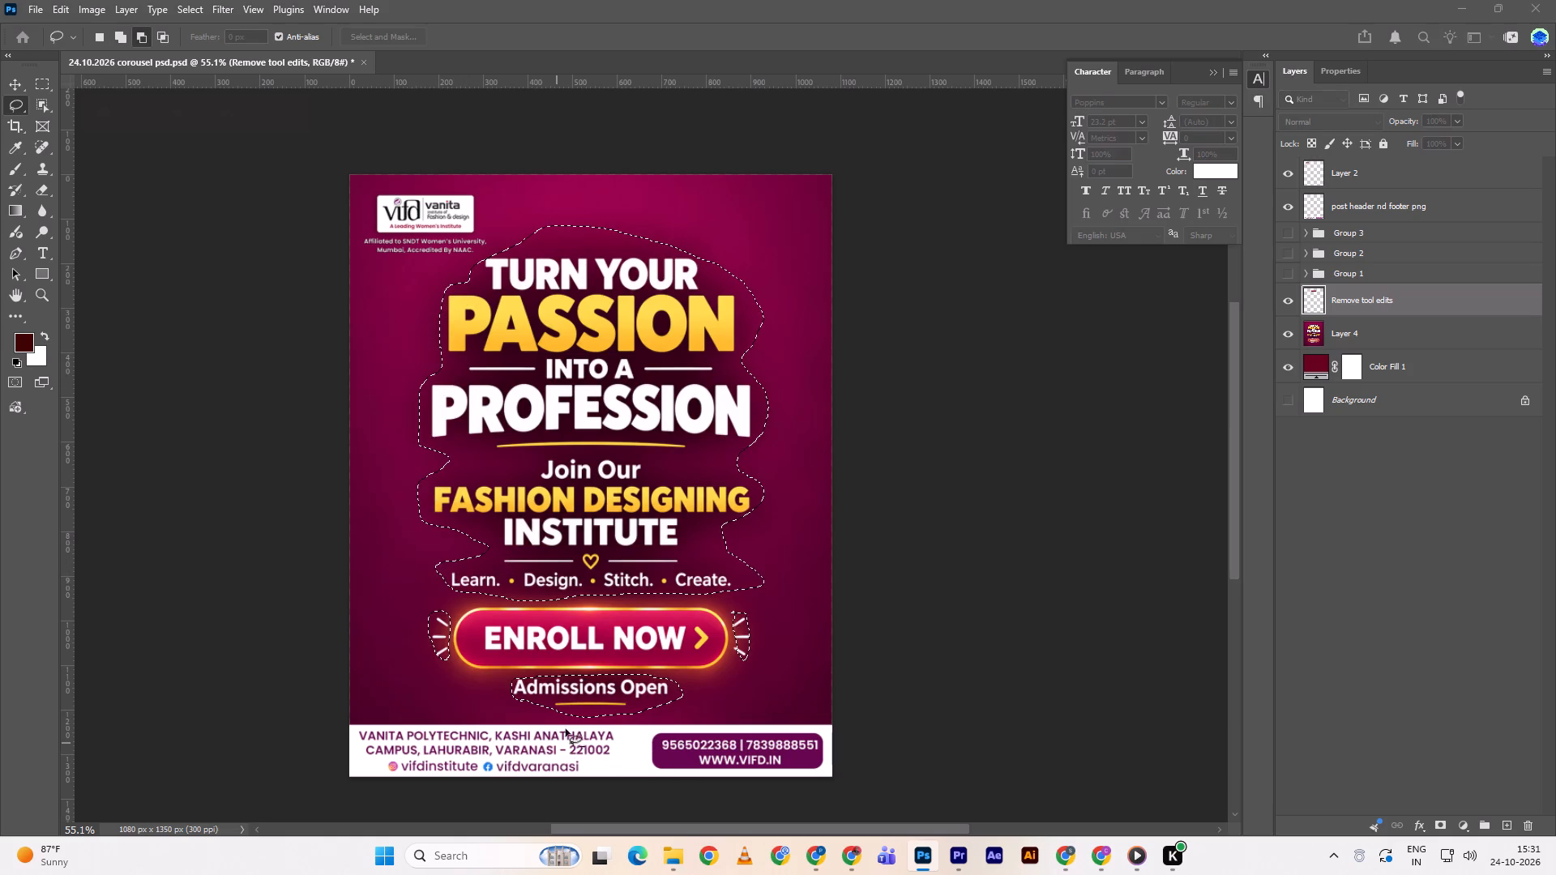
pyautogui.scroll(1, 697, 646)
pyautogui.scroll(-2, 707, 586)
pyautogui.scroll(3, 707, 561)
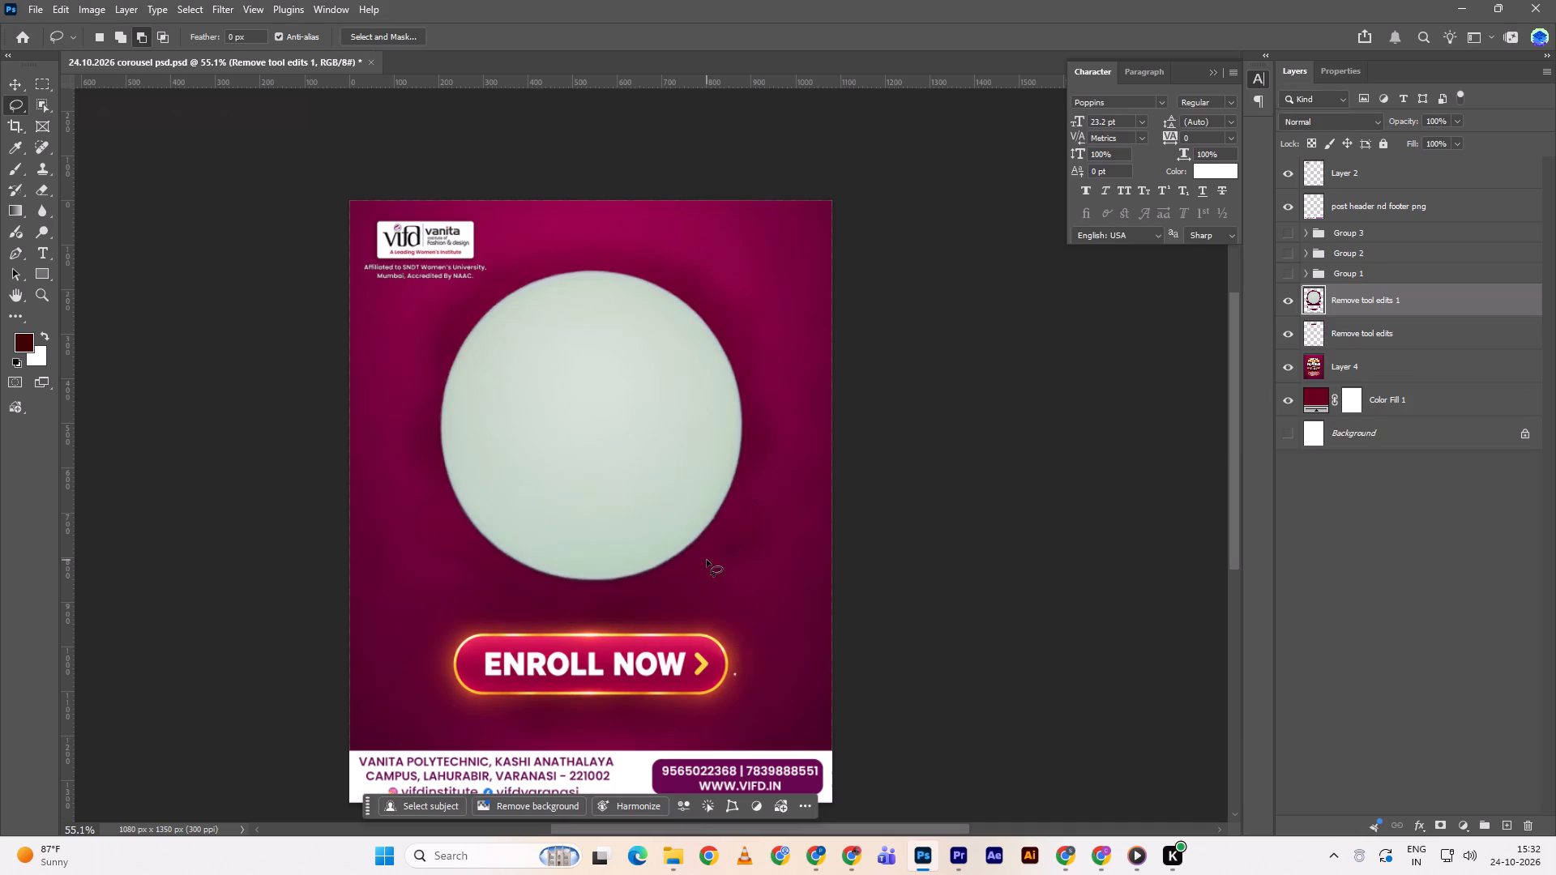
# Lasso the large pale circle above the ENROLL NOW button and remove it from the background.
pyautogui.moveTo(541, 263); pyautogui.dragTo(433, 476)
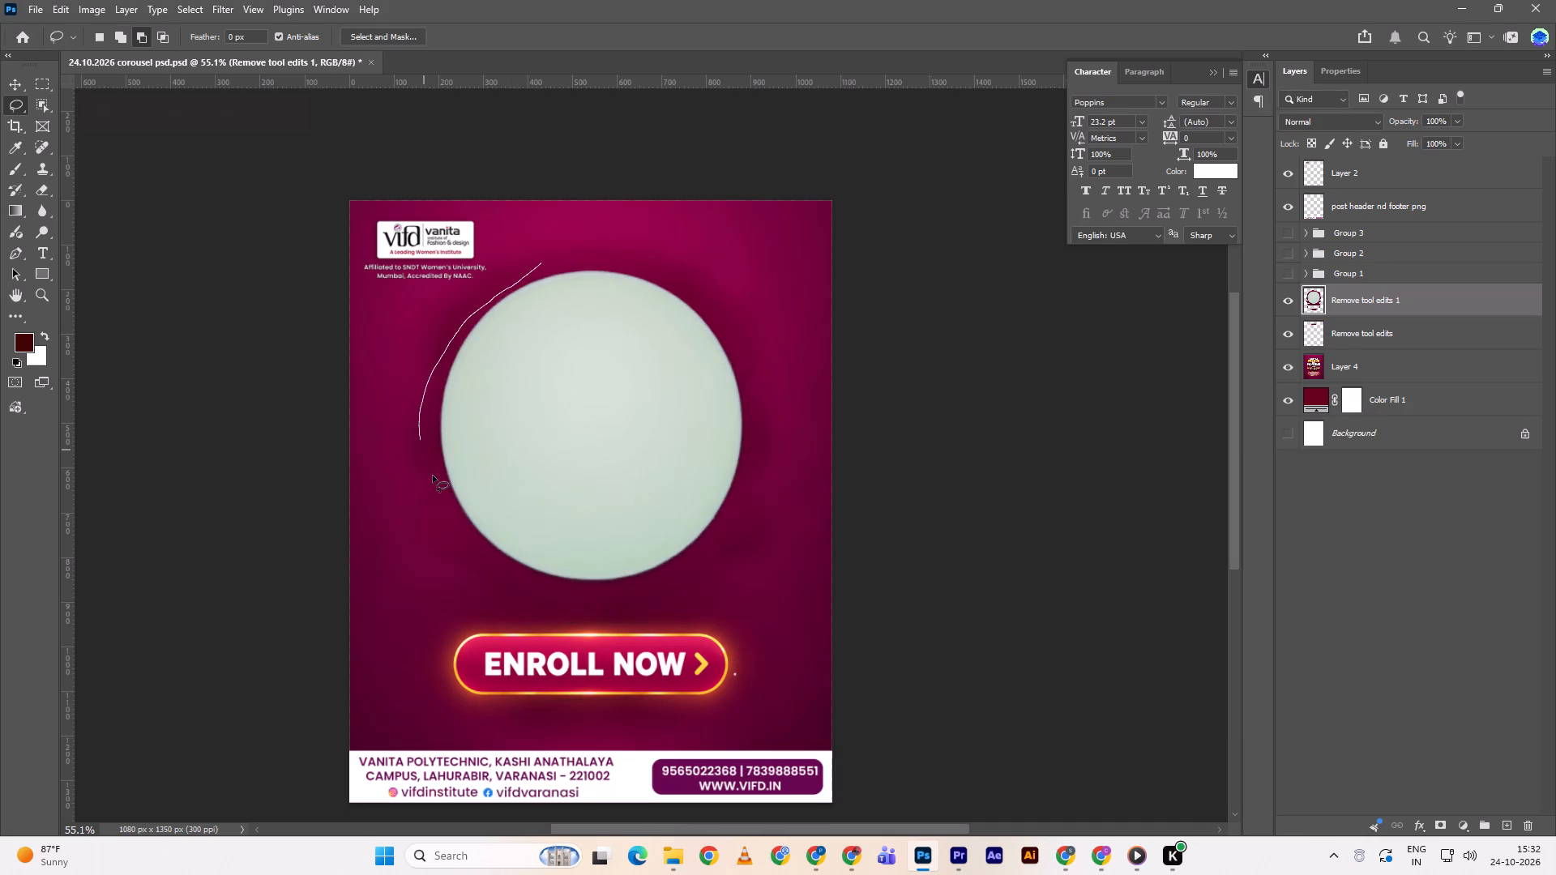
pyautogui.moveTo(433, 476); pyautogui.dragTo(736, 344)
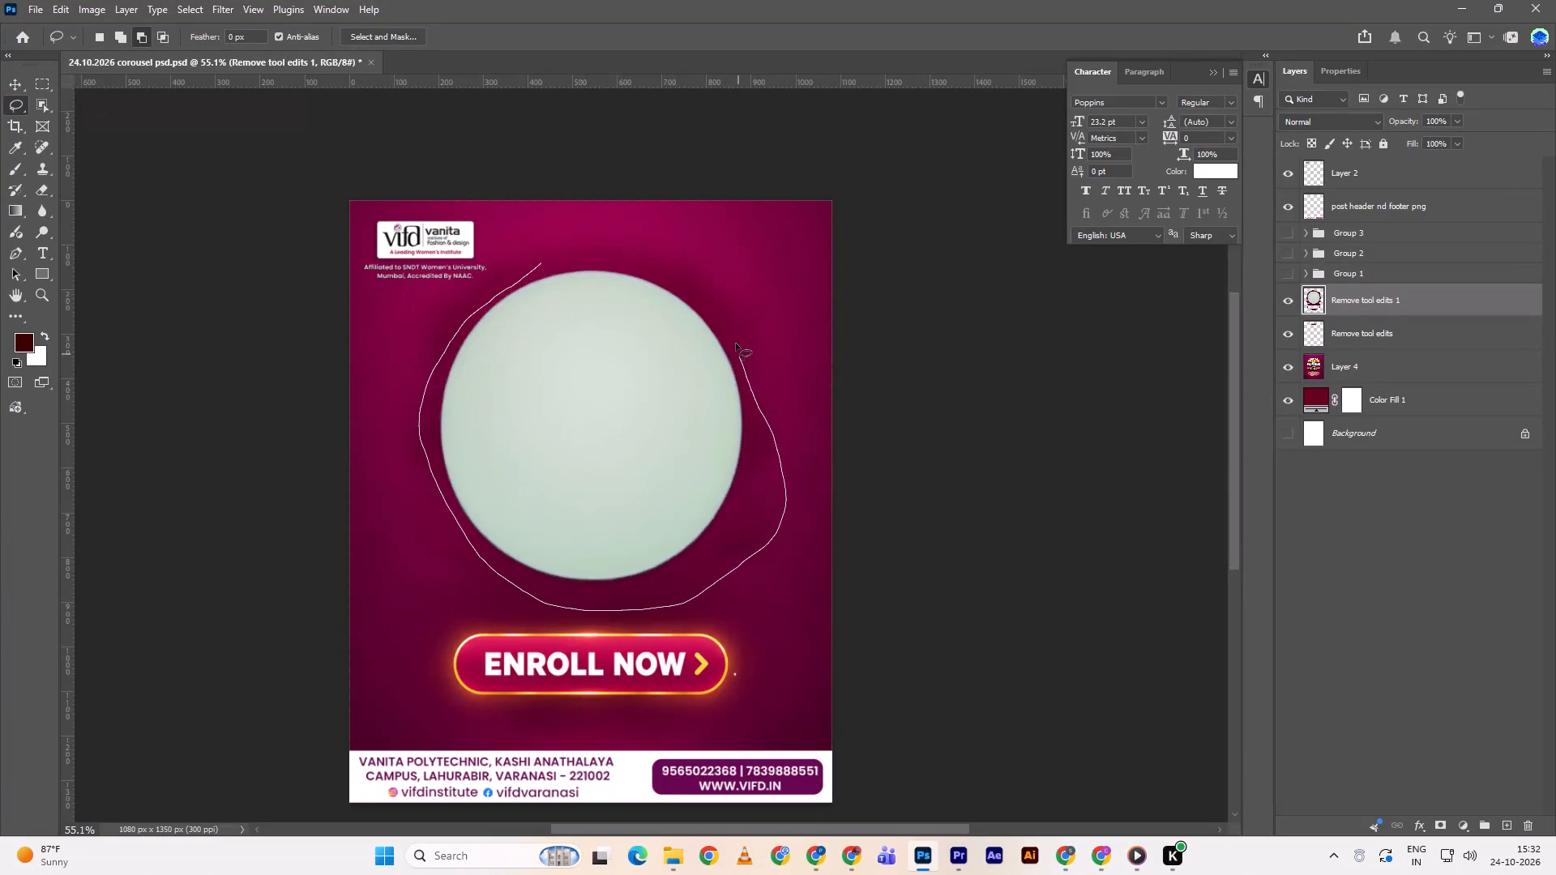
pyautogui.moveTo(736, 344); pyautogui.dragTo(408, 454)
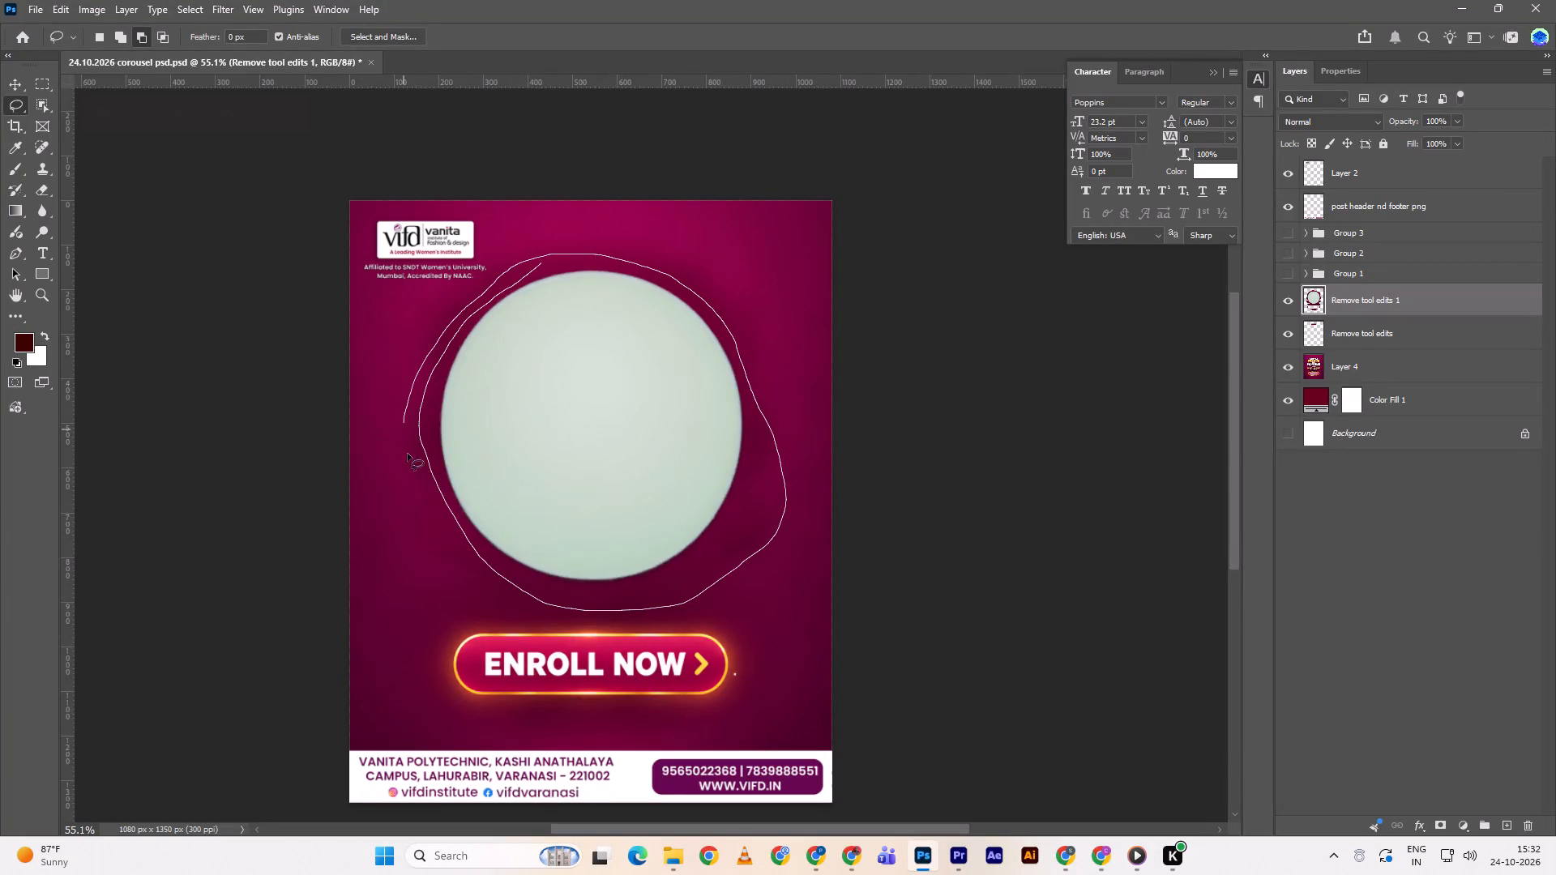
pyautogui.moveTo(408, 454); pyautogui.dragTo(664, 596)
pyautogui.moveTo(664, 596); pyautogui.dragTo(505, 268)
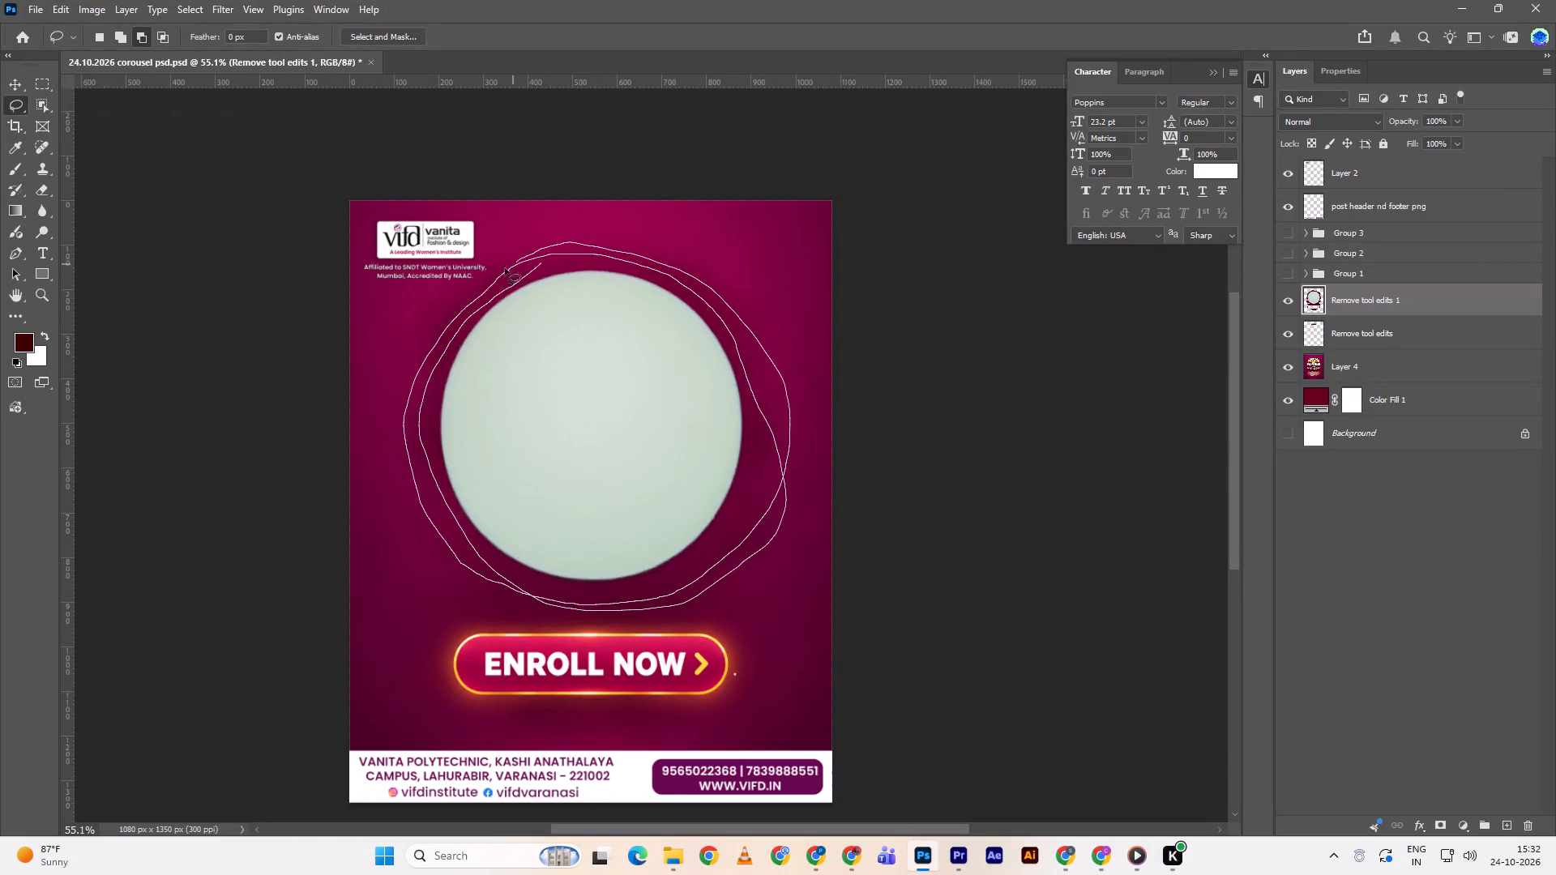
pyautogui.moveTo(505, 268); pyautogui.dragTo(414, 403)
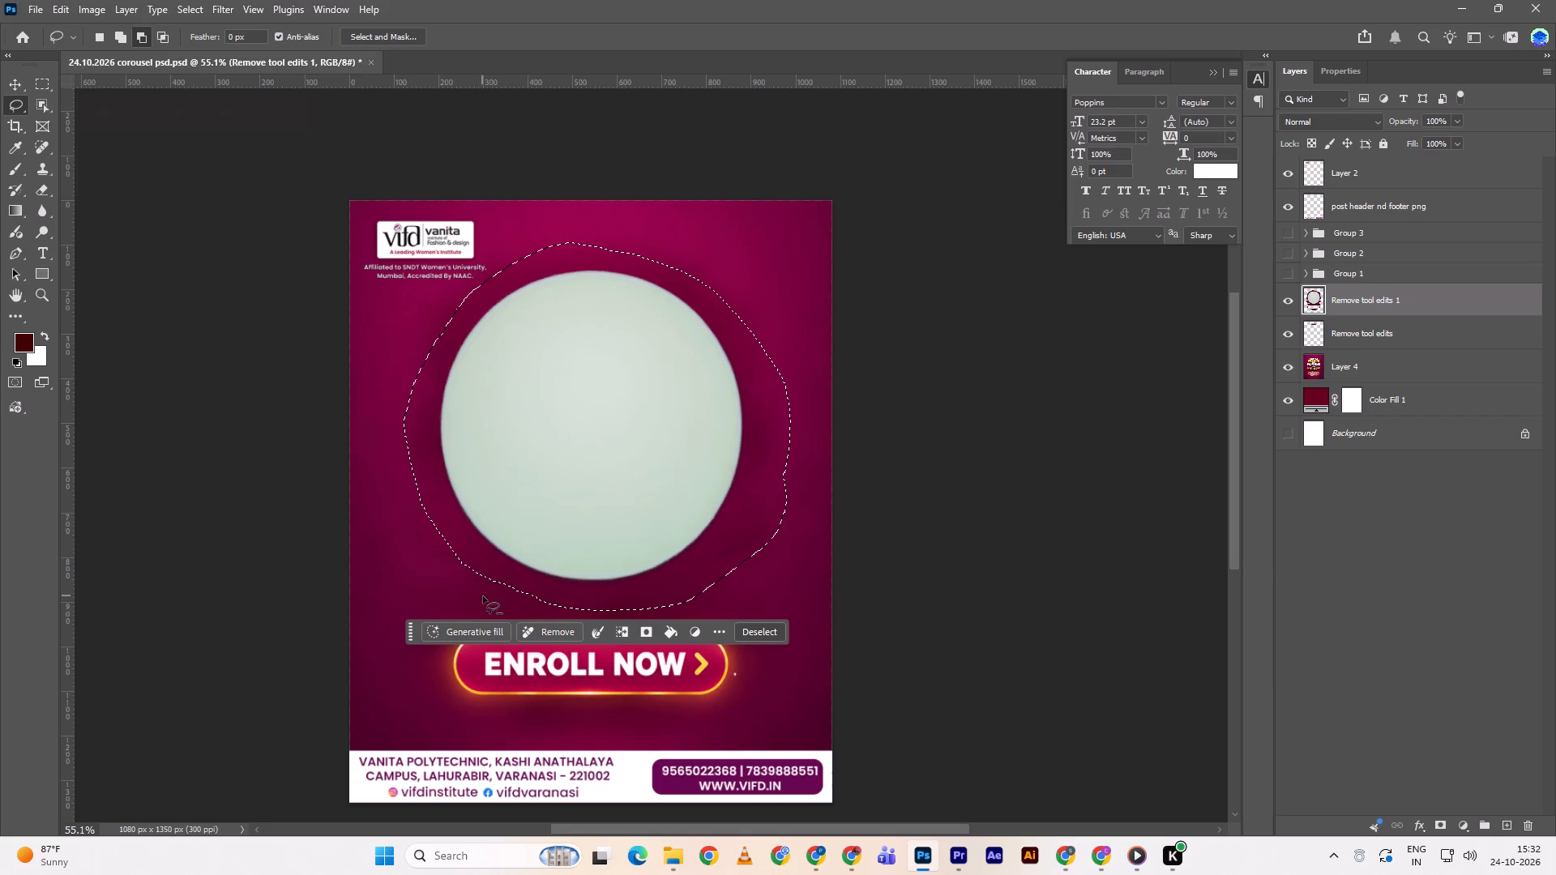
pyautogui.click(541, 629)
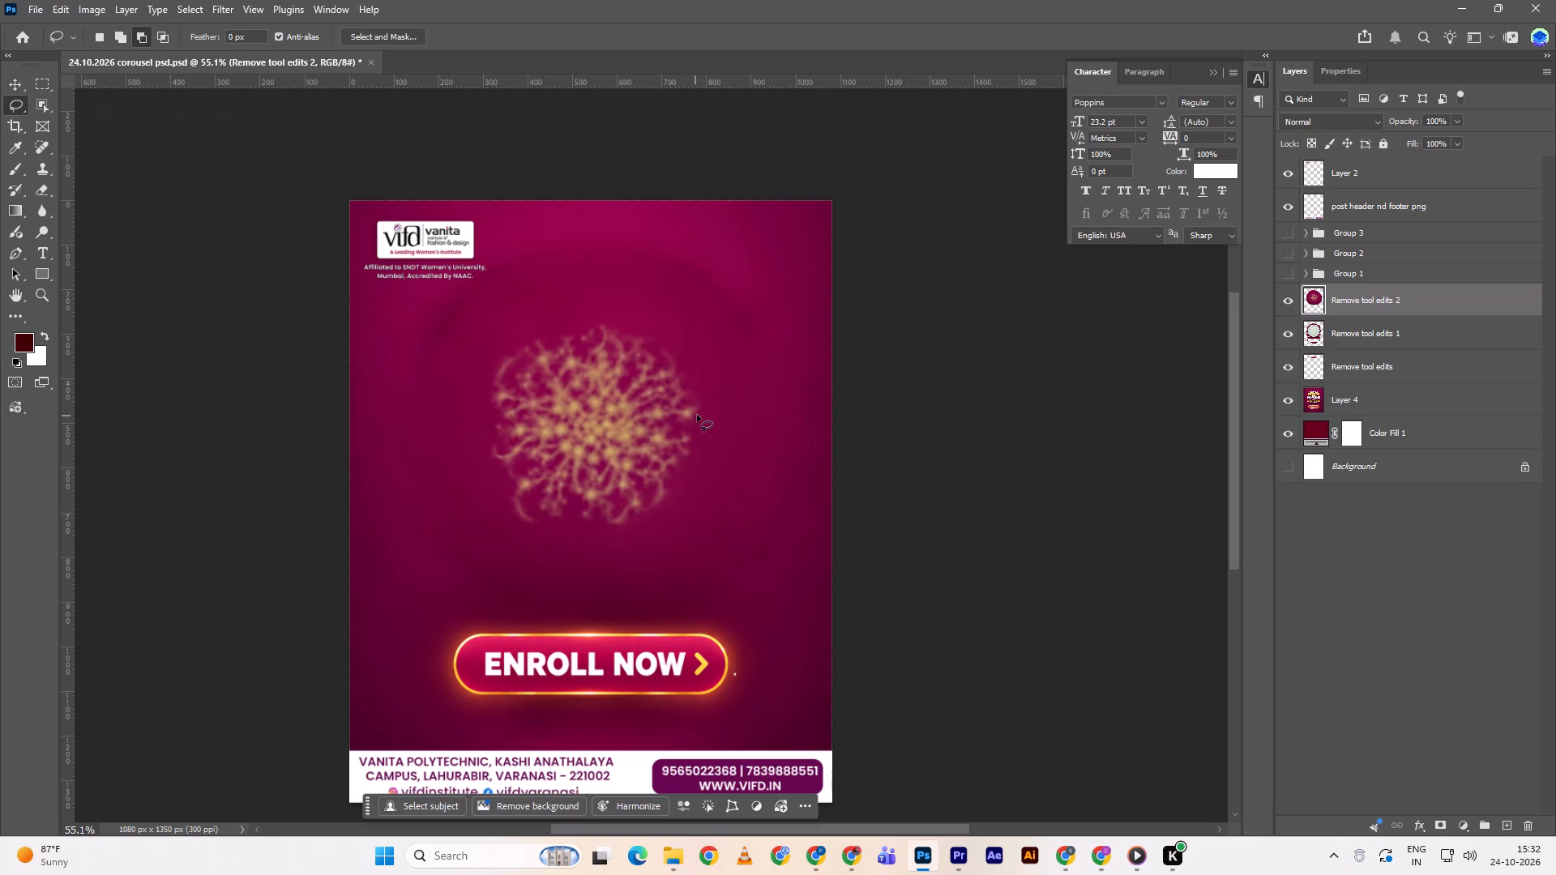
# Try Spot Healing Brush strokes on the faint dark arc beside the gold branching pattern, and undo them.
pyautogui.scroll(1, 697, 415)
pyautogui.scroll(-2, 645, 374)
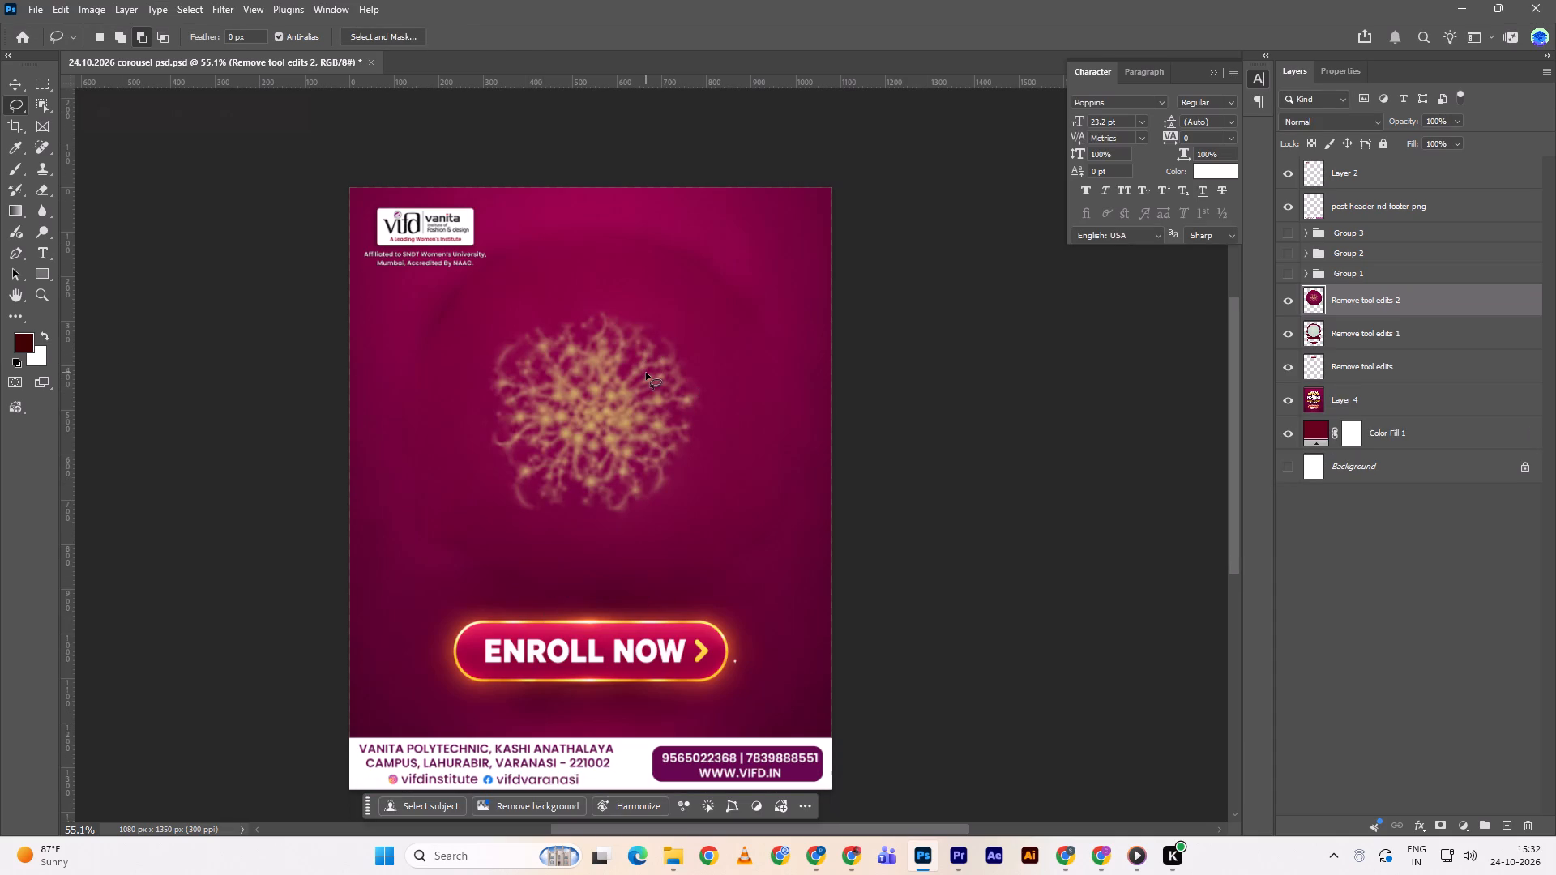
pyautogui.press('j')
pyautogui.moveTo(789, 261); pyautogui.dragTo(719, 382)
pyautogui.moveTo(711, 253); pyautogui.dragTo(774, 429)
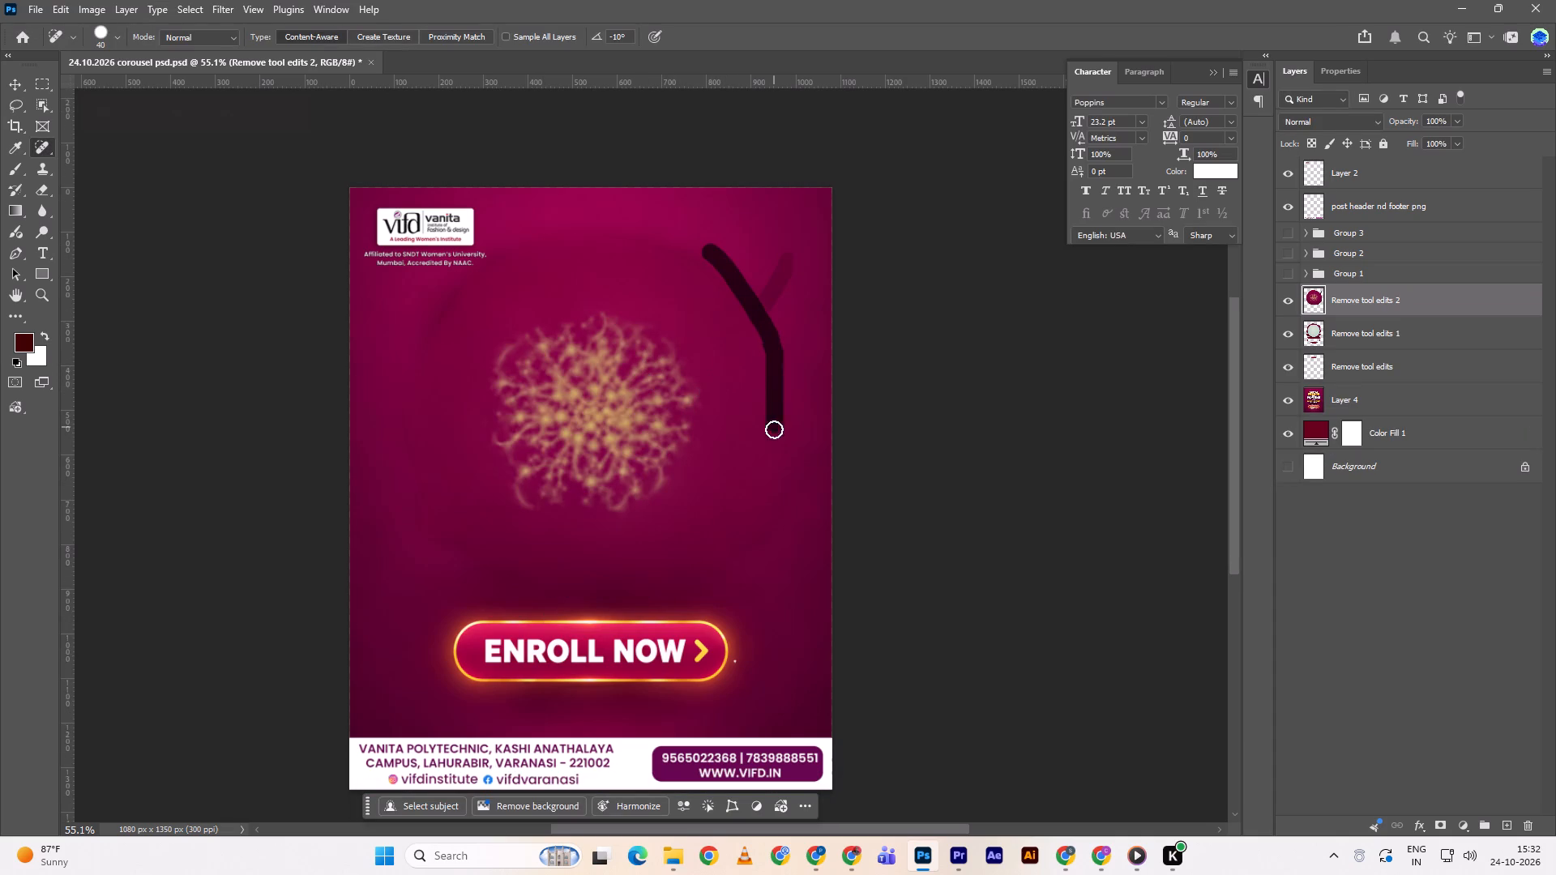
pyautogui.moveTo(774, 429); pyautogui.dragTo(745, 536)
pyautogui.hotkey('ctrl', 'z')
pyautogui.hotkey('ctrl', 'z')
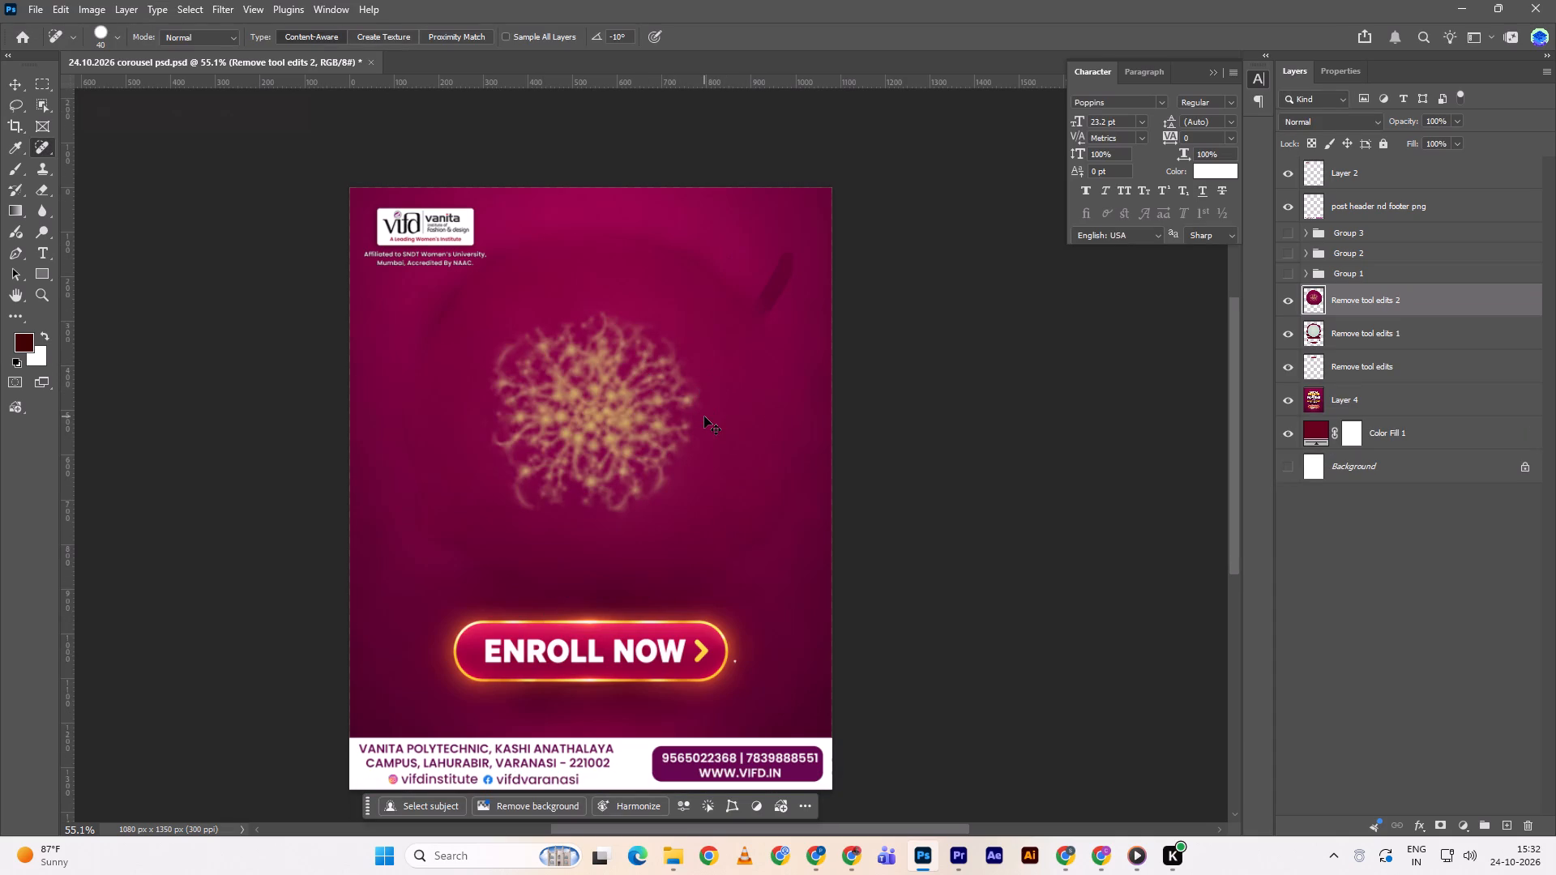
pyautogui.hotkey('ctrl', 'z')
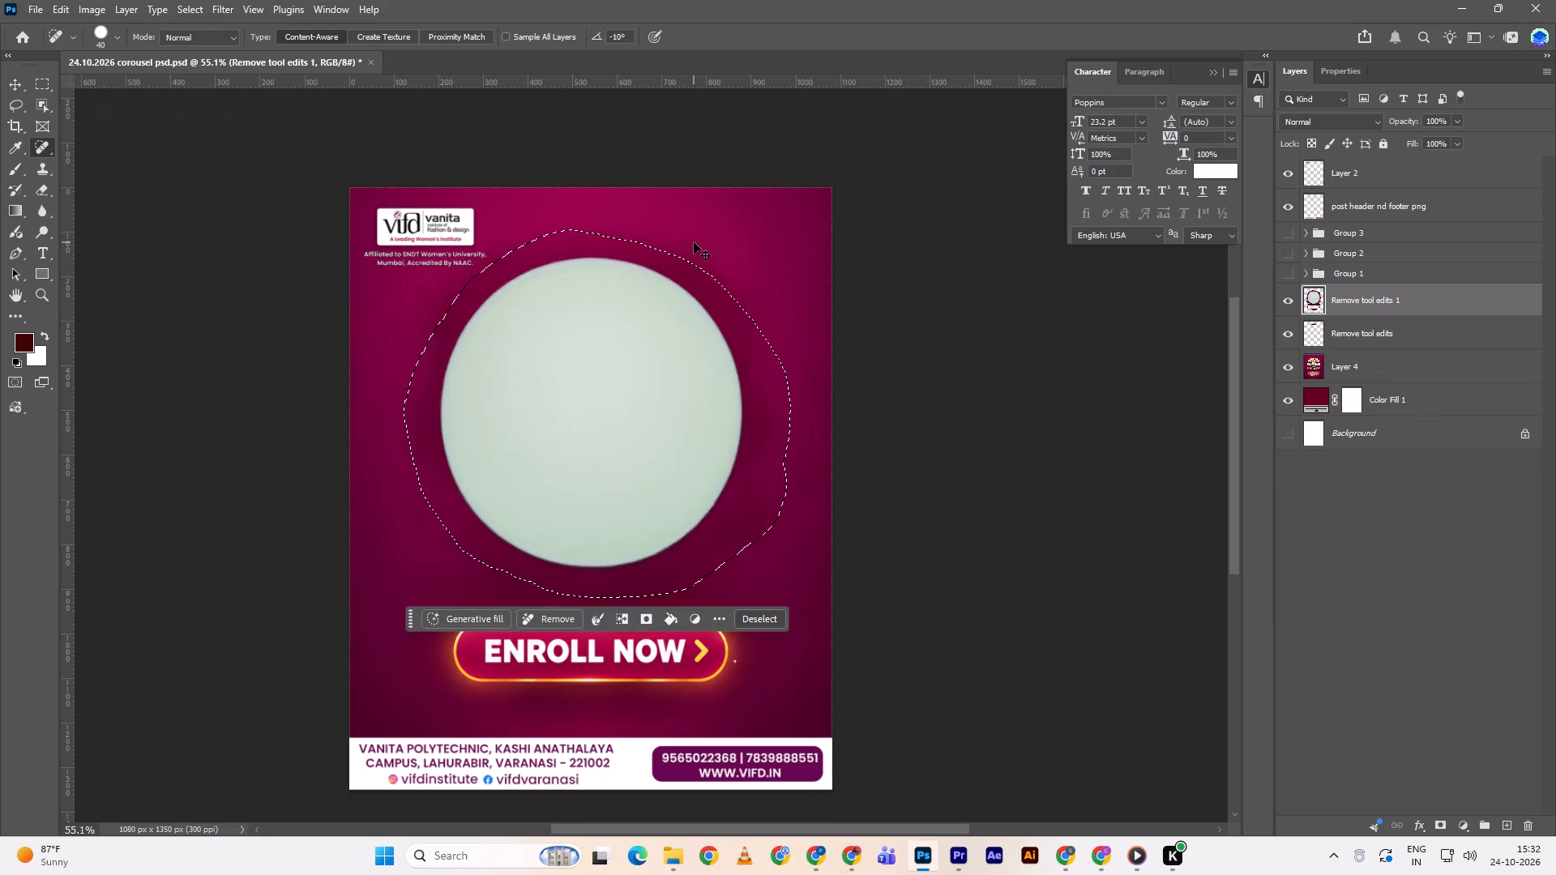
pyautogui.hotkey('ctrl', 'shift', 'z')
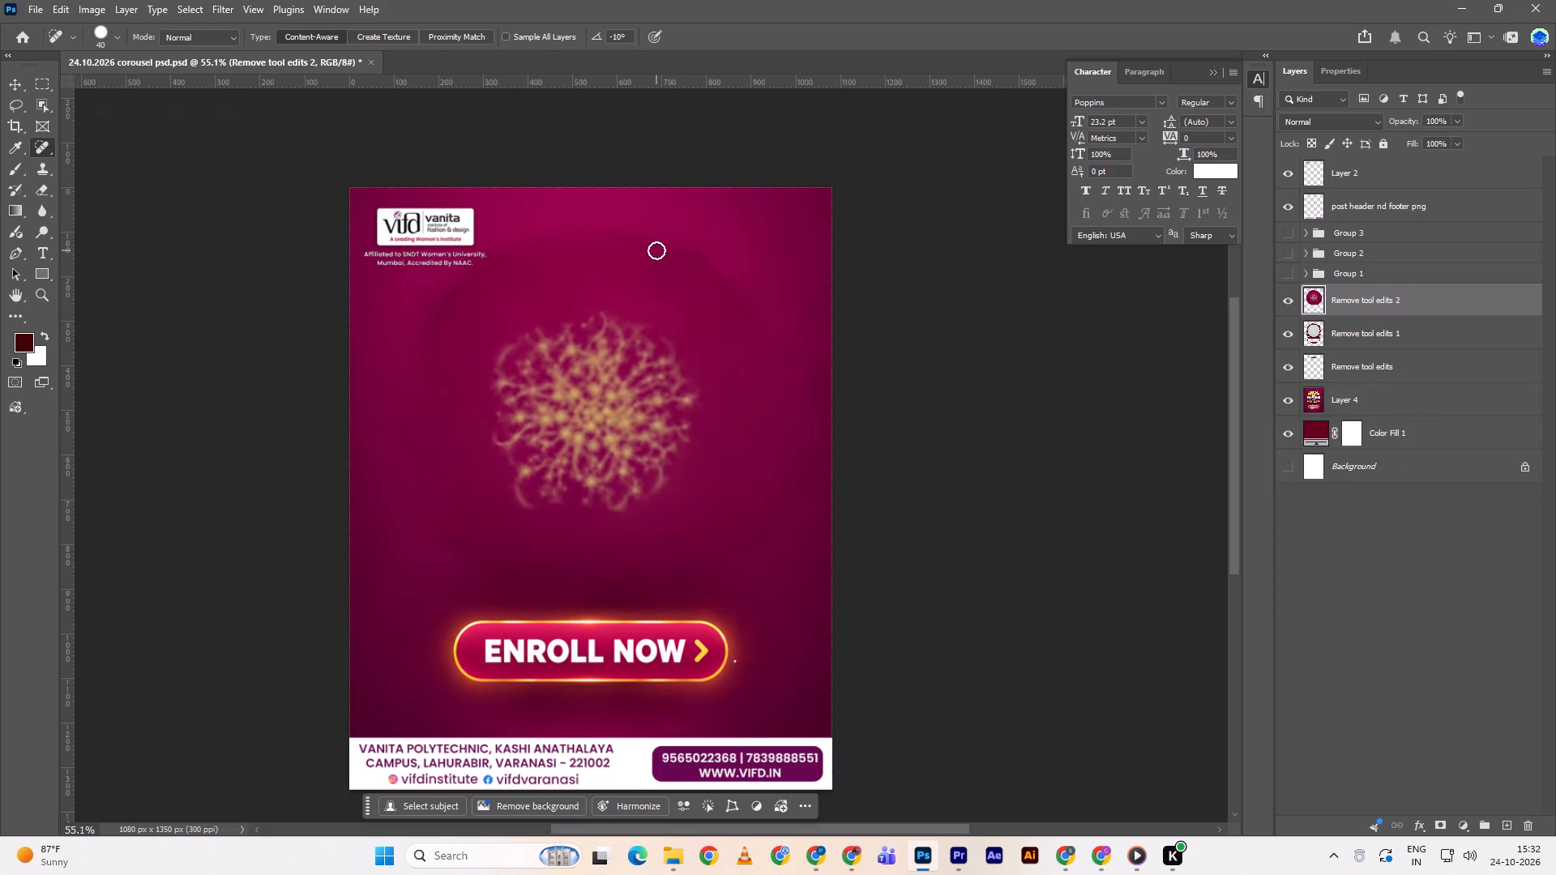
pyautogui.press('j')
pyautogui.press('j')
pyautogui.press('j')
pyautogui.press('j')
# Lasso the gold branching pattern with the faint ring around it, above the ENROLL NOW button, and remove it.
pyautogui.click(17, 96)
pyautogui.moveTo(692, 230); pyautogui.dragTo(736, 583)
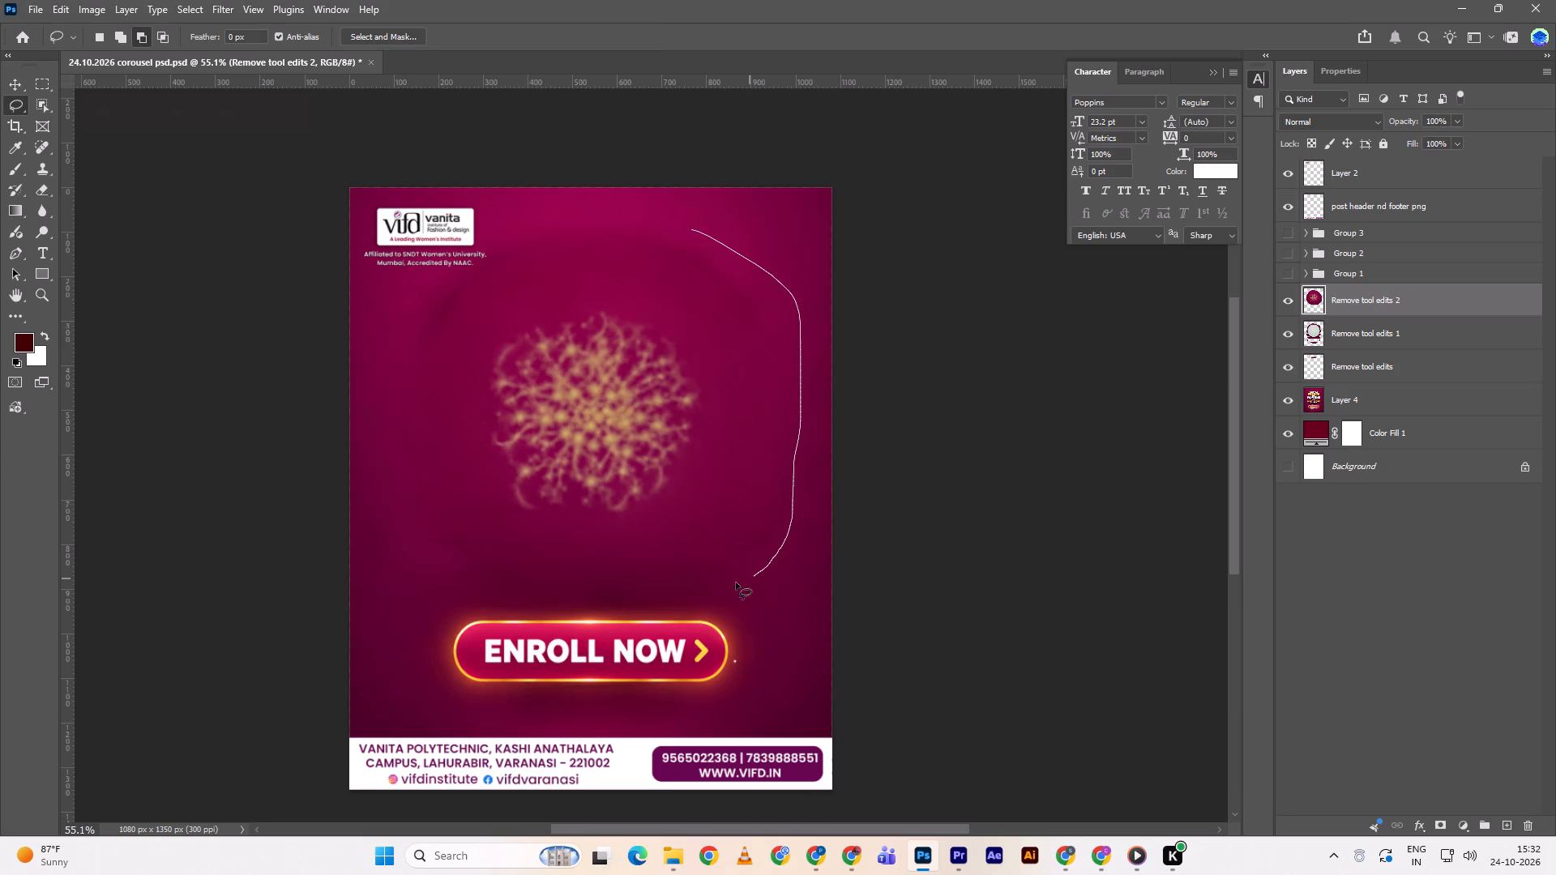
pyautogui.moveTo(736, 583); pyautogui.dragTo(408, 388)
pyautogui.moveTo(408, 388); pyautogui.dragTo(673, 242)
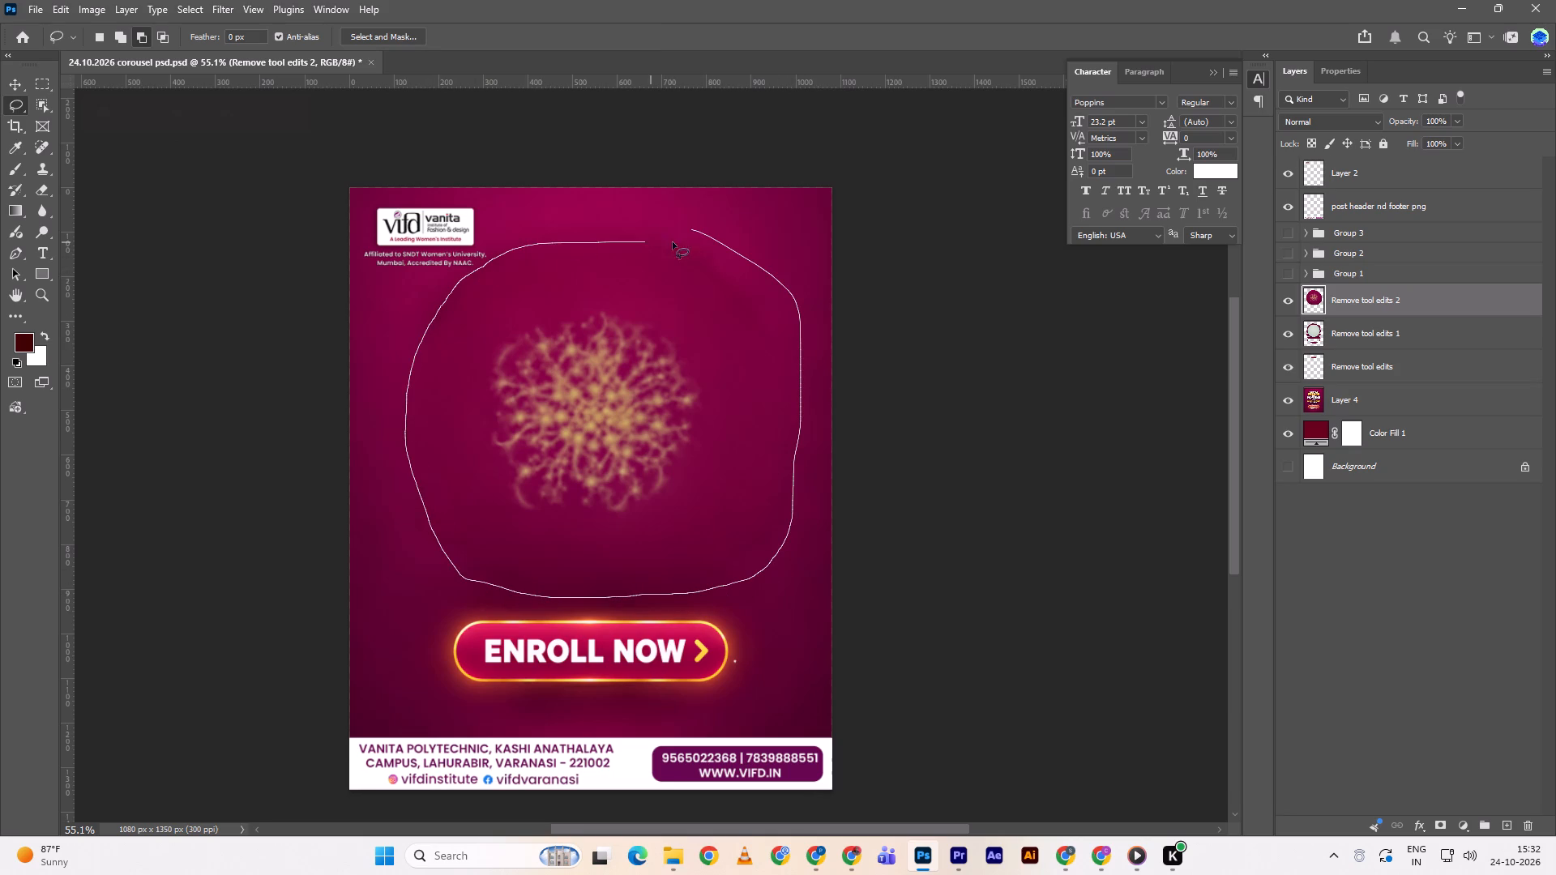
pyautogui.moveTo(673, 242); pyautogui.dragTo(771, 288)
pyautogui.click(565, 618)
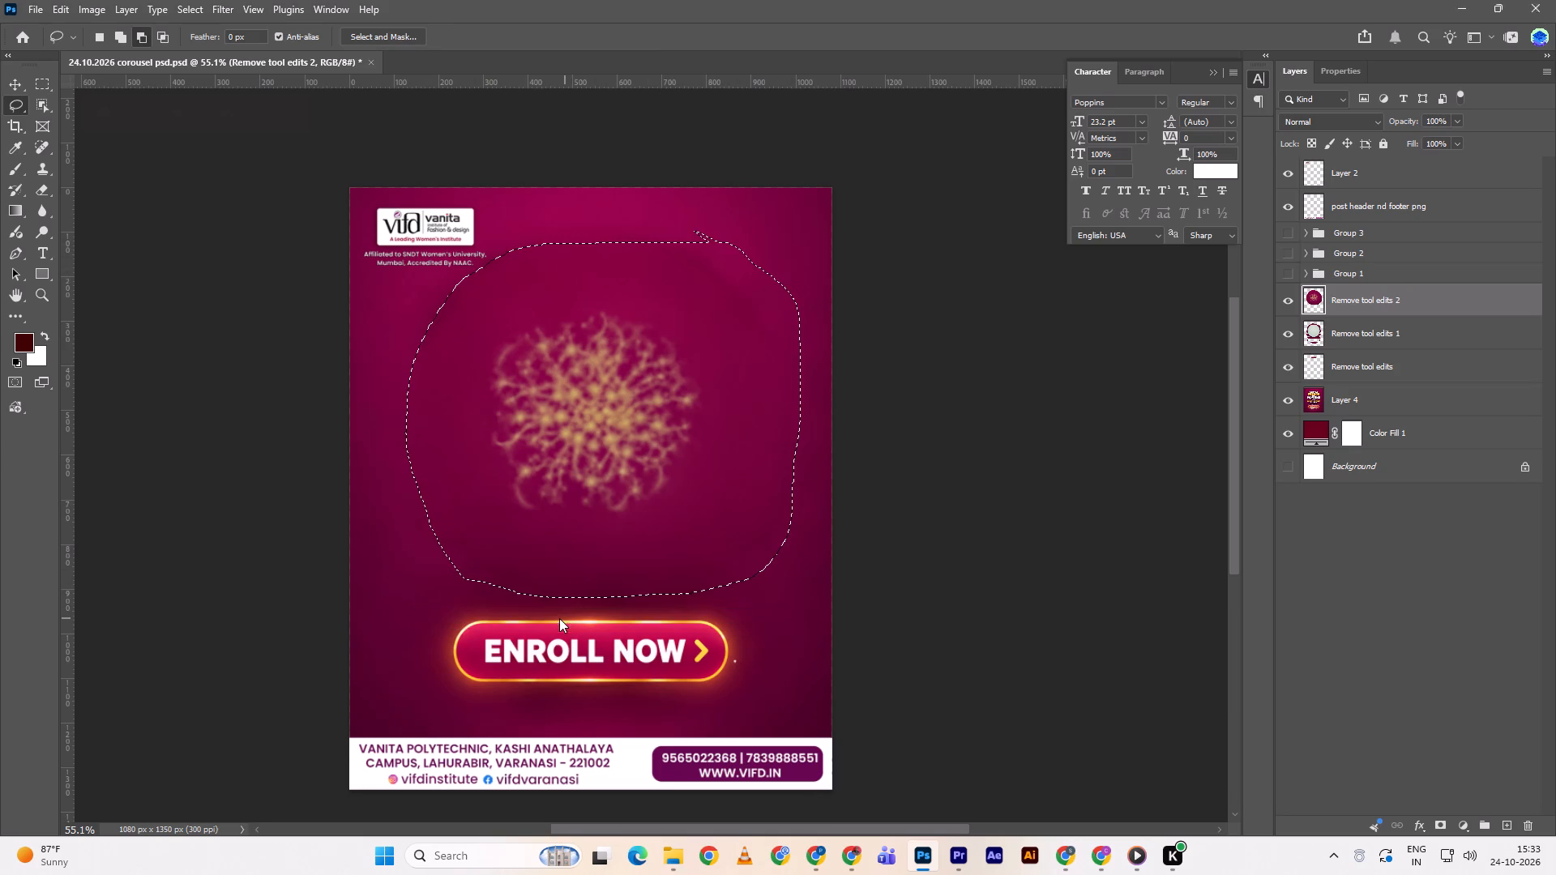
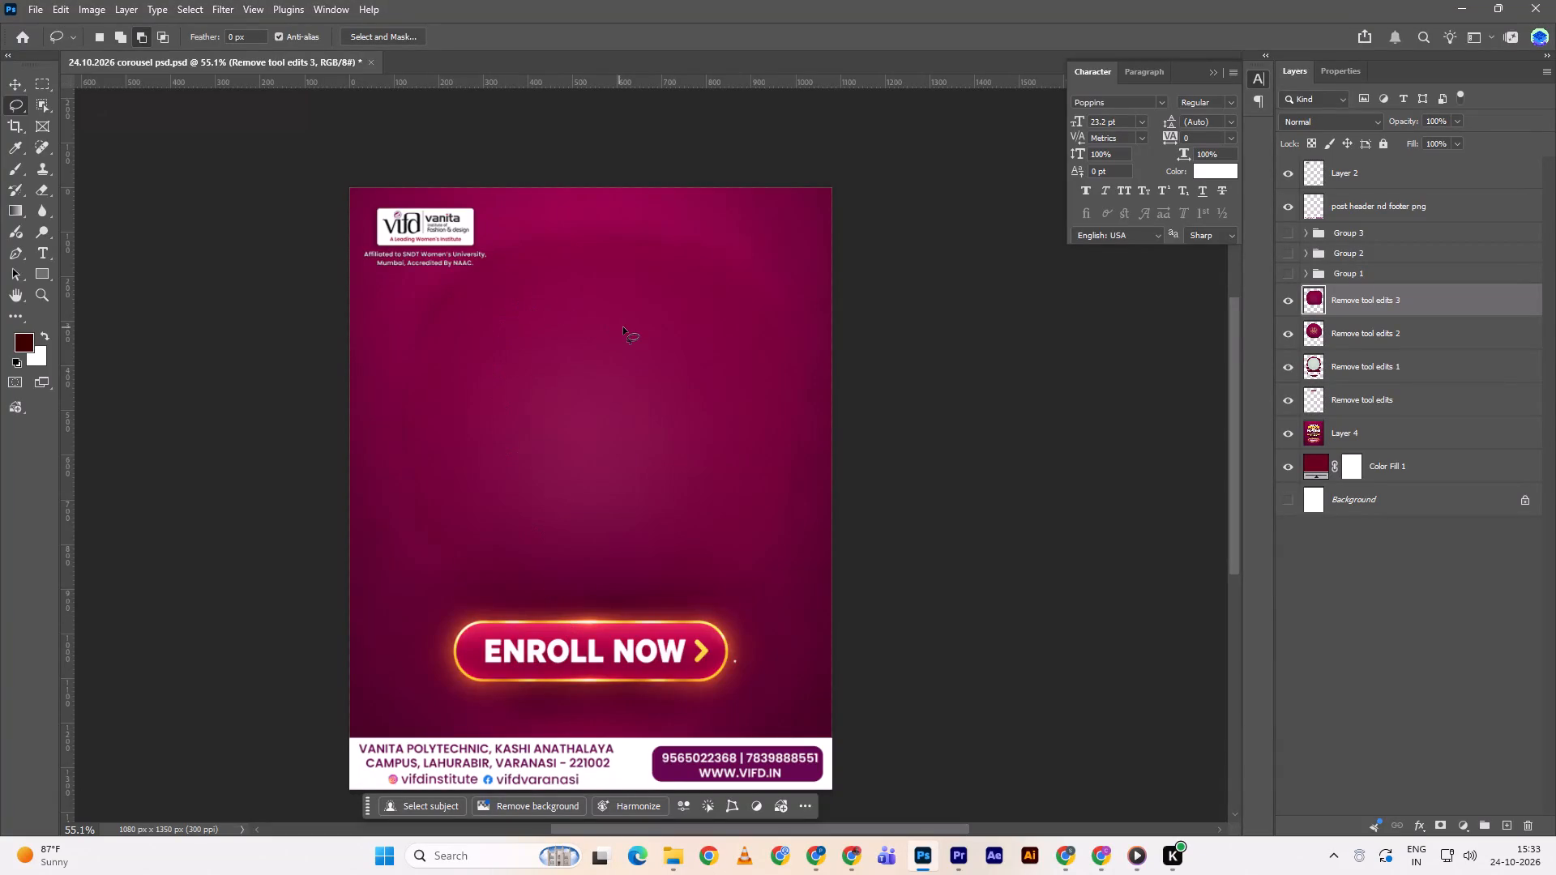
# Merge the four Remove tool edits layers and Layer 4 into a single layer.
pyautogui.press('v')
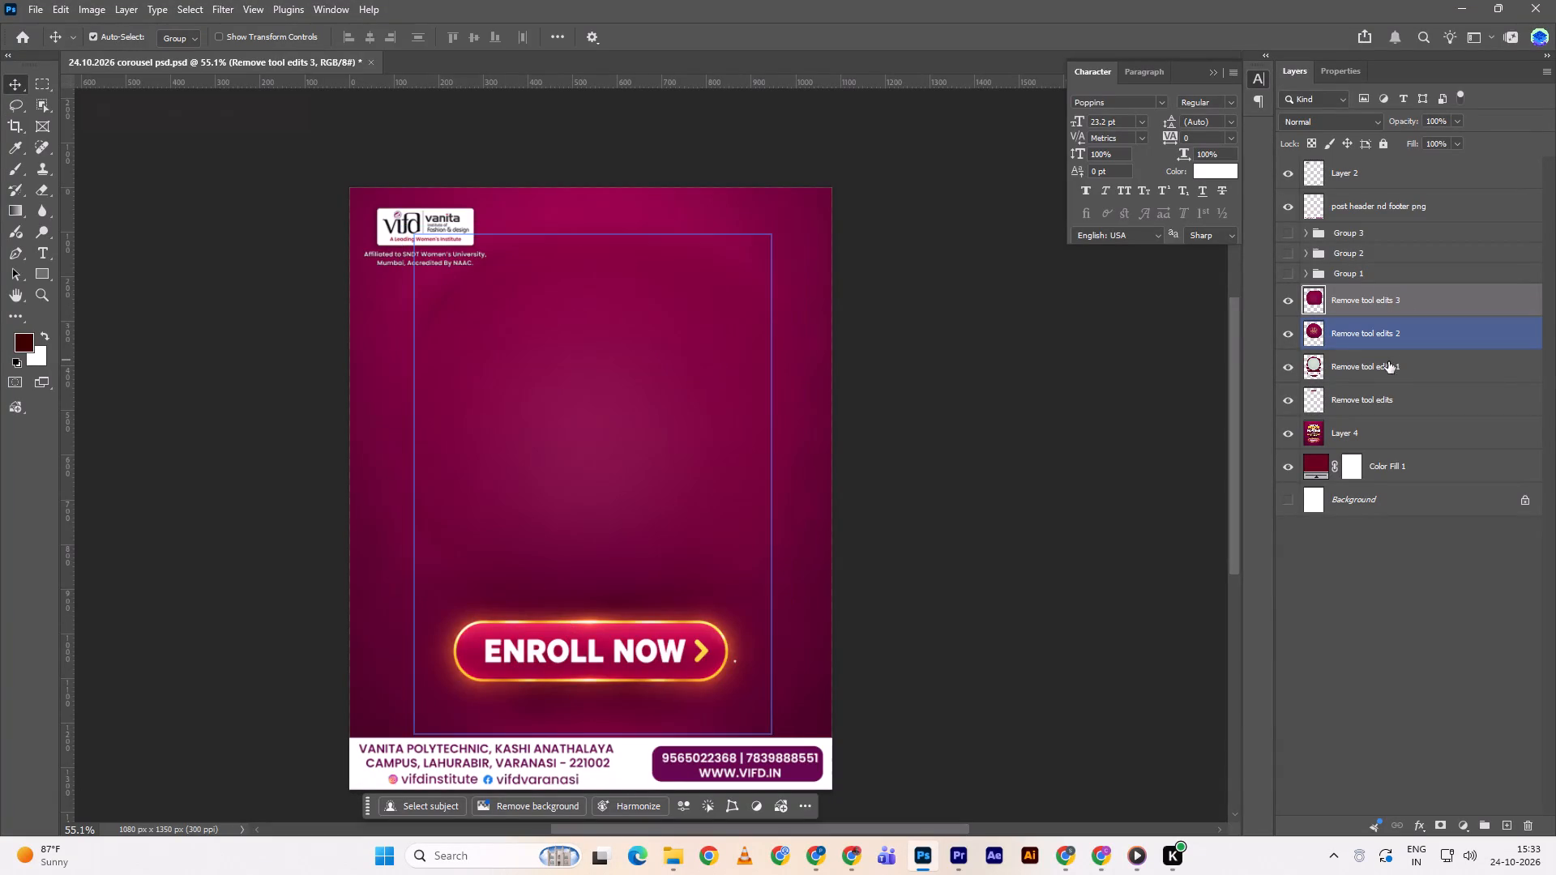
pyautogui.keyDown('shift'); pyautogui.click(1381, 407); pyautogui.keyUp('shift')
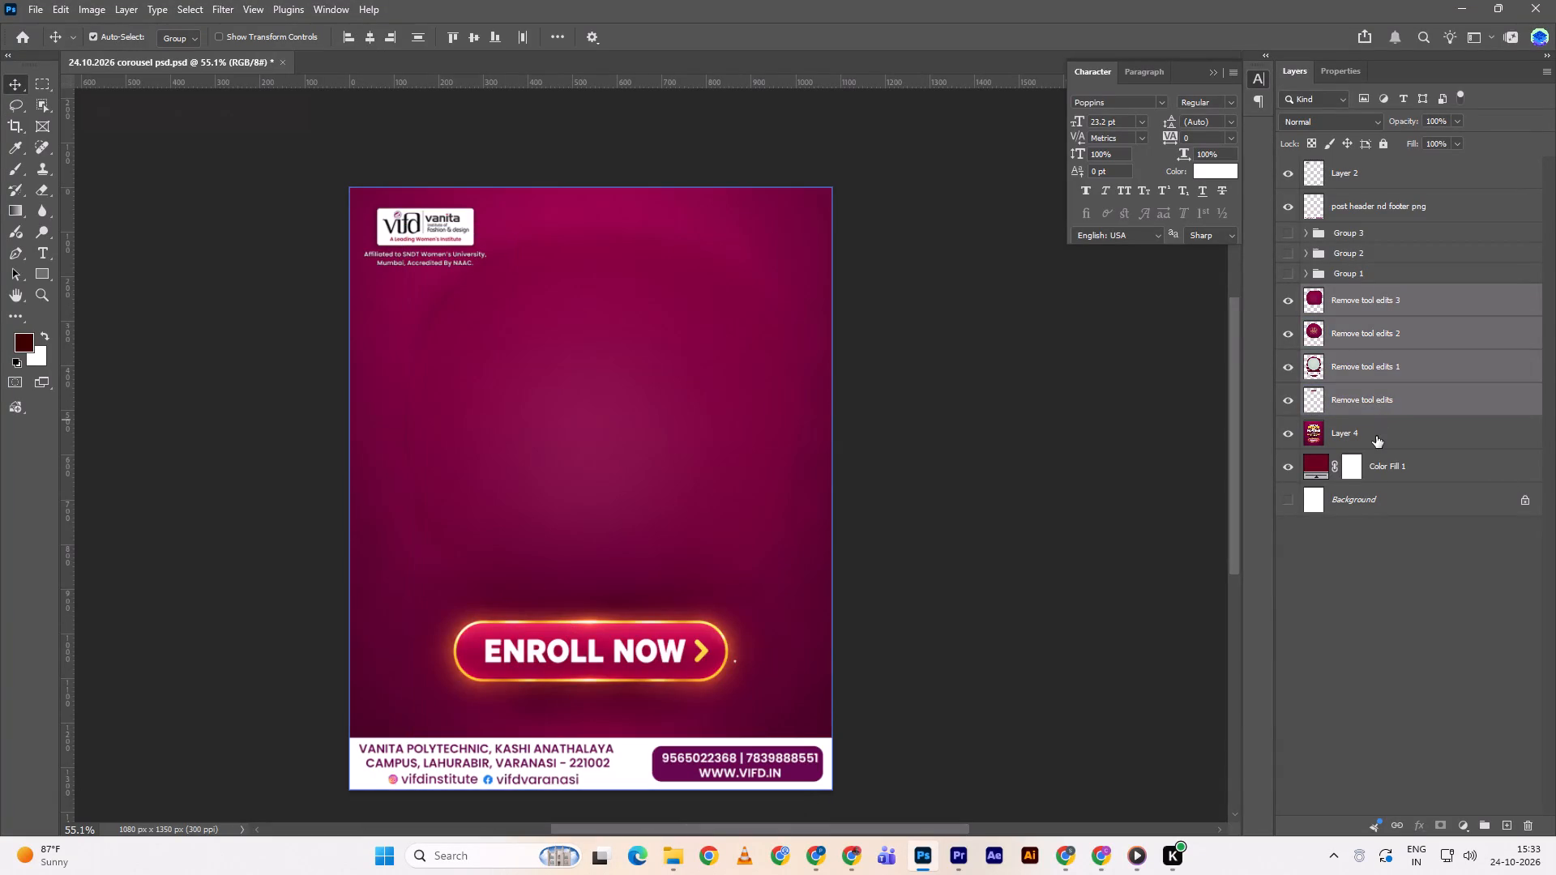
pyautogui.keyDown('shift'); pyautogui.click(1376, 436); pyautogui.keyUp('shift')
pyautogui.hotkey('ctrl', 'e')
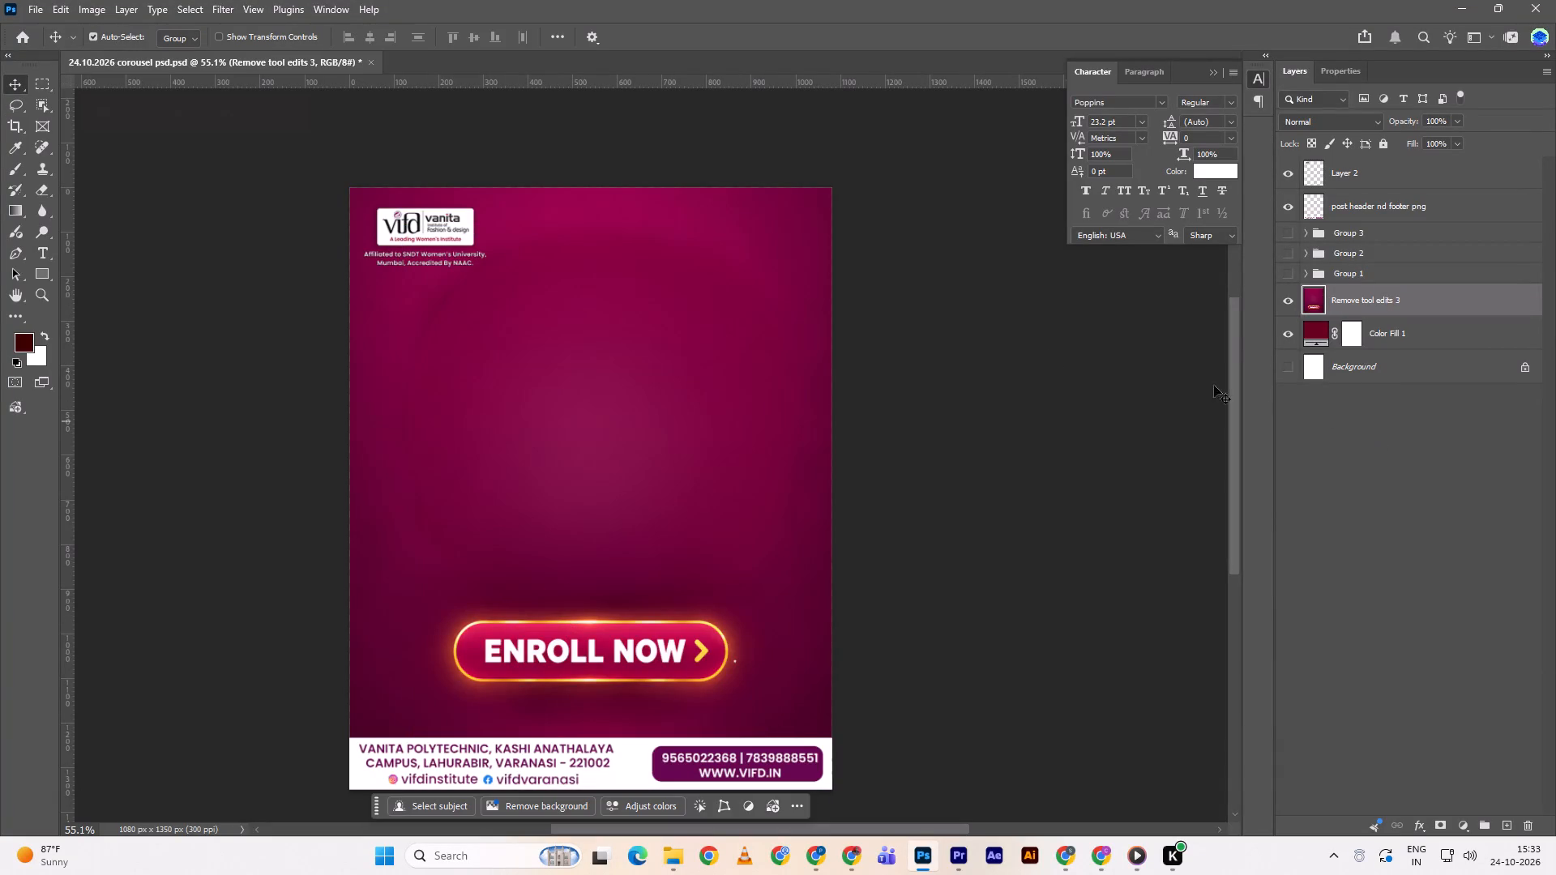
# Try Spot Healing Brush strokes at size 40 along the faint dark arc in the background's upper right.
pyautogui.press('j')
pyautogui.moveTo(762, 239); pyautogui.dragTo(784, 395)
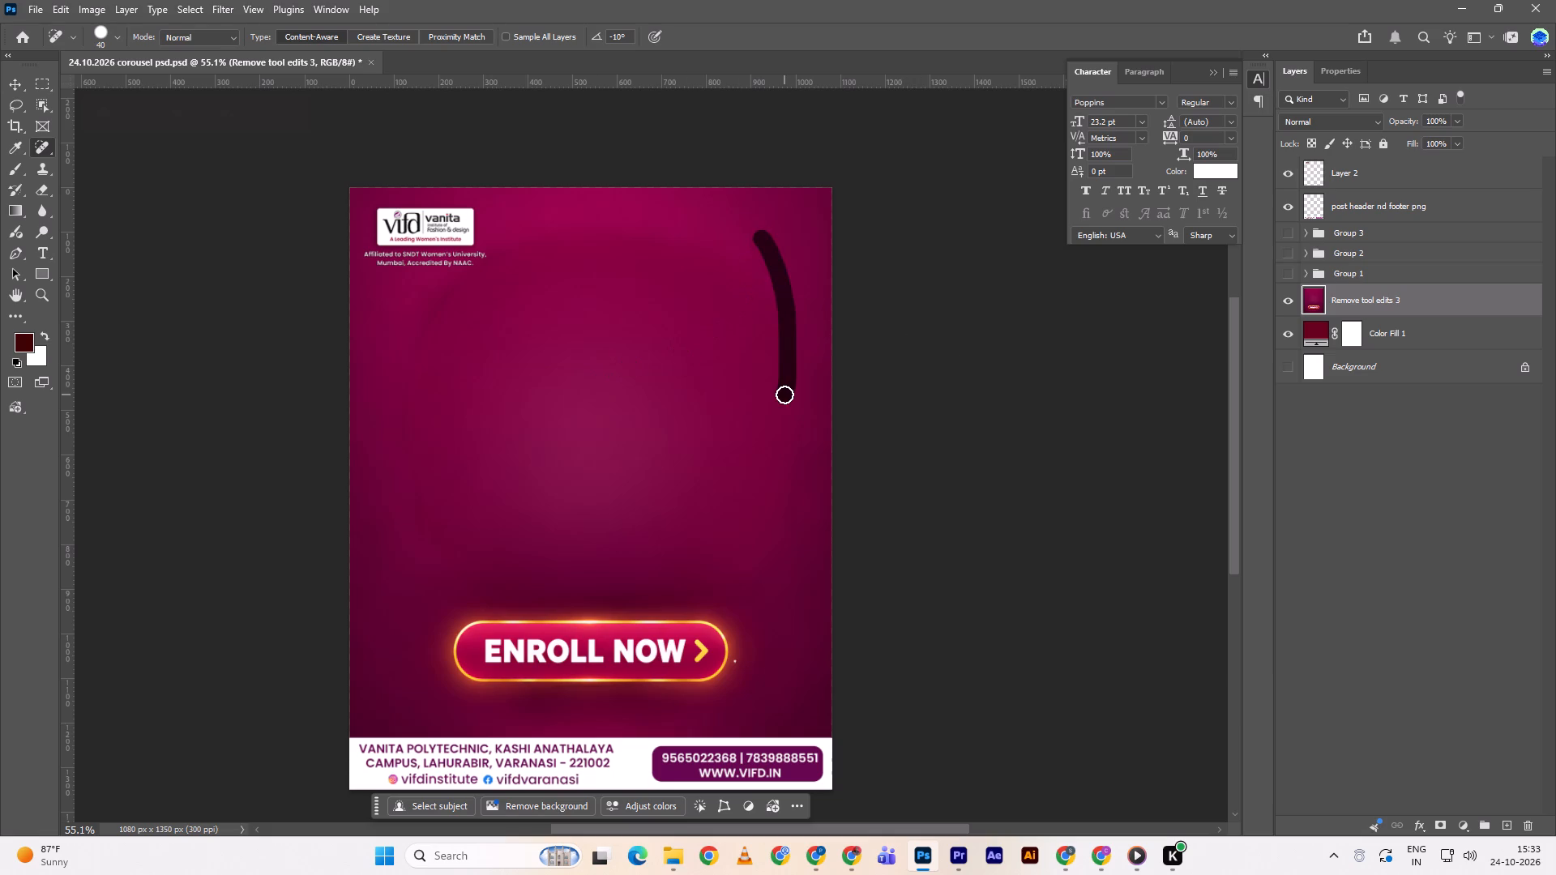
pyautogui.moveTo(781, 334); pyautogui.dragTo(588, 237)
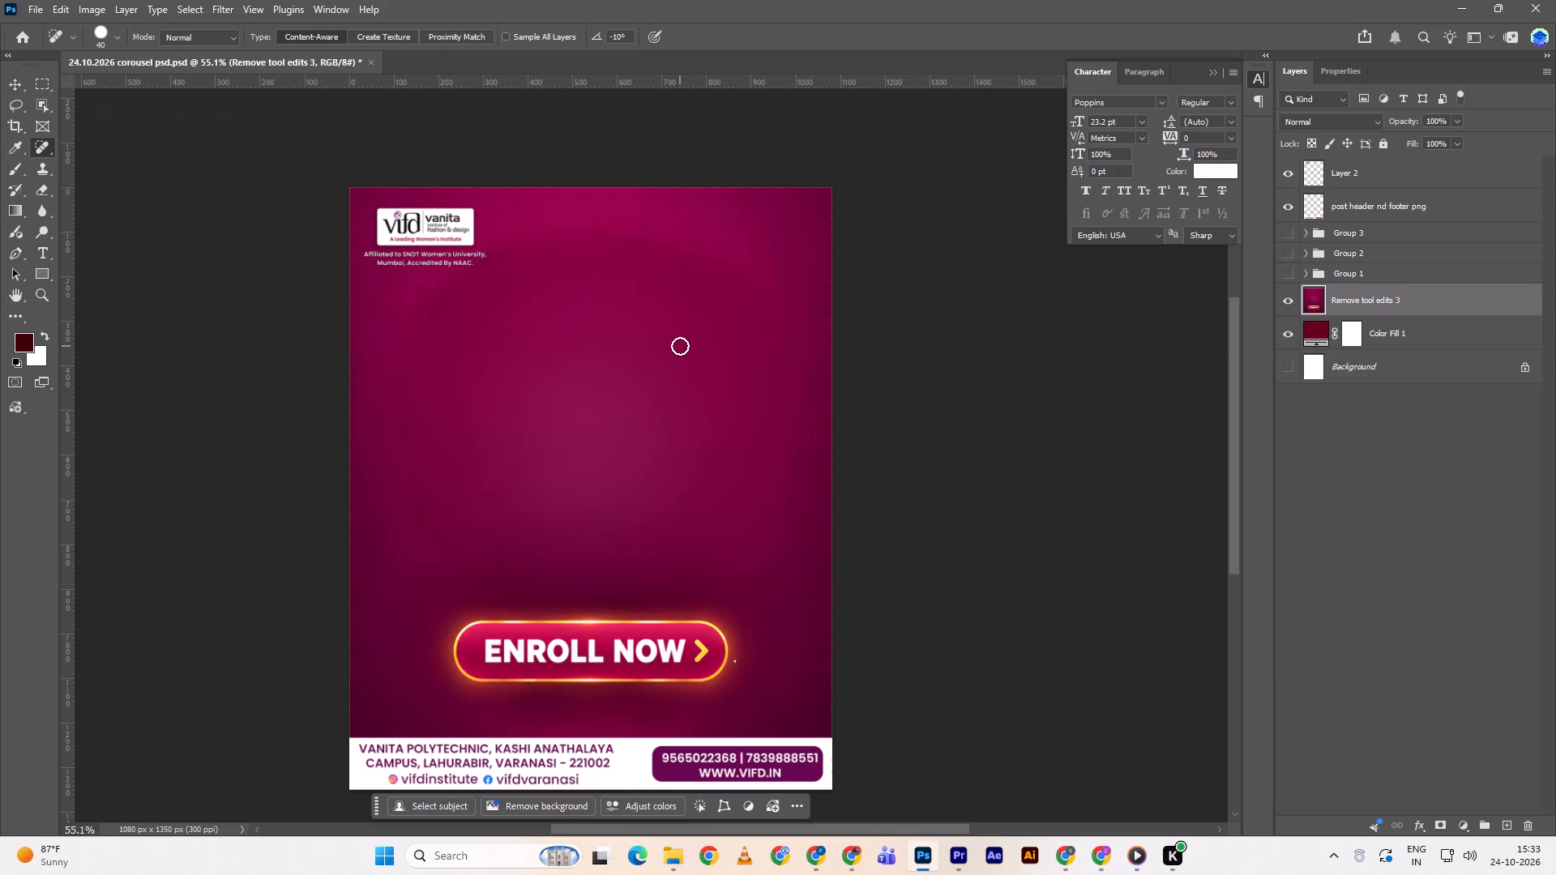
# Enlarge the Spot Healing Brush to size 175.
pyautogui.press(']')
pyautogui.press(']')
pyautogui.press(']')
pyautogui.press(']')
pyautogui.press(']')
pyautogui.press(']')
pyautogui.press(']')
pyautogui.press(']')
pyautogui.press(']')
pyautogui.press(']')
pyautogui.press(']')
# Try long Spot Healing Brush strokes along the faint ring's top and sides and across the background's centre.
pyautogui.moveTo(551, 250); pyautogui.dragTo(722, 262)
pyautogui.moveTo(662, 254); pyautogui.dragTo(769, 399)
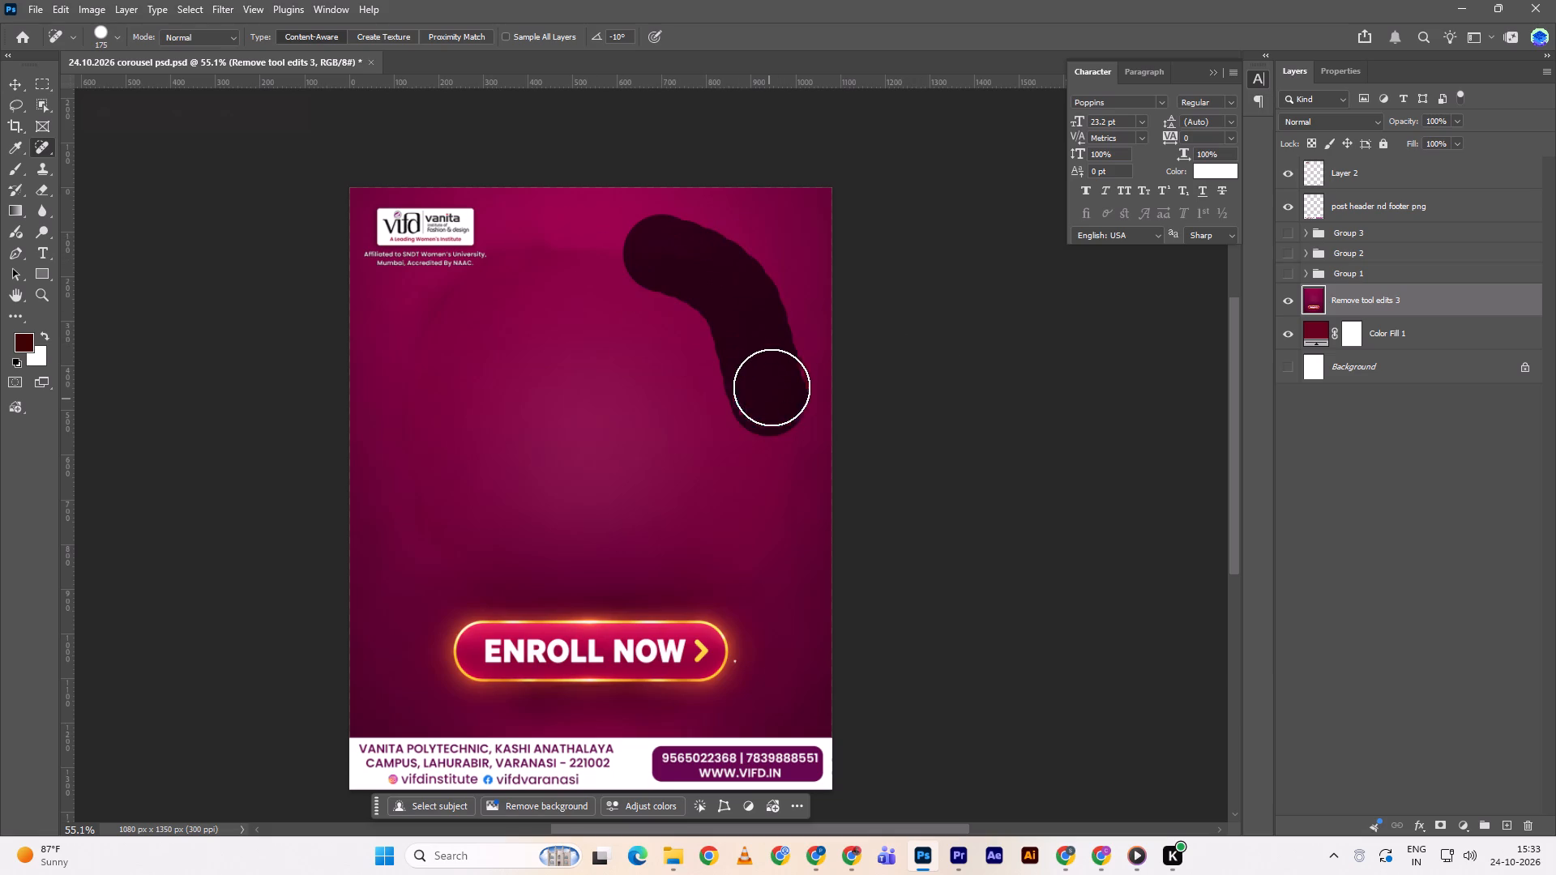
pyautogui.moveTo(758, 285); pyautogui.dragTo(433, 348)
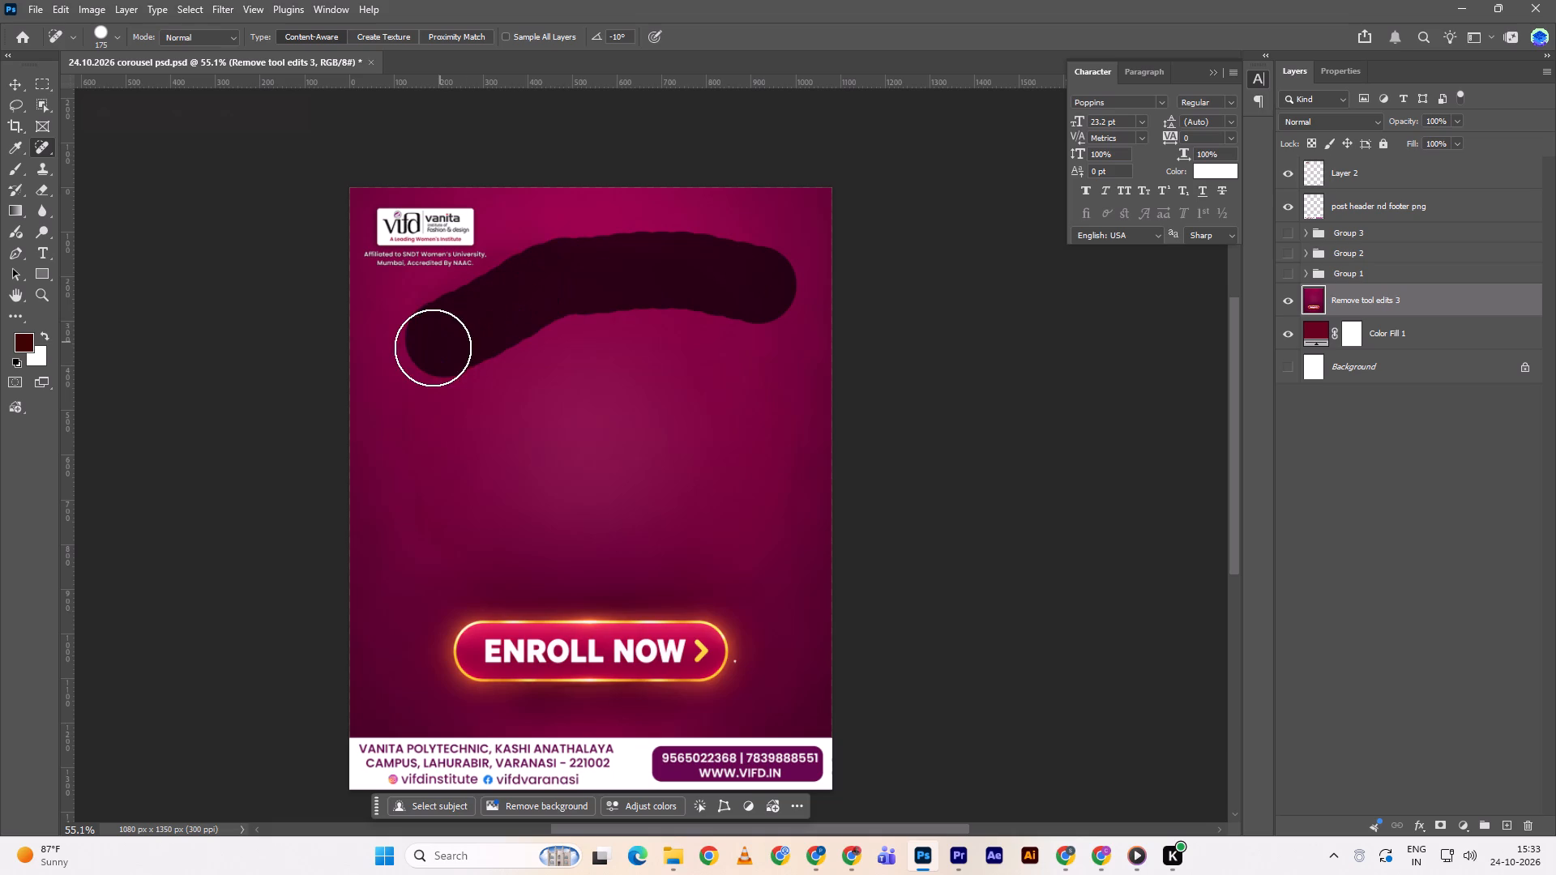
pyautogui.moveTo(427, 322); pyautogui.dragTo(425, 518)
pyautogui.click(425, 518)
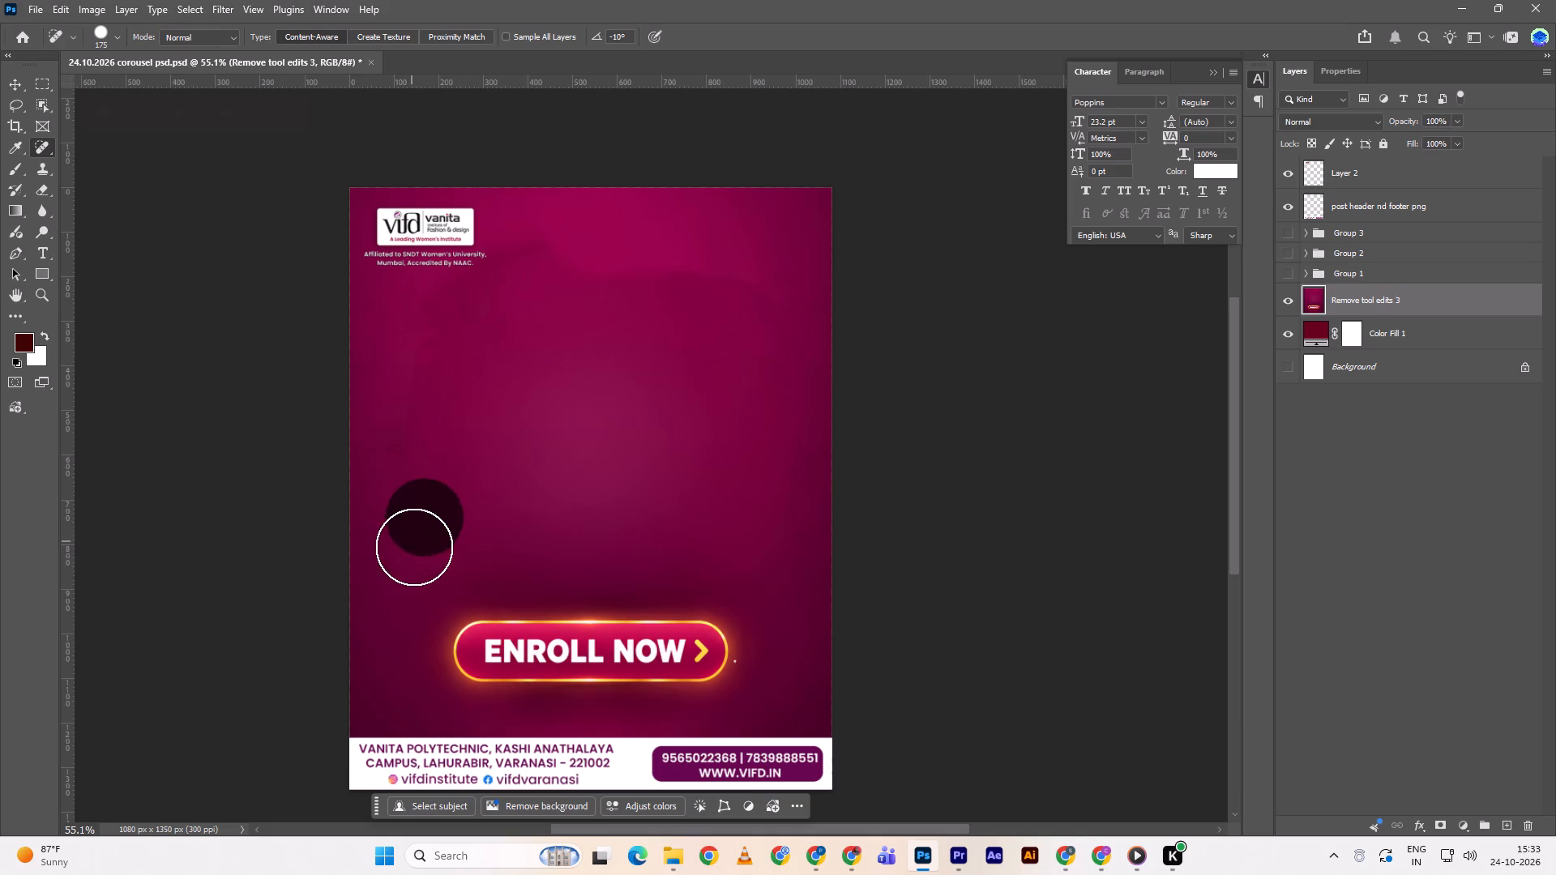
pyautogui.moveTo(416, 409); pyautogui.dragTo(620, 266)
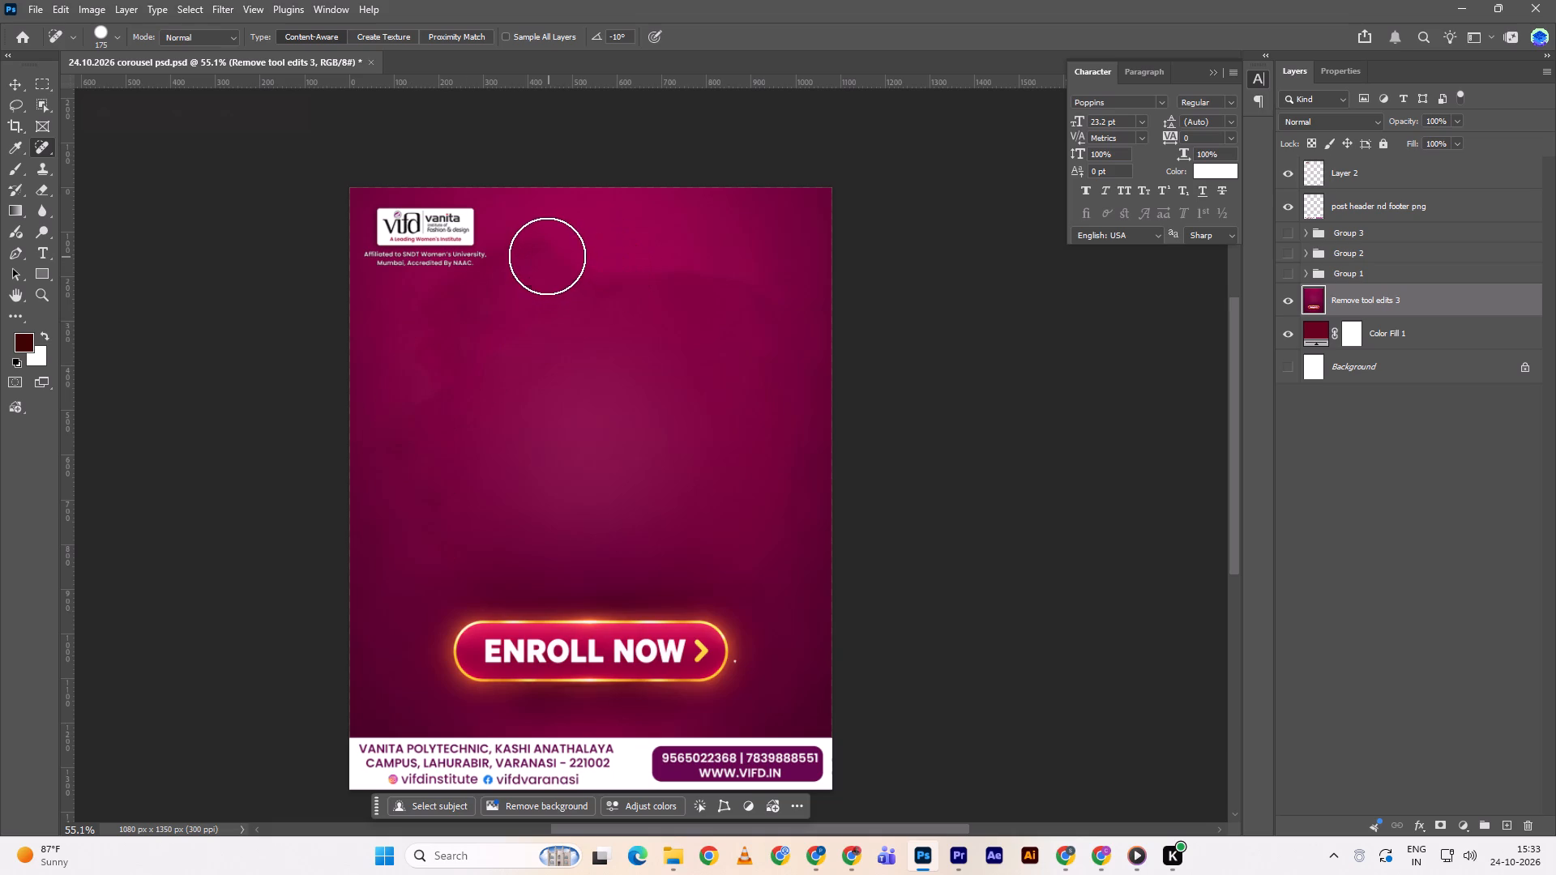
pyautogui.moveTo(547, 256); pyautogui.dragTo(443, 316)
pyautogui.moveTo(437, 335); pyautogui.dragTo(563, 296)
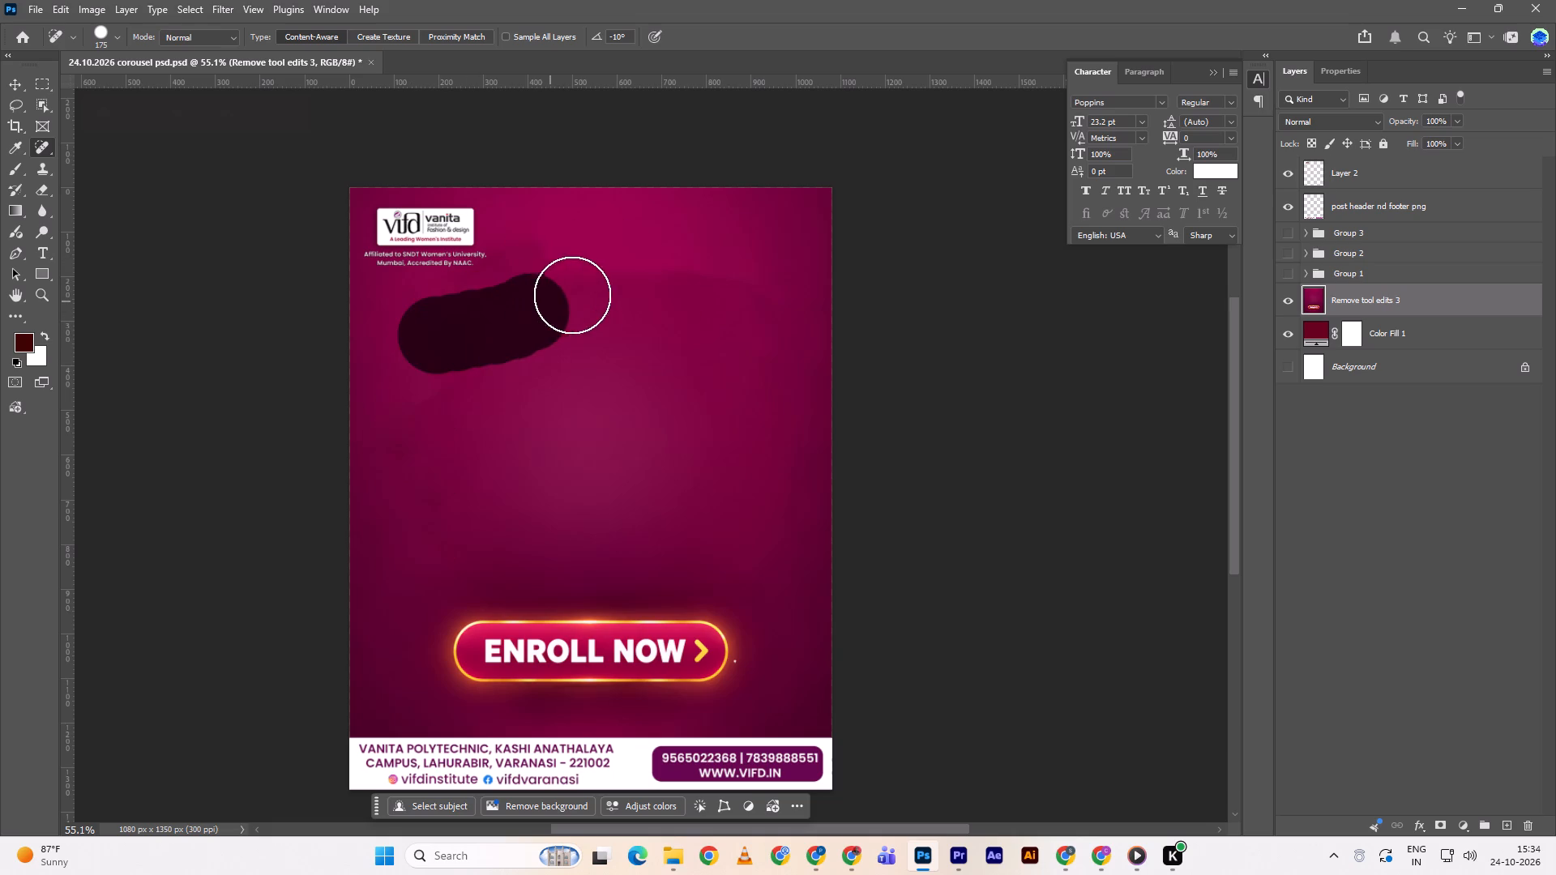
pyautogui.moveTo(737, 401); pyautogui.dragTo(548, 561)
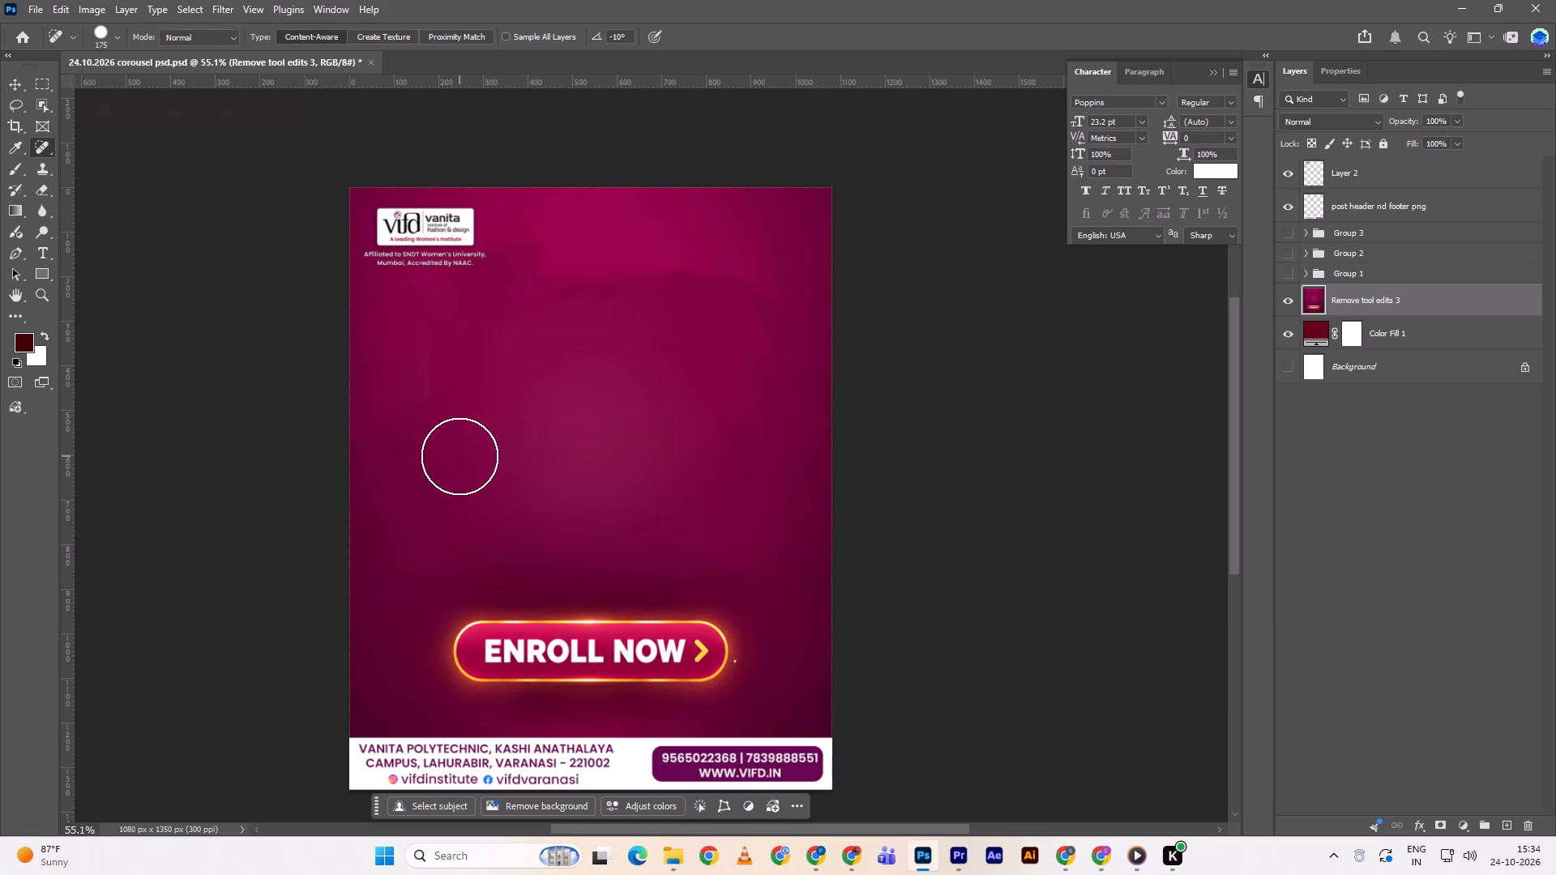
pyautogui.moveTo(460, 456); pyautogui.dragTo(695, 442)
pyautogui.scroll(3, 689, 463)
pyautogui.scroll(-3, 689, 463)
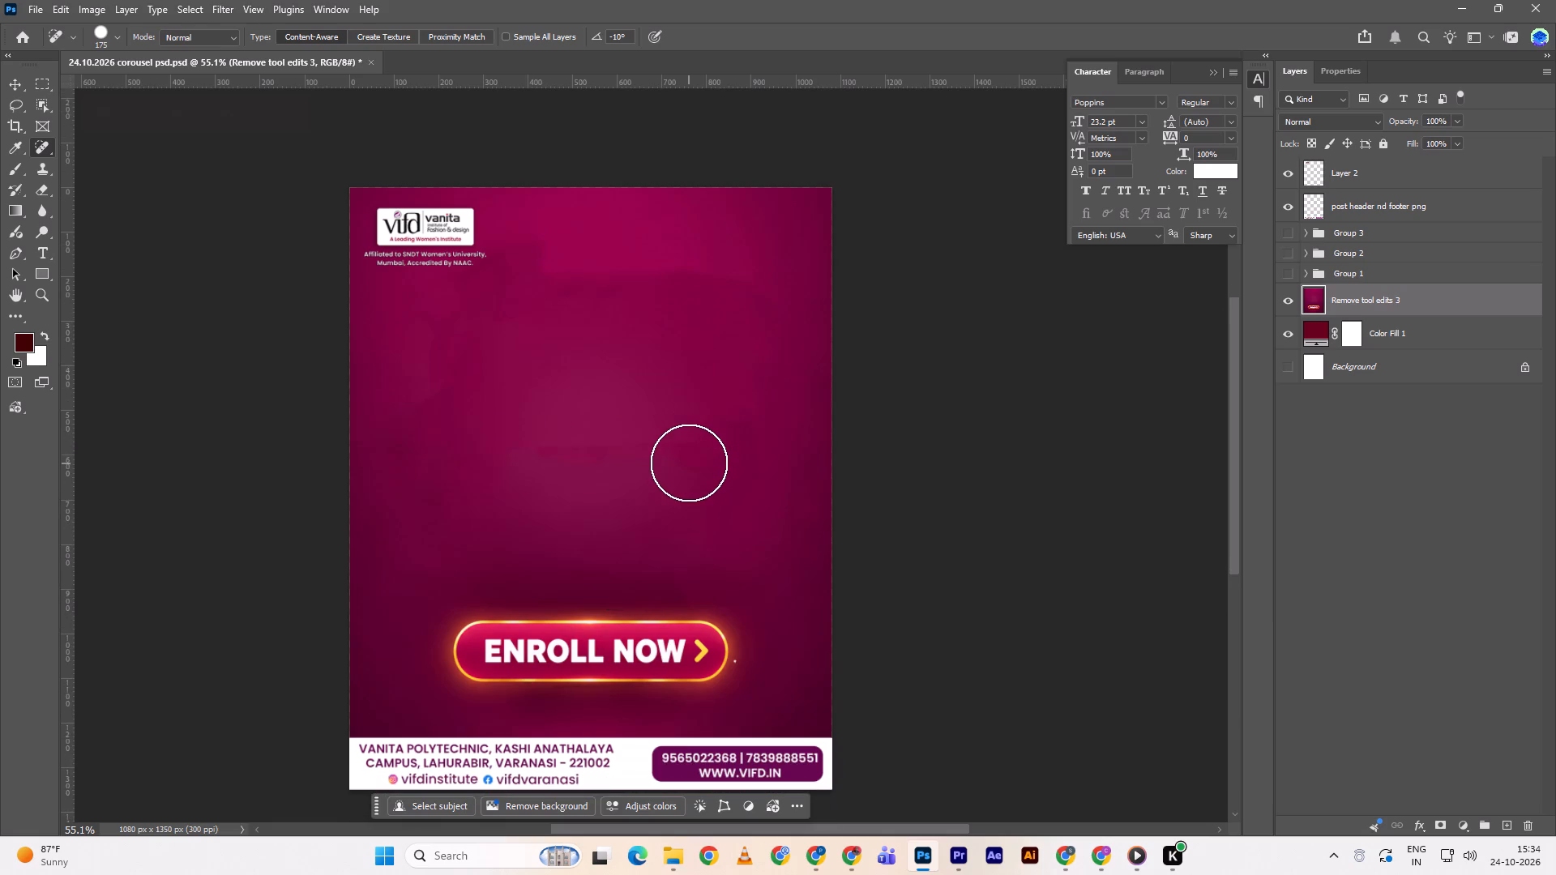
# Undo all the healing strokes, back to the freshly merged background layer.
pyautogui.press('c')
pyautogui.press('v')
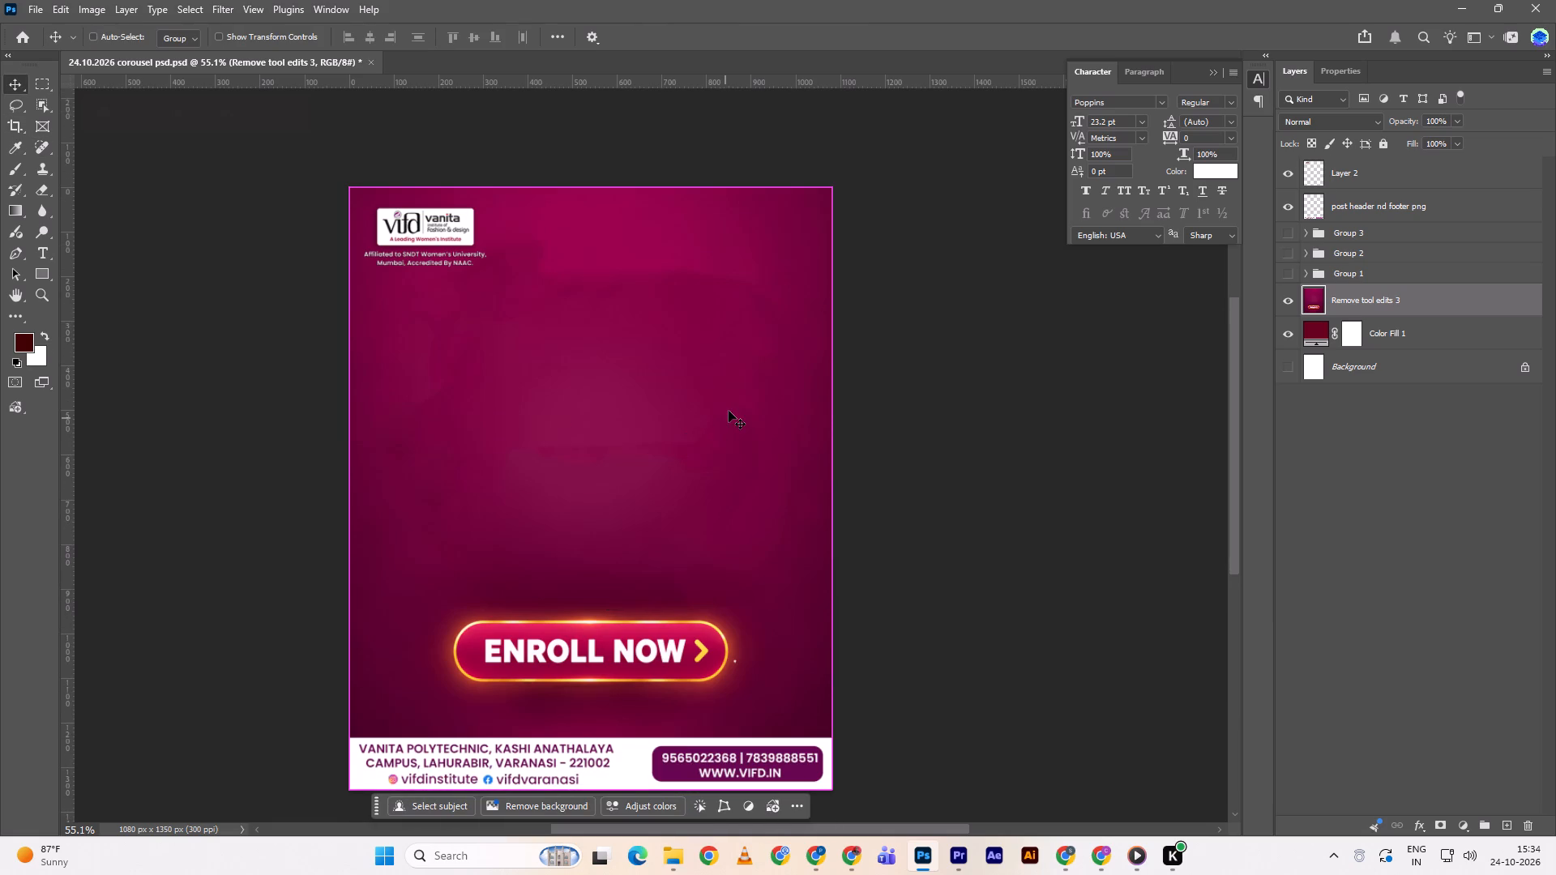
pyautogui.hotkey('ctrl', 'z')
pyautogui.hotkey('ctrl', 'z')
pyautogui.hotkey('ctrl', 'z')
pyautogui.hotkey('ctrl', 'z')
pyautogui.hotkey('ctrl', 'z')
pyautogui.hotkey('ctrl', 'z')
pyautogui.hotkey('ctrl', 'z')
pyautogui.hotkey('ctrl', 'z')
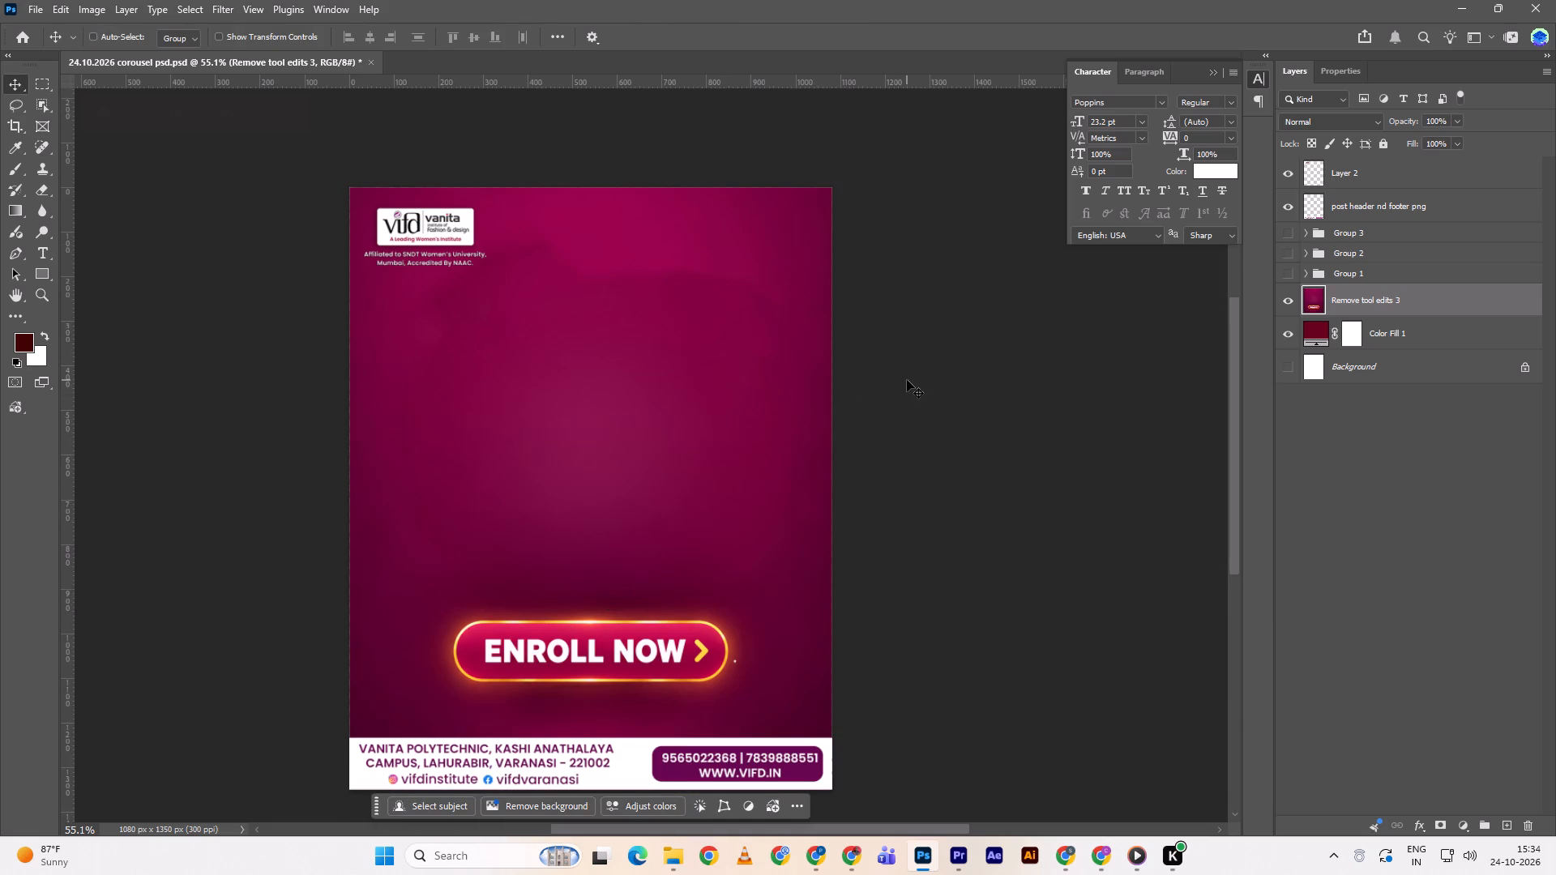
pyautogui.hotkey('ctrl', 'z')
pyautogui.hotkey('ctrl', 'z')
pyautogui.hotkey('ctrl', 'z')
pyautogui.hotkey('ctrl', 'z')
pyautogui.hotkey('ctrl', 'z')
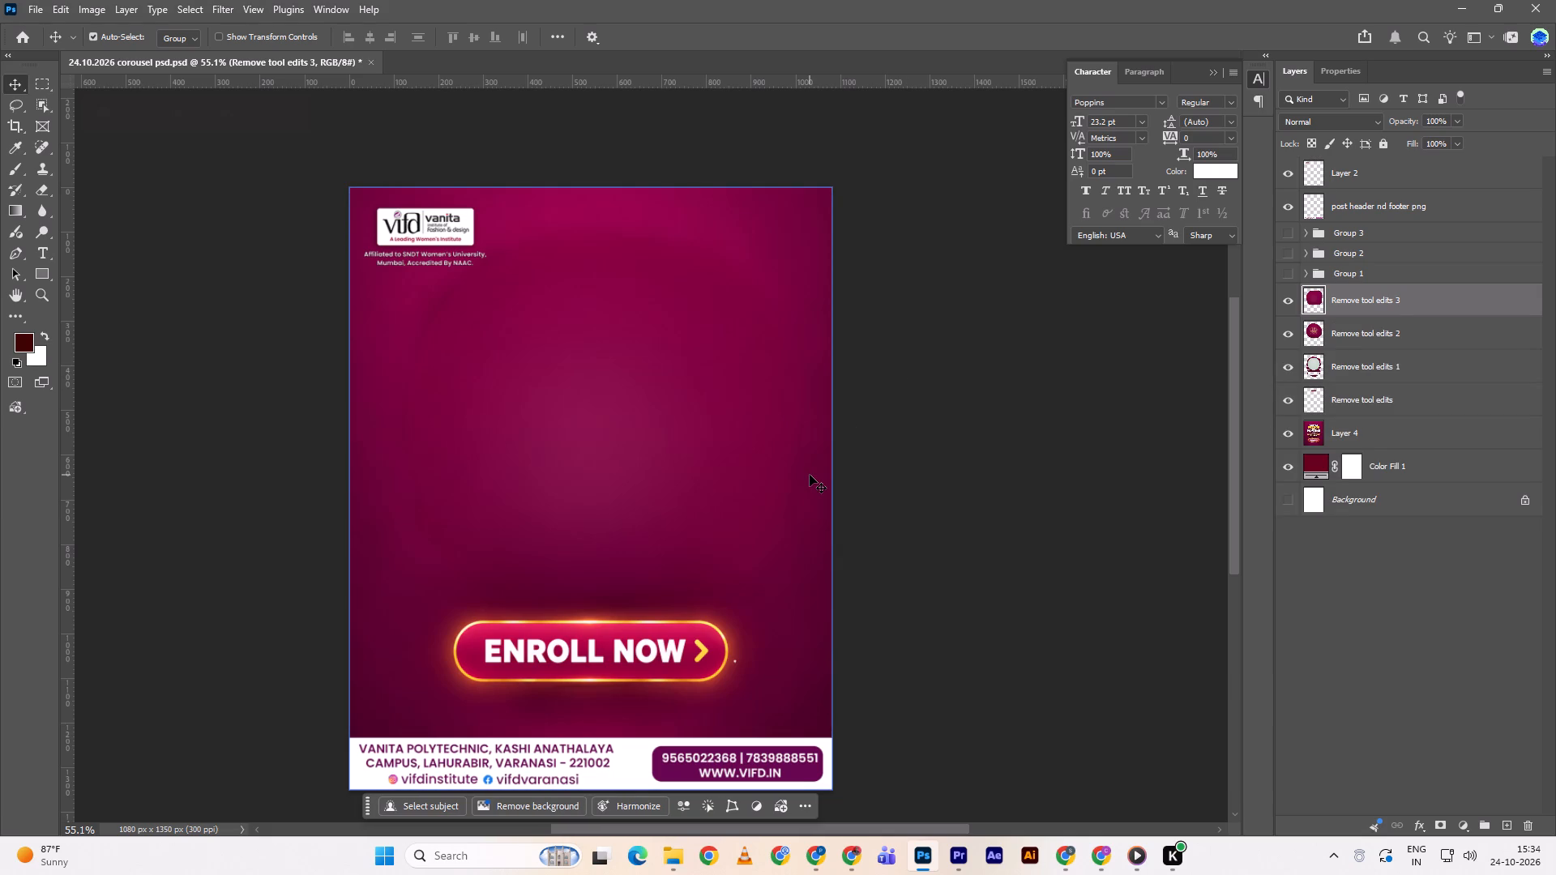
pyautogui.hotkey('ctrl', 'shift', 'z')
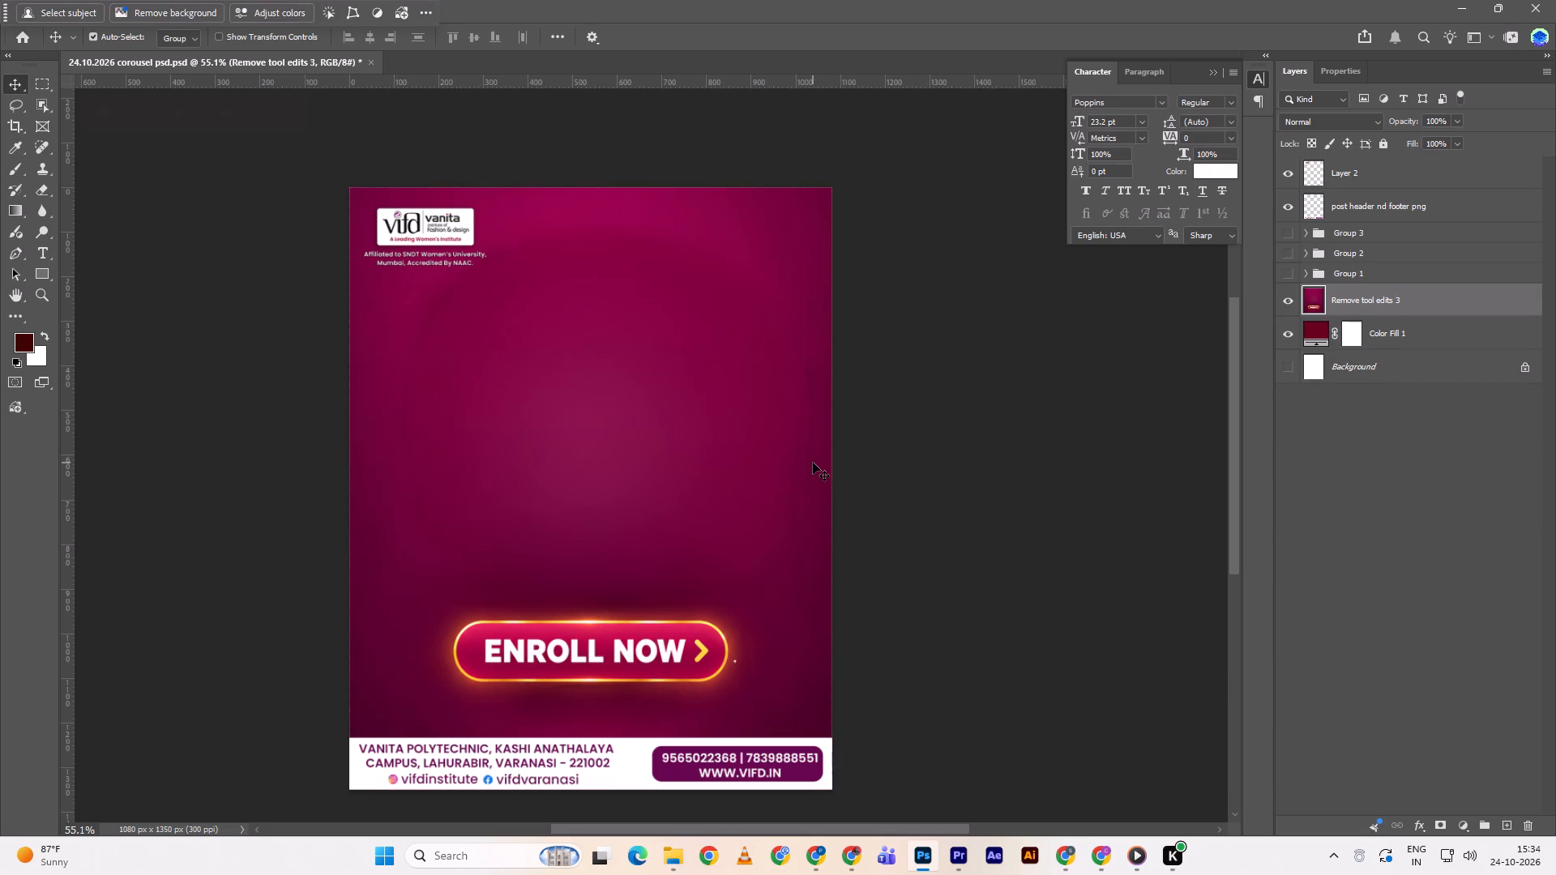
# Dab the Spot Healing Brush at size 175 along the faint dark arc on the background's right side and top.
pyautogui.press('j')
pyautogui.moveTo(772, 484); pyautogui.dragTo(767, 505)
pyautogui.click(767, 392)
pyautogui.click(760, 304)
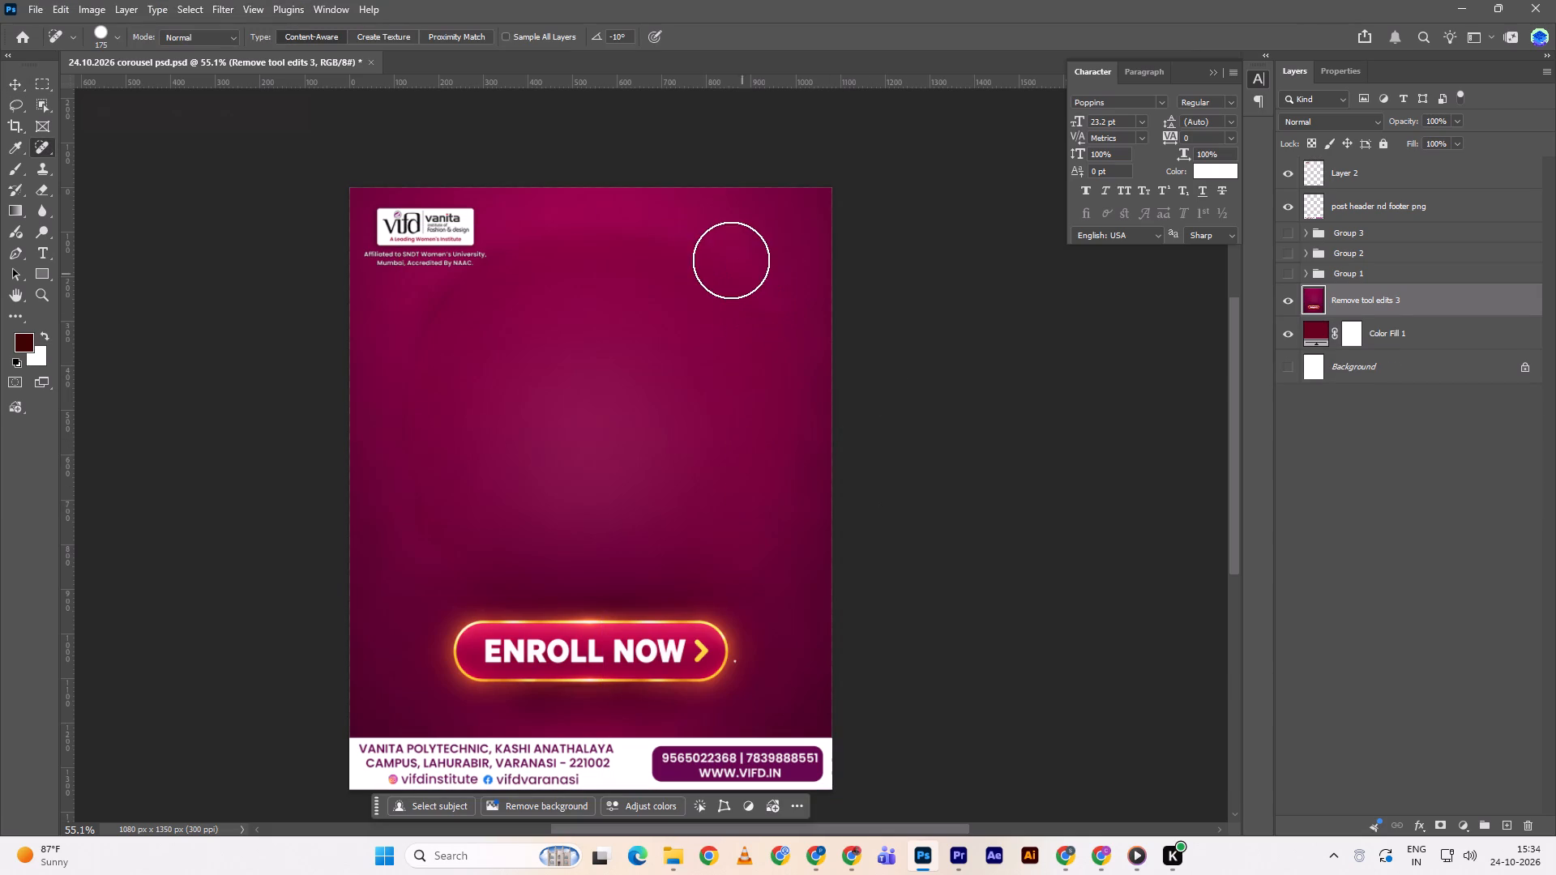
pyautogui.click(731, 260)
pyautogui.click(656, 248)
pyautogui.click(710, 250)
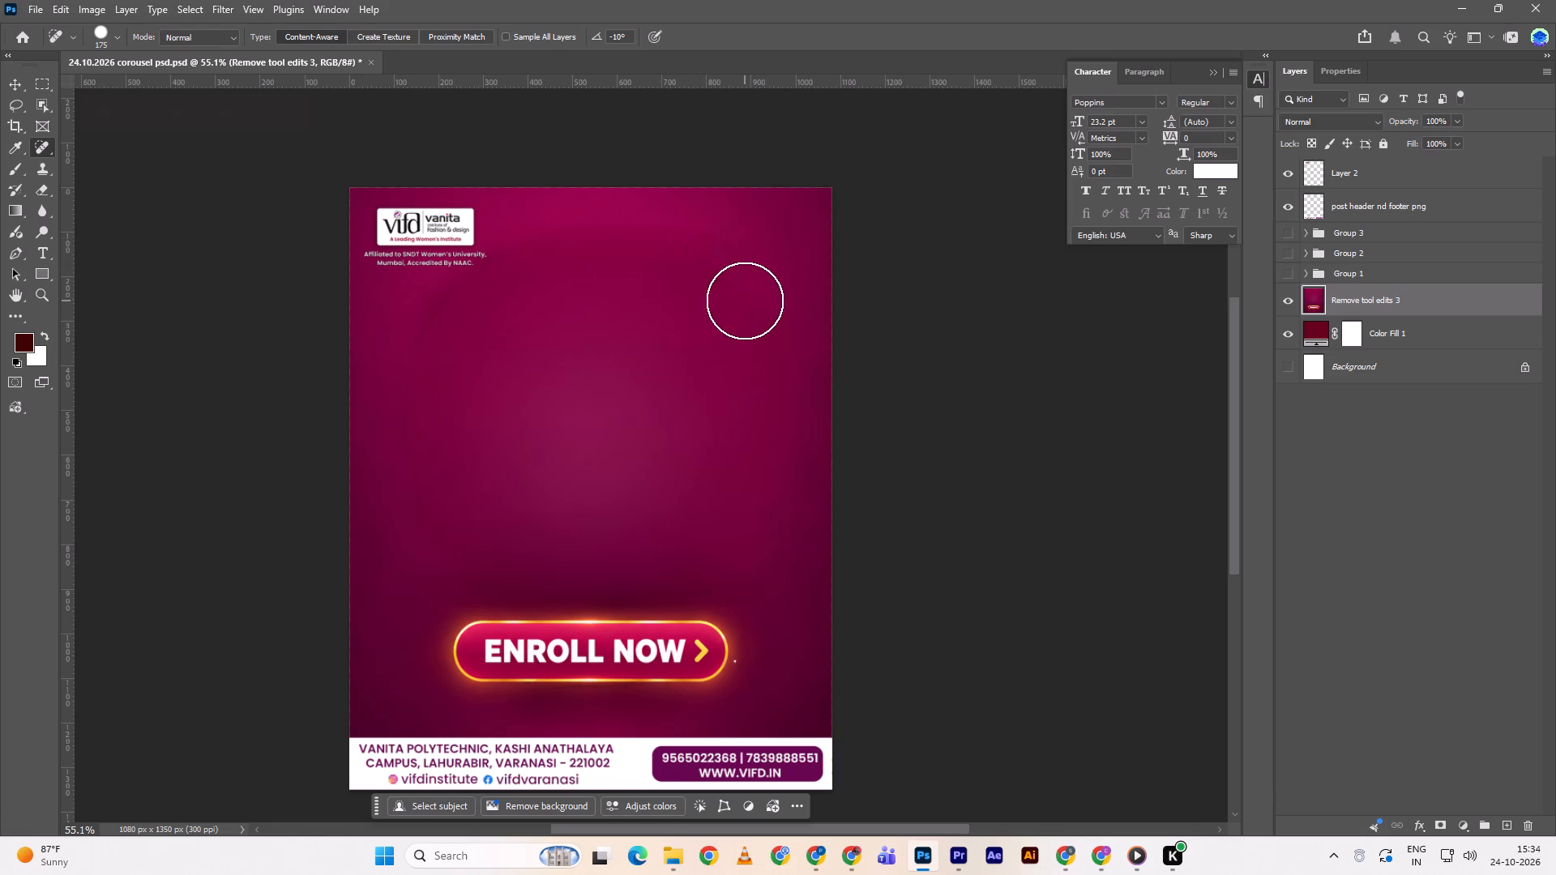
pyautogui.click(745, 301)
pyautogui.click(605, 243)
pyautogui.click(551, 243)
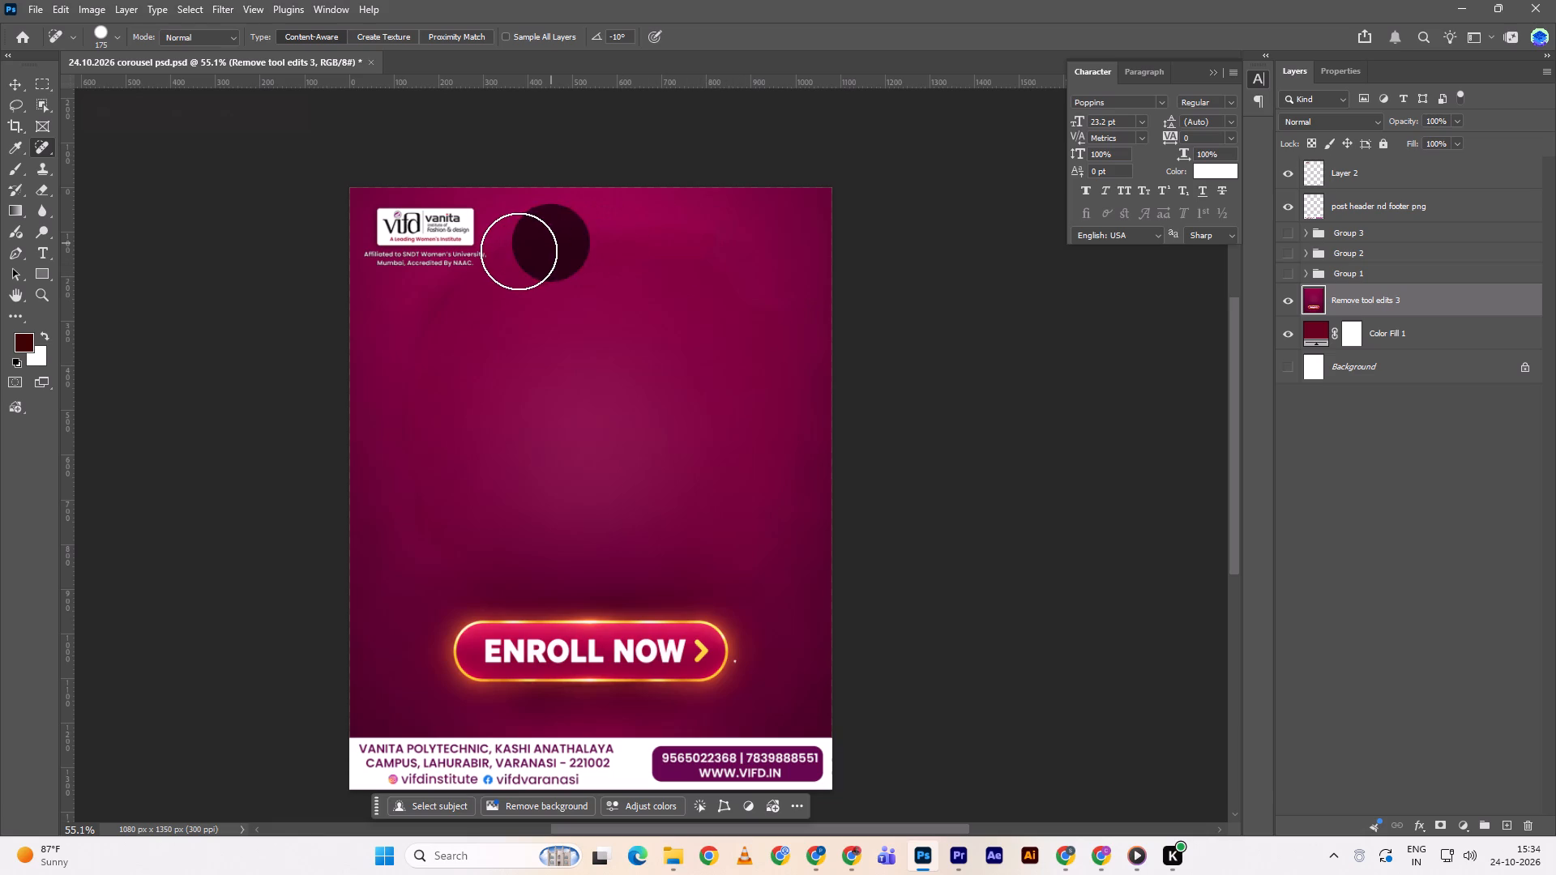
# Hide Layer 2, which holds the VIFD logo and affiliation text.
pyautogui.doubleClick(1286, 177)
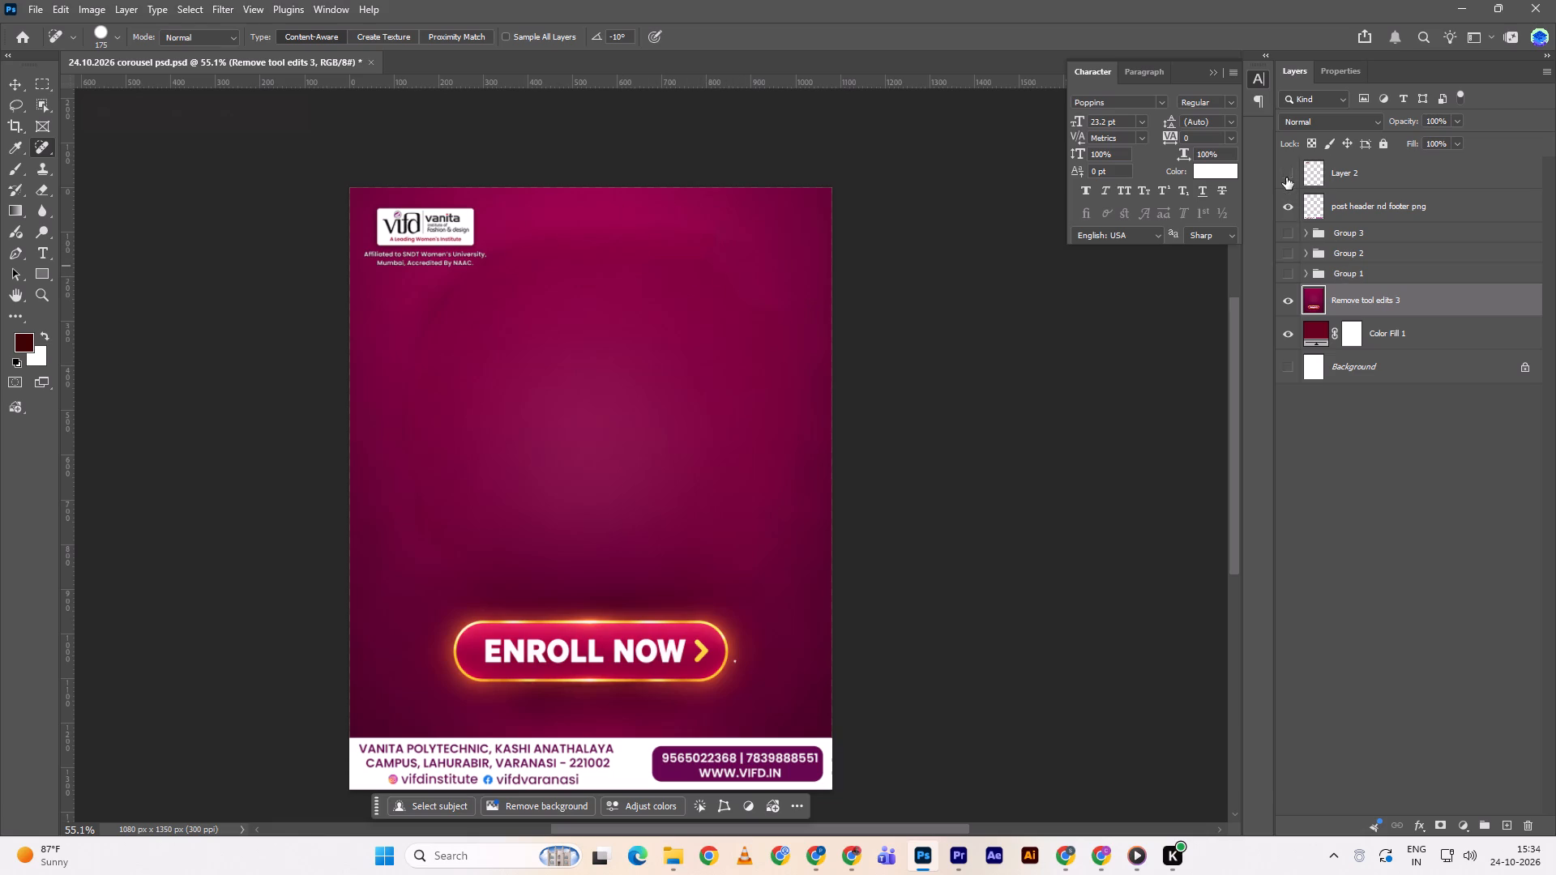
pyautogui.click(1293, 170)
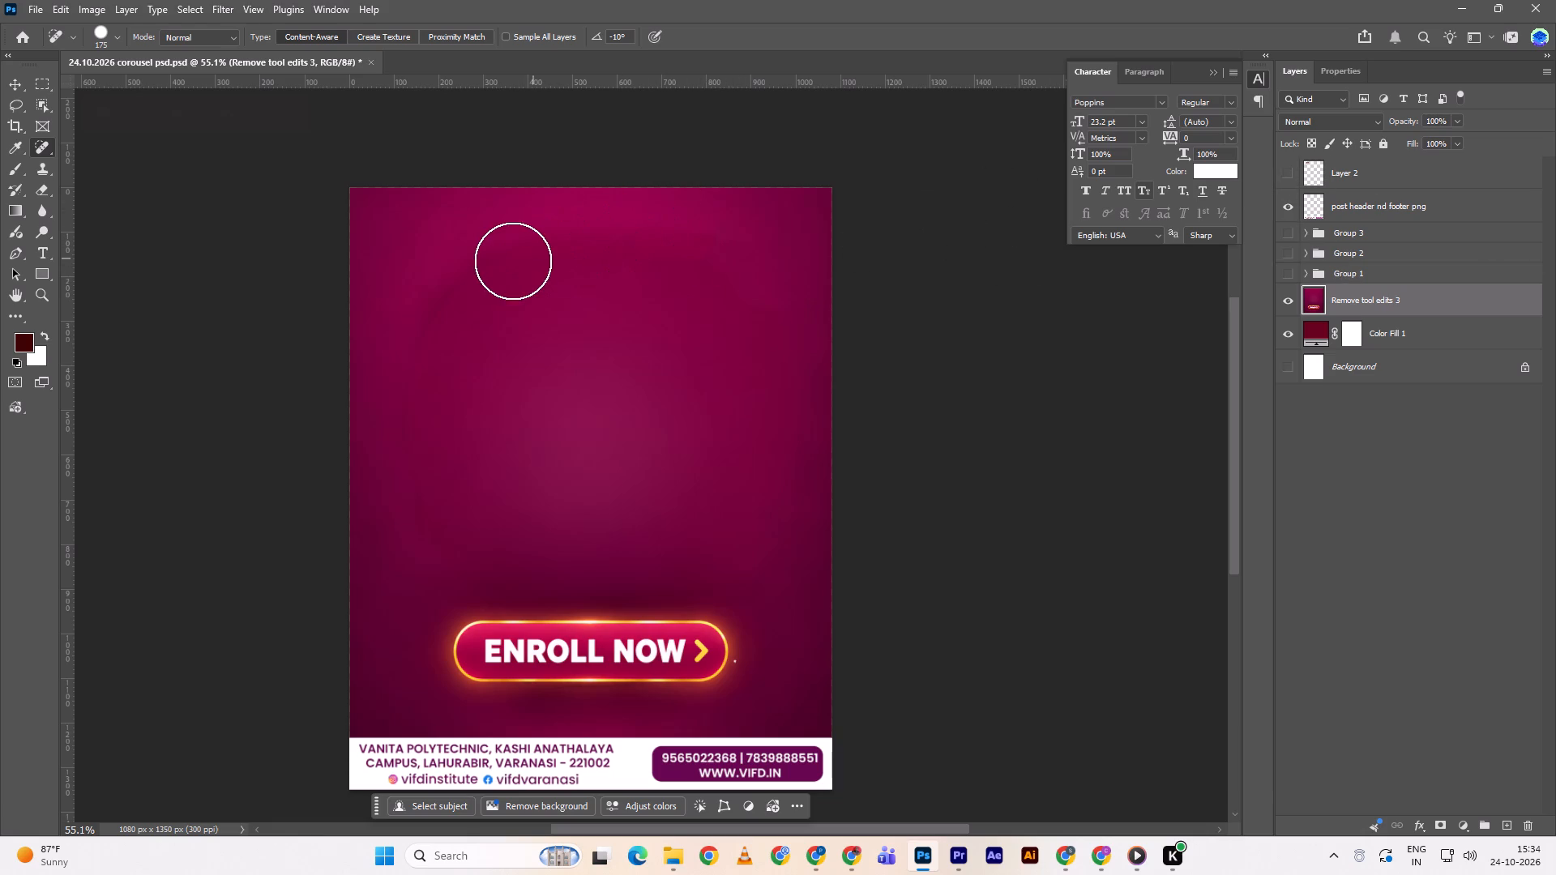
# Dab the Spot Healing Brush along the faint arc from the background's upper left down its left side.
pyautogui.click(509, 260)
pyautogui.moveTo(452, 260); pyautogui.dragTo(447, 278)
pyautogui.click(447, 278)
pyautogui.doubleClick(421, 309)
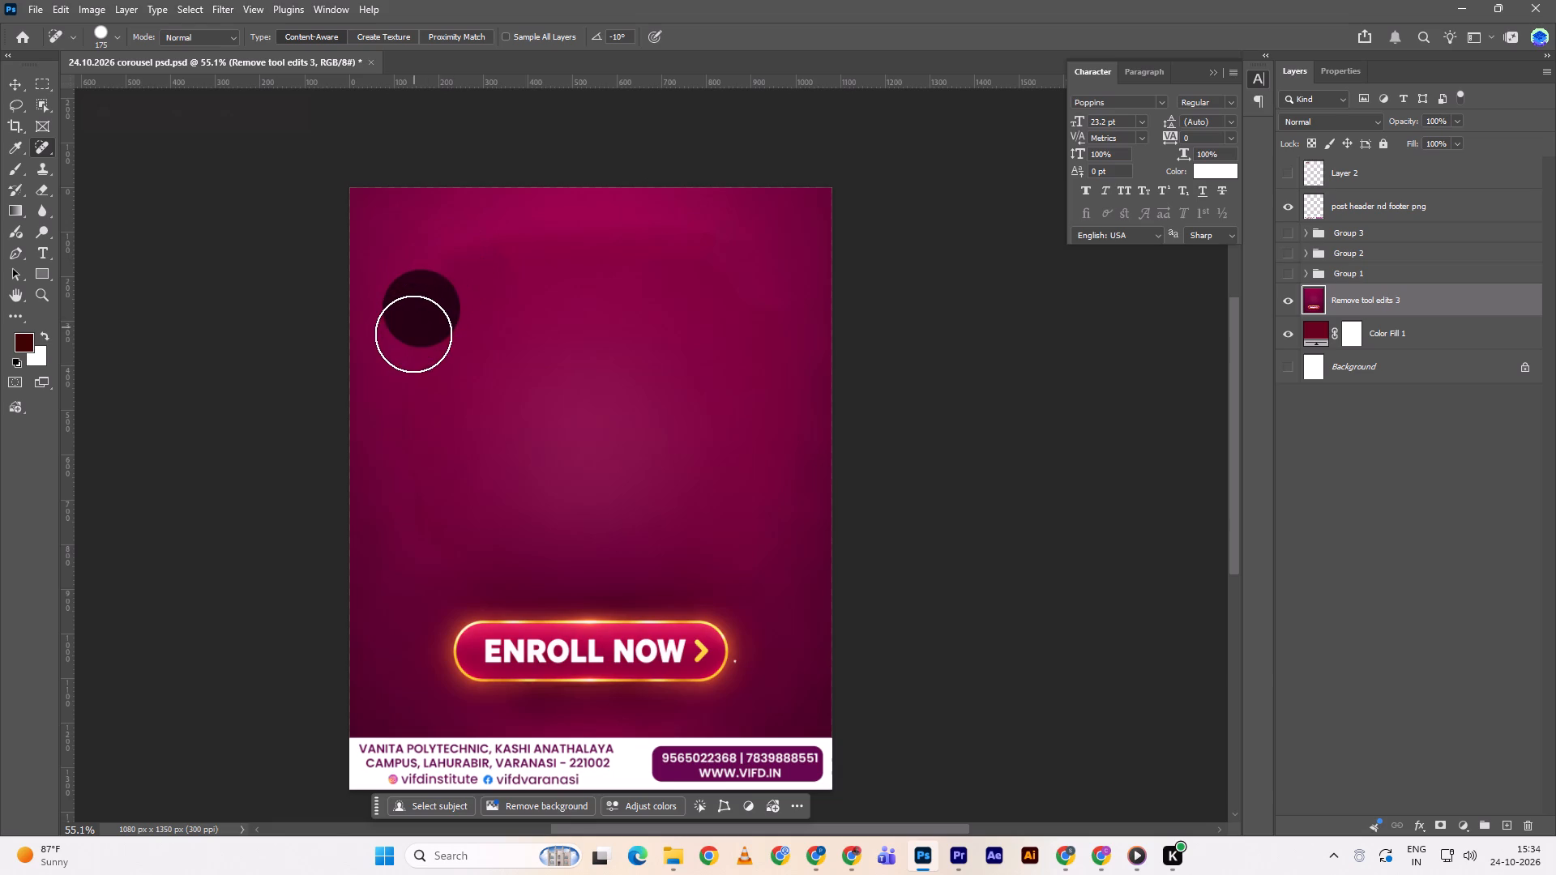
pyautogui.click(413, 334)
pyautogui.doubleClick(406, 386)
pyautogui.doubleClick(403, 429)
pyautogui.click(408, 485)
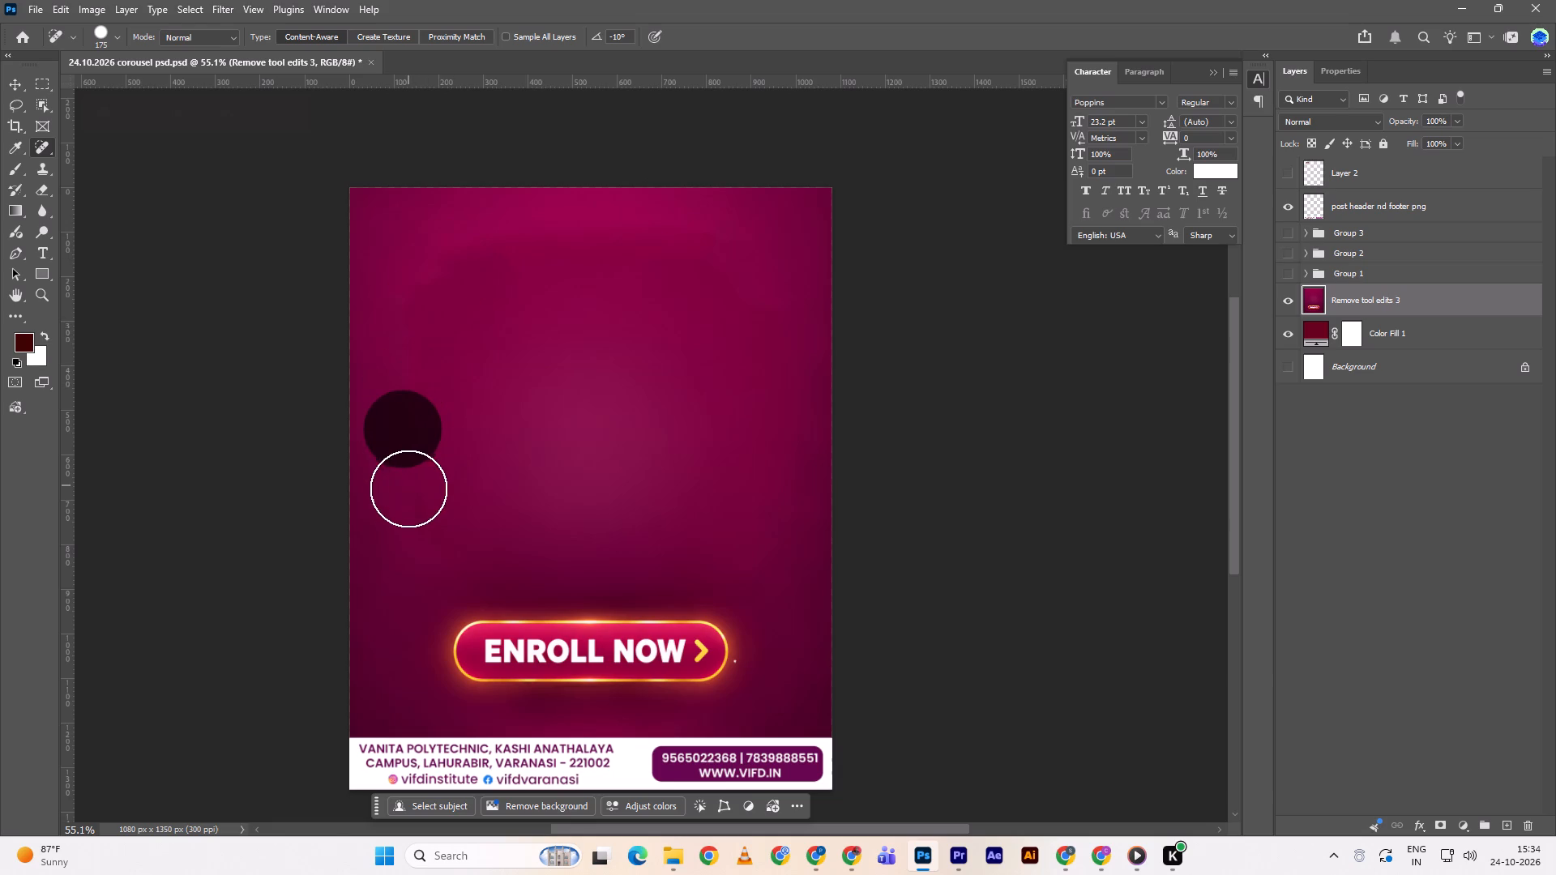
pyautogui.click(422, 533)
pyautogui.doubleClick(436, 563)
pyautogui.click(442, 578)
pyautogui.click(455, 258)
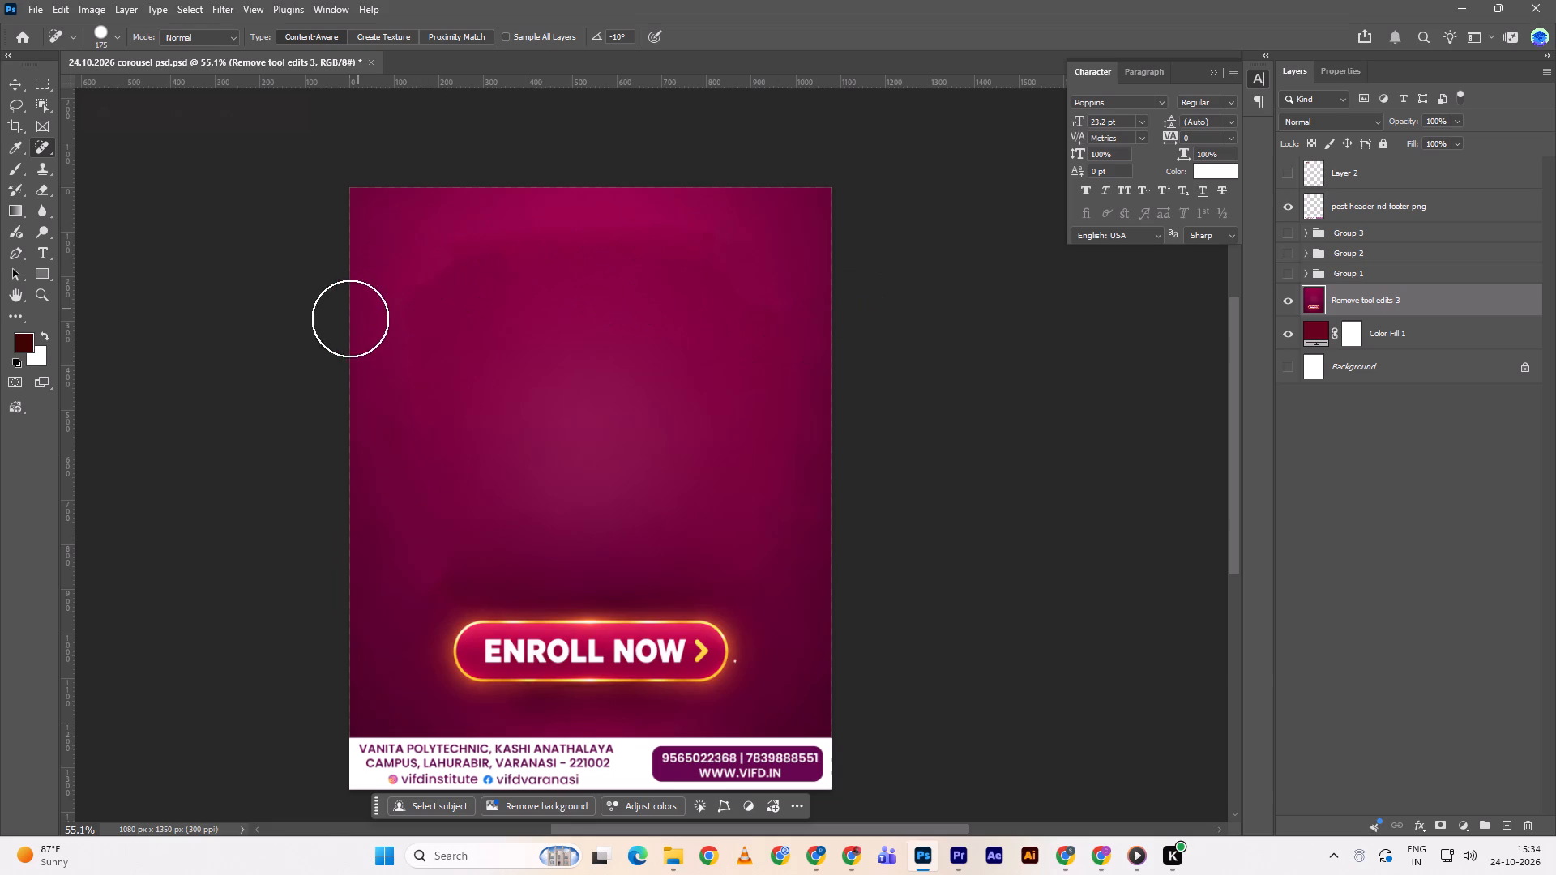
# Heal the blotchy upper-left corner and the dark band across the top of the background with Spot Healing Brush strokes.
pyautogui.moveTo(350, 319); pyautogui.dragTo(426, 302)
pyautogui.click(427, 301)
pyautogui.moveTo(448, 261); pyautogui.dragTo(336, 271)
pyautogui.moveTo(331, 272); pyautogui.dragTo(321, 273)
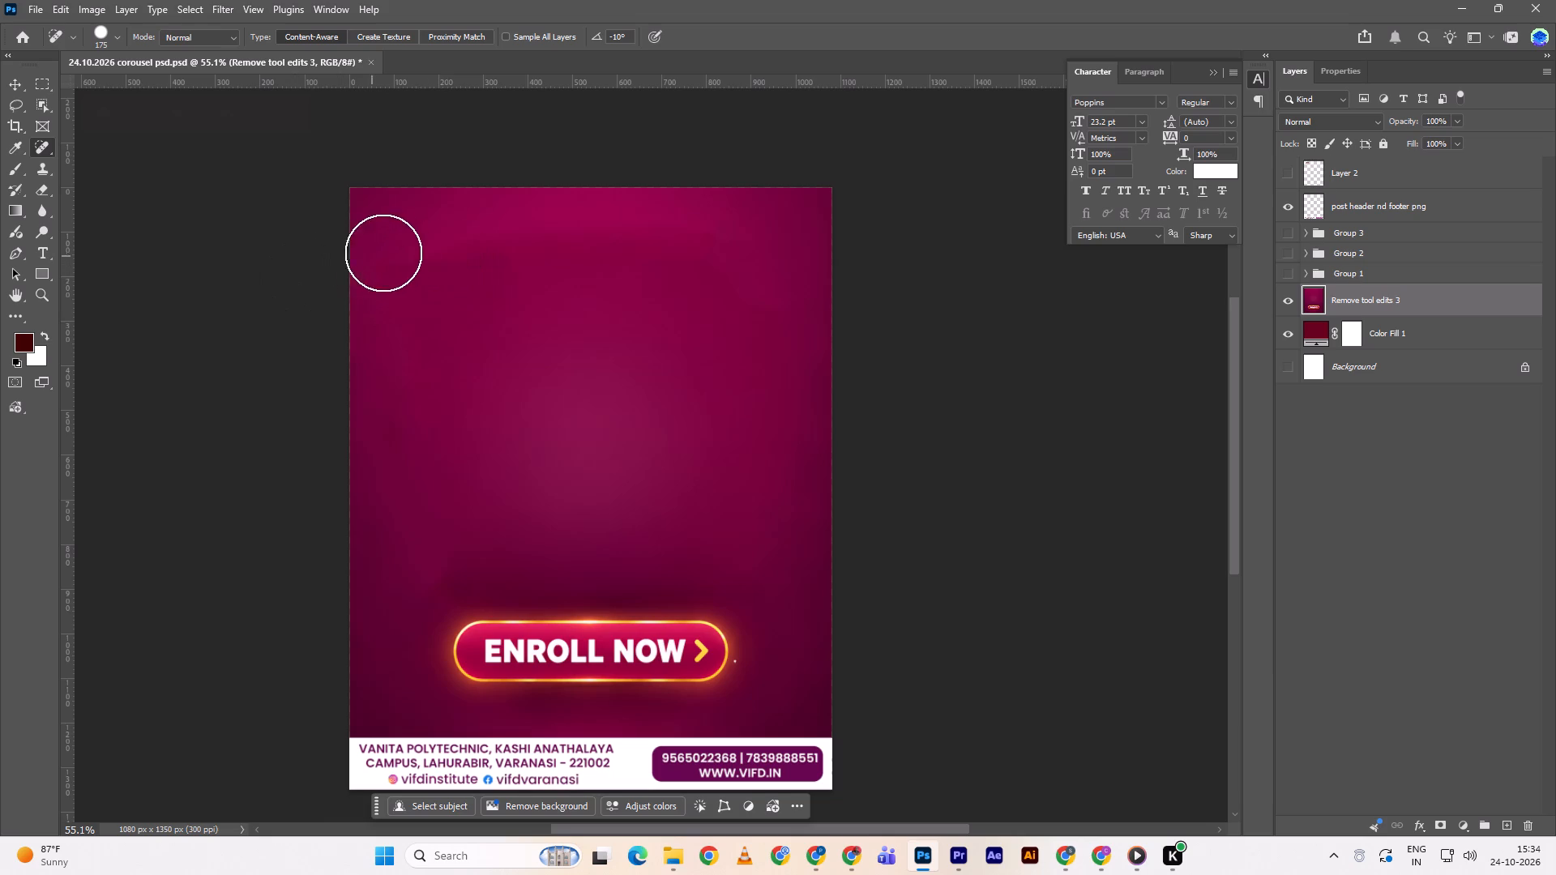
pyautogui.moveTo(381, 253); pyautogui.dragTo(649, 252)
pyautogui.moveTo(857, 256); pyautogui.dragTo(388, 250)
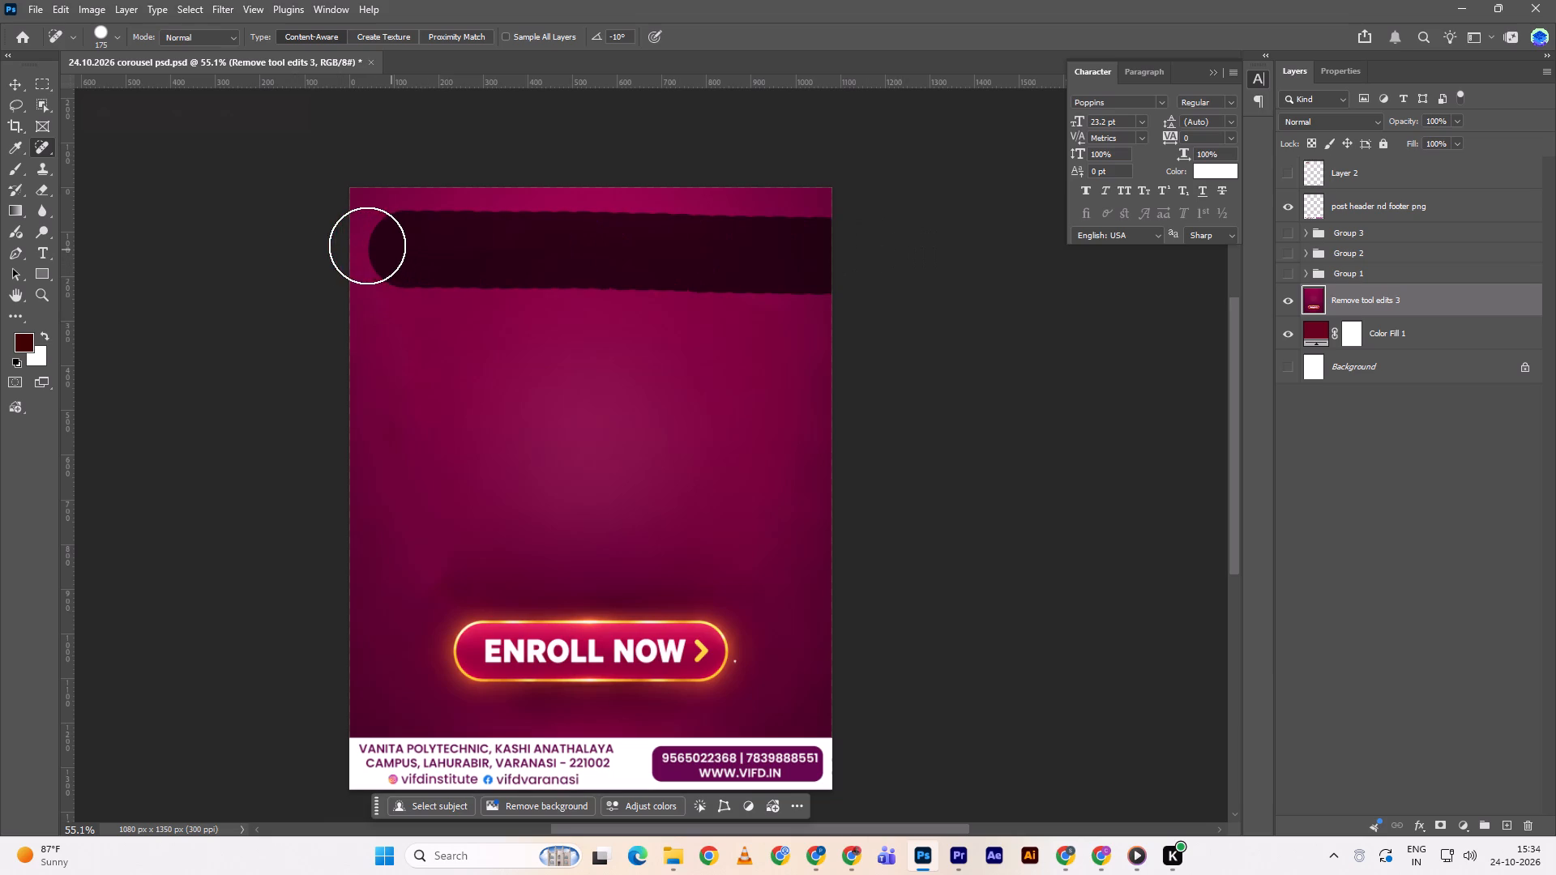
pyautogui.moveTo(359, 227); pyautogui.dragTo(865, 242)
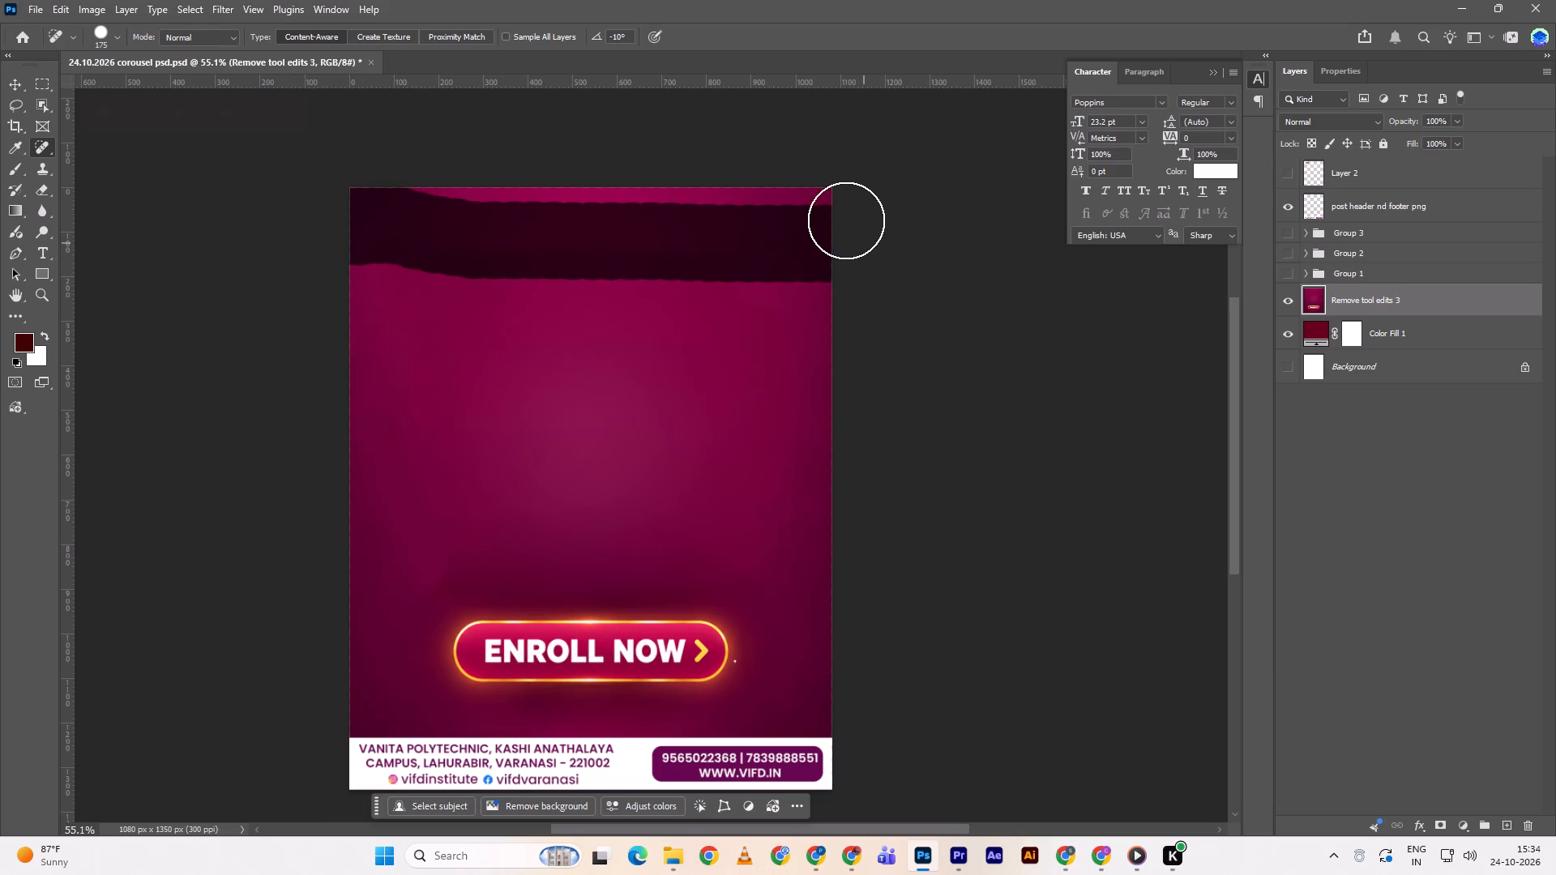
pyautogui.moveTo(777, 254); pyautogui.dragTo(414, 233)
pyautogui.click(414, 233)
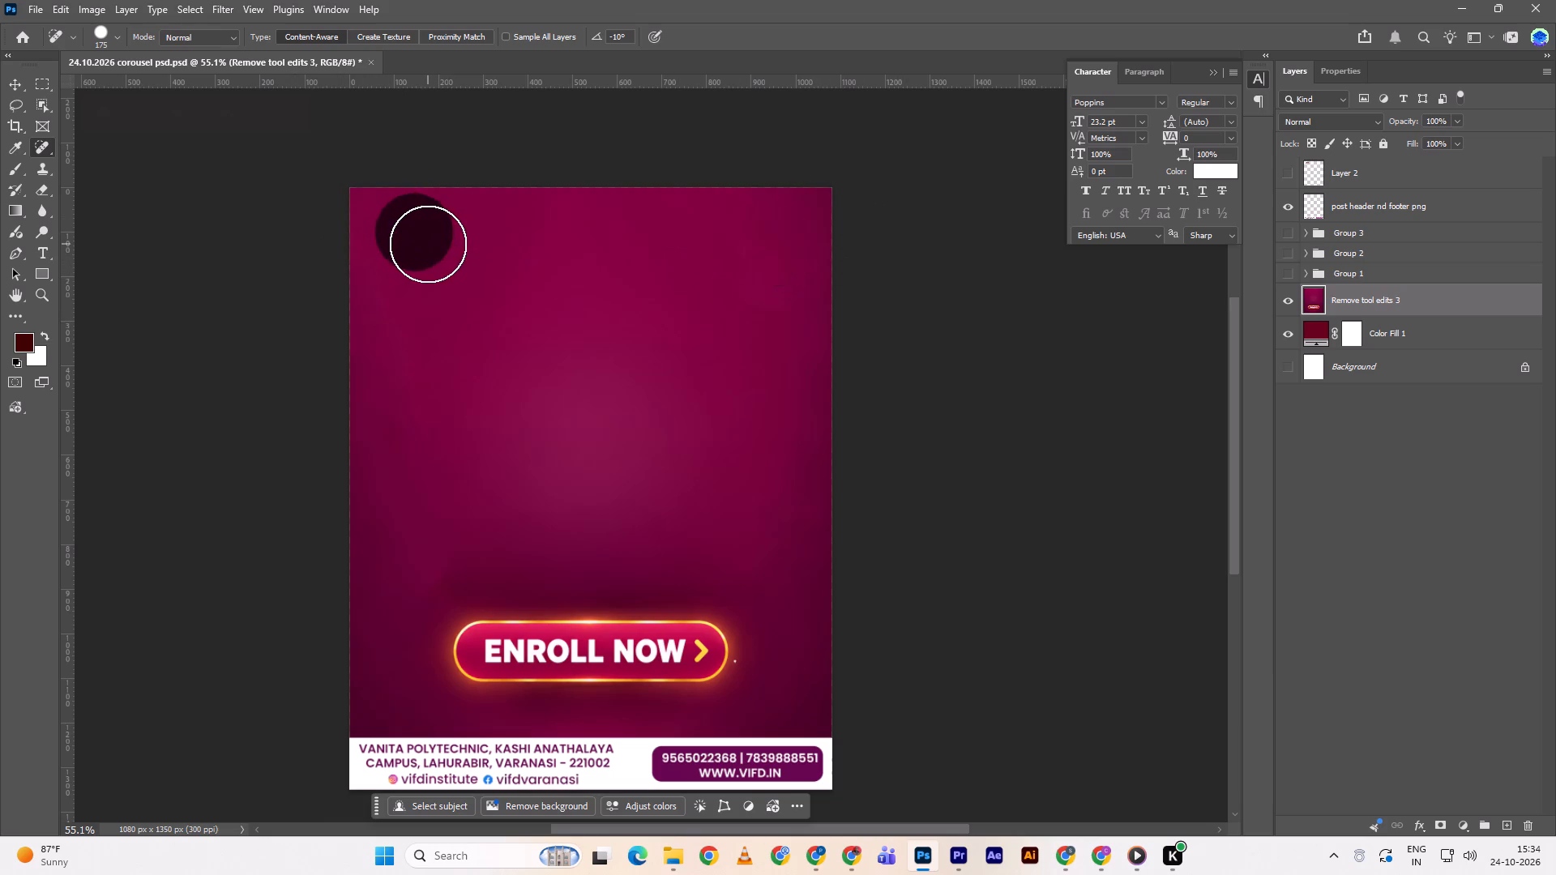
# Heal the uneven patches along the background's left edge and beside and above the ENROLL NOW button with Spot Healing Brush strokes.
pyautogui.moveTo(379, 410); pyautogui.dragTo(425, 514)
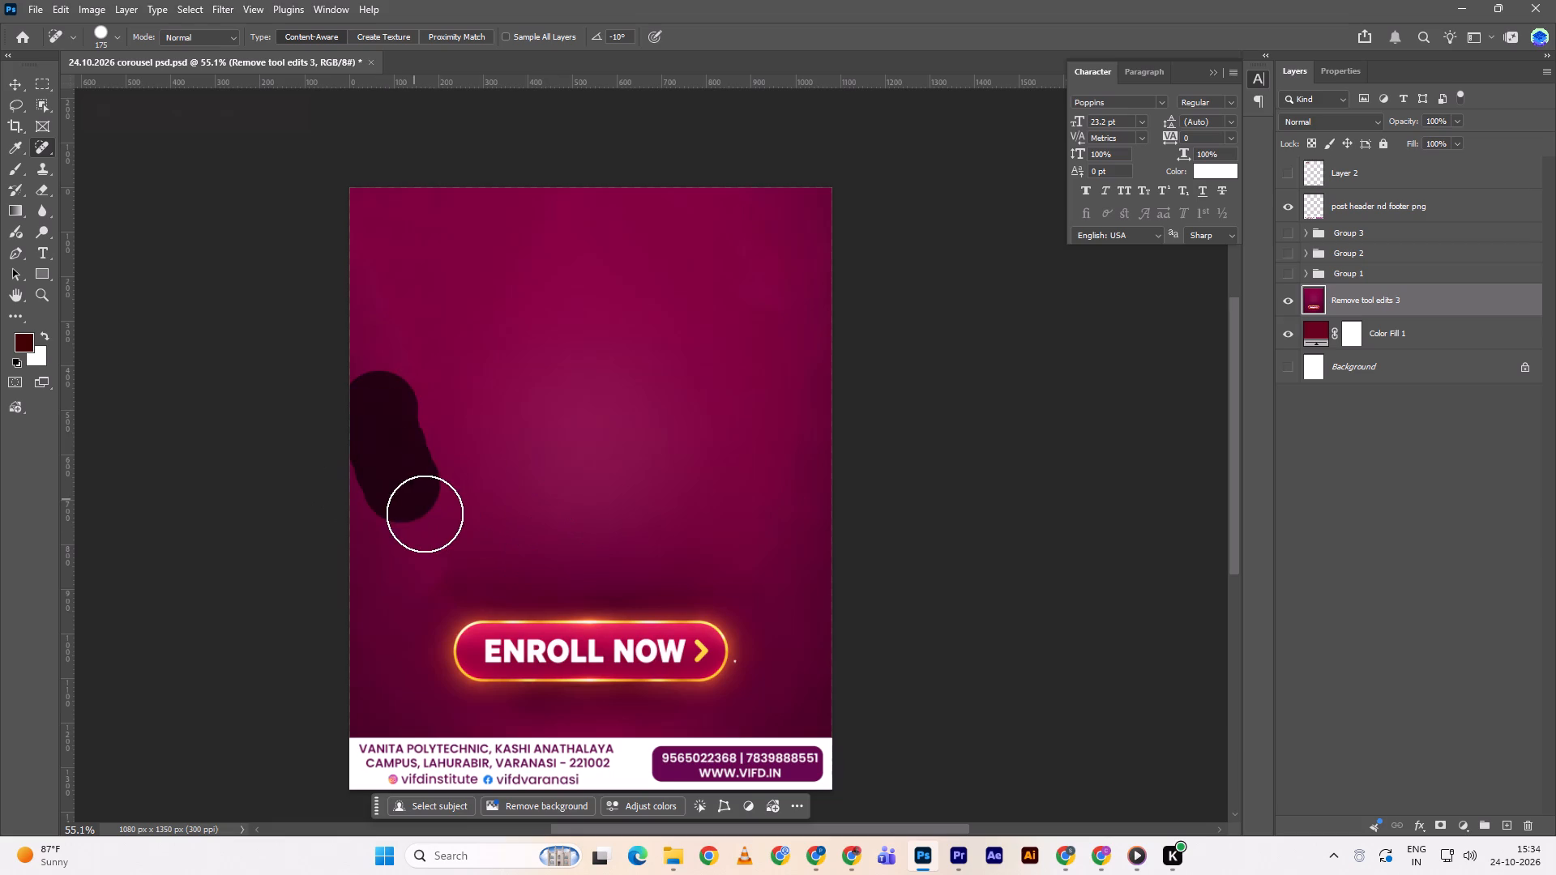
pyautogui.moveTo(425, 514); pyautogui.dragTo(425, 514)
pyautogui.moveTo(363, 401); pyautogui.dragTo(381, 543)
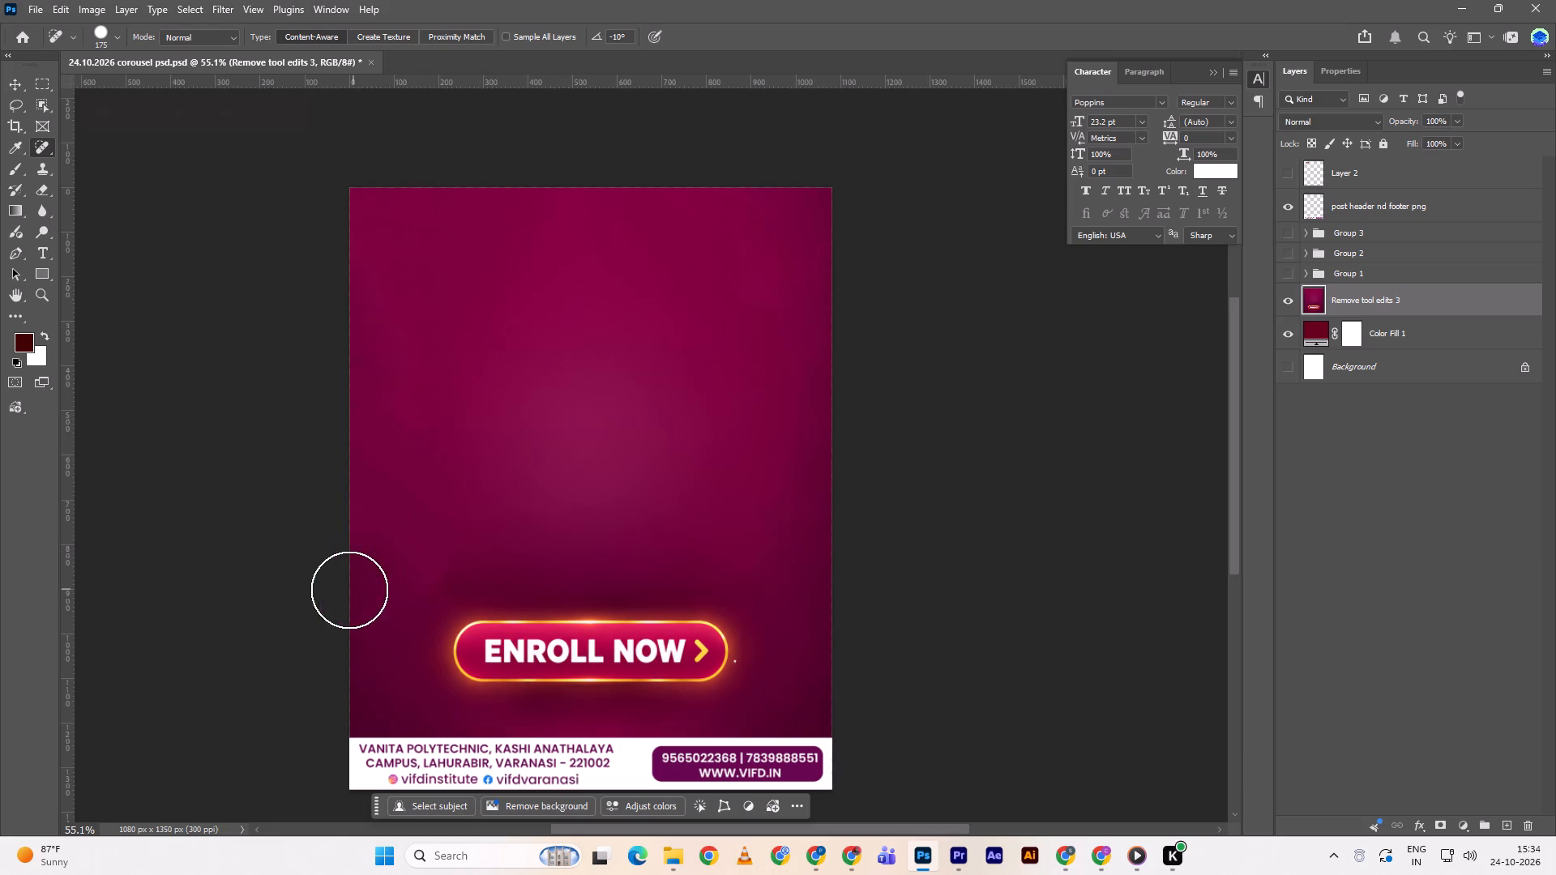
pyautogui.moveTo(439, 569); pyautogui.dragTo(282, 612)
pyautogui.click(277, 612)
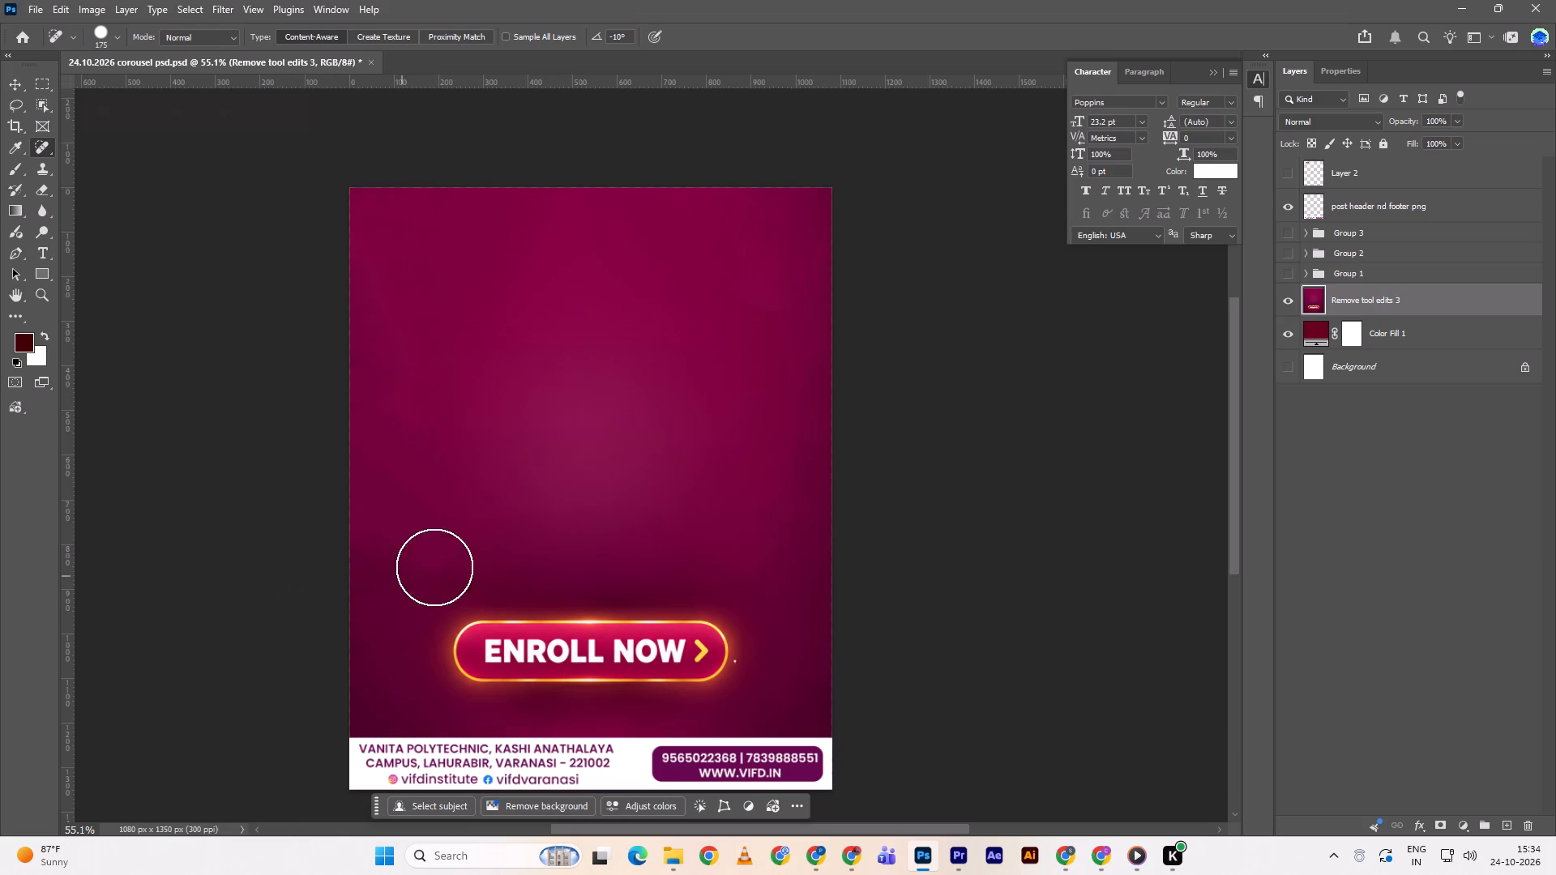
pyautogui.moveTo(457, 531); pyautogui.dragTo(260, 587)
pyautogui.moveTo(357, 487); pyautogui.dragTo(489, 570)
pyautogui.click(494, 572)
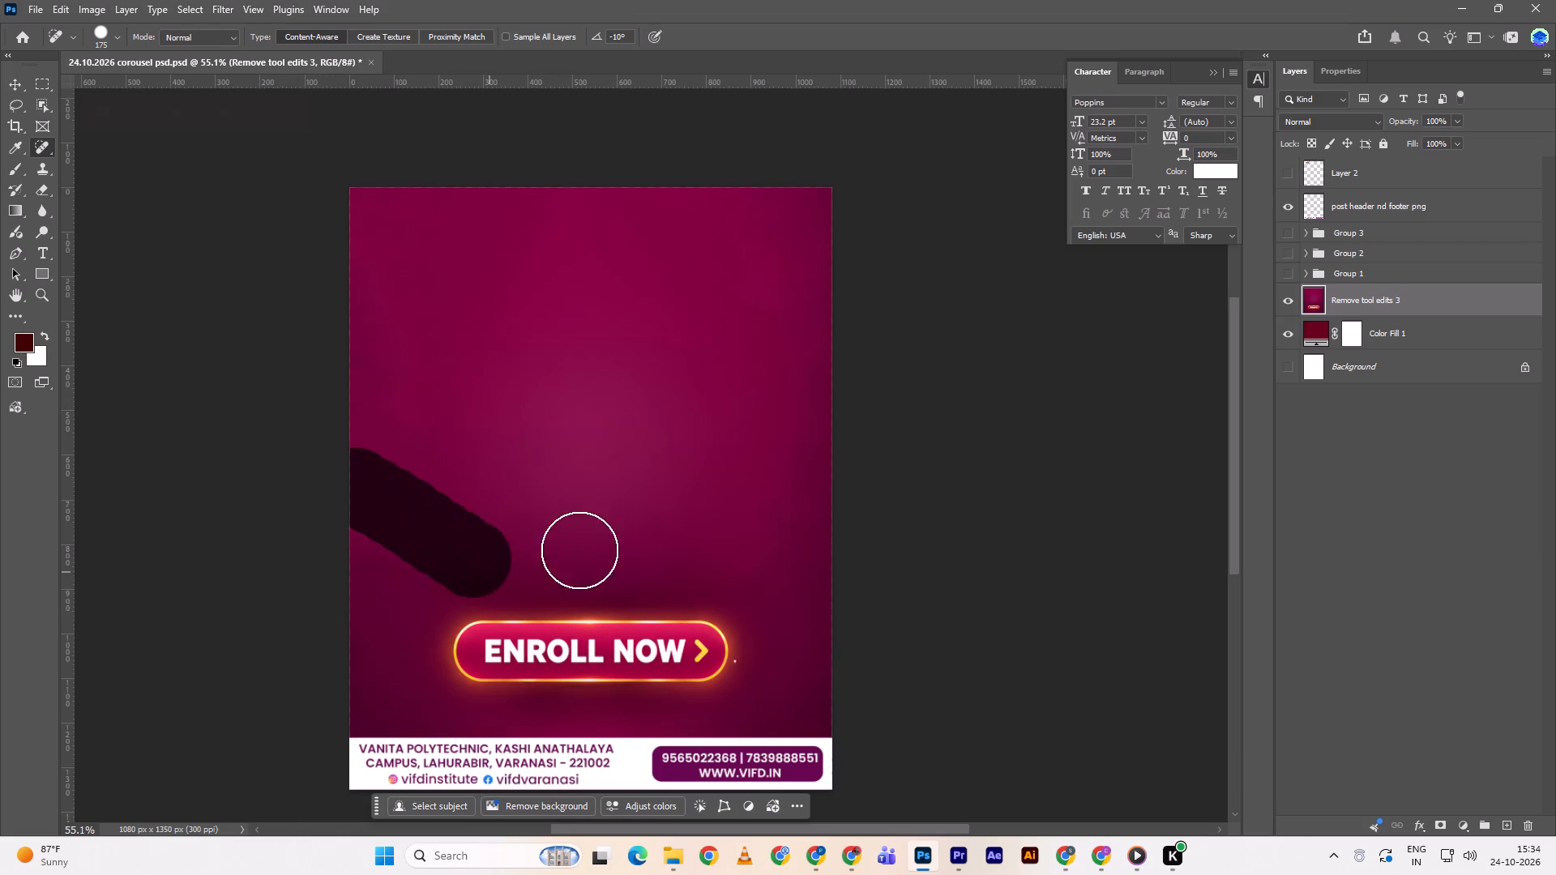
pyautogui.moveTo(725, 556); pyautogui.dragTo(921, 658)
pyautogui.moveTo(407, 526); pyautogui.dragTo(289, 556)
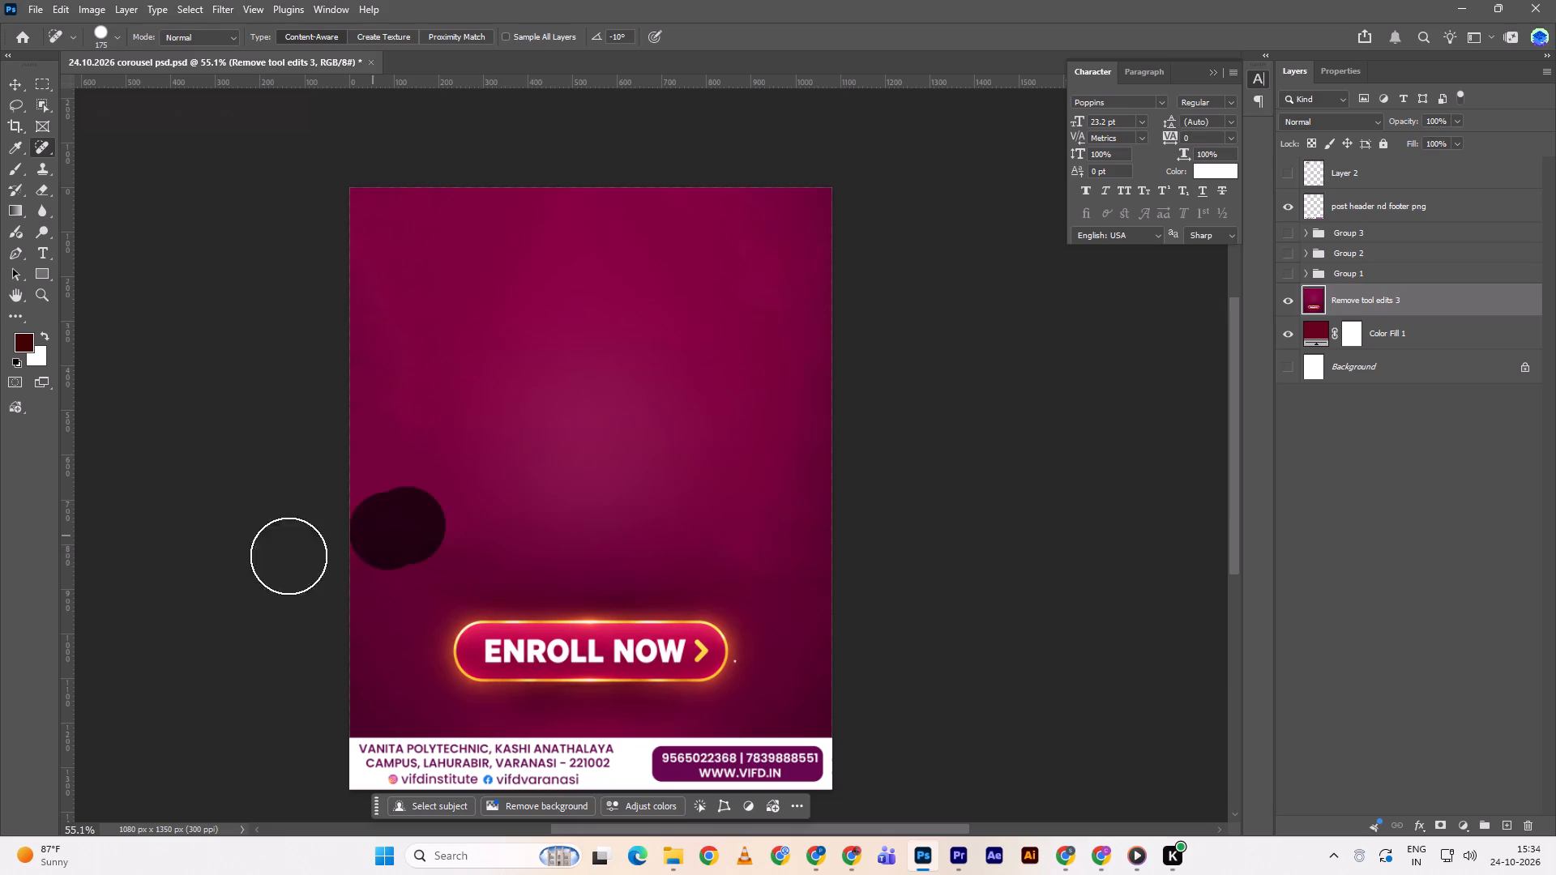
pyautogui.moveTo(289, 556); pyautogui.dragTo(211, 561)
pyautogui.moveTo(451, 569); pyautogui.dragTo(231, 580)
pyautogui.click(226, 578)
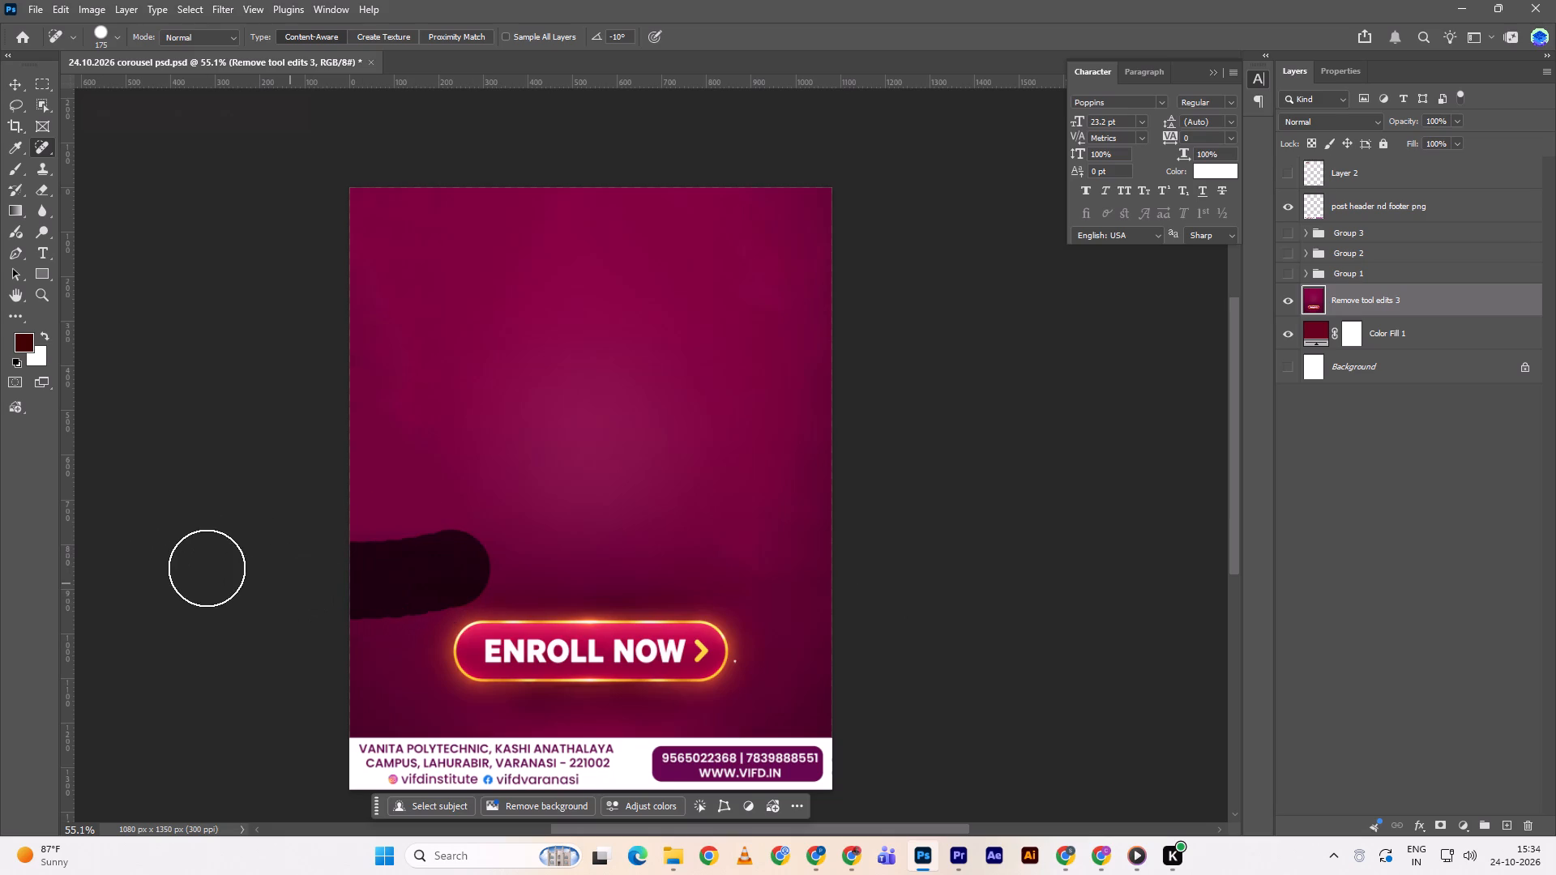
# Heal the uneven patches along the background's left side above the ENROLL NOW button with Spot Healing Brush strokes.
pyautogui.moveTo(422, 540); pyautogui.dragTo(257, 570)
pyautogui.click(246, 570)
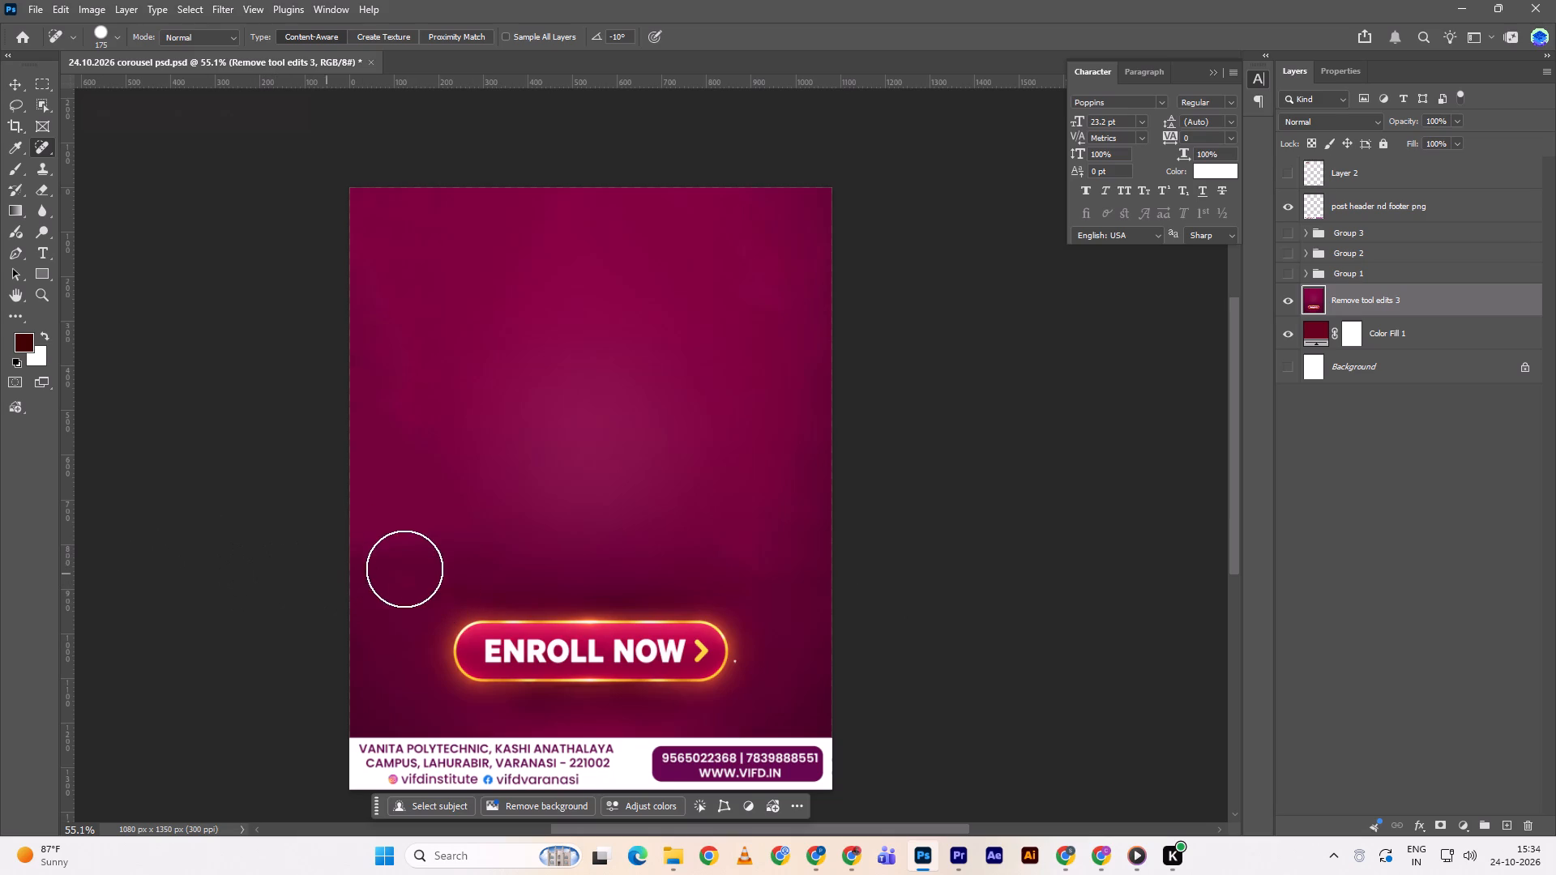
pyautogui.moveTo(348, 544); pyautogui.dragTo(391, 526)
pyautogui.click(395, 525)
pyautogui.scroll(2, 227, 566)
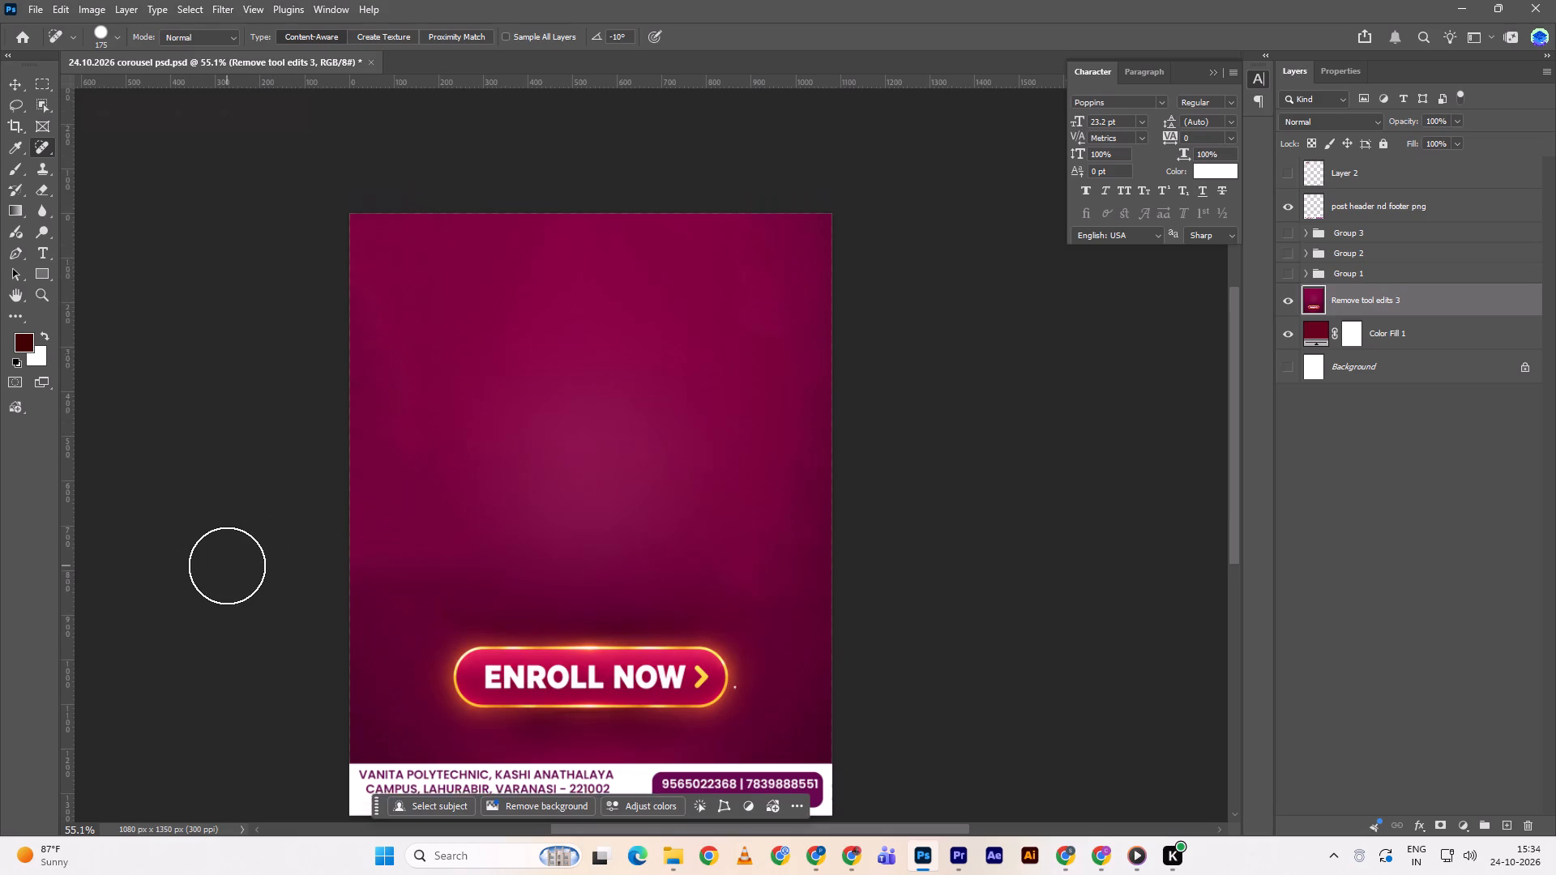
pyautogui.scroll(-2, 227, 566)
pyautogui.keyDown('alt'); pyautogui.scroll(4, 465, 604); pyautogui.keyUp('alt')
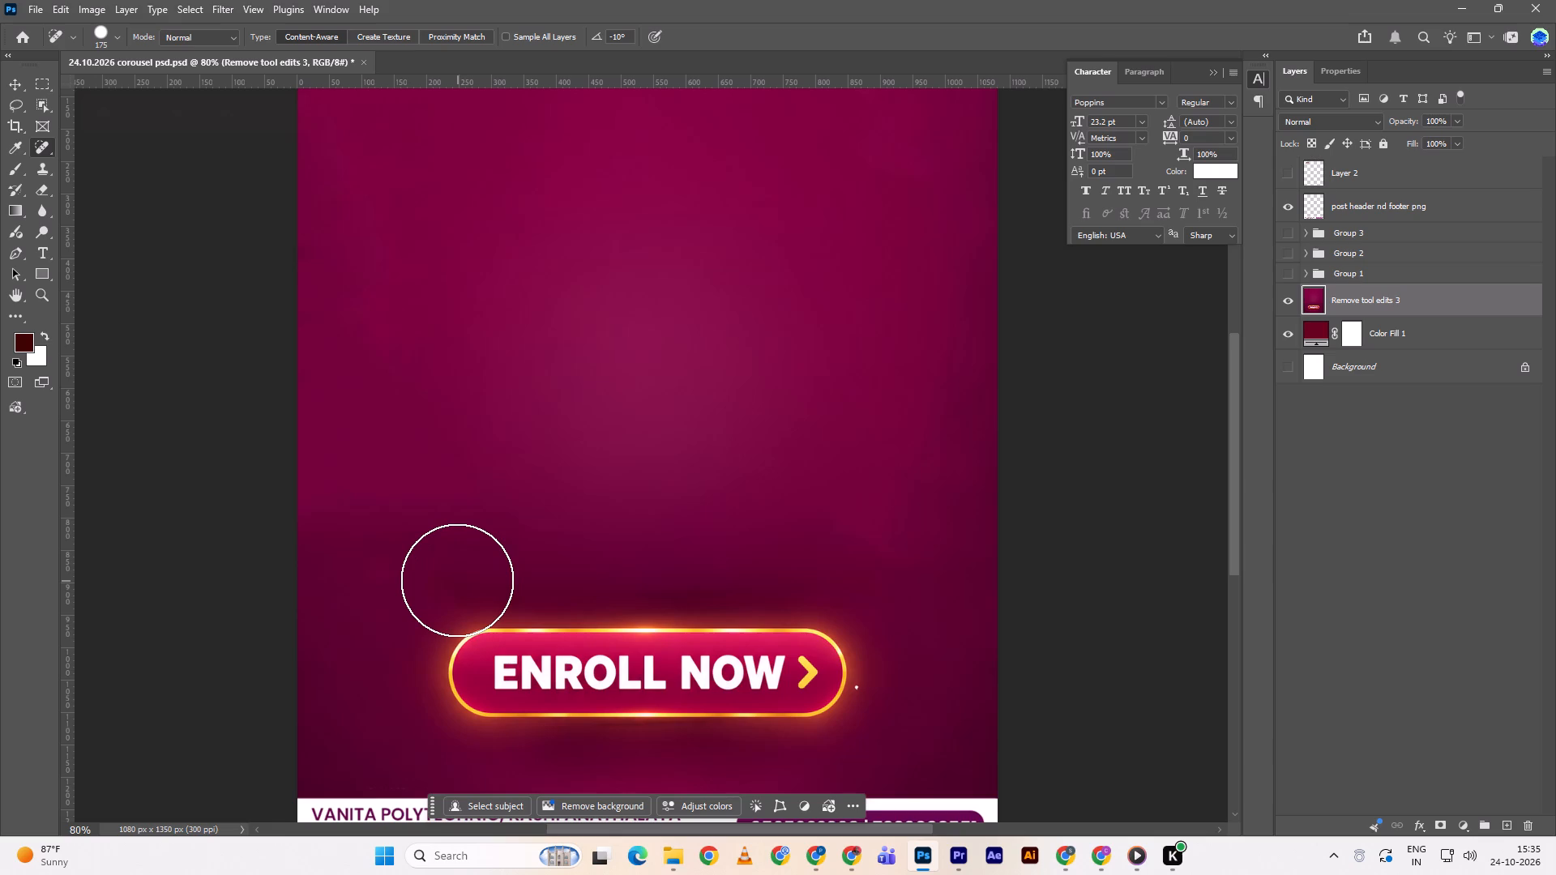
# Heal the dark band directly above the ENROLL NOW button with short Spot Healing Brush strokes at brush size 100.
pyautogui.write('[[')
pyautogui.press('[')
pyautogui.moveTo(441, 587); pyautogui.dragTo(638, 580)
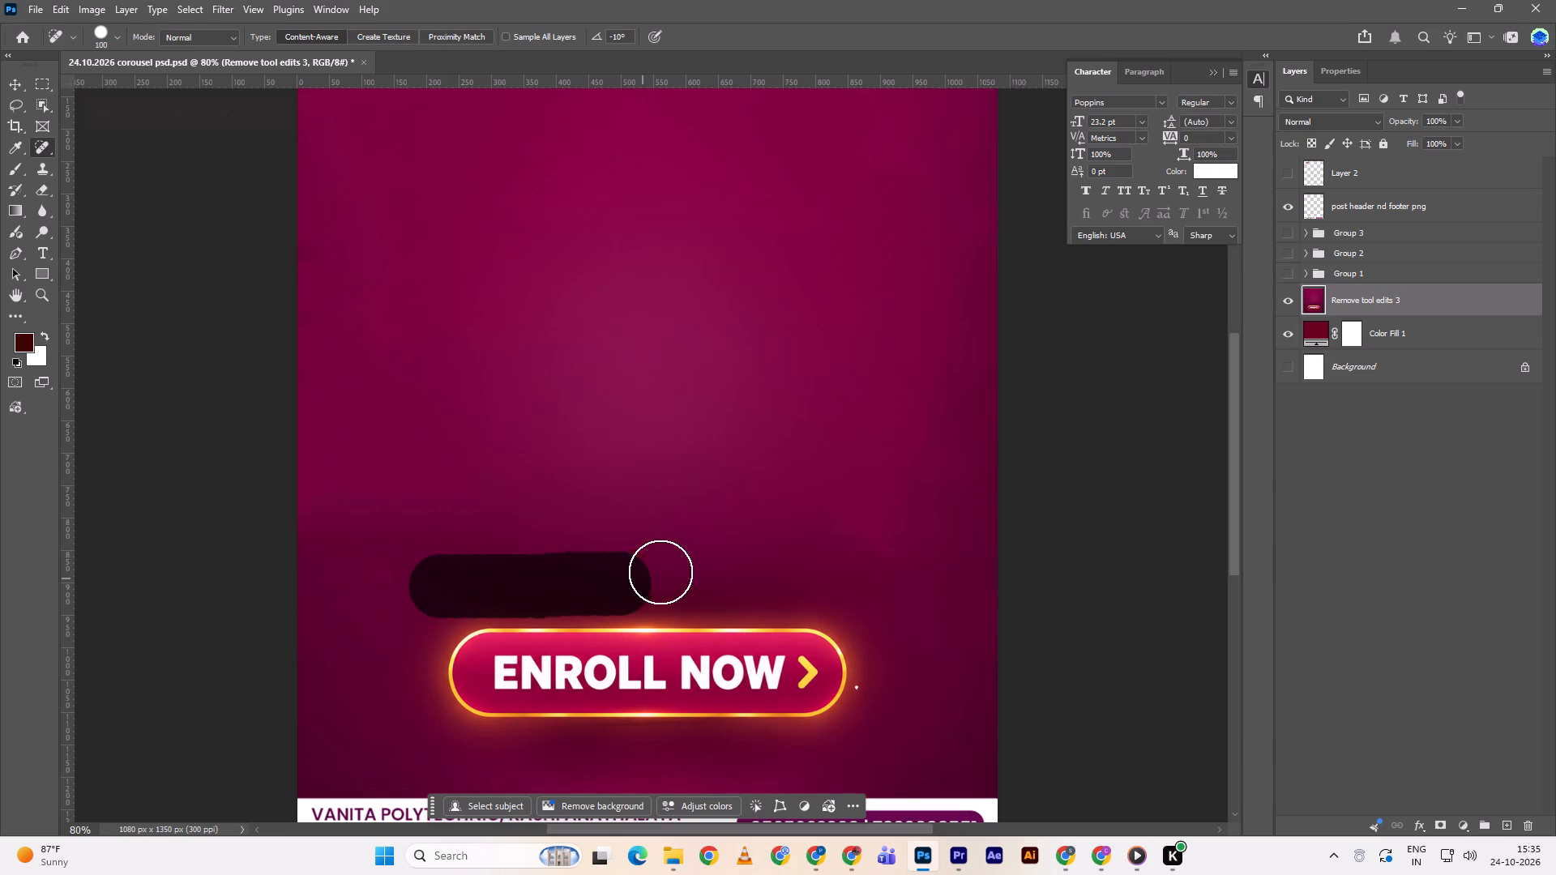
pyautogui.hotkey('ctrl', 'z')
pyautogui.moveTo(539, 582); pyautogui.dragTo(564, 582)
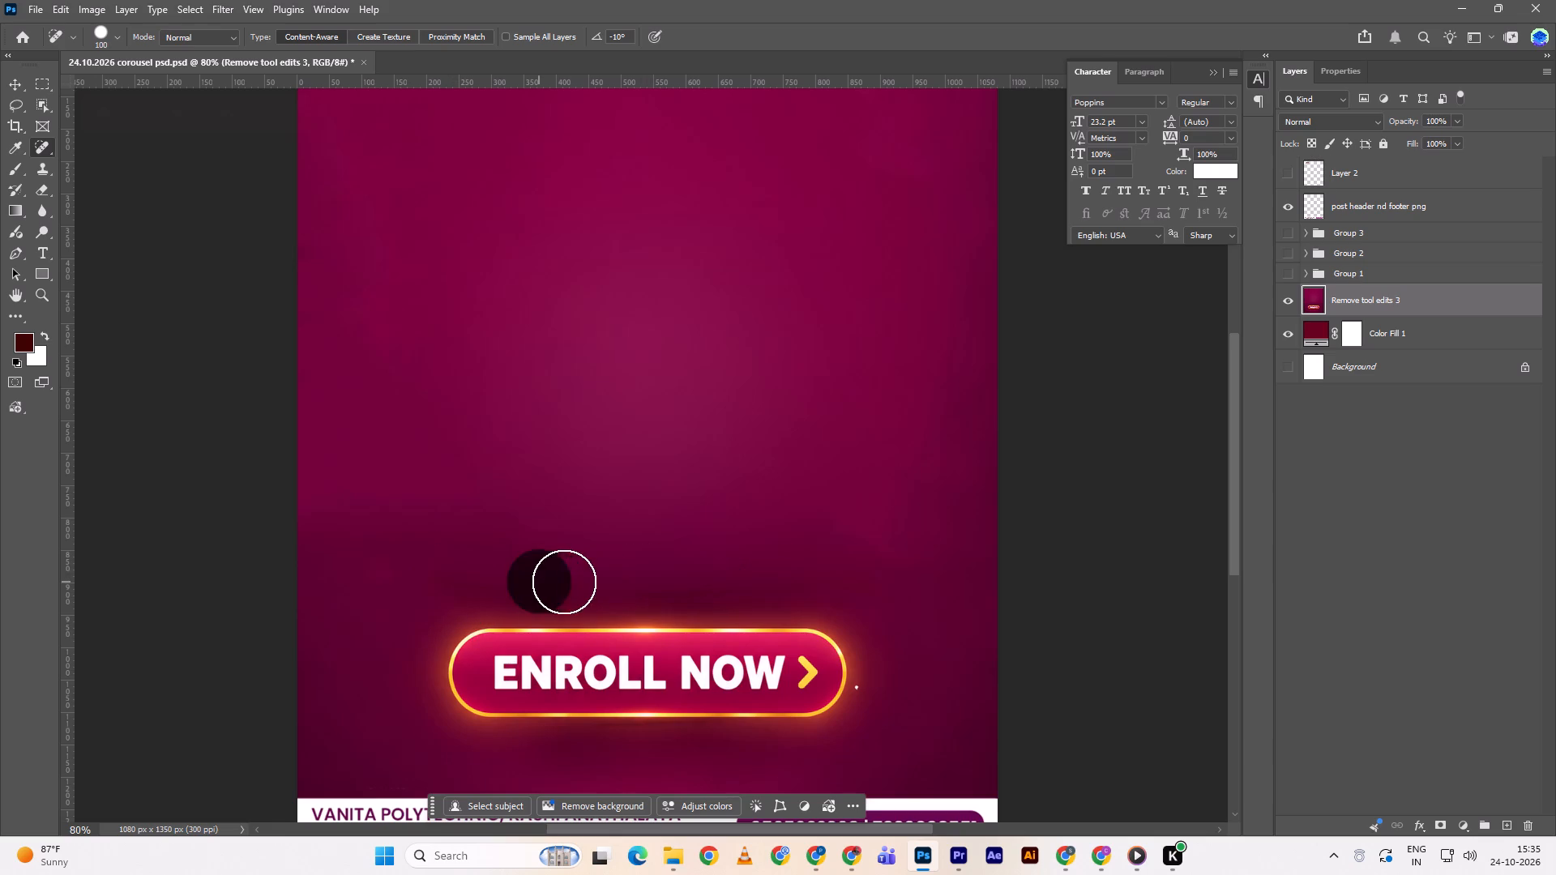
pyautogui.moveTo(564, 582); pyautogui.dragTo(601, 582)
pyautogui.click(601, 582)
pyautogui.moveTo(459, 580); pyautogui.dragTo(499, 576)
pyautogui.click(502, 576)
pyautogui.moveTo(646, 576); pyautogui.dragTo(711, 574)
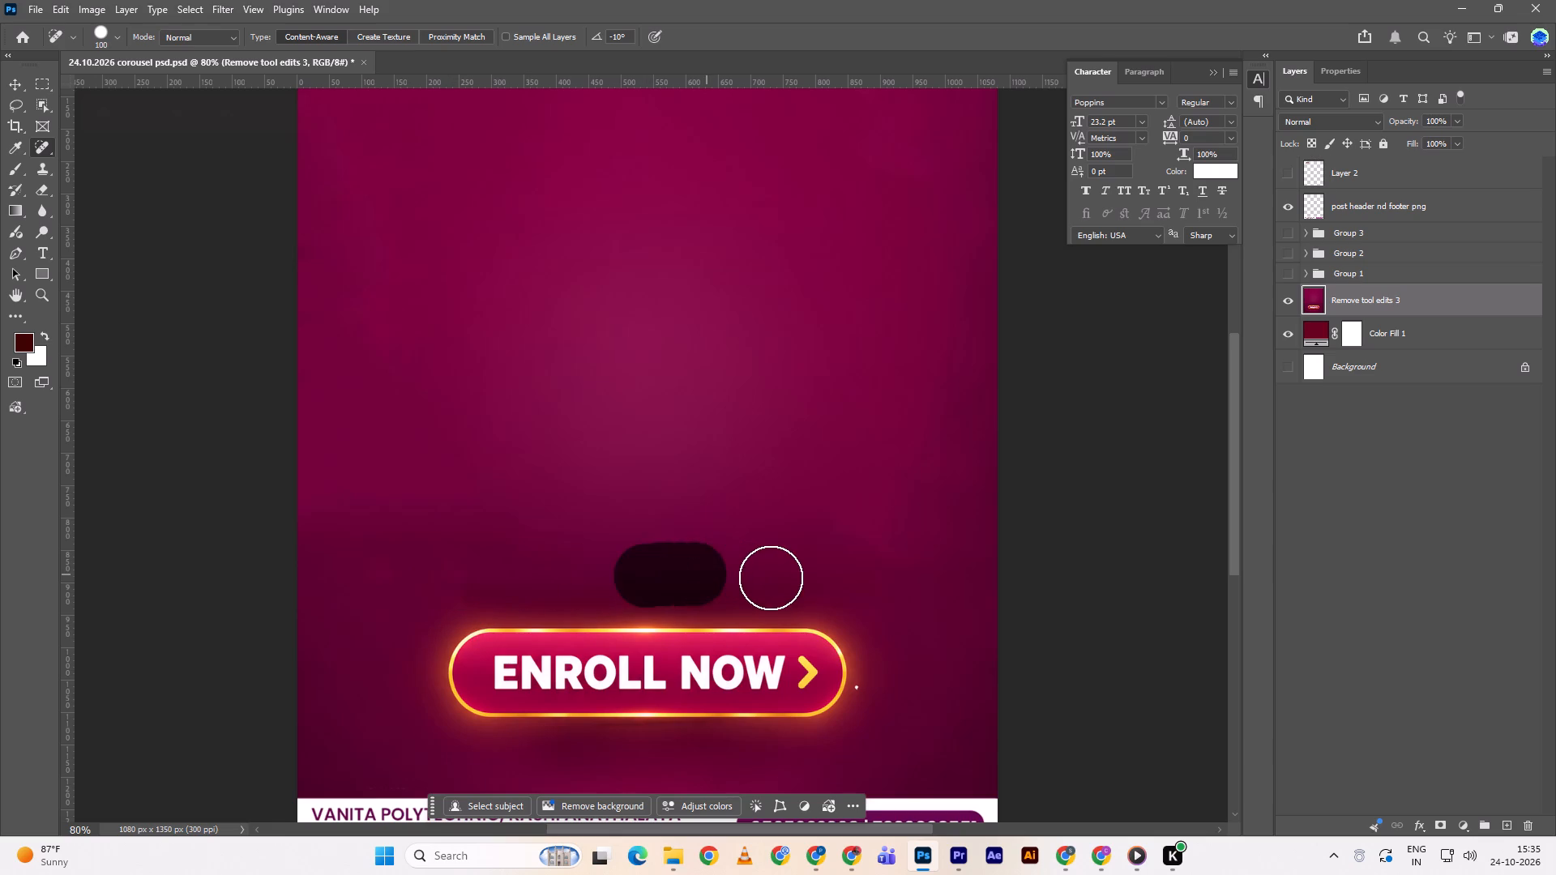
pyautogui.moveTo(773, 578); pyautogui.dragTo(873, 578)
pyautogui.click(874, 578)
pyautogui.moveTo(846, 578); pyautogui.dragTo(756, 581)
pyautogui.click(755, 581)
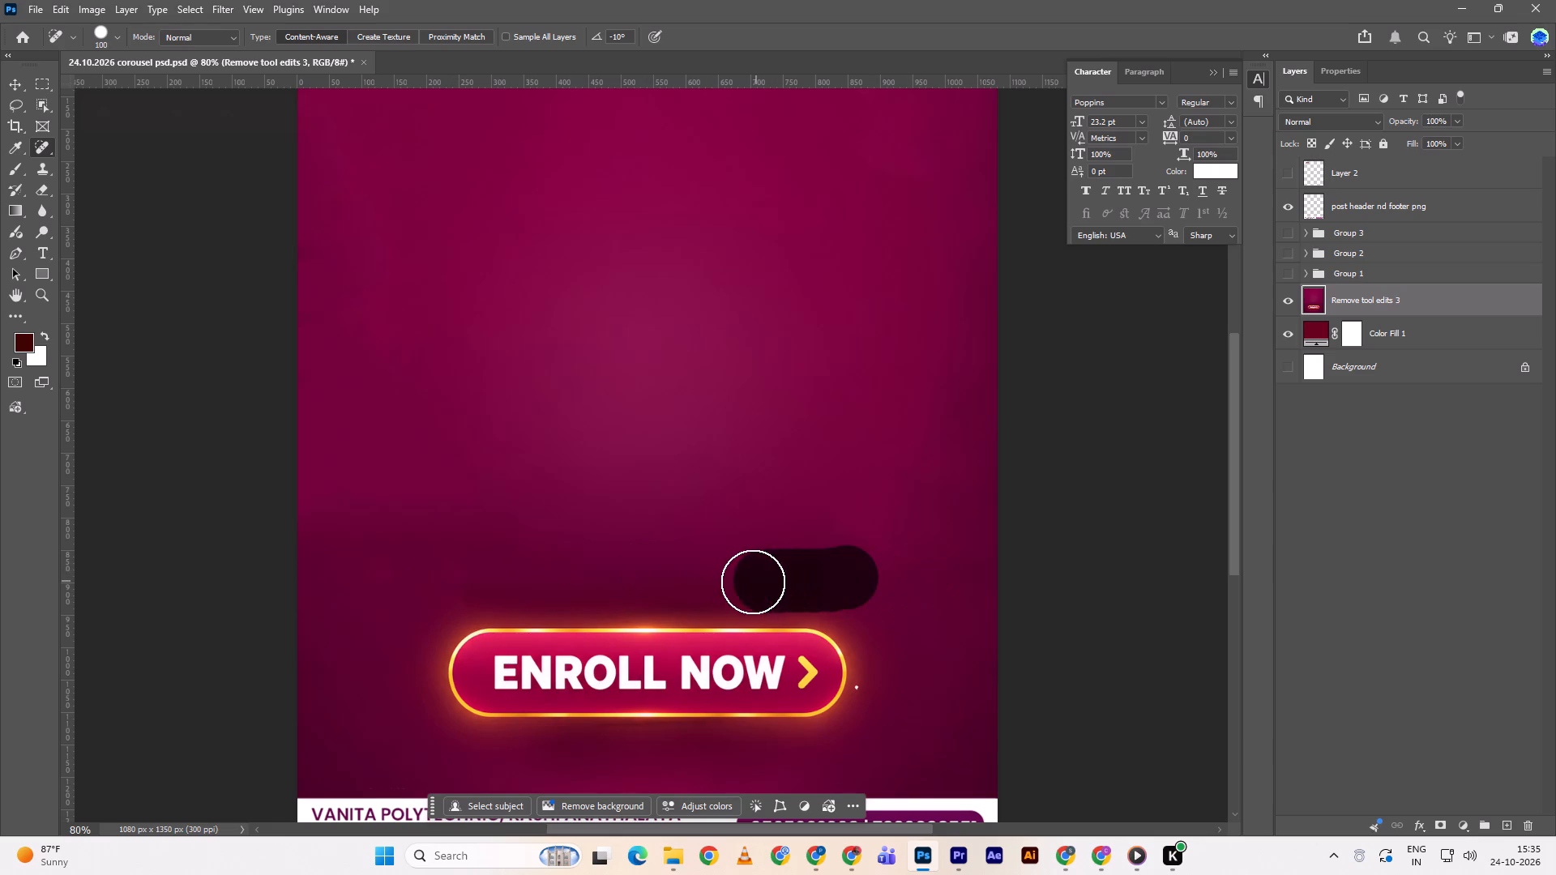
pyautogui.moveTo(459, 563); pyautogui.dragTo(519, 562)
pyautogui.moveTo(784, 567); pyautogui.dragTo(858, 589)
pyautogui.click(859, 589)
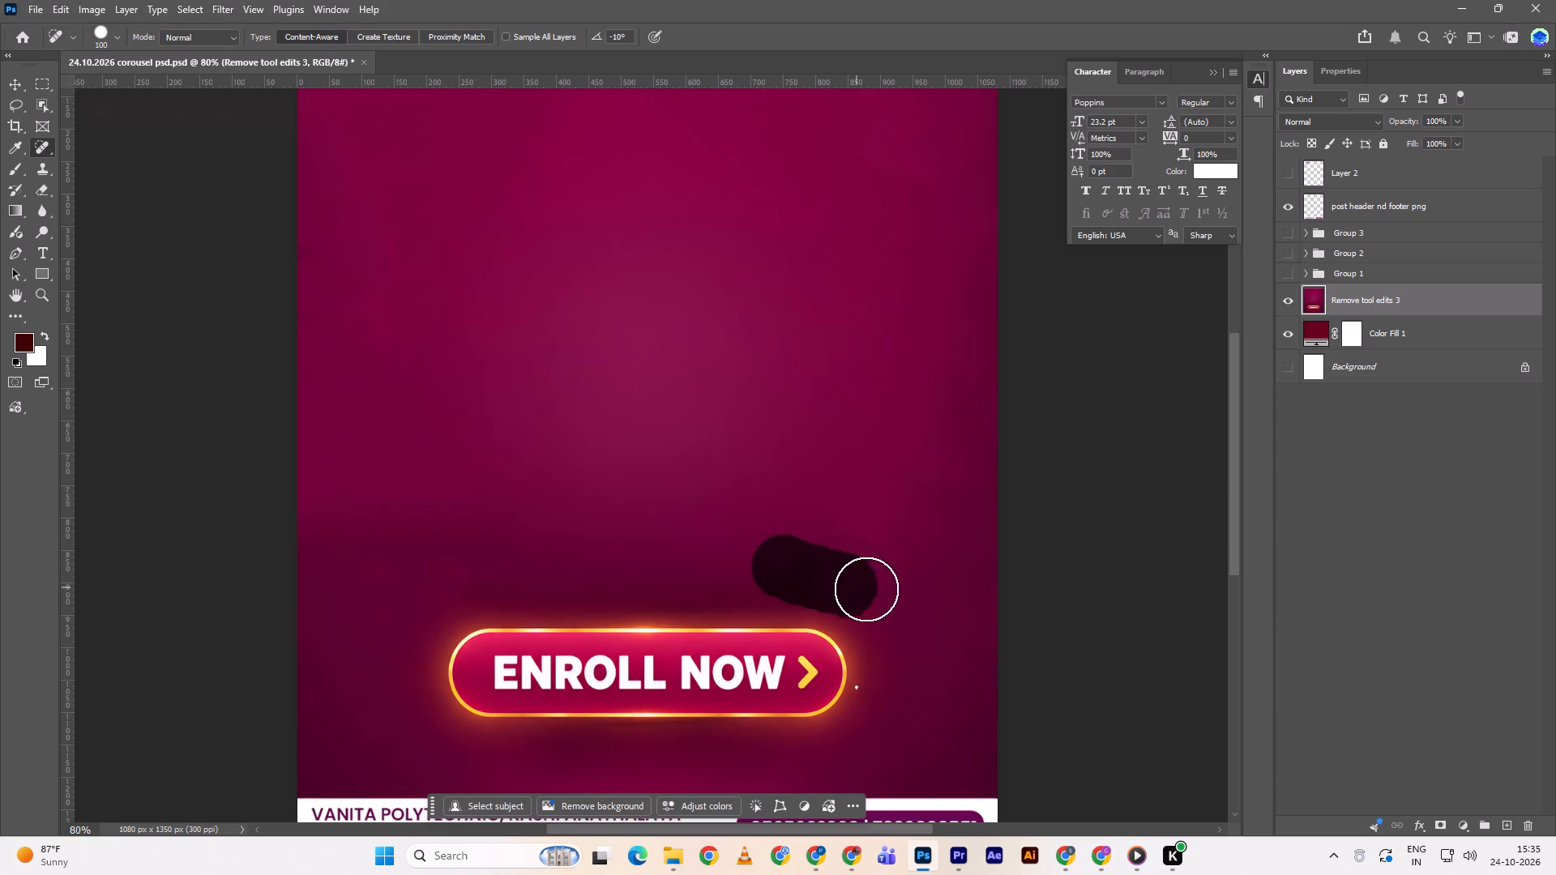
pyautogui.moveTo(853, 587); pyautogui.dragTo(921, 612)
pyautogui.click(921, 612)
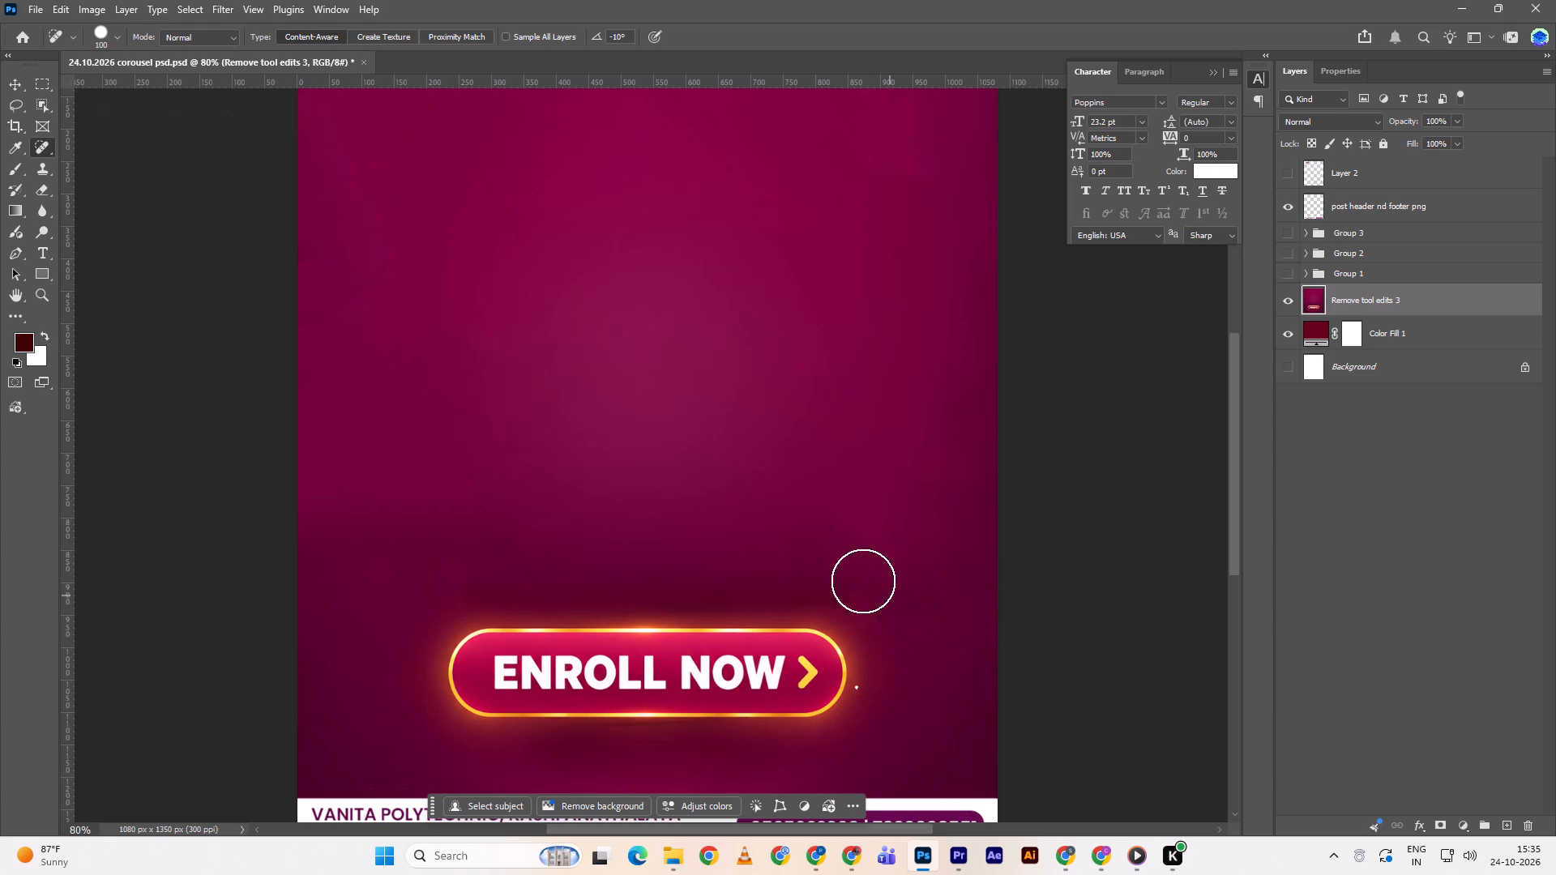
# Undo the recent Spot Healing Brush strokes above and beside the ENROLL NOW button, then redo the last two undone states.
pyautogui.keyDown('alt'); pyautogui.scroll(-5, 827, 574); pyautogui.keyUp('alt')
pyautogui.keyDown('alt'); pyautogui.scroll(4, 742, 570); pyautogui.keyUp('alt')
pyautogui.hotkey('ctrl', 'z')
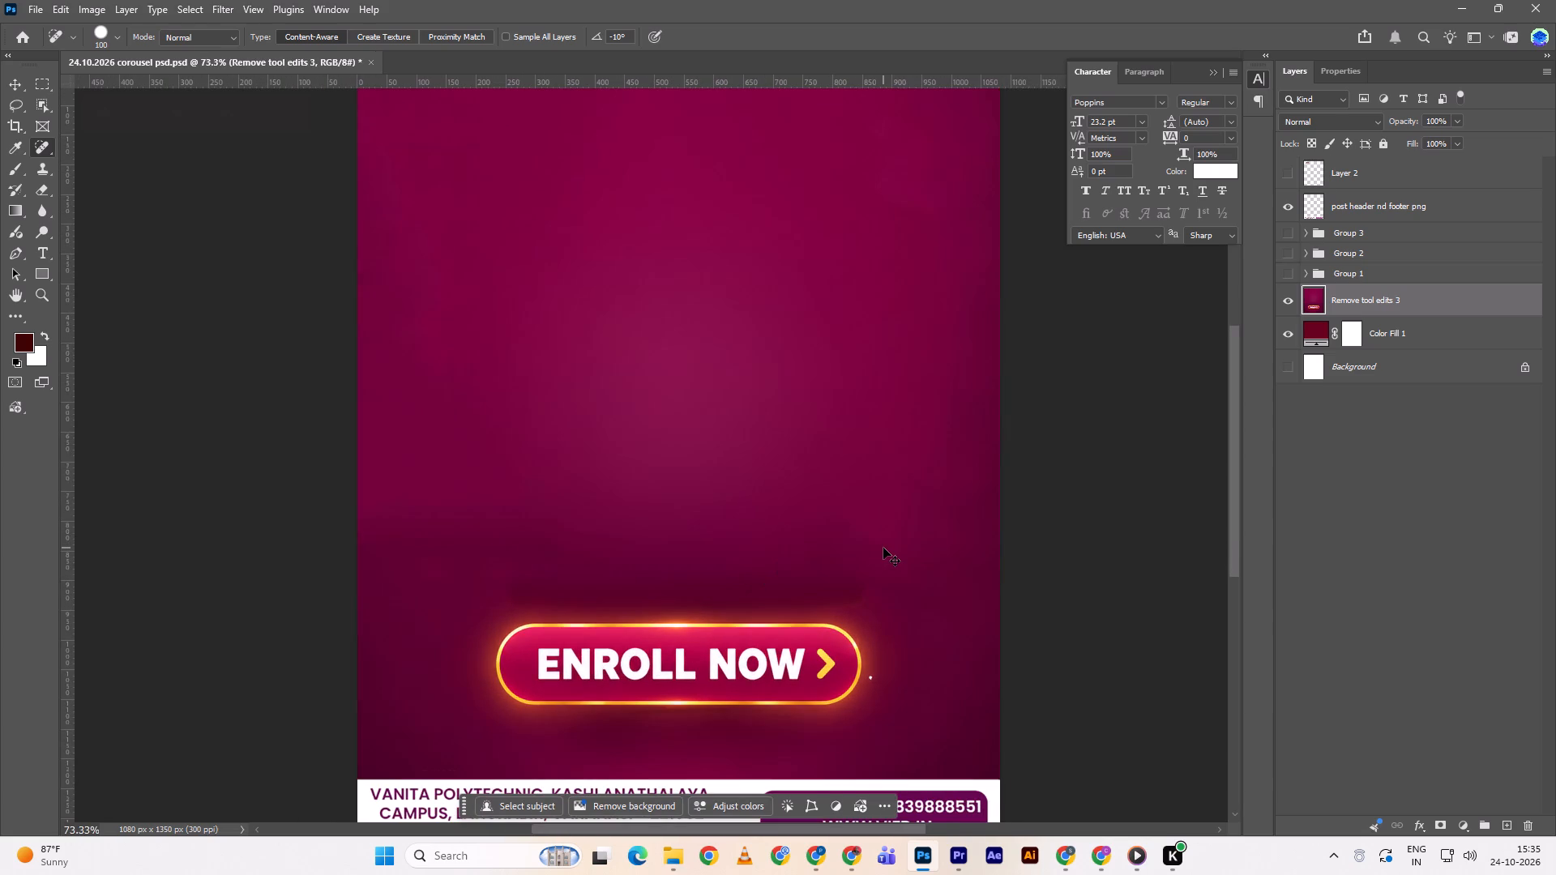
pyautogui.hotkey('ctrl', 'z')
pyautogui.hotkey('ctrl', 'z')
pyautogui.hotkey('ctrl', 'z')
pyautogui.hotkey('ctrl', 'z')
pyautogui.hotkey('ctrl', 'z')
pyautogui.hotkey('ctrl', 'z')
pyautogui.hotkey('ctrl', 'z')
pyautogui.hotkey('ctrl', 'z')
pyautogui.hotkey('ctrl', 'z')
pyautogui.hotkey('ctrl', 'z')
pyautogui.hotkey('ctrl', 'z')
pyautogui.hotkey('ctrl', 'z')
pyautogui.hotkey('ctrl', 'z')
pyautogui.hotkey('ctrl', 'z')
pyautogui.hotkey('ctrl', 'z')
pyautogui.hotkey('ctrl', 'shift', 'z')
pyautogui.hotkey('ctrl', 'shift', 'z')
# Show Layer 2, which holds the VIFD logo and affiliation text.
pyautogui.keyDown('alt'); pyautogui.scroll(-4, 686, 519); pyautogui.keyUp('alt')
pyautogui.scroll(4, 664, 530)
pyautogui.keyDown('ctrl'); pyautogui.scroll(-4, 664, 530); pyautogui.keyUp('ctrl')
pyautogui.keyDown('alt'); pyautogui.scroll(-3, 664, 530); pyautogui.keyUp('alt')
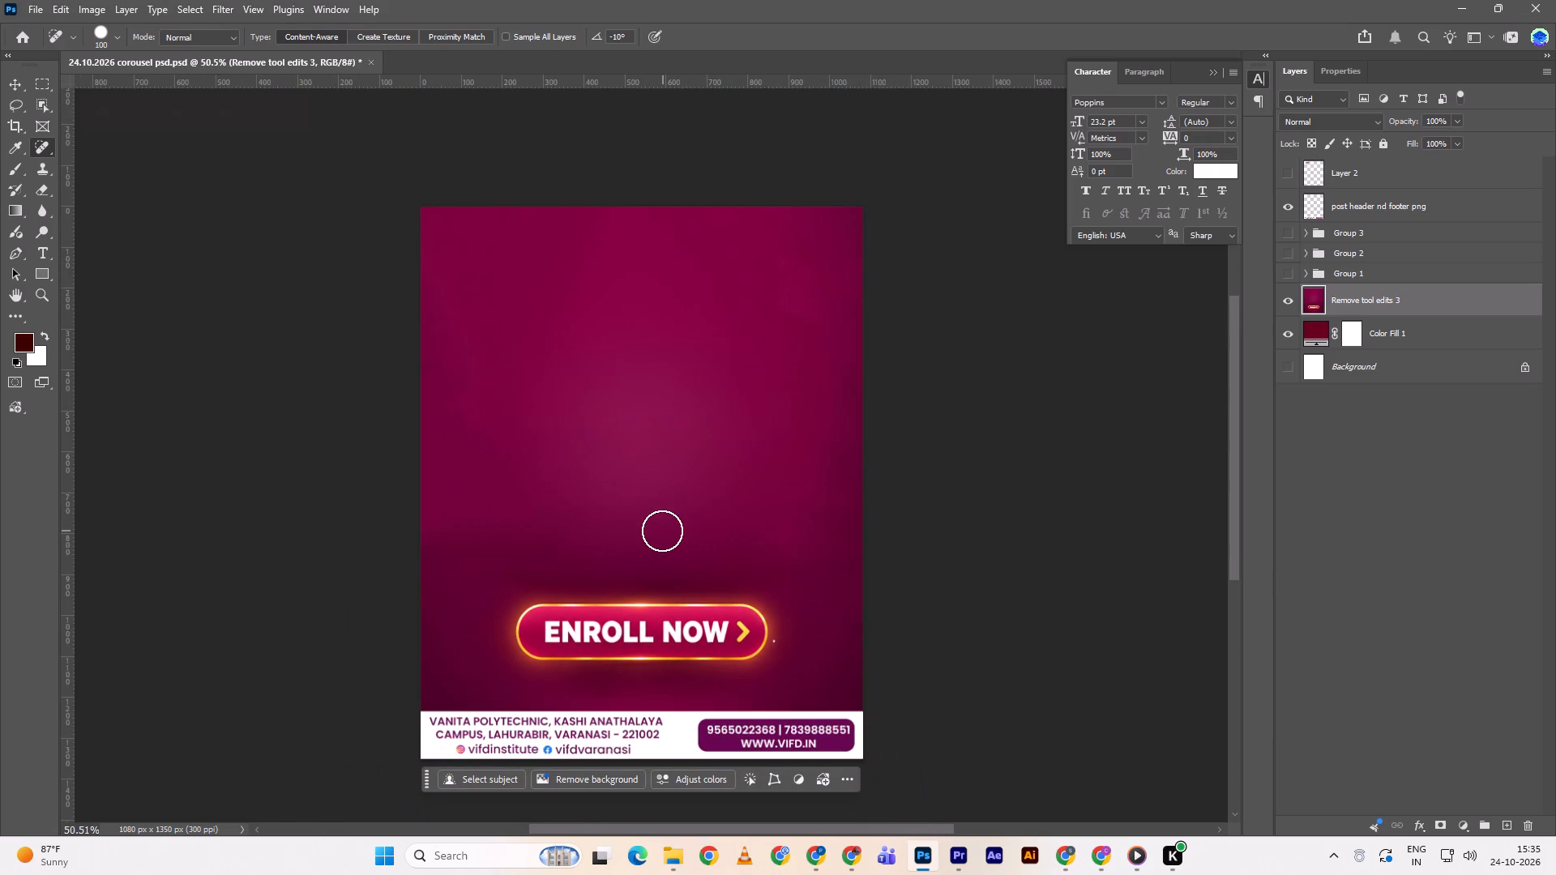
pyautogui.press('v')
pyautogui.keyDown('ctrl'); pyautogui.scroll(-3, 668, 522); pyautogui.keyUp('ctrl')
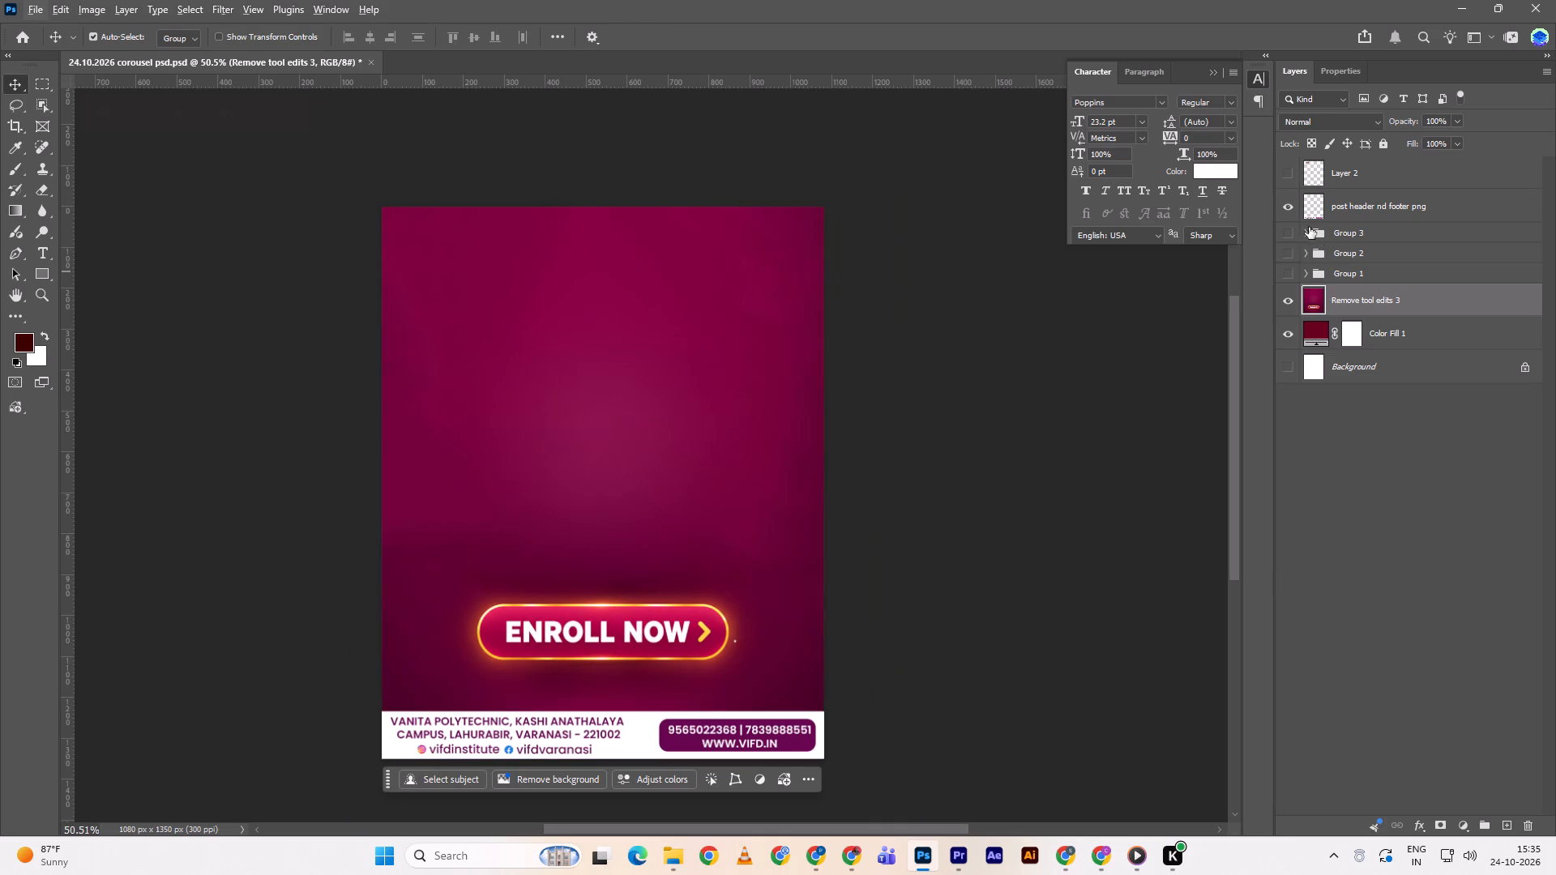
pyautogui.click(1287, 173)
# Switch to Chrome and copy the text TURN YOUR from the ChatGPT design using Google Lens.
pyautogui.hotkey('alt', 'Tab')
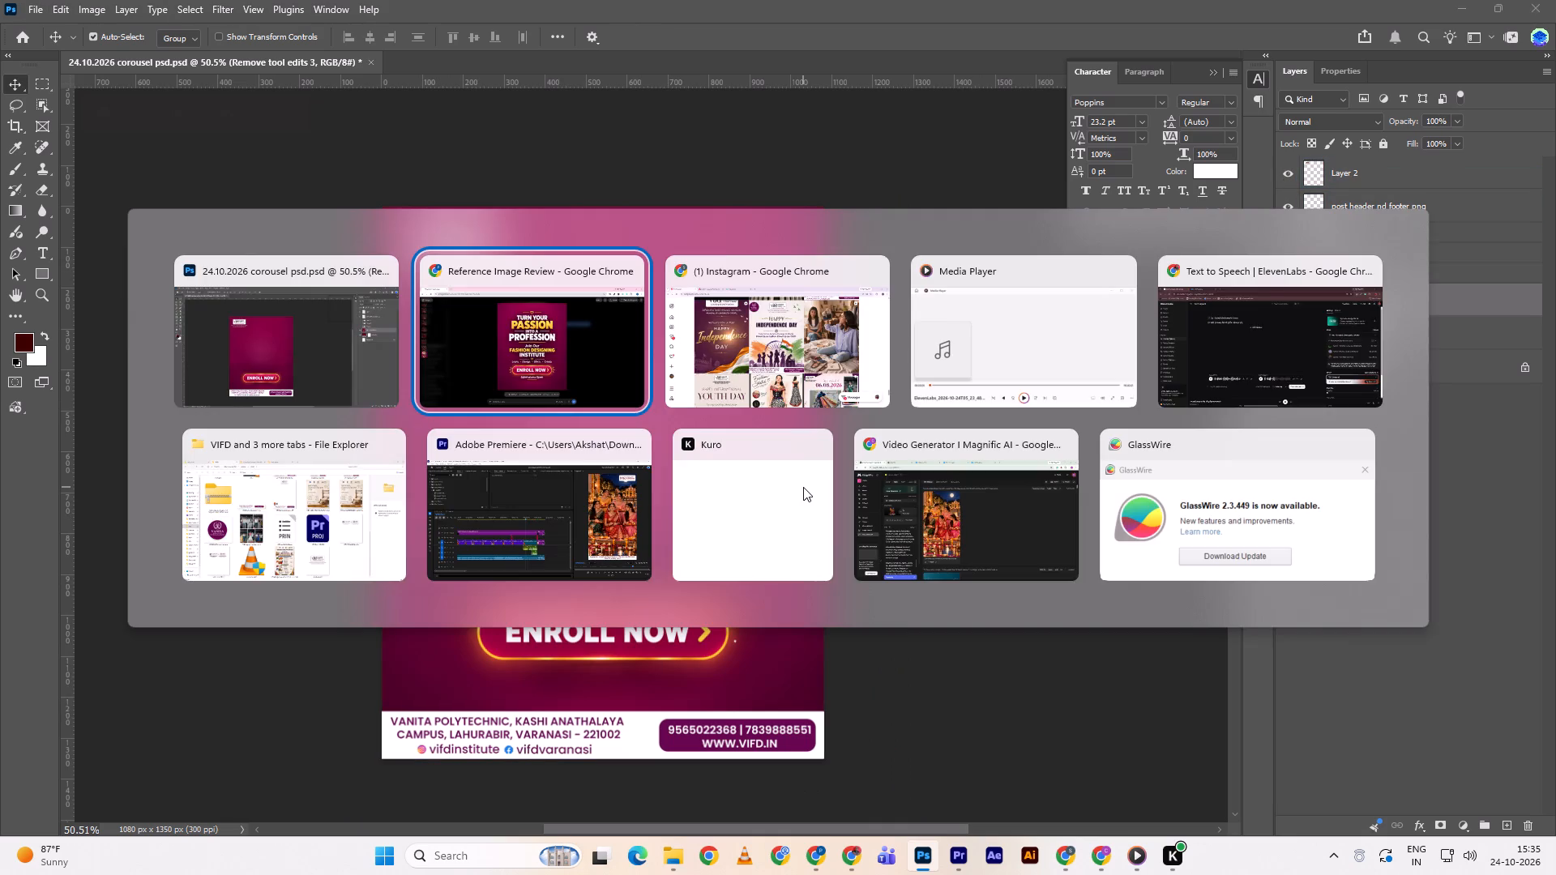
pyautogui.rightClick(634, 190)
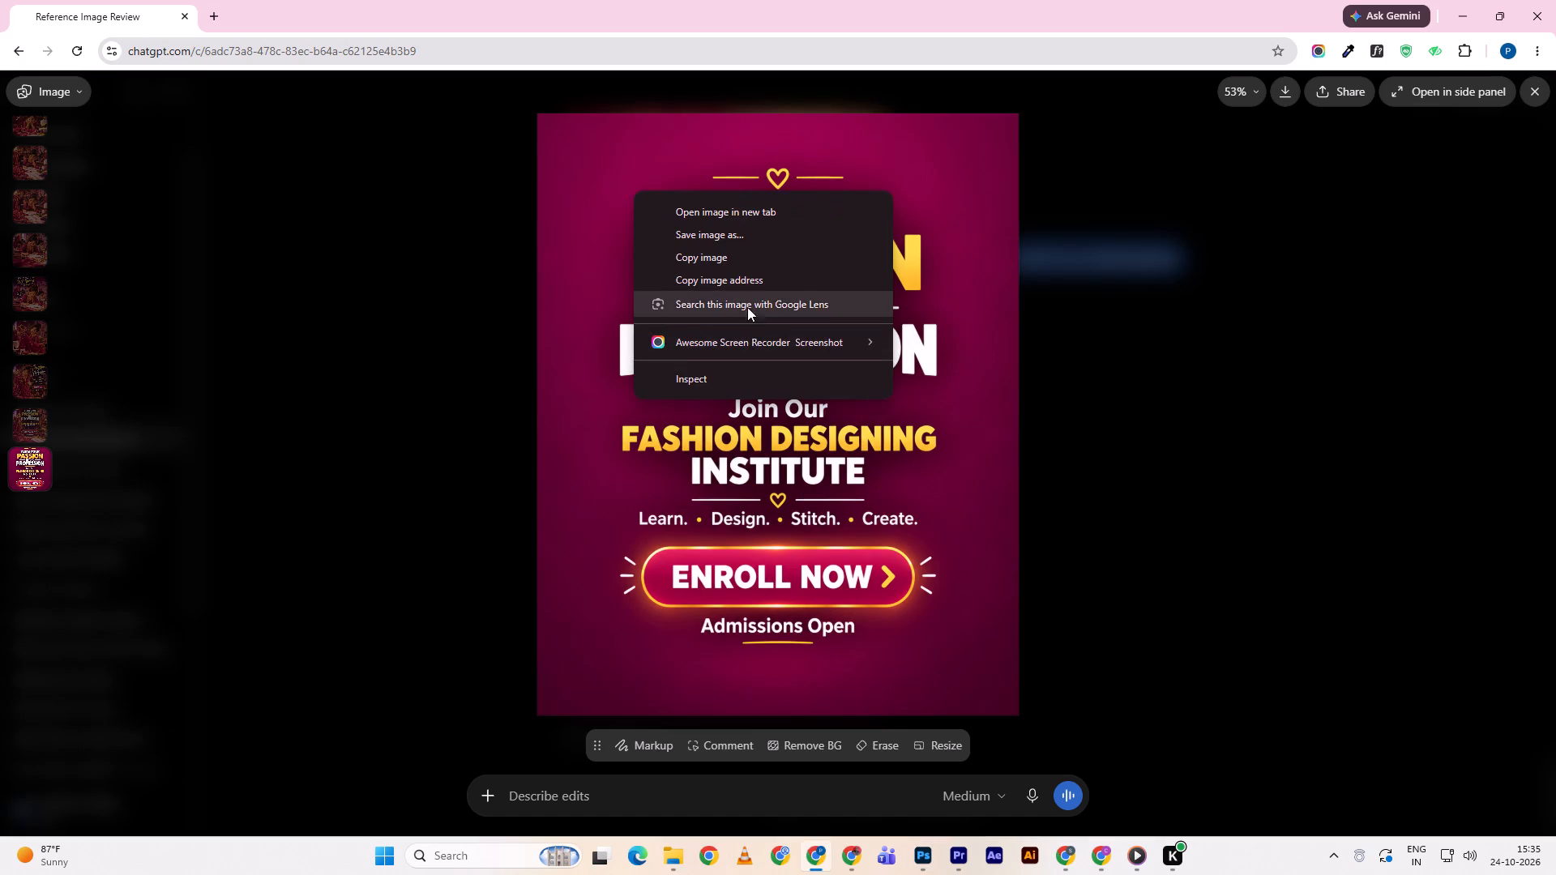
pyautogui.doubleClick(746, 303)
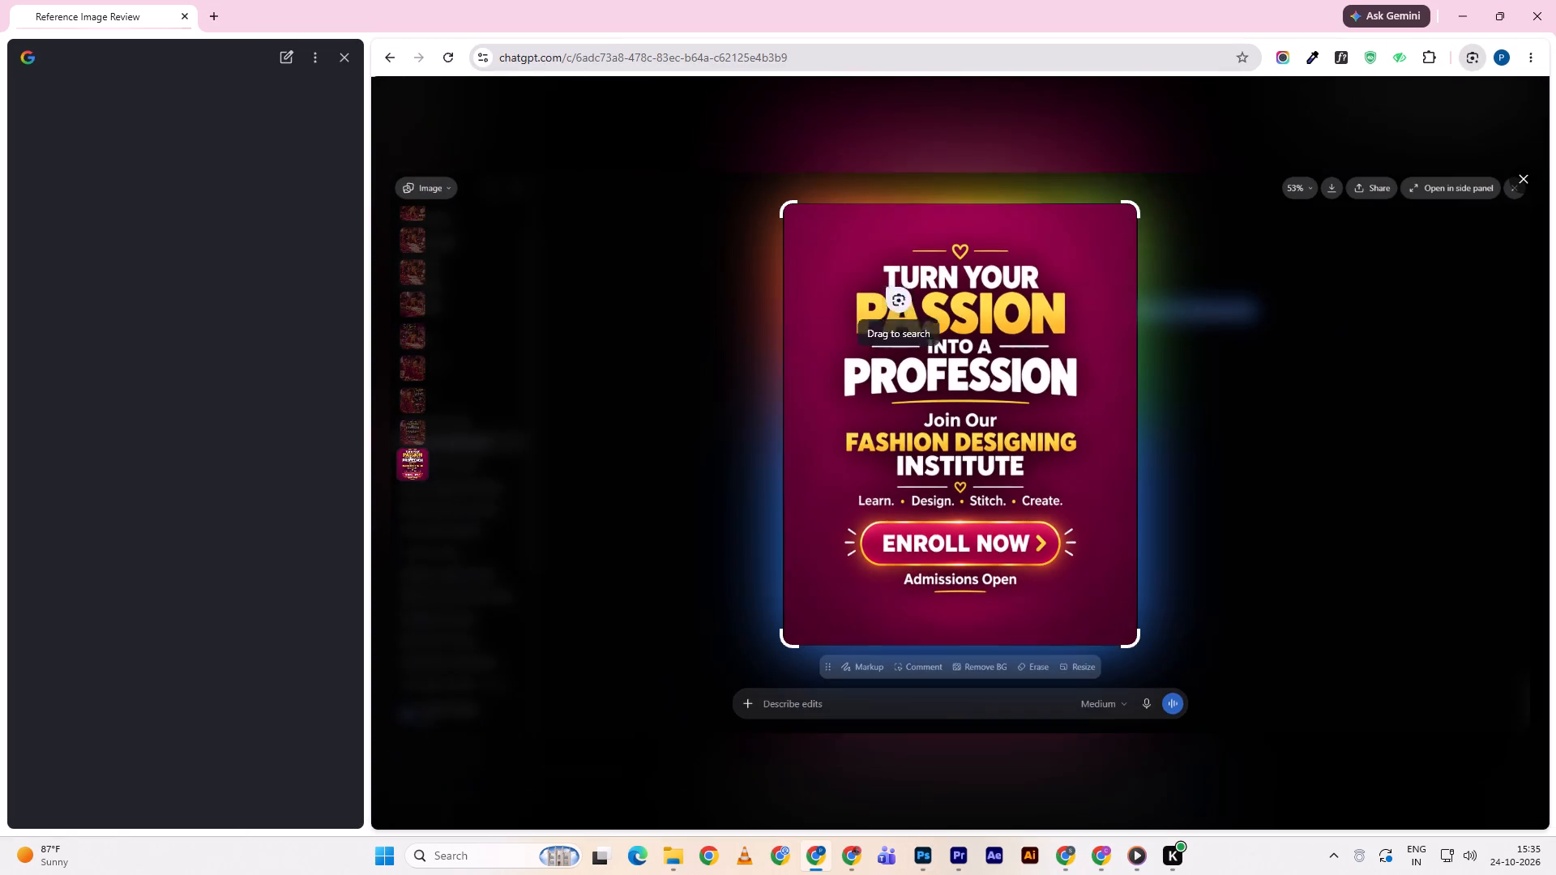
pyautogui.moveTo(866, 257); pyautogui.dragTo(1051, 291)
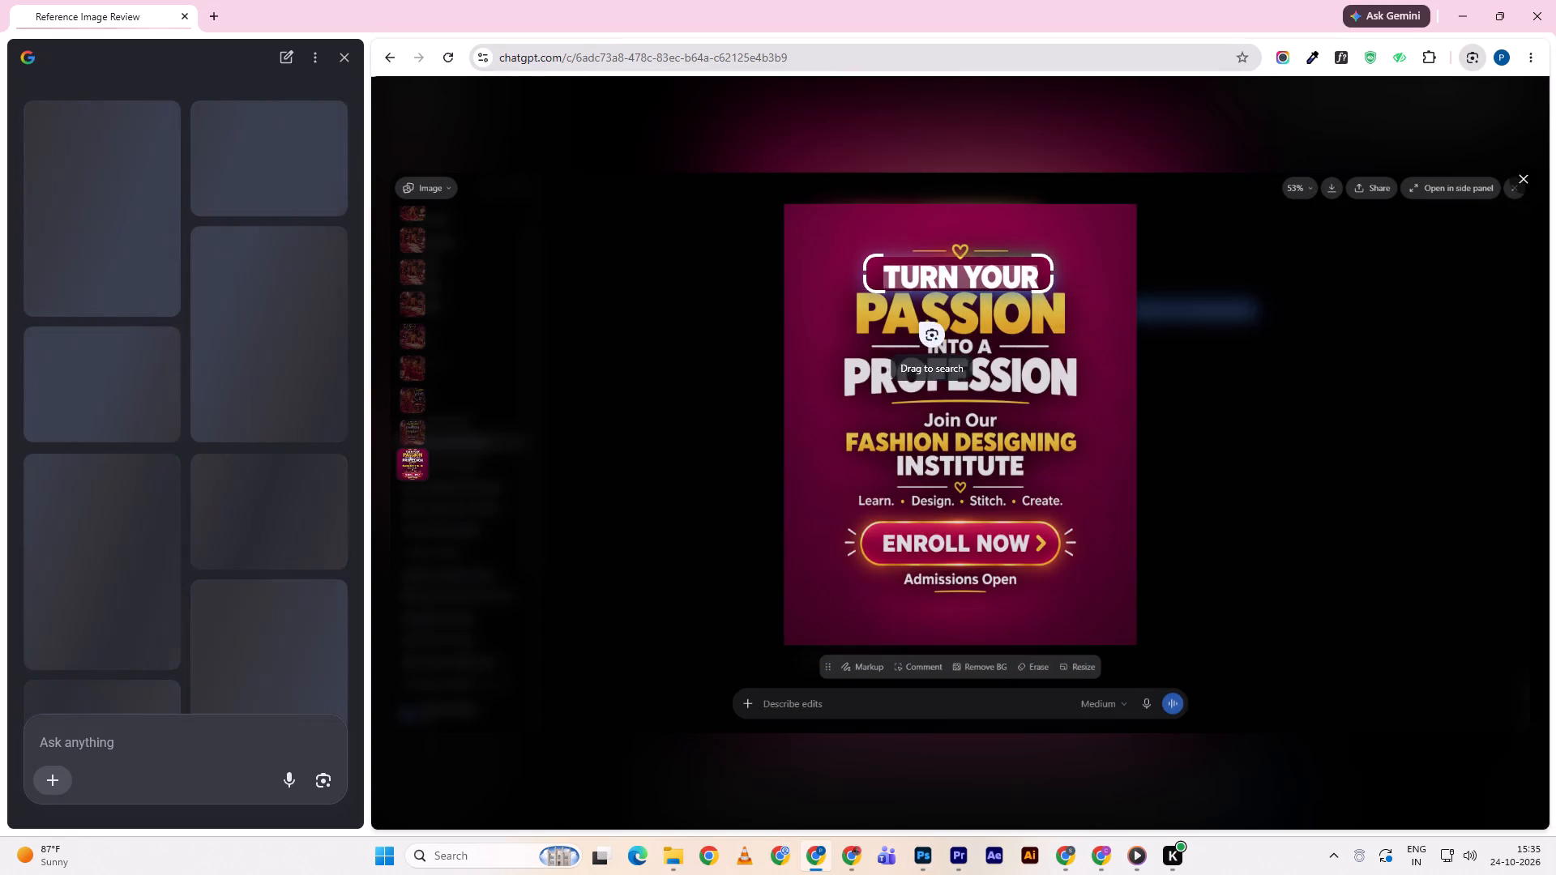
pyautogui.rightClick(921, 275)
pyautogui.click(914, 318)
# Switch to Photoshop and add the copied TURN YOUR as a white Poppins text line below the logo.
pyautogui.hotkey('alt', 'Tab')
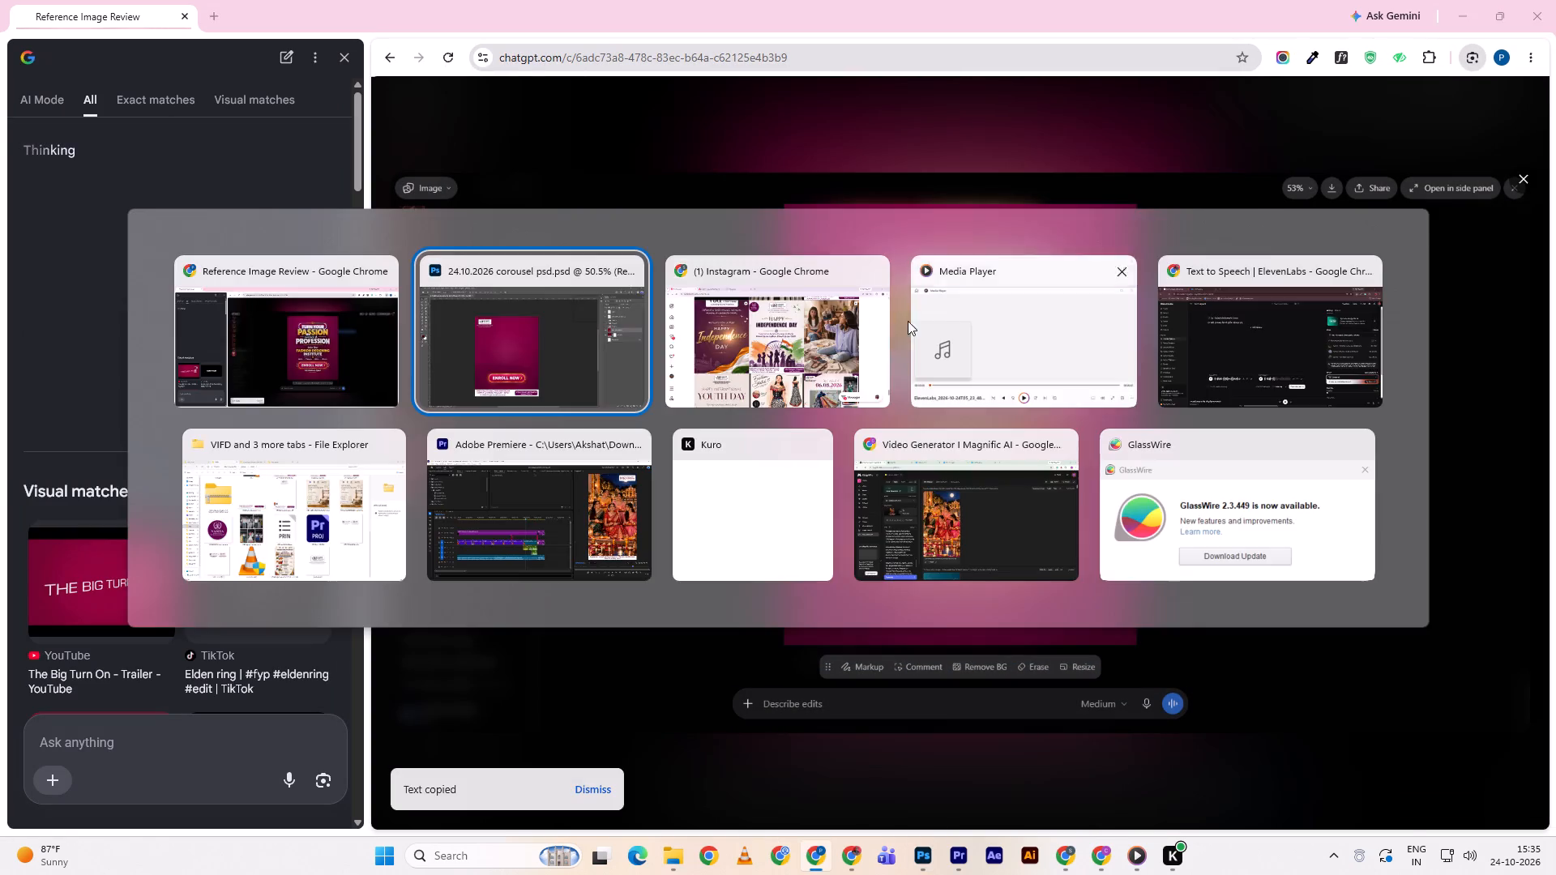
pyautogui.press('t')
pyautogui.doubleClick(482, 332)
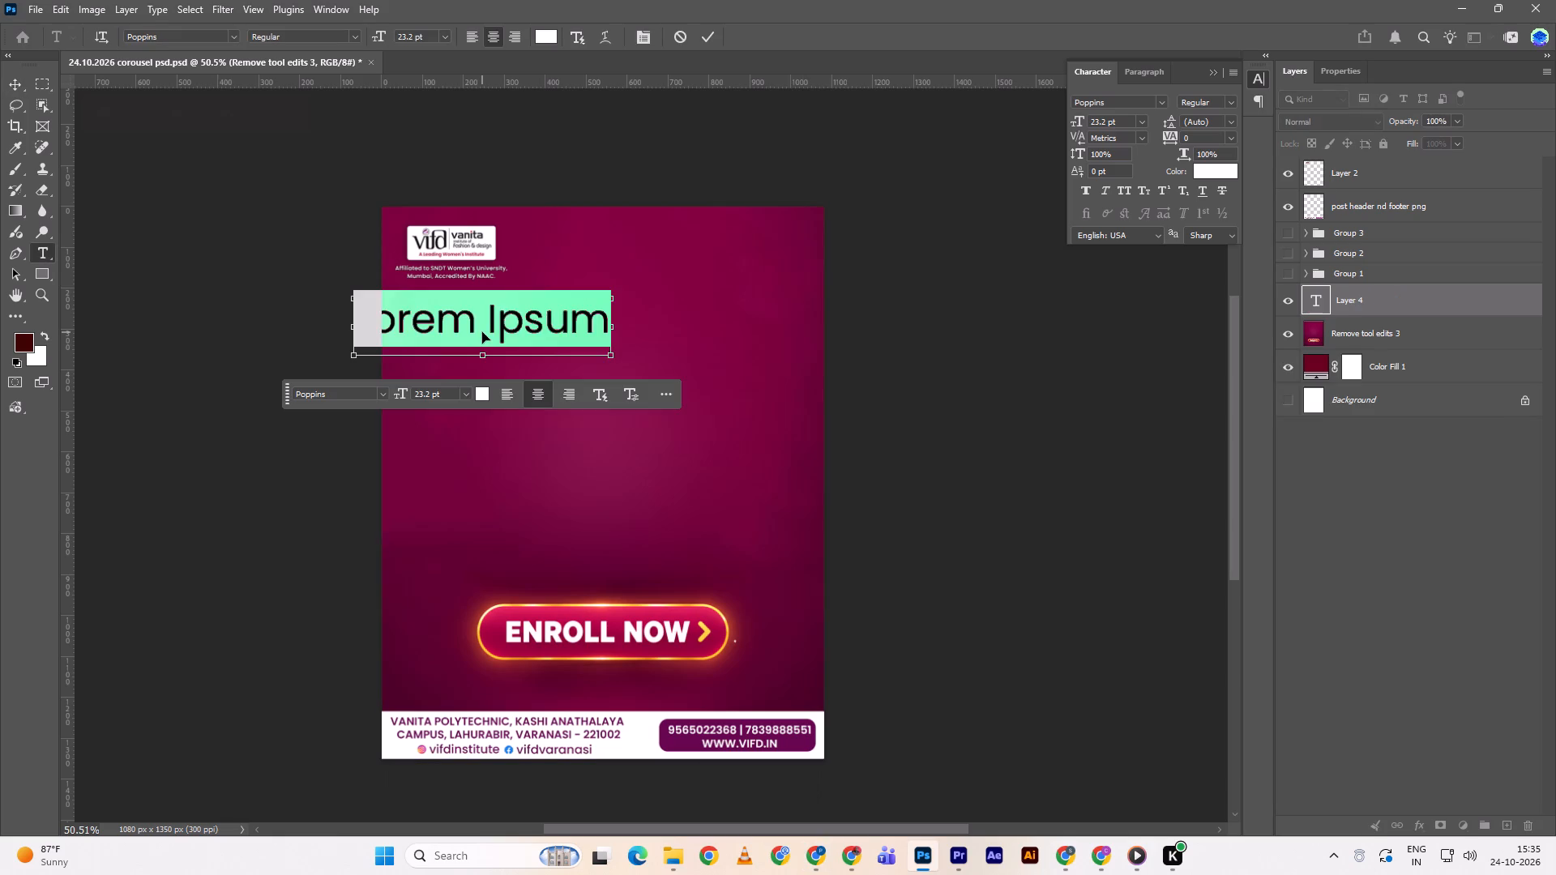
pyautogui.hotkey('ctrl', 'v')
pyautogui.click(712, 41)
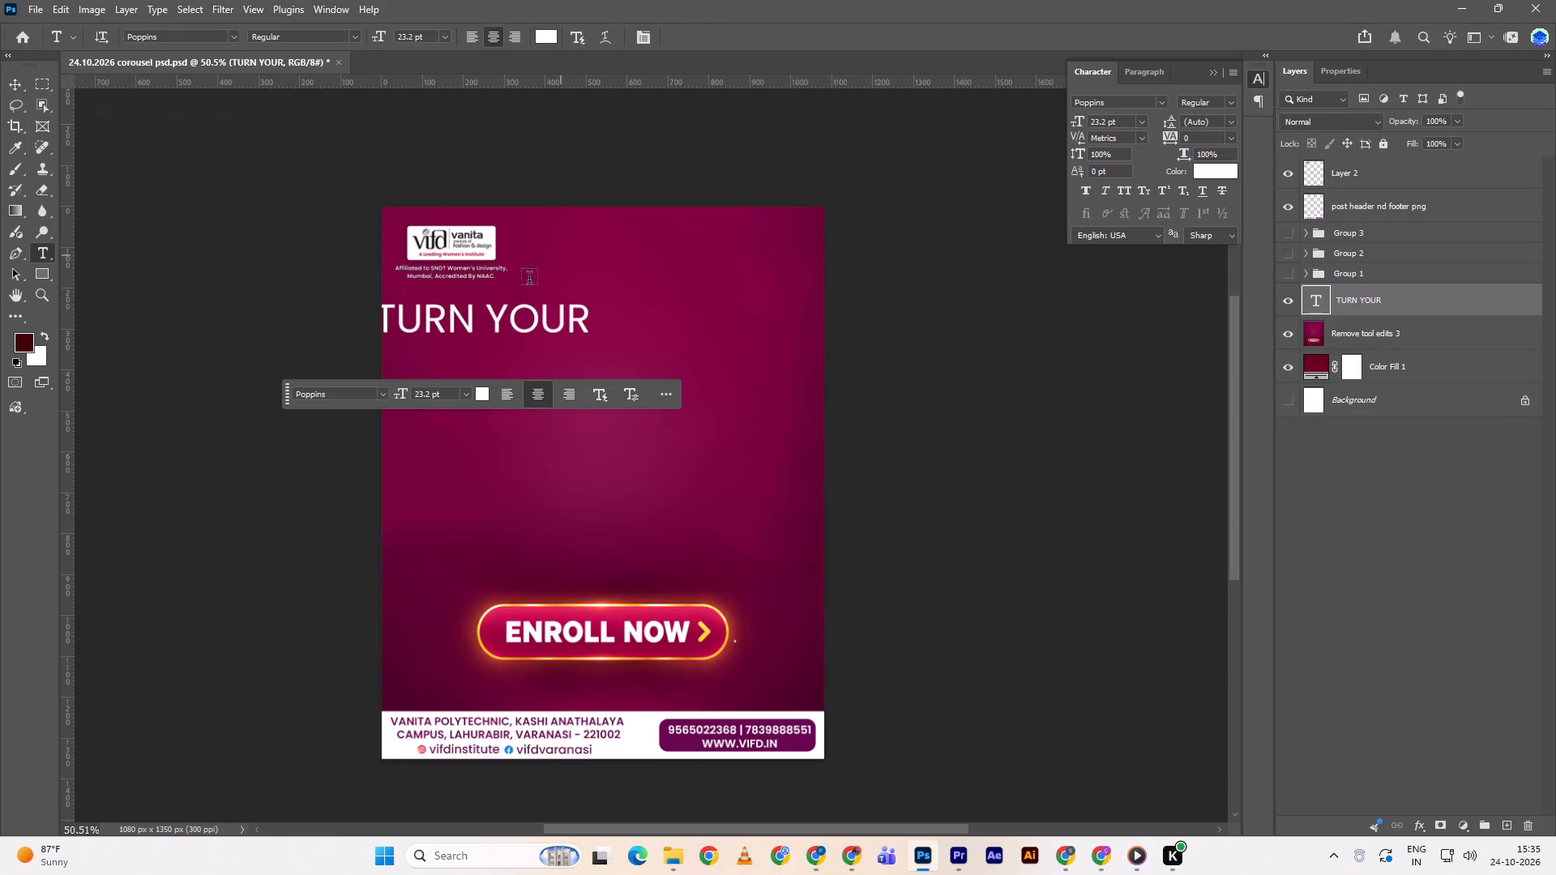
# Move the TURN YOUR text onto the slide and align it to the canvas's horizontal centre.
pyautogui.press('v')
pyautogui.moveTo(515, 327); pyautogui.dragTo(682, 318)
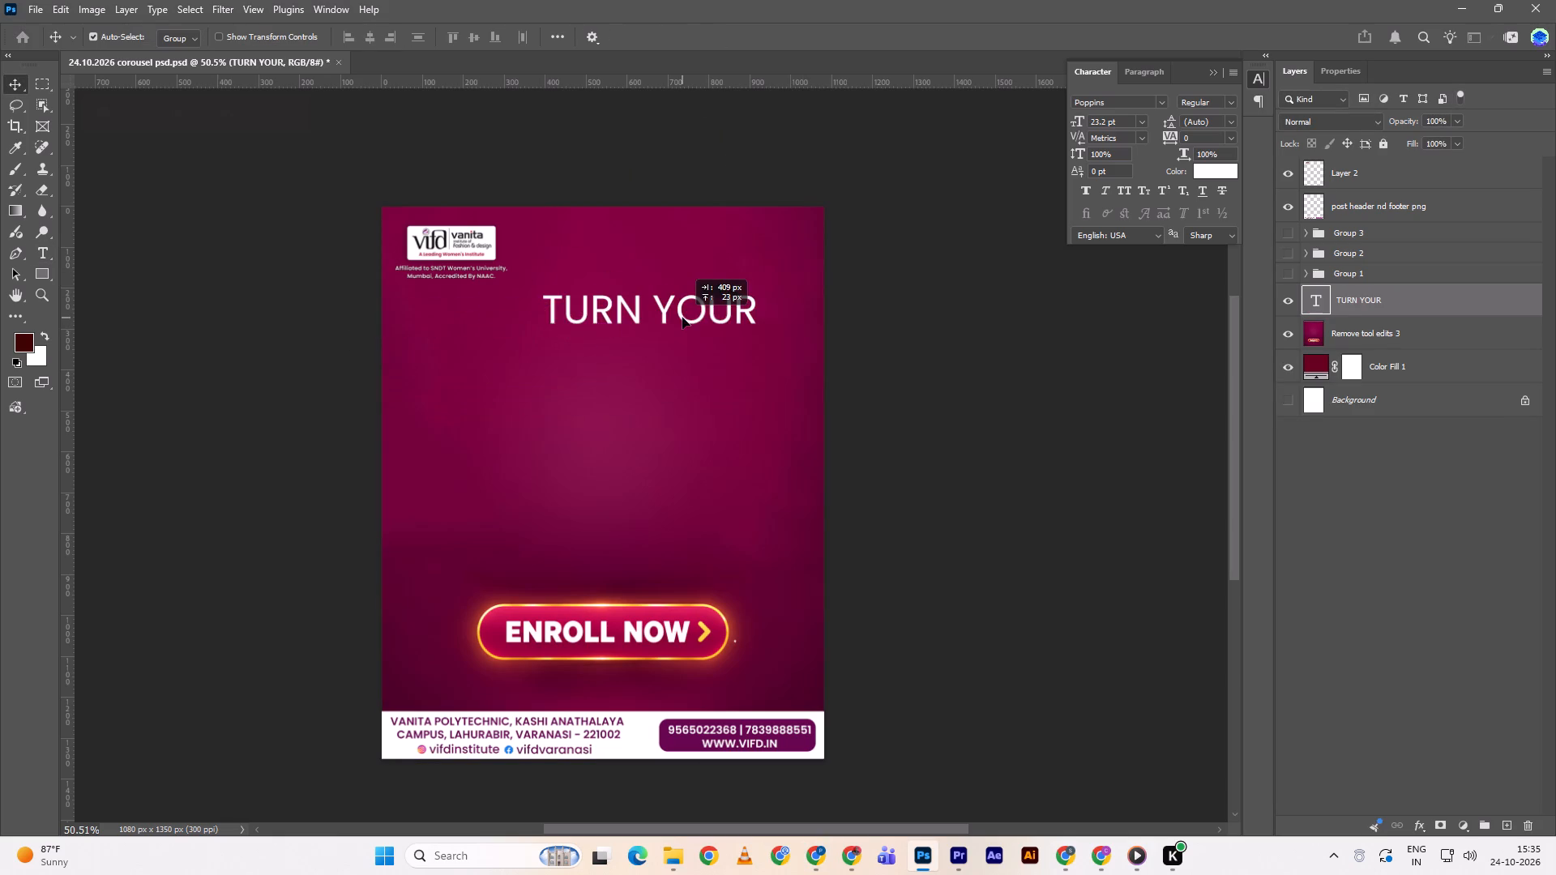
pyautogui.moveTo(682, 318); pyautogui.dragTo(632, 318)
pyautogui.click(632, 318)
pyautogui.hotkey('ctrl', 'a')
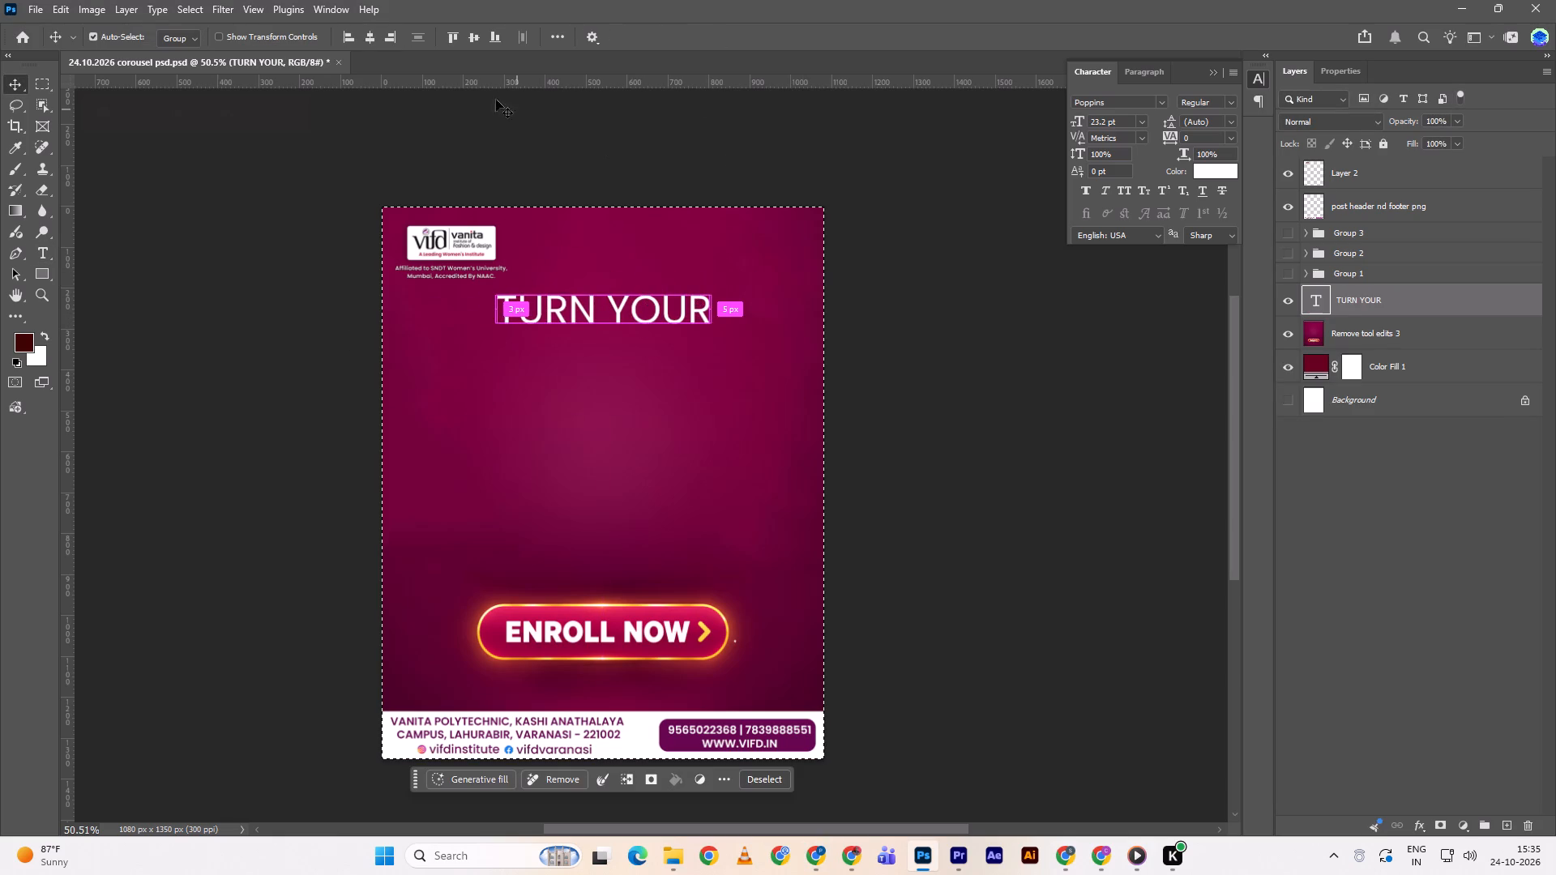
pyautogui.tripleClick(377, 40)
pyautogui.tripleClick(377, 40)
pyautogui.hotkey('ctrl', 'd')
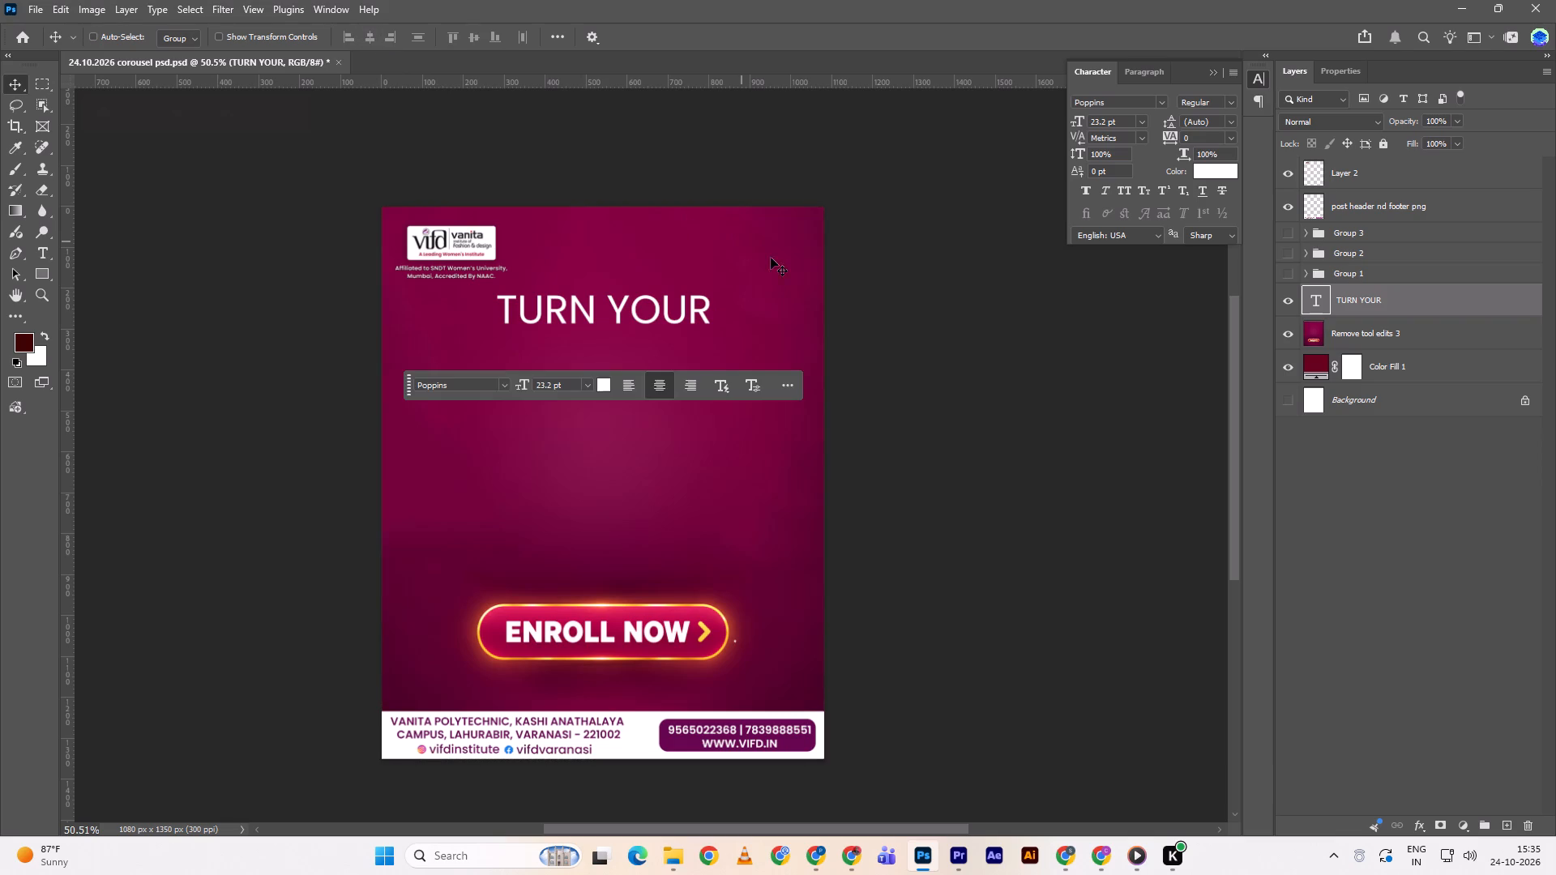
# Duplicate the TURN YOUR text line directly beneath the original.
pyautogui.keyDown('alt'); pyautogui.moveTo(653, 308); pyautogui.dragTo(655, 344); pyautogui.keyUp('alt')
# Switch to Chrome and copy the word PASSION from the ChatGPT design in Google Lens.
pyautogui.hotkey('alt', 'Tab')
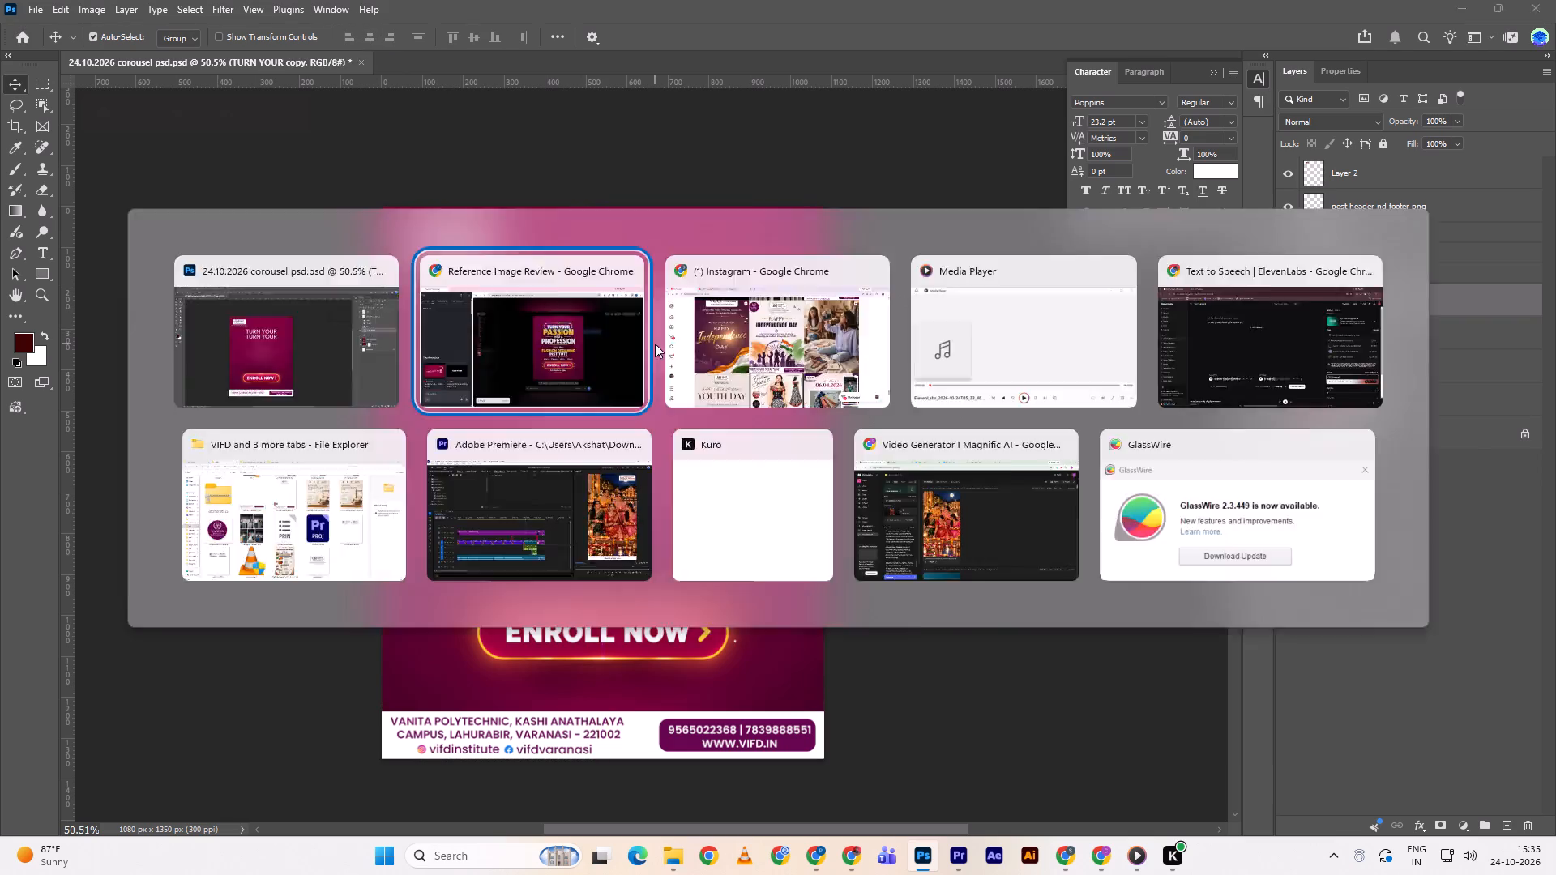
pyautogui.click(854, 288)
pyautogui.moveTo(847, 288); pyautogui.dragTo(915, 314)
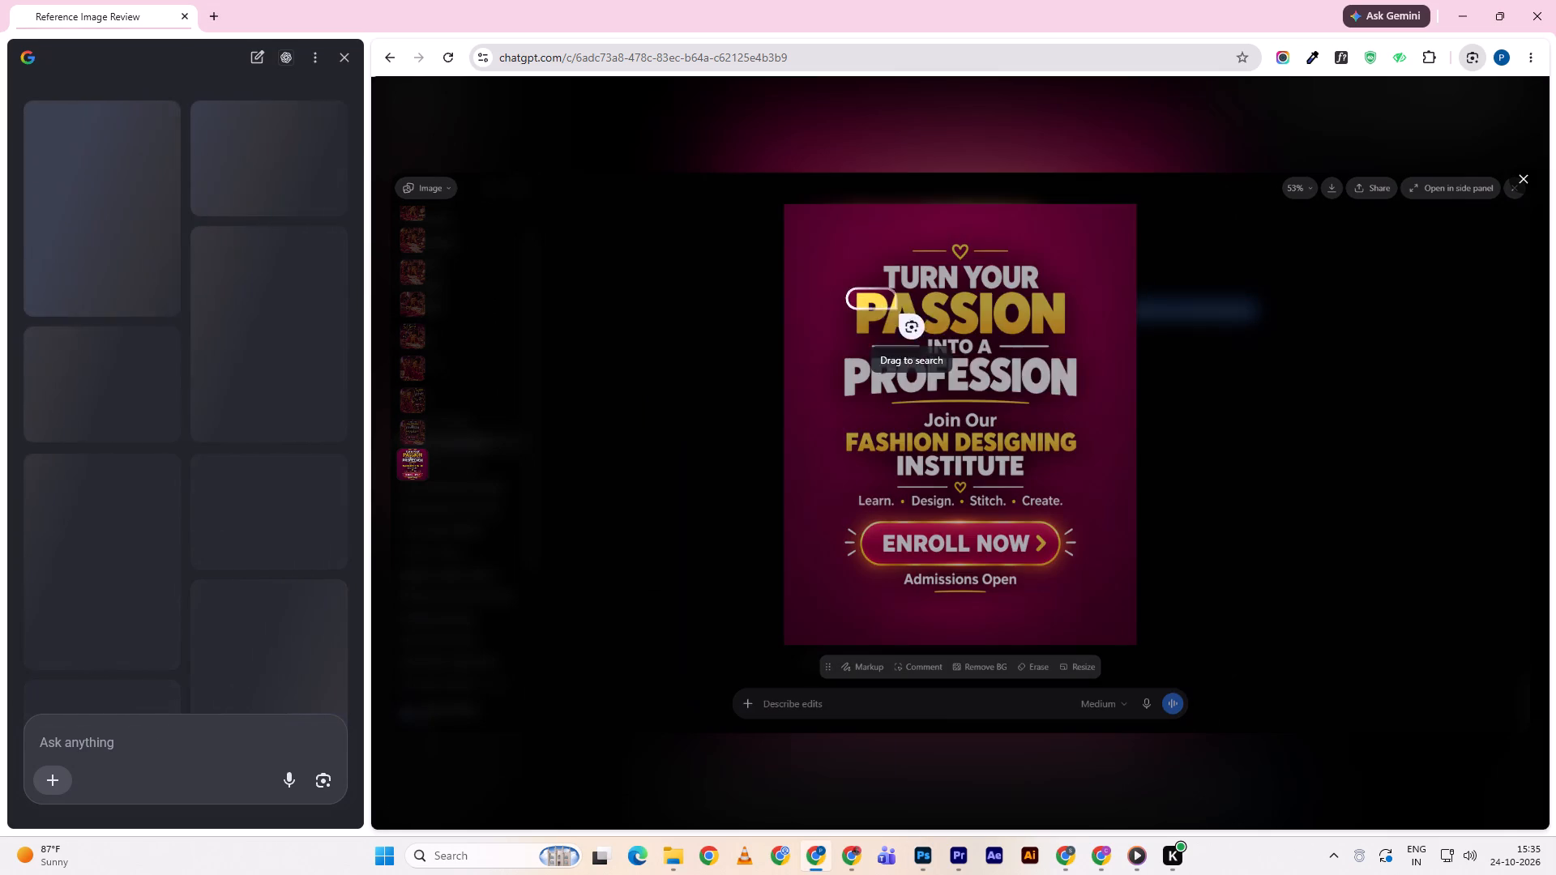
pyautogui.moveTo(915, 314); pyautogui.dragTo(1082, 341)
pyautogui.click(878, 381)
# Switch to Photoshop and replace the duplicated TURN YOUR line's text with PASSION.
pyautogui.hotkey('alt', 'Tab')
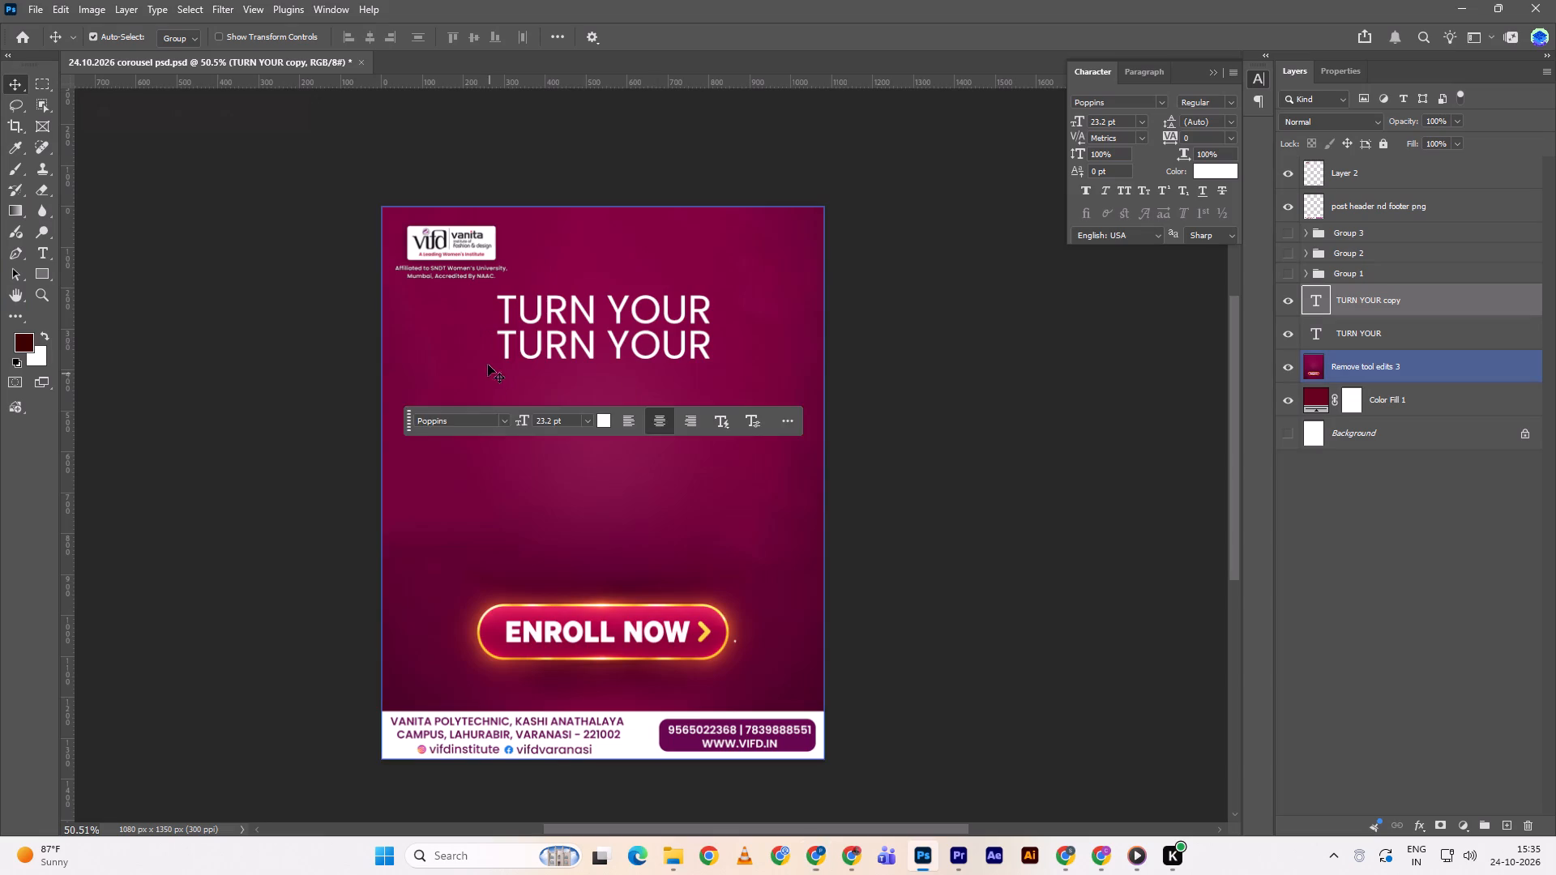
pyautogui.tripleClick(545, 337)
pyautogui.click(545, 337)
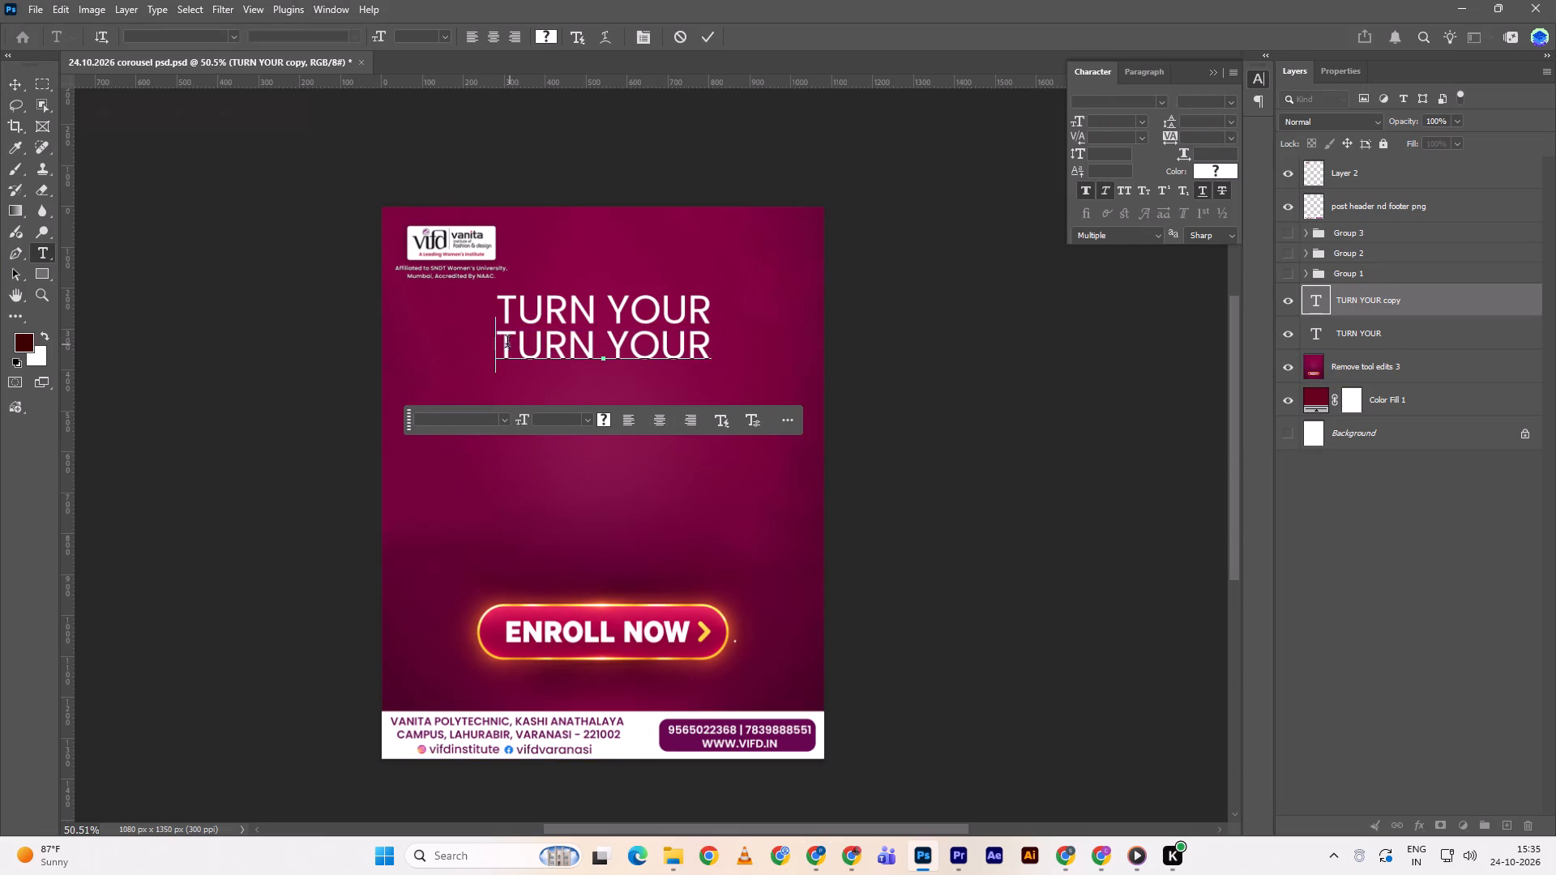
pyautogui.moveTo(506, 344); pyautogui.dragTo(729, 342)
pyautogui.hotkey('ctrl', 'v')
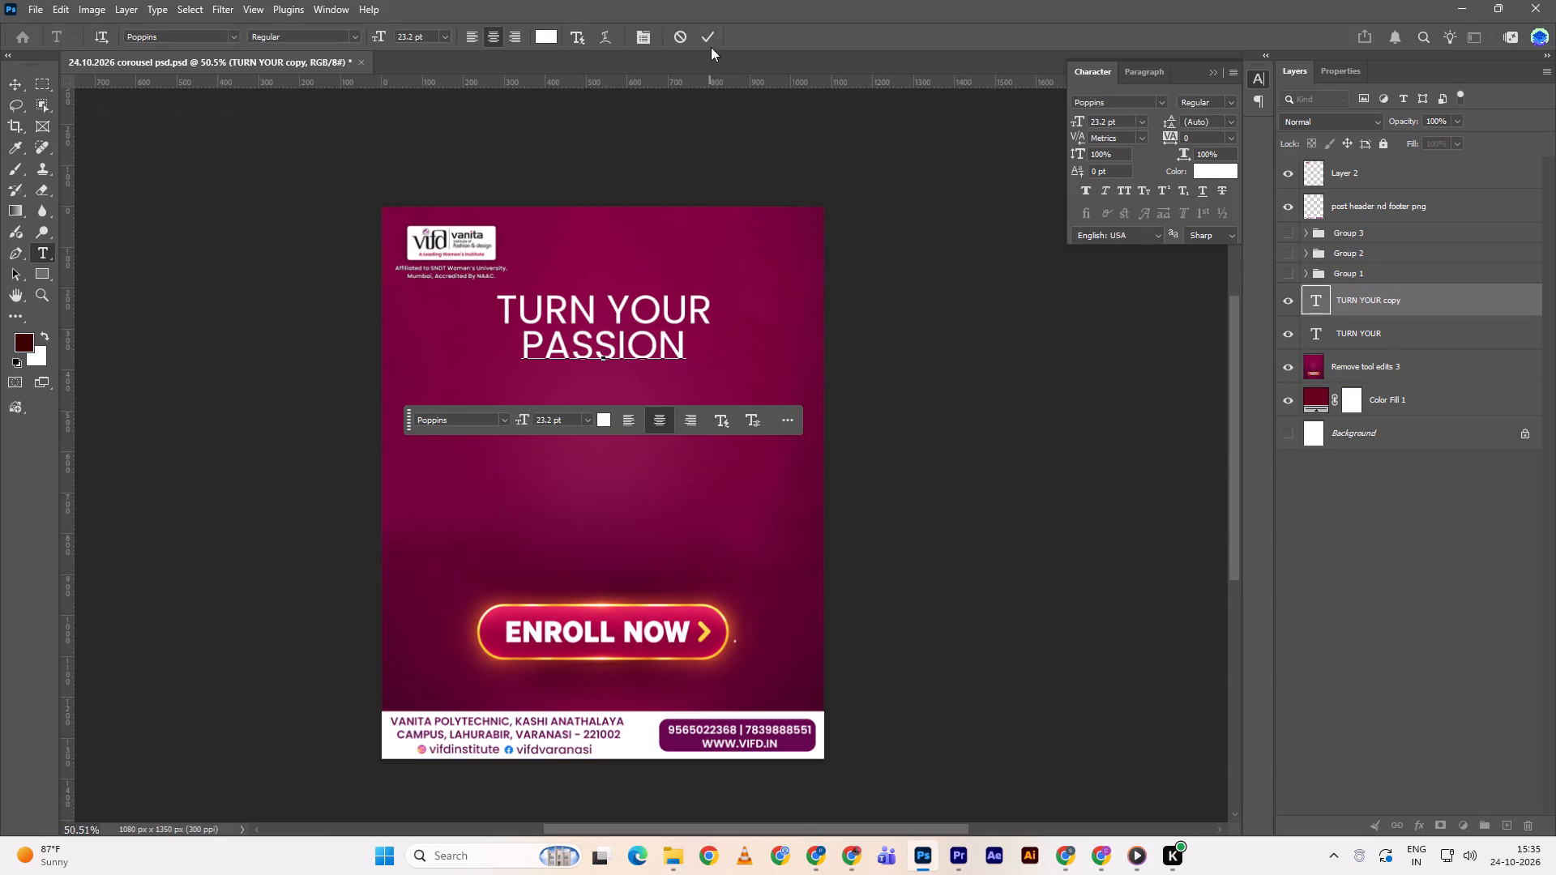
pyautogui.click(708, 37)
# Switch to Chrome and copy the text INTO A from the ChatGPT design in Google Lens.
pyautogui.hotkey('alt', 'Tab')
pyautogui.click(880, 345)
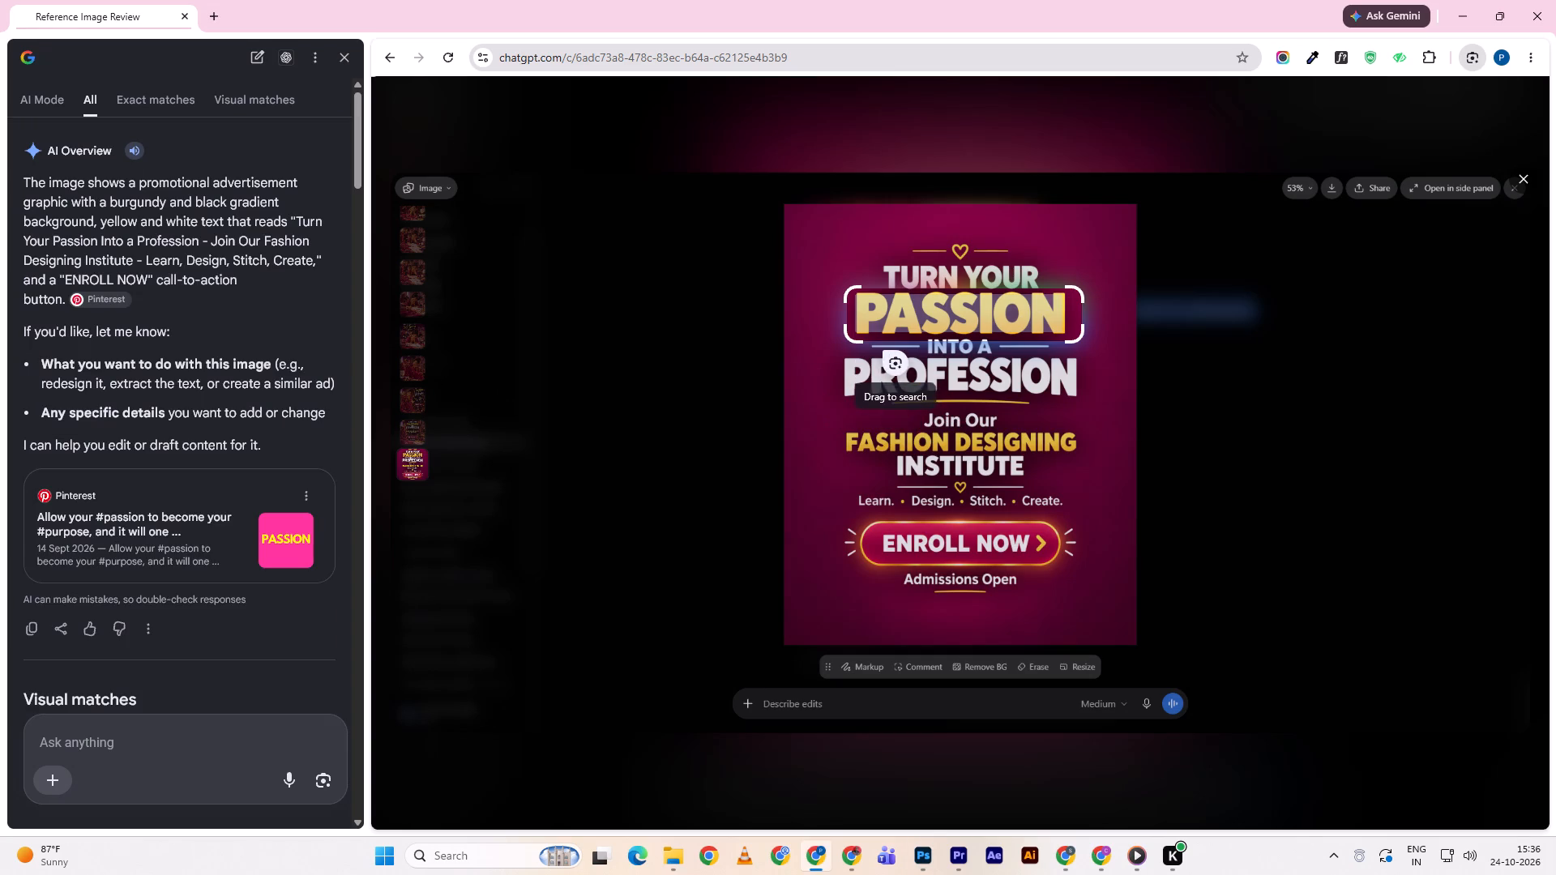
pyautogui.moveTo(922, 338); pyautogui.dragTo(998, 352)
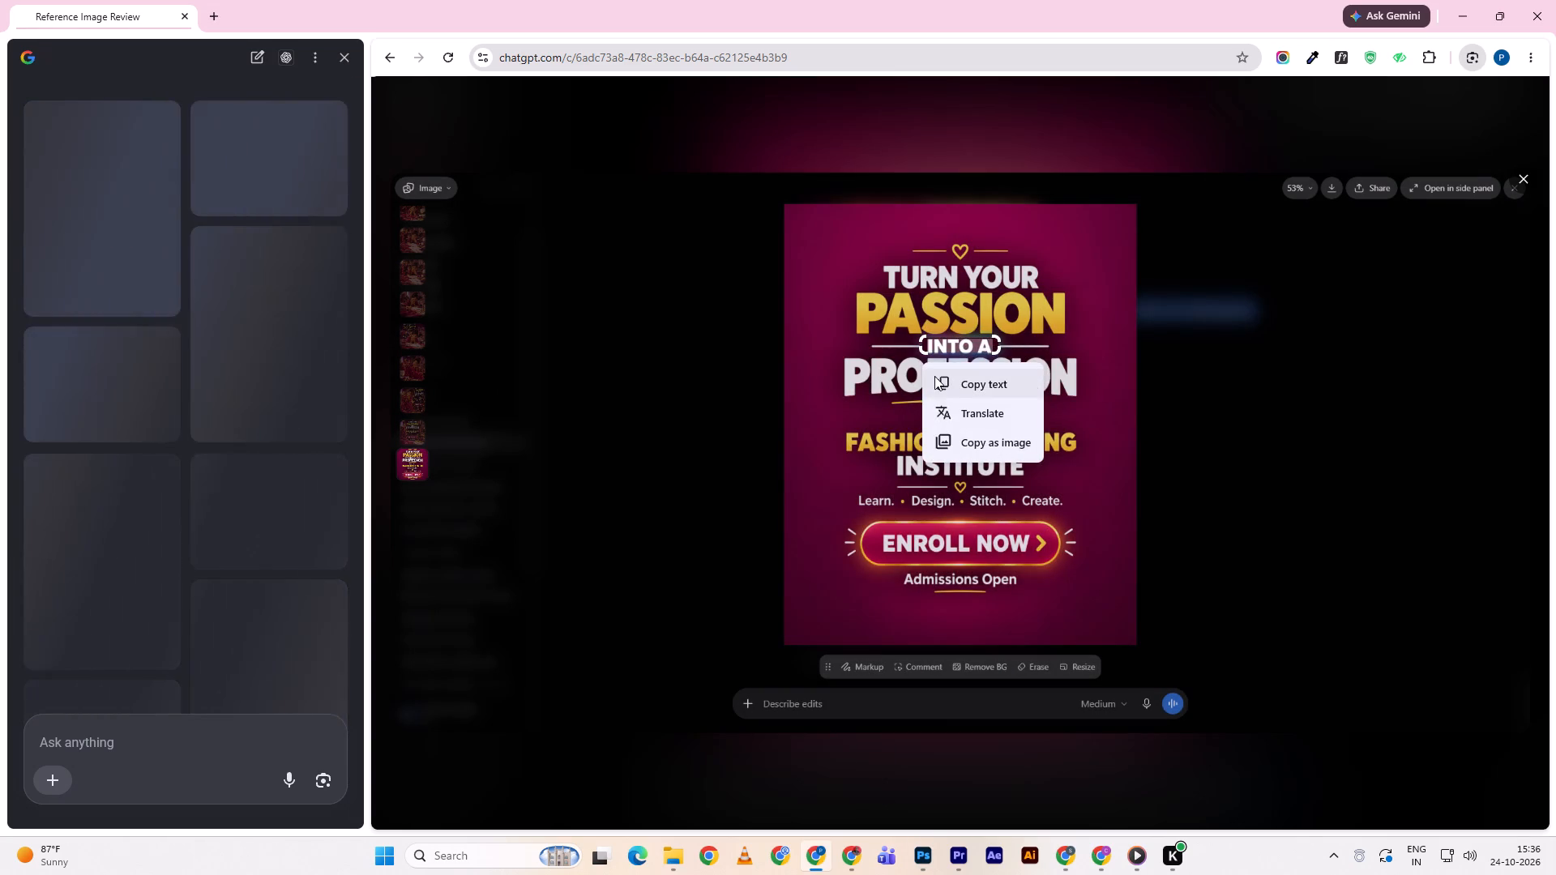
pyautogui.doubleClick(956, 383)
# Switch to Photoshop, duplicate the PASSION line directly beneath itself and replace the copy's text with INTO A.
pyautogui.hotkey('alt', 'Tab')
pyautogui.keyDown('alt'); pyautogui.moveTo(586, 351); pyautogui.dragTo(586, 382); pyautogui.keyUp('alt')
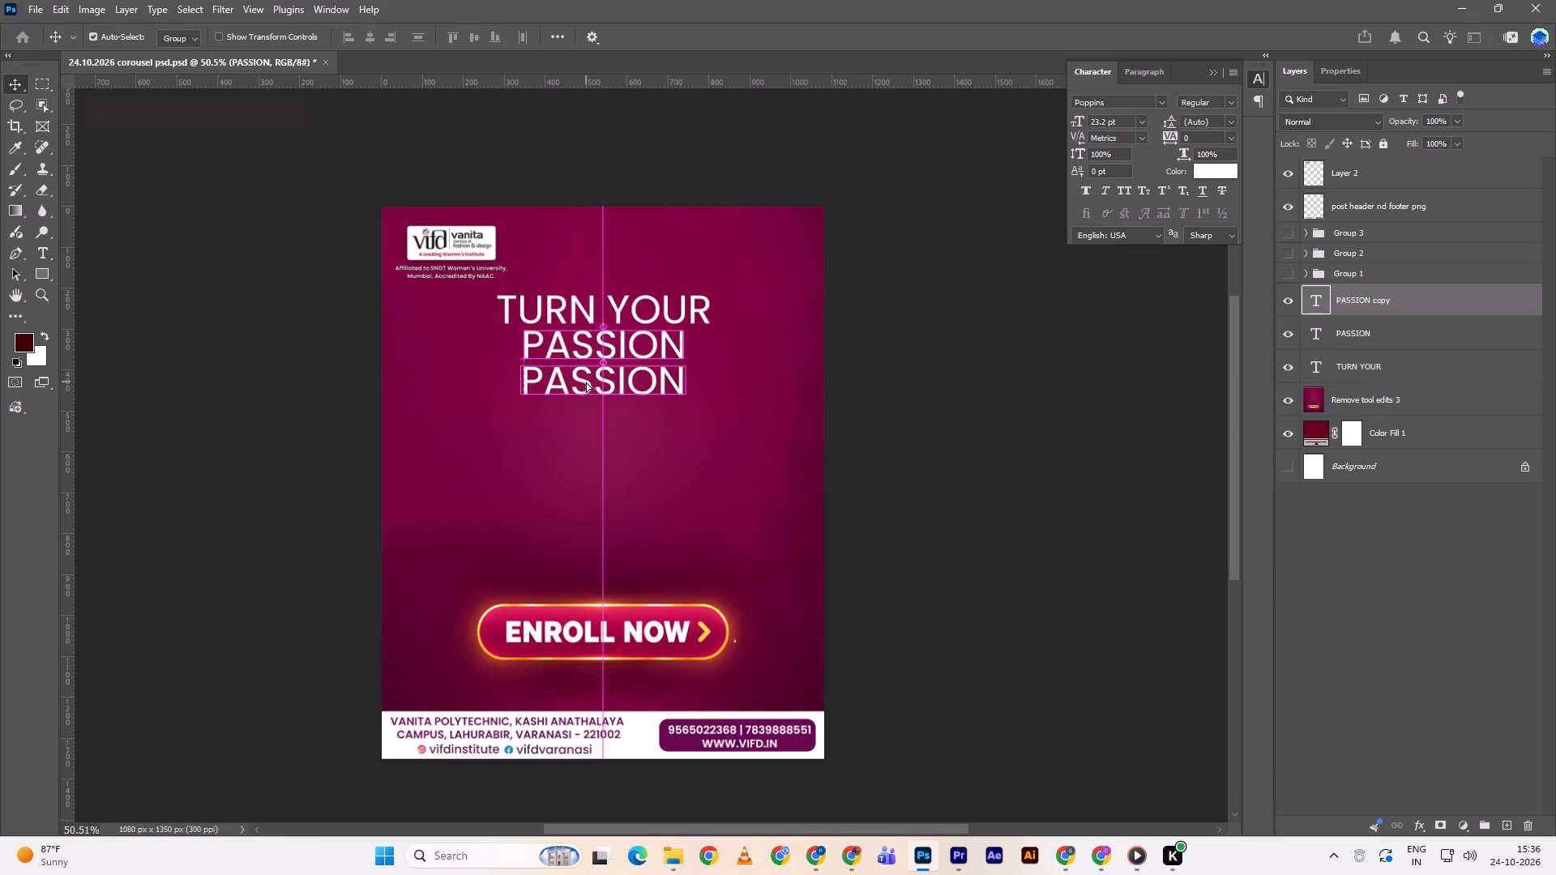
pyautogui.tripleClick(586, 382)
pyautogui.click(586, 382)
pyautogui.hotkey('ctrl', 'v')
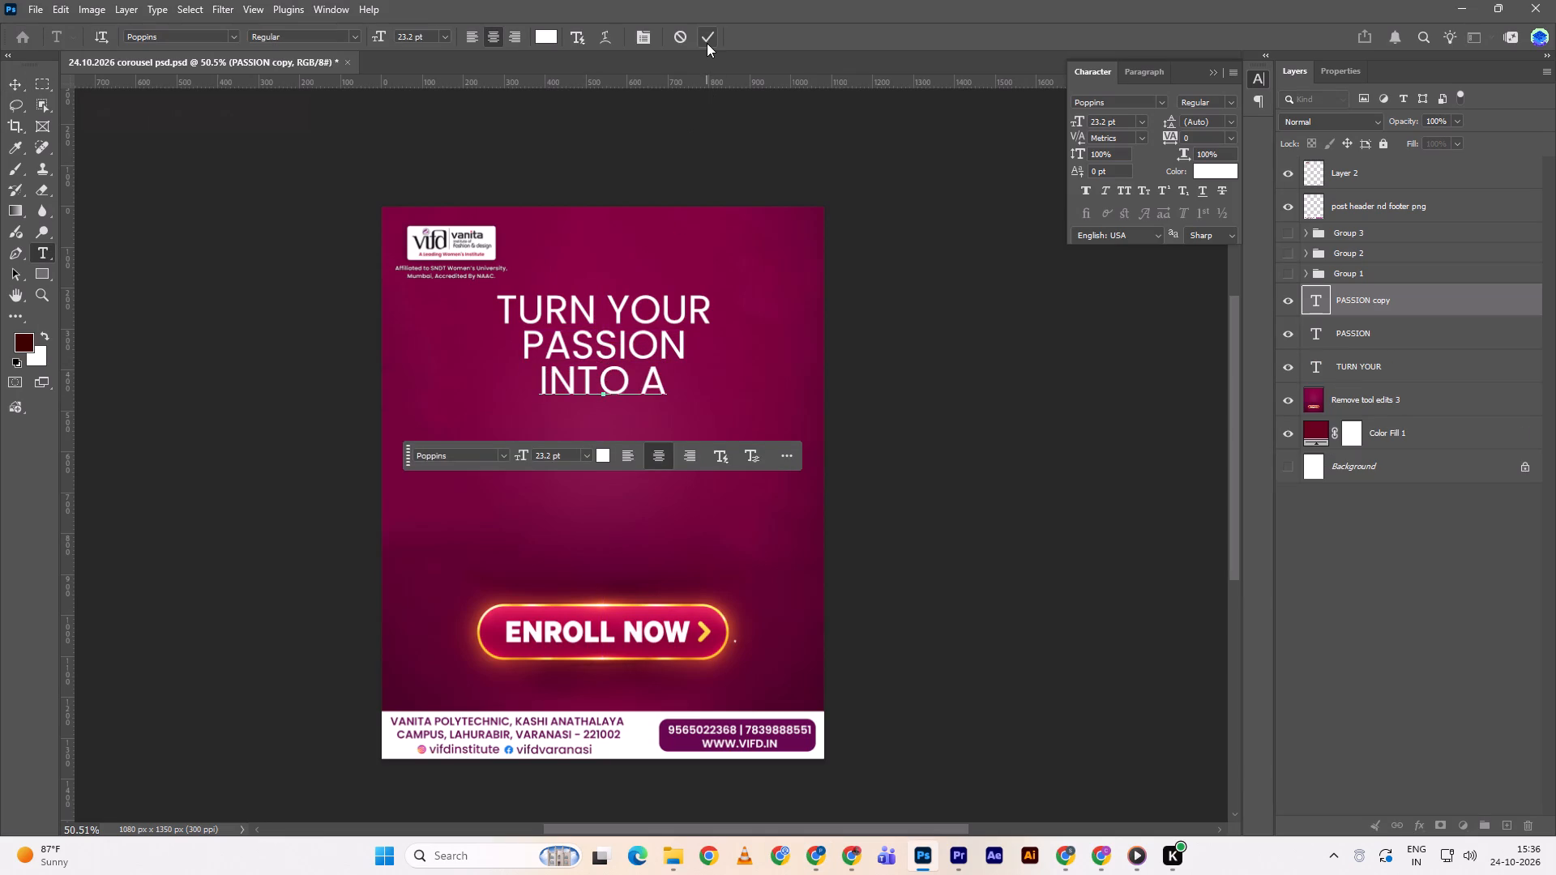
pyautogui.click(707, 43)
# Switch to Chrome and copy the word PROFESSION from the ChatGPT design in Google Lens.
pyautogui.hotkey('alt', 'Tab')
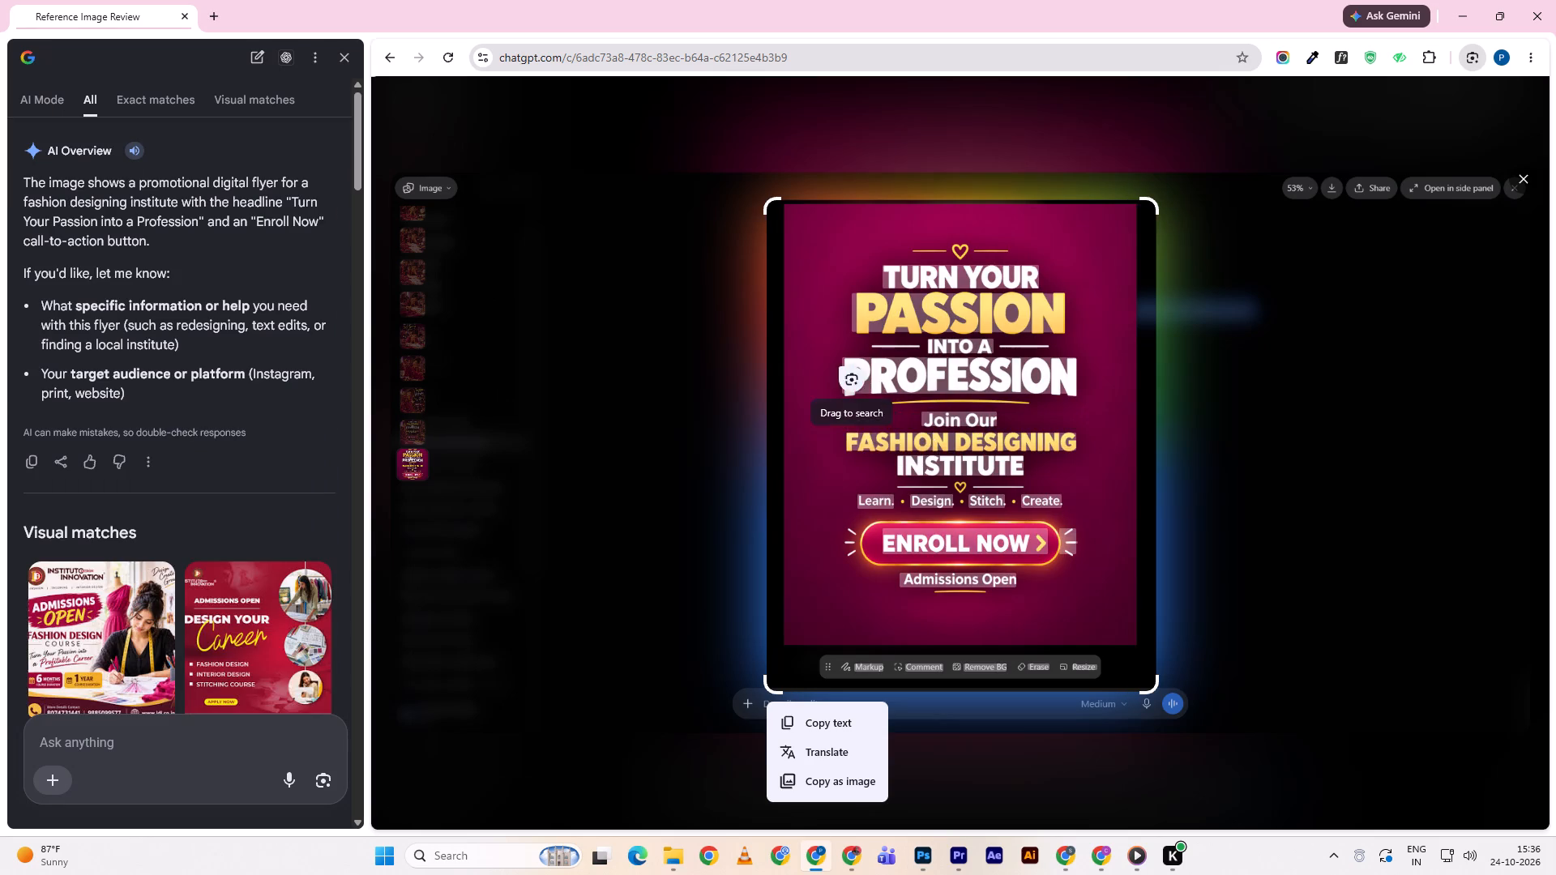
pyautogui.moveTo(835, 356); pyautogui.dragTo(1094, 399)
pyautogui.click(1094, 399)
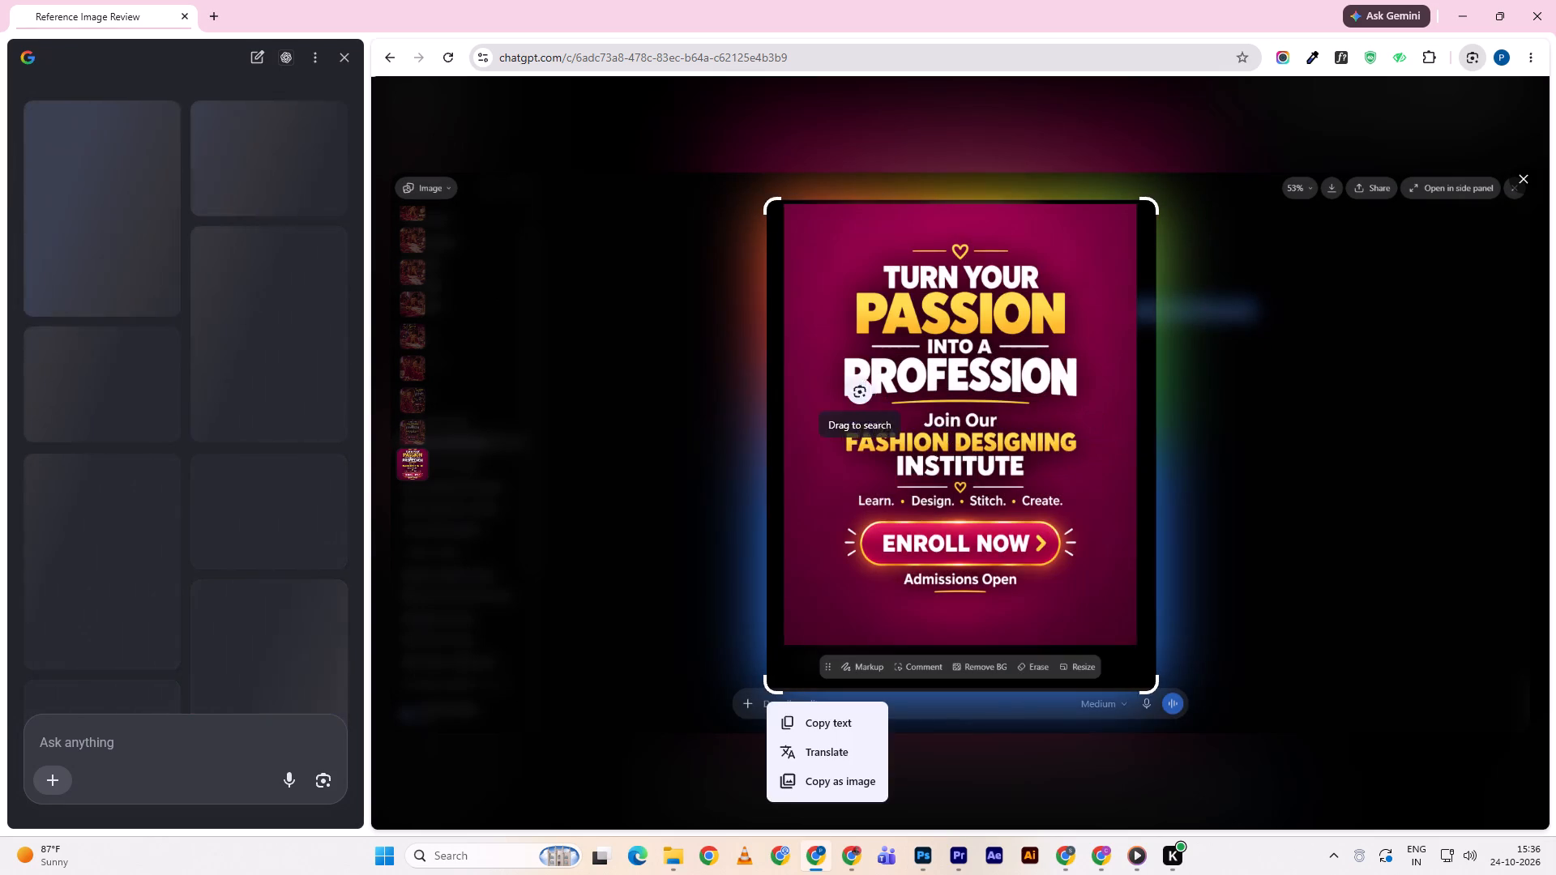
pyautogui.moveTo(840, 351); pyautogui.dragTo(1108, 399)
pyautogui.click(1108, 399)
pyautogui.moveTo(837, 358); pyautogui.dragTo(853, 363)
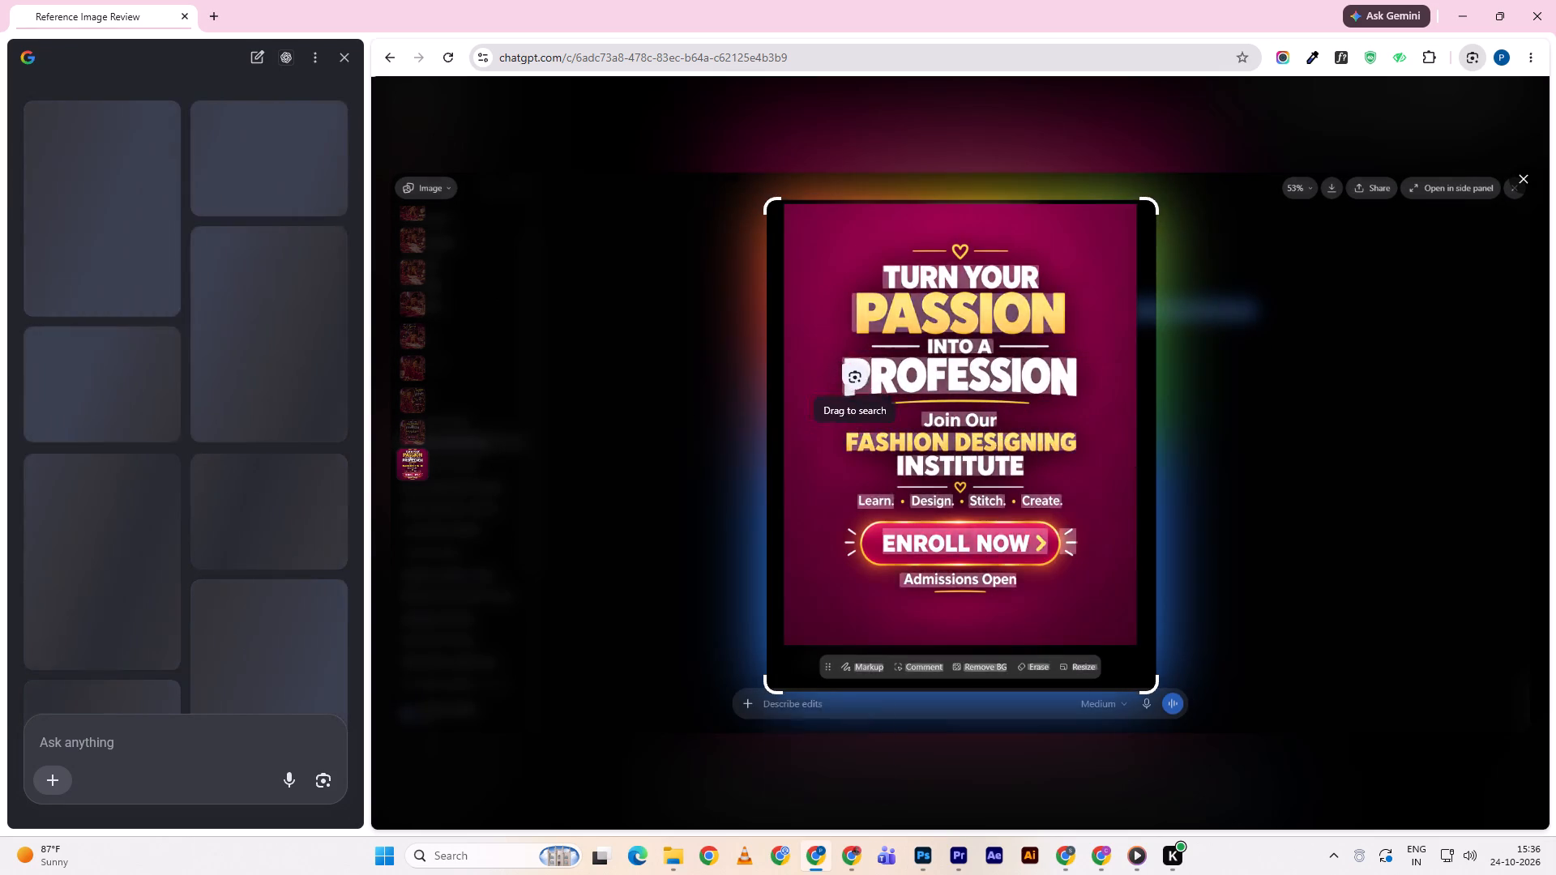
pyautogui.moveTo(853, 363); pyautogui.dragTo(1080, 402)
pyautogui.click(1080, 402)
pyautogui.moveTo(843, 356); pyautogui.dragTo(917, 371)
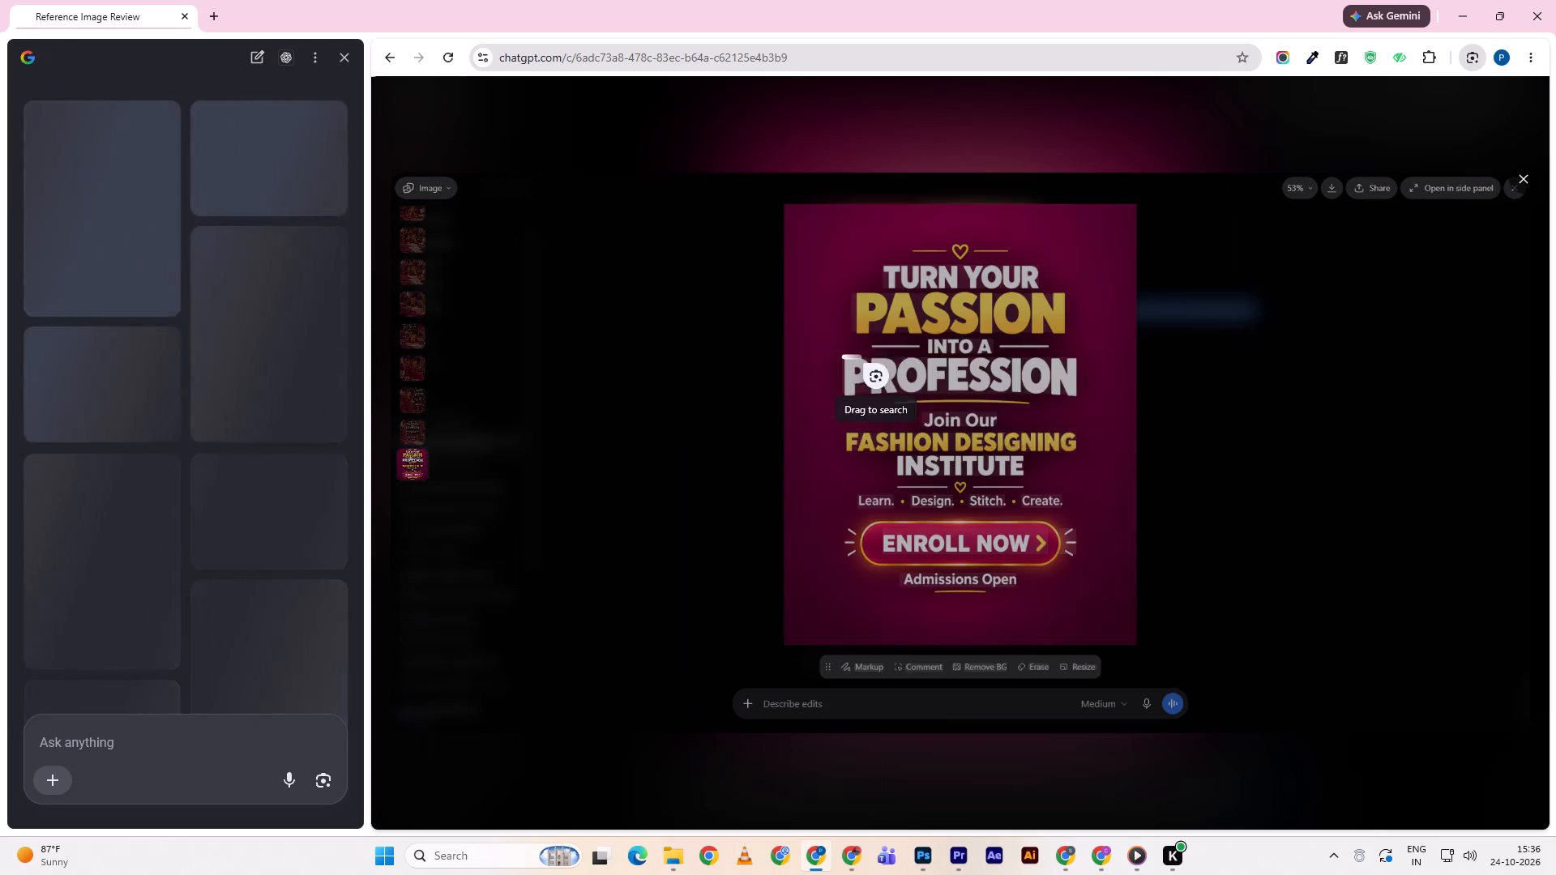
pyautogui.moveTo(917, 371); pyautogui.dragTo(1096, 401)
pyautogui.click(907, 432)
# Switch to Photoshop, duplicate the INTO A line directly beneath itself and replace the copy's text with PROFESSION.
pyautogui.hotkey('alt', 'Tab')
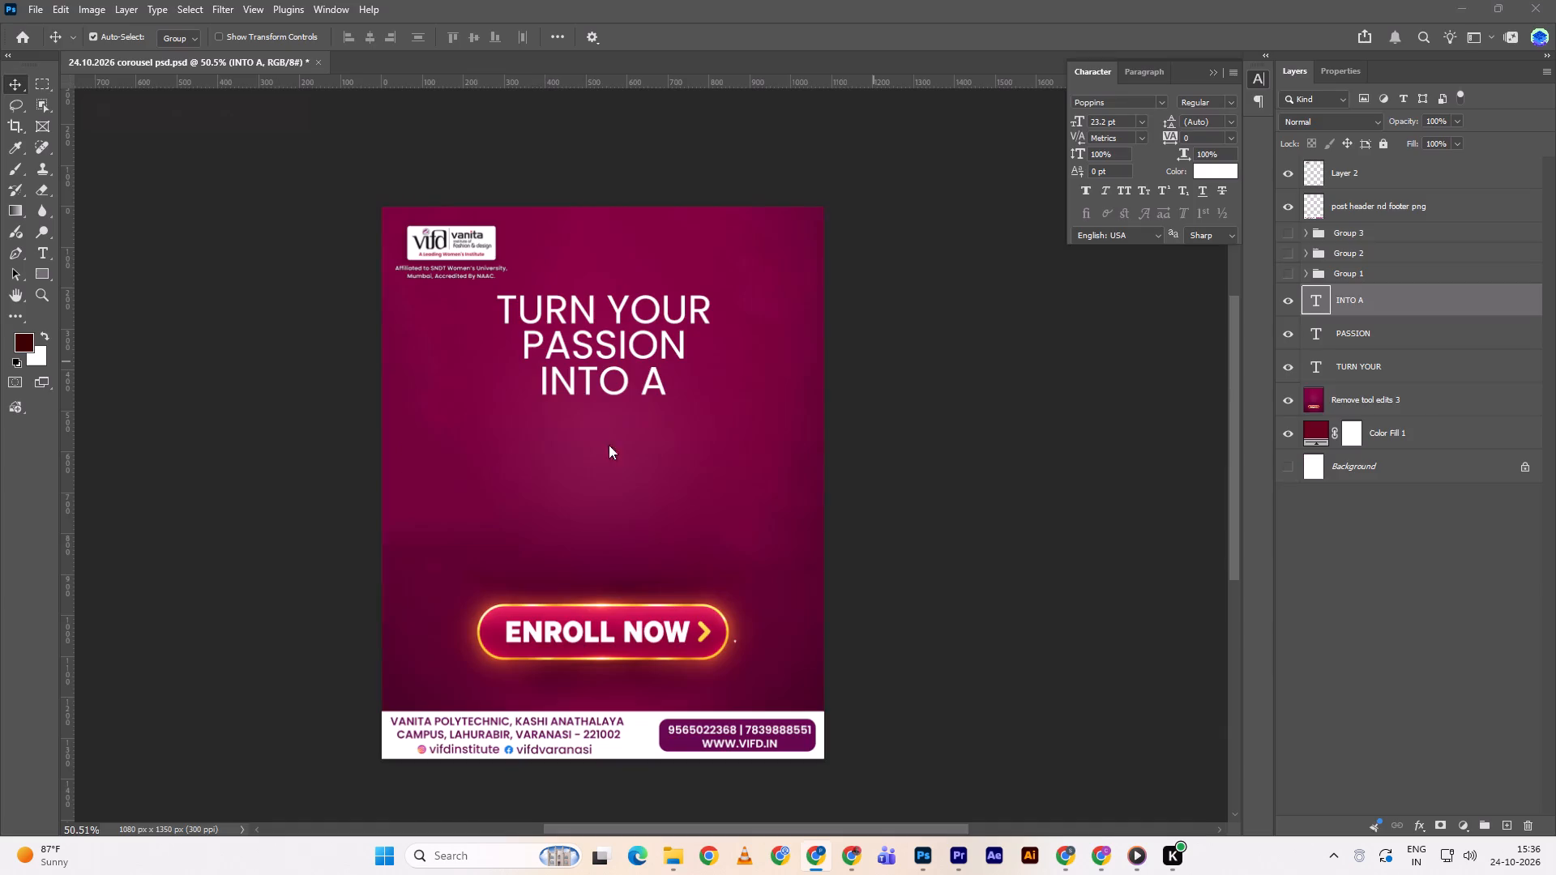
pyautogui.keyDown('alt'); pyautogui.moveTo(580, 384); pyautogui.dragTo(585, 420); pyautogui.keyUp('alt')
pyautogui.keyDown('alt'); pyautogui.tripleClick(585, 420); pyautogui.keyUp('alt')
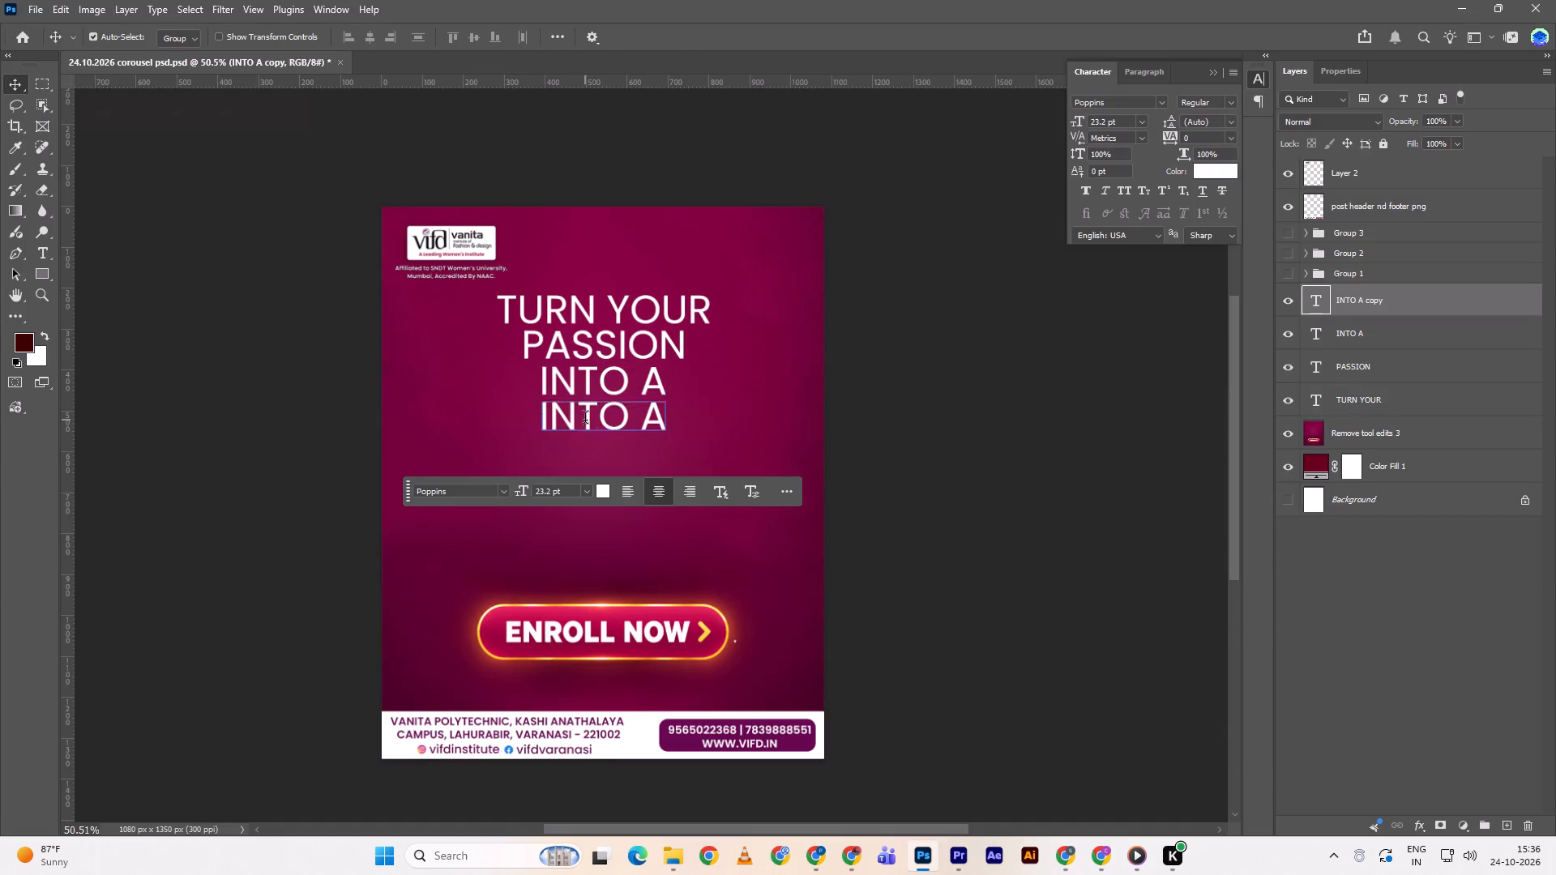
pyautogui.click(585, 420)
pyautogui.hotkey('ctrl', 'v')
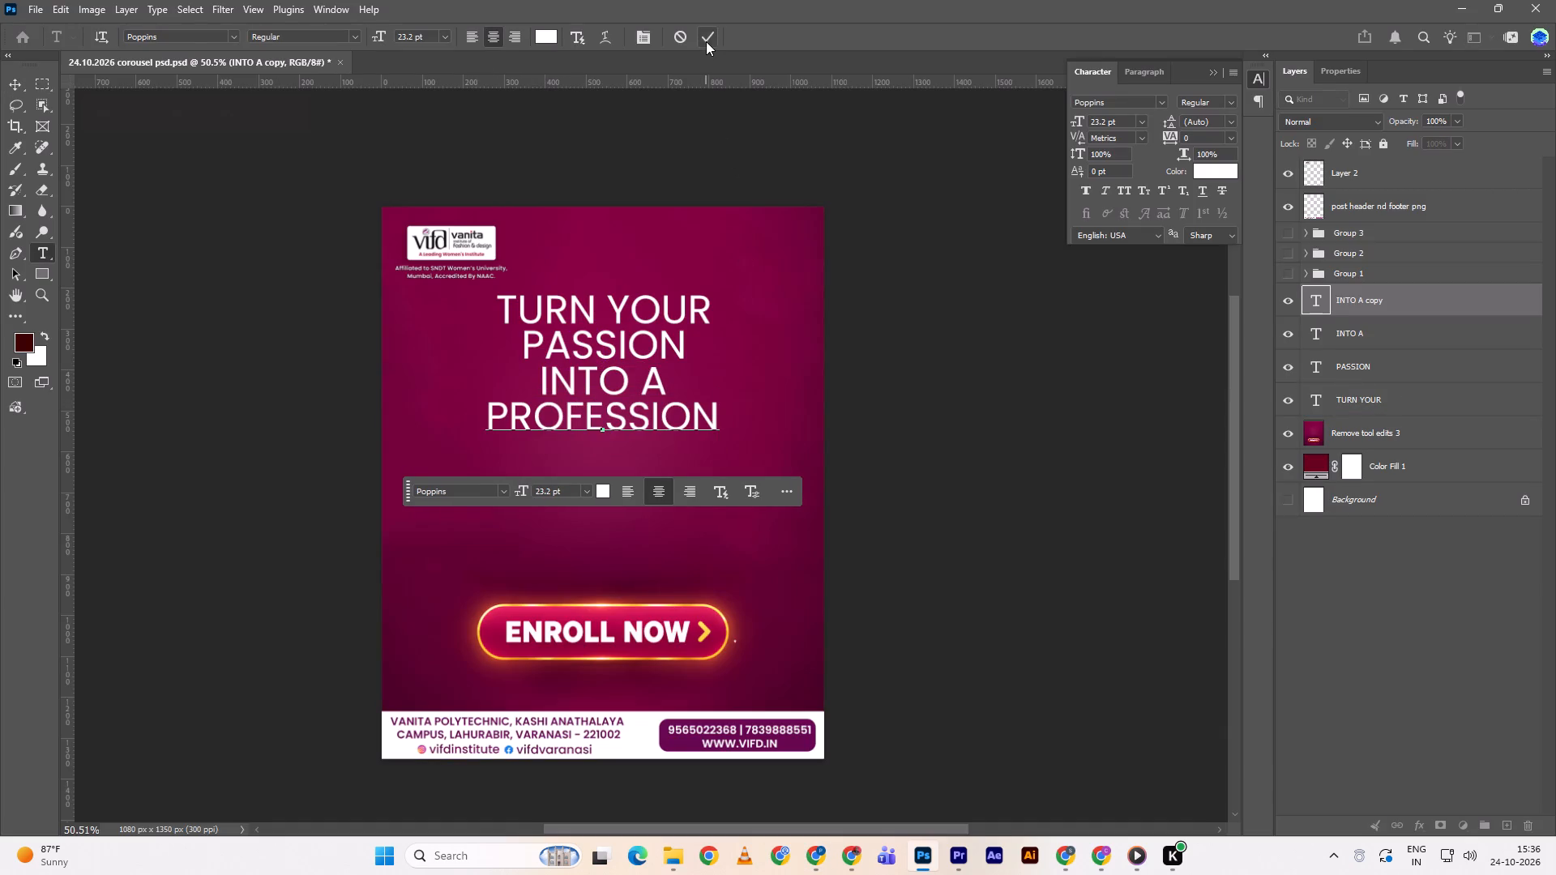
pyautogui.click(706, 41)
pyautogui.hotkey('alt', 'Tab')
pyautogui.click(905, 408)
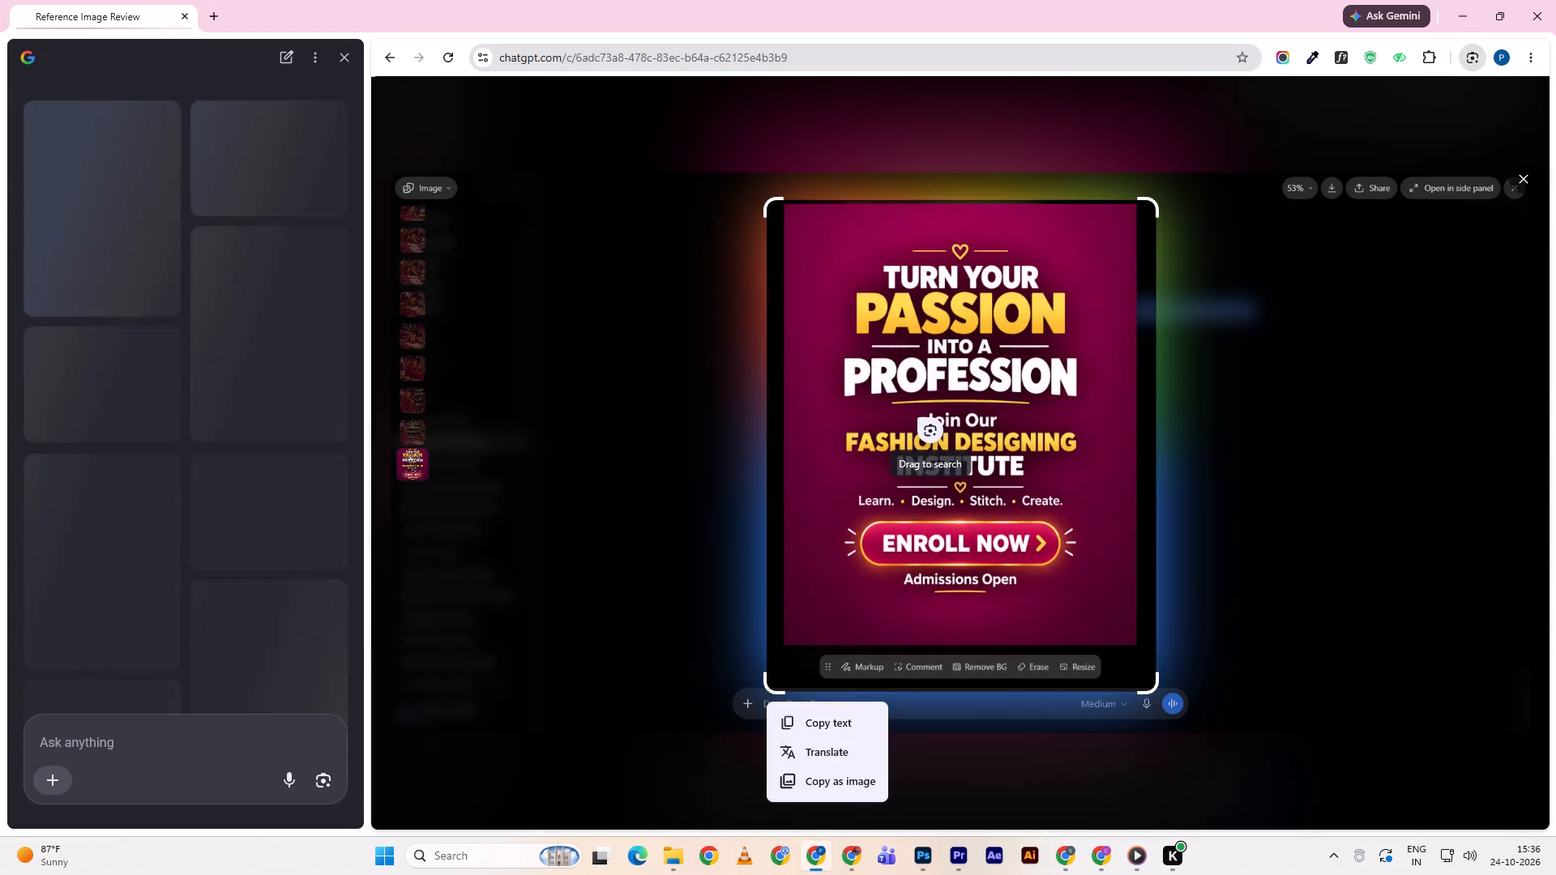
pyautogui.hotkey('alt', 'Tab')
# Nudge the TURN YOUR line slightly up, away from PASSION.
pyautogui.press('v')
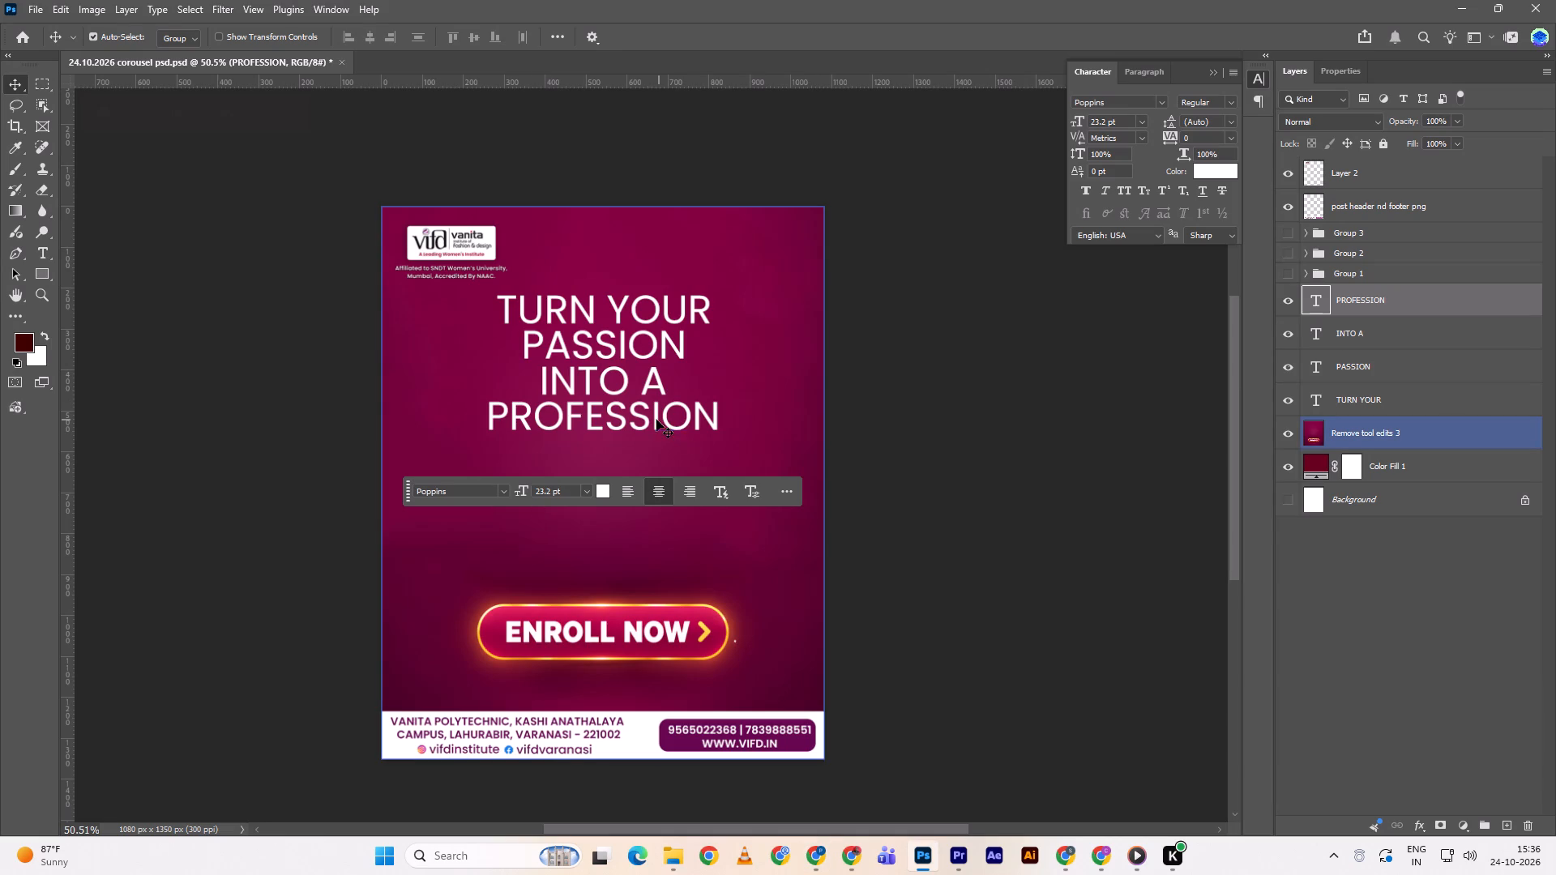
pyautogui.click(656, 420)
pyautogui.click(660, 306)
pyautogui.press('Up')
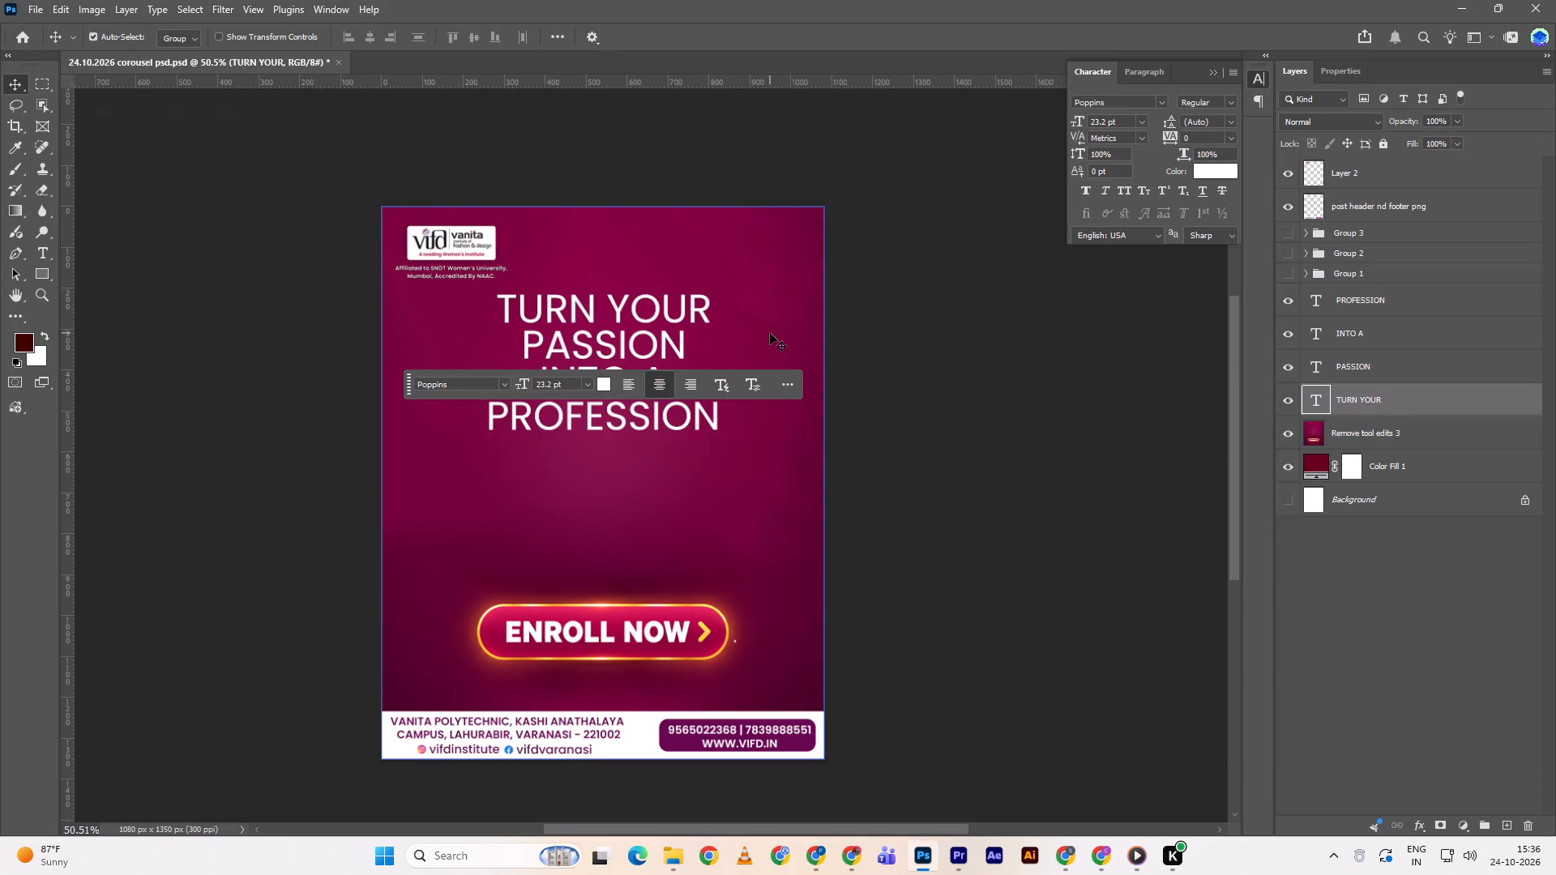
pyautogui.press('Up')
pyautogui.press('Up')
# Change the font of the PASSION line to Bohemian Soul Regular.
pyautogui.doubleClick(1353, 62)
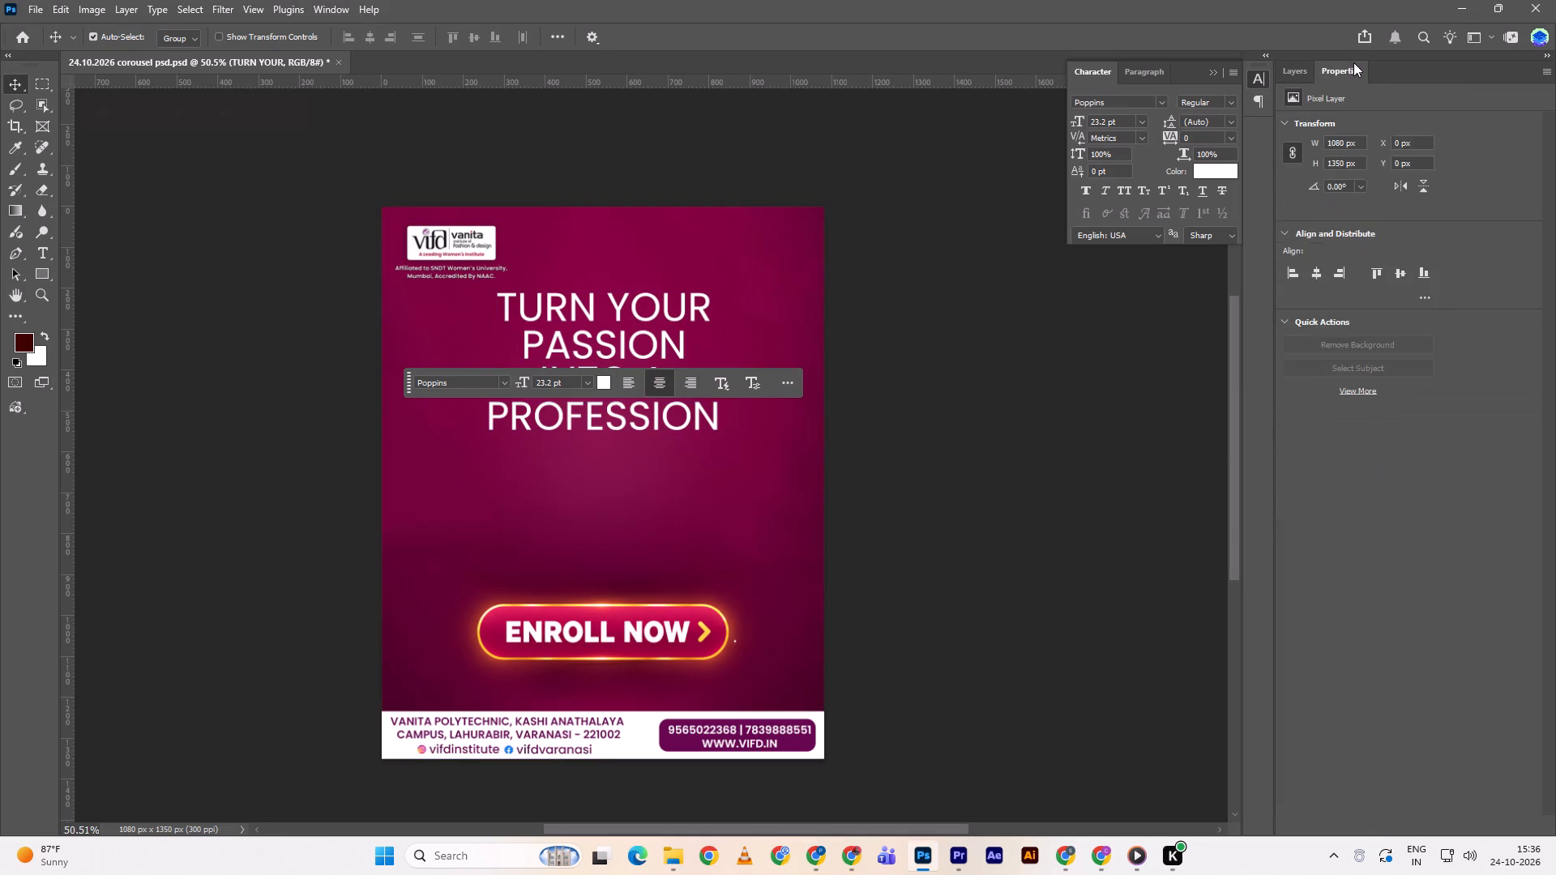
pyautogui.click(1338, 70)
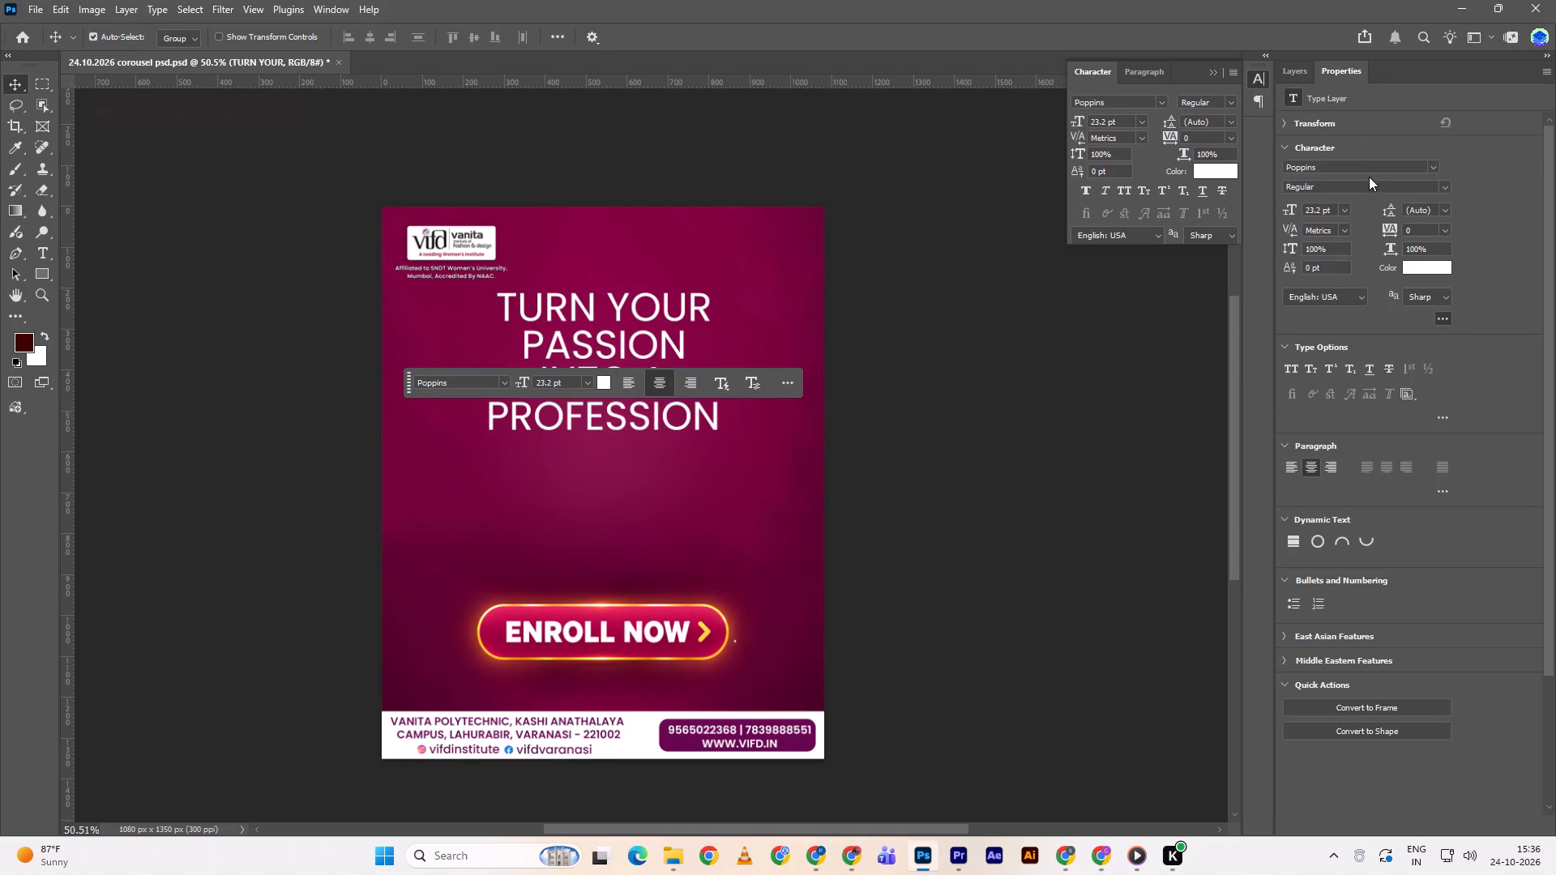
pyautogui.click(612, 356)
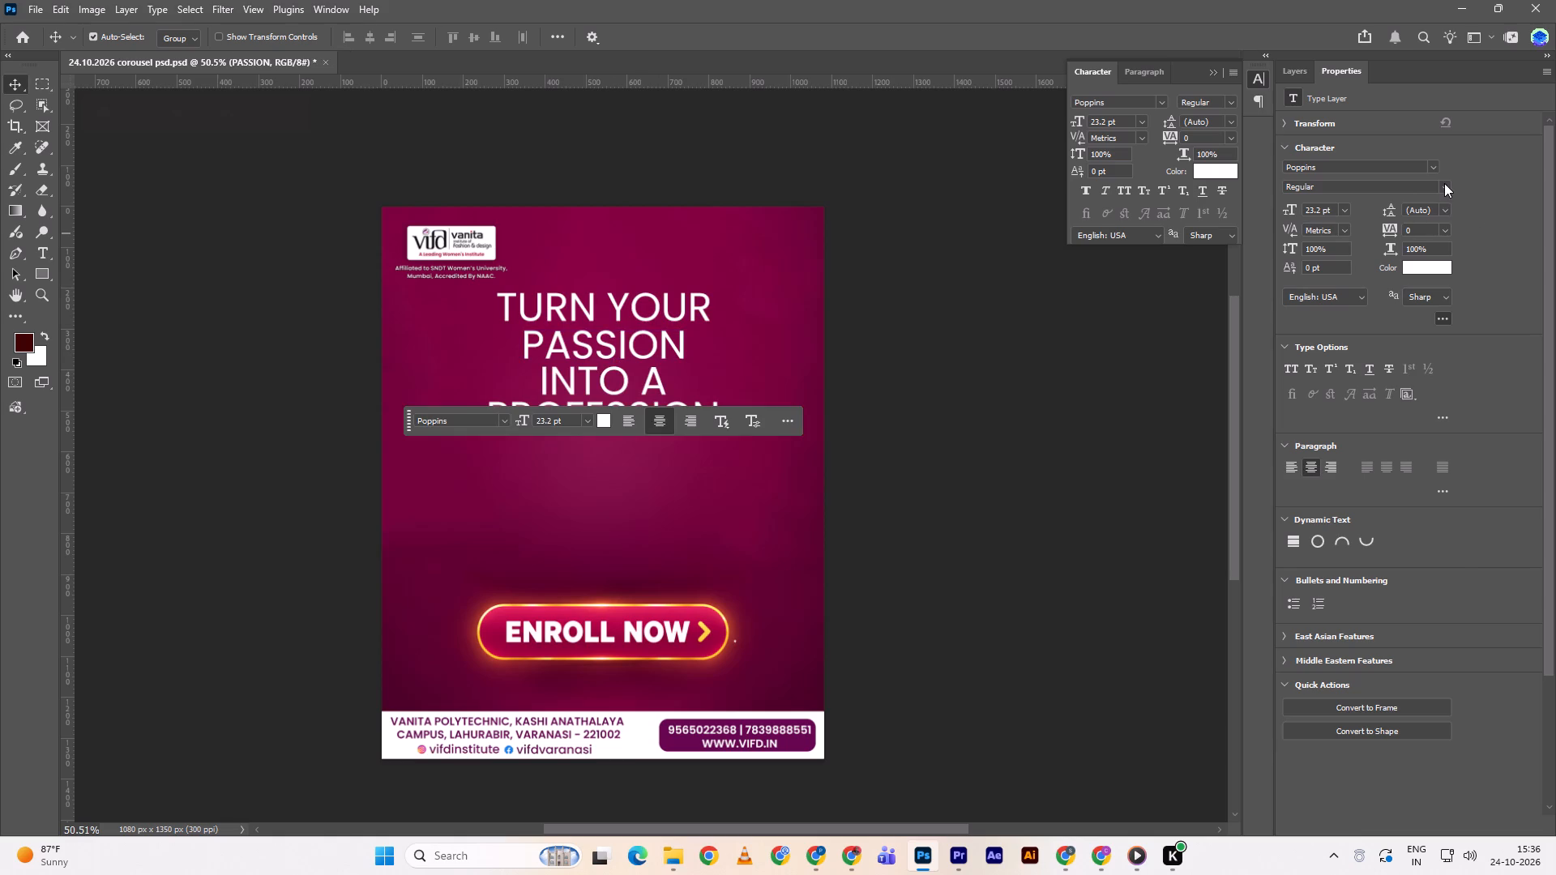
pyautogui.click(1444, 183)
pyautogui.doubleClick(1424, 172)
pyautogui.doubleClick(1432, 166)
pyautogui.click(1438, 163)
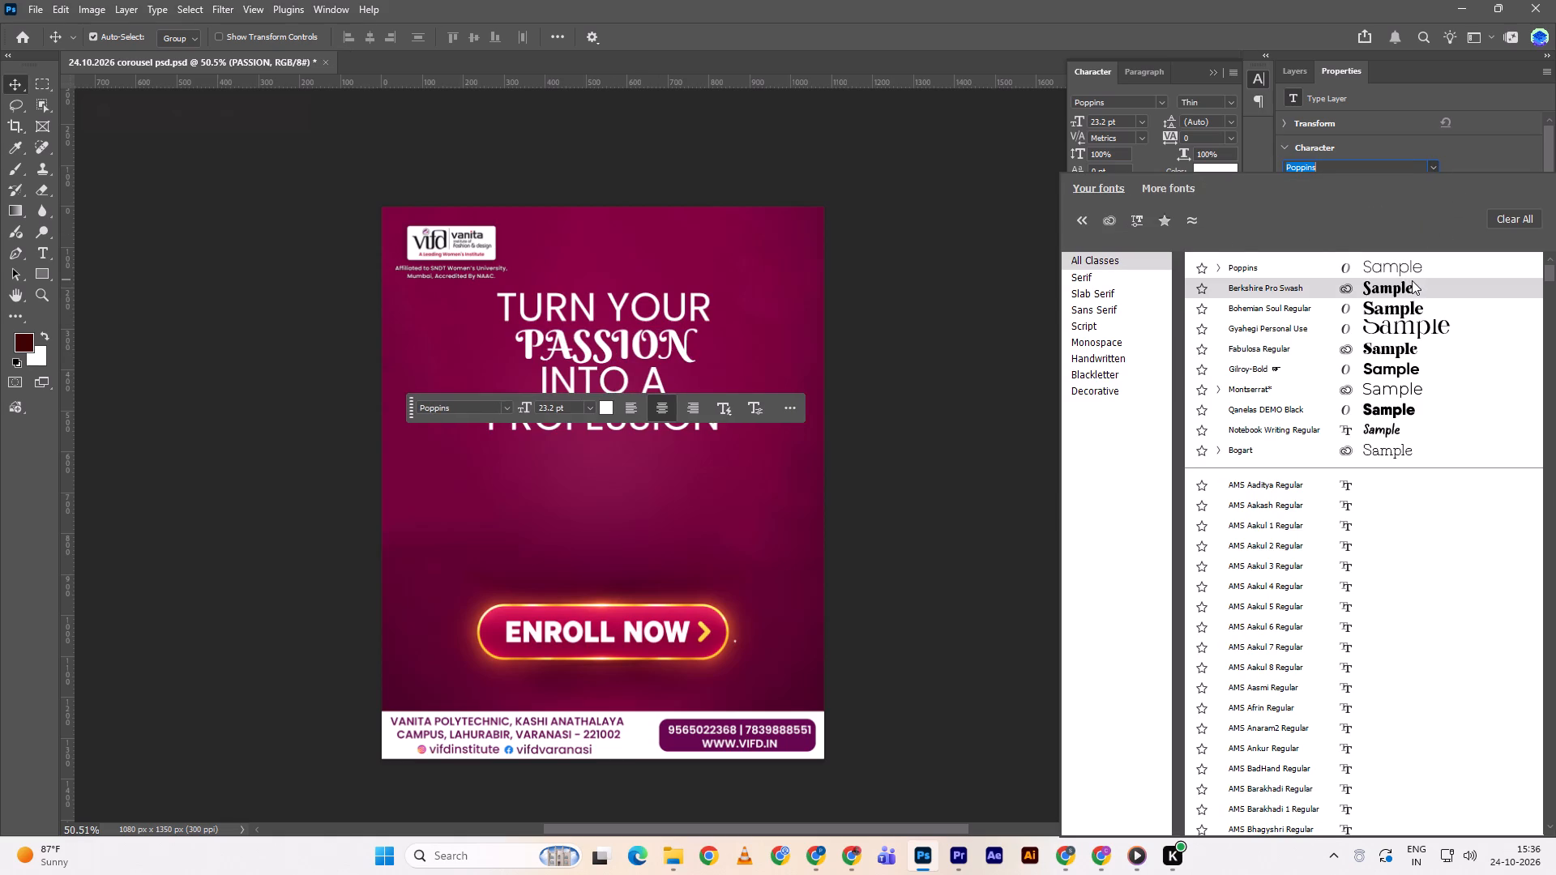
pyautogui.click(1417, 308)
# Scale the PASSION line up to about 158%, keeping it centred in the headline.
pyautogui.hotkey('ctrl', 't')
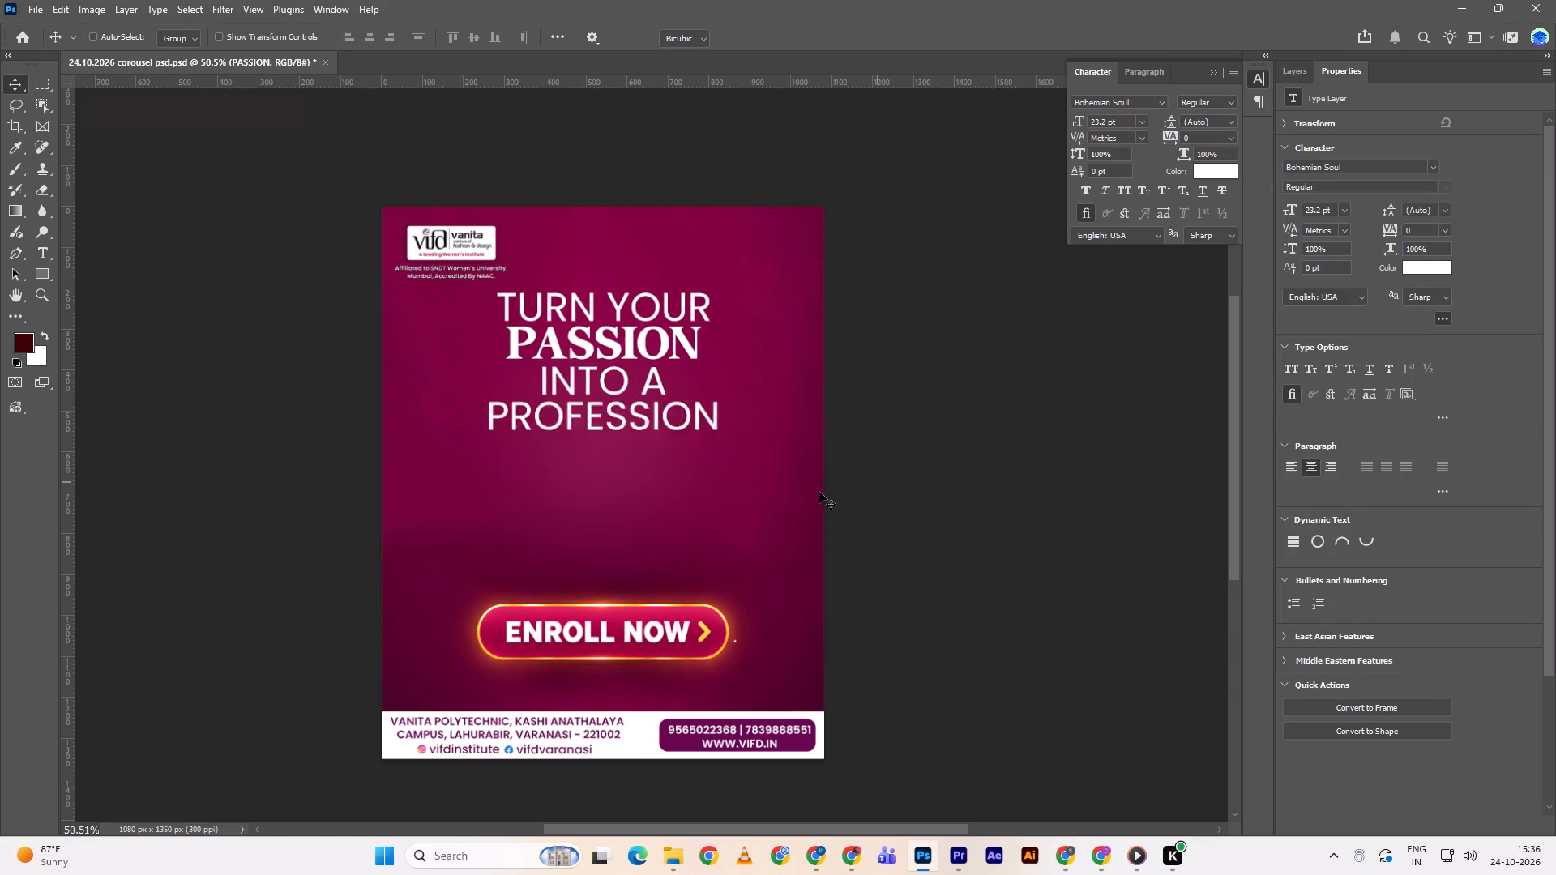
pyautogui.keyDown('alt'); pyautogui.moveTo(706, 357); pyautogui.dragTo(763, 347); pyautogui.keyUp('alt')
pyautogui.keyDown('alt'); pyautogui.click(763, 347); pyautogui.keyUp('alt')
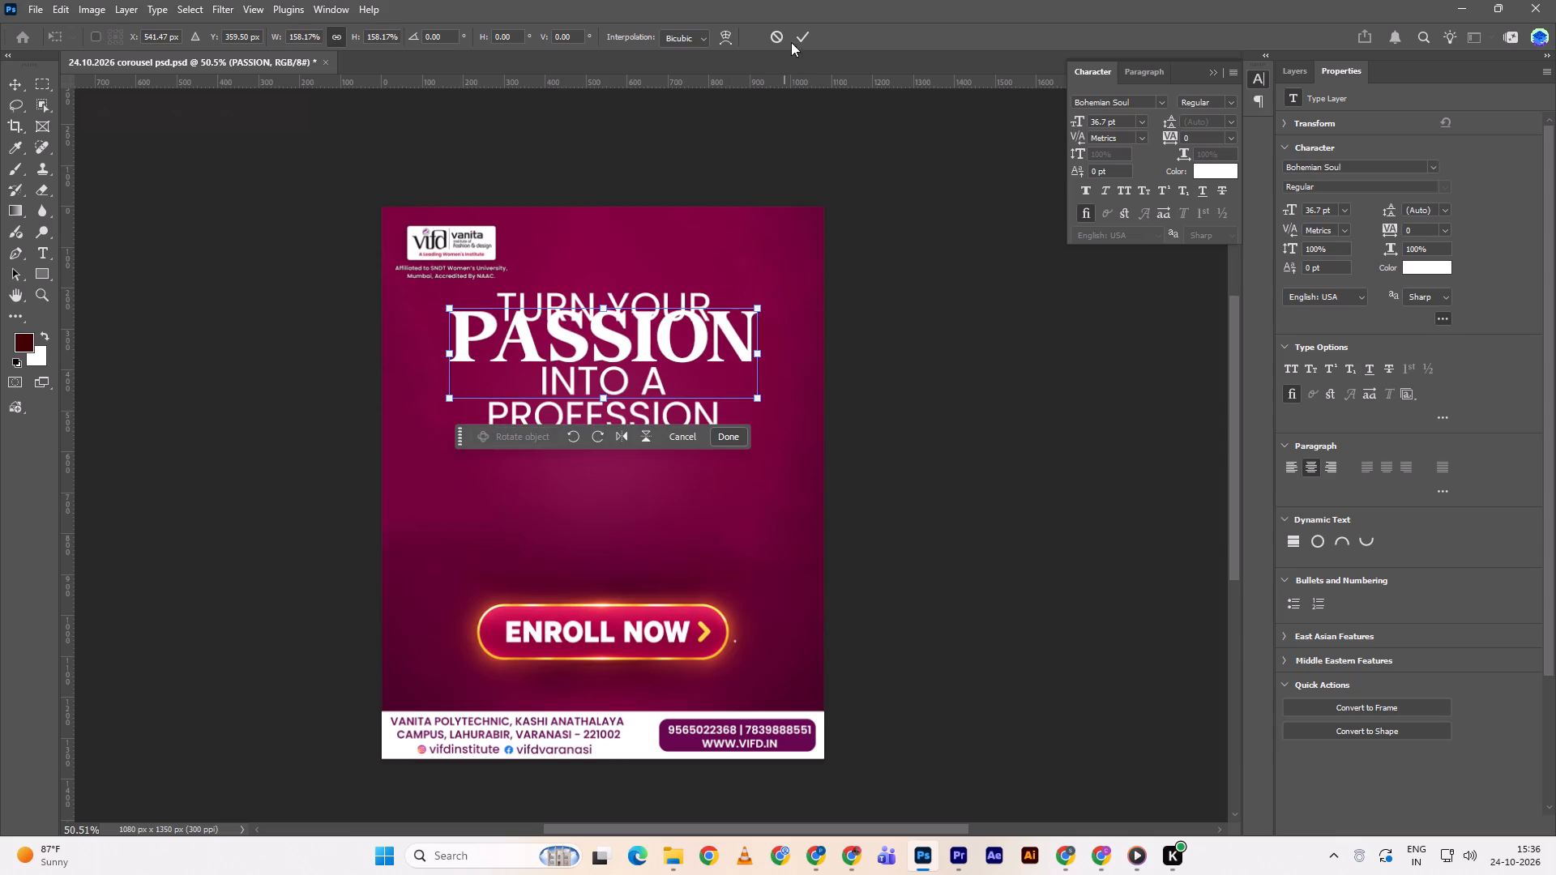
pyautogui.click(800, 30)
# Scale the TURN YOUR line down to about 90% and place it just above PASSION.
pyautogui.click(660, 294)
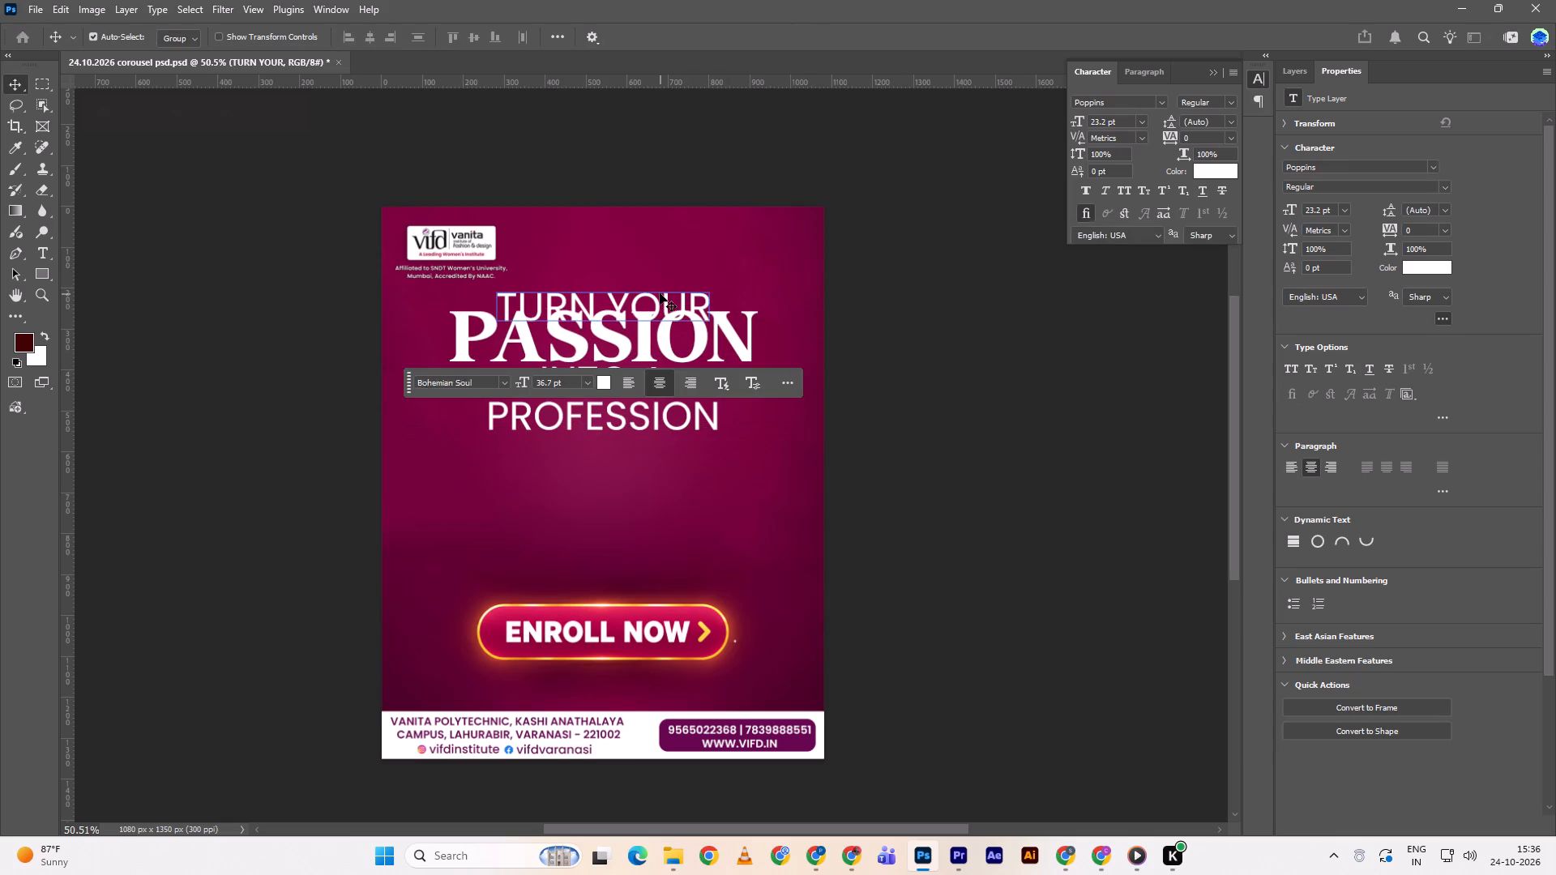
pyautogui.hotkey('ctrl', 't')
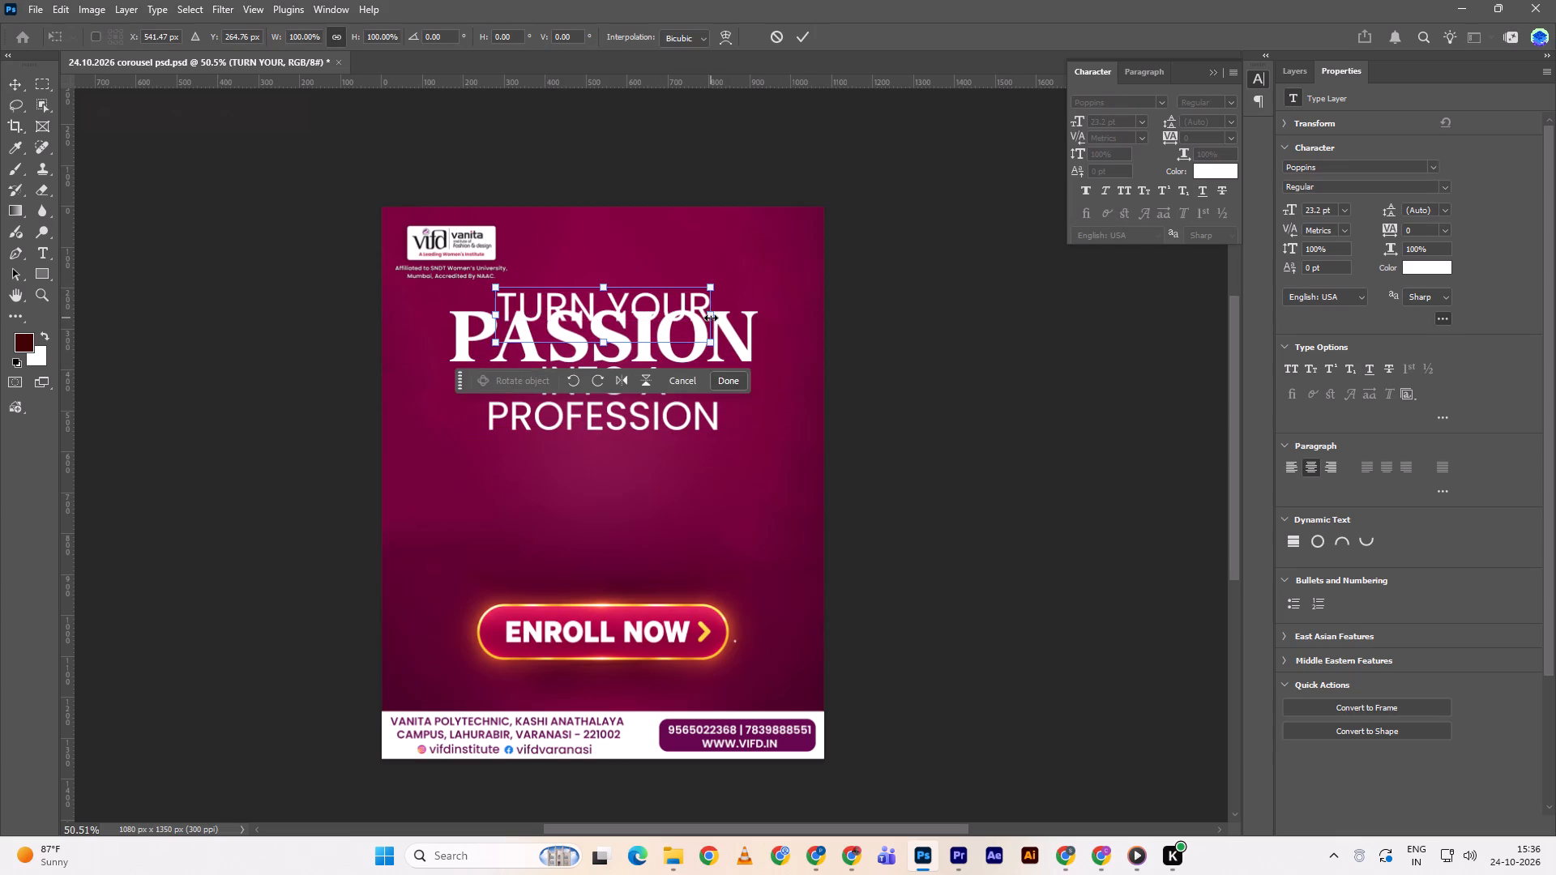
pyautogui.keyDown('alt'); pyautogui.moveTo(711, 318); pyautogui.dragTo(700, 321); pyautogui.keyUp('alt')
pyautogui.keyDown('alt'); pyautogui.click(700, 321); pyautogui.keyUp('alt')
pyautogui.moveTo(662, 312); pyautogui.dragTo(660, 296)
pyautogui.click(660, 296)
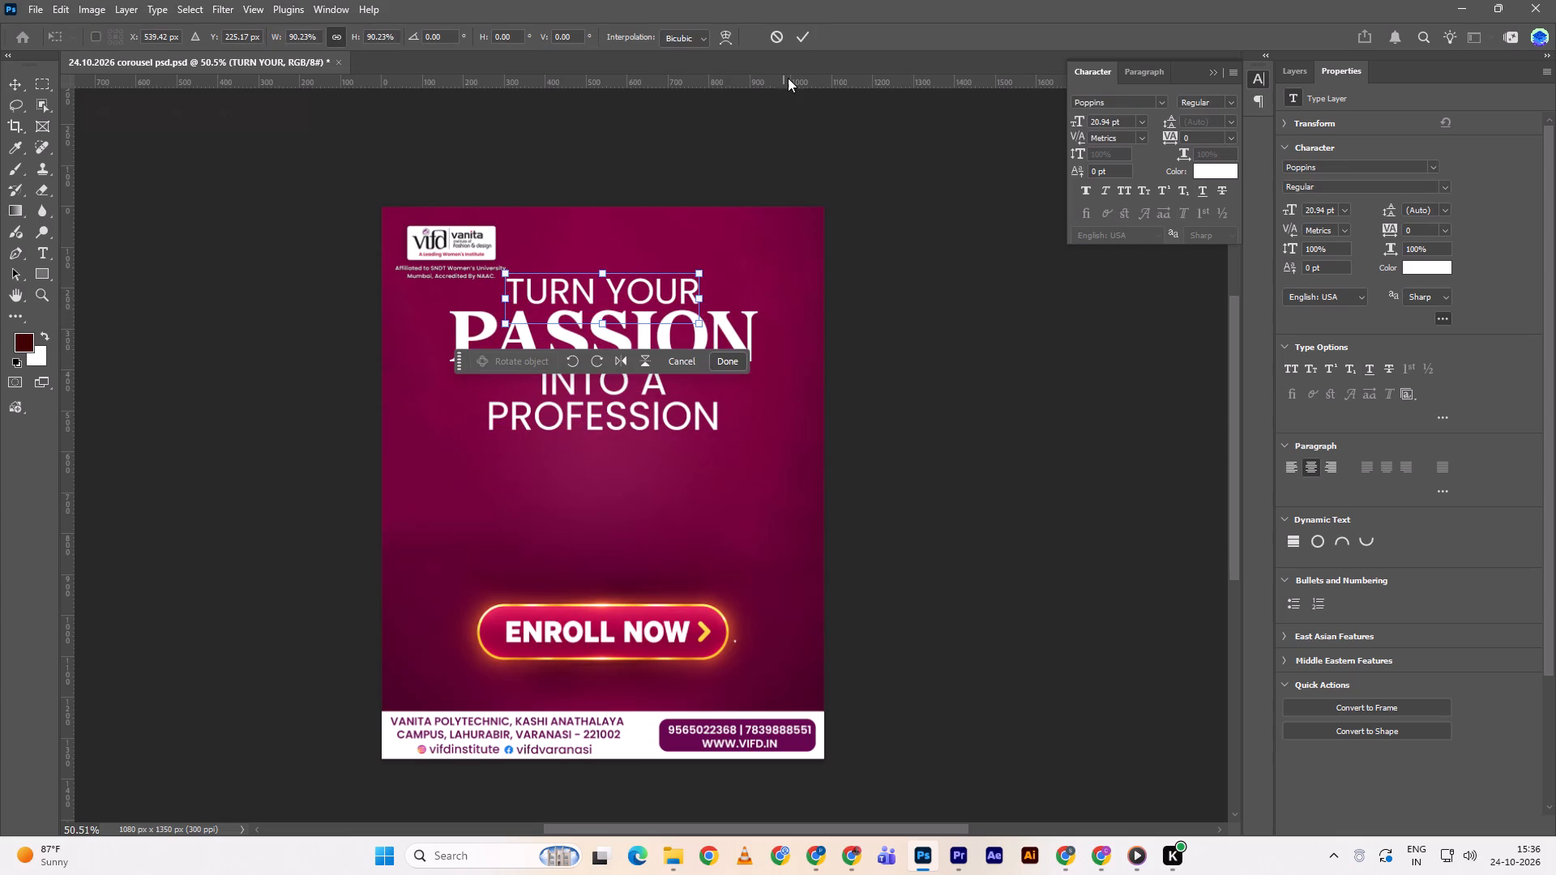
pyautogui.click(800, 44)
pyautogui.press('Down')
pyautogui.press('Down')
pyautogui.press('Down')
pyautogui.press('Down')
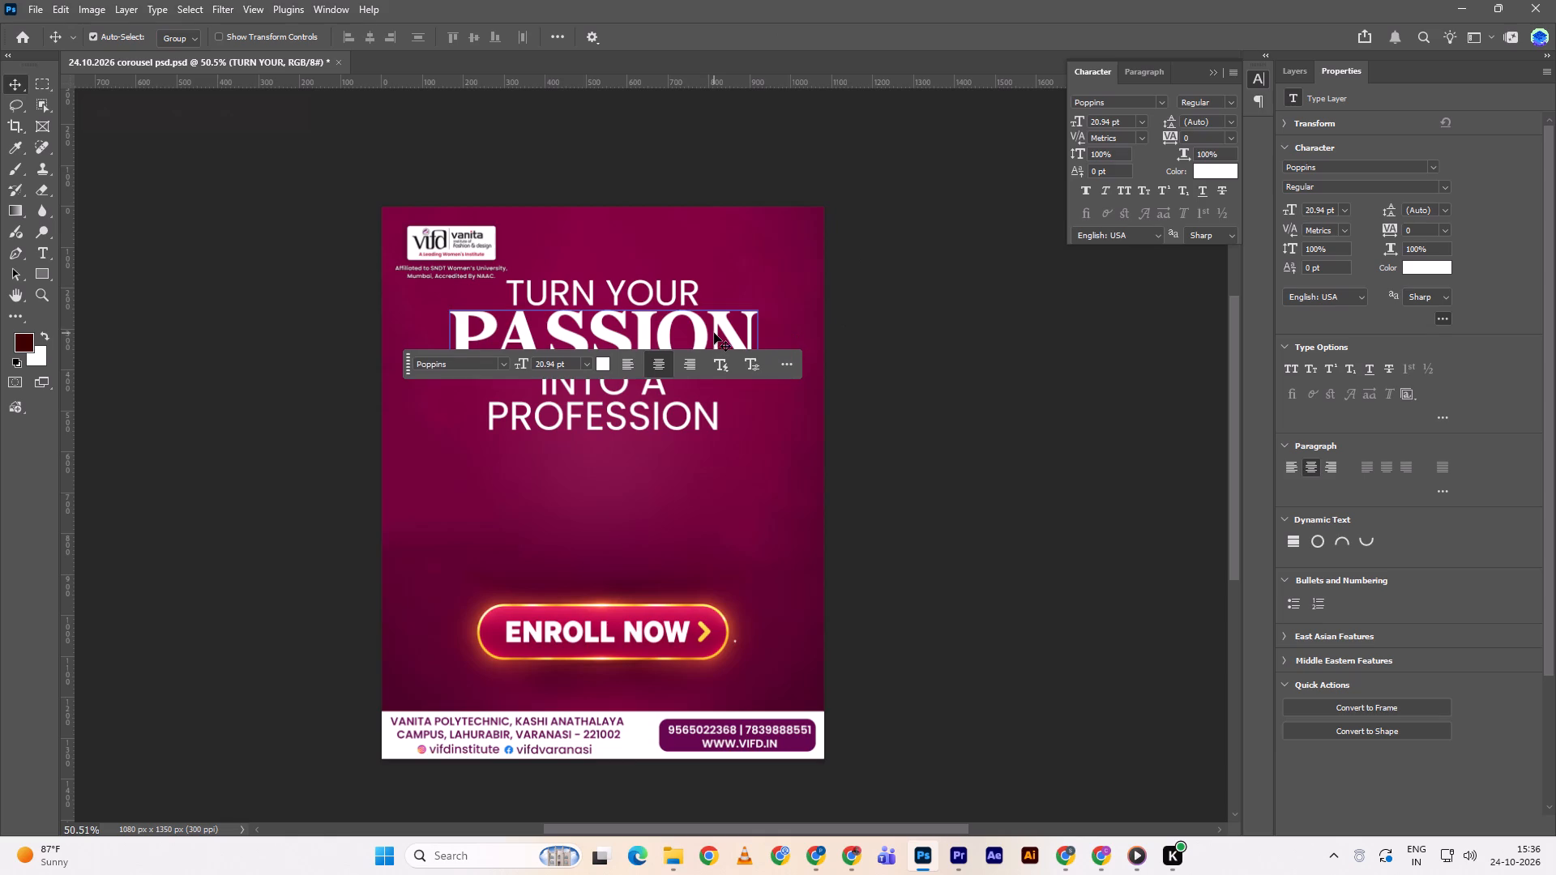
# Nudge the PASSION line slightly down and left beneath TURN YOUR.
pyautogui.click(714, 333)
pyautogui.press('Down')
pyautogui.press('Down')
pyautogui.press('Down')
pyautogui.press('Left')
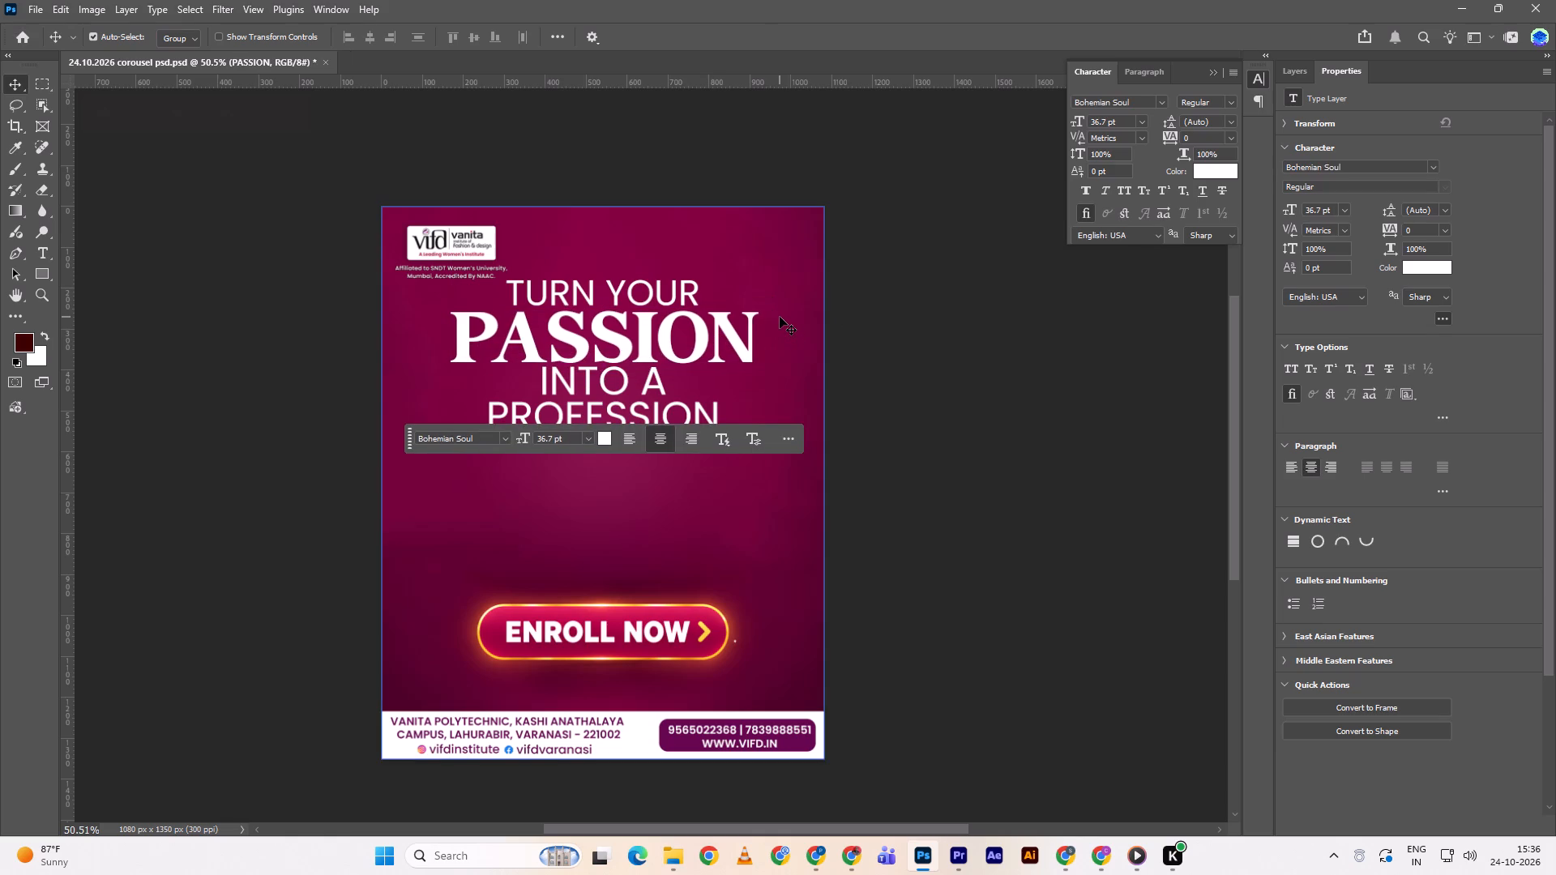
pyautogui.press('Left')
pyautogui.press('Down')
pyautogui.press('Down')
pyautogui.press('Down')
pyautogui.press('Down')
pyautogui.press('Down')
pyautogui.click(910, 365)
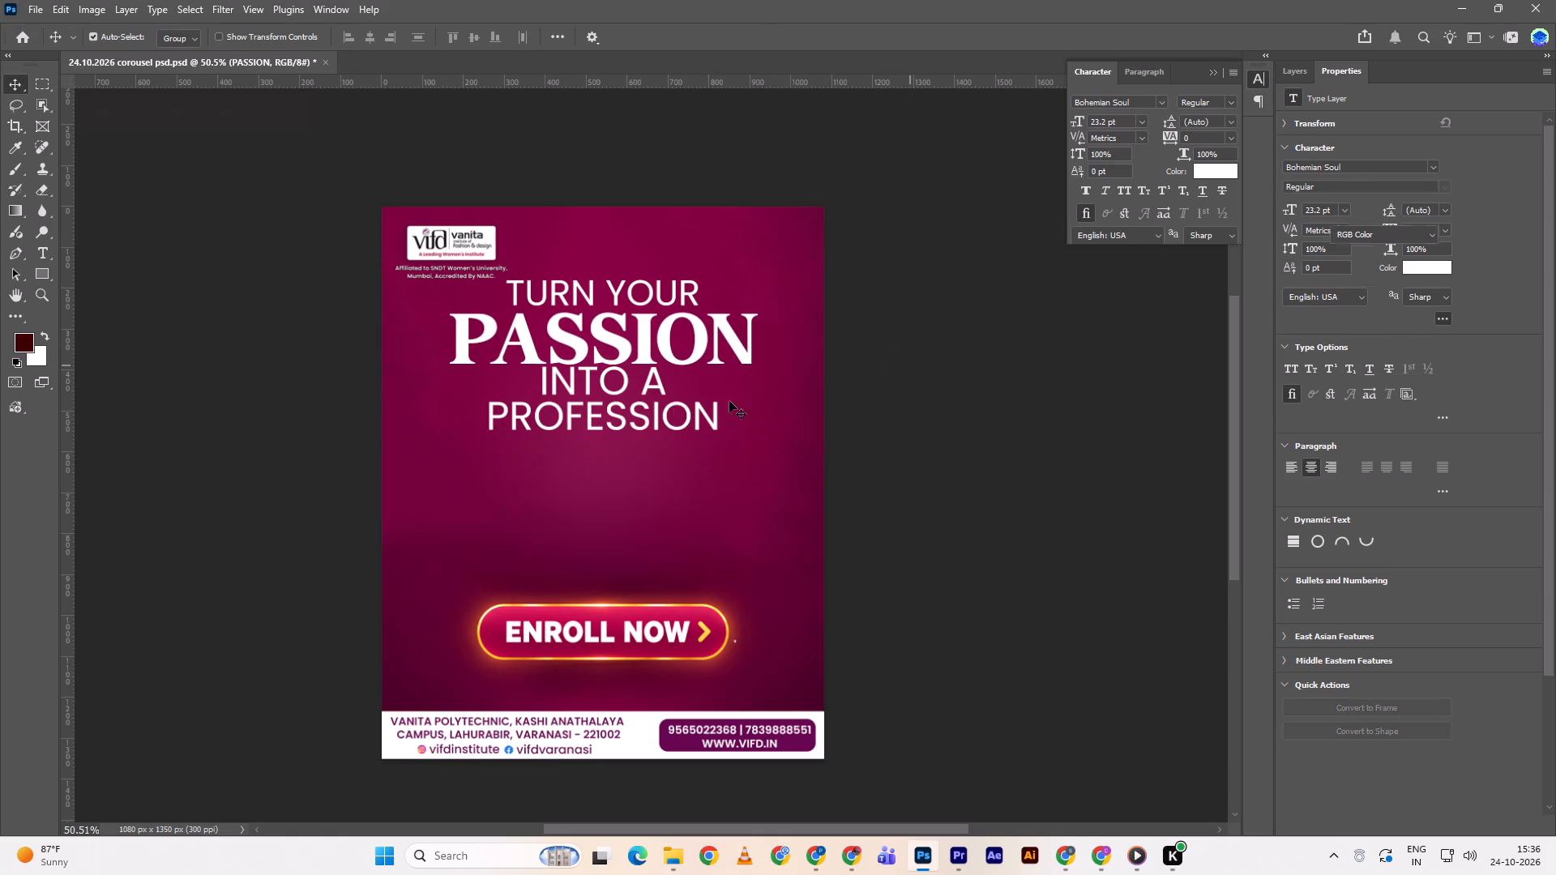
# Shift the PROFESSION and INTO A lines slightly down to space them out beneath PASSION.
pyautogui.moveTo(673, 410); pyautogui.dragTo(673, 419)
pyautogui.click(630, 391)
pyautogui.press('Down')
pyautogui.press('Down')
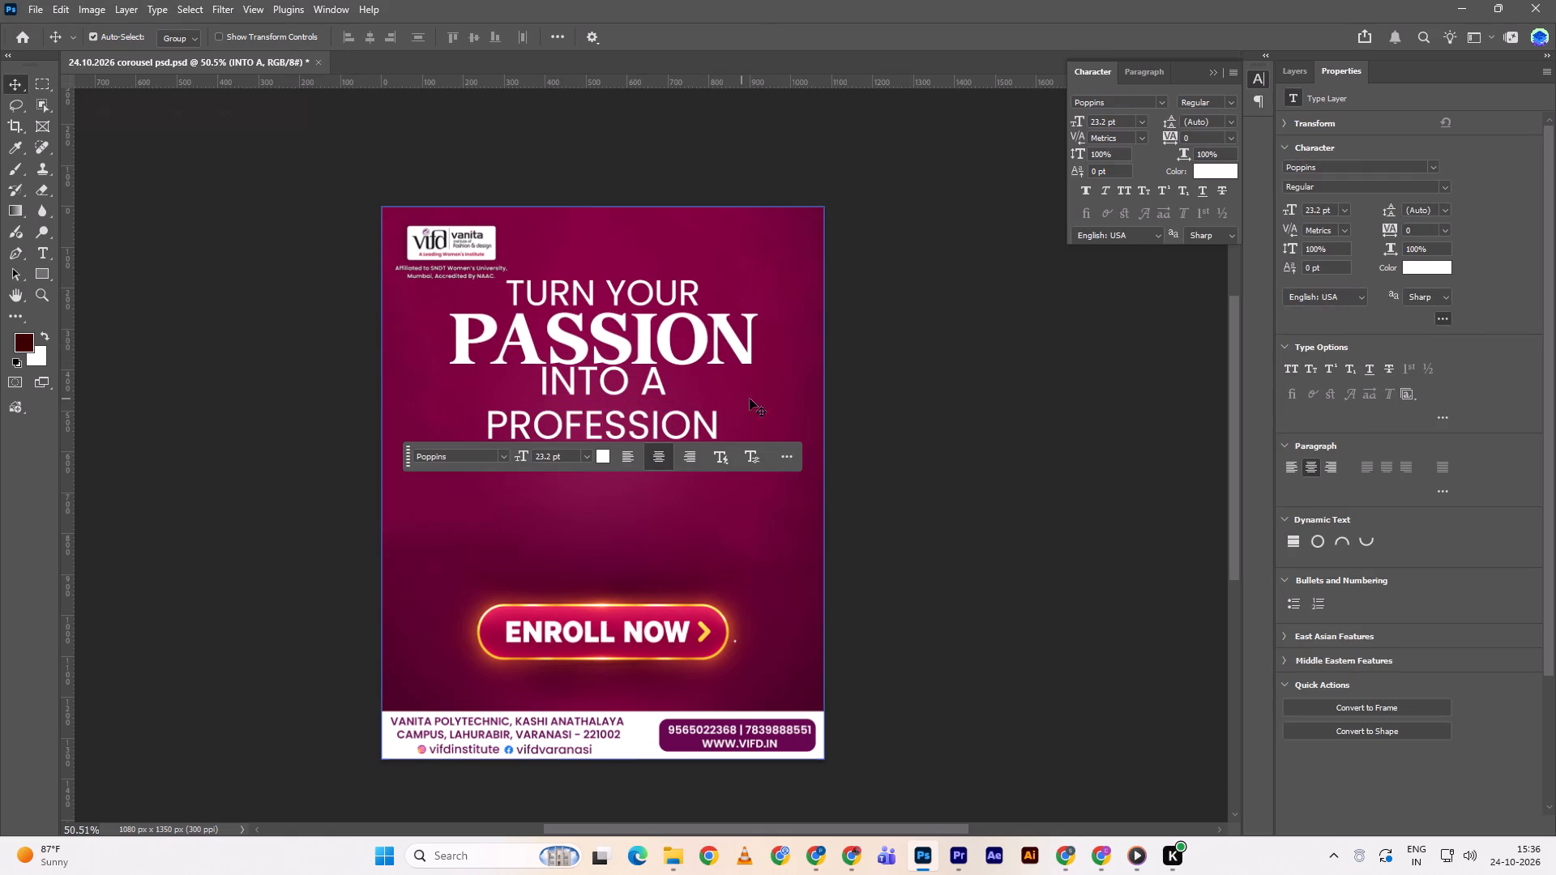
pyautogui.press('Down')
pyautogui.press('Down')
pyautogui.press('Down')
pyautogui.press('Down')
pyautogui.press('Down')
pyautogui.press('Down')
pyautogui.press('Down')
pyautogui.press('Down')
pyautogui.press('Down')
pyautogui.press('Down')
pyautogui.press('Down')
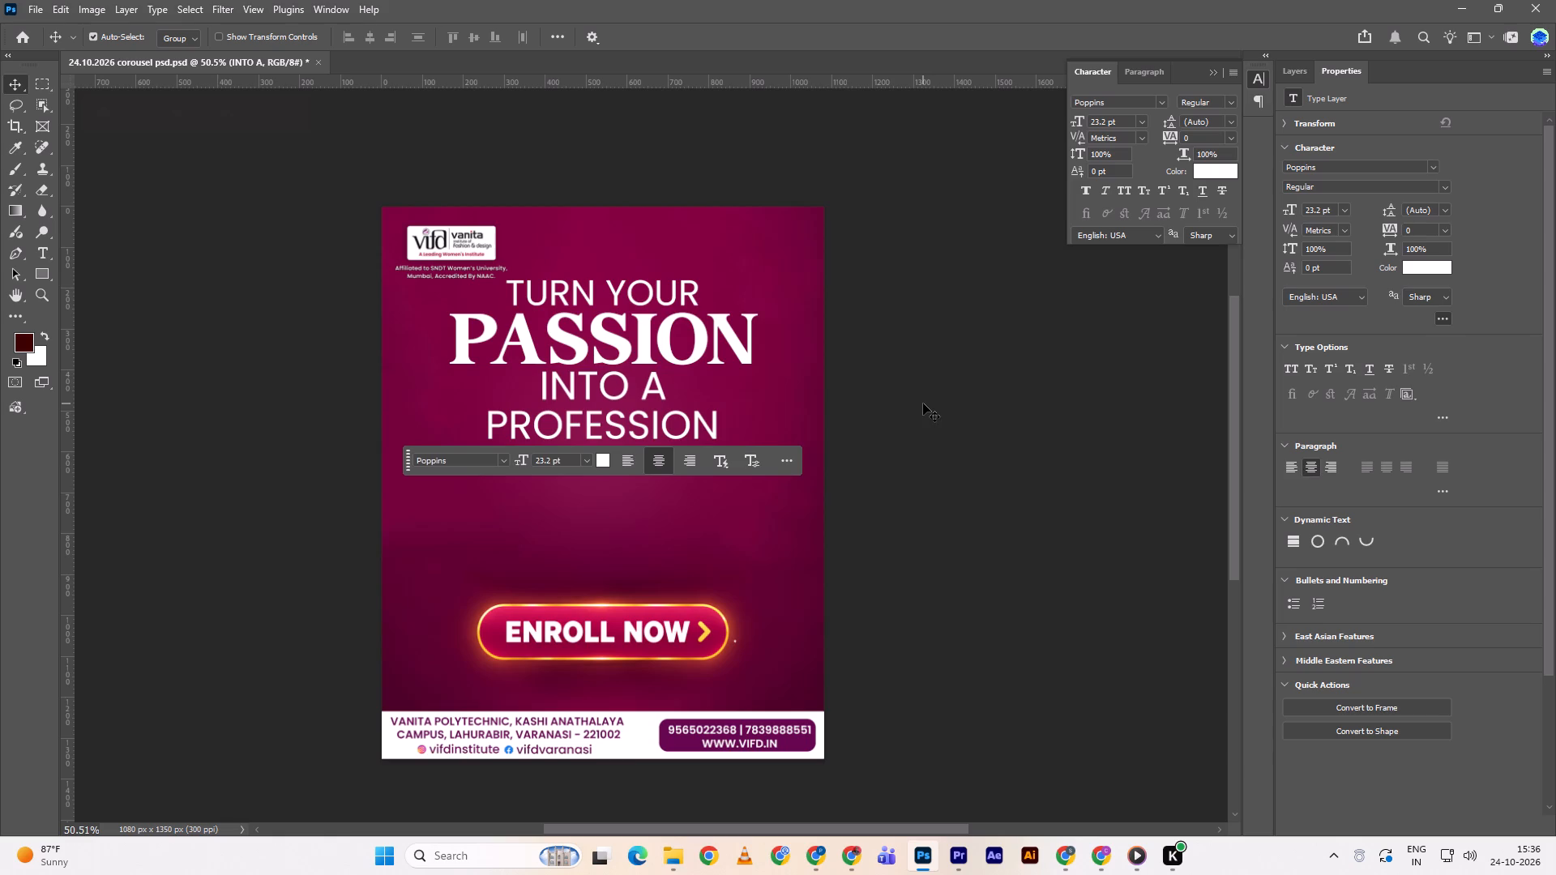
pyautogui.press('Down')
pyautogui.press('Down')
pyautogui.press('Down')
# Change the font of the PROFESSION line to Bohemian Soul Regular.
pyautogui.click(671, 406)
pyautogui.click(674, 415)
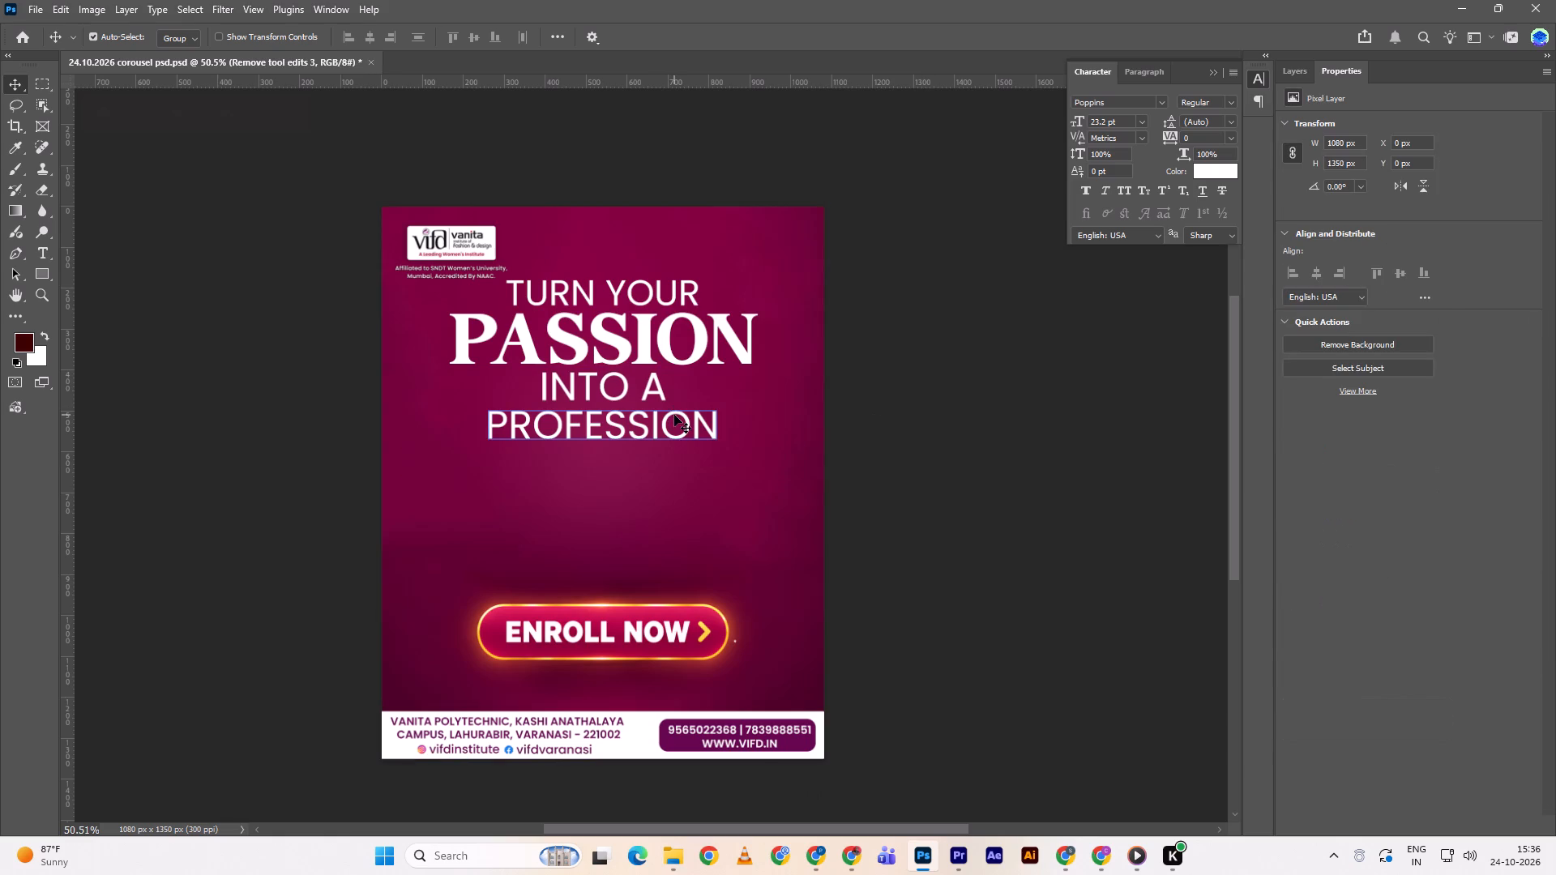
pyautogui.click(1434, 163)
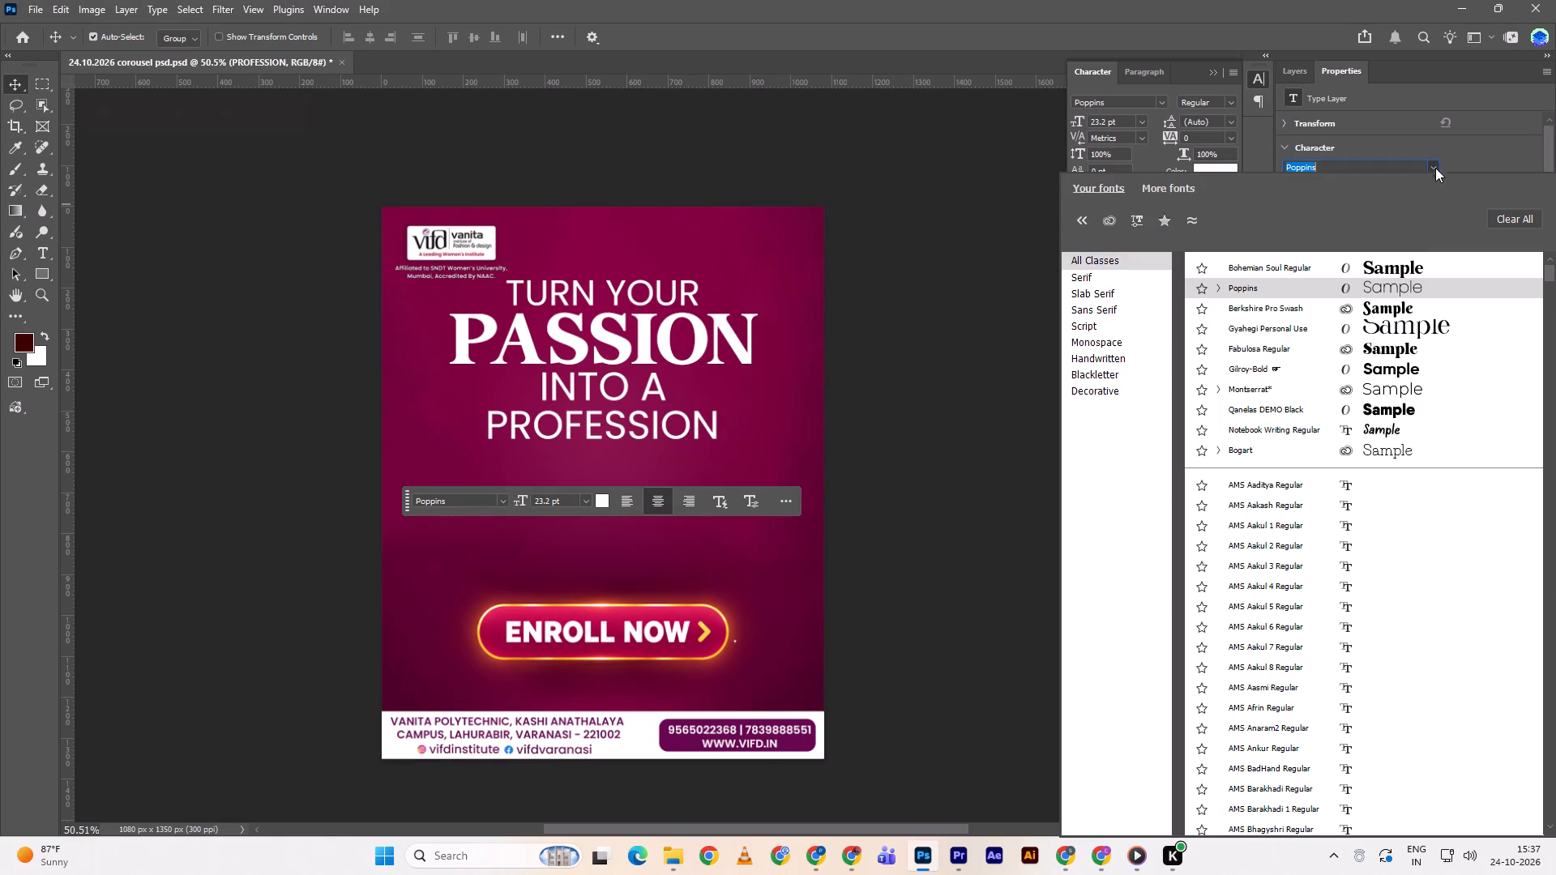
pyautogui.click(1393, 274)
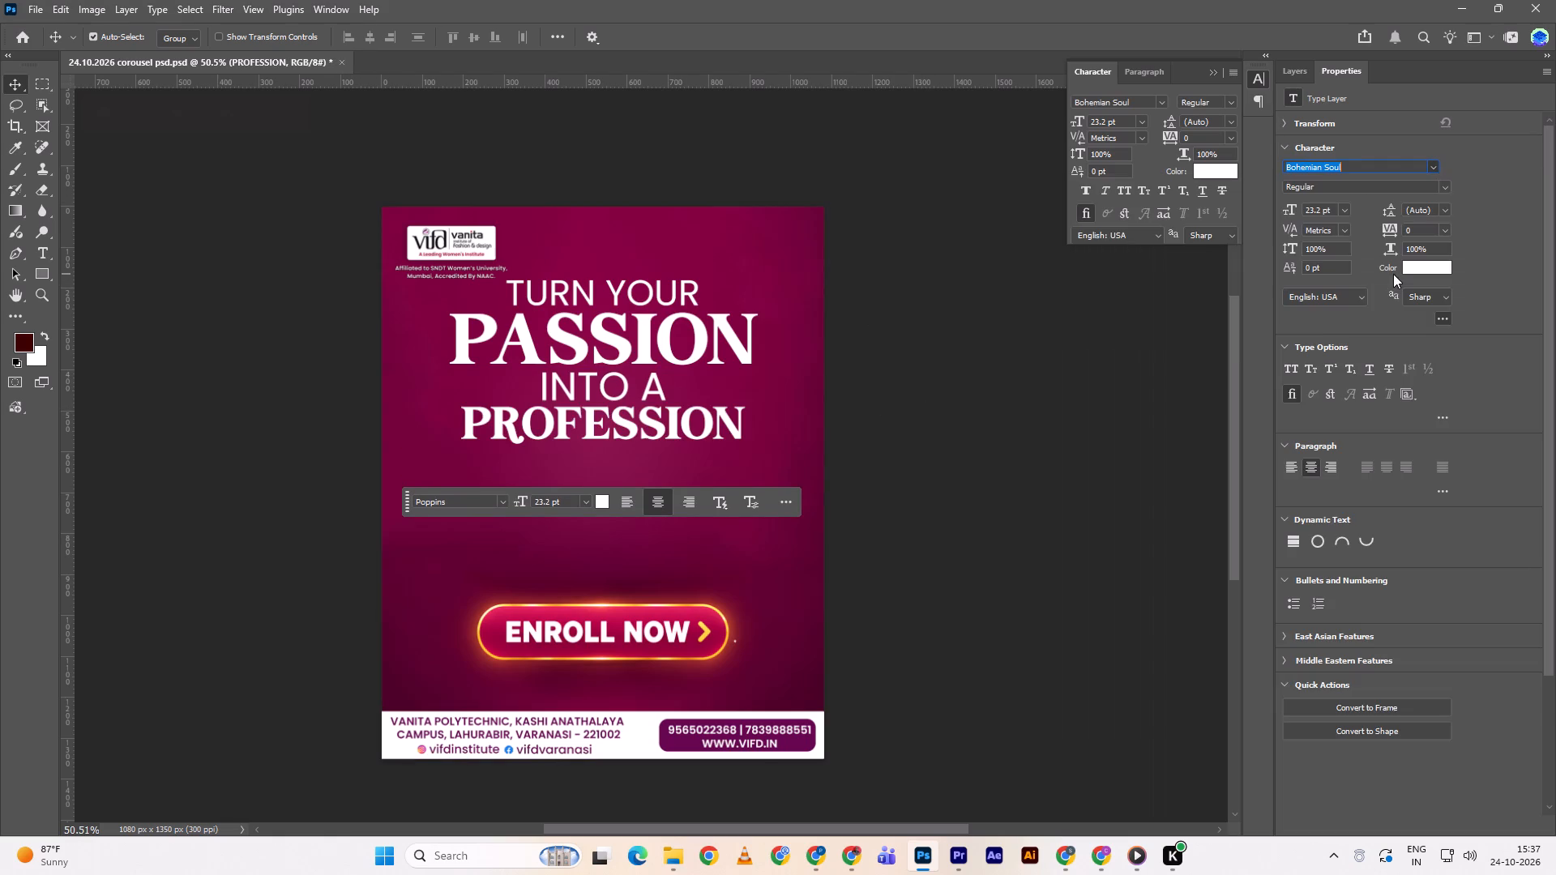
pyautogui.click(905, 472)
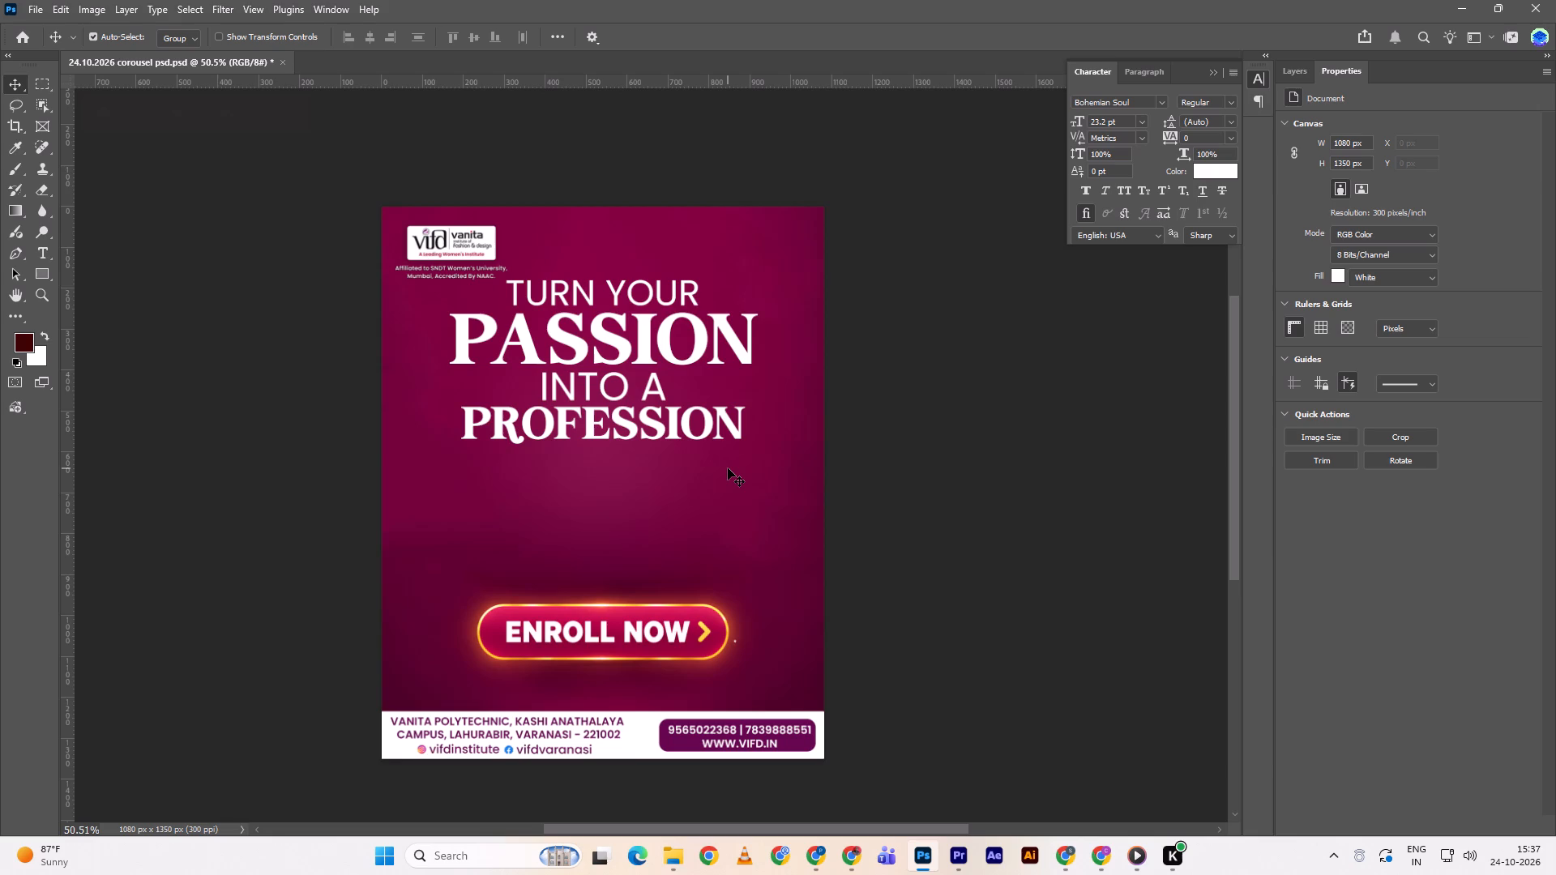
# Switch to Chrome and copy the text Join Our from the ChatGPT design in Google Lens.
pyautogui.scroll(1, 728, 468)
pyautogui.hotkey('alt', 'Tab')
pyautogui.click(875, 446)
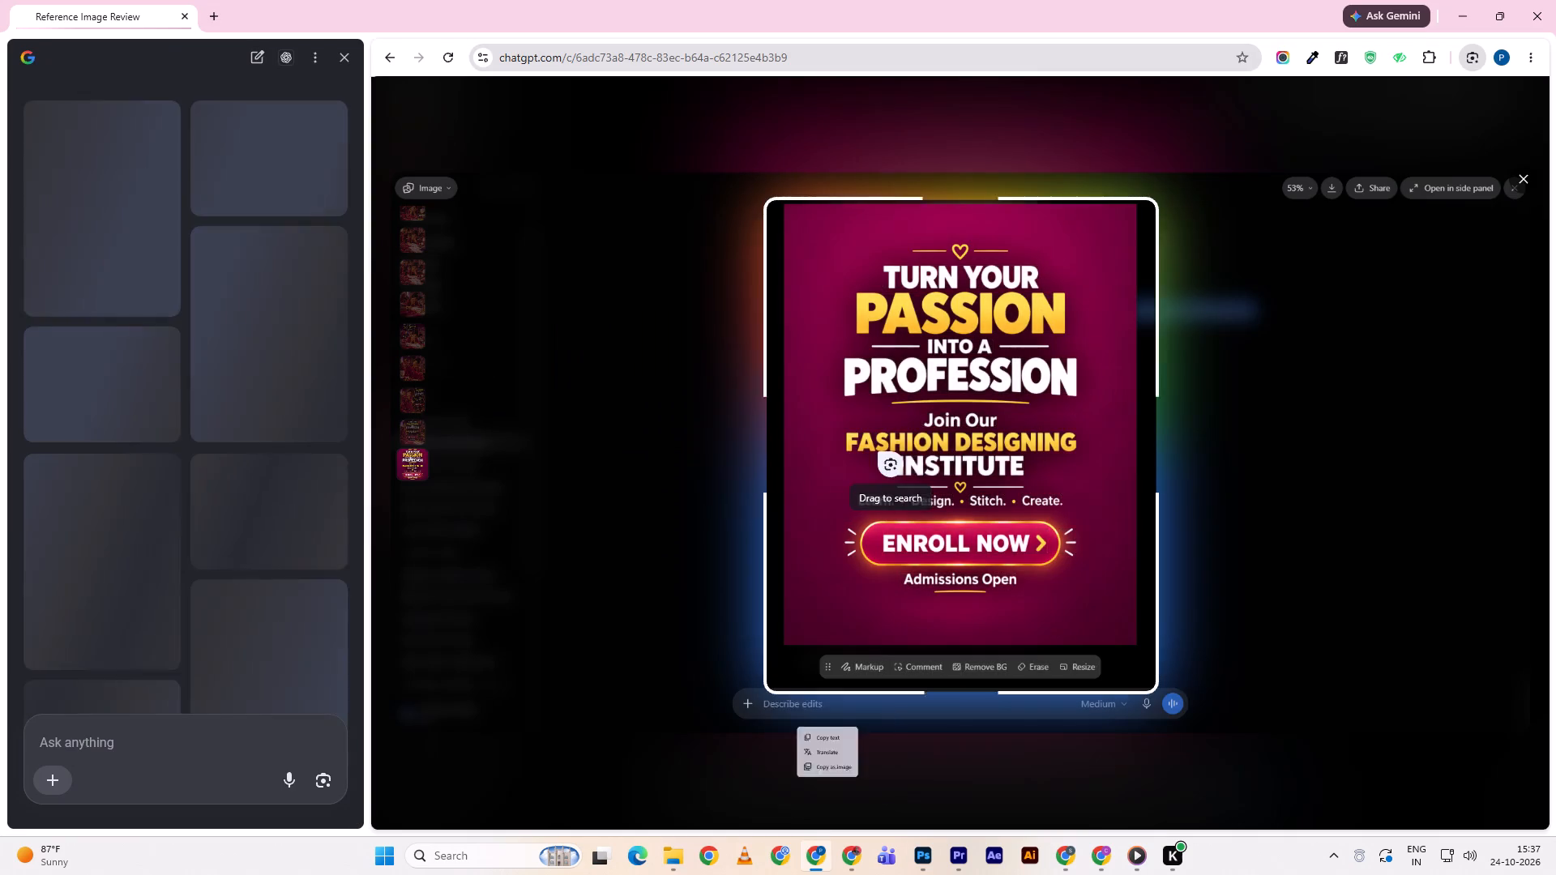
pyautogui.moveTo(924, 409); pyautogui.dragTo(1004, 425)
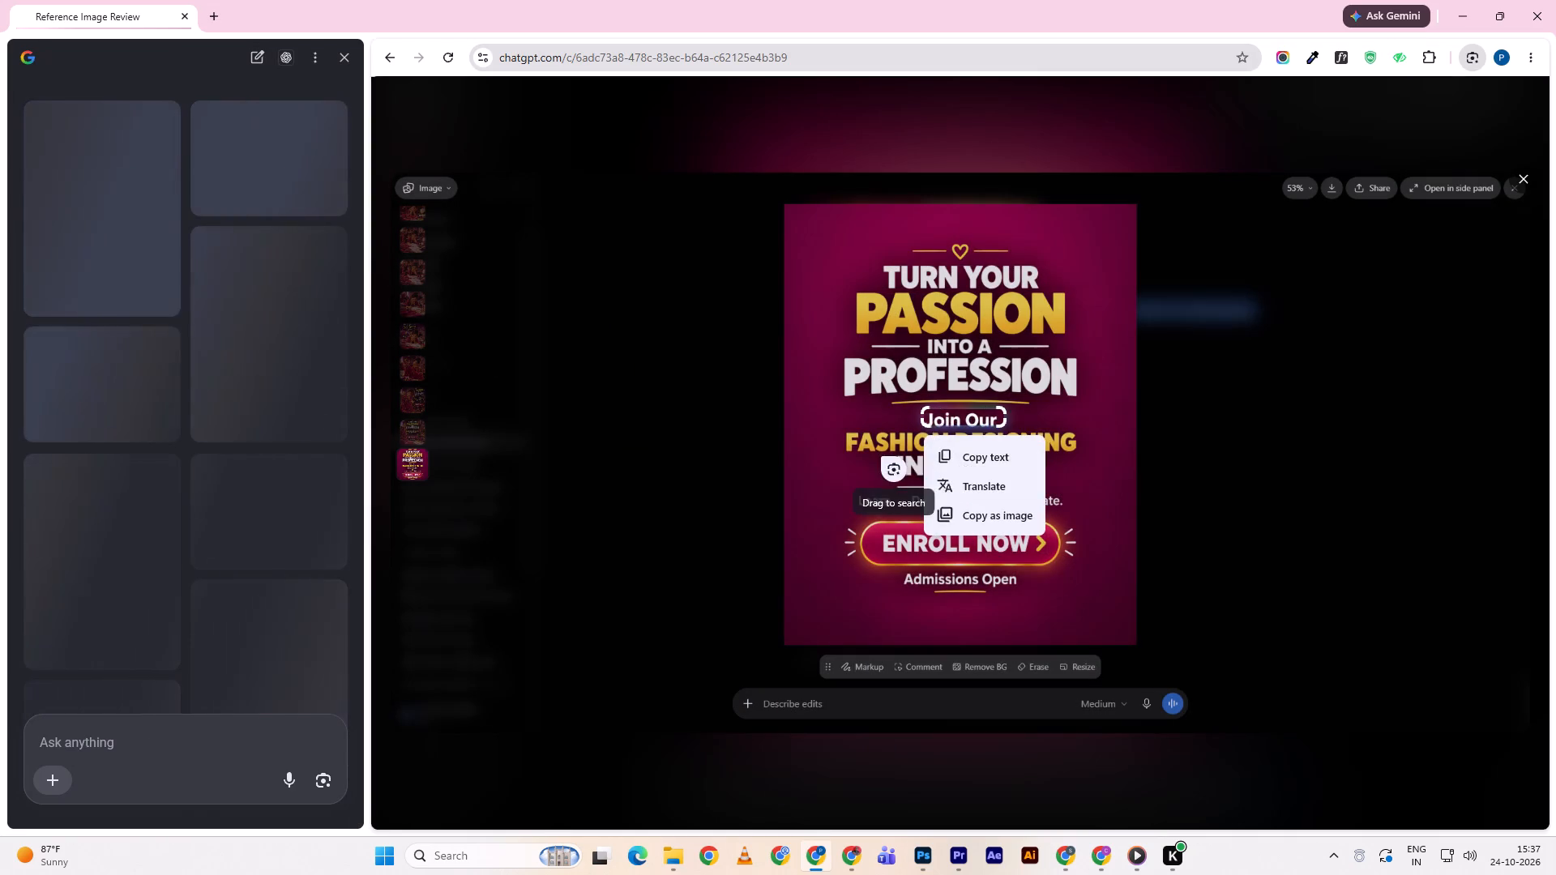
pyautogui.click(962, 446)
# Switch to Photoshop and draw a horizontal line about 639 px long beneath the PROFESSION line with the Line tool.
pyautogui.hotkey('alt', 'Tab')
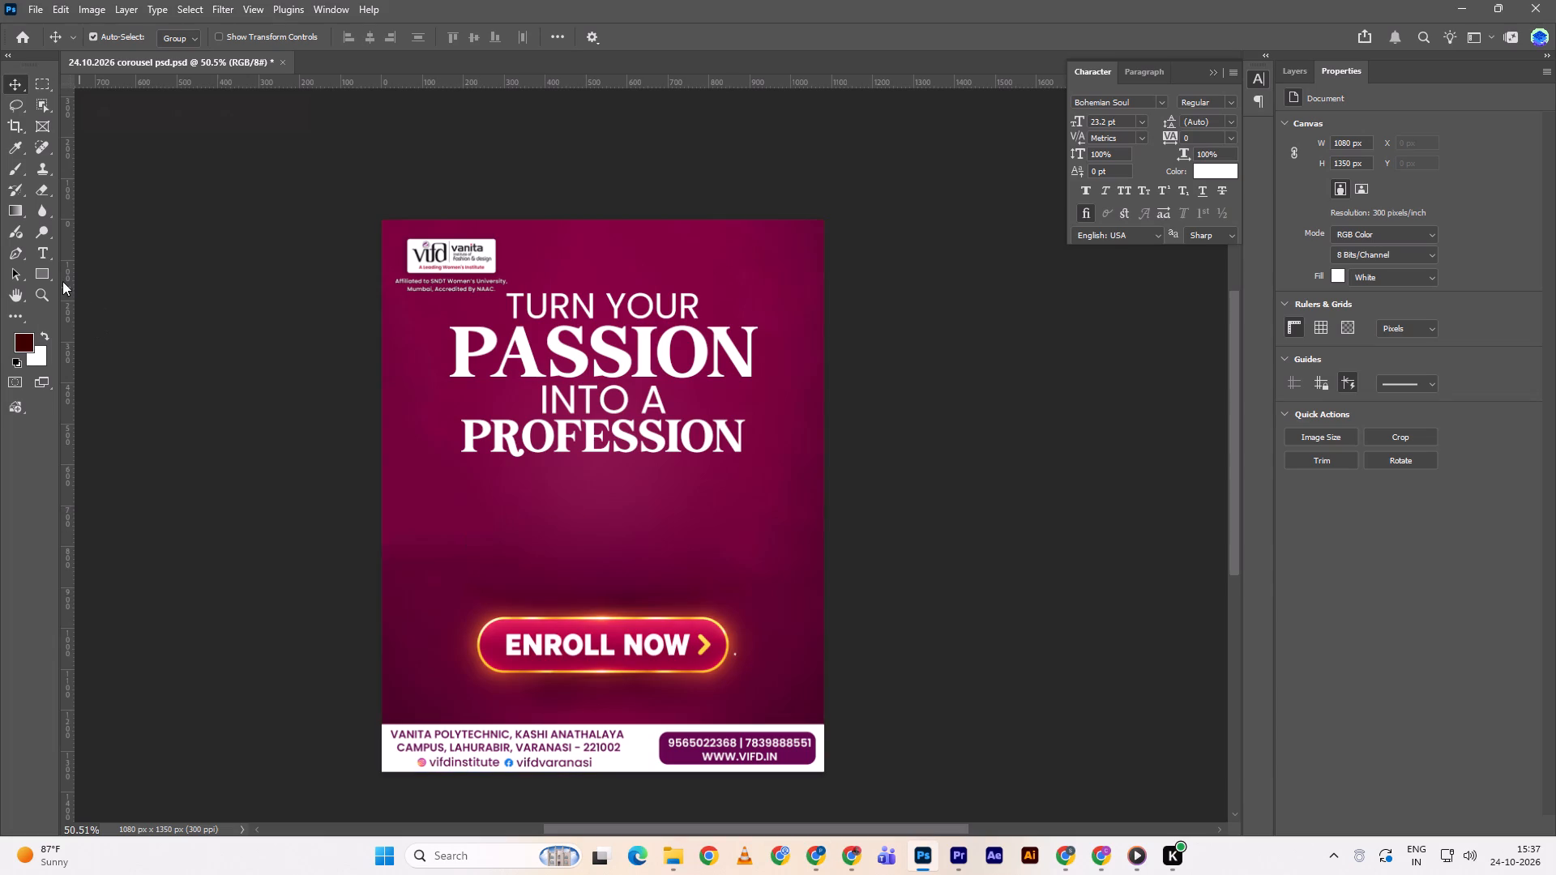
pyautogui.rightClick(51, 277)
pyautogui.click(93, 354)
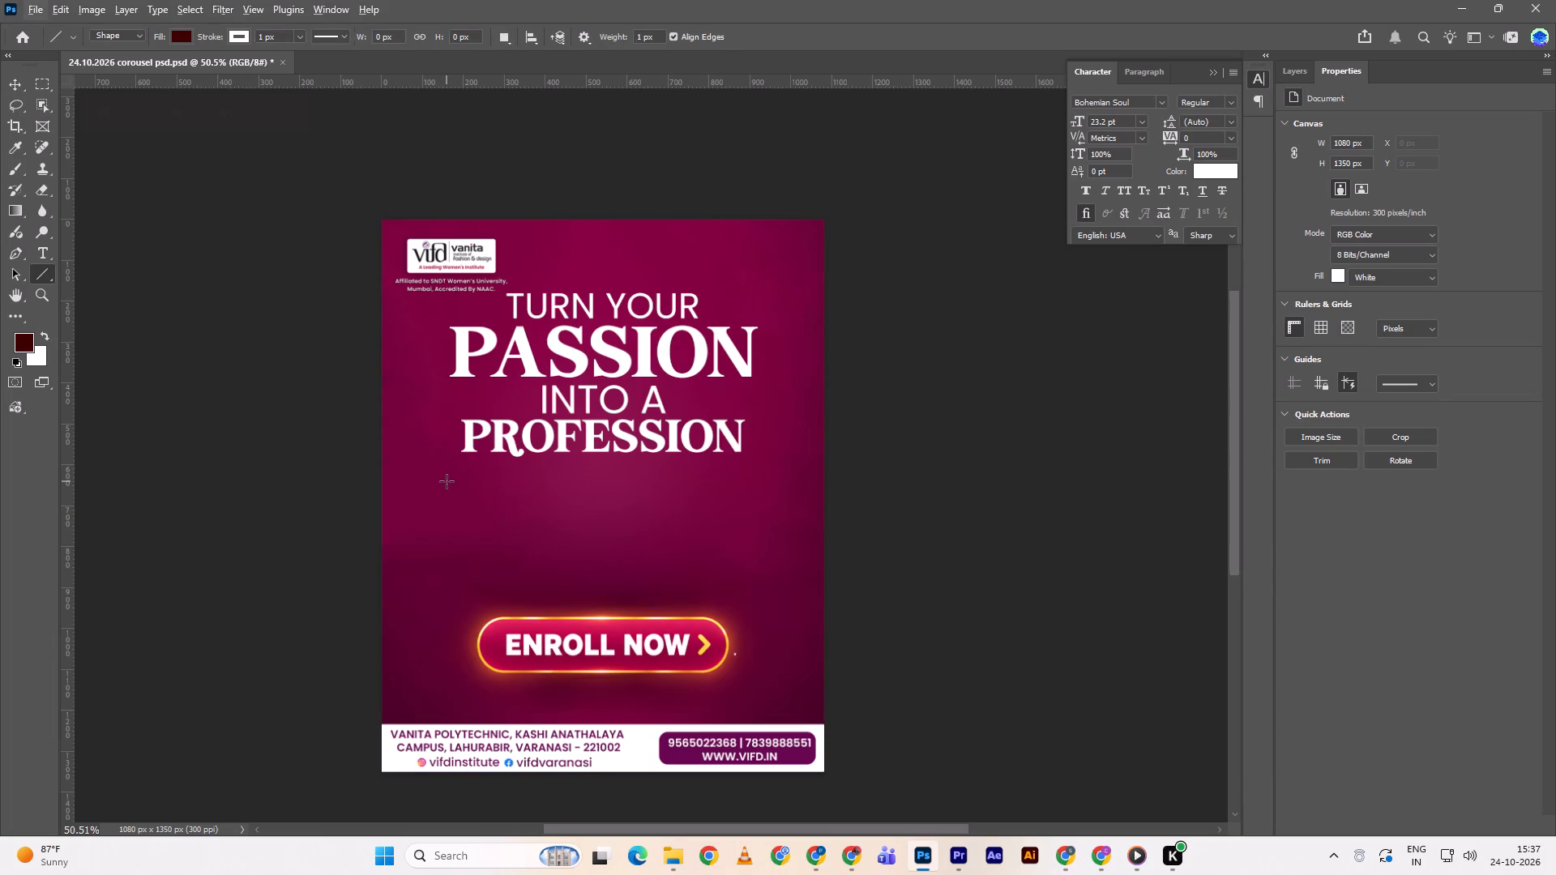
pyautogui.keyDown('shift'); pyautogui.moveTo(447, 481); pyautogui.dragTo(745, 479); pyautogui.keyUp('shift')
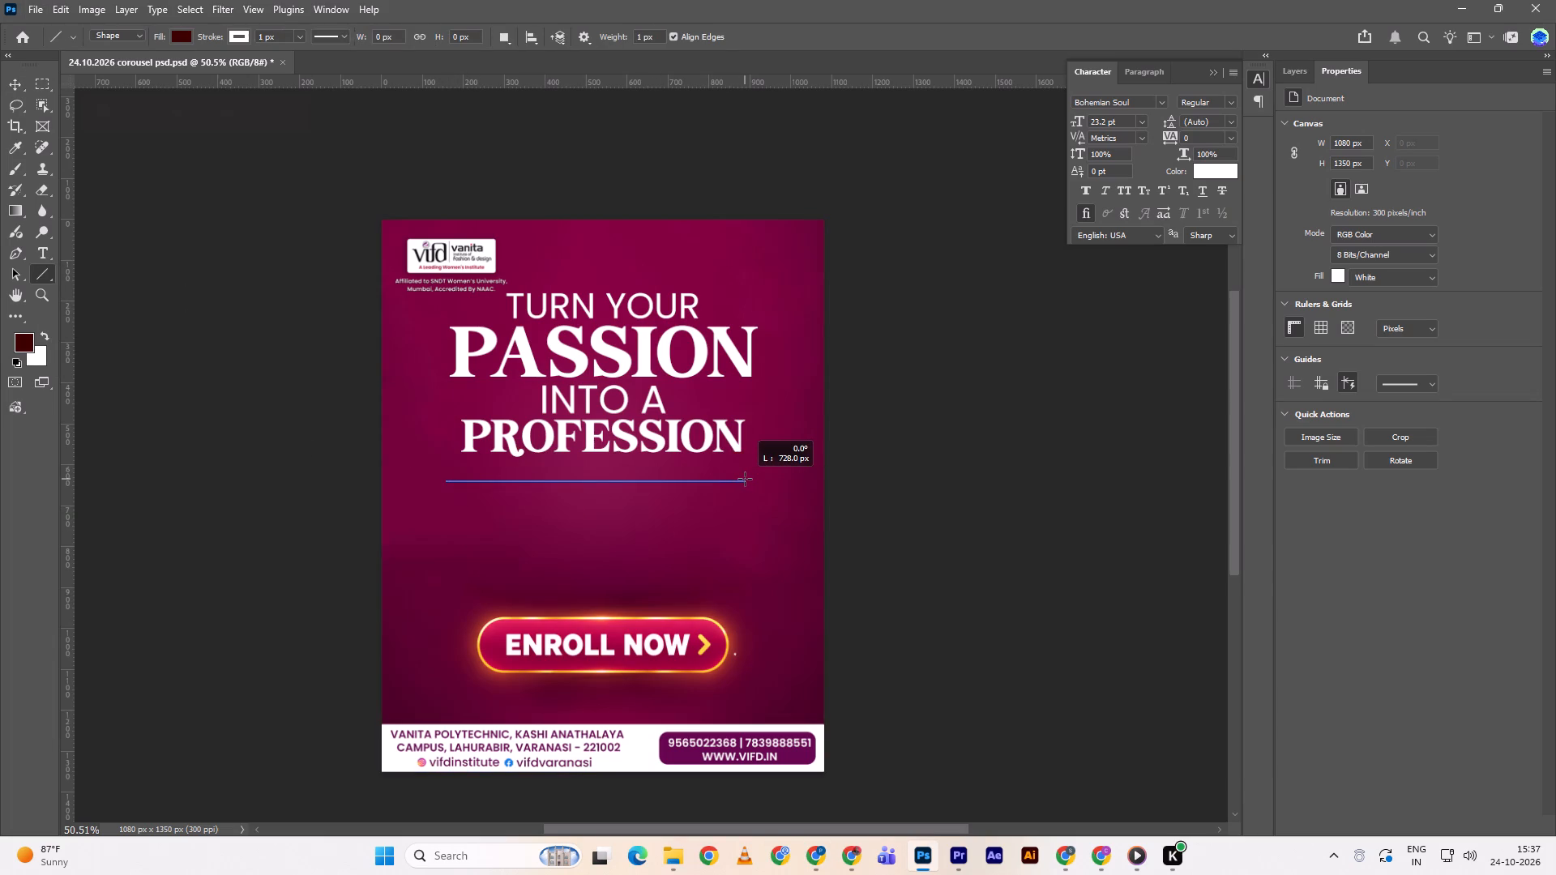
pyautogui.keyDown('shift'); pyautogui.moveTo(745, 479); pyautogui.dragTo(708, 477); pyautogui.keyUp('shift')
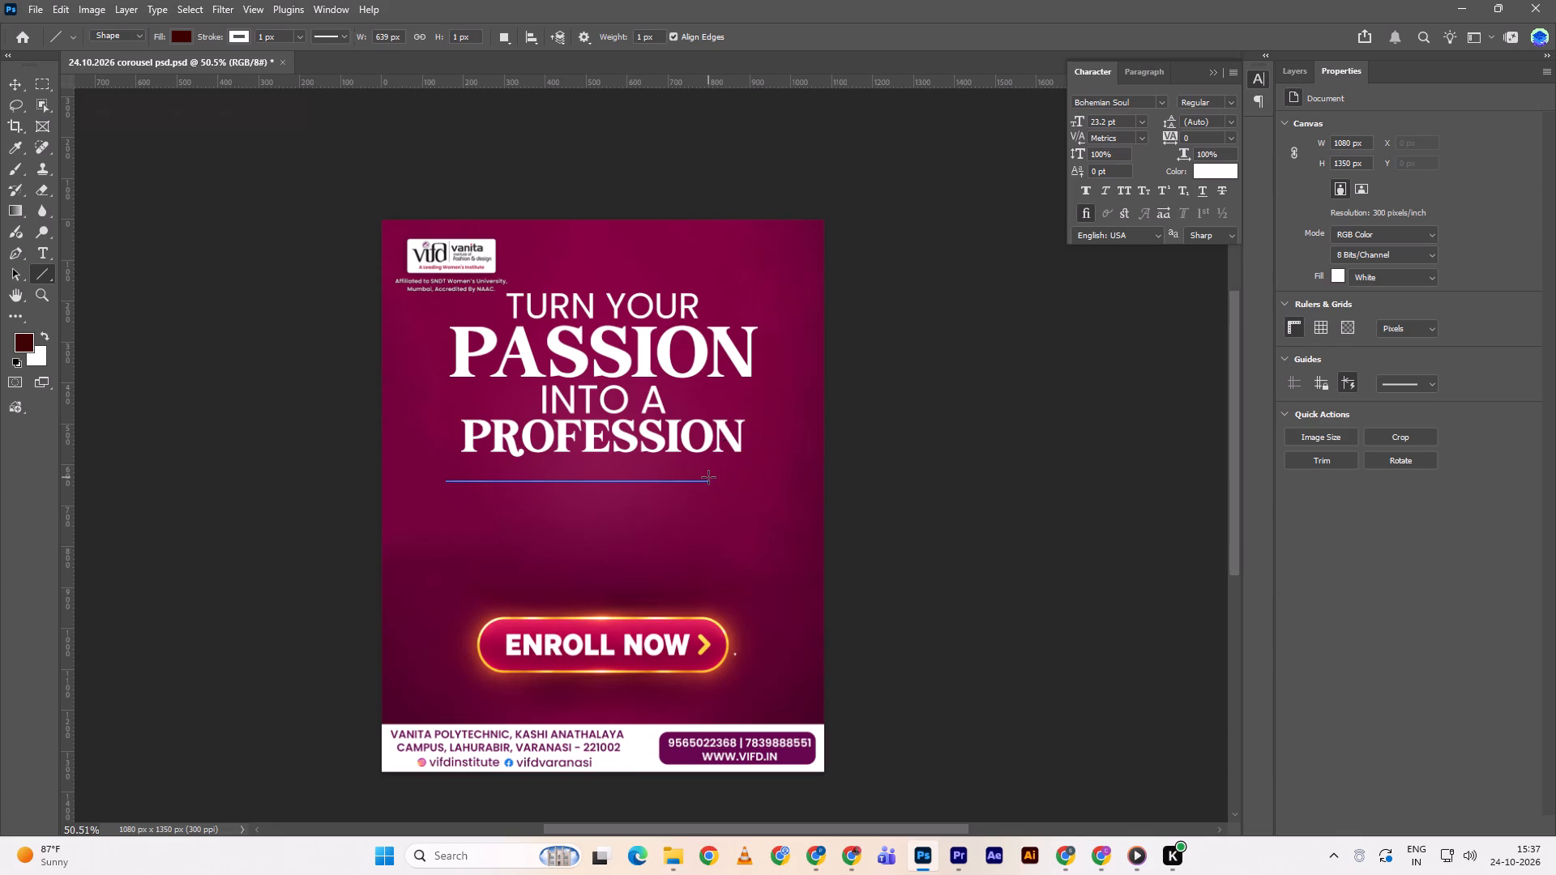
# Align the divider line to the horizontal and vertical centre of the canvas.
pyautogui.press('v')
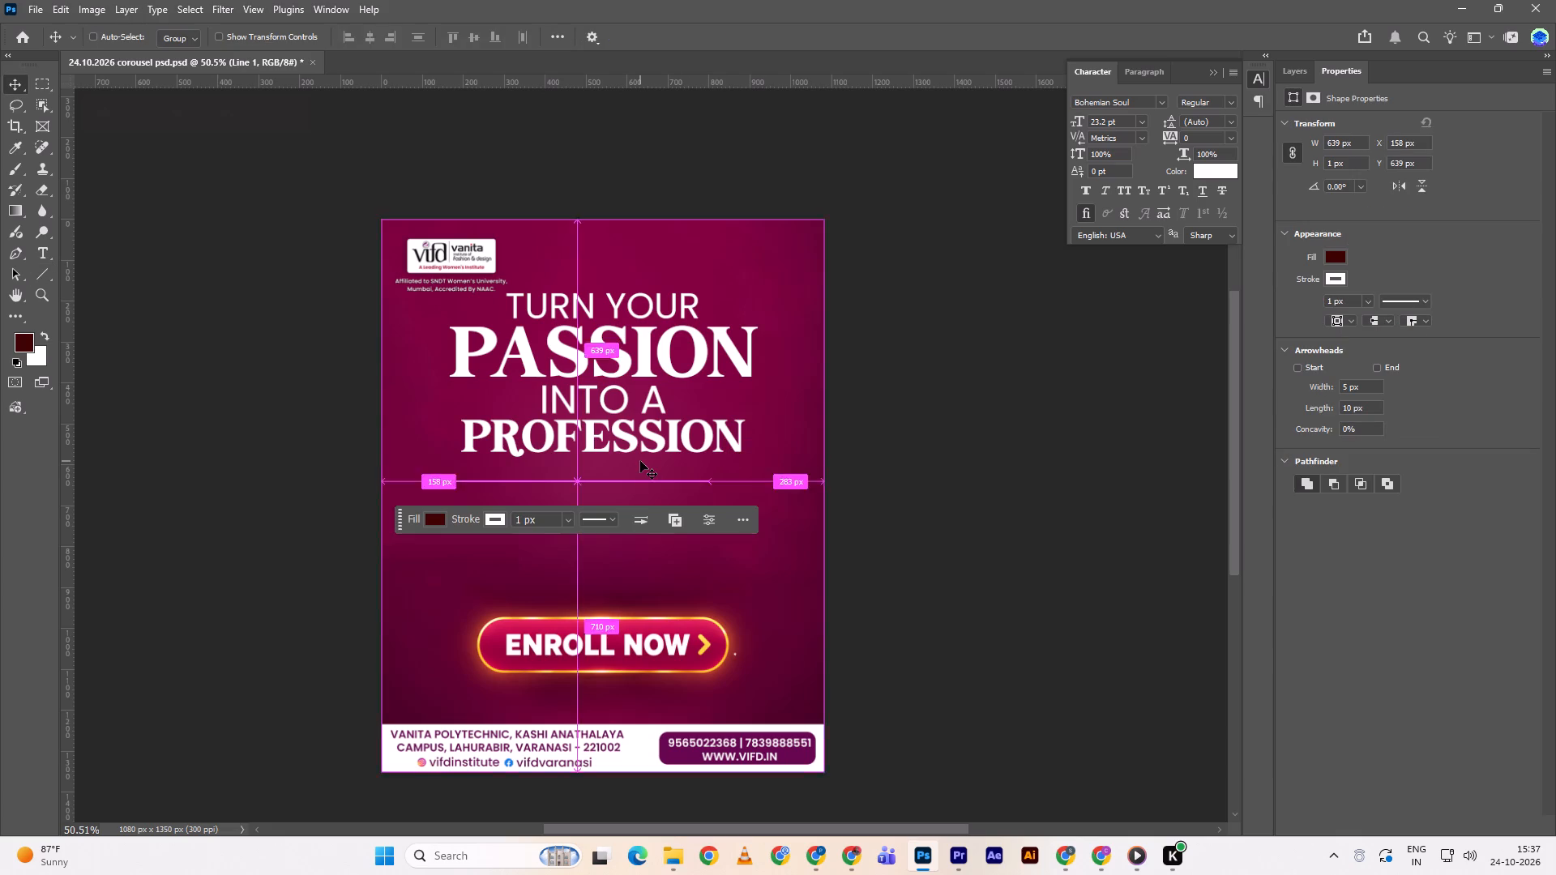
pyautogui.hotkey('ctrl', 'a')
pyautogui.click(367, 40)
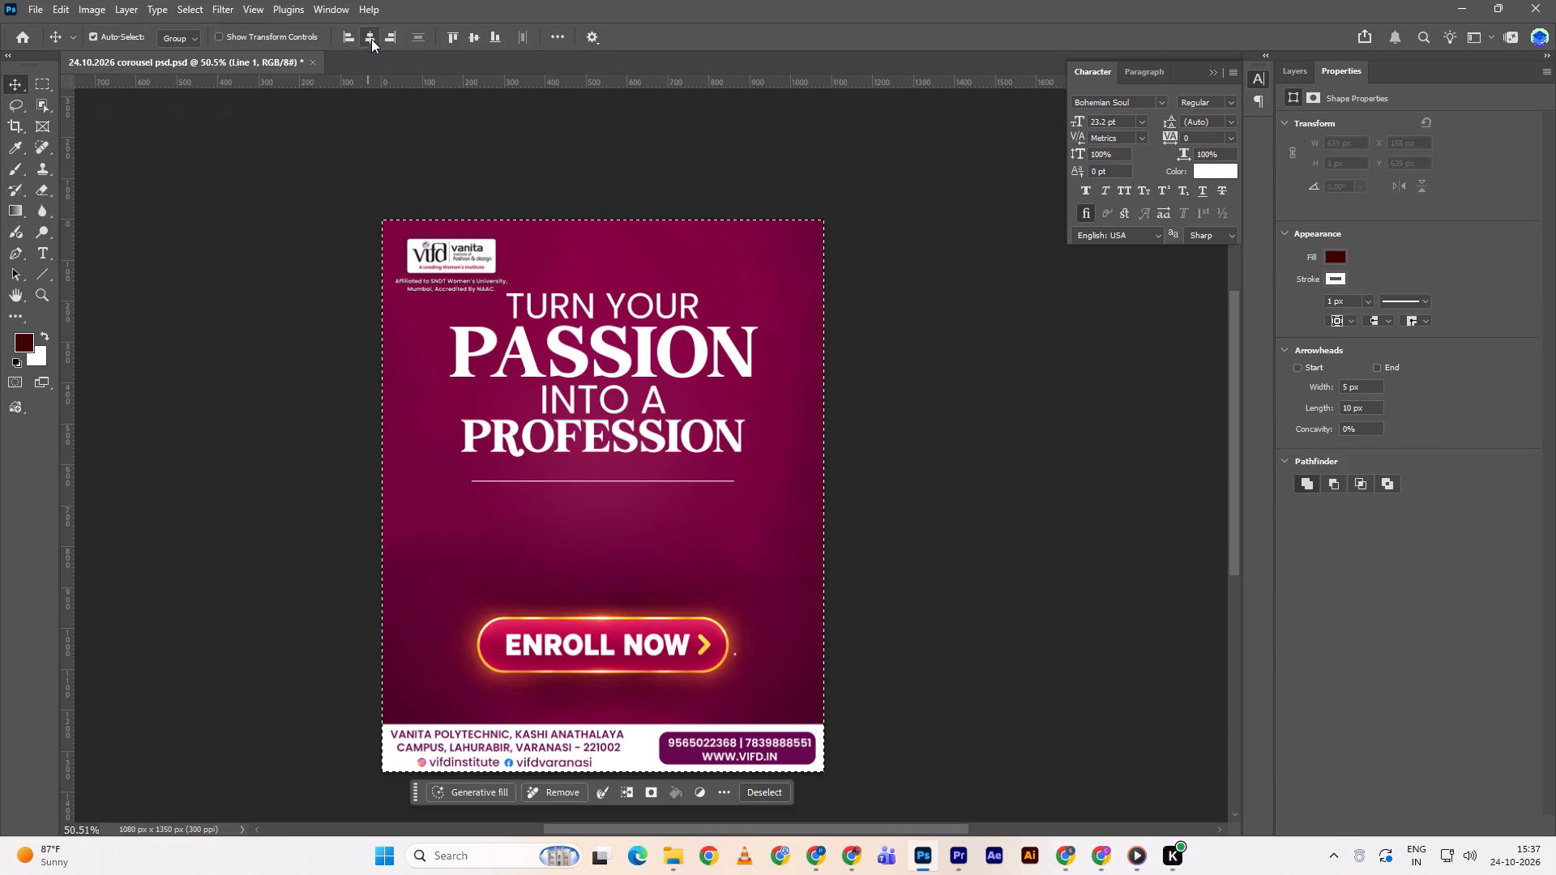
pyautogui.hotkey('ctrl', 'd')
pyautogui.hotkey('ctrl', 'a')
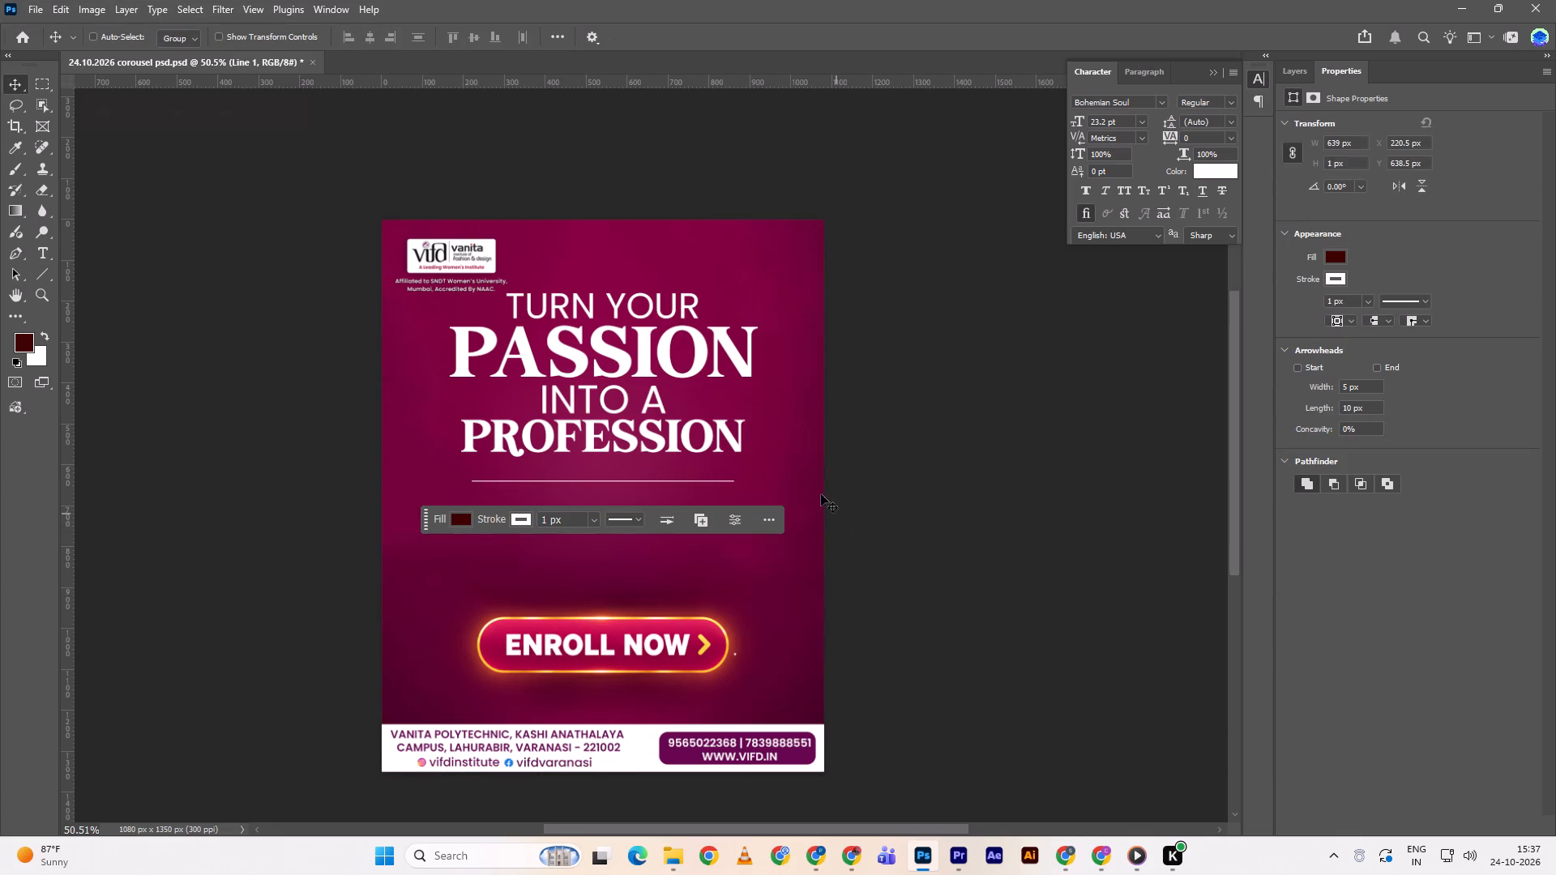
pyautogui.click(472, 36)
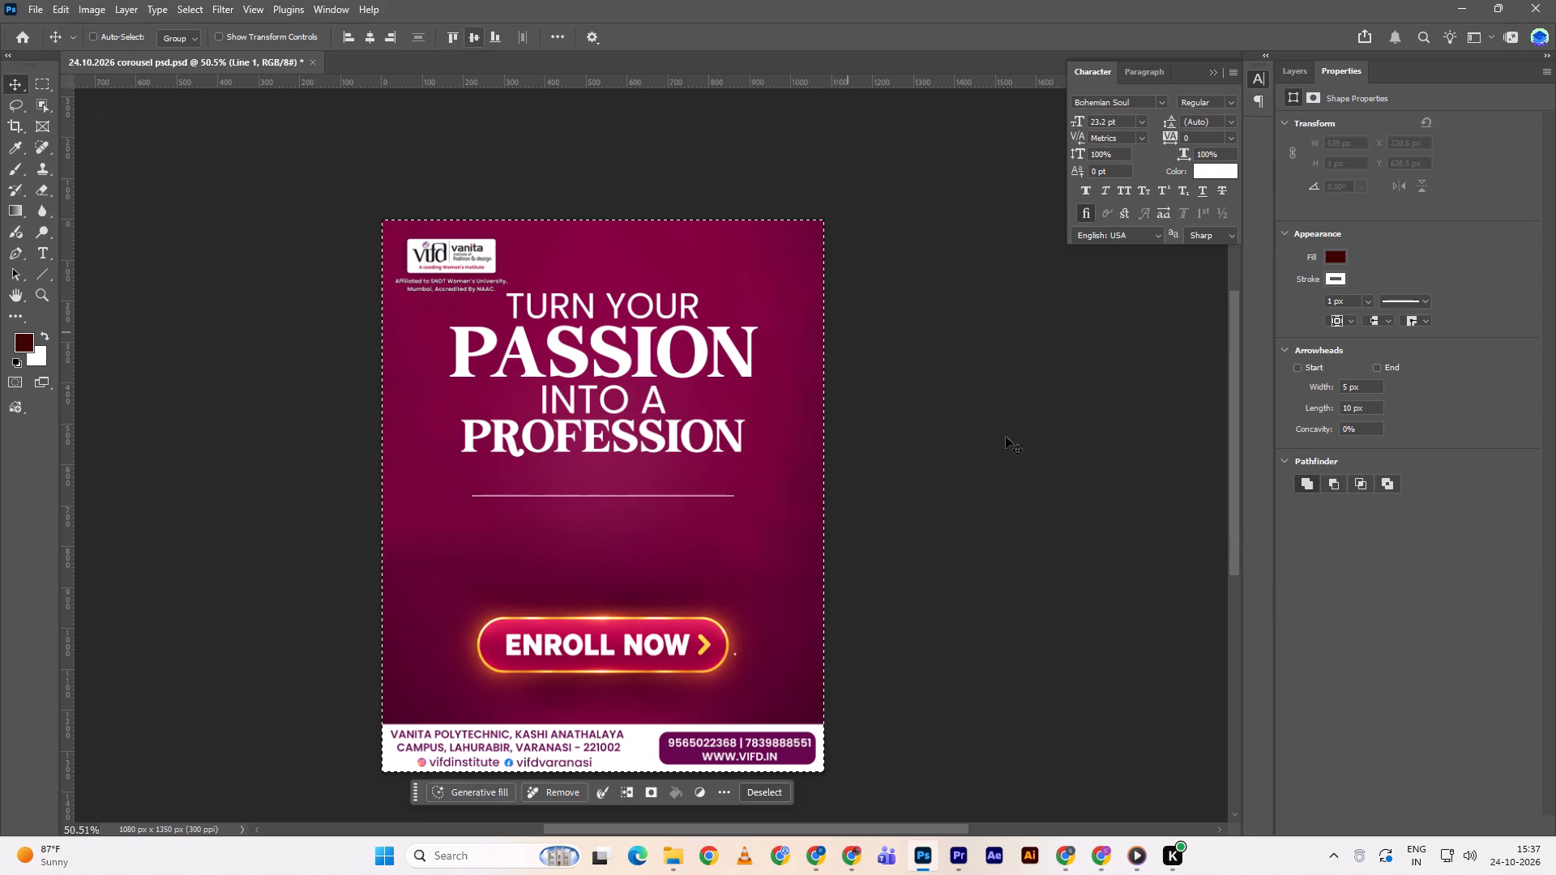
pyautogui.hotkey('ctrl', 'd')
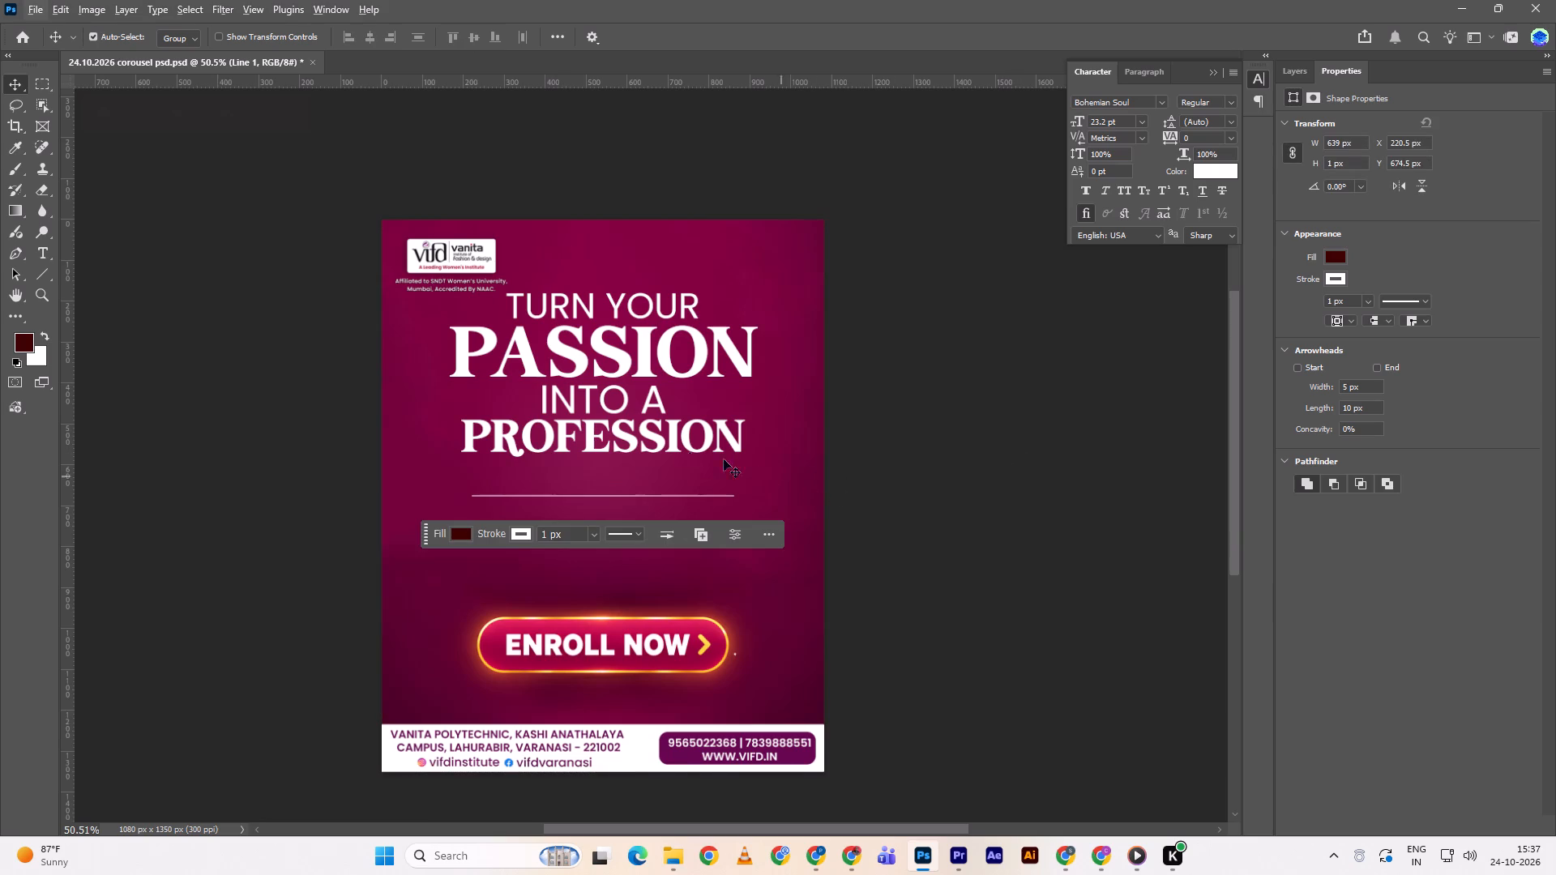
# Duplicate the INTO A line just below the divider and replace its text with Join Our.
pyautogui.keyDown('alt'); pyautogui.moveTo(631, 397); pyautogui.dragTo(632, 519); pyautogui.keyUp('alt')
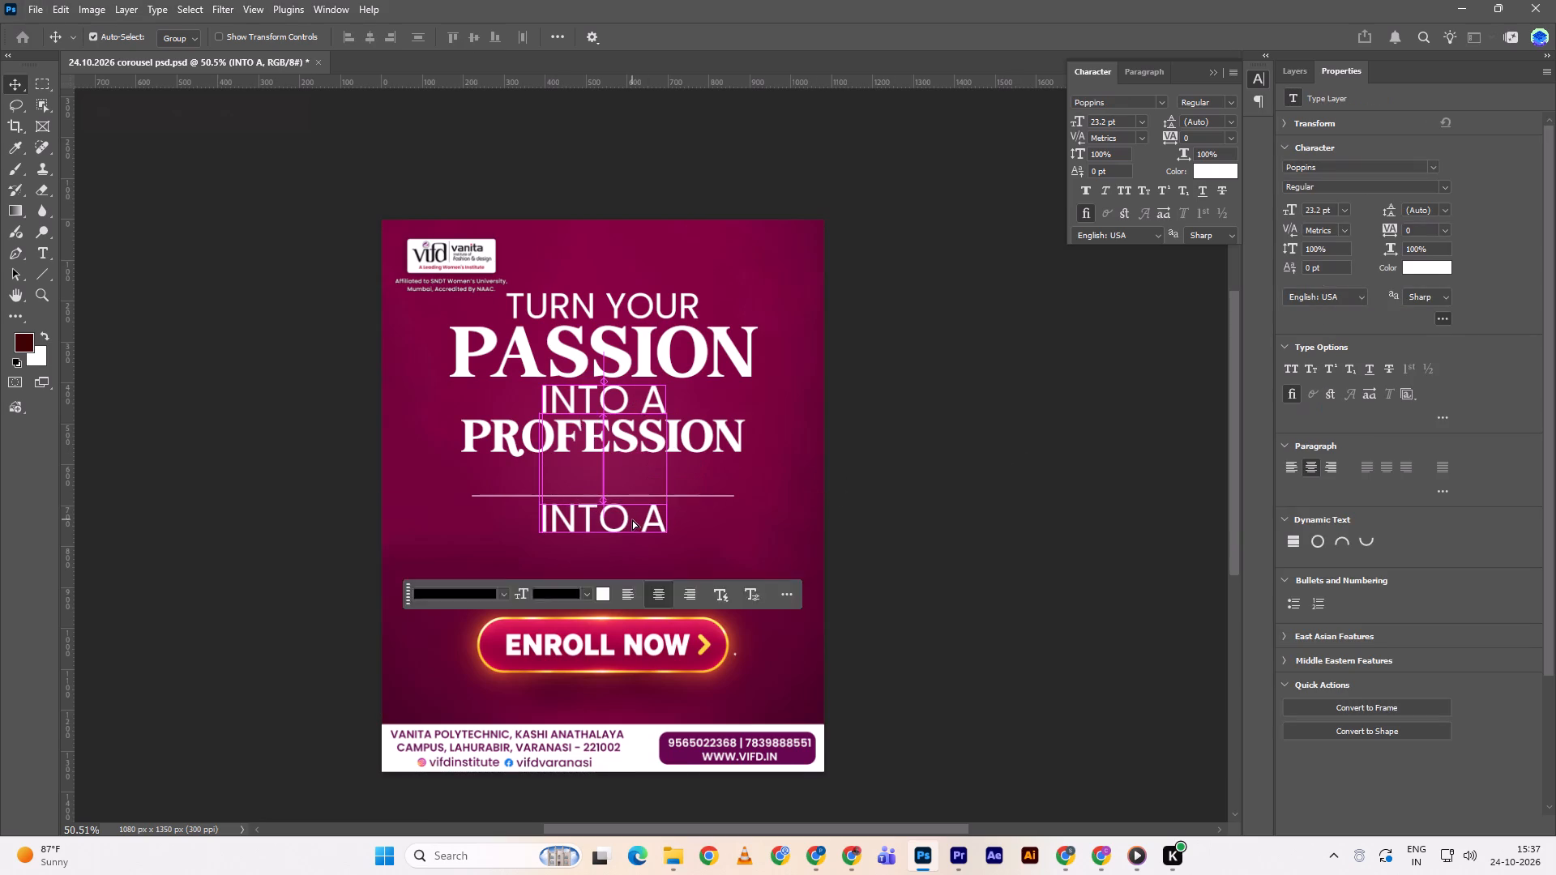
pyautogui.doubleClick(632, 519)
pyautogui.hotkey('ctrl', 'v')
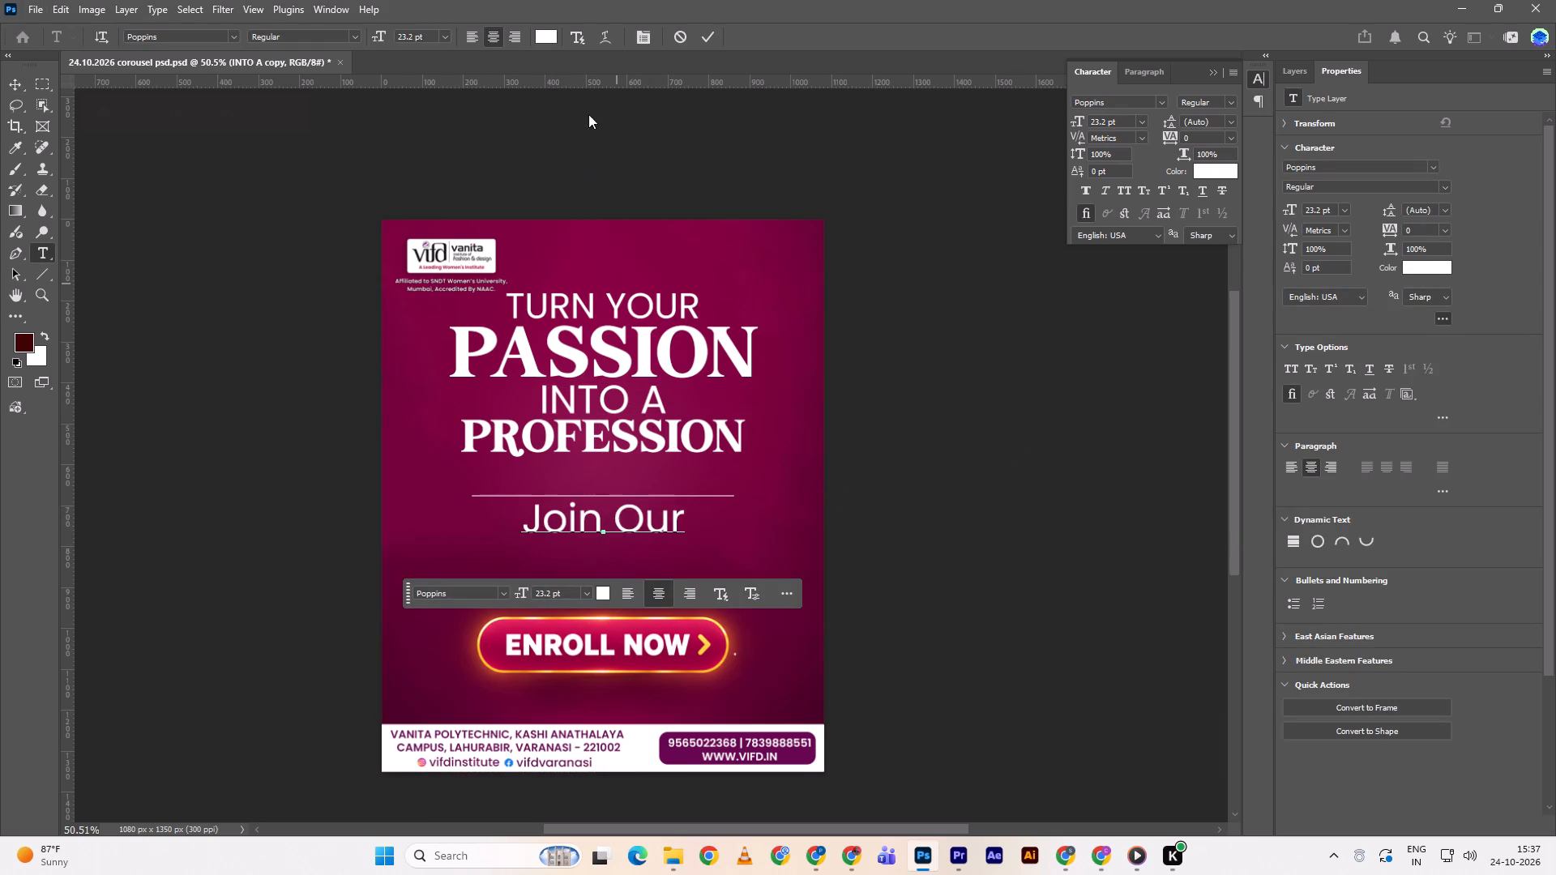
pyautogui.click(713, 36)
# Switch to Chrome and copy the text FASHION DESIGNING from the ChatGPT design in Google Lens.
pyautogui.hotkey('alt', 'Tab')
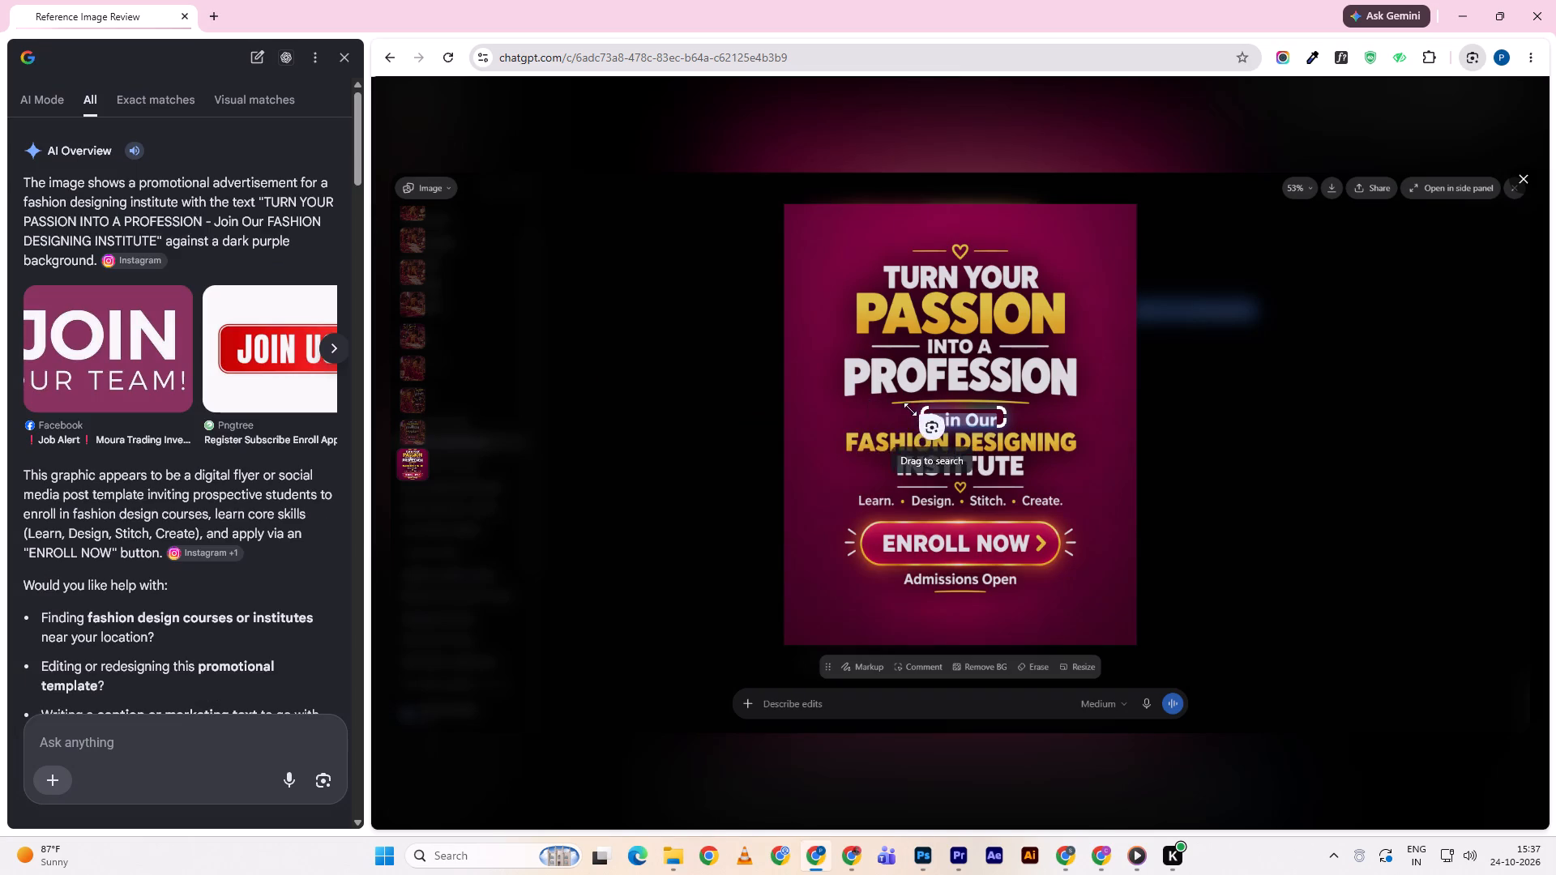
pyautogui.moveTo(839, 428); pyautogui.dragTo(1086, 453)
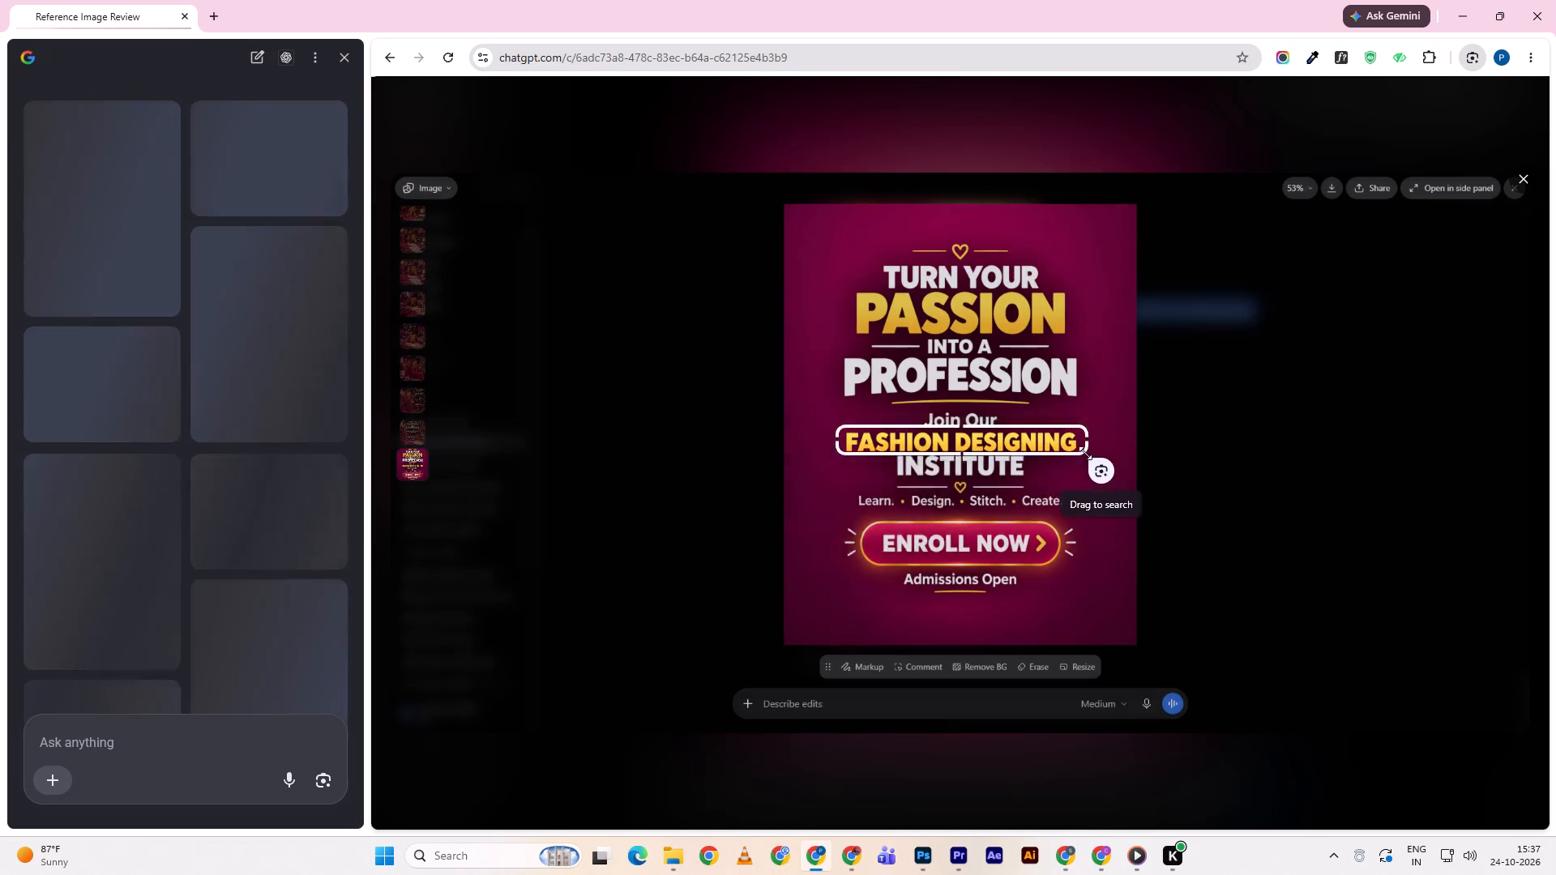
pyautogui.click(883, 486)
# Switch to Photoshop, duplicate the Join Our line directly beneath it and replace its text with FASHION DESIGNING.
pyautogui.hotkey('alt', 'Tab')
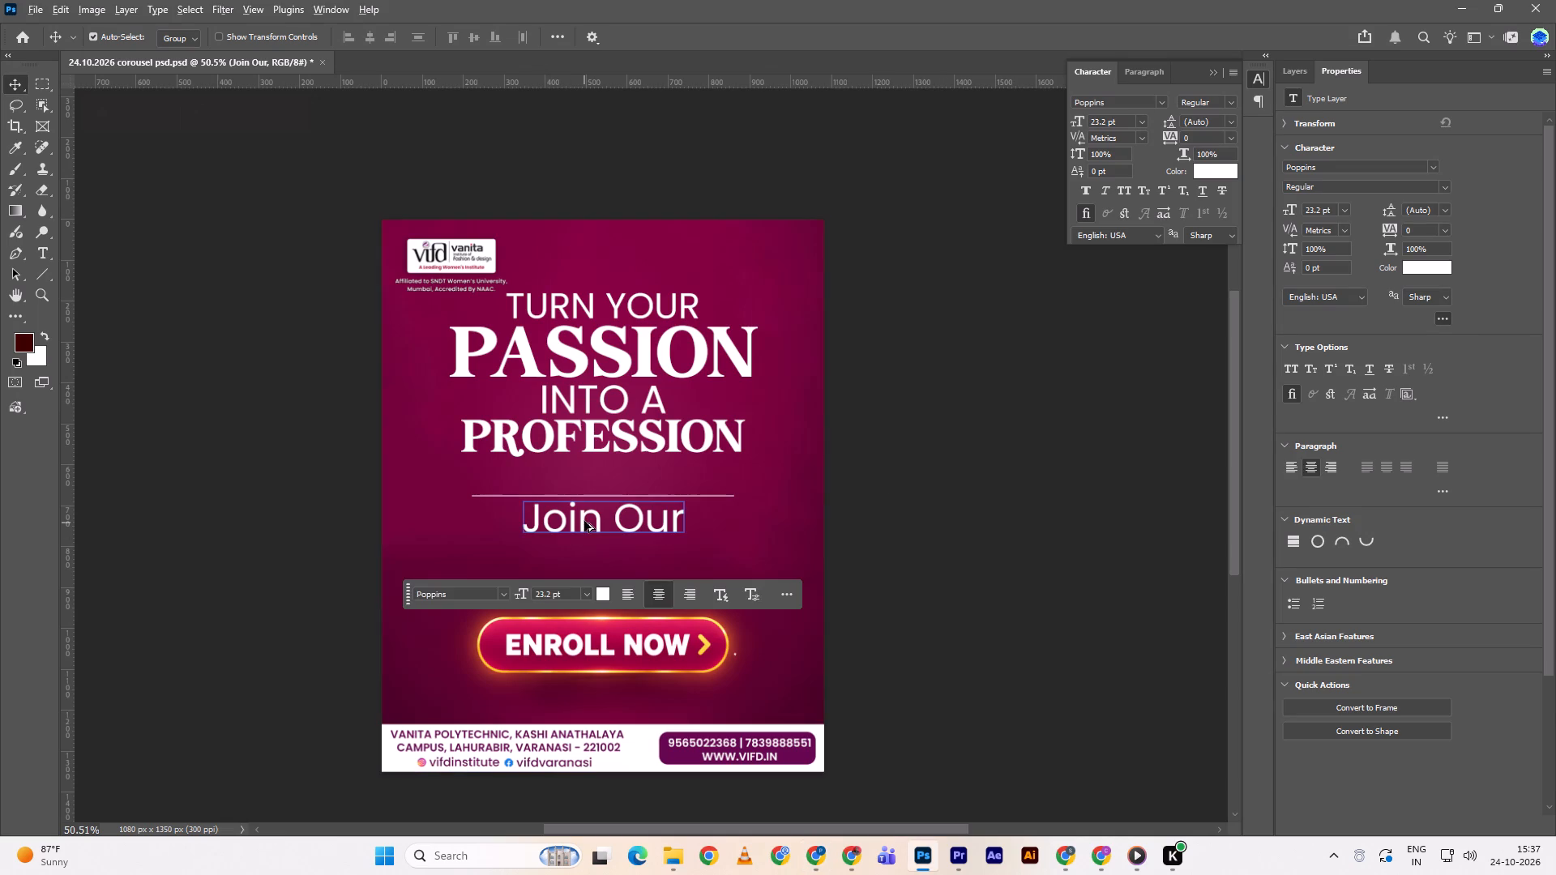
pyautogui.keyDown('alt'); pyautogui.moveTo(584, 521); pyautogui.dragTo(588, 553); pyautogui.keyUp('alt')
pyautogui.doubleClick(588, 553)
pyautogui.click(588, 553)
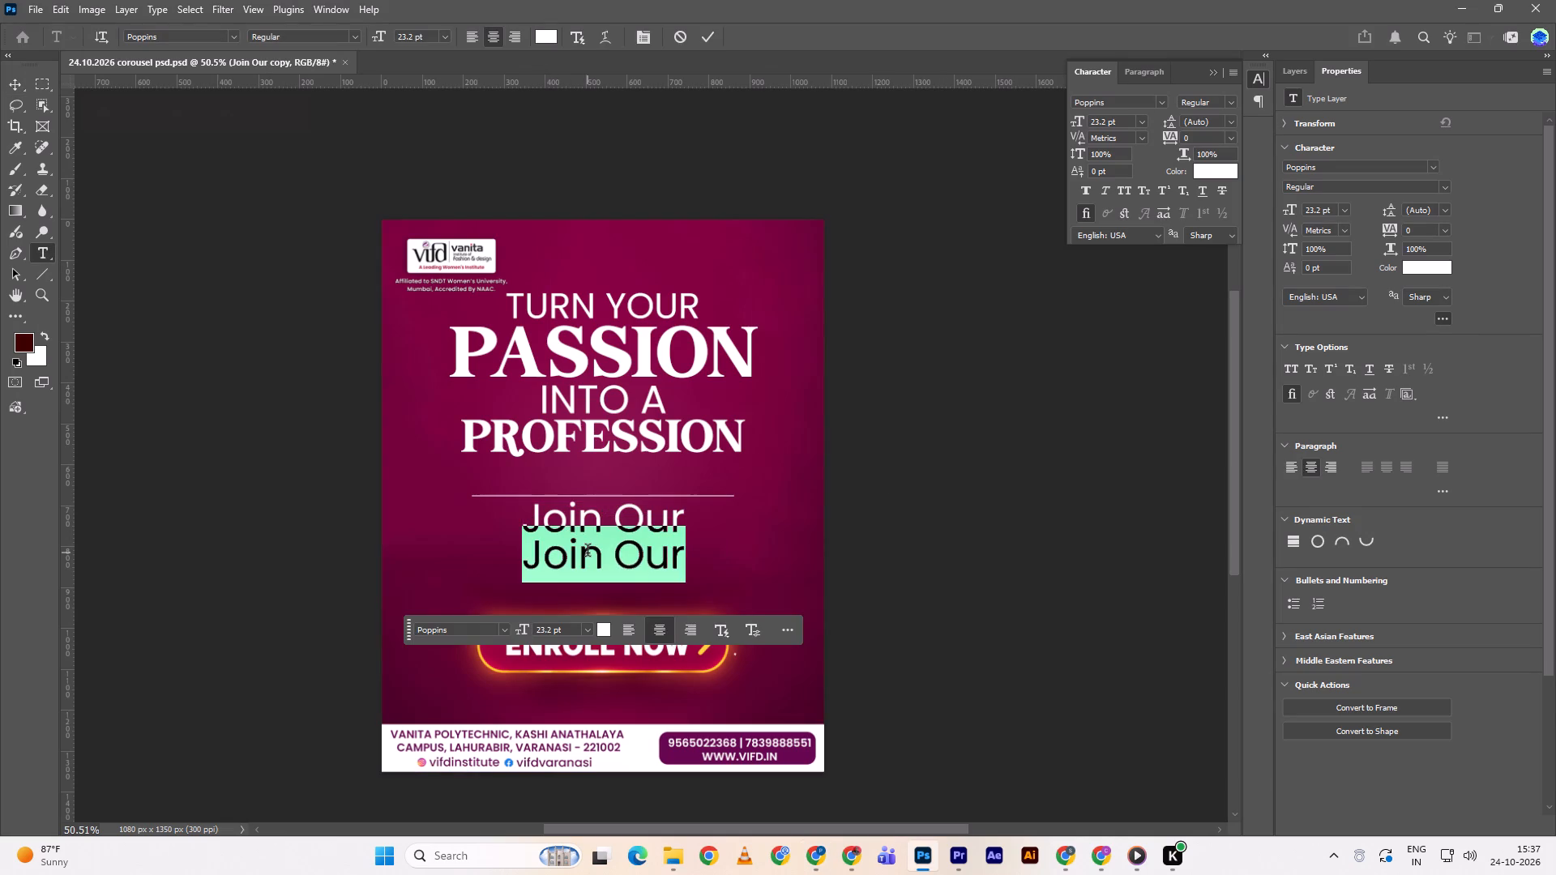
pyautogui.hotkey('ctrl', 'v')
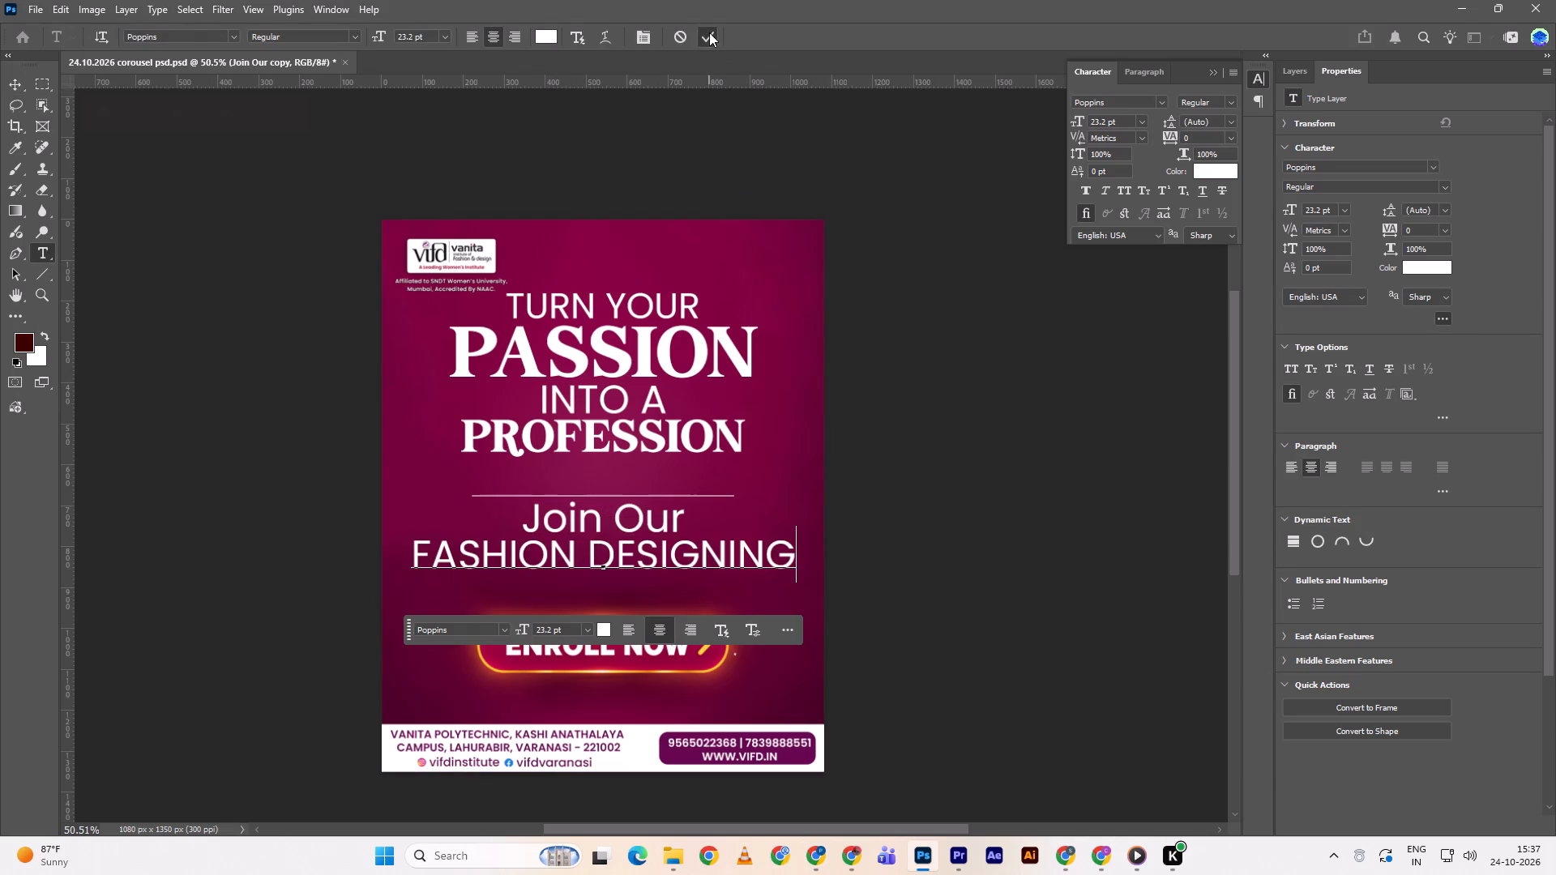
pyautogui.click(709, 32)
# Change the font of the FASHION DESIGNING line to Bohemian Soul Regular.
pyautogui.click(1439, 162)
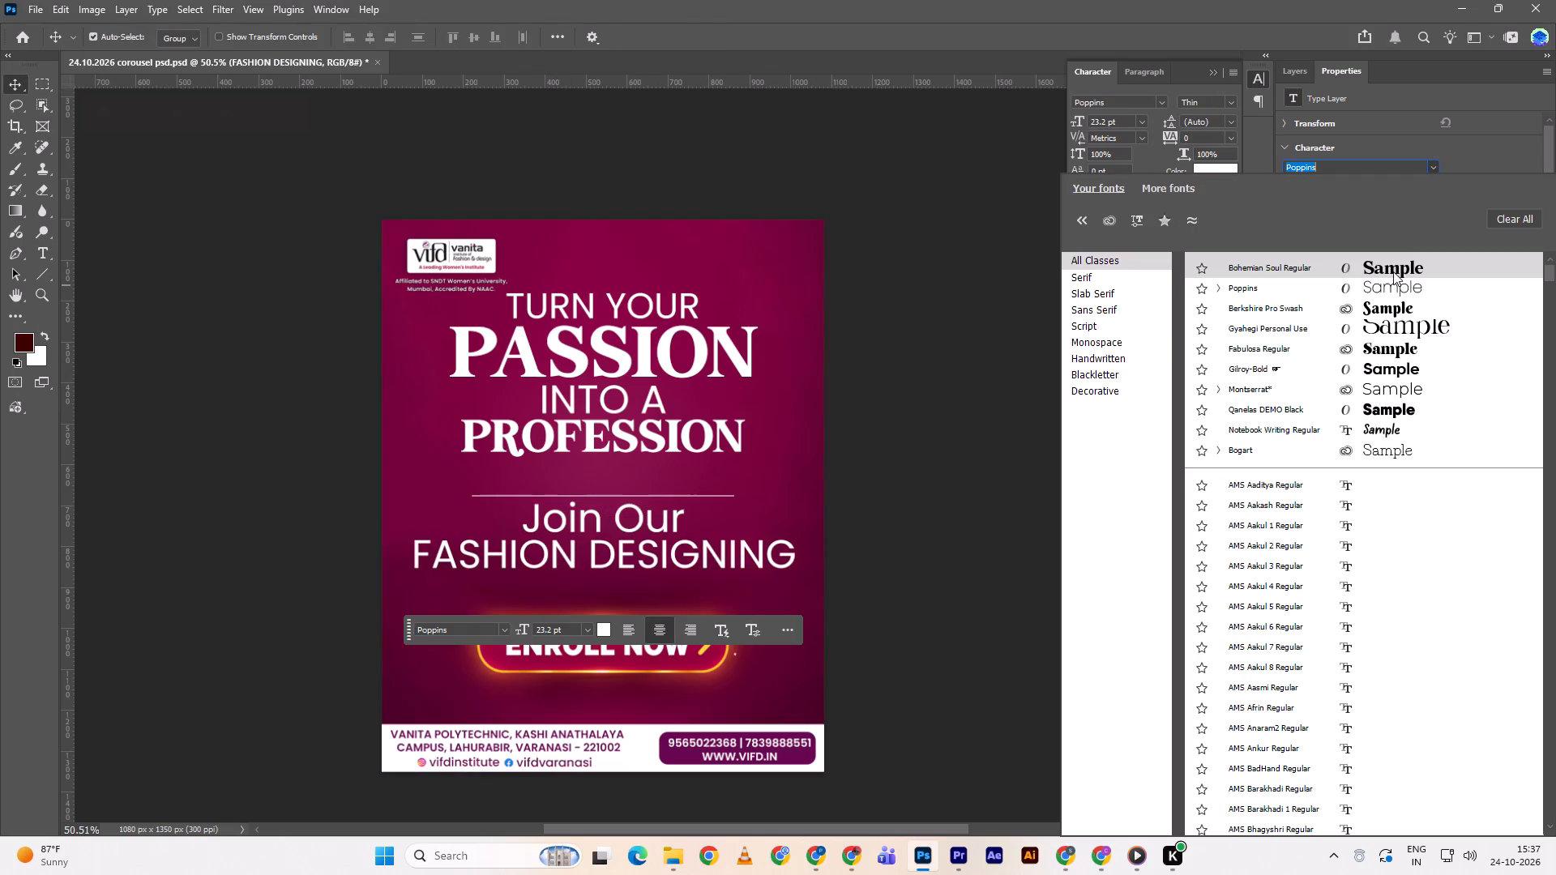
pyautogui.doubleClick(1392, 272)
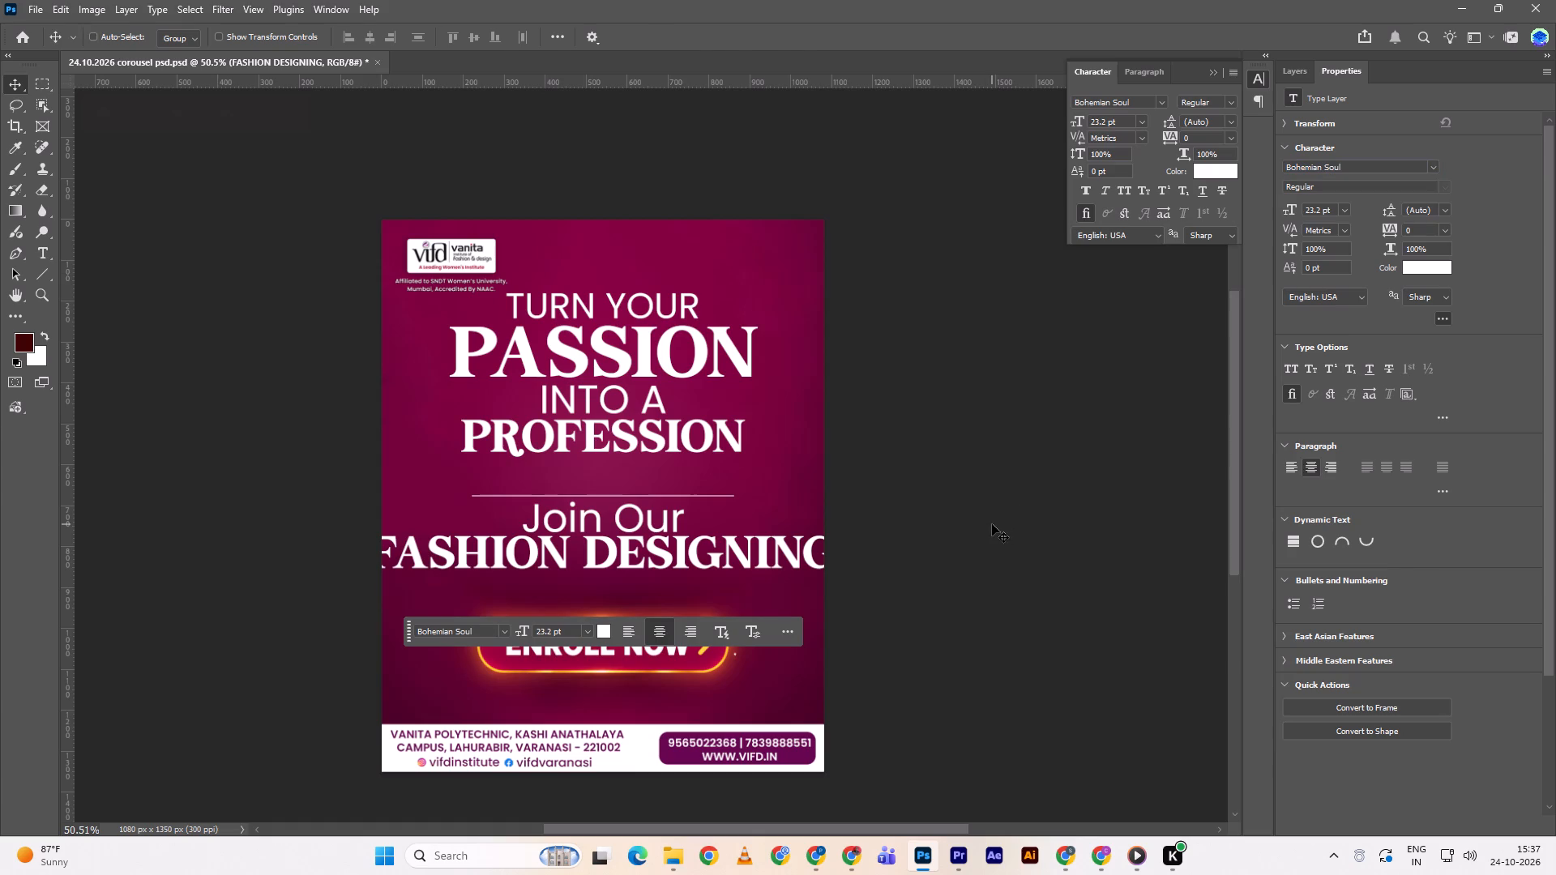
# Scale the FASHION DESIGNING line down to about 72% so it fits the canvas width, and nudge it beneath Join Our.
pyautogui.hotkey('ctrl', 't')
pyautogui.keyDown('alt'); pyautogui.moveTo(846, 562); pyautogui.dragTo(780, 558); pyautogui.keyUp('alt')
pyautogui.keyDown('alt'); pyautogui.click(780, 558); pyautogui.keyUp('alt')
pyautogui.press('Up')
pyautogui.doubleClick(800, 36)
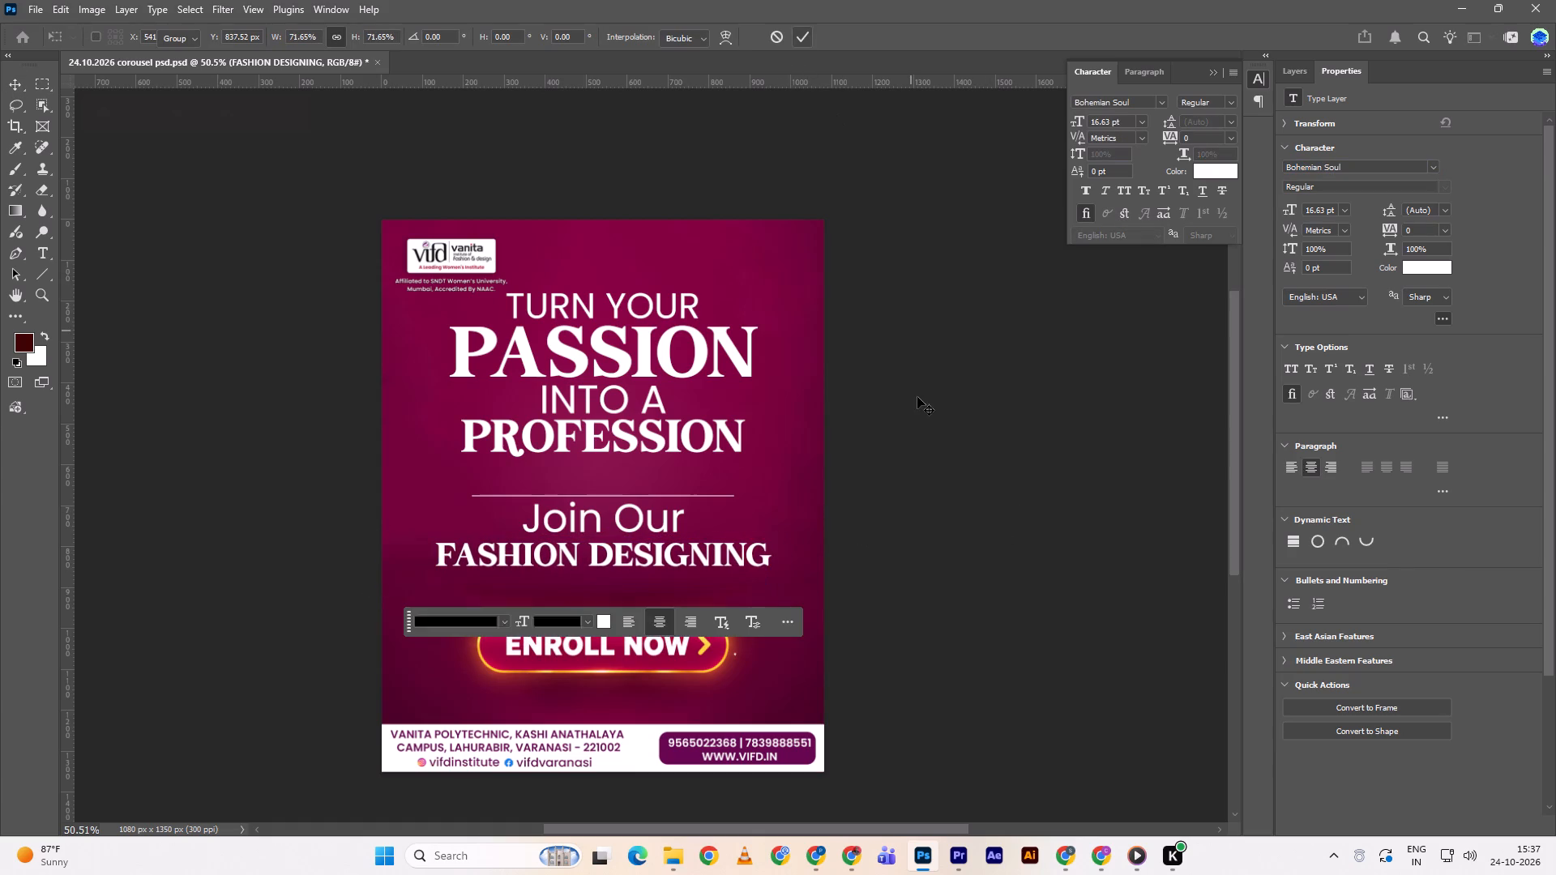
pyautogui.press('Up')
pyautogui.press('Down')
pyautogui.press('Down')
pyautogui.press('Down')
# Switch to Chrome and copy the text INSTITUTE from the ChatGPT design in Google Lens.
pyautogui.hotkey('alt', 'Tab')
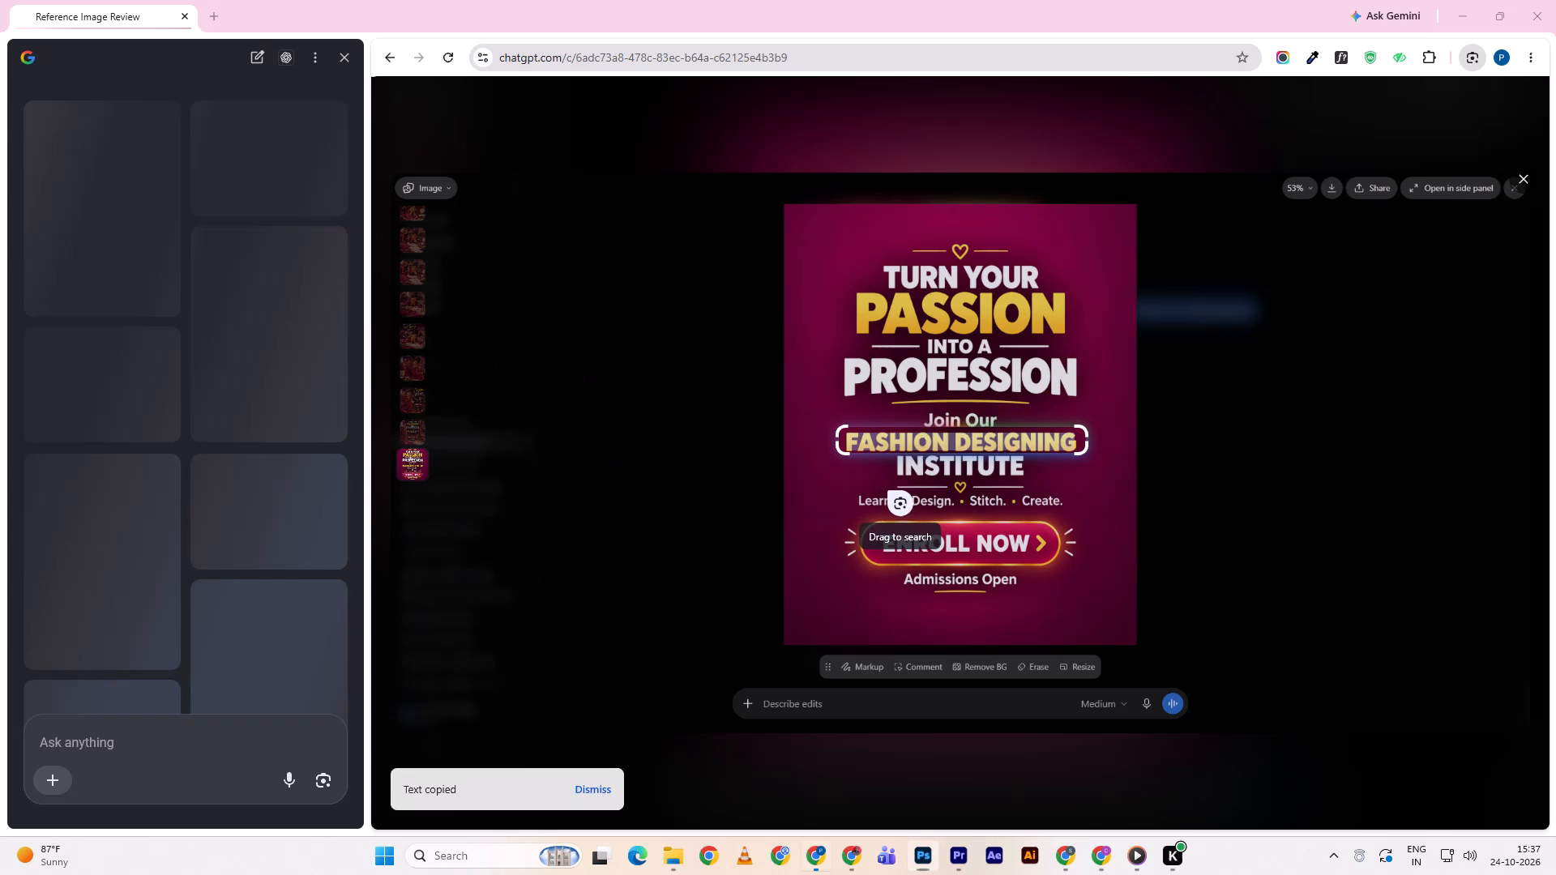
pyautogui.doubleClick(889, 460)
pyautogui.moveTo(888, 452); pyautogui.dragTo(1019, 481)
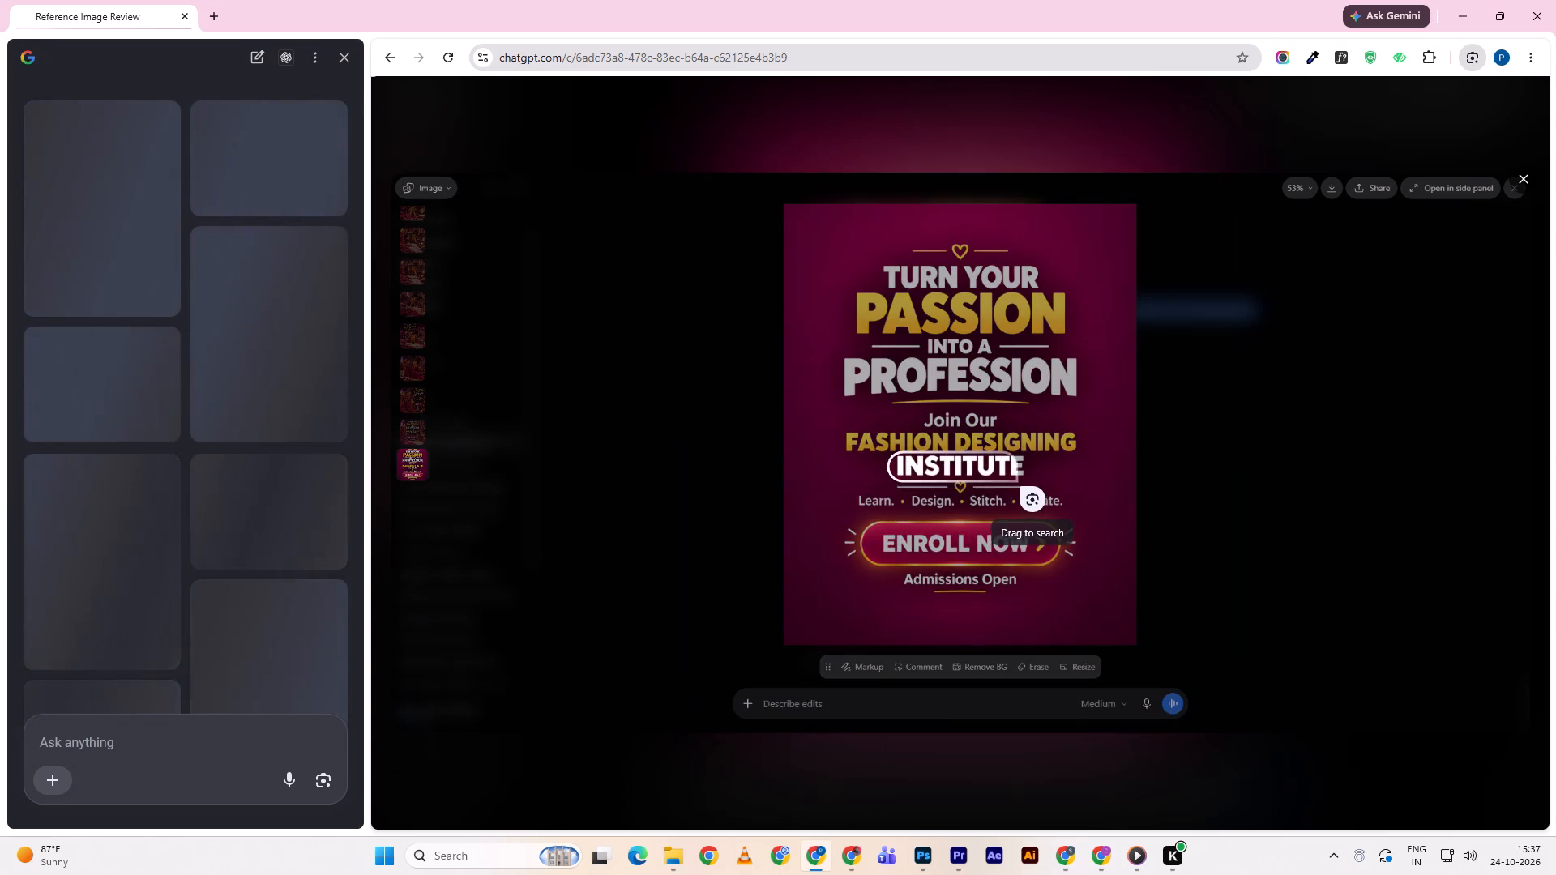
pyautogui.moveTo(1019, 481); pyautogui.dragTo(1035, 480)
pyautogui.click(1035, 480)
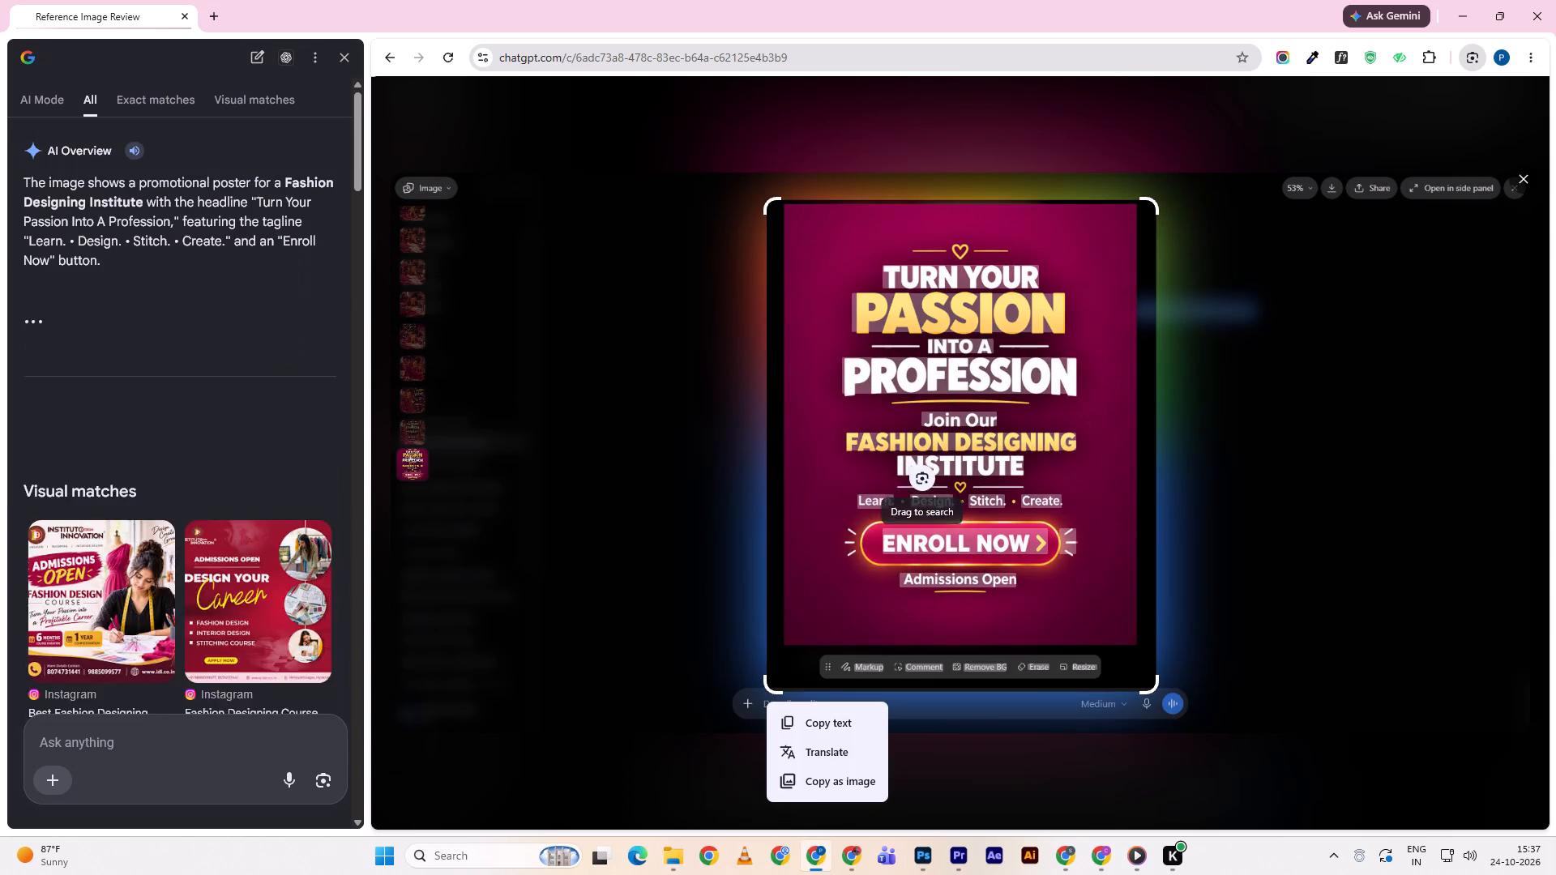
pyautogui.moveTo(900, 453); pyautogui.dragTo(1025, 476)
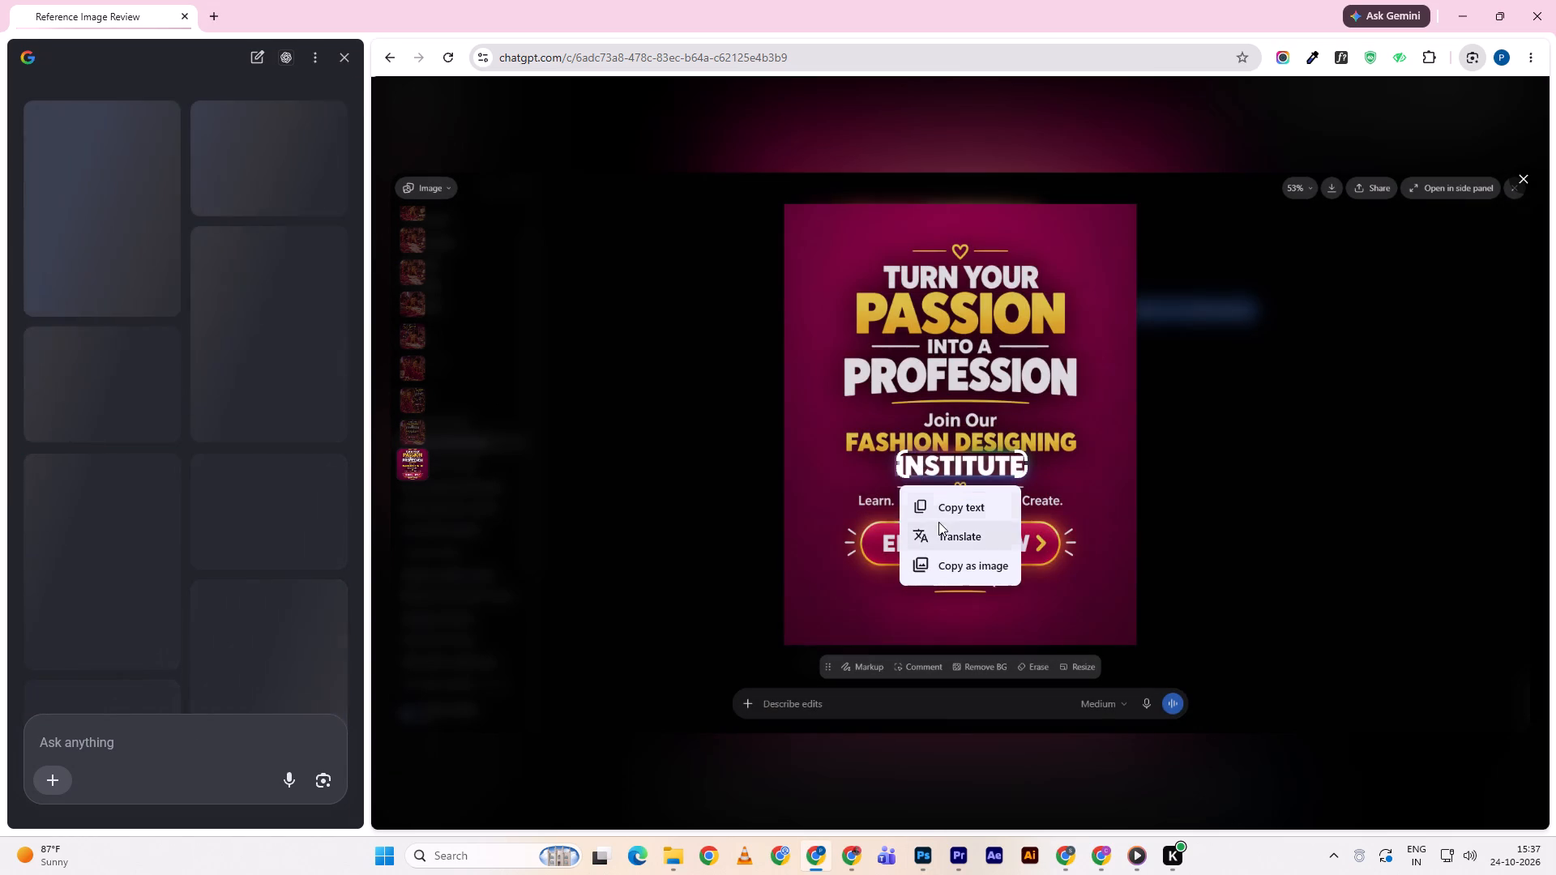
pyautogui.doubleClick(938, 522)
pyautogui.moveTo(885, 456); pyautogui.dragTo(1038, 482)
pyautogui.click(1038, 482)
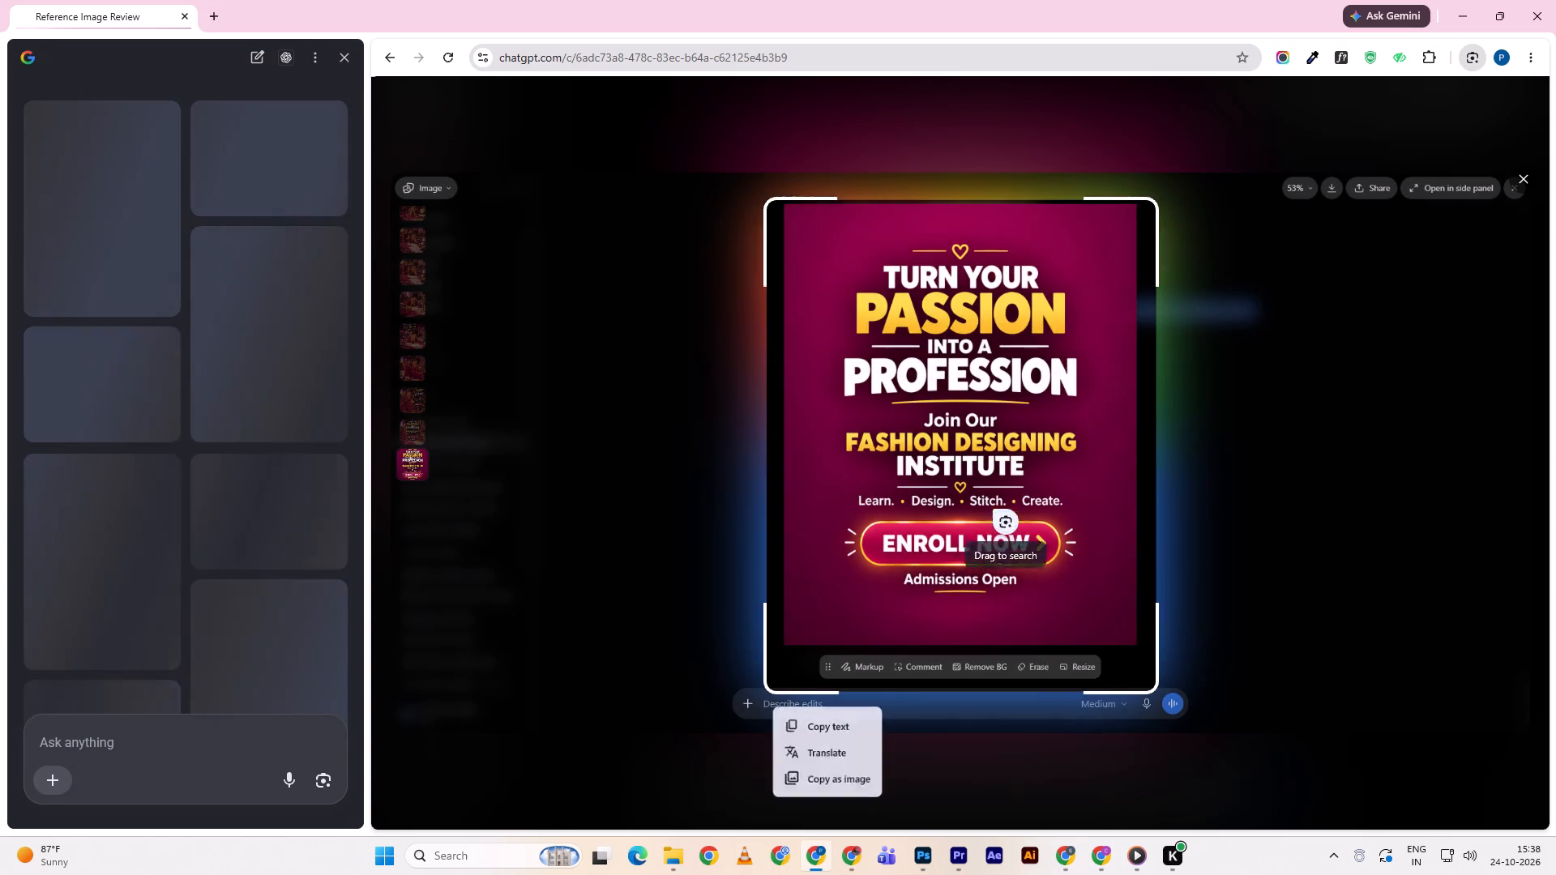
pyautogui.doubleClick(913, 476)
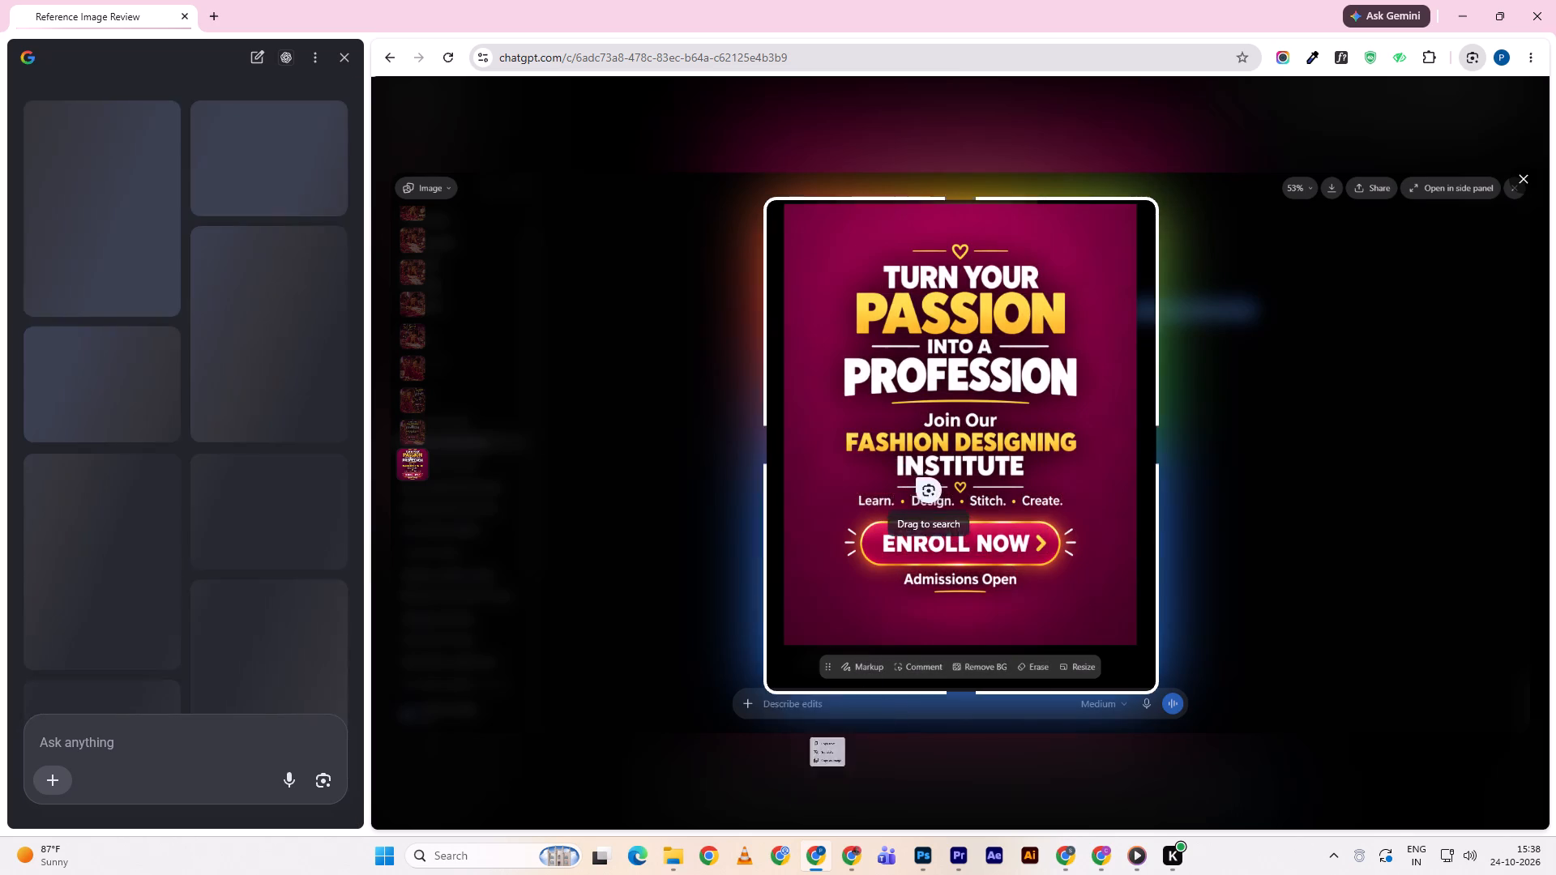
pyautogui.moveTo(890, 454); pyautogui.dragTo(1041, 481)
pyautogui.click(951, 523)
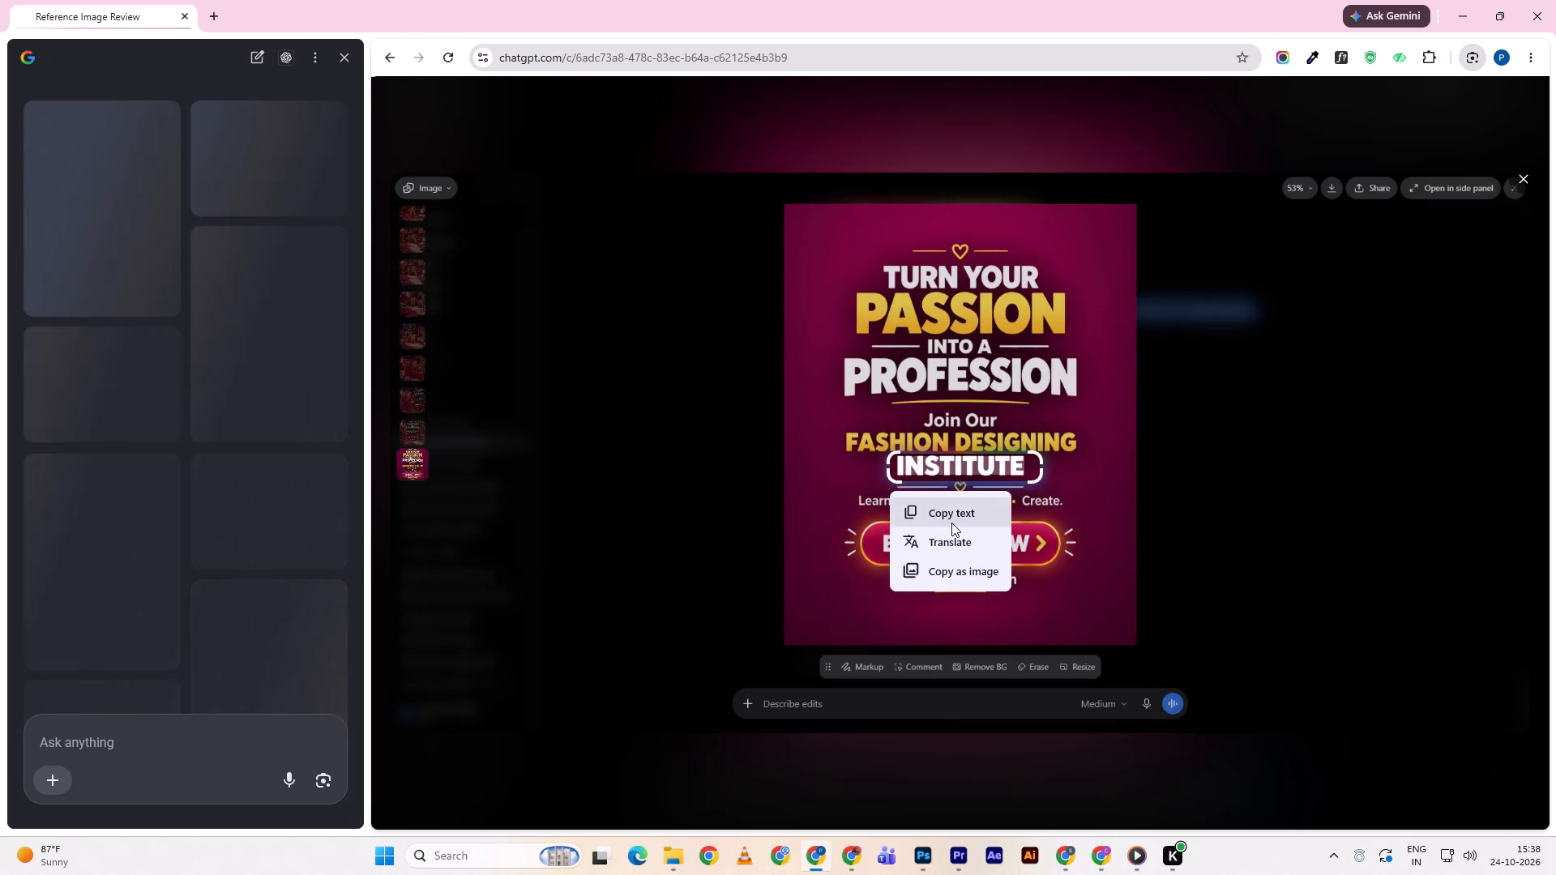
# Switch to Photoshop, duplicate the FASHION DESIGNING line directly below it and replace its text with INSTITUTE.
pyautogui.hotkey('alt', 'Tab')
pyautogui.keyDown('alt'); pyautogui.moveTo(565, 564); pyautogui.dragTo(567, 590); pyautogui.keyUp('alt')
pyautogui.doubleClick(567, 590)
pyautogui.hotkey('ctrl', 'b')
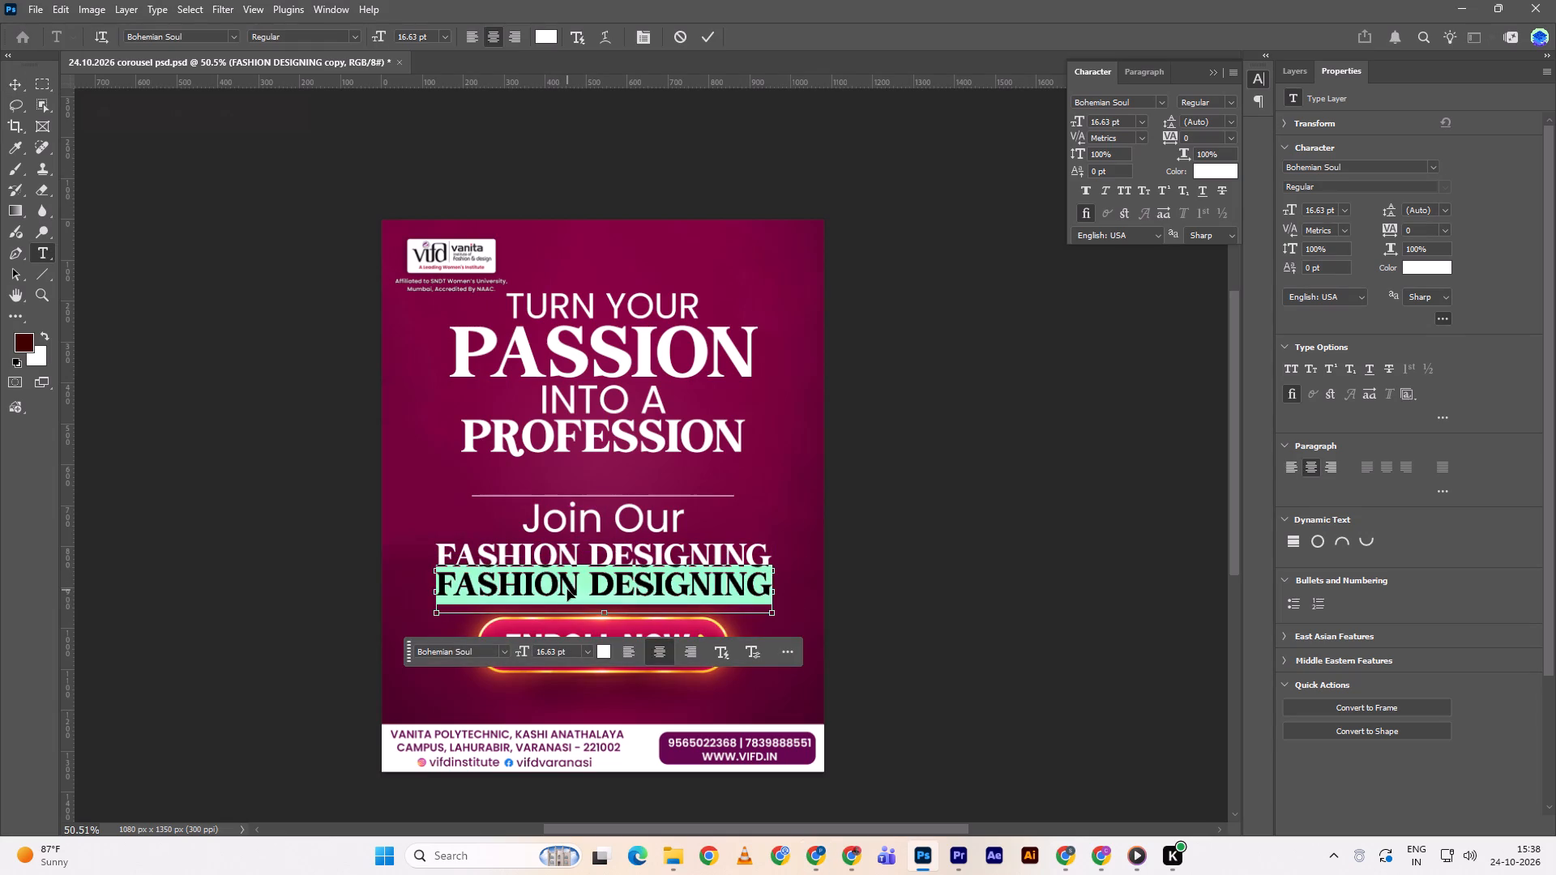
pyautogui.hotkey('ctrl', 'v')
pyautogui.click(712, 39)
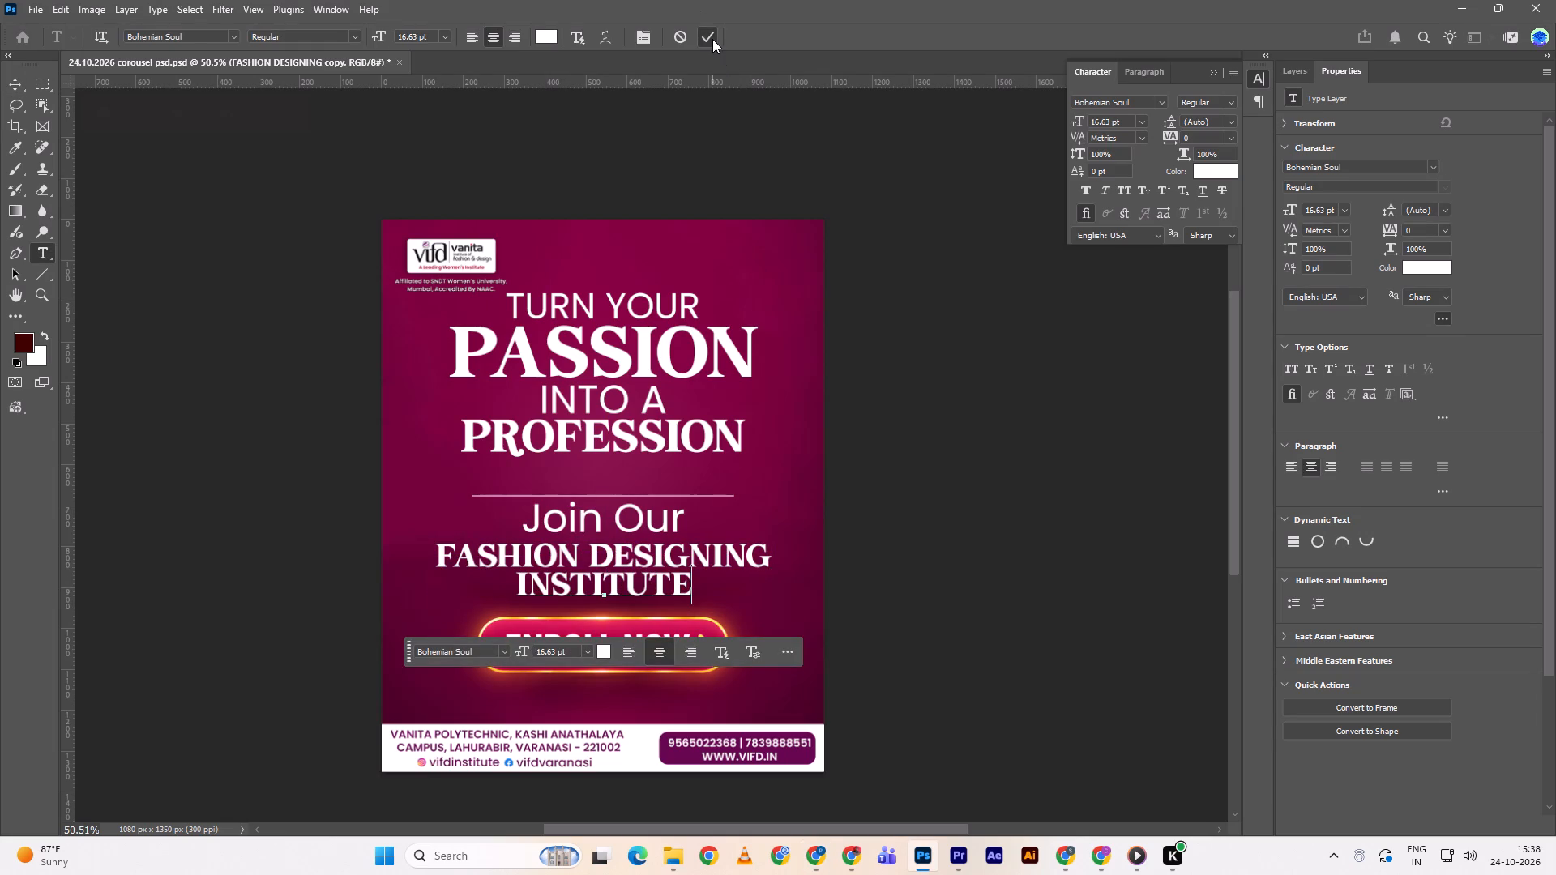
# Scale the INSTITUTE line down to about 91% and nudge it down to space it from FASHION DESIGNING.
pyautogui.hotkey('ctrl', 't')
pyautogui.keyDown('alt'); pyautogui.moveTo(697, 591); pyautogui.dragTo(686, 592); pyautogui.keyUp('alt')
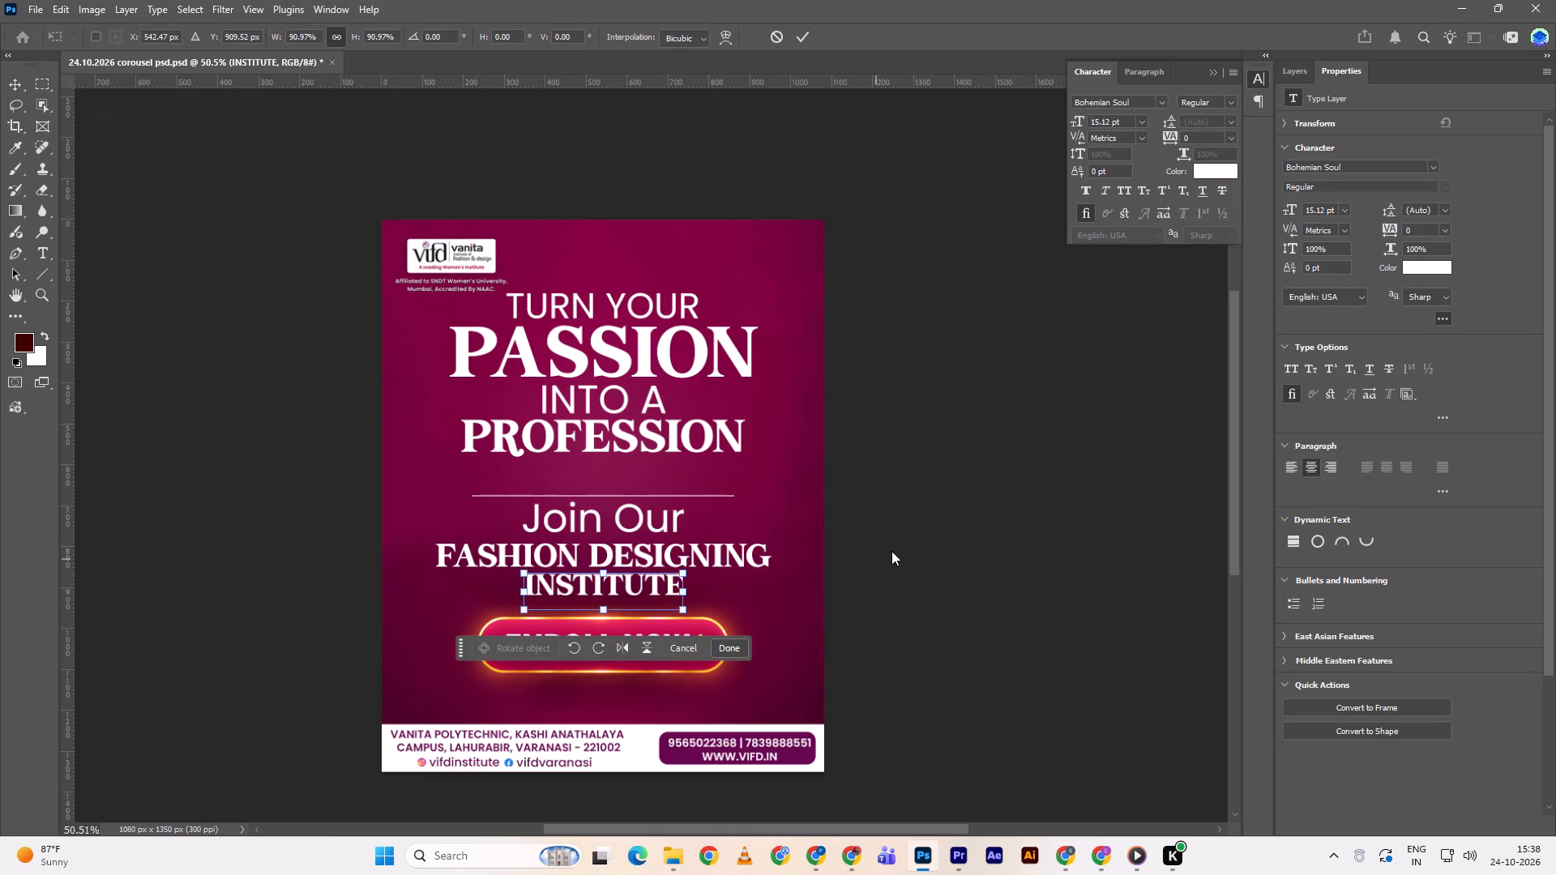
pyautogui.press('Down')
pyautogui.press('Down')
pyautogui.press('Down')
pyautogui.press('Down')
pyautogui.click(797, 35)
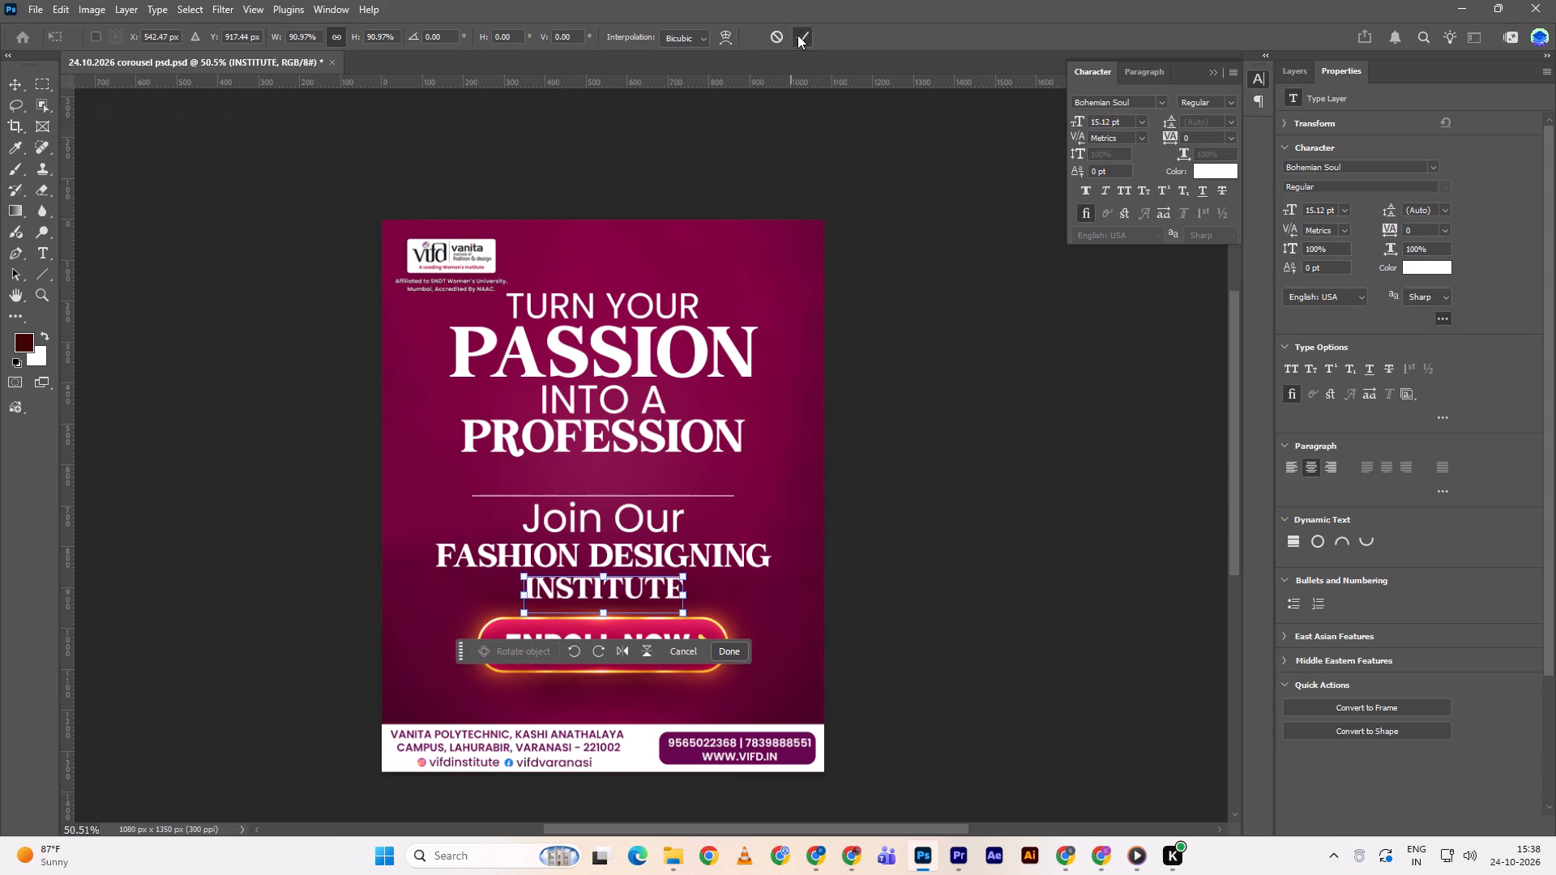
pyautogui.press('Down')
pyautogui.press('Down')
pyautogui.press('Down')
pyautogui.press('Down')
pyautogui.press('Down')
pyautogui.press('Down')
pyautogui.press('Down')
pyautogui.press('Down')
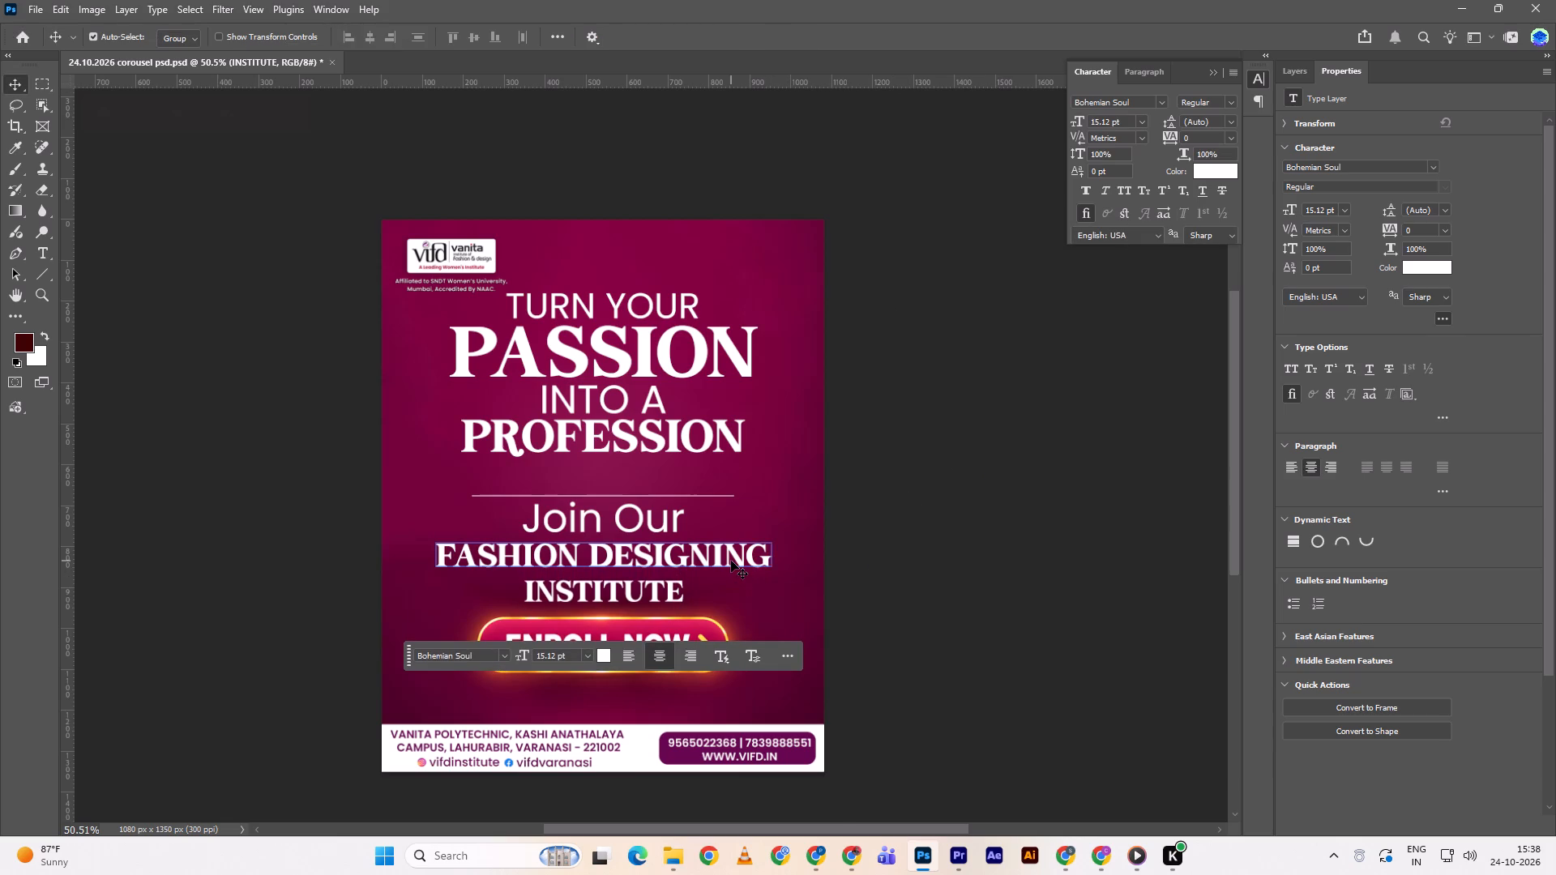
pyautogui.press('Down')
pyautogui.press('Down')
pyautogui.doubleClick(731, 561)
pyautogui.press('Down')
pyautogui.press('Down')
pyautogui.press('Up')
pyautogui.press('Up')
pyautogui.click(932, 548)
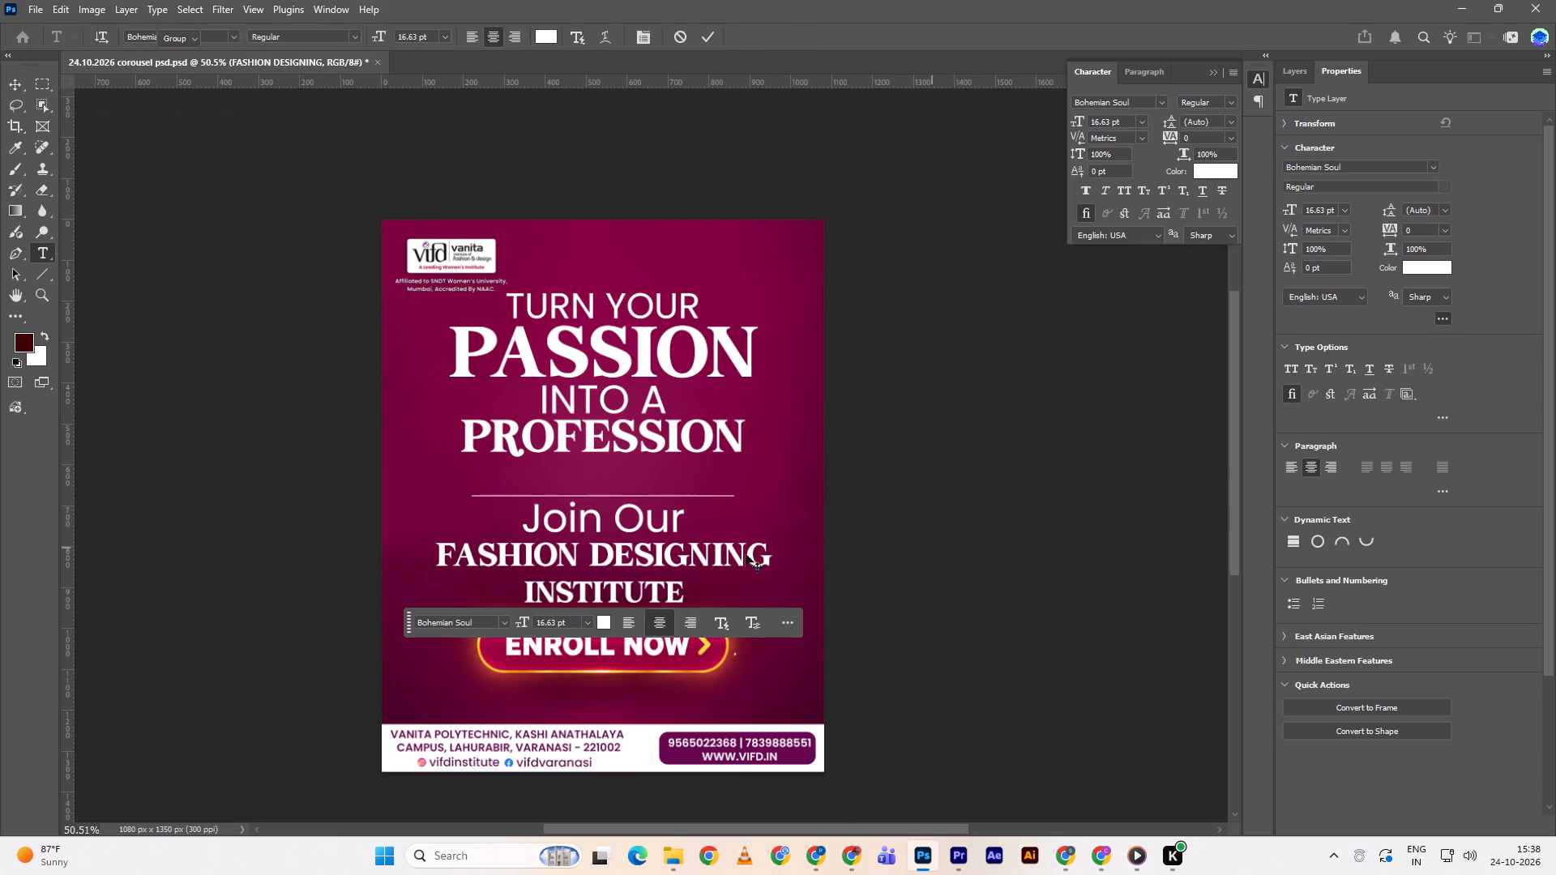
# Centre the FASHION DESIGNING line horizontally on the canvas and nudge it slightly down between Join Our and INSTITUTE.
pyautogui.click(716, 554)
pyautogui.hotkey('ctrl', 'a')
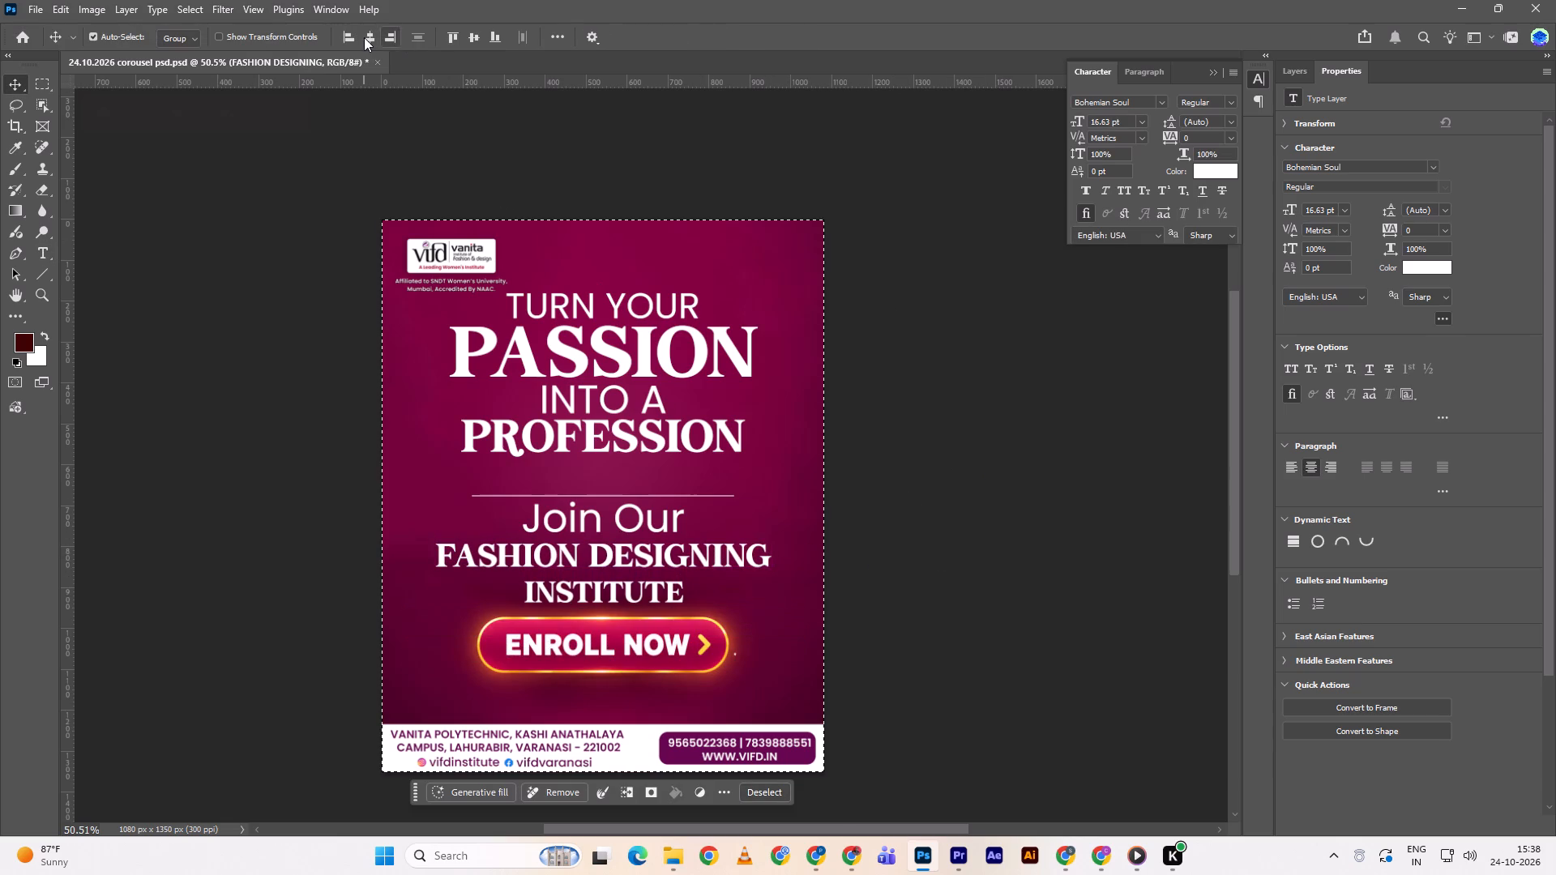
pyautogui.tripleClick(364, 37)
pyautogui.hotkey('ctrl', 'd')
pyautogui.press('Down')
pyautogui.press('Down')
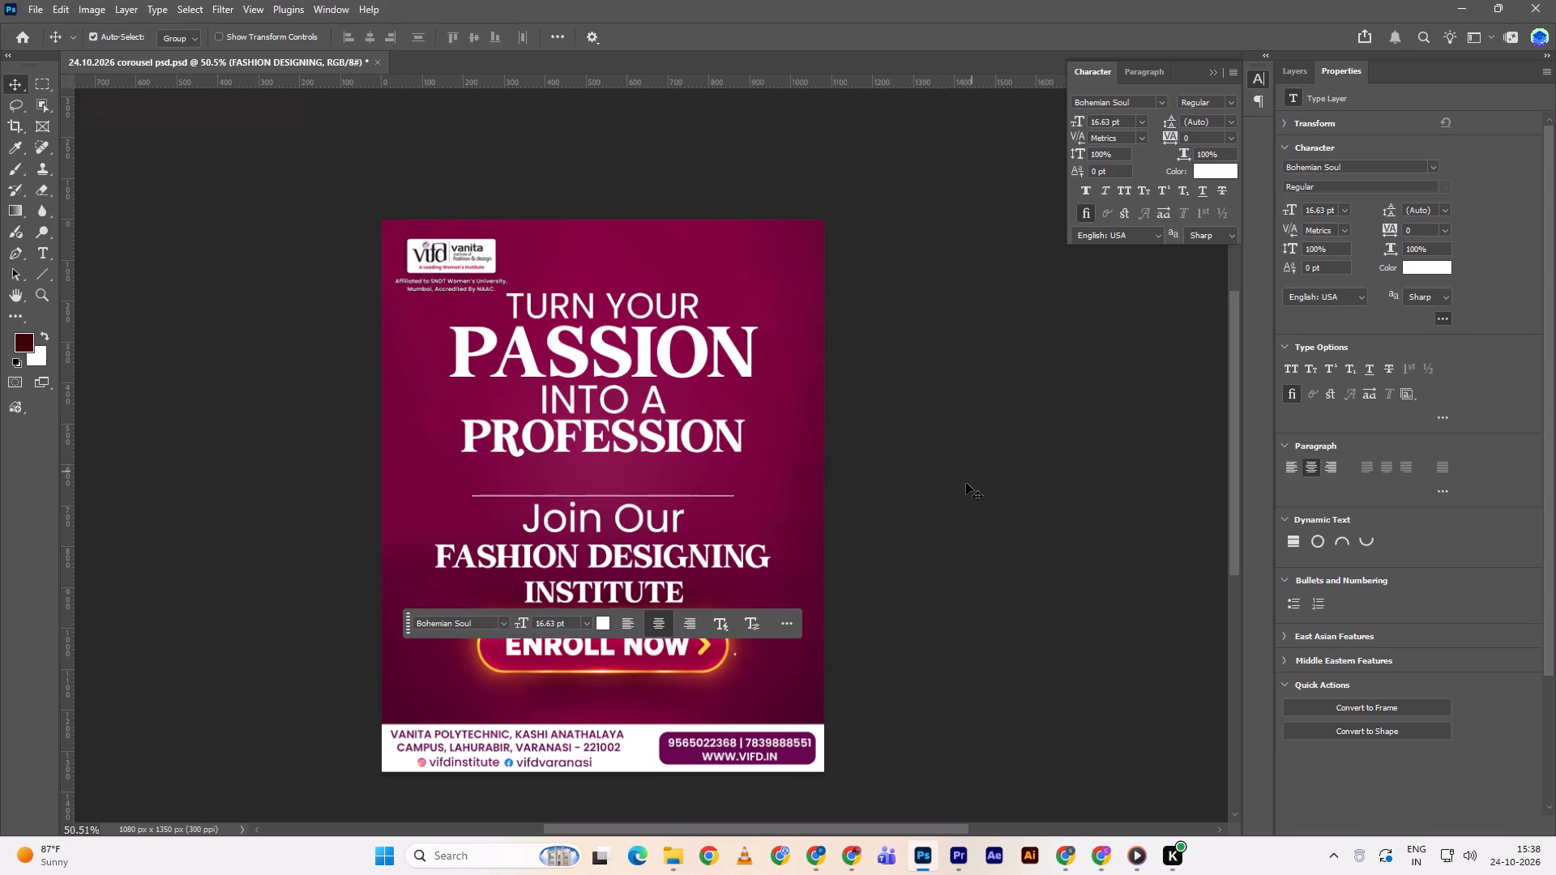
pyautogui.press('Down')
pyautogui.press('Down')
pyautogui.press('Down')
pyautogui.press('Down')
pyautogui.press('Up')
# Nudge the INSTITUTE line up slightly towards FASHION DESIGNING to leave more room above the ENROLL NOW button.
pyautogui.doubleClick(660, 595)
pyautogui.press('Up')
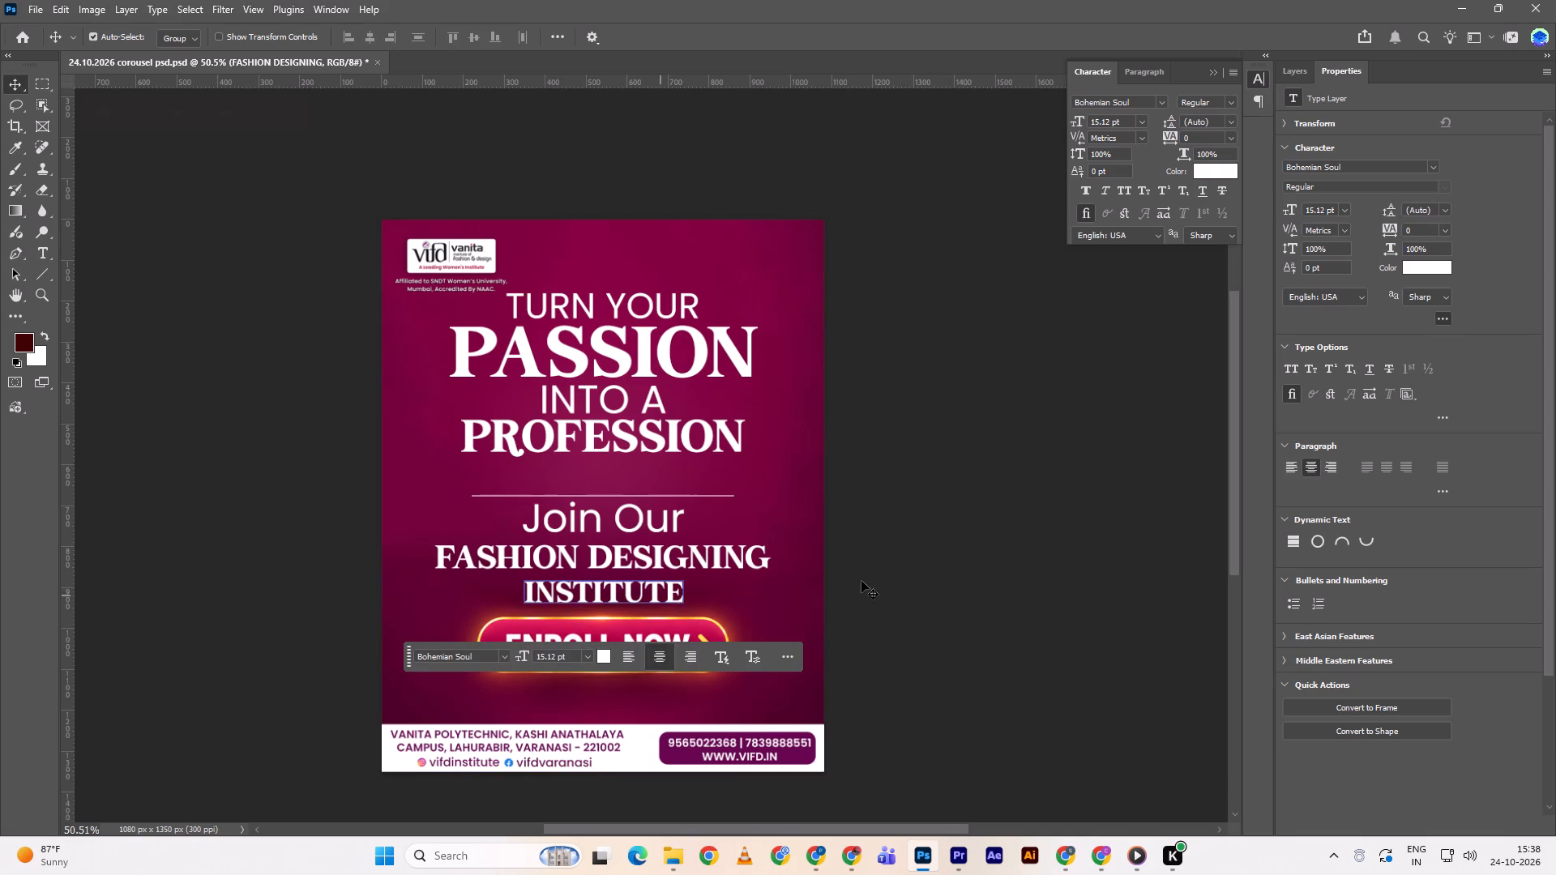
pyautogui.press('Up')
pyautogui.press('Up')
pyautogui.click(884, 573)
pyautogui.press('Up')
pyautogui.click(890, 567)
pyautogui.press('Up')
pyautogui.press('Up')
pyautogui.press('Up')
pyautogui.press('Up')
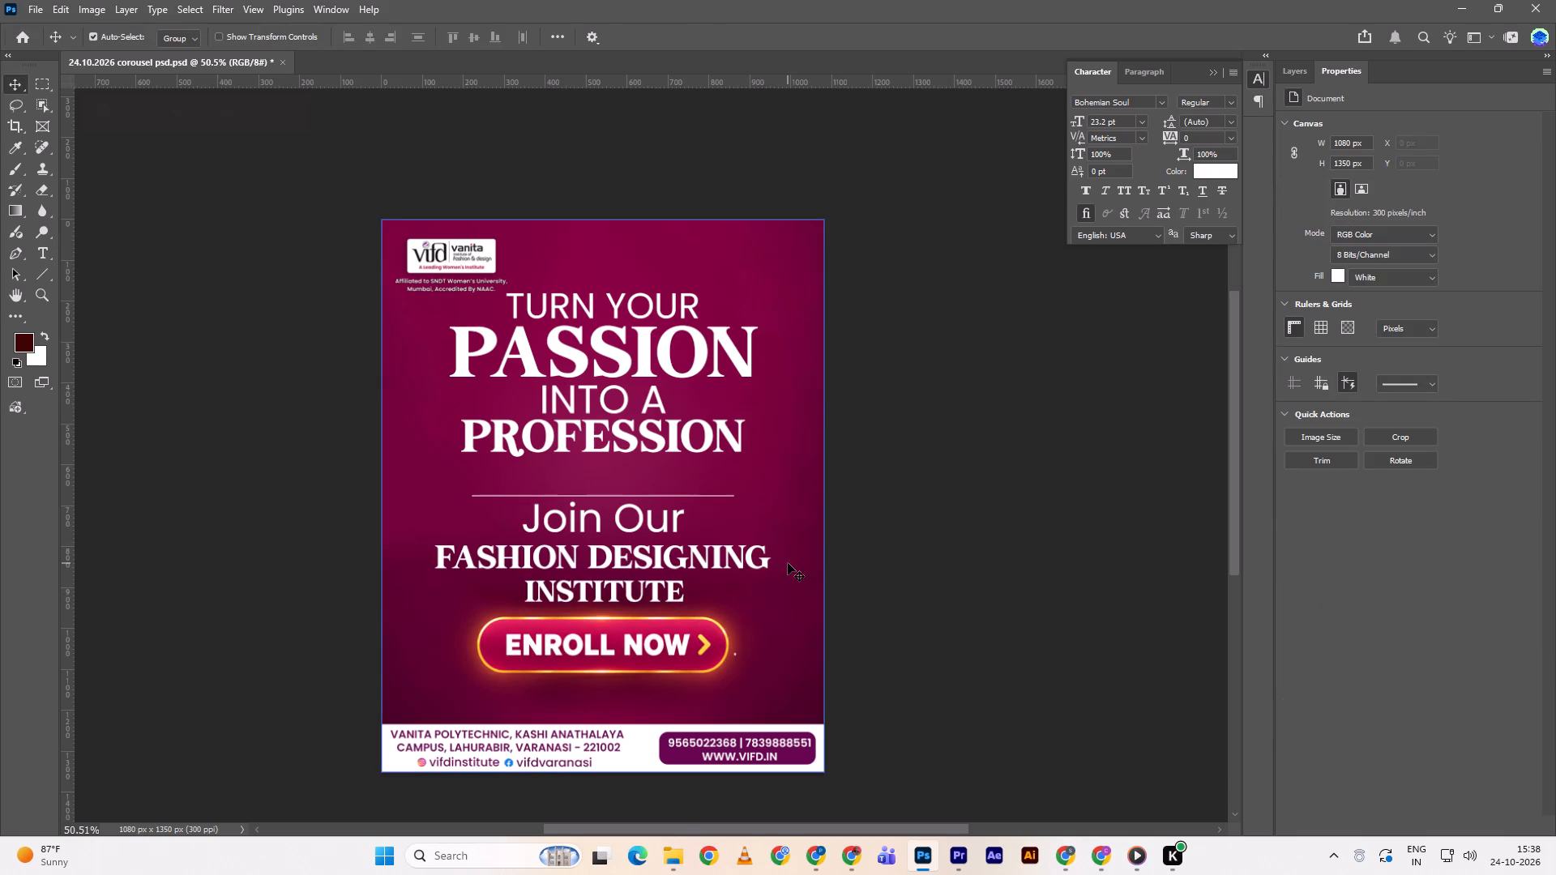
pyautogui.press('Up')
pyautogui.press('Up')
pyautogui.click(1013, 592)
pyautogui.press('Up')
pyautogui.doubleClick(601, 588)
pyautogui.press('Up')
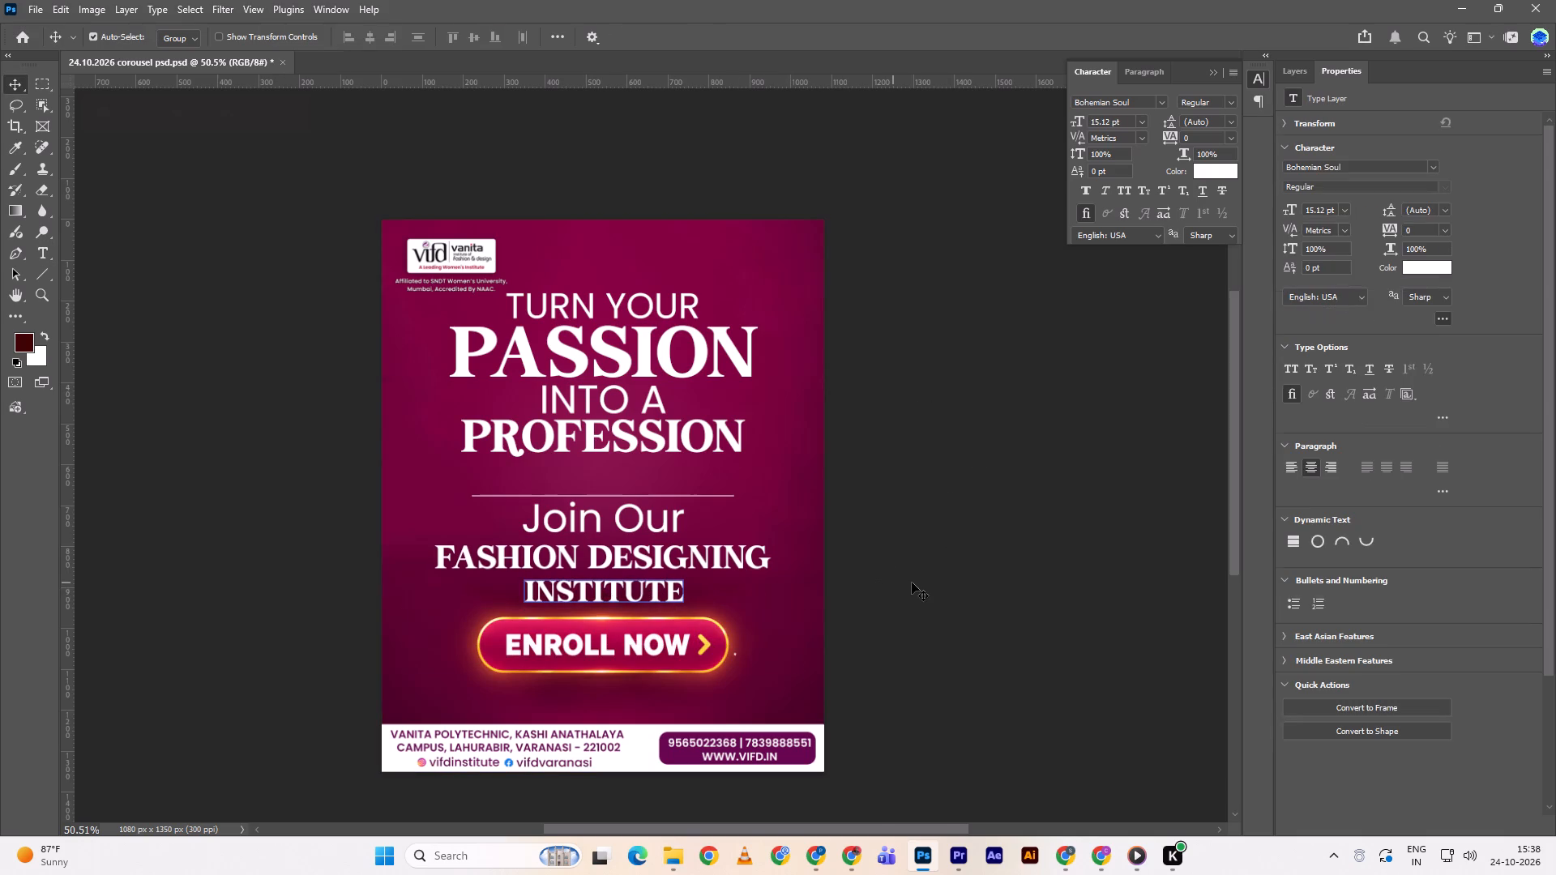
pyautogui.press('Up')
pyautogui.press('Up')
pyautogui.press('Up')
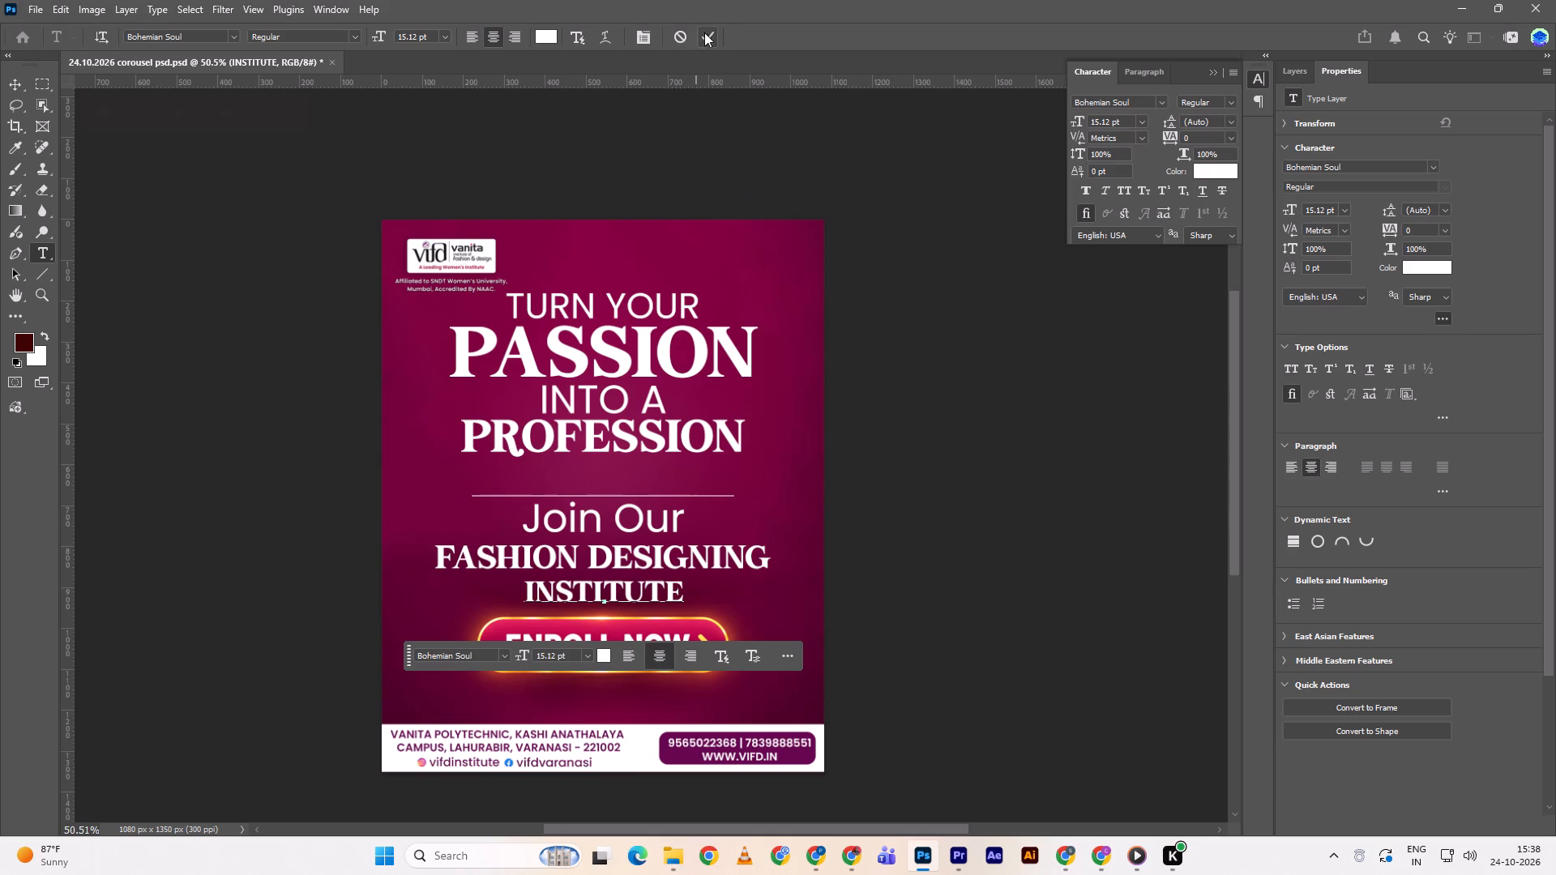
pyautogui.click(704, 31)
pyautogui.press('Up')
pyautogui.press('Up')
pyautogui.press('Up')
pyautogui.press('Down')
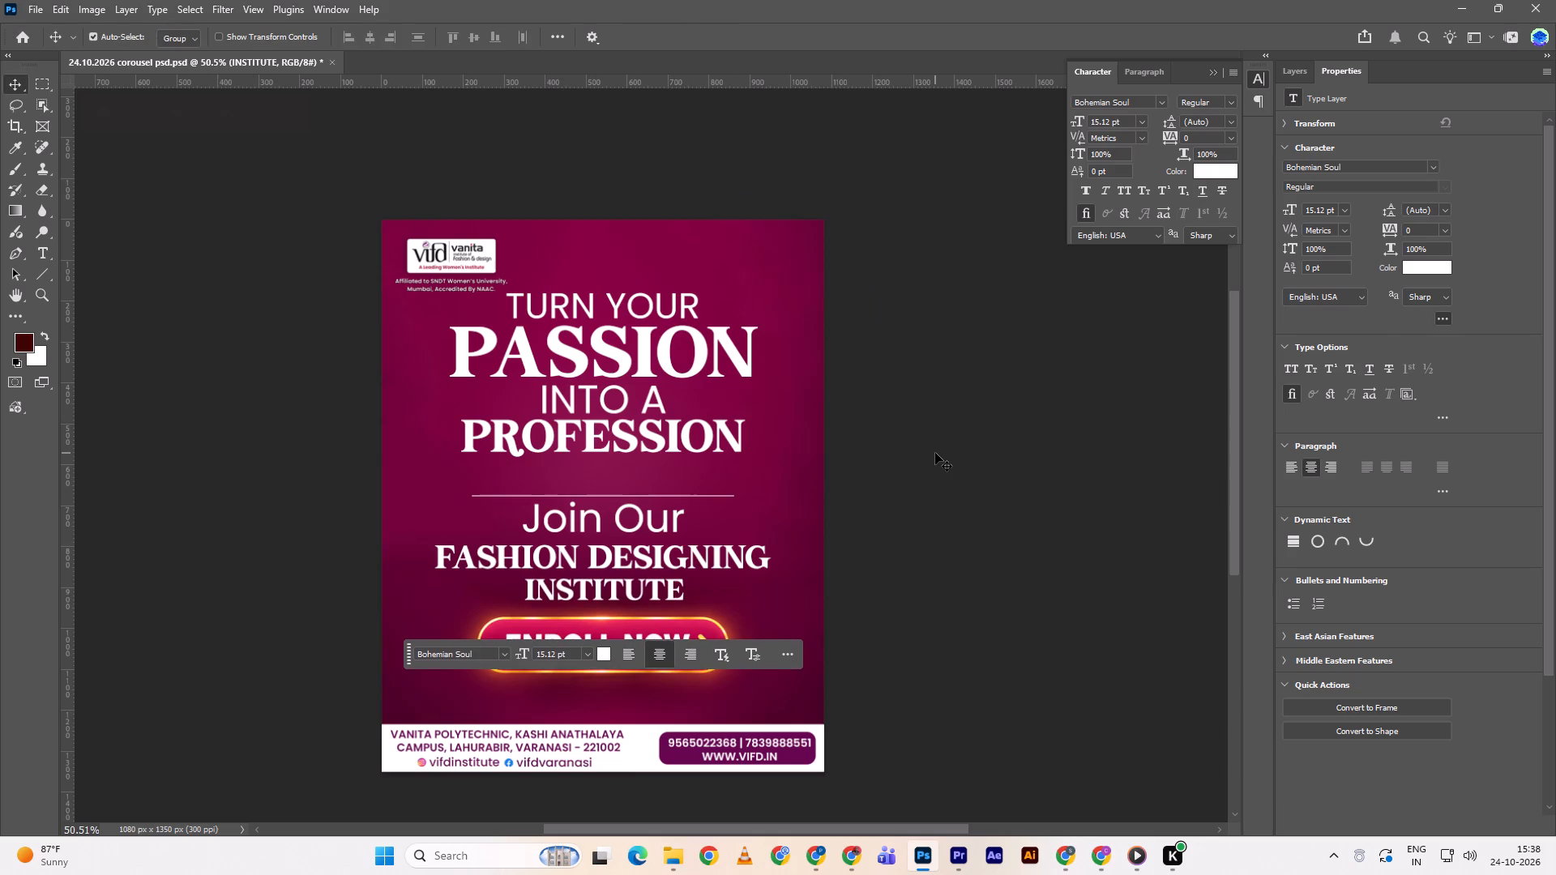
pyautogui.click(935, 453)
# Scale the Join Our text down to about 78% and nudge it slightly down below the divider.
pyautogui.doubleClick(679, 513)
pyautogui.hotkey('ctrl', 't')
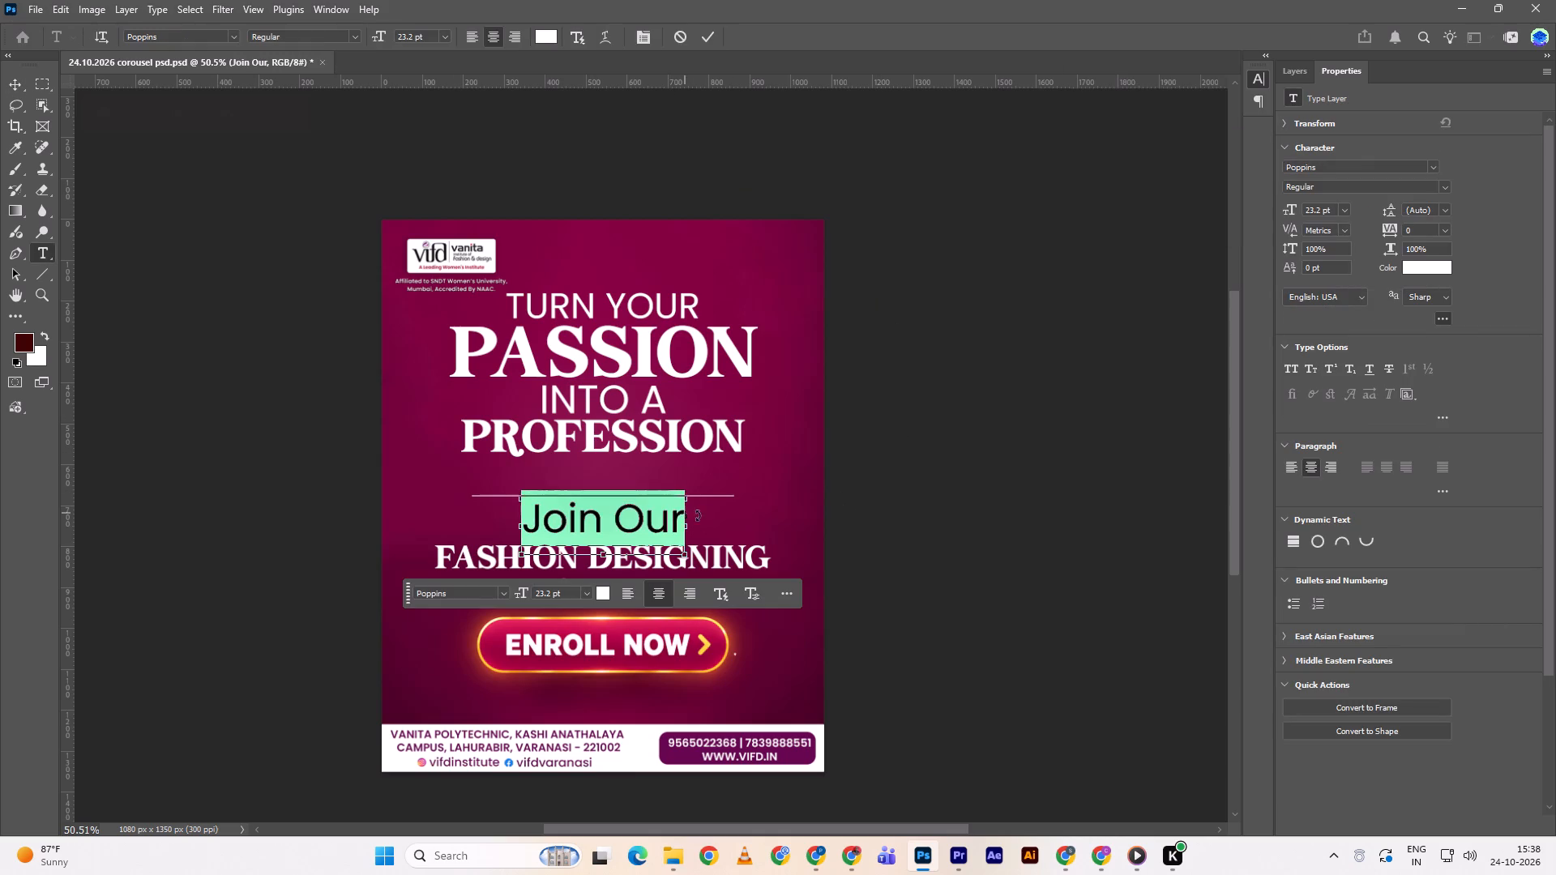
pyautogui.click(707, 37)
pyautogui.hotkey('ctrl', 't')
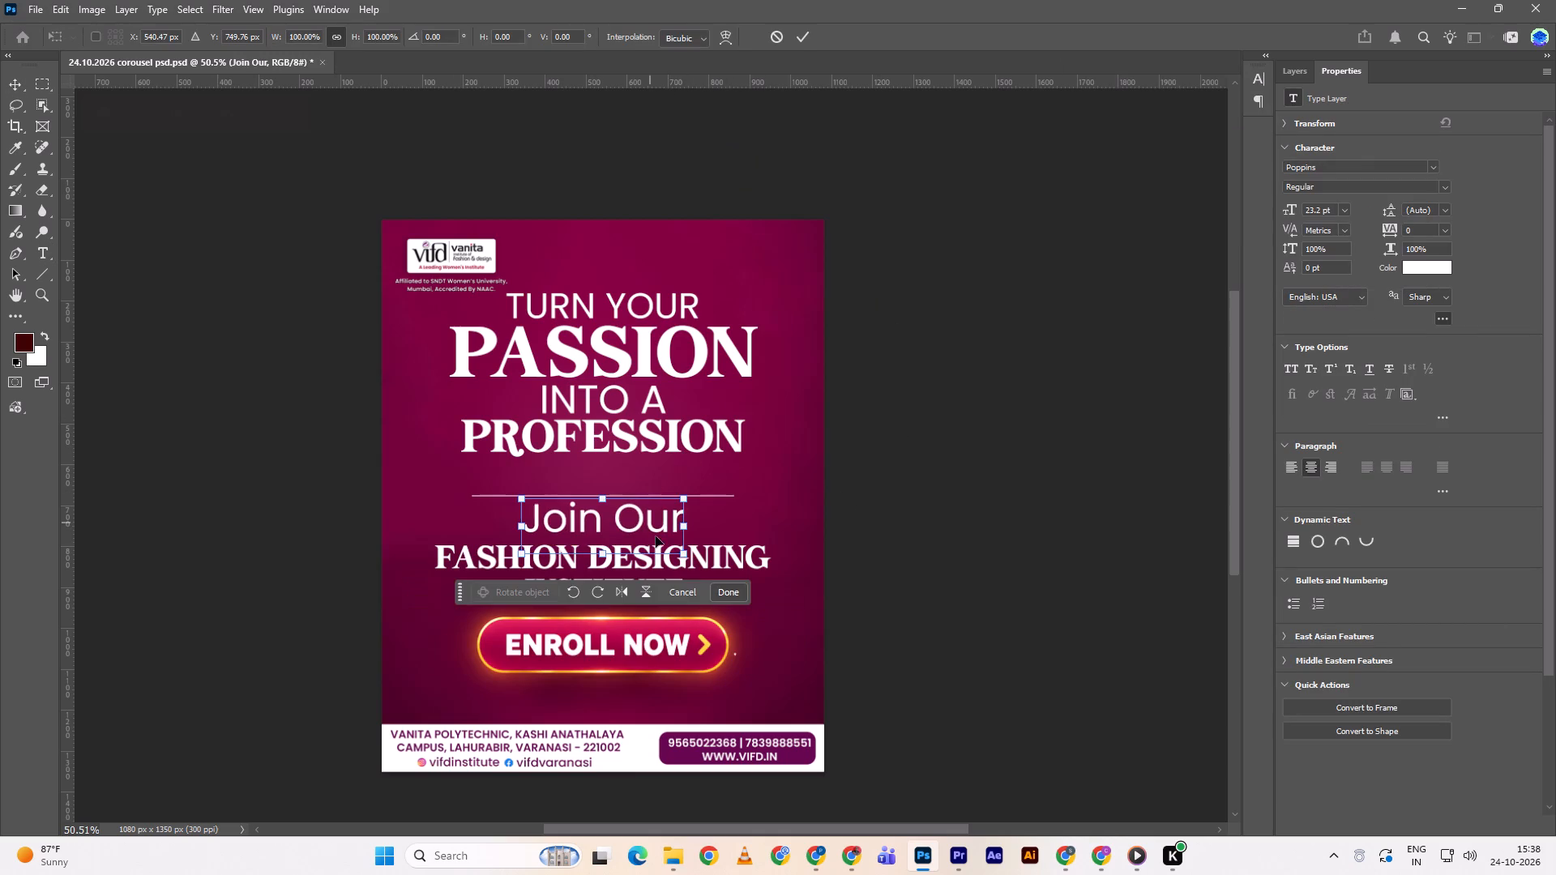
pyautogui.keyDown('alt'); pyautogui.moveTo(684, 532); pyautogui.dragTo(669, 535); pyautogui.keyUp('alt')
pyautogui.keyDown('alt'); pyautogui.click(669, 535); pyautogui.keyUp('alt')
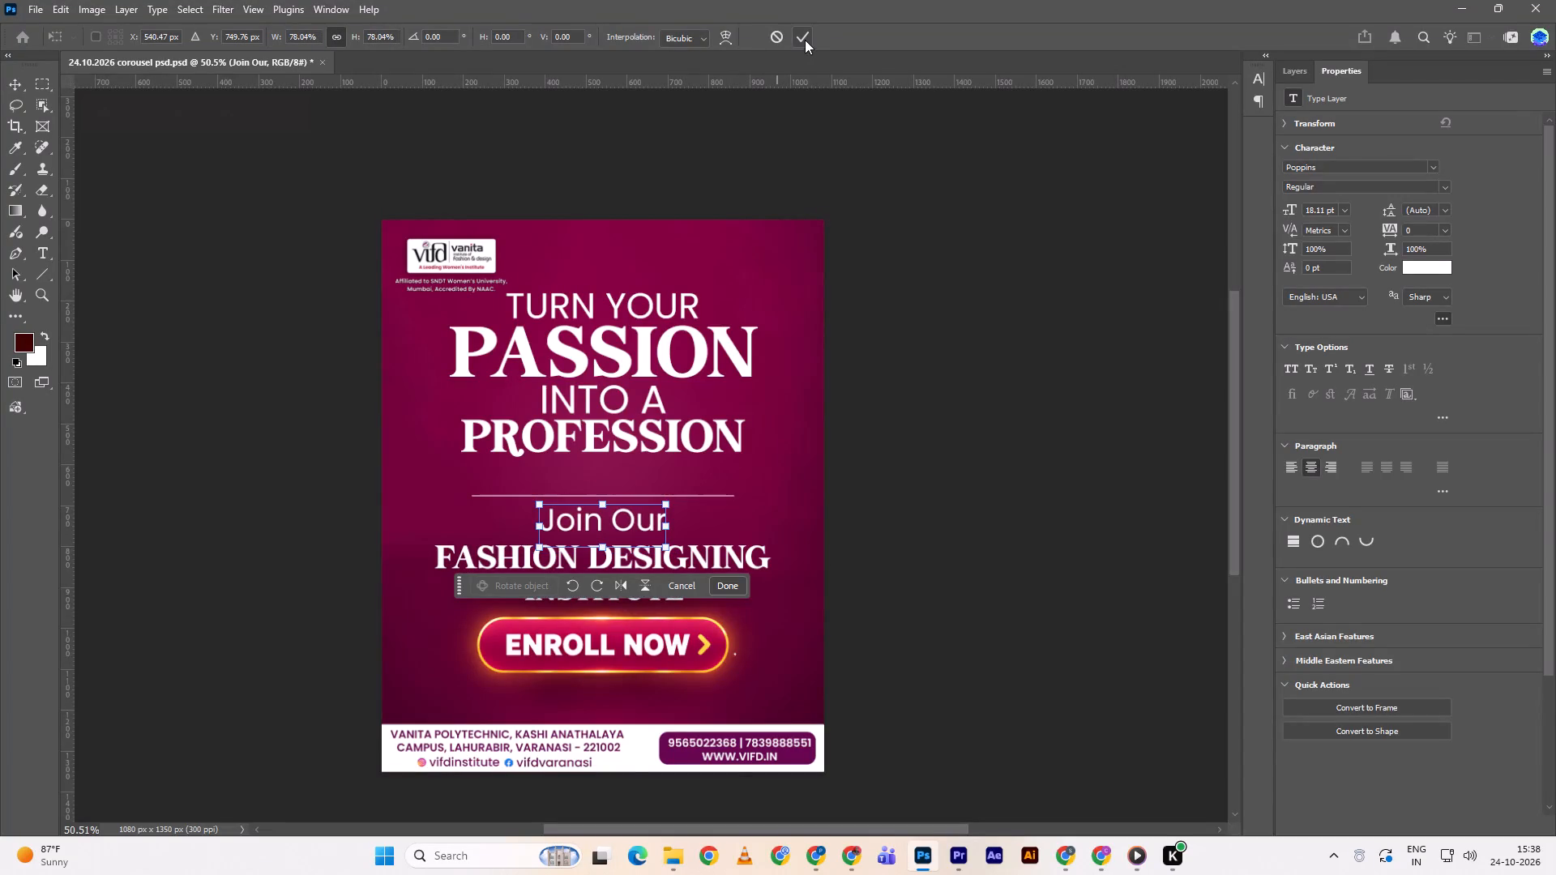
pyautogui.doubleClick(805, 40)
pyautogui.press('Down')
pyautogui.press('Down')
pyautogui.press('Down')
pyautogui.press('Up')
pyautogui.press('Up')
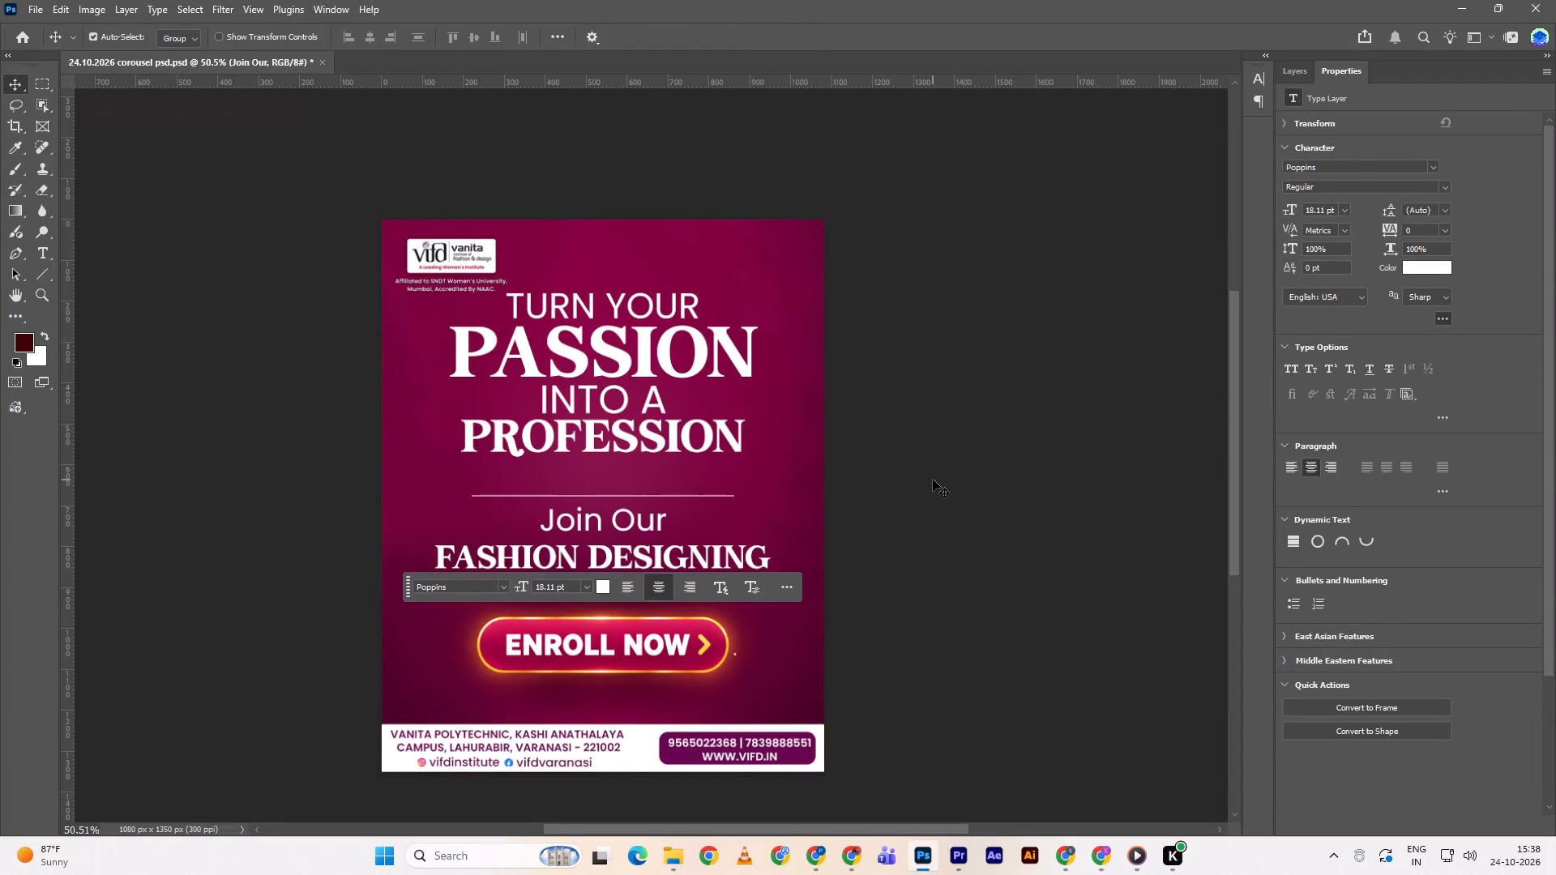
pyautogui.click(933, 480)
# Nudge the FASHION DESIGNING and INSTITUTE lines up slightly to tighten the block under Join Our.
pyautogui.click(676, 556)
pyautogui.press('Up')
pyautogui.press('Up')
pyautogui.press('Up')
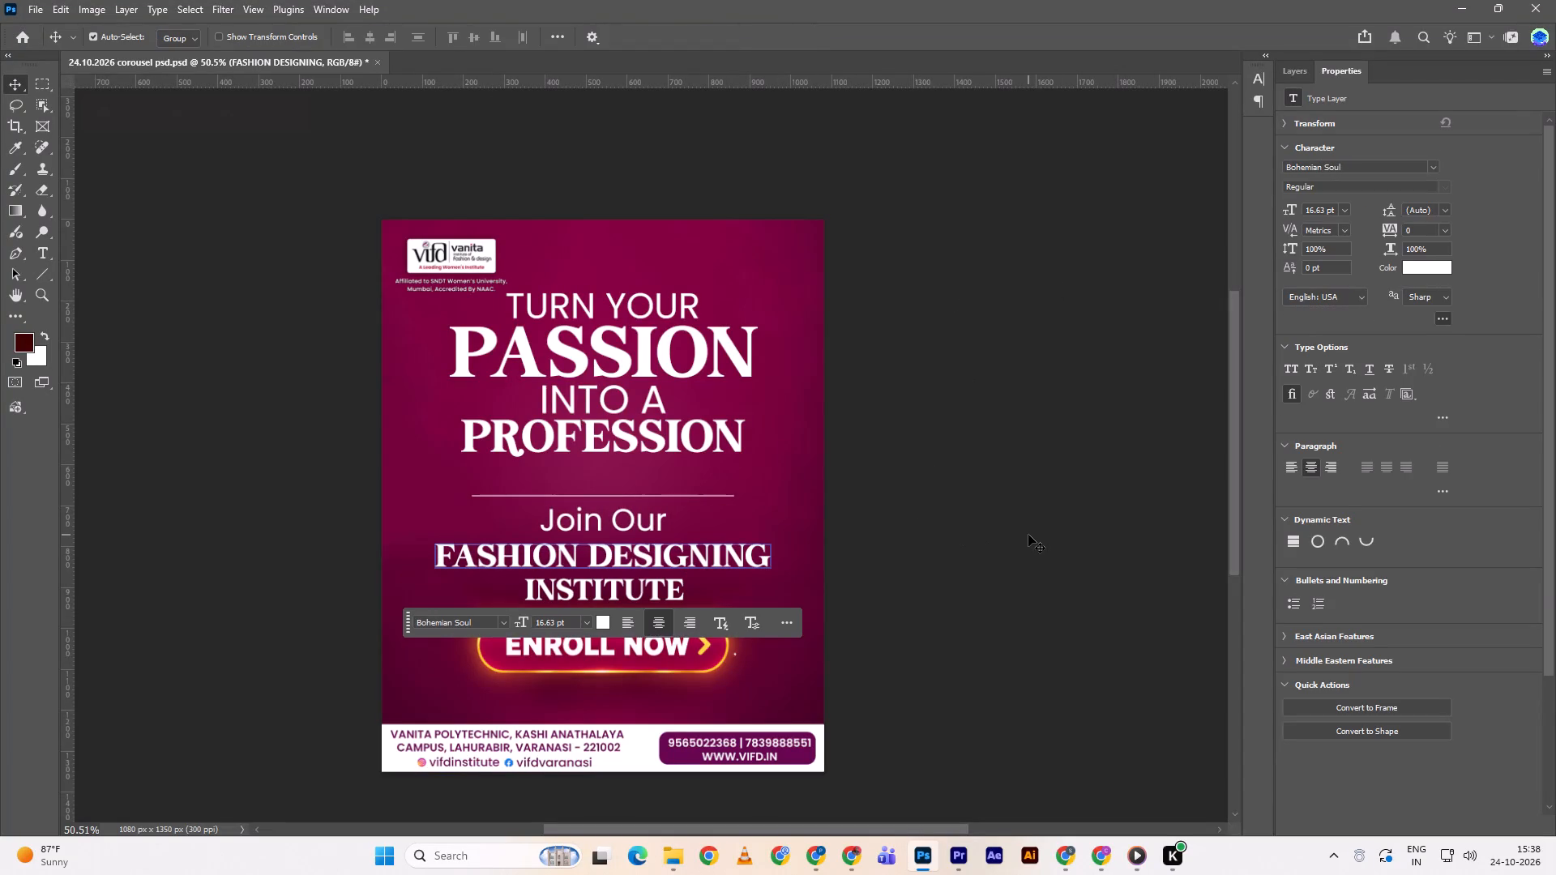
pyautogui.press('Down')
pyautogui.doubleClick(1029, 531)
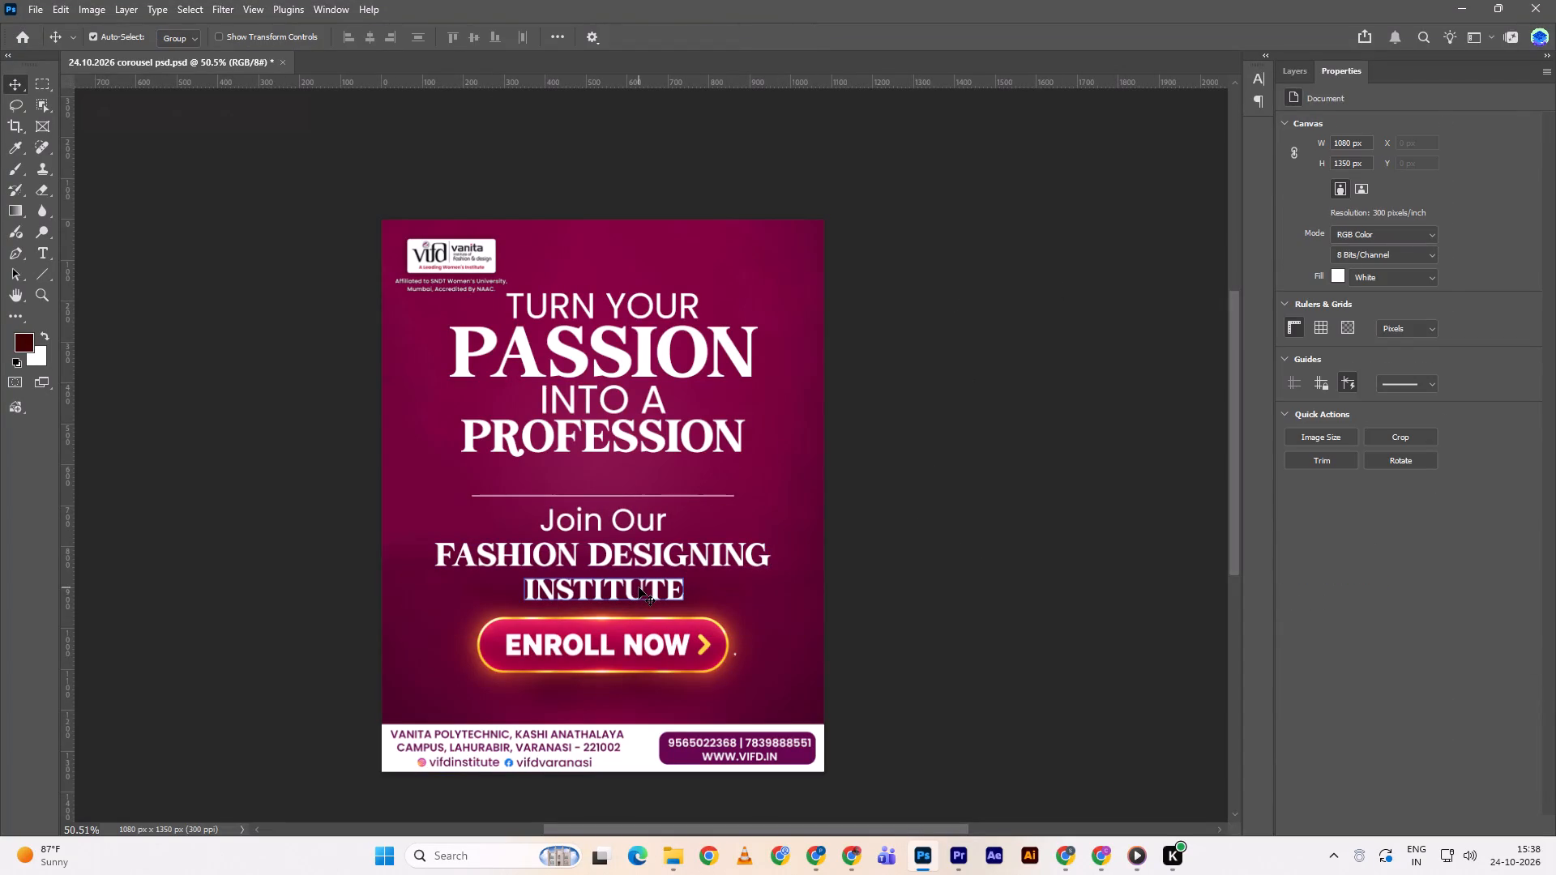
pyautogui.doubleClick(639, 587)
pyautogui.press('Up')
pyautogui.press('Up')
pyautogui.press('Up')
pyautogui.click(907, 570)
pyautogui.press('Up')
pyautogui.press('Up')
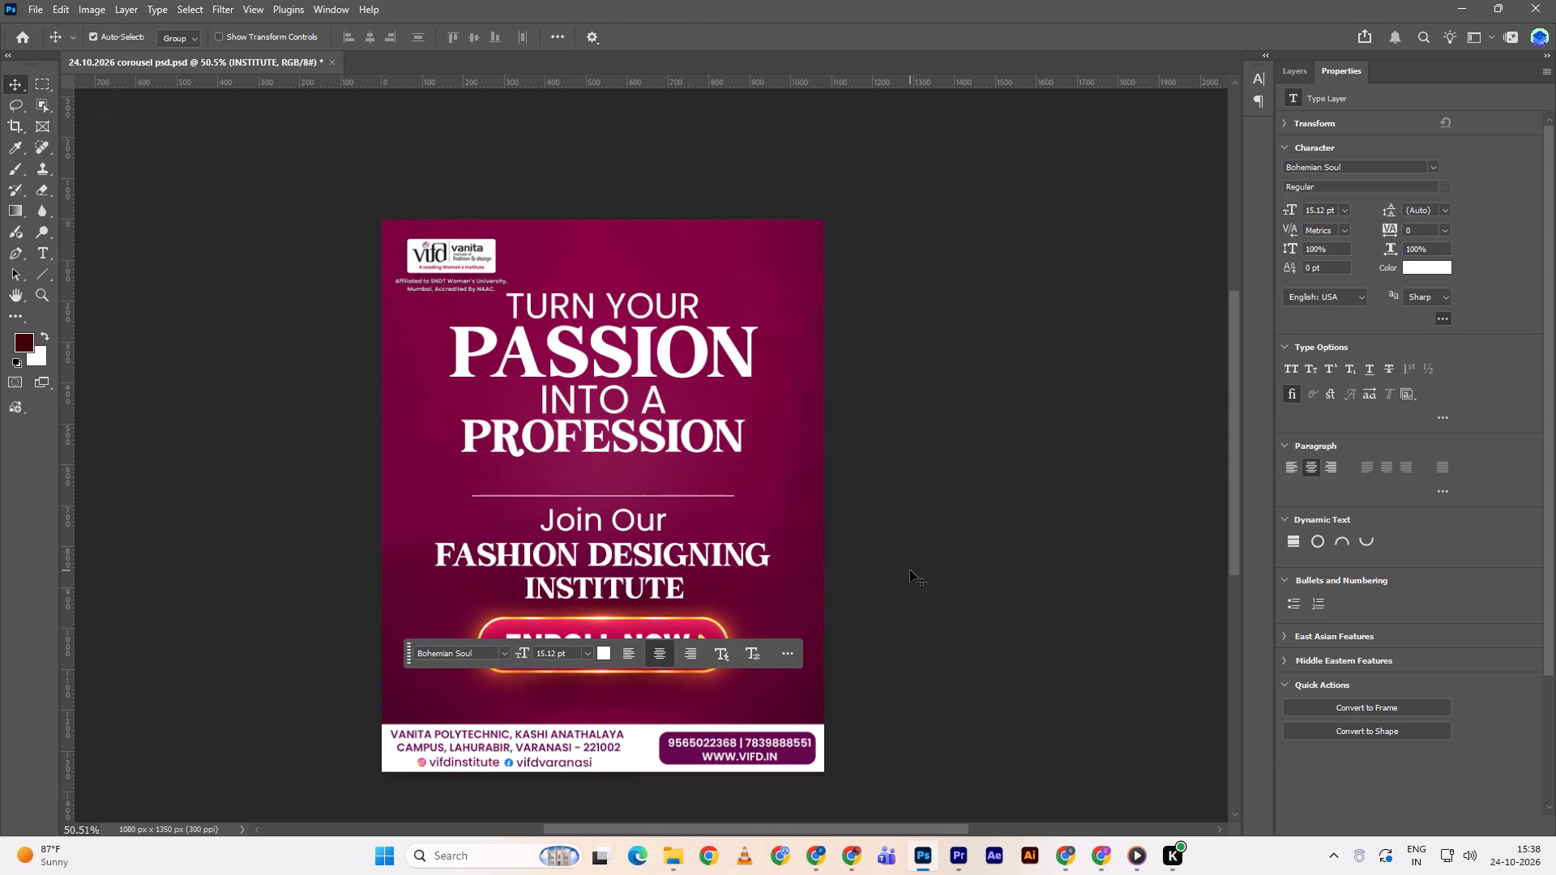
pyautogui.click(621, 511)
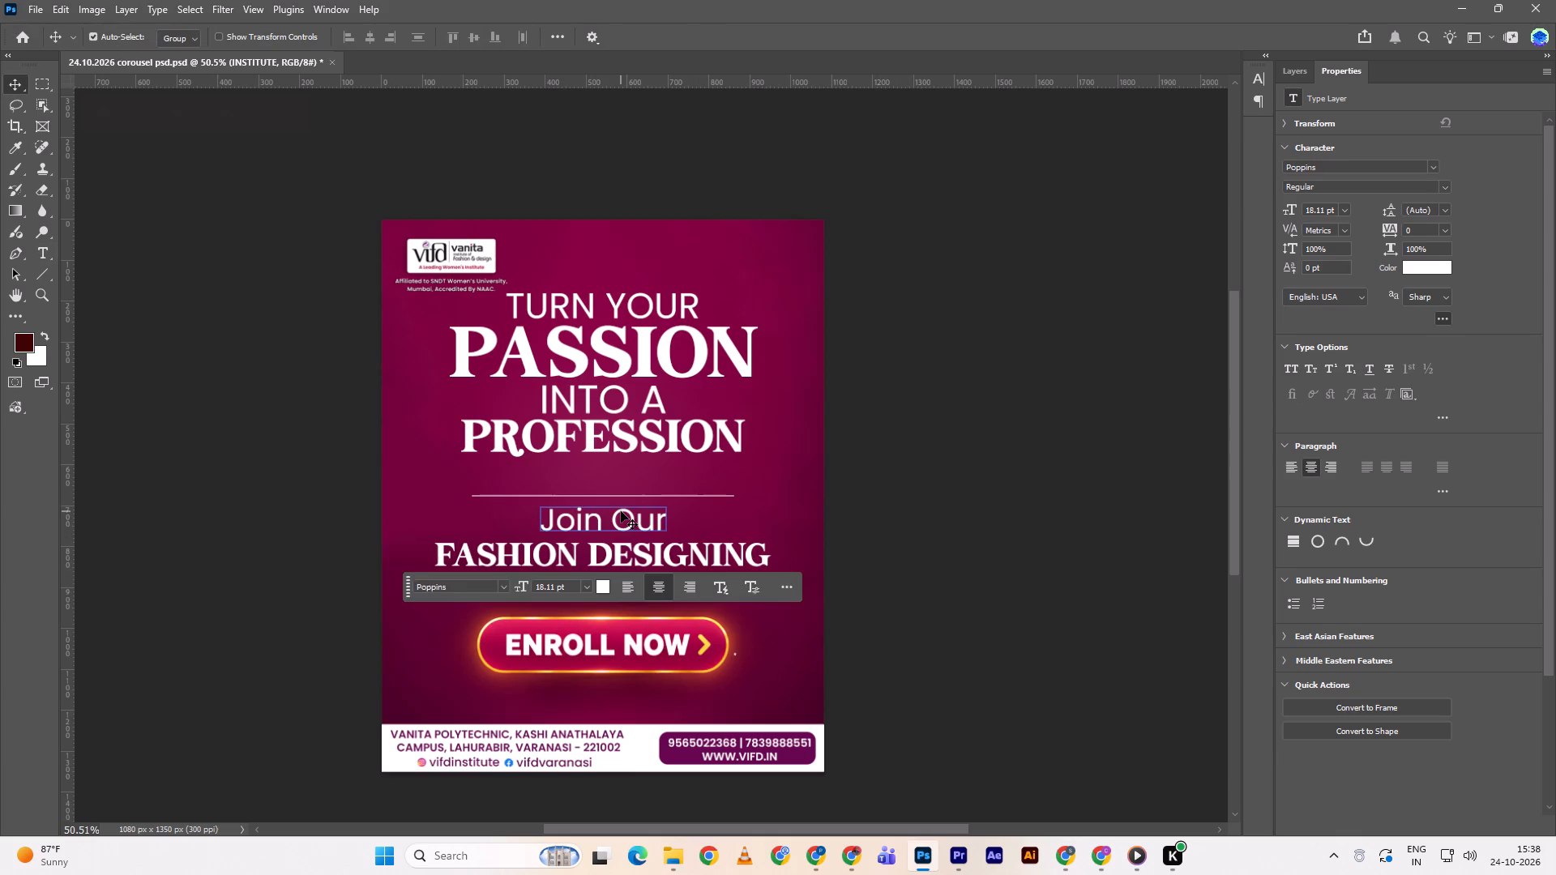
pyautogui.click(933, 454)
# Move the PROFESSION, INTO A and PASSION headline lines down towards the divider, keeping them centred horizontally.
pyautogui.moveTo(689, 435); pyautogui.dragTo(689, 455)
pyautogui.moveTo(626, 393); pyautogui.dragTo(626, 399)
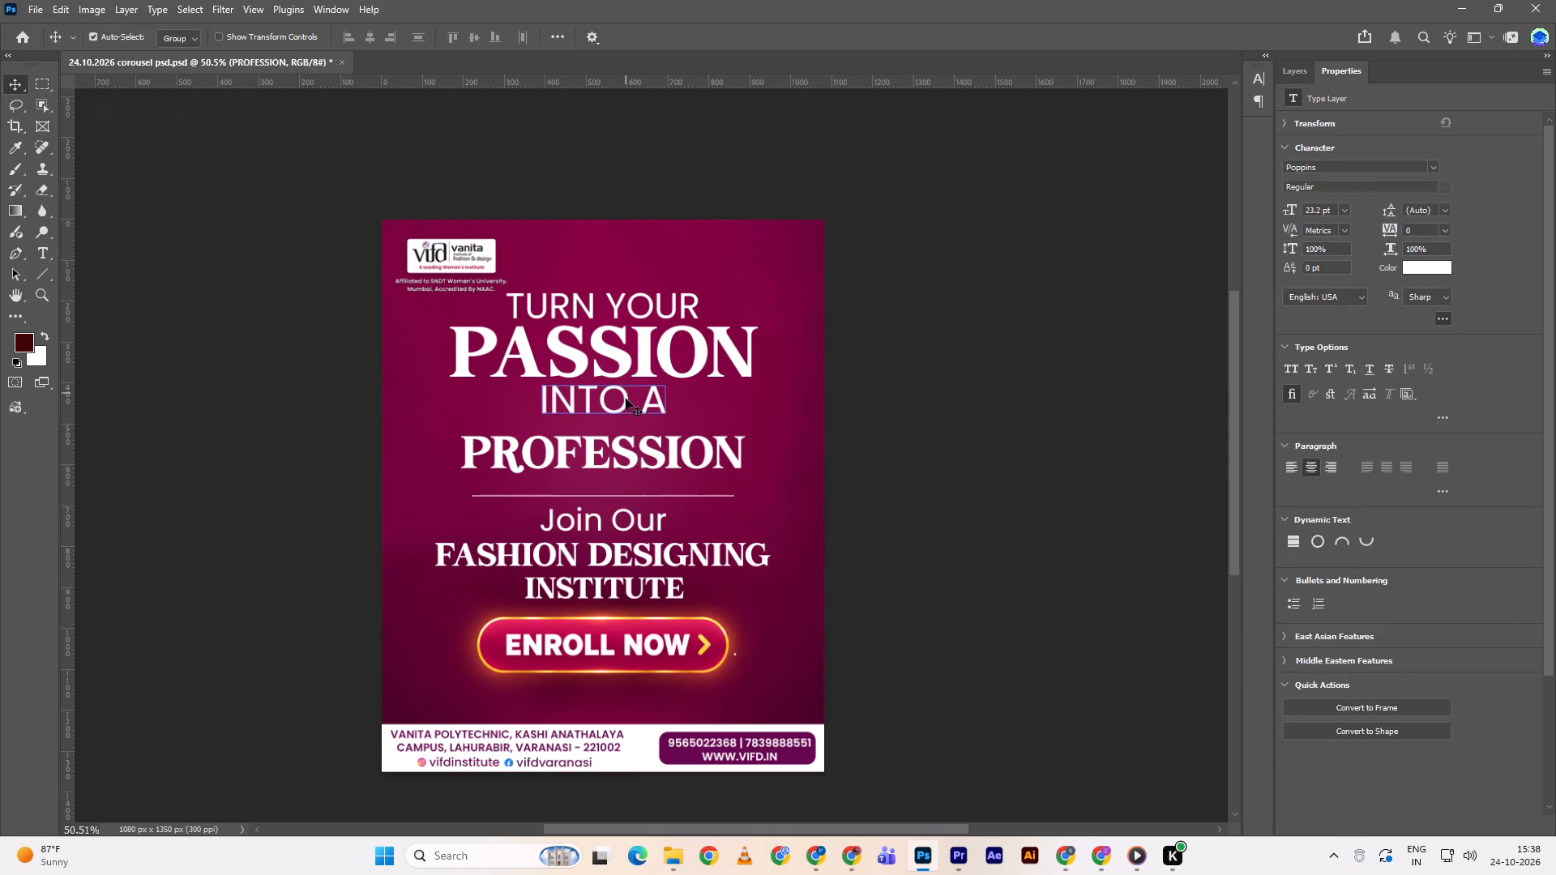
pyautogui.moveTo(626, 399); pyautogui.dragTo(626, 404)
pyautogui.click(669, 340)
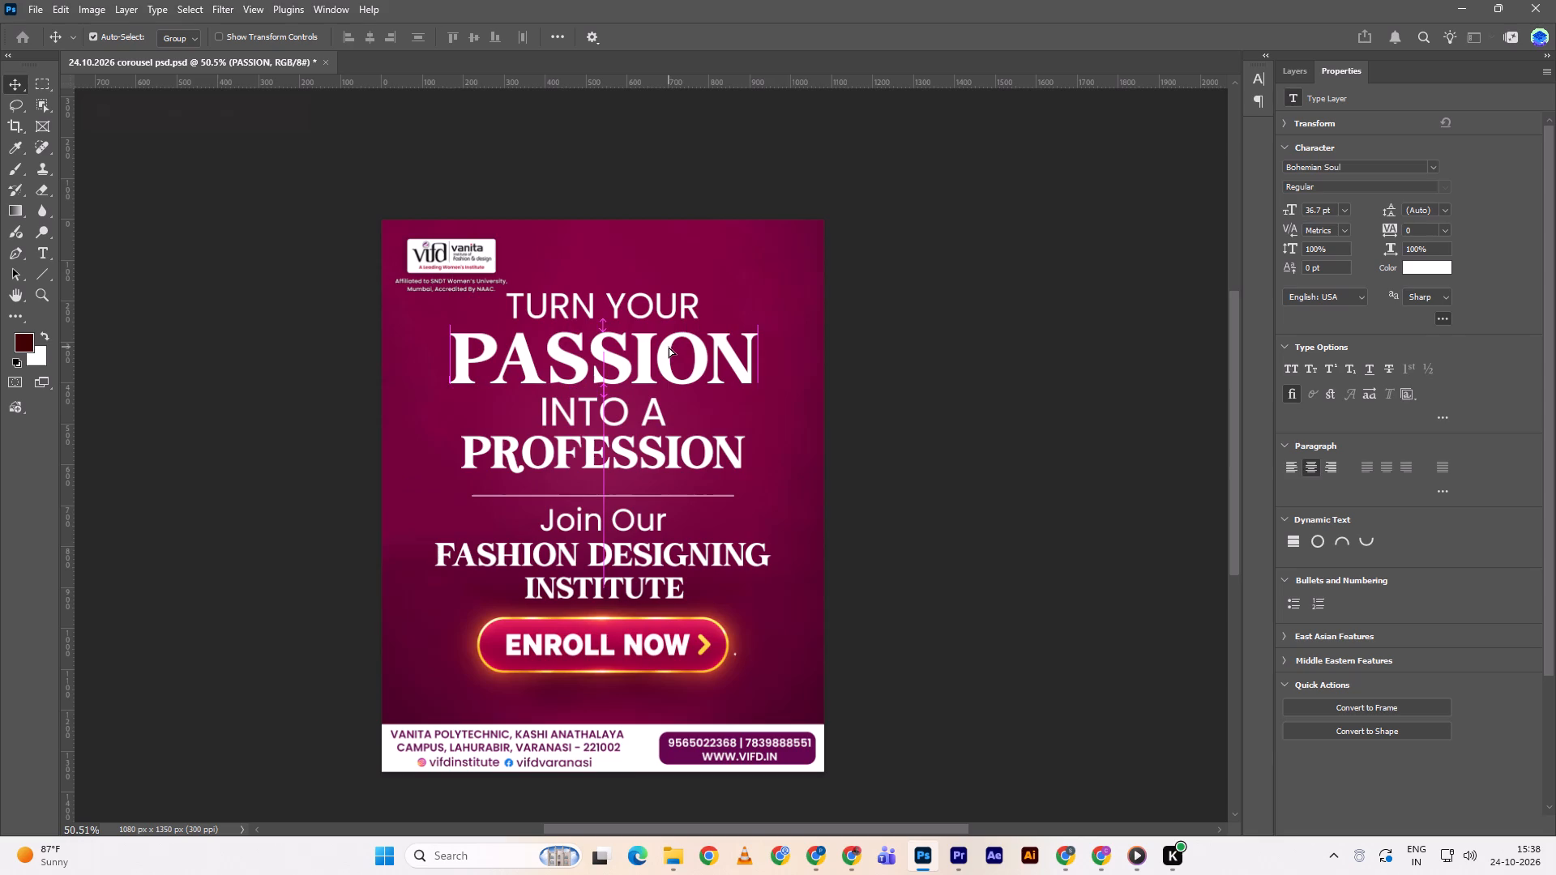
pyautogui.click(979, 385)
# Nudge the TURN YOUR line down slightly towards PASSION and set its font size to 18 pt.
pyautogui.click(661, 306)
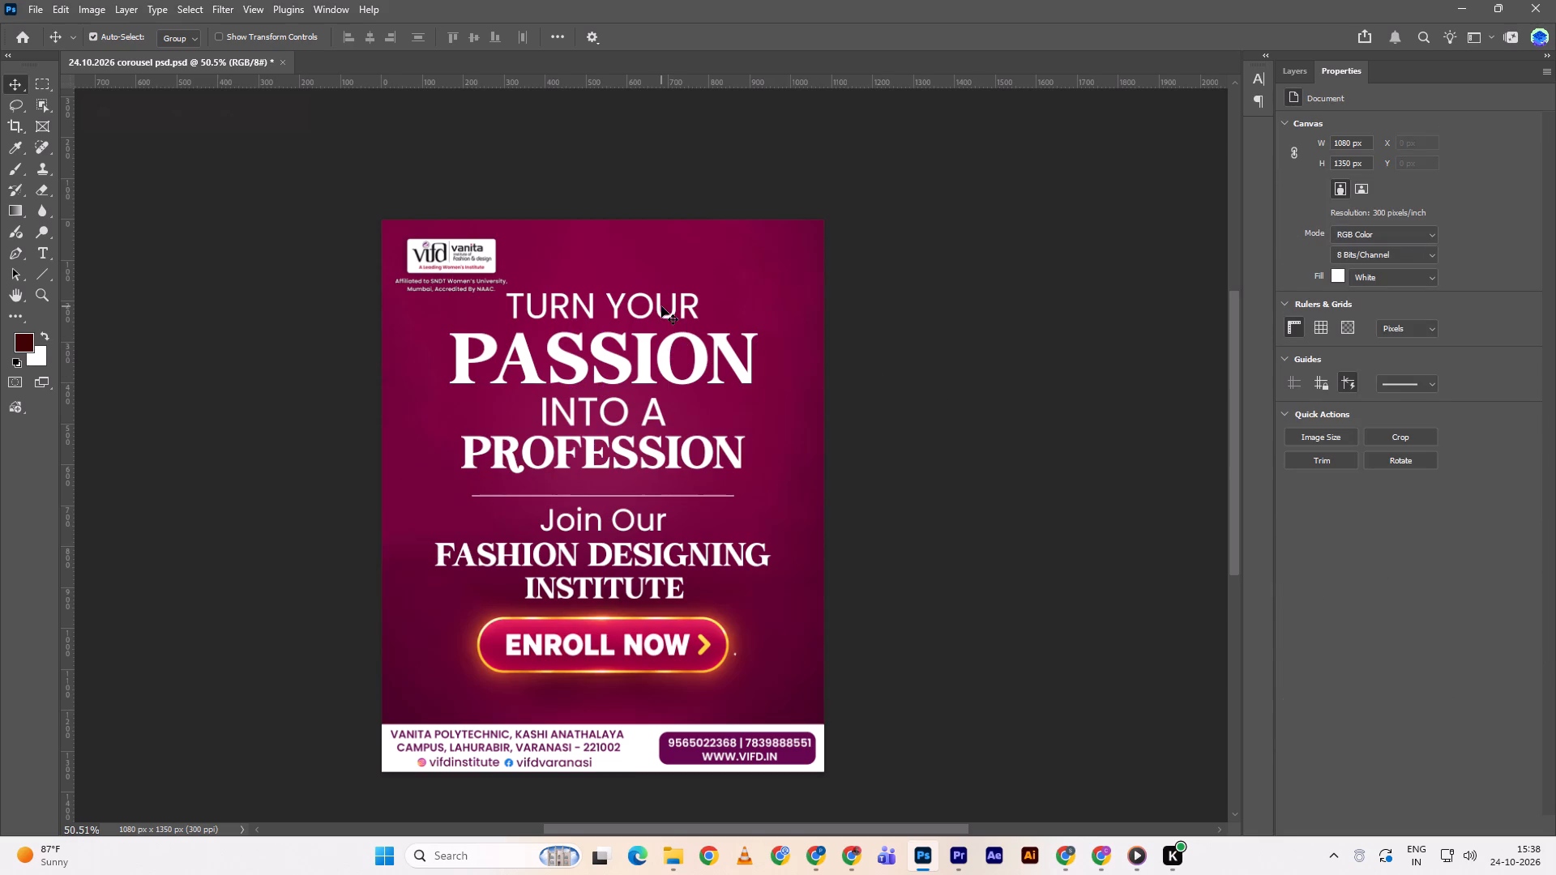
pyautogui.press('Down')
pyautogui.press('Down')
pyautogui.press('Down')
pyautogui.press('Down')
pyautogui.press('Down')
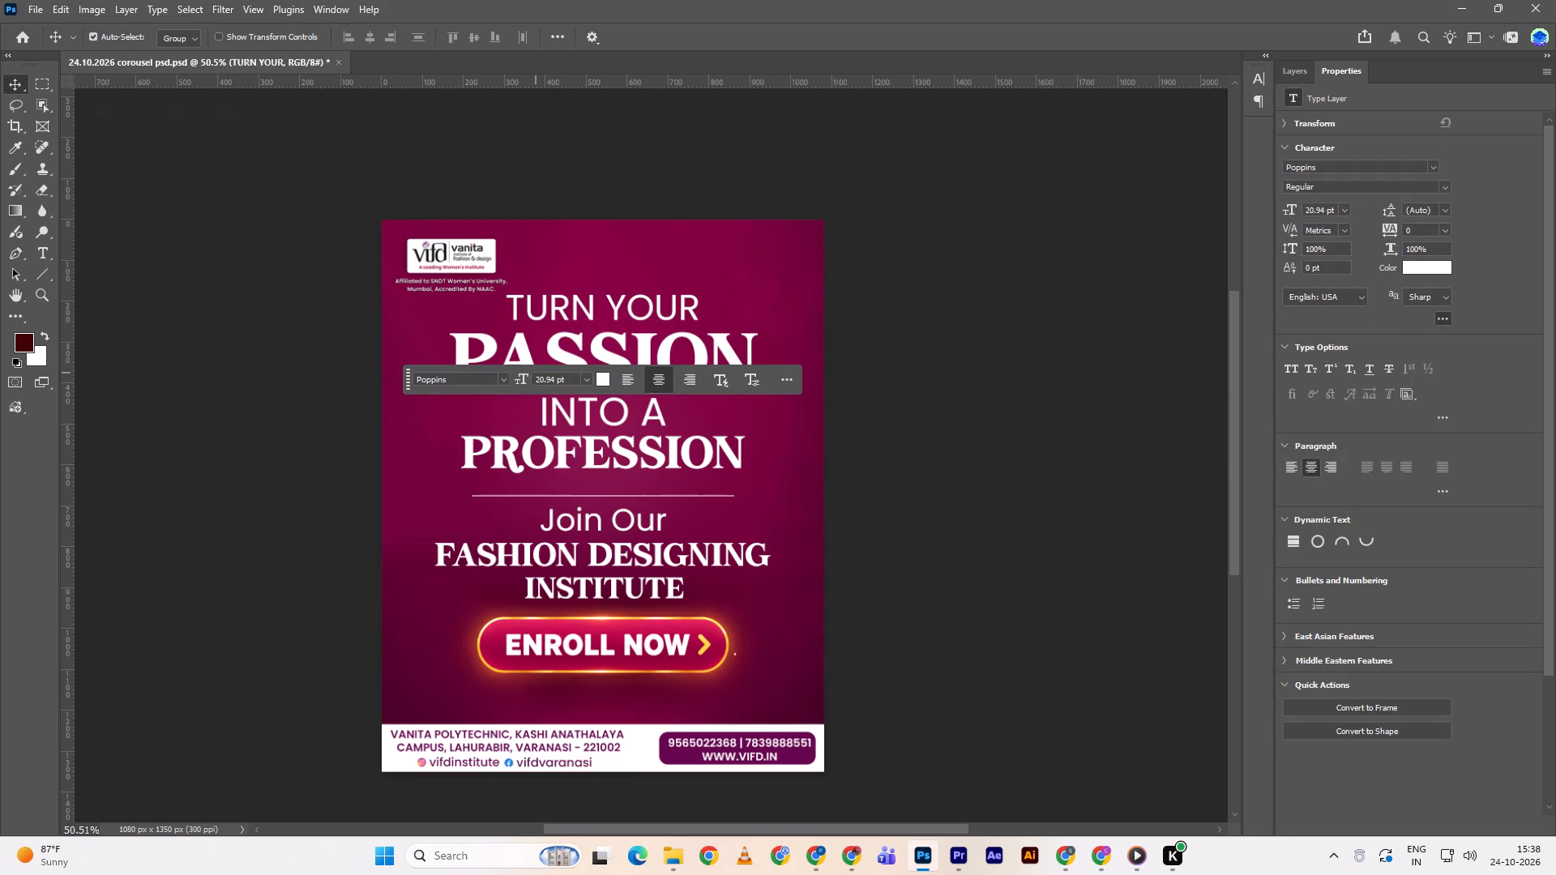
pyautogui.doubleClick(537, 374)
pyautogui.write('18')
pyautogui.press('Return')
pyautogui.click(921, 371)
# Set the INTO A font size to 15 pt and move the line up between PASSION and PROFESSION.
pyautogui.click(629, 404)
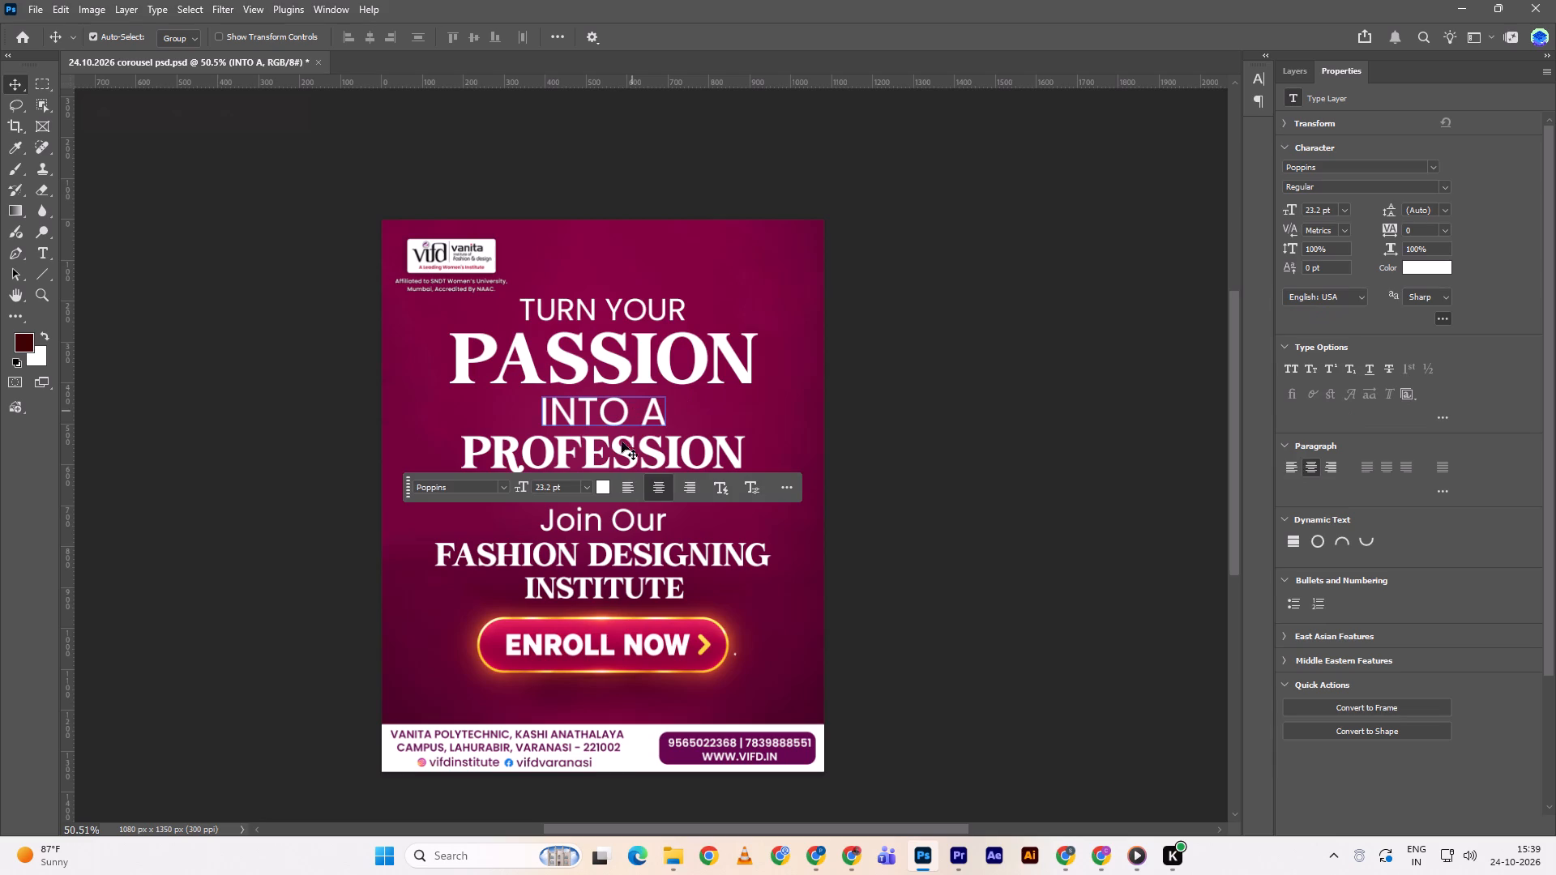
pyautogui.doubleClick(547, 487)
pyautogui.write('15')
pyautogui.press('Return')
pyautogui.click(916, 463)
pyautogui.click(604, 419)
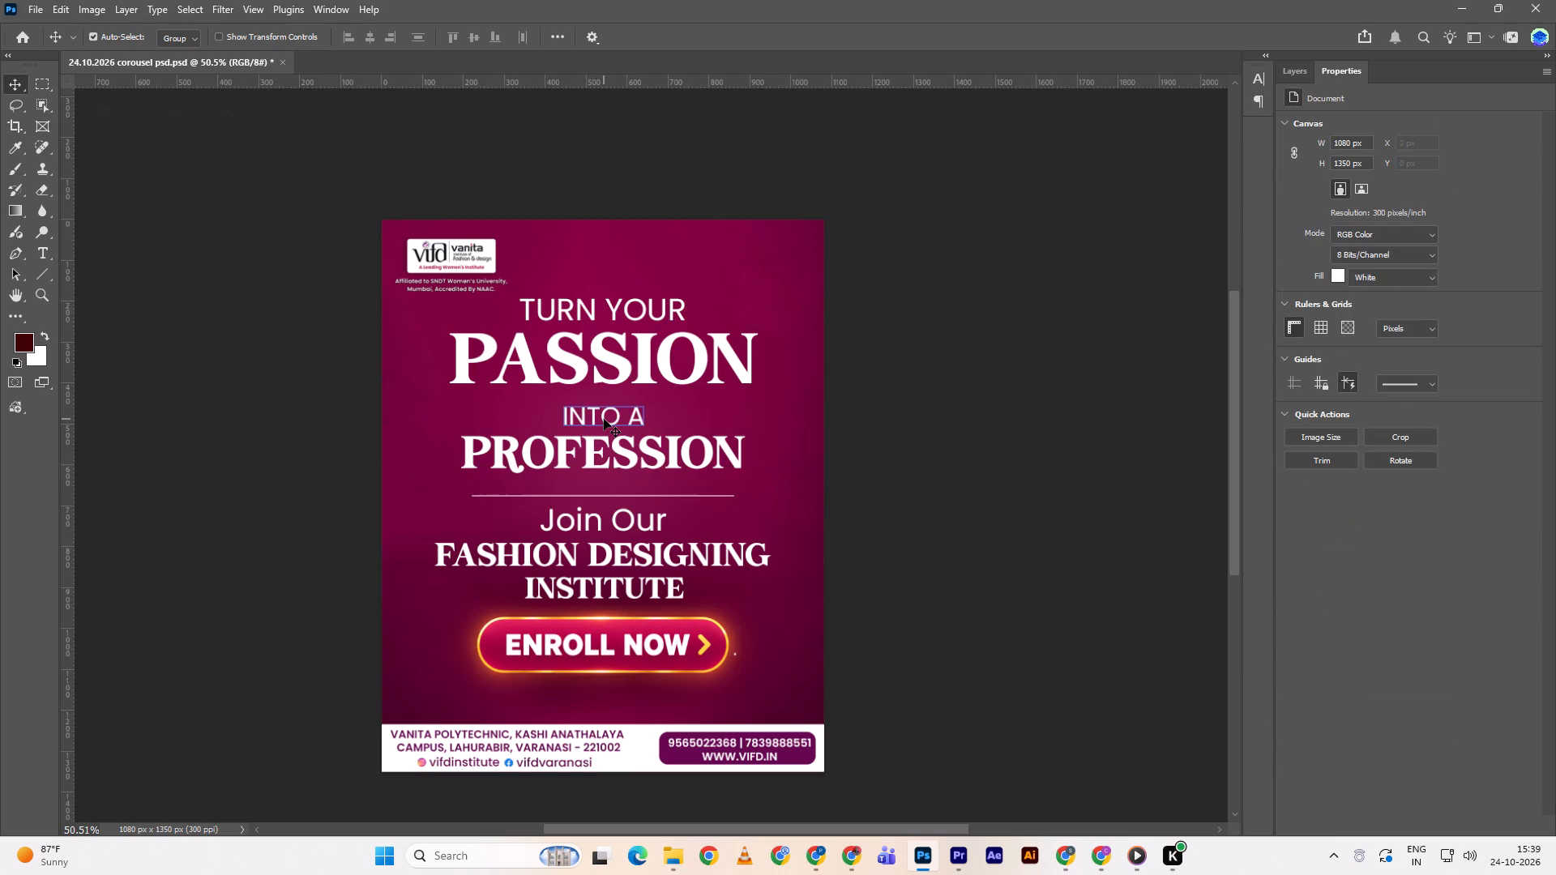
# Nudge the PASSION line down slightly between TURN YOUR and INTO A.
pyautogui.click(681, 370)
pyautogui.press('Down')
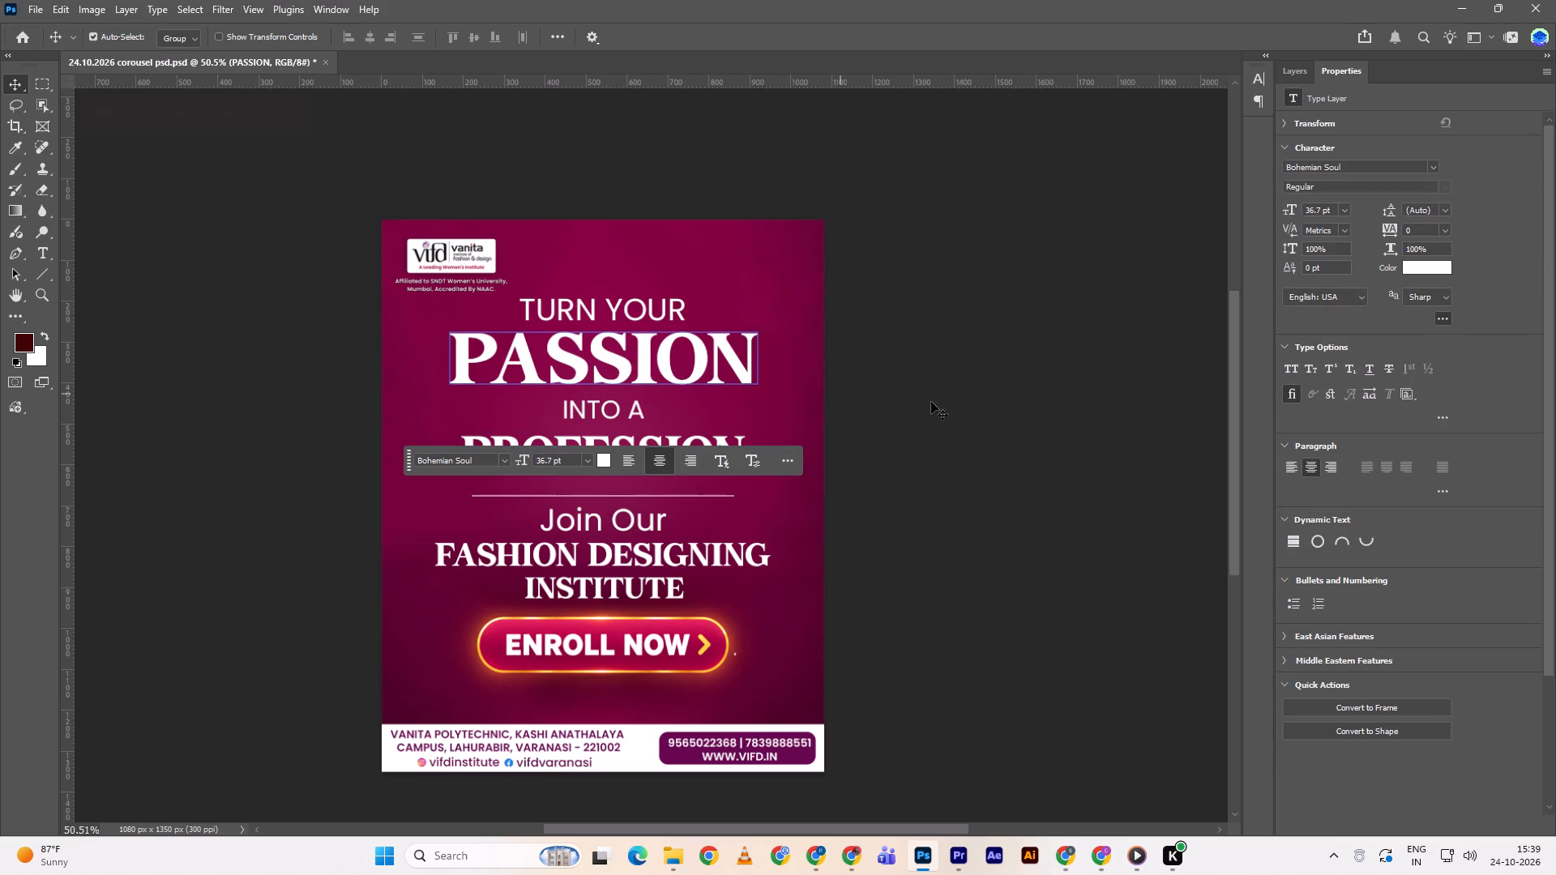
pyautogui.press('Down')
pyautogui.press('Down')
pyautogui.press('Down')
pyautogui.press('Down')
pyautogui.click(947, 403)
# Nudge PROFESSION up slightly and scale it up to about 25.4 pt, roughly matching the width of PASSION.
pyautogui.click(670, 464)
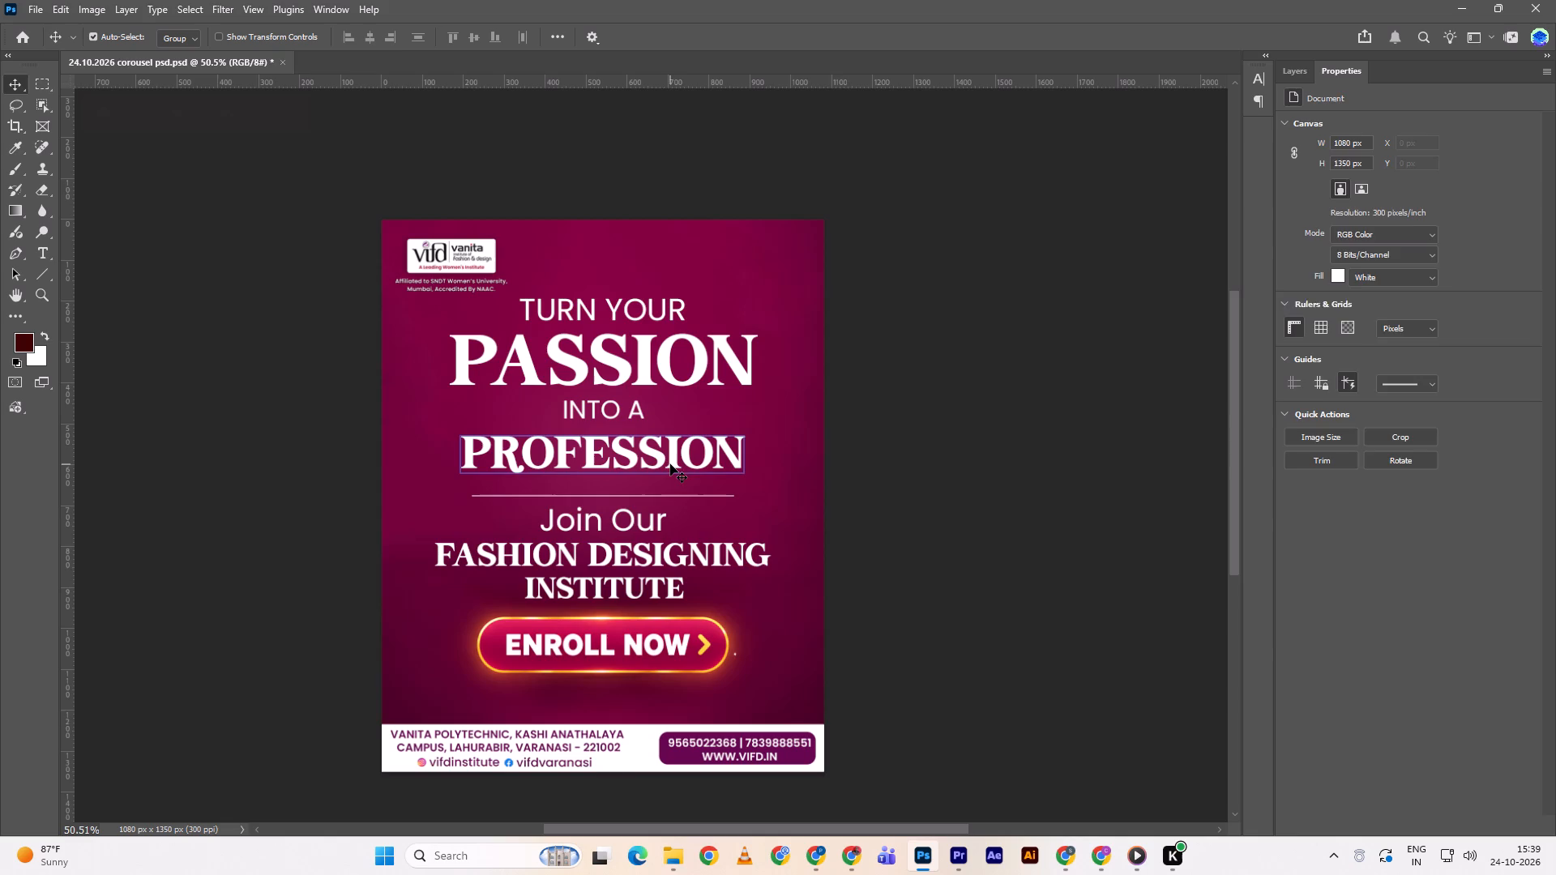
pyautogui.press('Up')
pyautogui.press('Up')
pyautogui.click(726, 437)
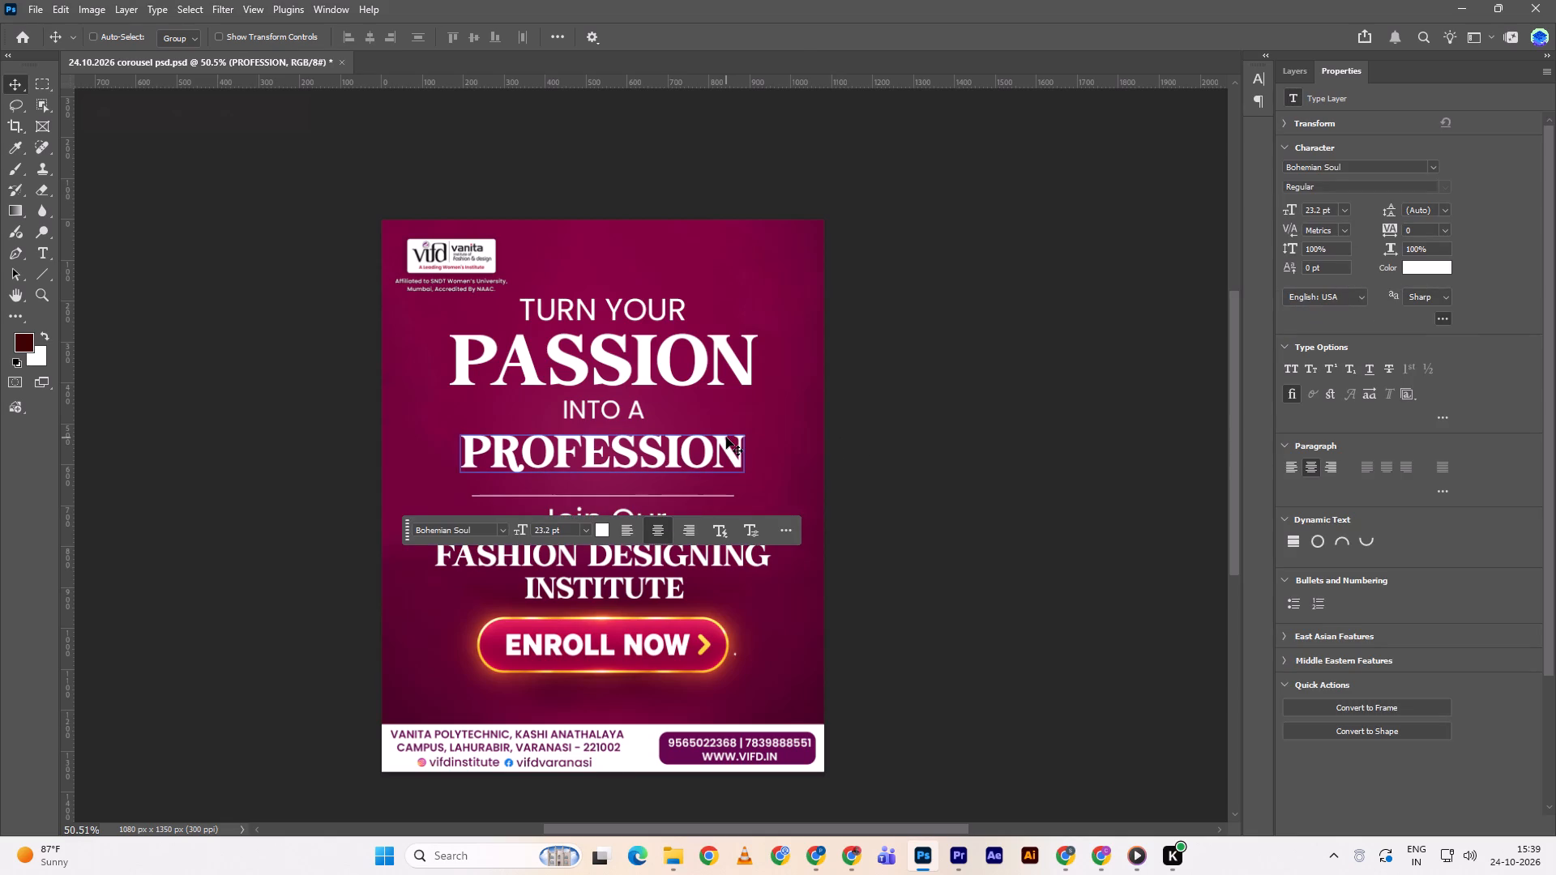
pyautogui.hotkey('ctrl', 't')
pyautogui.keyDown('alt'); pyautogui.moveTo(752, 462); pyautogui.dragTo(762, 460); pyautogui.keyUp('alt')
pyautogui.doubleClick(813, 35)
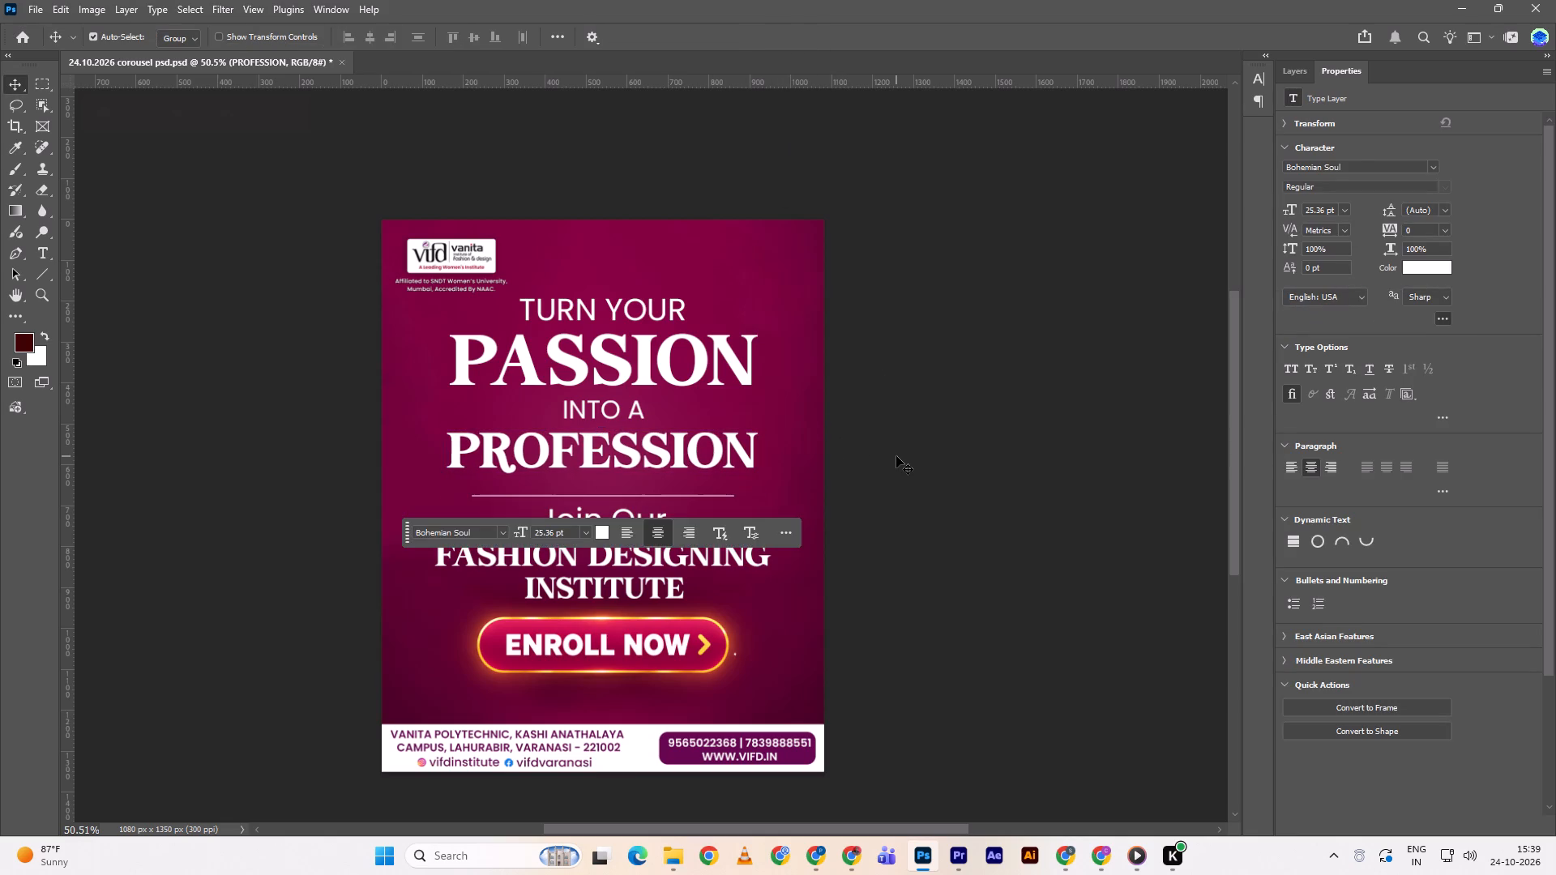
pyautogui.click(896, 456)
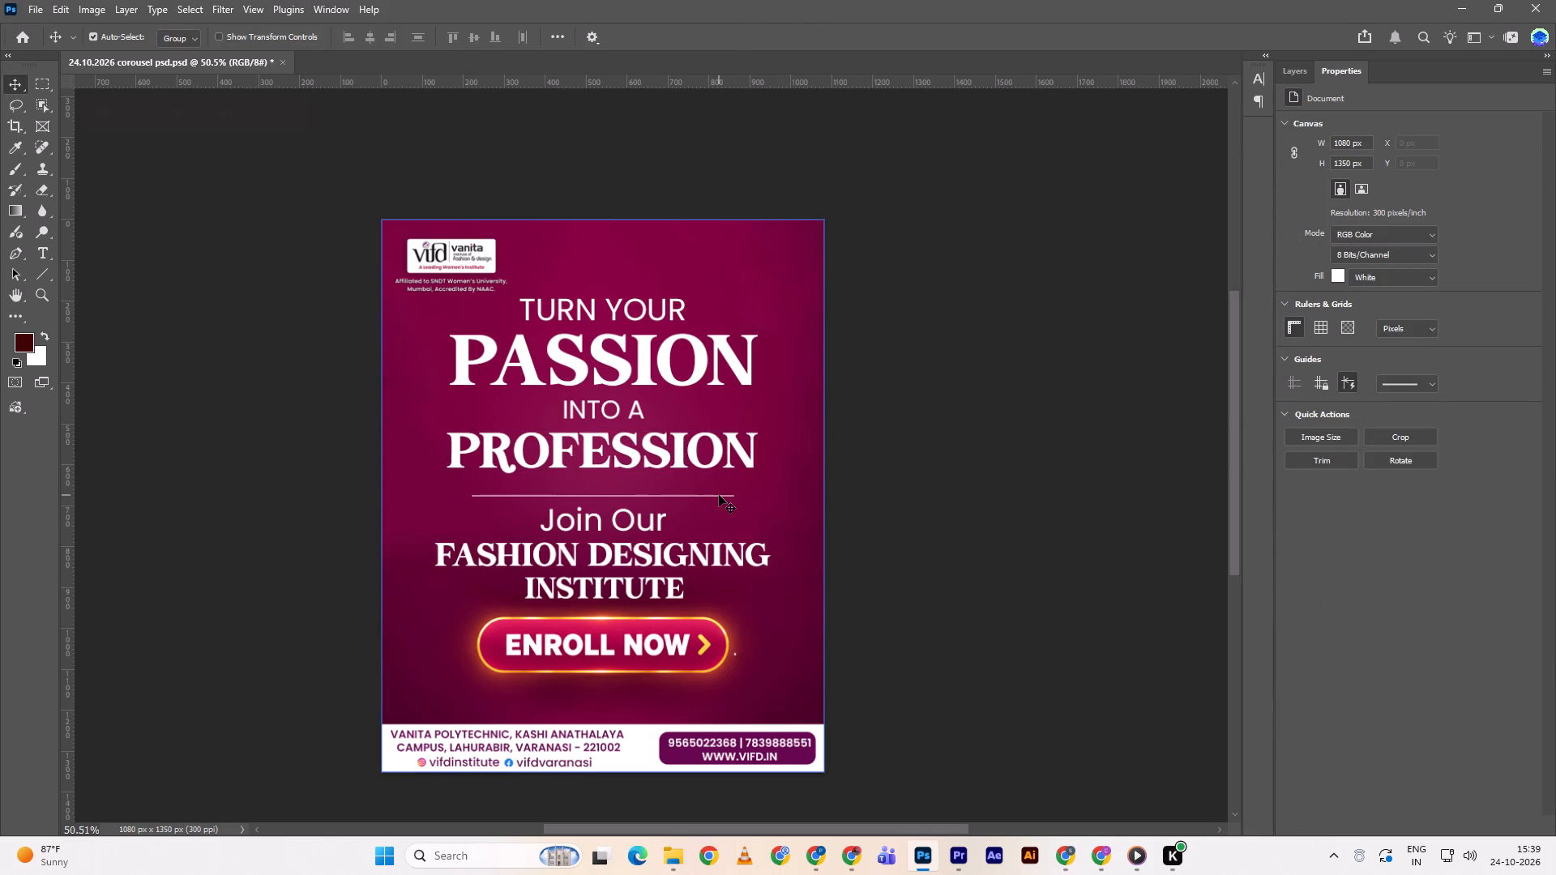
# Nudge the Line 1 divider up so it sits between PROFESSION and Join Our.
pyautogui.click(1302, 72)
pyautogui.click(1352, 168)
pyautogui.press('Up')
pyautogui.press('Up')
pyautogui.press('Up')
pyautogui.press('Up')
pyautogui.press('Up')
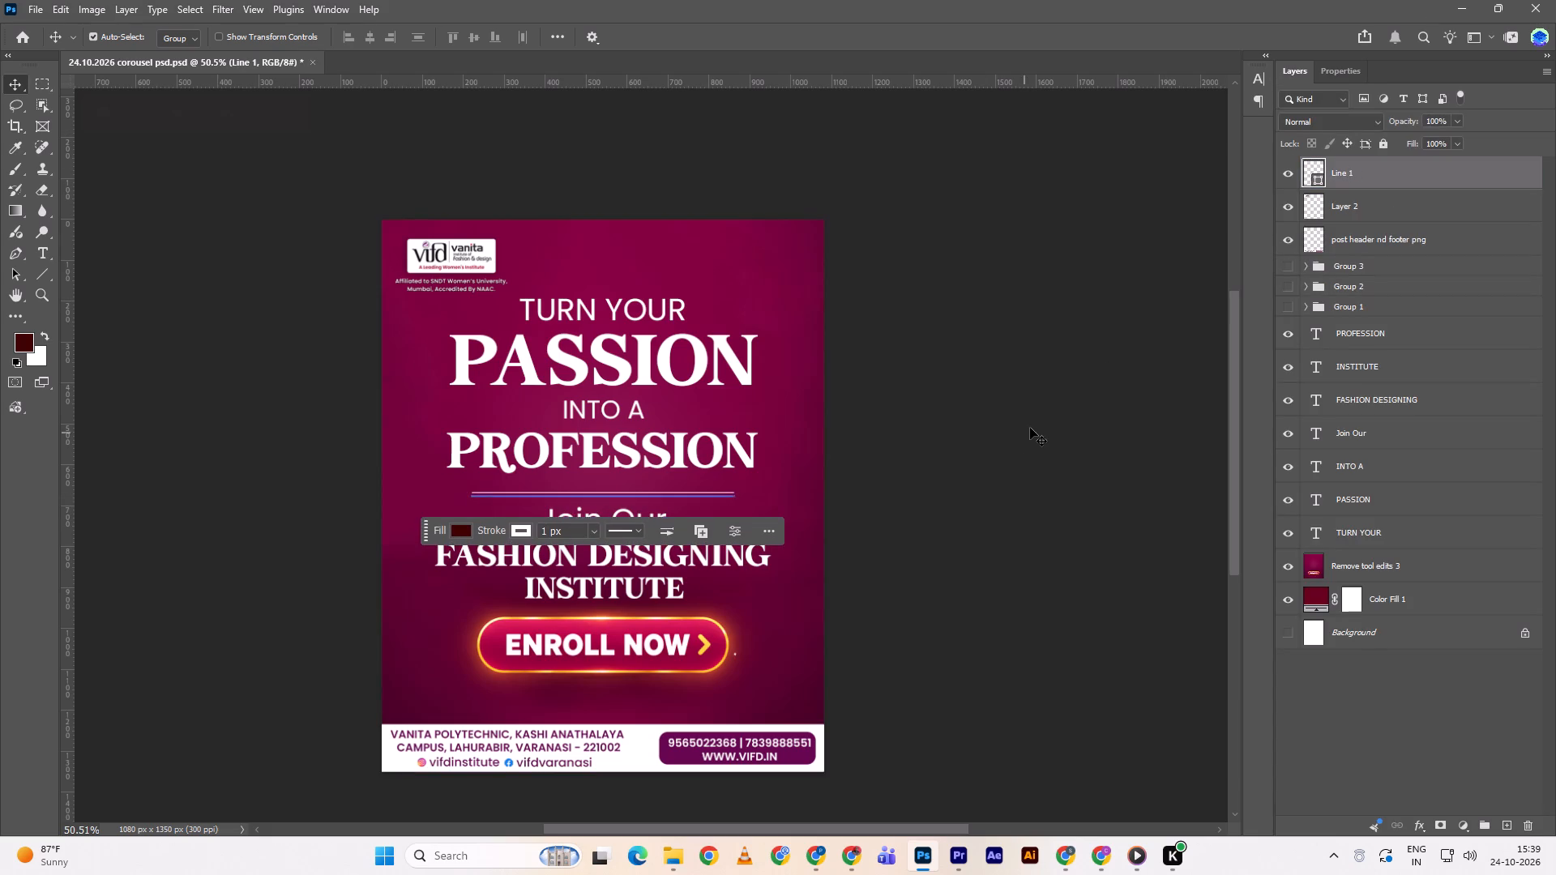
pyautogui.press('Up')
pyautogui.press('Up')
pyautogui.press('Up')
pyautogui.press('Up')
pyautogui.press('Up')
pyautogui.press('Down')
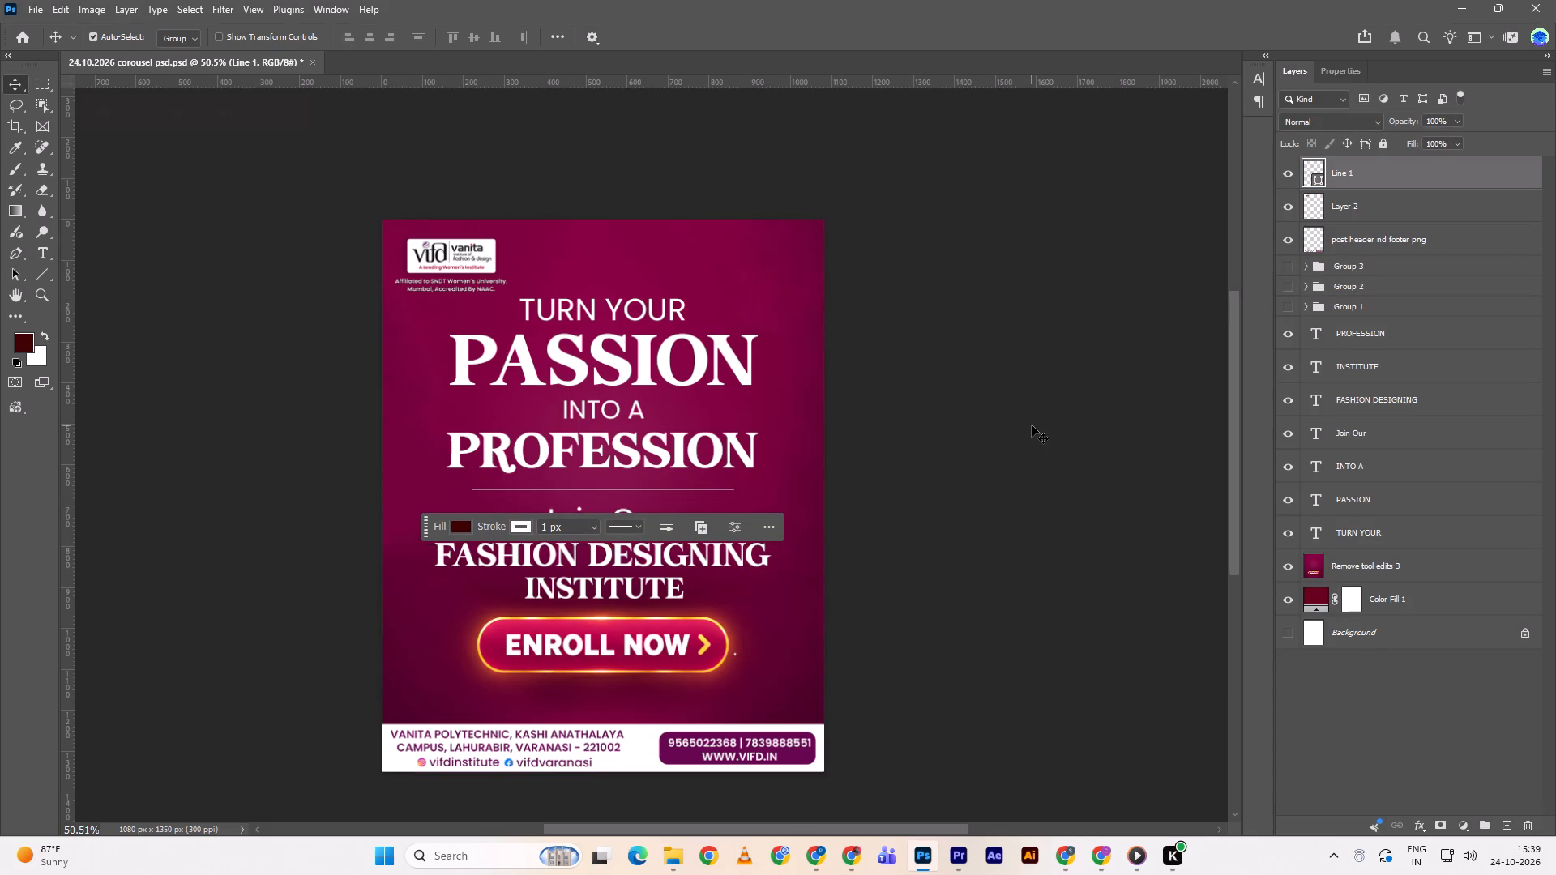
pyautogui.press('Down')
pyautogui.press('Down')
pyautogui.click(1030, 425)
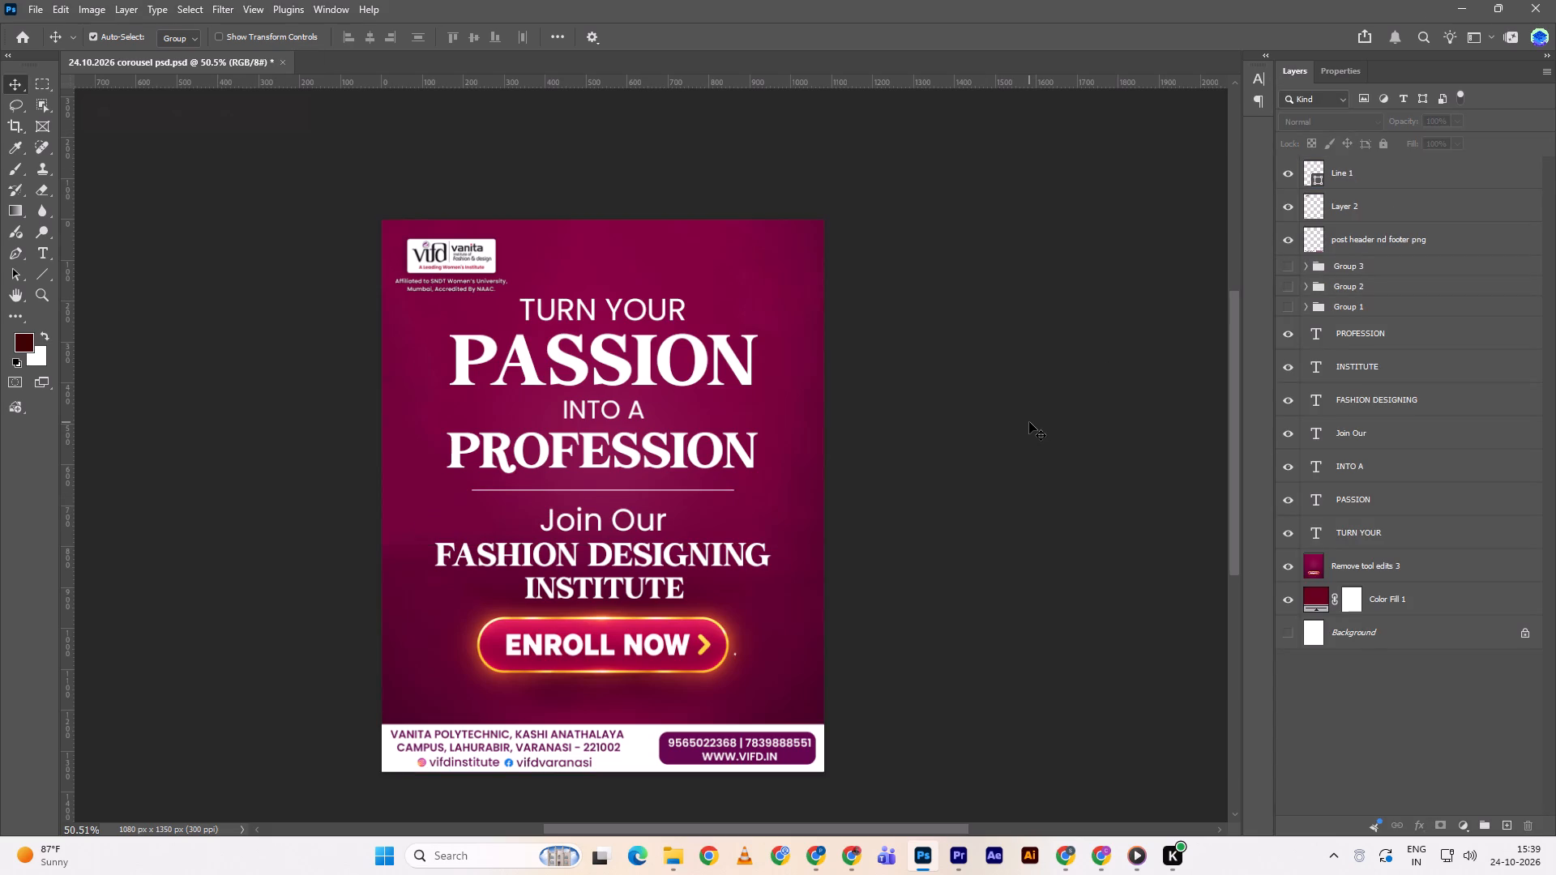
# Nudge the Join Our, FASHION DESIGNING and INSTITUTE lines up to even their spacing between the divider and ENROLL NOW.
pyautogui.click(654, 525)
pyautogui.press('Up')
pyautogui.press('Up')
pyautogui.press('Up')
pyautogui.press('Up')
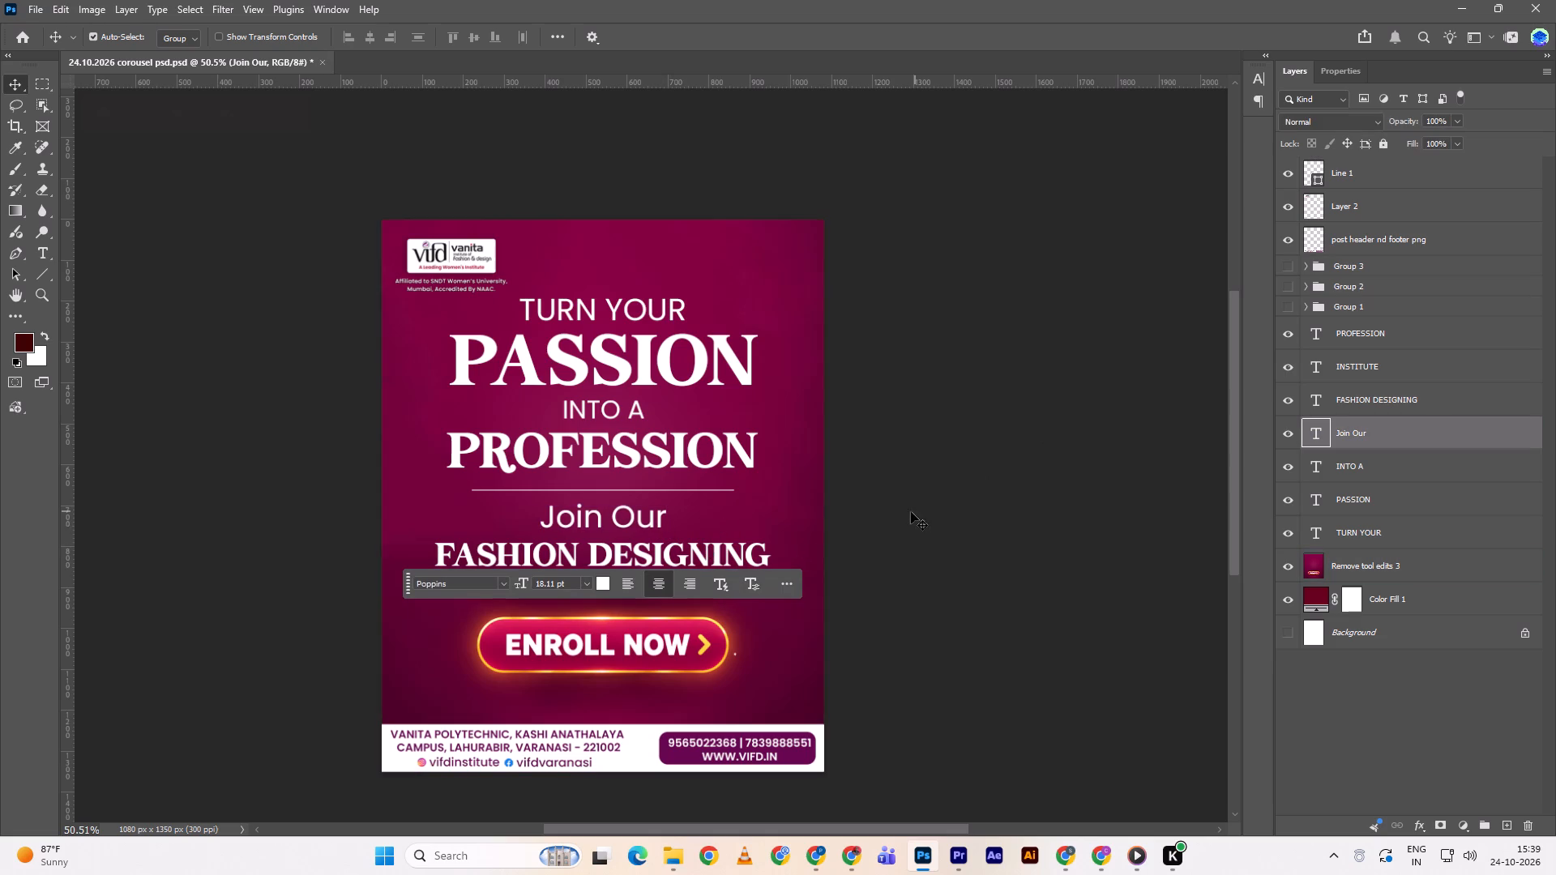
pyautogui.press('Up')
pyautogui.click(633, 561)
pyautogui.press('Up')
pyautogui.press('Up')
pyautogui.press('Up')
pyautogui.press('Up')
pyautogui.click(924, 523)
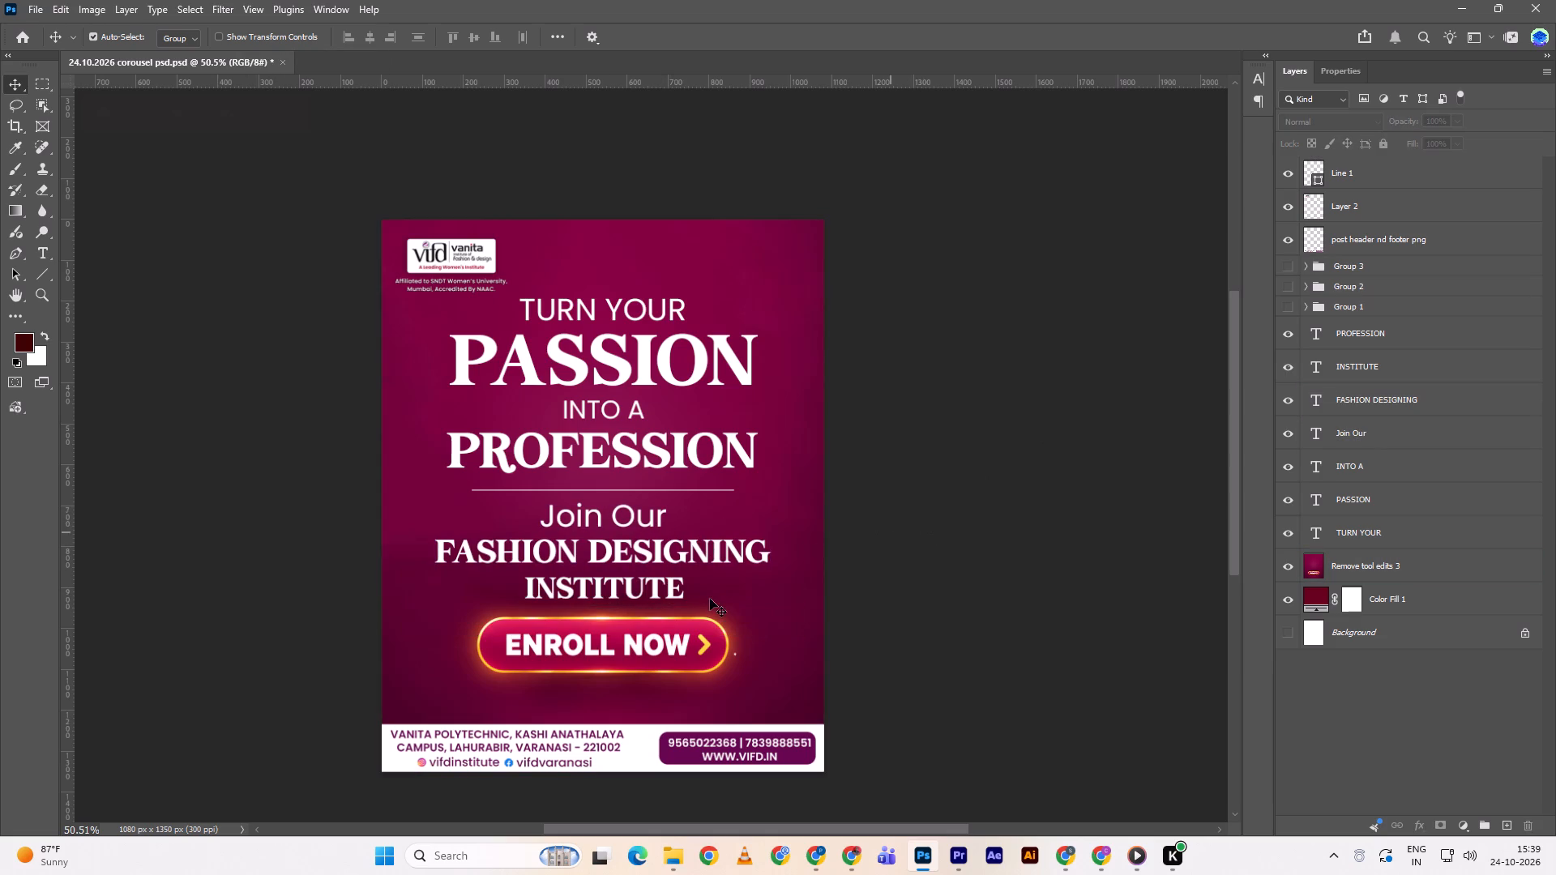
pyautogui.click(596, 591)
pyautogui.press('Up')
pyautogui.press('Up')
pyautogui.press('Up')
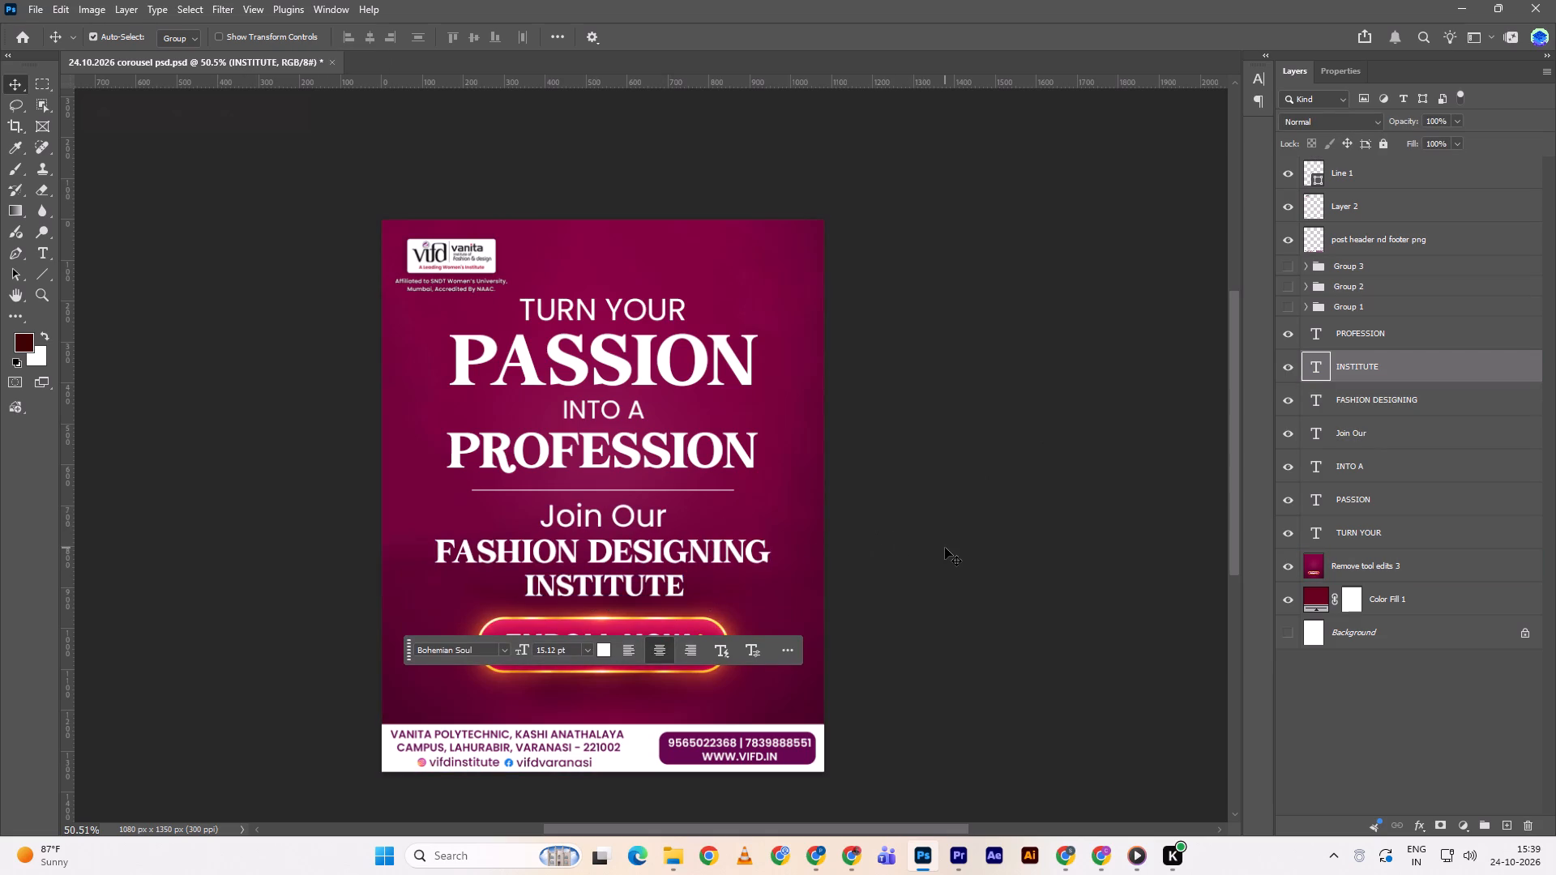
pyautogui.click(945, 548)
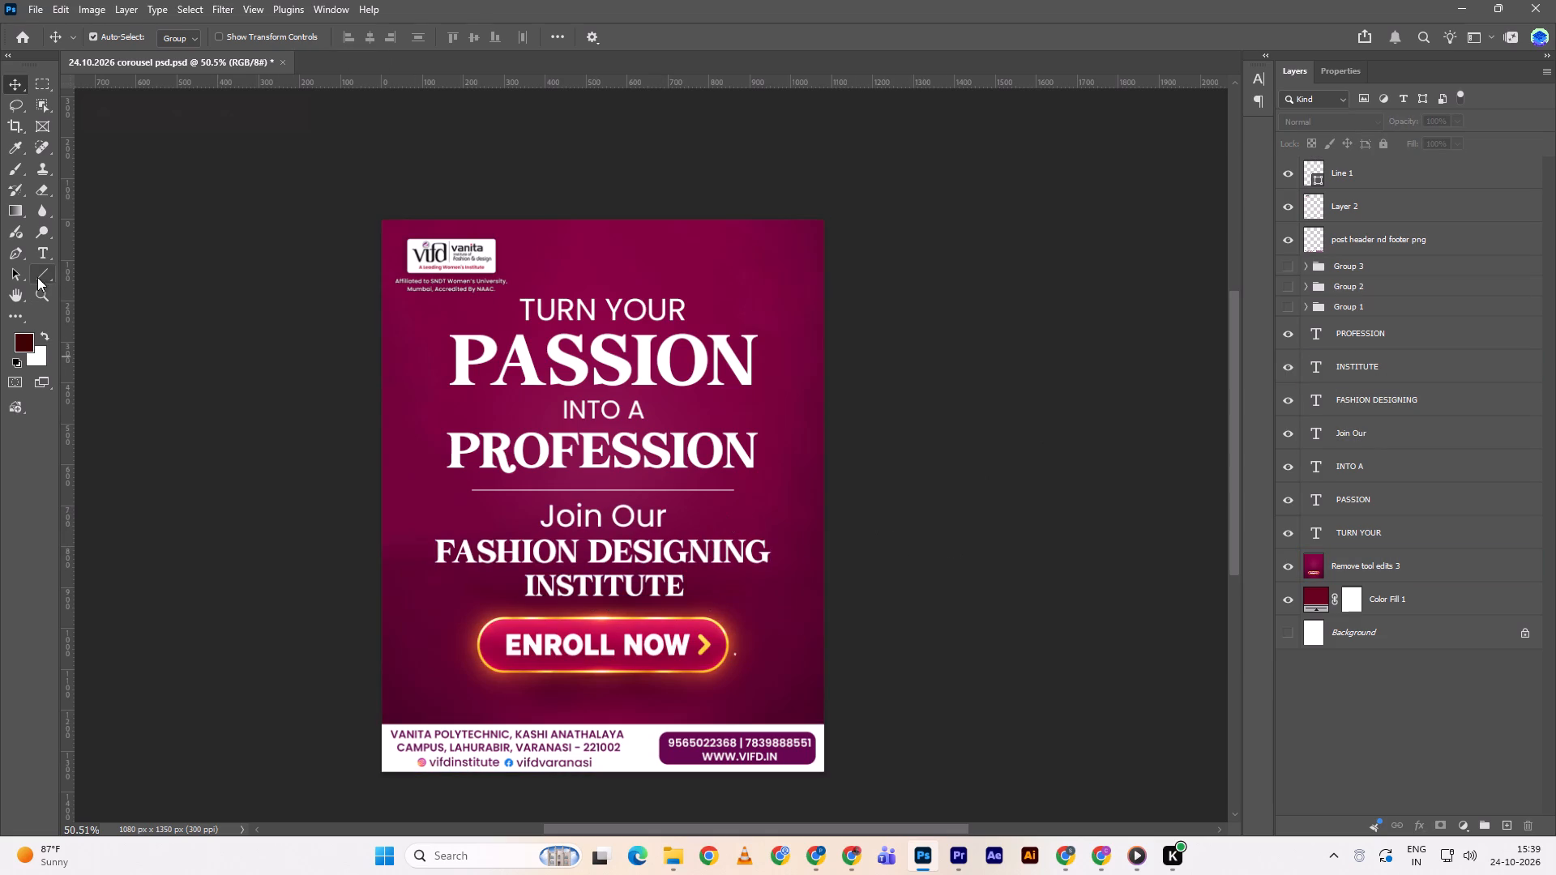
# Draw a horizontal white-stroked 1 px line about 180 px long just right of the INTO A text.
pyautogui.click(37, 277)
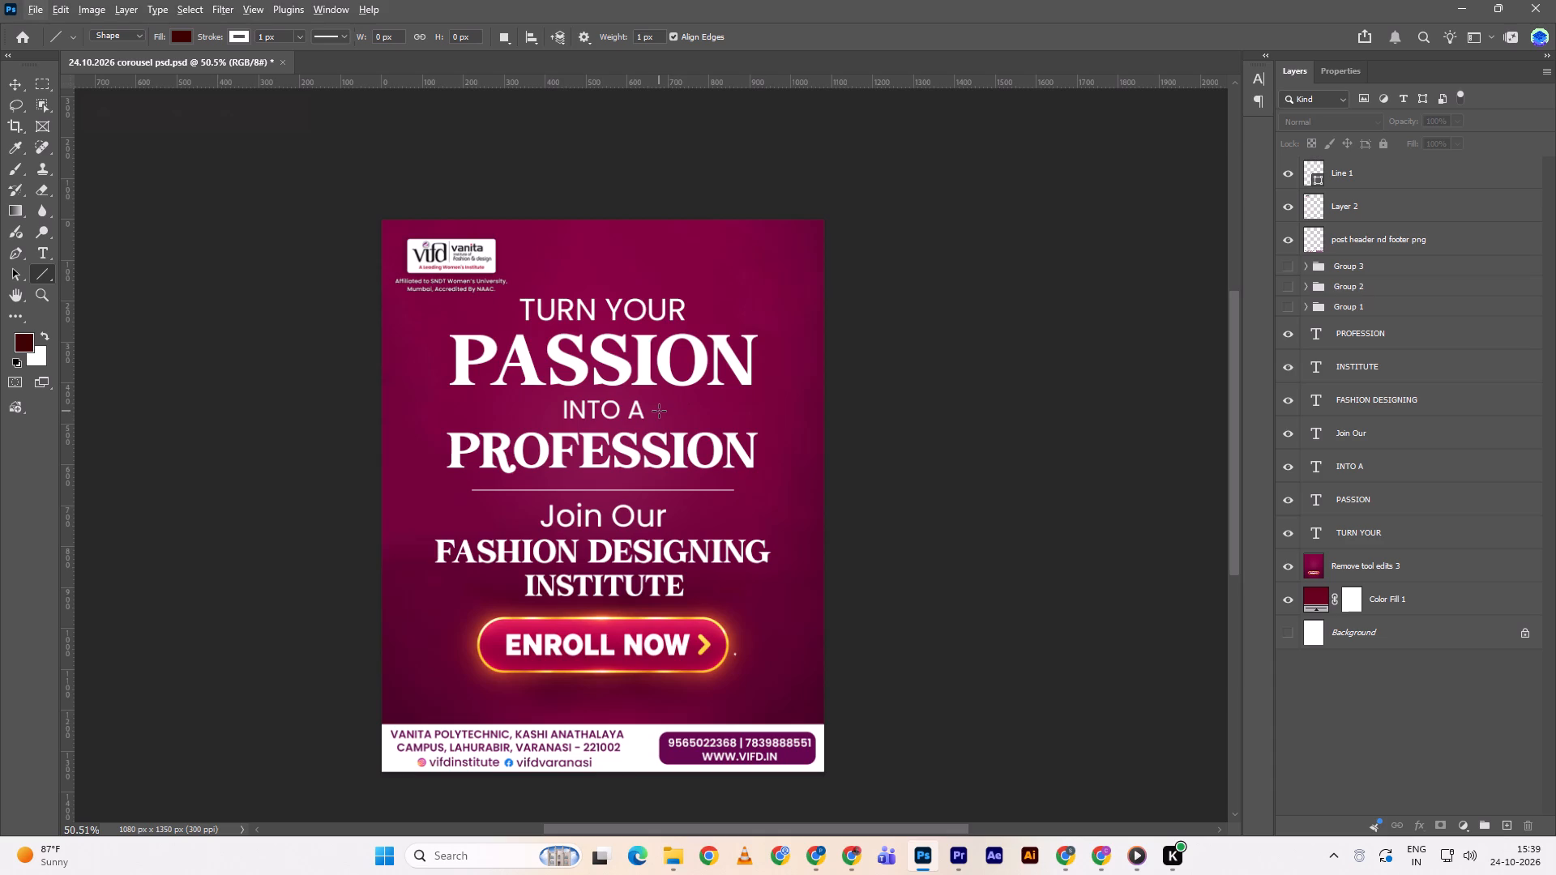
pyautogui.keyDown('shift'); pyautogui.moveTo(659, 411); pyautogui.dragTo(733, 409); pyautogui.keyUp('shift')
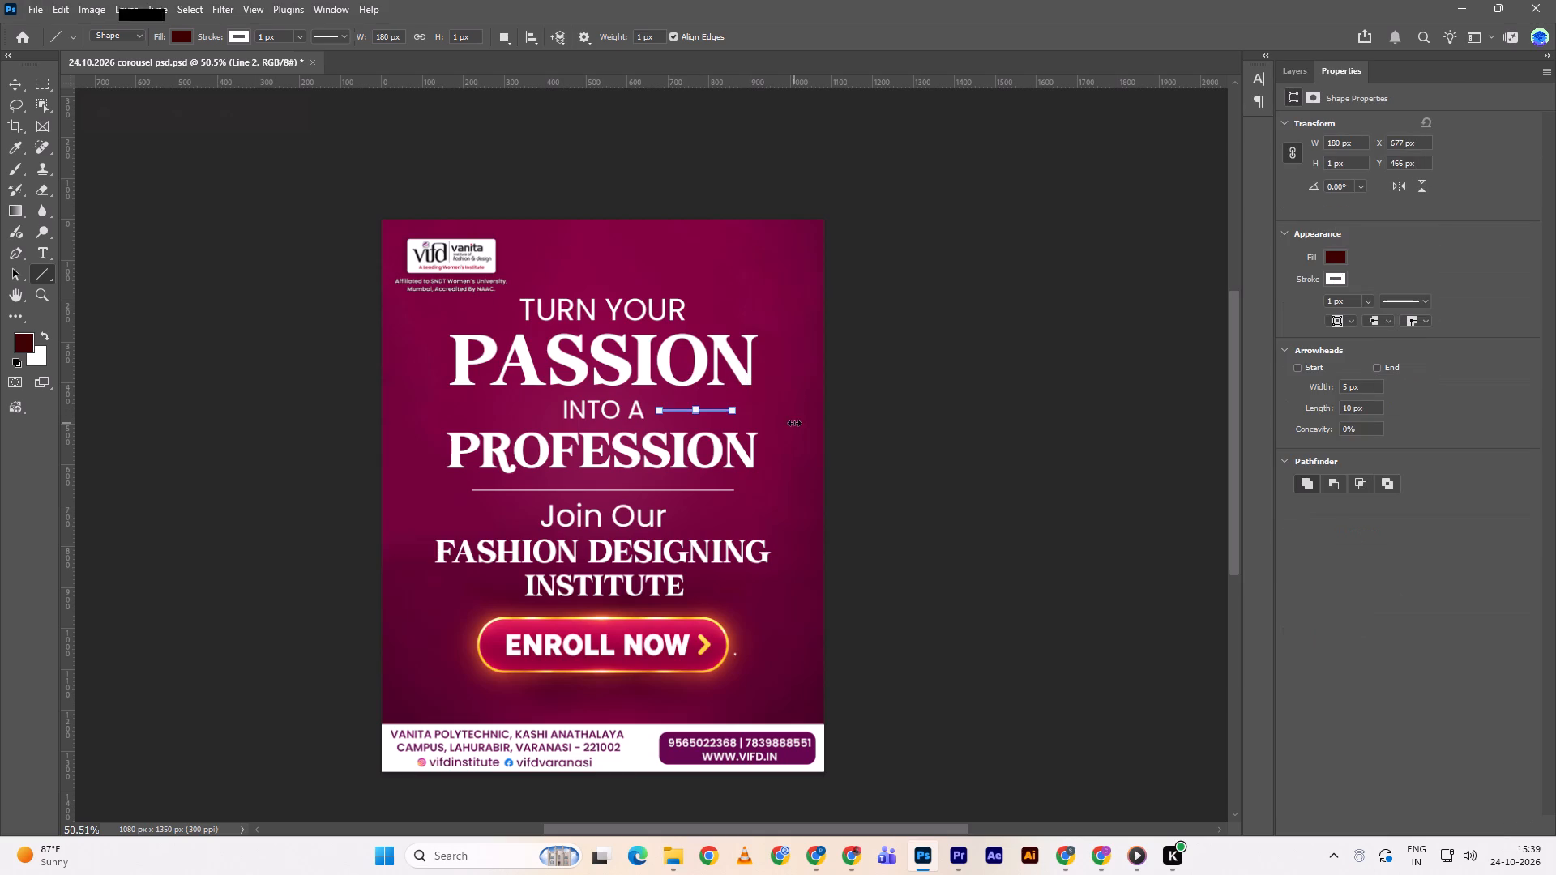
pyautogui.press('v')
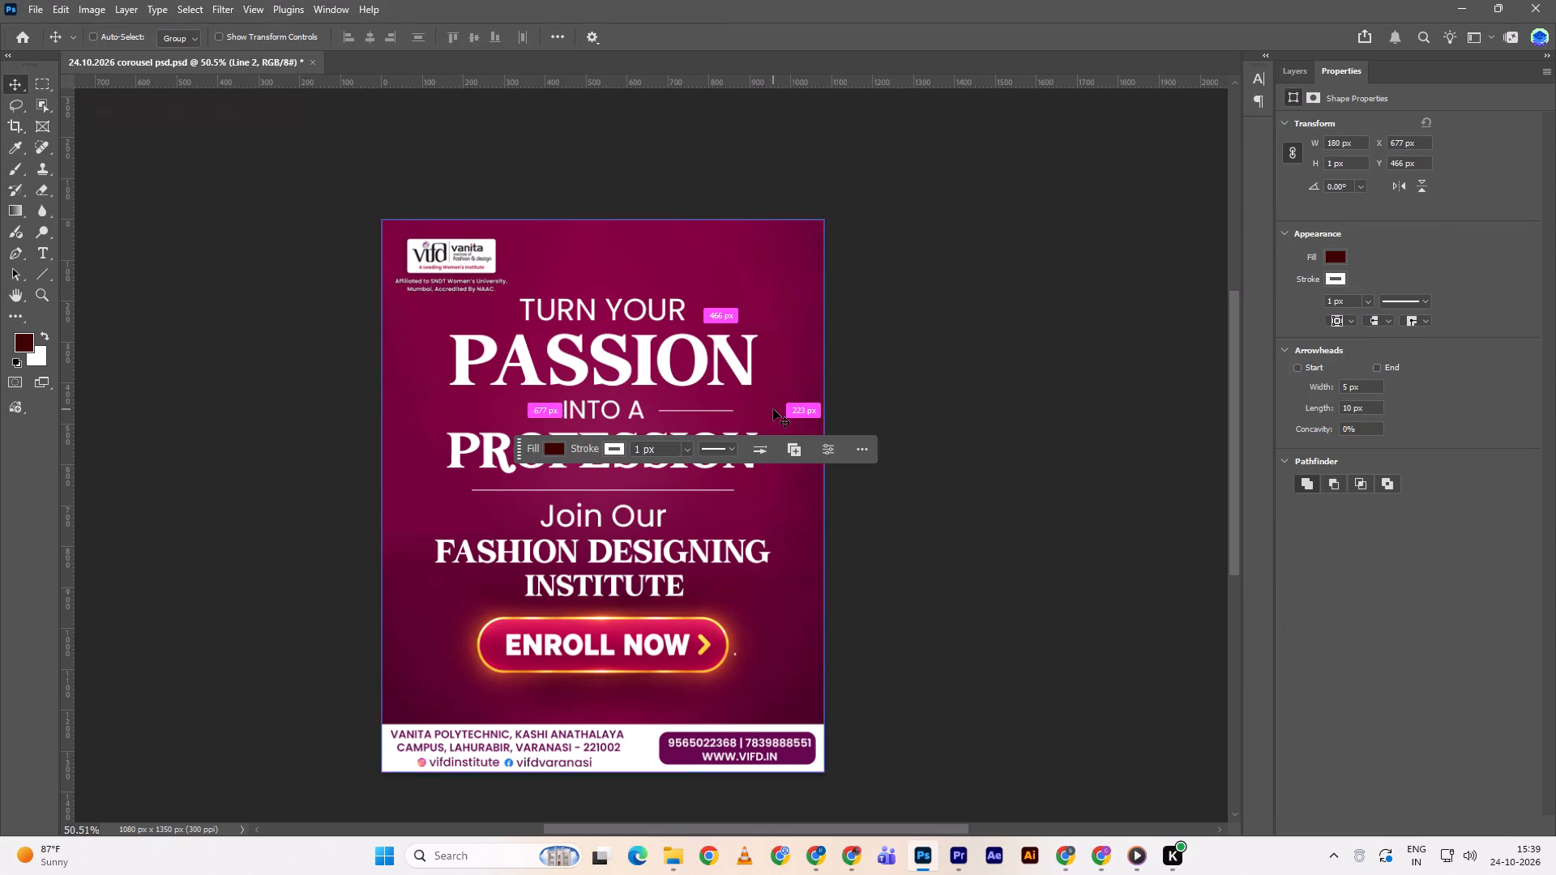
# Duplicate the line beside INTO A and move the copy horizontally to the matching position on the text's left side.
pyautogui.hotkey('ctrl', 'j')
pyautogui.hotkey('shift', 'Left')
pyautogui.hotkey('shift', 'Left')
pyautogui.hotkey('shift', 'Left')
pyautogui.hotkey('shift', 'Left')
pyautogui.hotkey('shift', 'Left')
pyautogui.hotkey('shift', 'Left')
pyautogui.hotkey('shift', 'Left')
pyautogui.hotkey('shift', 'Left')
pyautogui.hotkey('shift', 'Left')
pyautogui.hotkey('shift', 'Left')
pyautogui.hotkey('shift', 'Left')
pyautogui.hotkey('shift', 'Left')
pyautogui.hotkey('shift', 'Left')
pyautogui.hotkey('shift', 'Left')
pyautogui.hotkey('shift', 'Left')
pyautogui.hotkey('shift', 'Left')
pyautogui.hotkey('shift', 'Left')
pyautogui.hotkey('shift', 'Left')
pyautogui.hotkey('shift', 'Left')
pyautogui.hotkey('shift', 'Left')
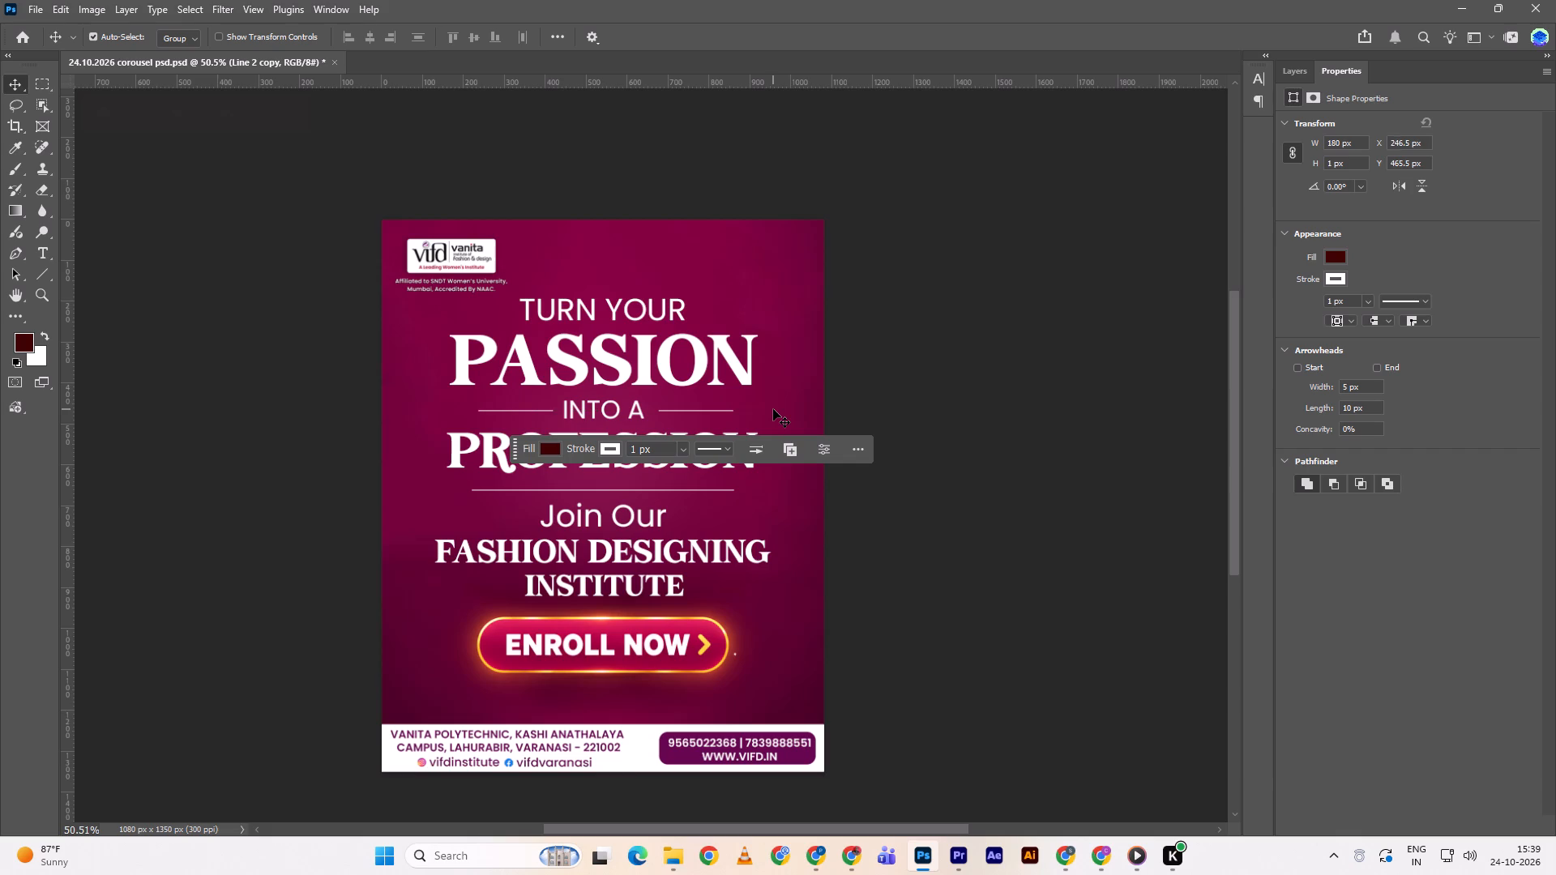
pyautogui.hotkey('shift', 'Right')
pyautogui.hotkey('shift', 'Right')
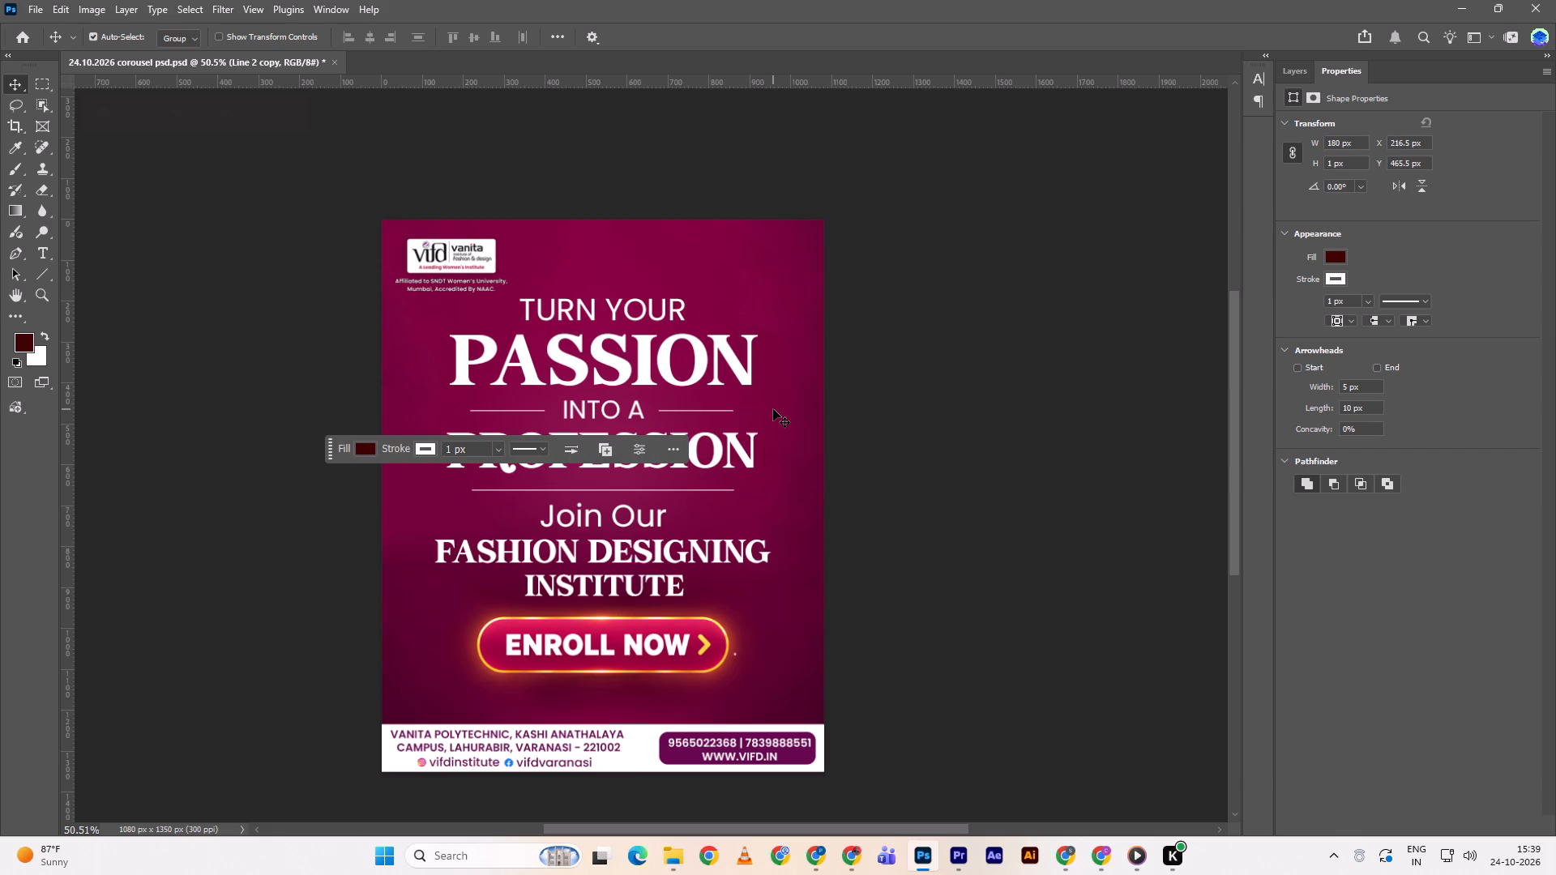
pyautogui.hotkey('shift', 'Right')
pyautogui.hotkey('shift', 'Left')
pyautogui.click(925, 394)
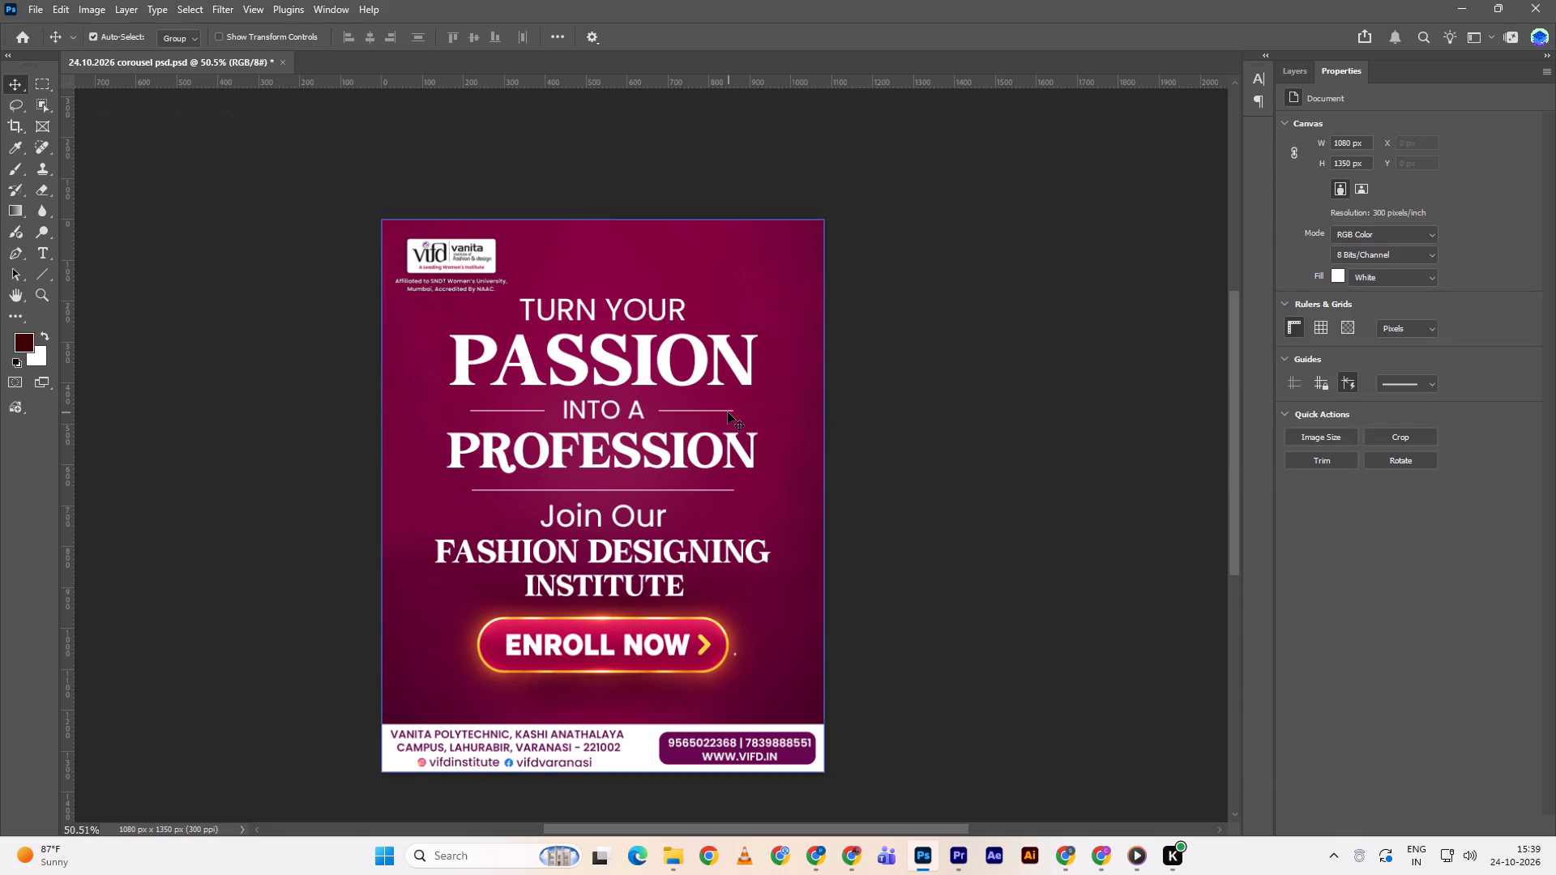
# Scale the Line 2 copy on the left of INTO A down to about 86% around its centre.
pyautogui.keyDown('alt'); pyautogui.scroll(1, 703, 447); pyautogui.keyUp('alt')
pyautogui.click(1303, 72)
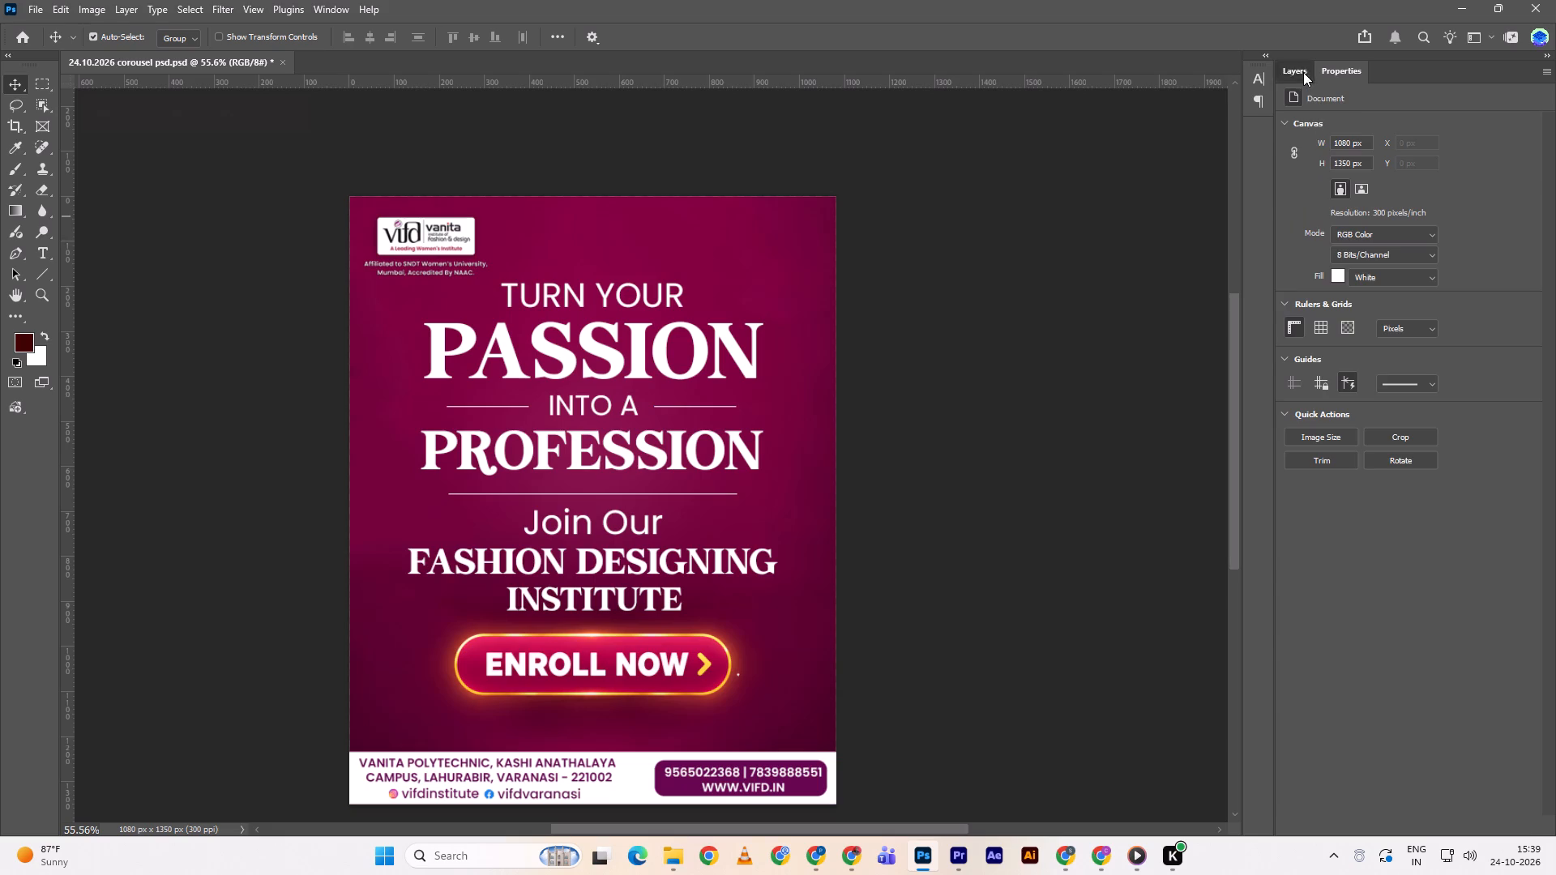
pyautogui.click(1354, 184)
pyautogui.hotkey('ctrl', 't')
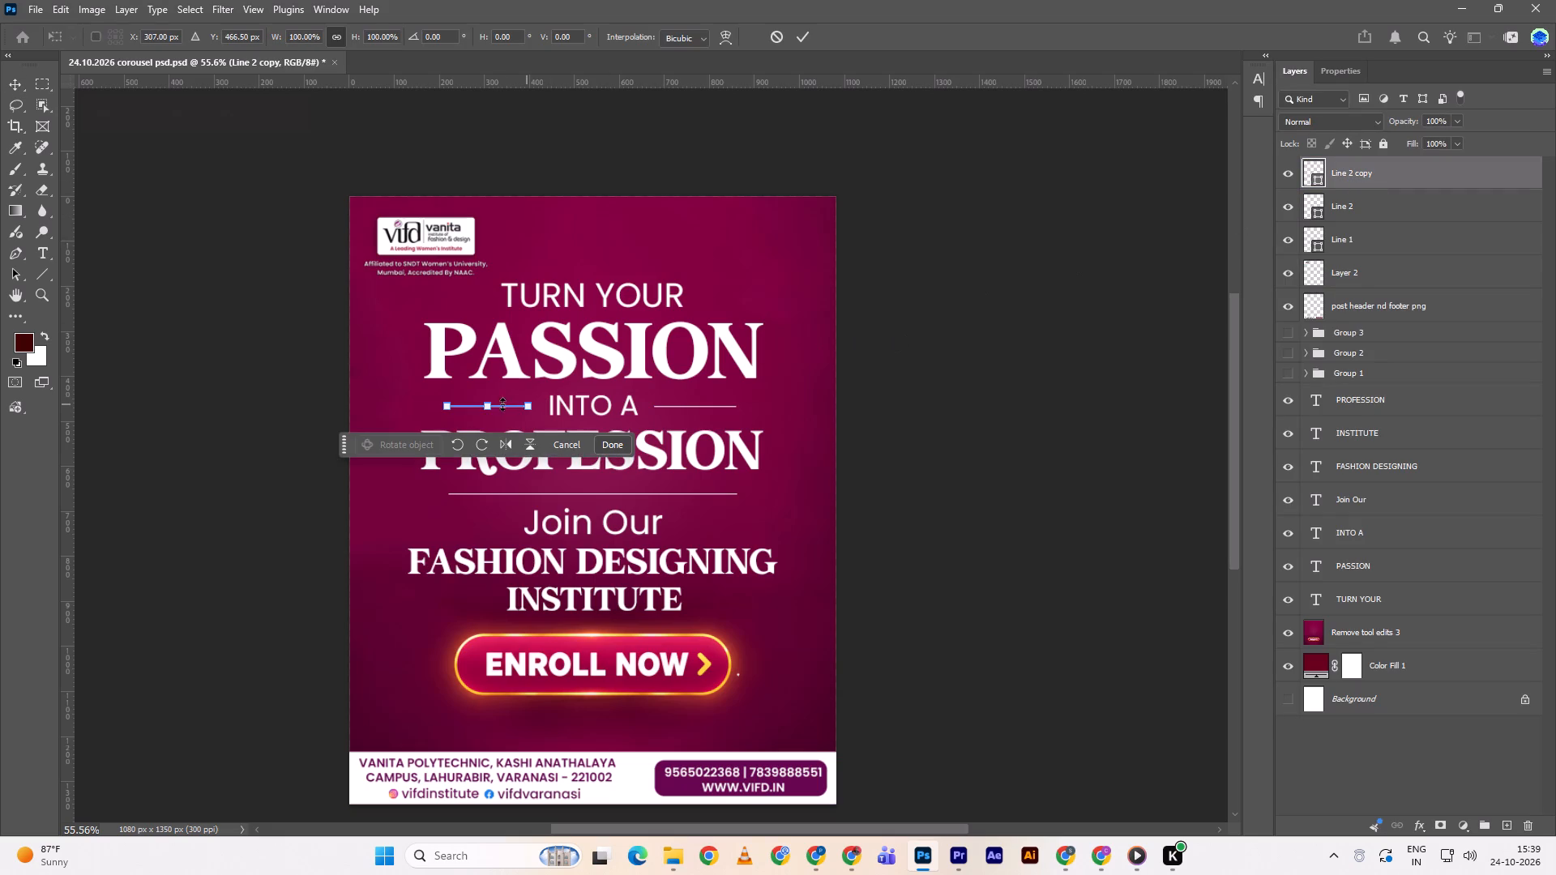
pyautogui.keyDown('shift'); pyautogui.moveTo(527, 404); pyautogui.dragTo(519, 403); pyautogui.keyUp('shift')
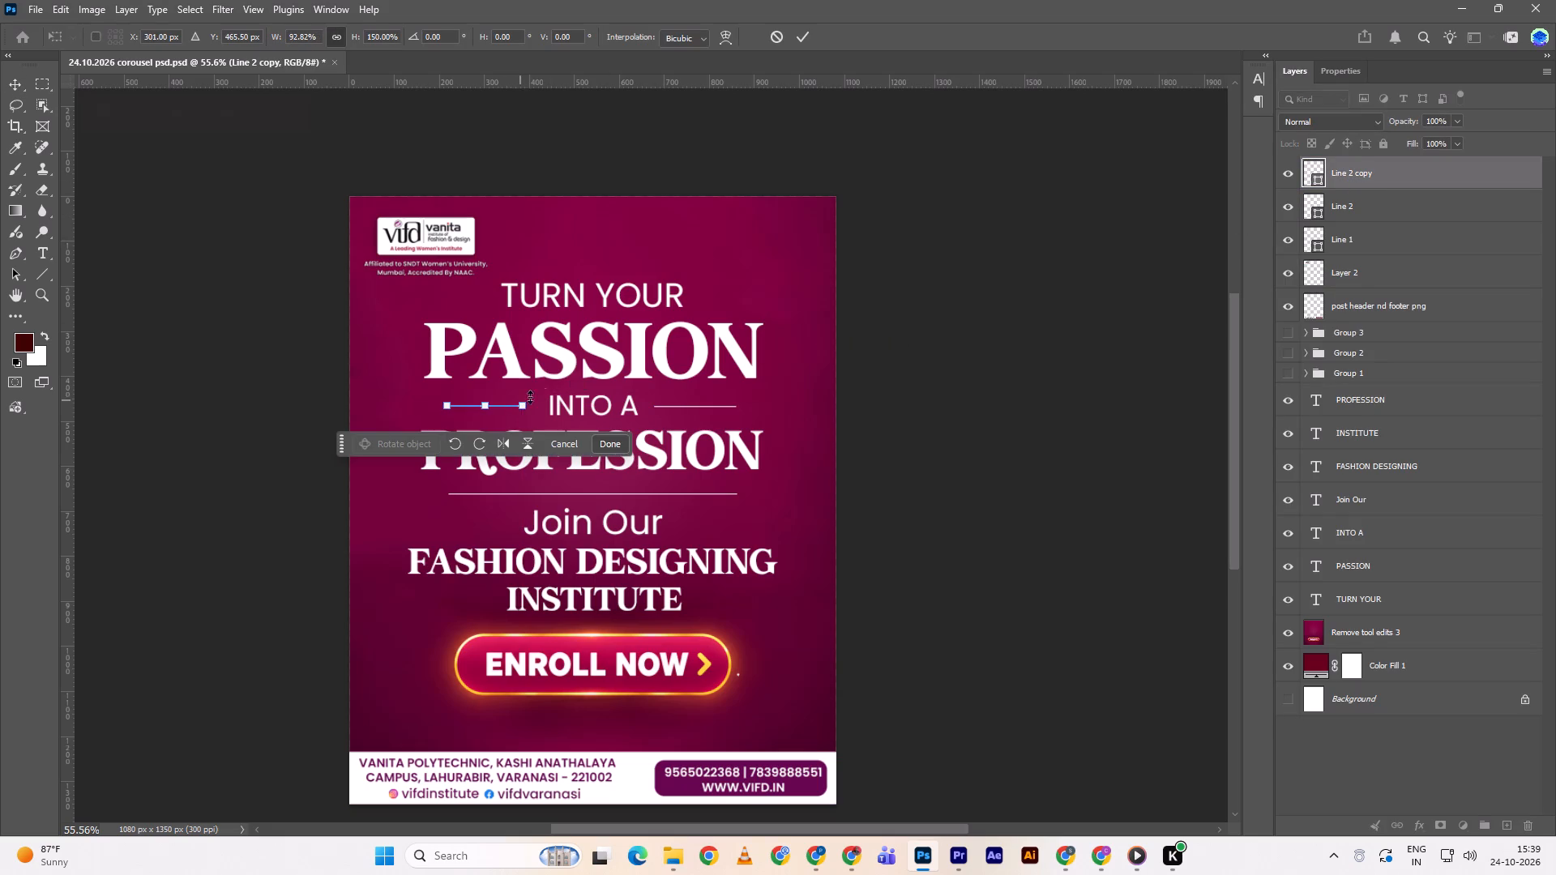
pyautogui.hotkey('ctrl', 'z')
pyautogui.keyDown('ctrl'); pyautogui.click(532, 409); pyautogui.keyUp('ctrl')
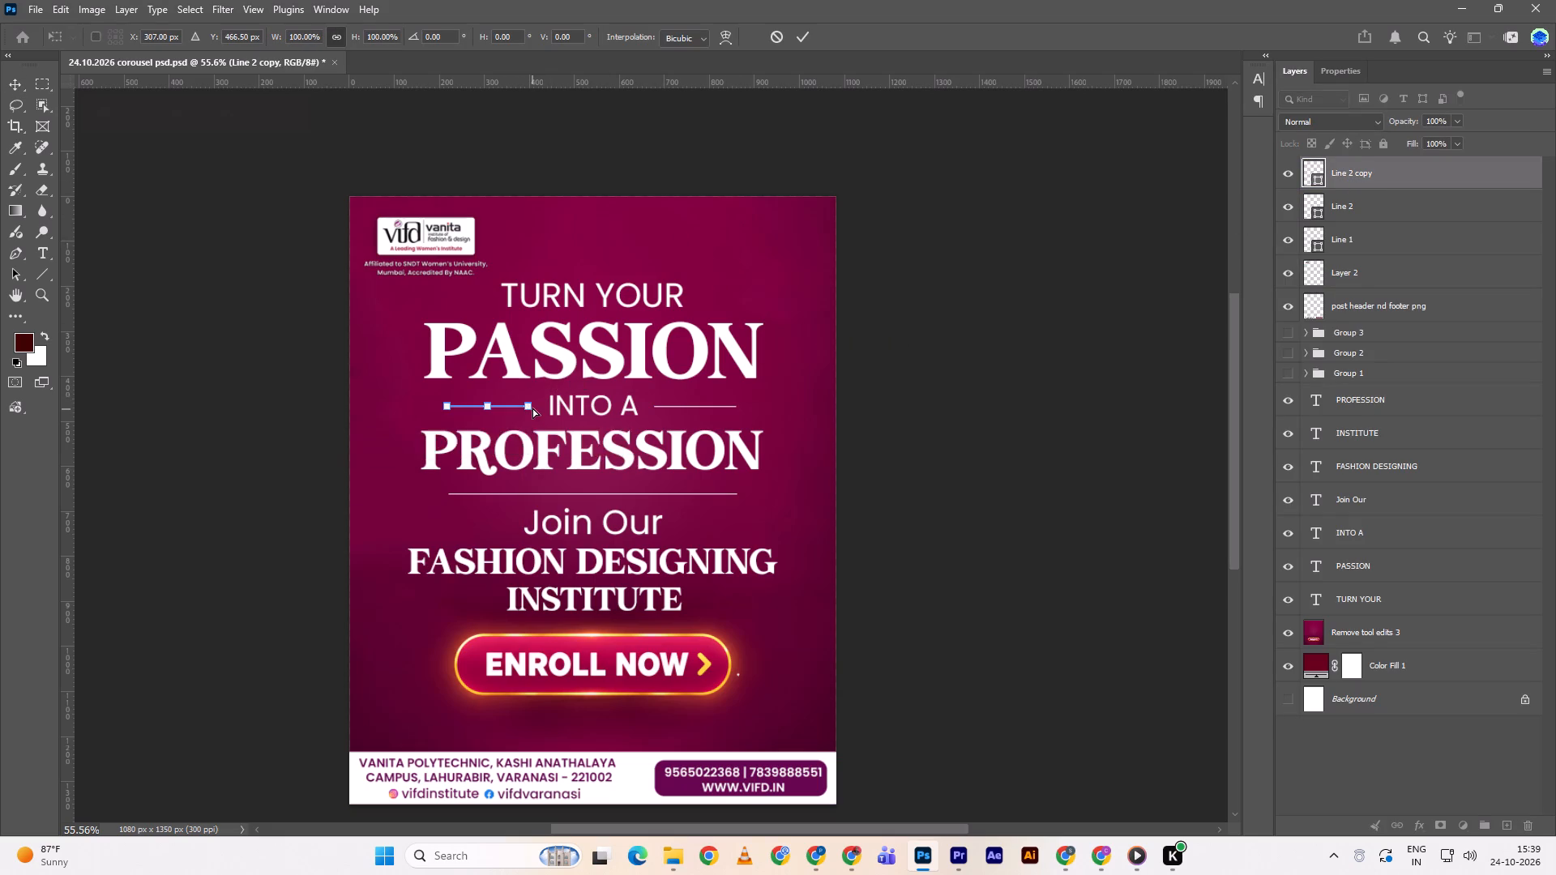
pyautogui.keyDown('alt'); pyautogui.click(530, 406); pyautogui.keyUp('alt')
pyautogui.keyDown('alt'); pyautogui.click(524, 407); pyautogui.keyUp('alt')
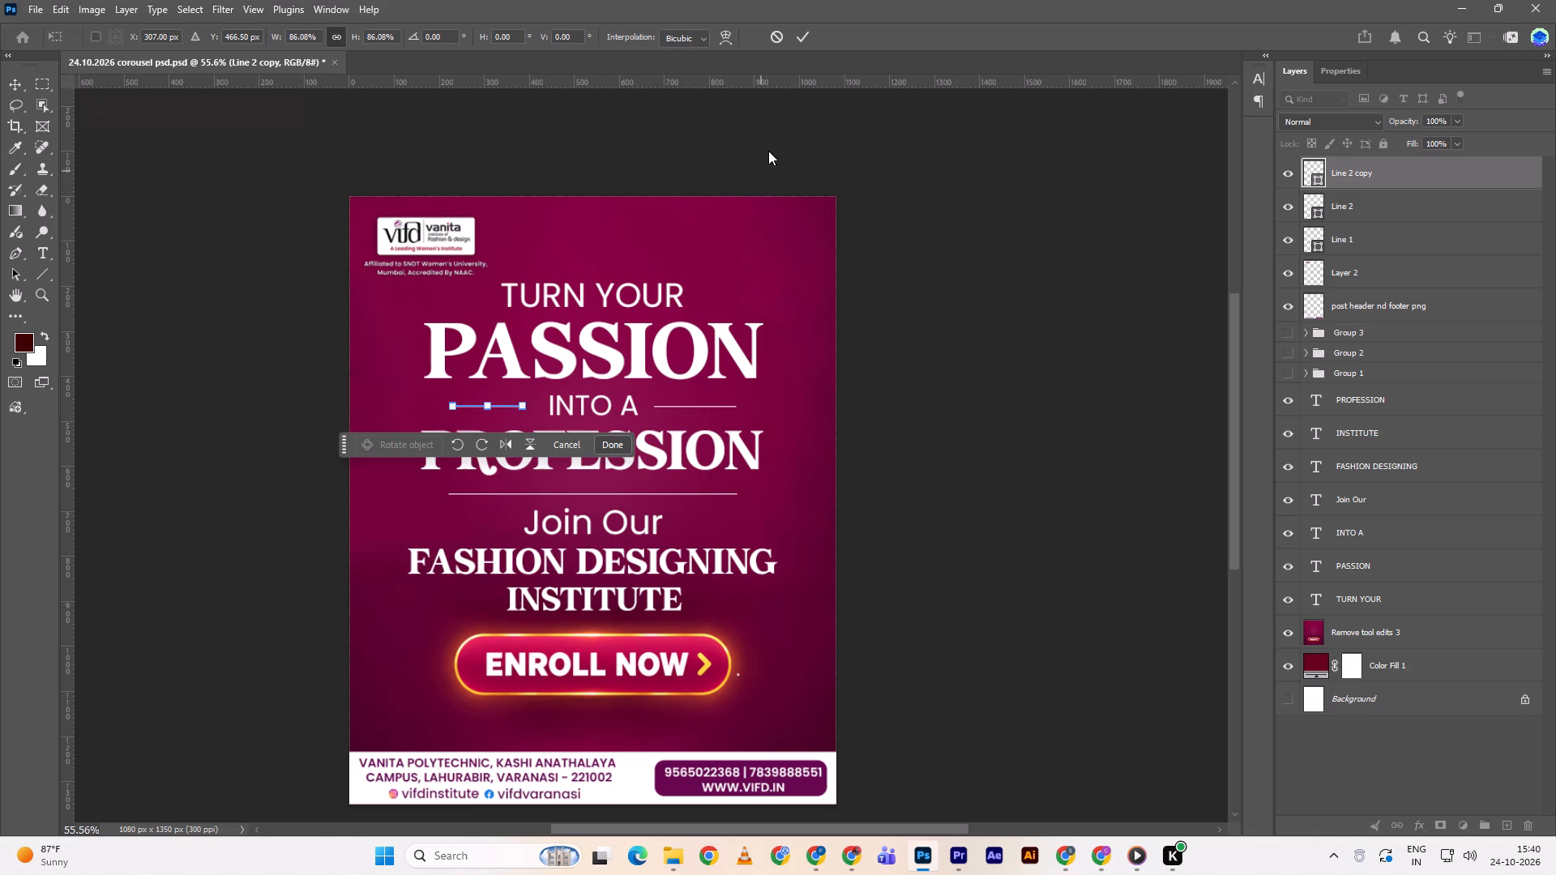
pyautogui.click(801, 34)
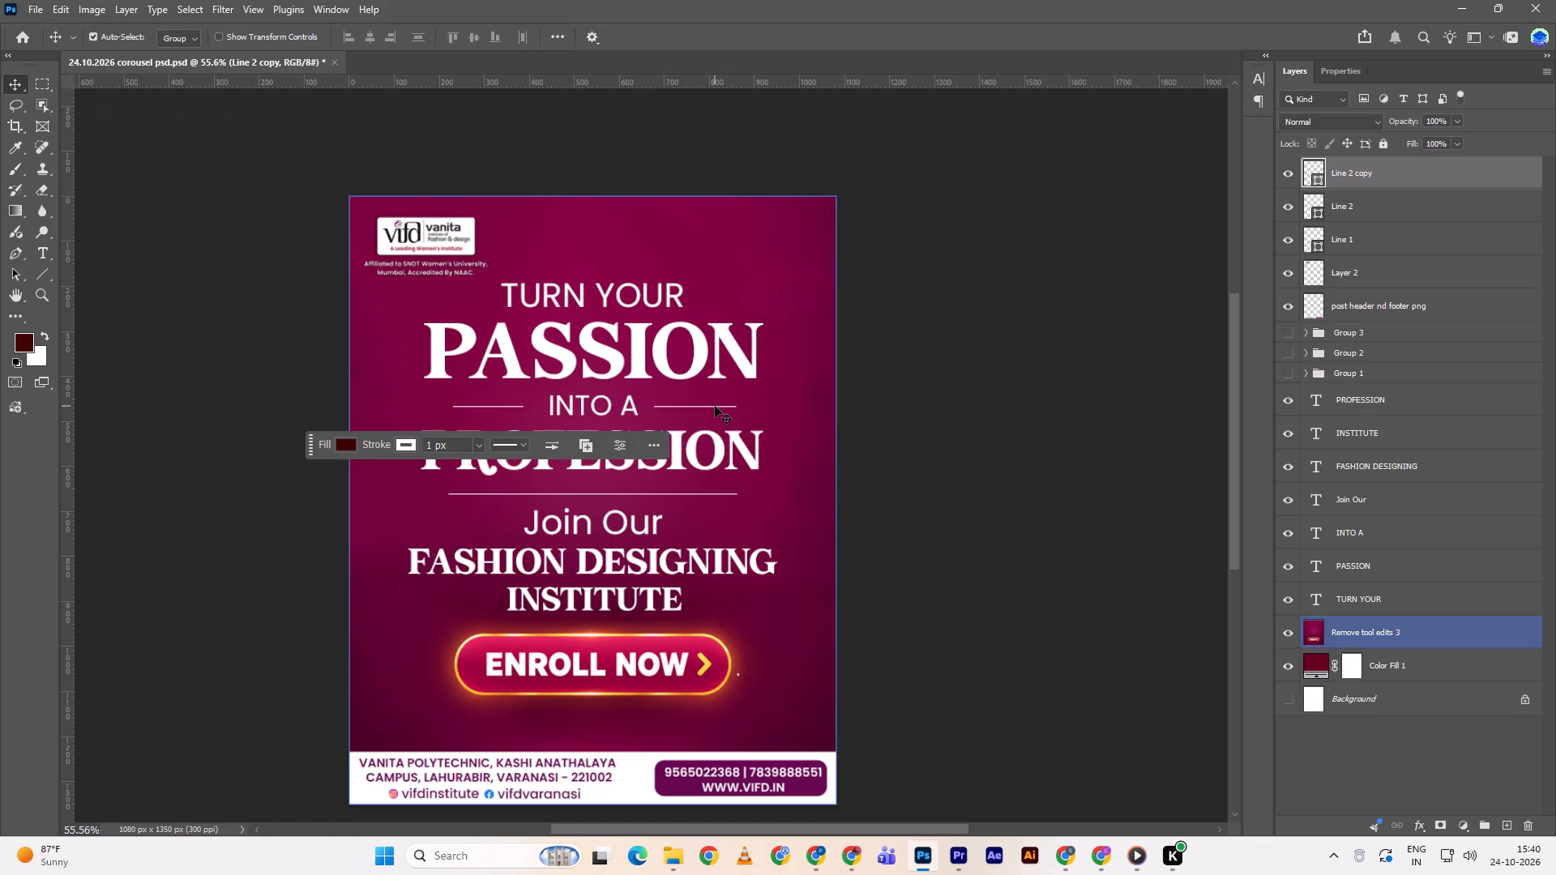
# Scale the Line 2 shape on the right of INTO A down to about 86% around its centre.
pyautogui.click(1375, 210)
pyautogui.hotkey('ctrl', 't')
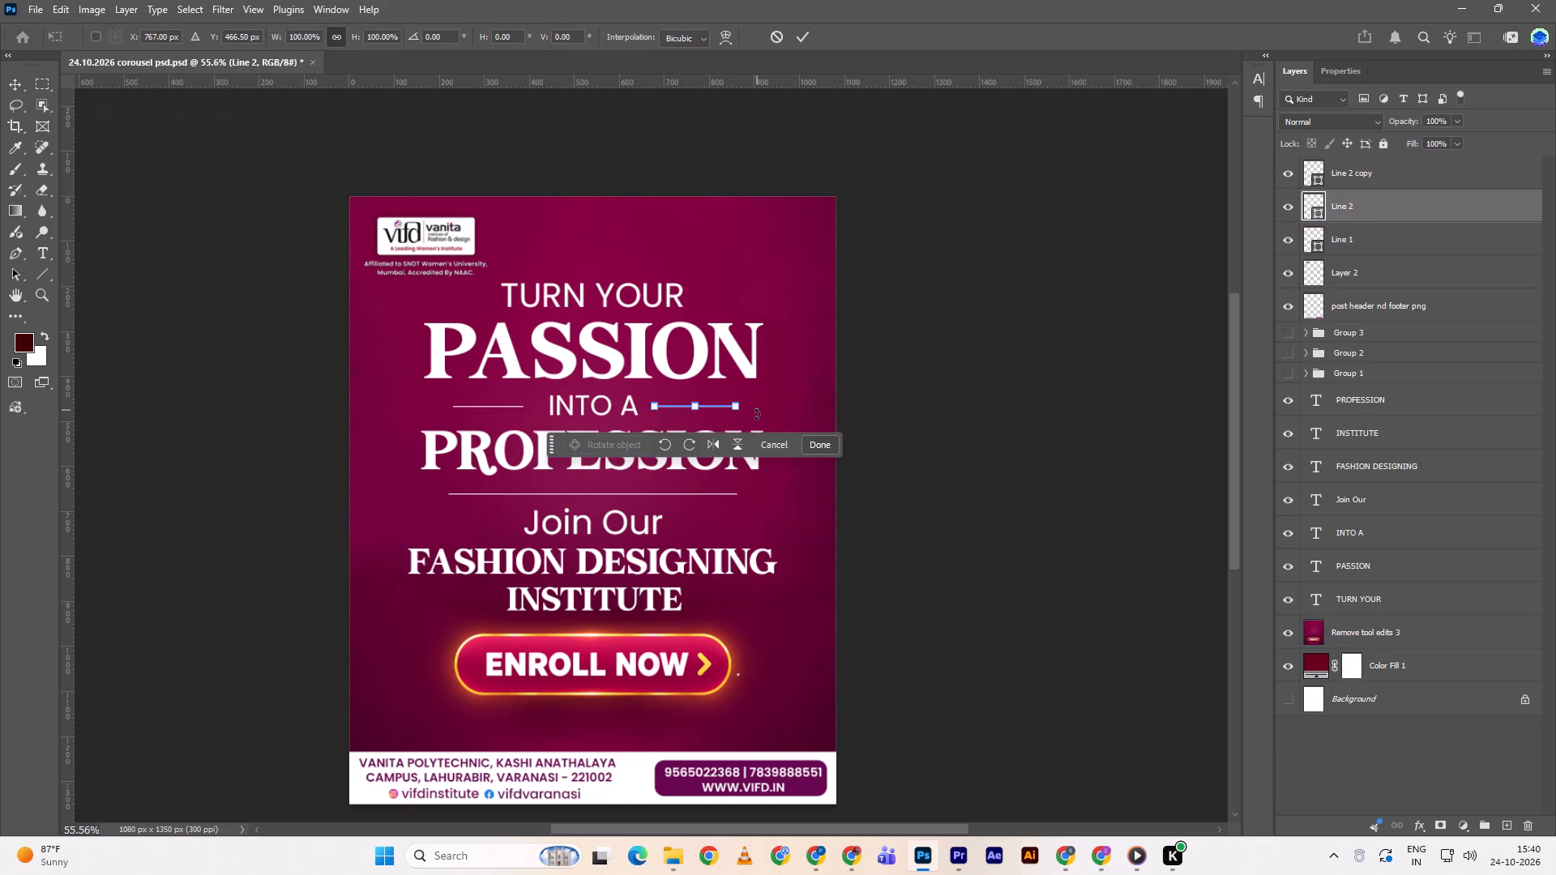
pyautogui.keyDown('alt'); pyautogui.click(741, 407); pyautogui.keyUp('alt')
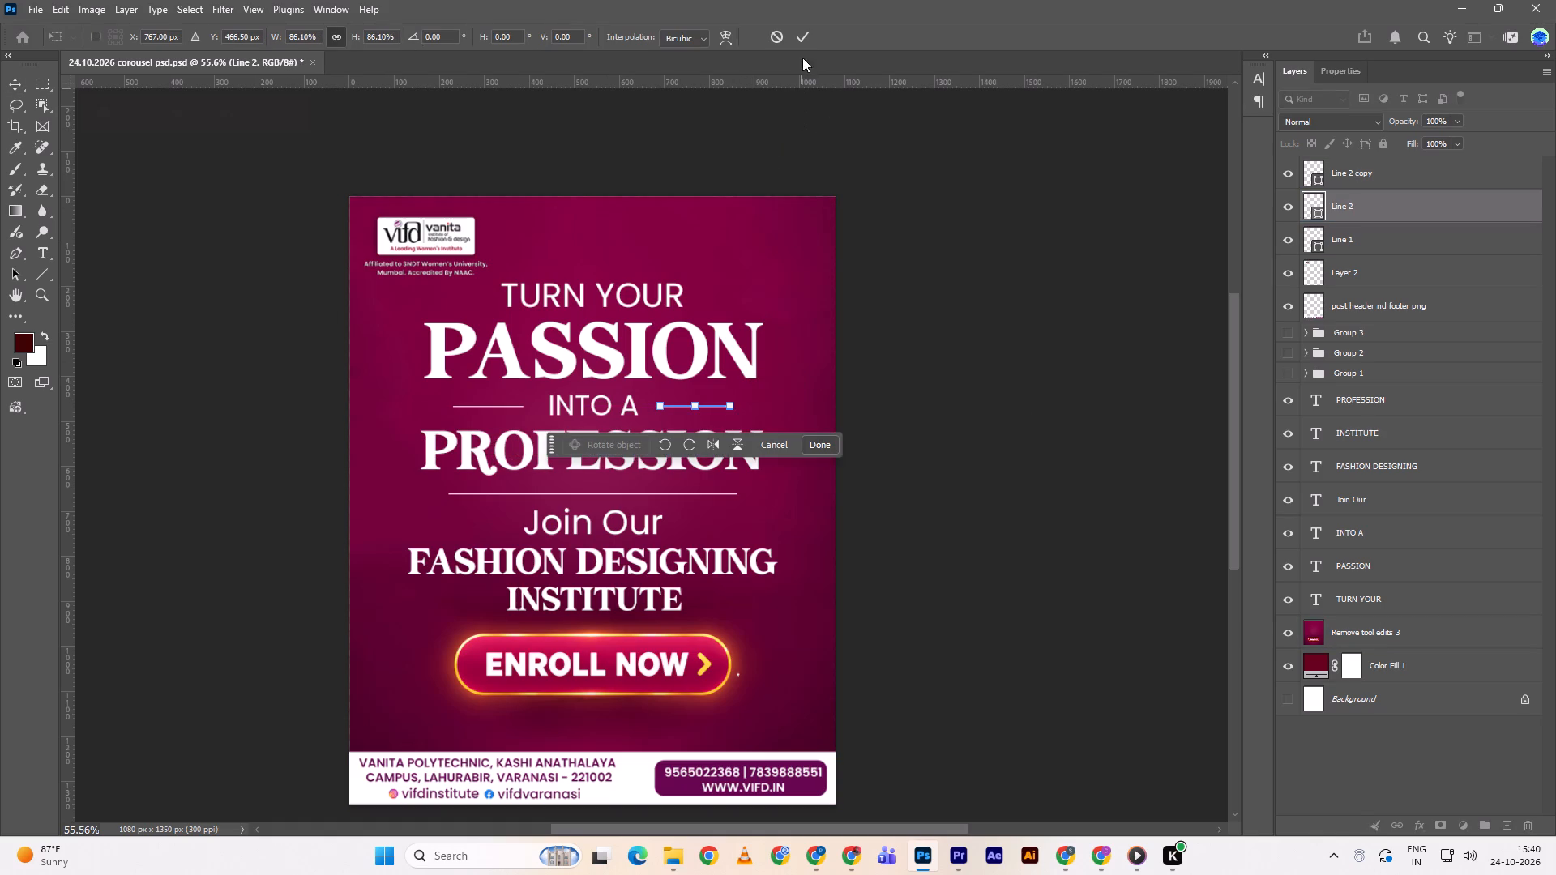
pyautogui.click(805, 36)
pyautogui.click(943, 394)
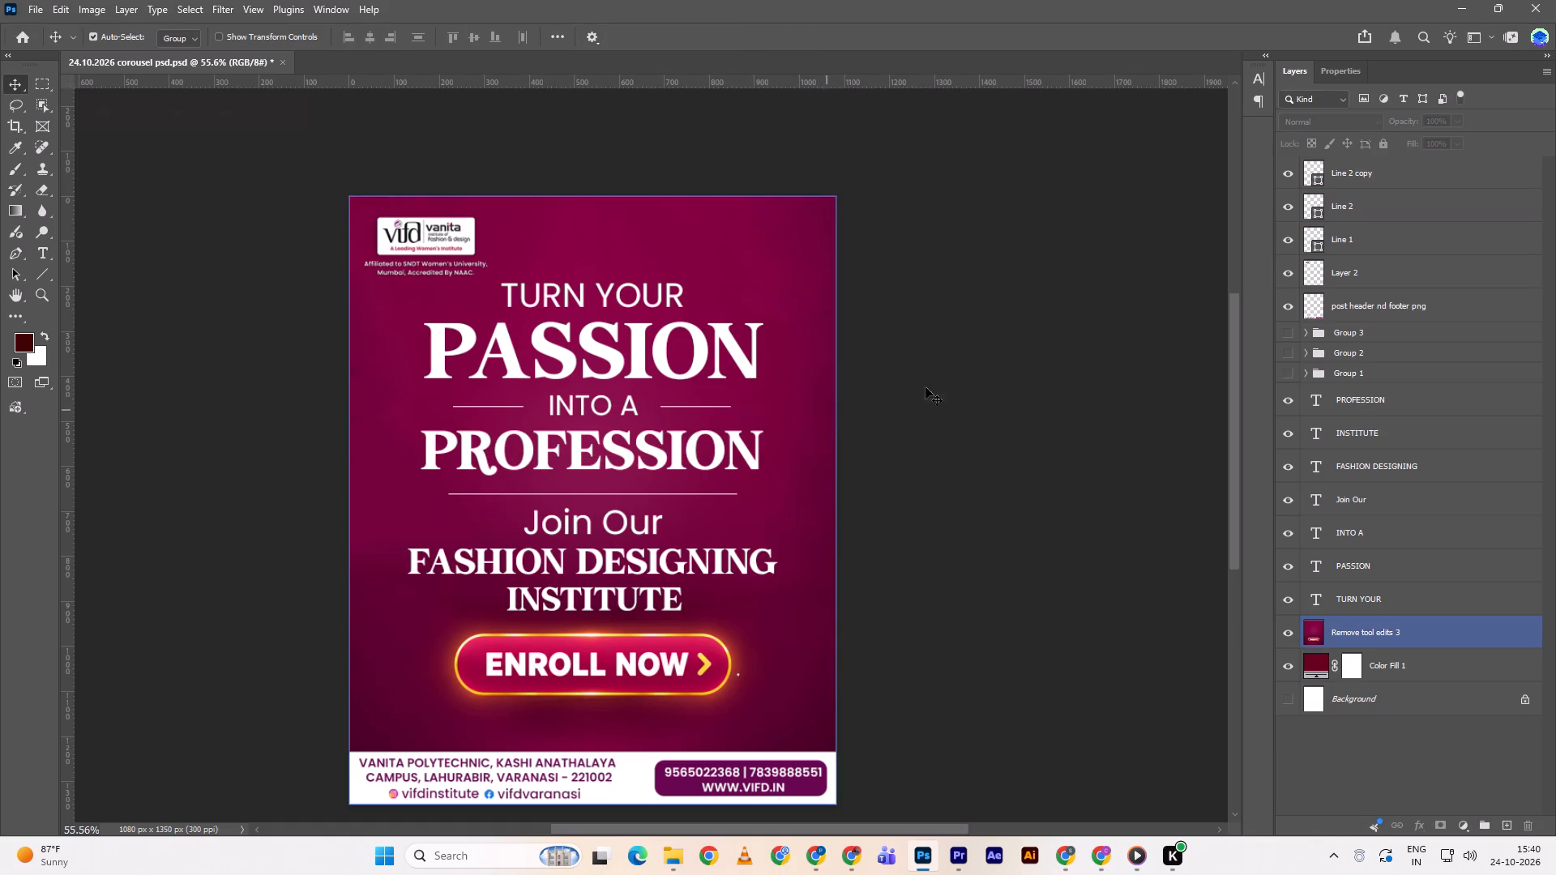
# Nudge the right-hand line slightly left so it sits closer to the INTO A text.
pyautogui.click(1435, 212)
pyautogui.press('Left')
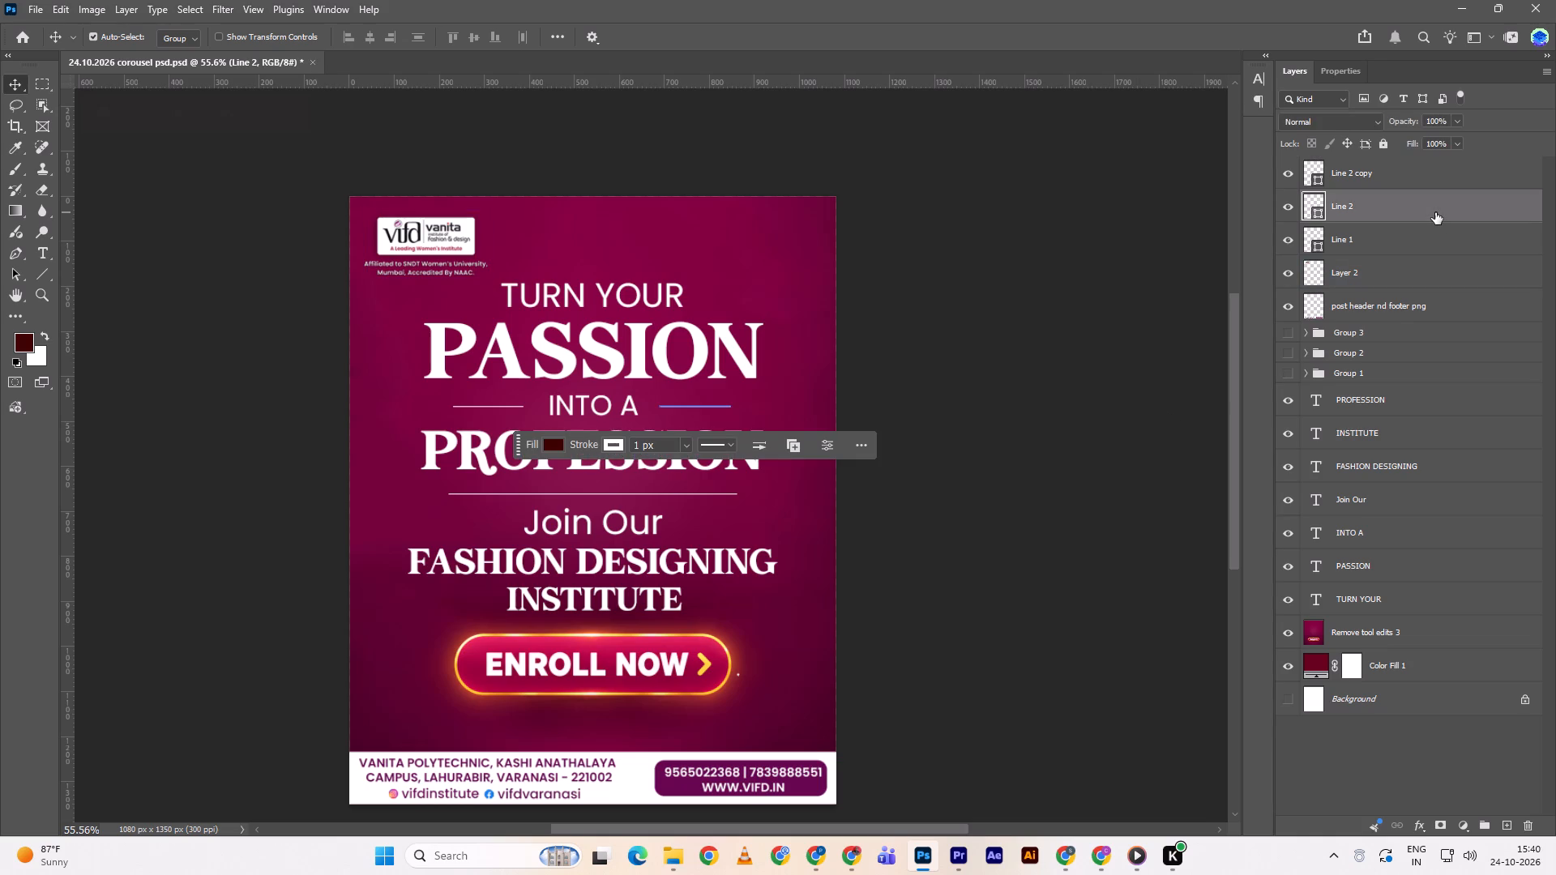
pyautogui.hotkey('shift', 'Left')
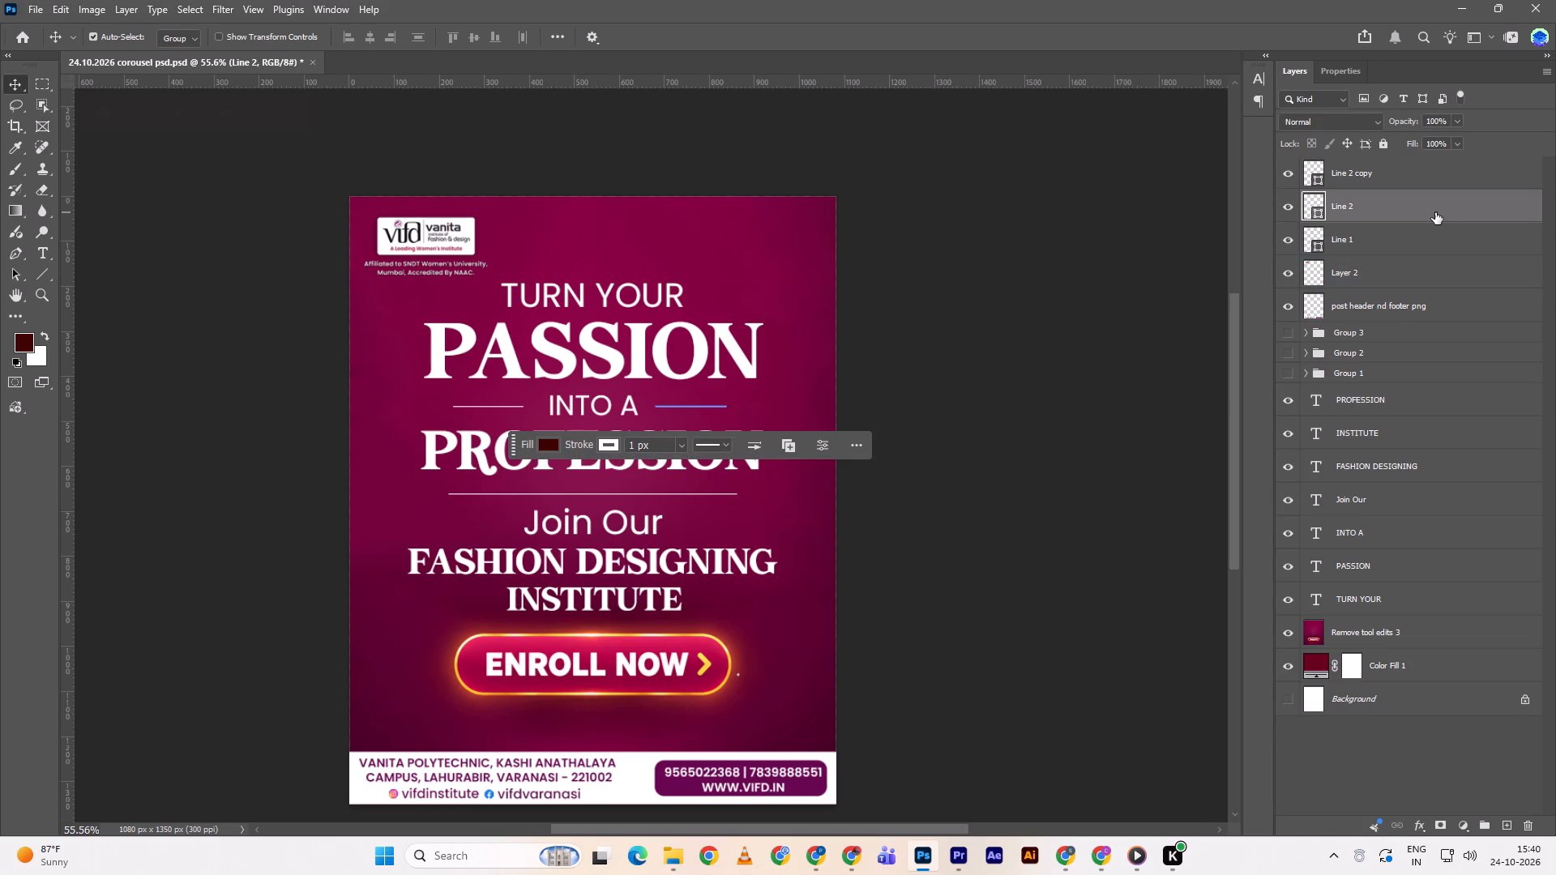
pyautogui.press('Left')
pyautogui.press('Left')
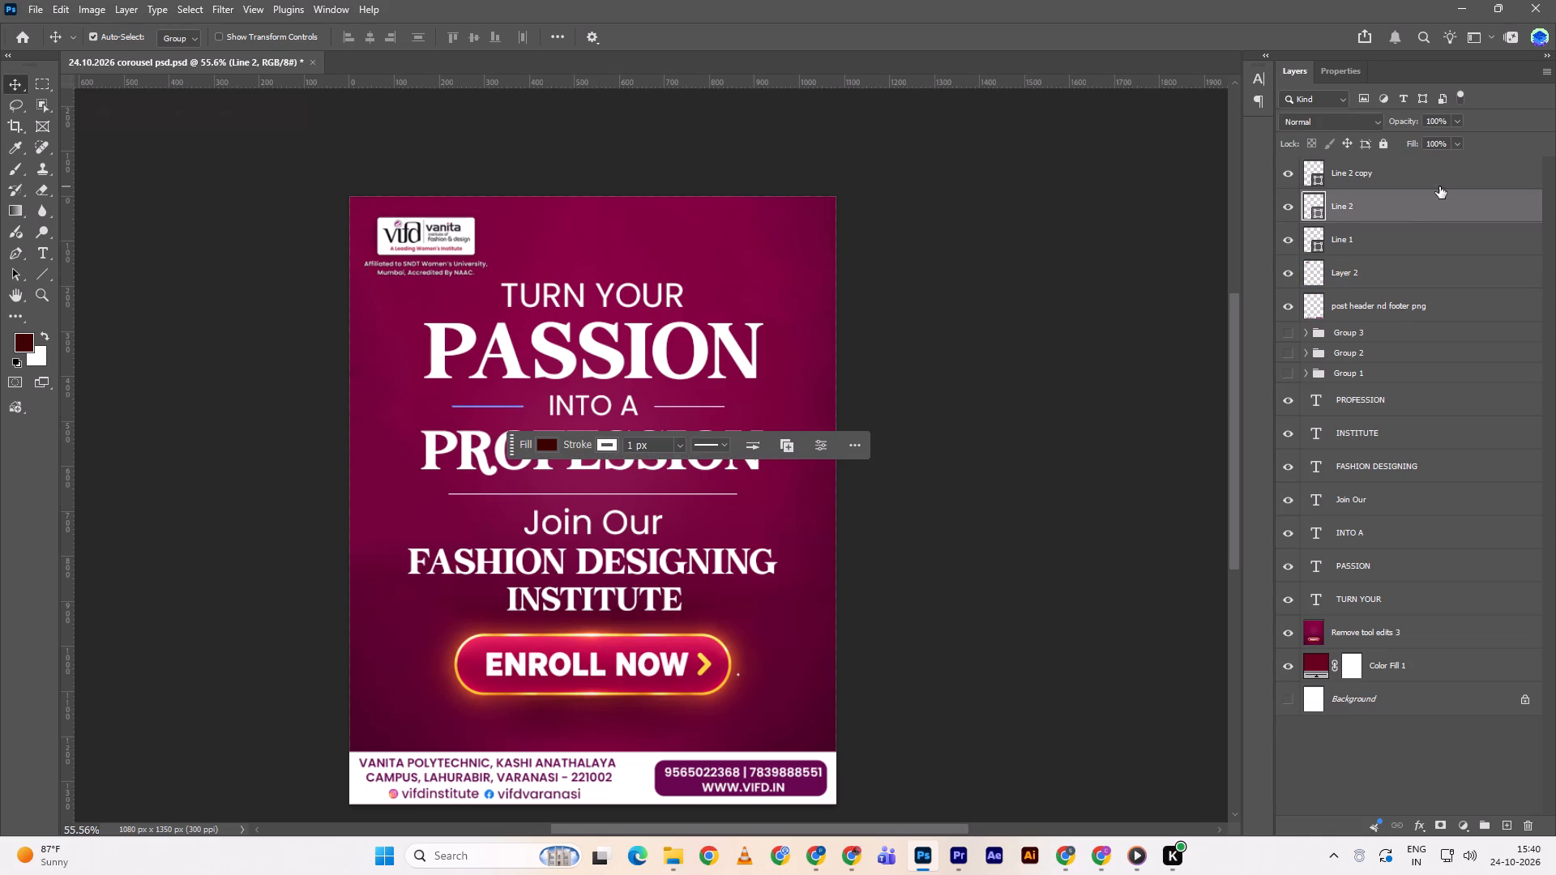
# Nudge the left-hand Line 2 copy slightly right to match the opposite line's gap from INTO A.
pyautogui.click(1439, 186)
pyautogui.hotkey('shift', 'Right')
pyautogui.press('Right')
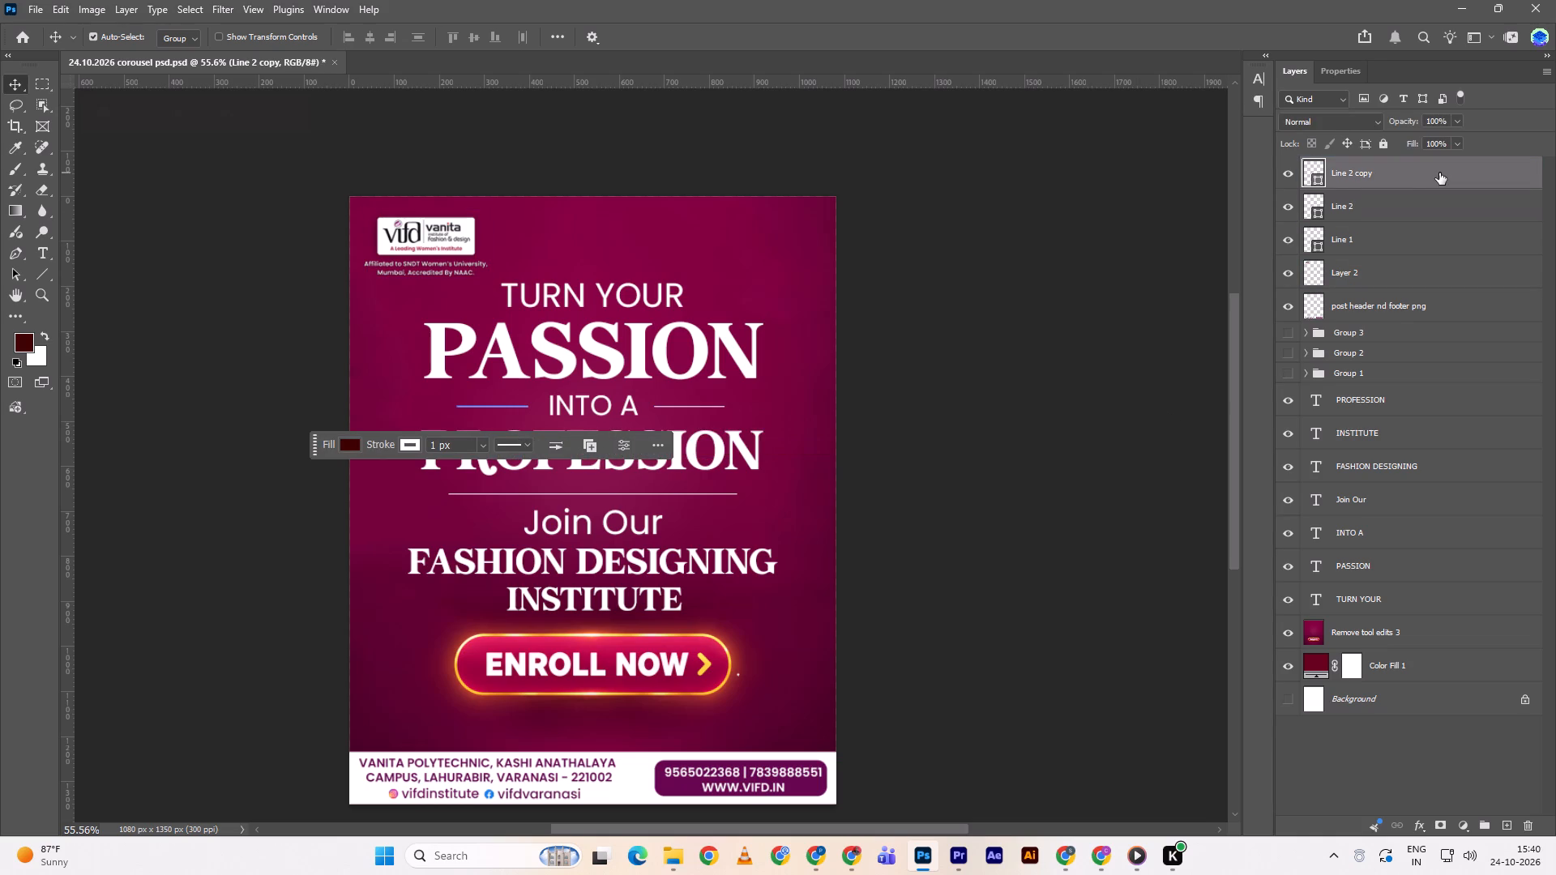
pyautogui.press('Right')
pyautogui.press('Right')
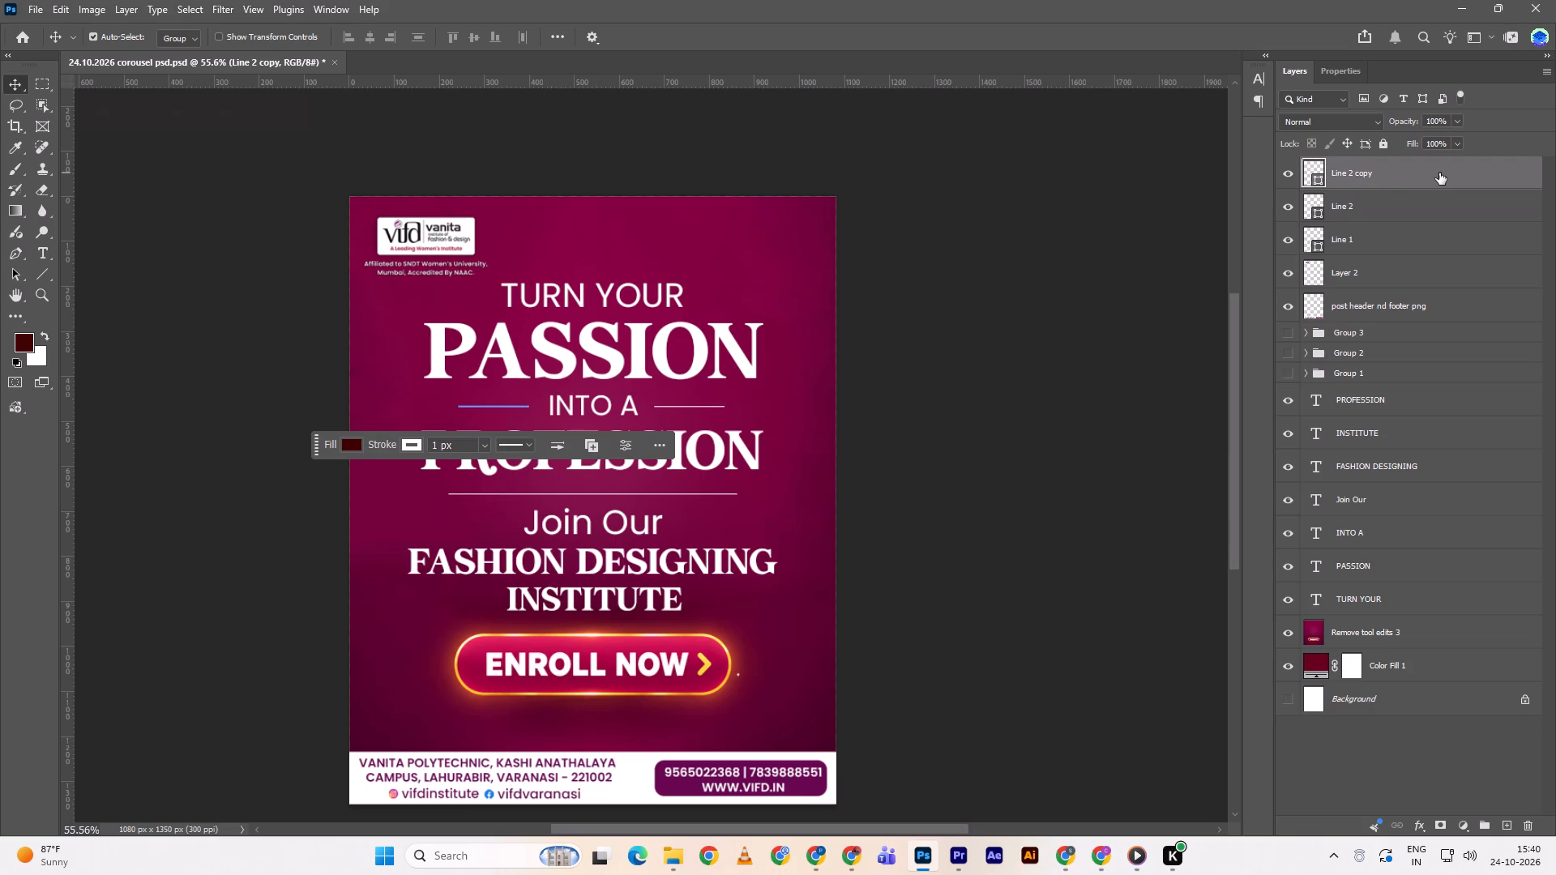
pyautogui.press('Right')
pyautogui.press('Right')
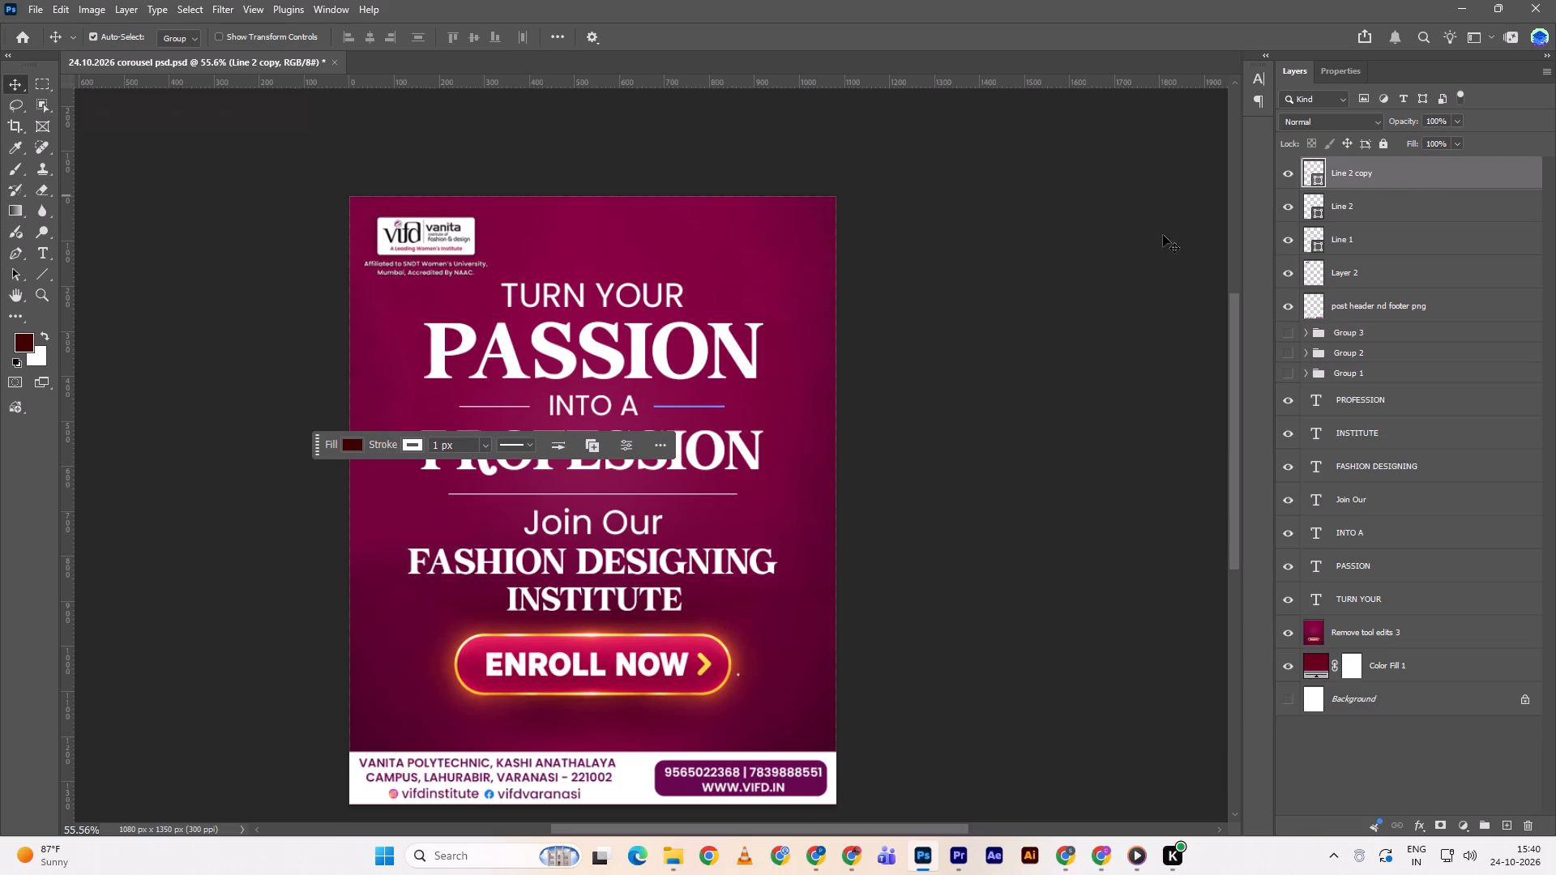
pyautogui.press('Right')
pyautogui.click(980, 406)
# Examine the slide's overall layout and spacing from the logo down to the footer.
pyautogui.scroll(-1, 980, 406)
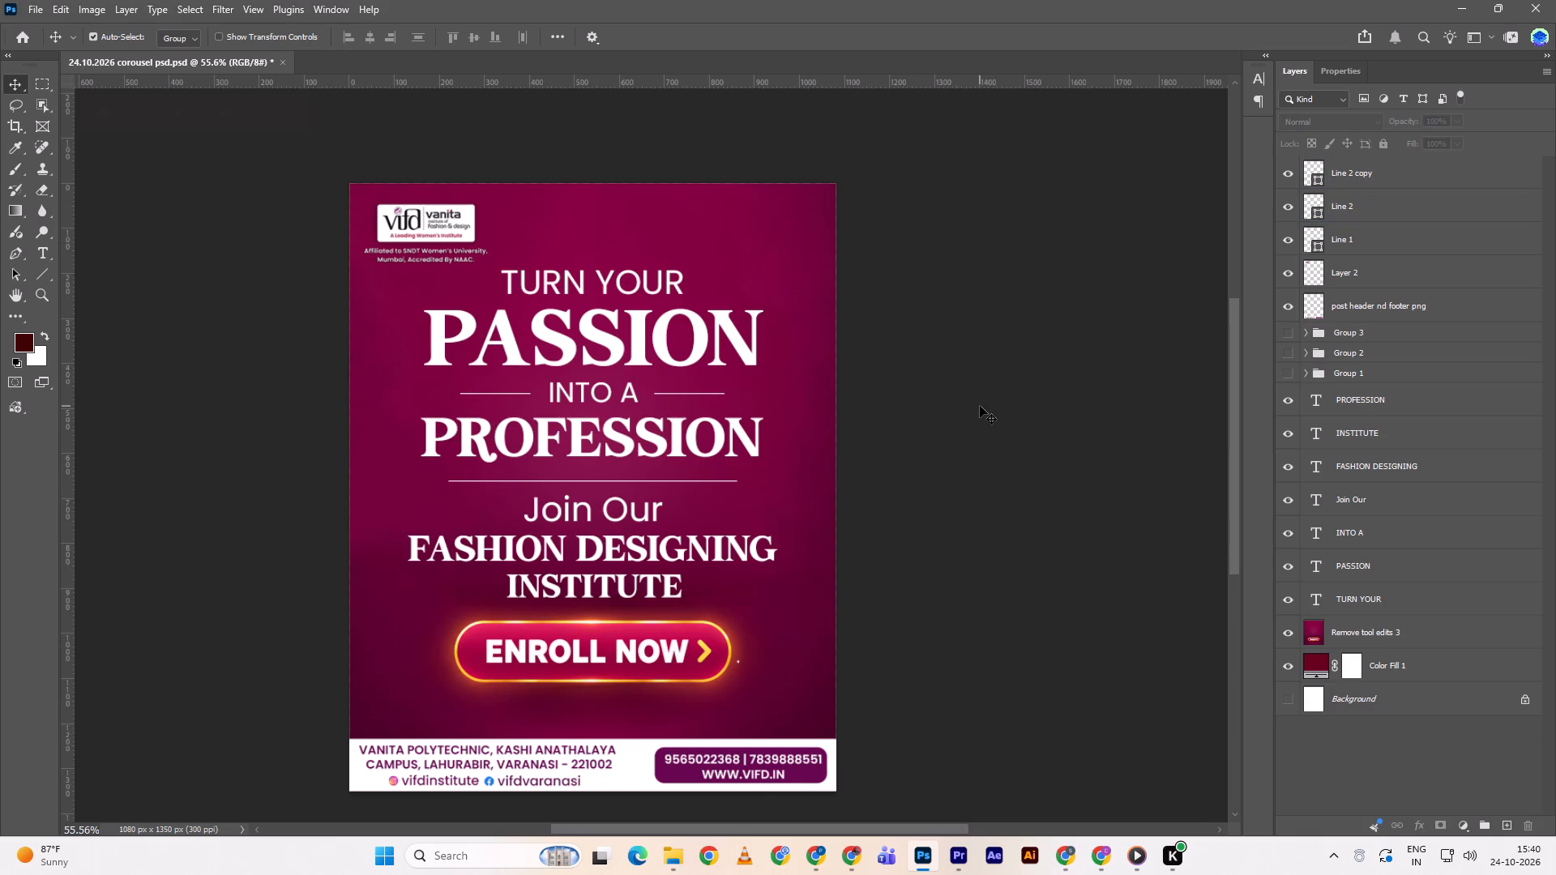
pyautogui.scroll(-2, 981, 411)
pyautogui.scroll(1, 981, 413)
pyautogui.scroll(-2, 981, 413)
pyautogui.scroll(2, 981, 413)
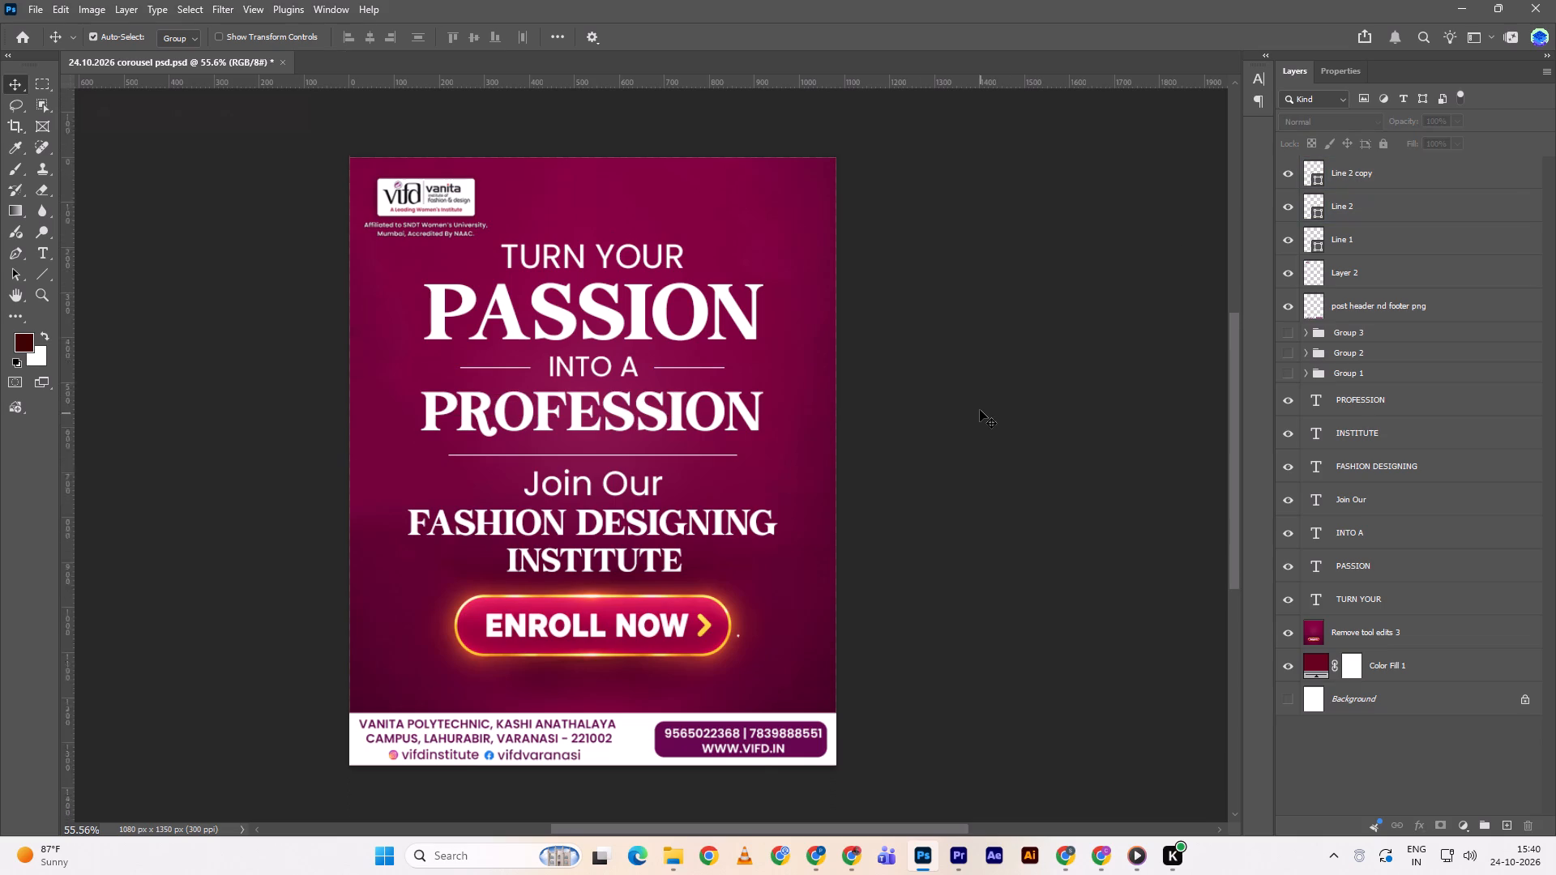
pyautogui.scroll(1, 980, 410)
pyautogui.keyDown('alt'); pyautogui.scroll(-2, 925, 444); pyautogui.keyUp('alt')
pyautogui.keyDown('alt'); pyautogui.scroll(1, 899, 545); pyautogui.keyUp('alt')
pyautogui.scroll(-2, 922, 563)
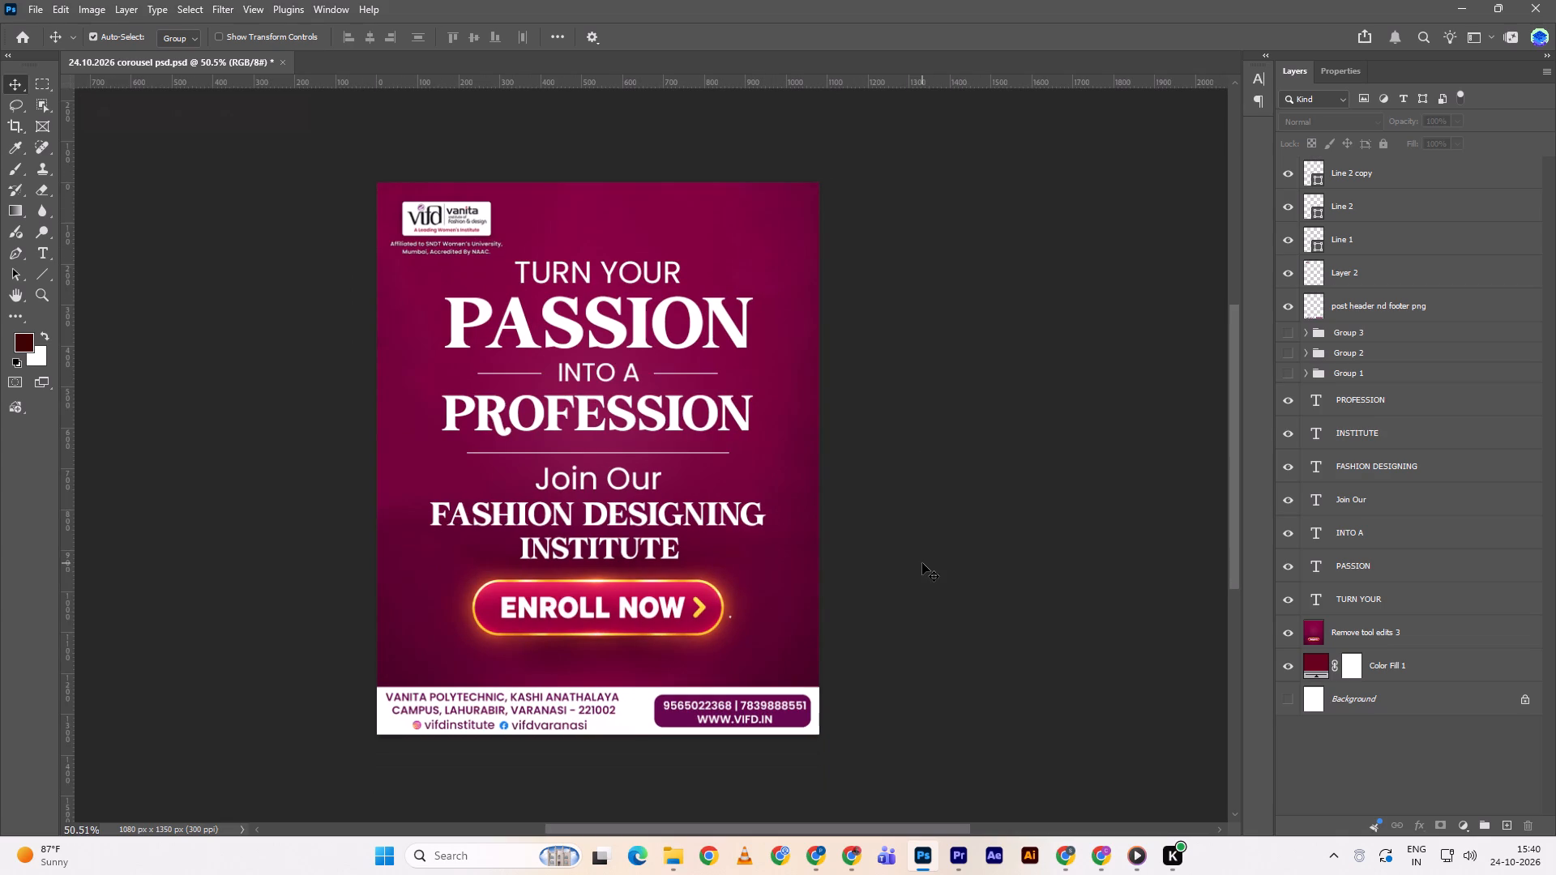
pyautogui.scroll(1, 935, 483)
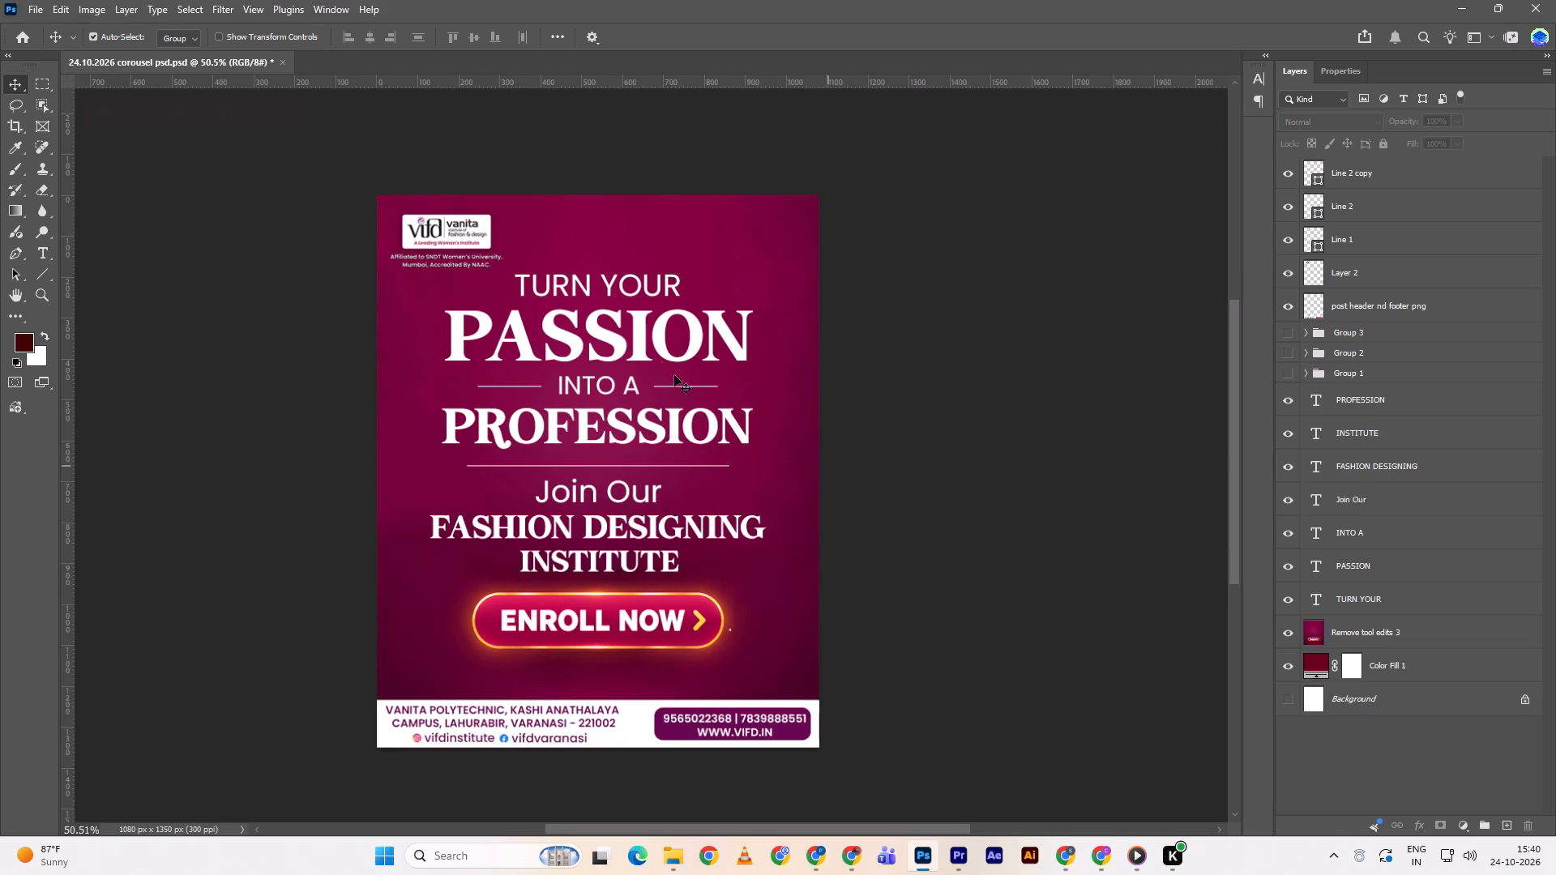
# Change the PASSION text colour to golden yellow #fcd357.
pyautogui.click(649, 341)
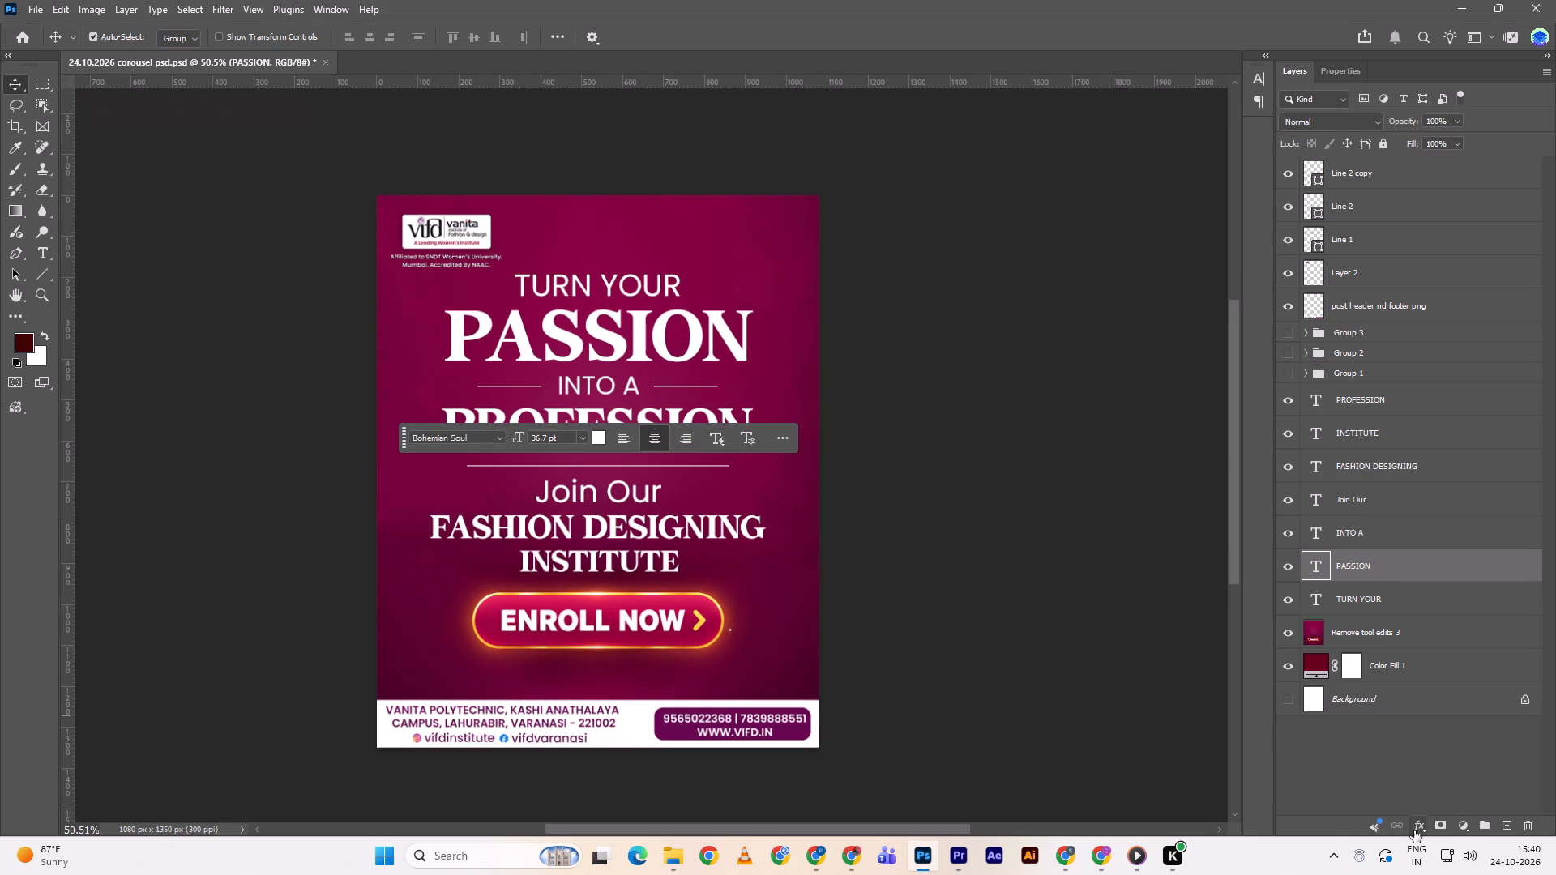
pyautogui.click(1414, 830)
pyautogui.click(965, 554)
pyautogui.click(605, 436)
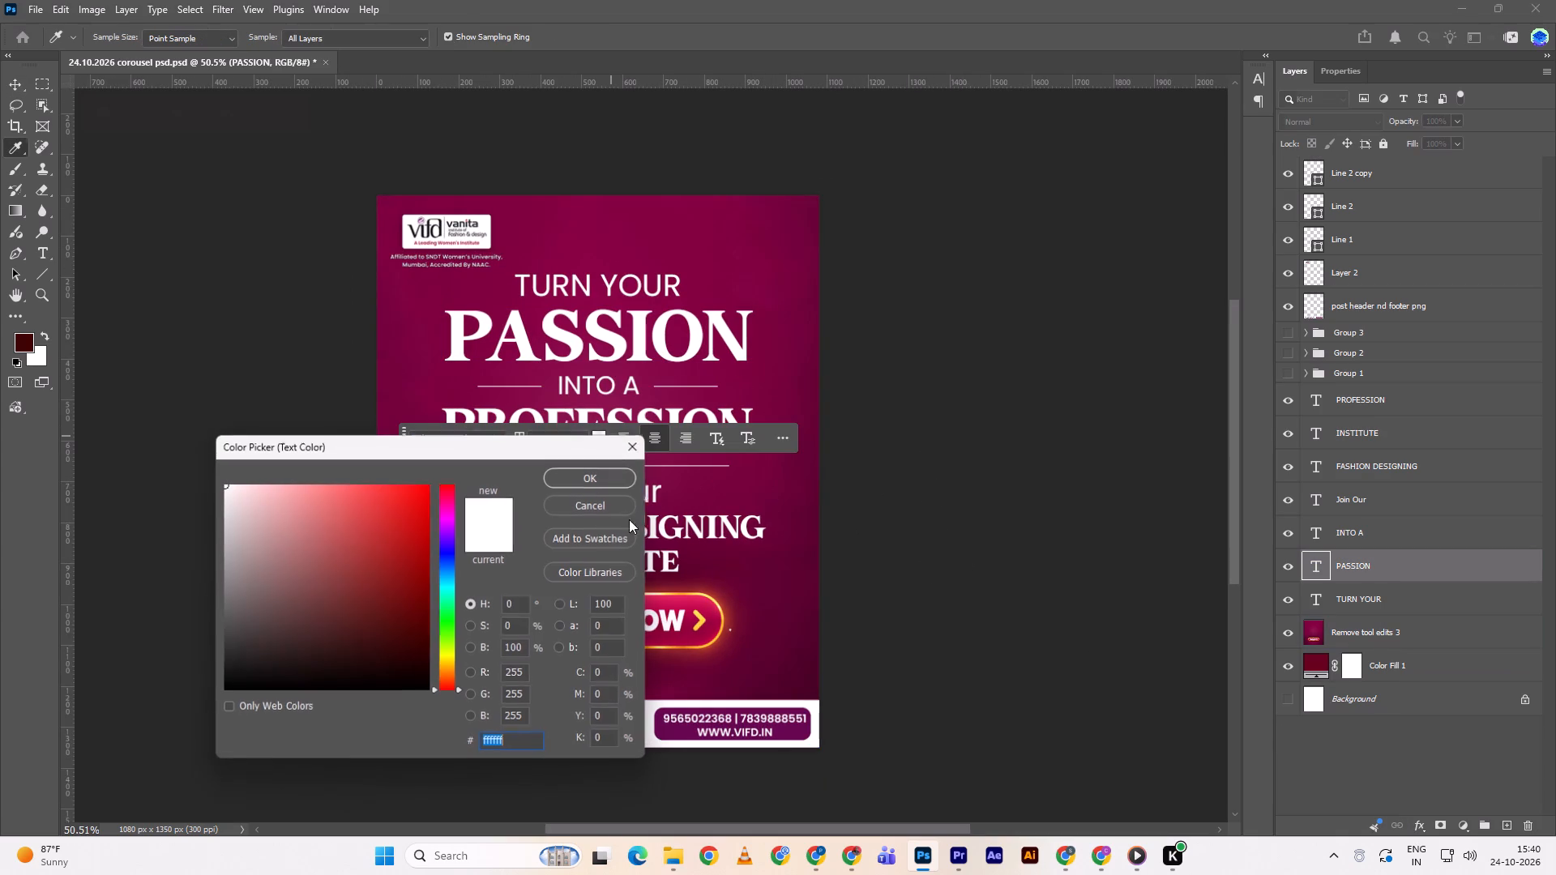
pyautogui.click(448, 664)
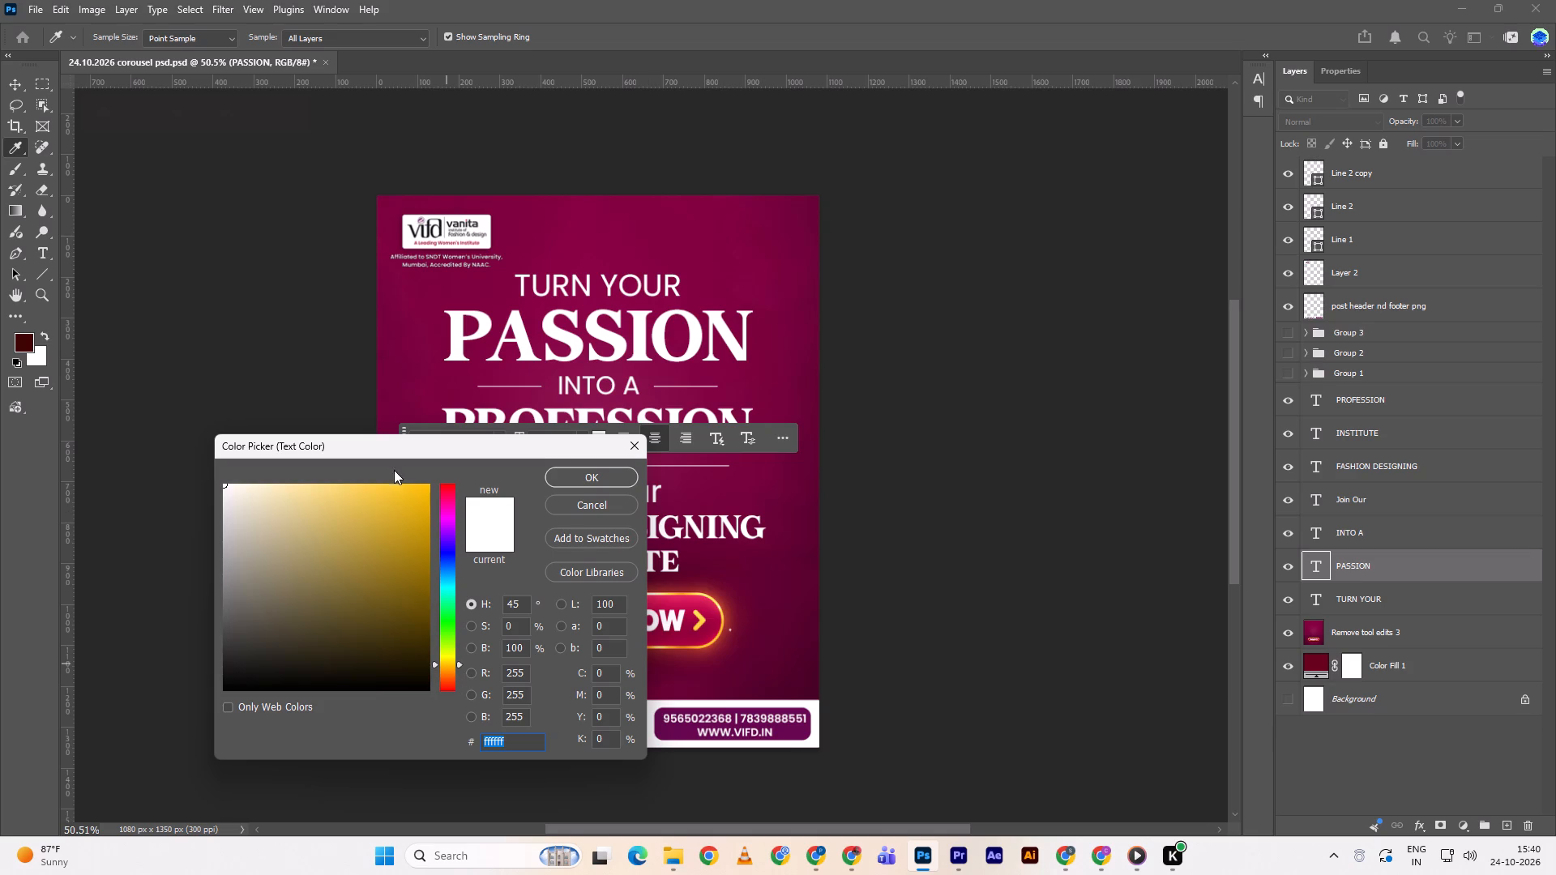
pyautogui.moveTo(401, 481); pyautogui.dragTo(426, 470)
pyautogui.moveTo(410, 499); pyautogui.dragTo(419, 487)
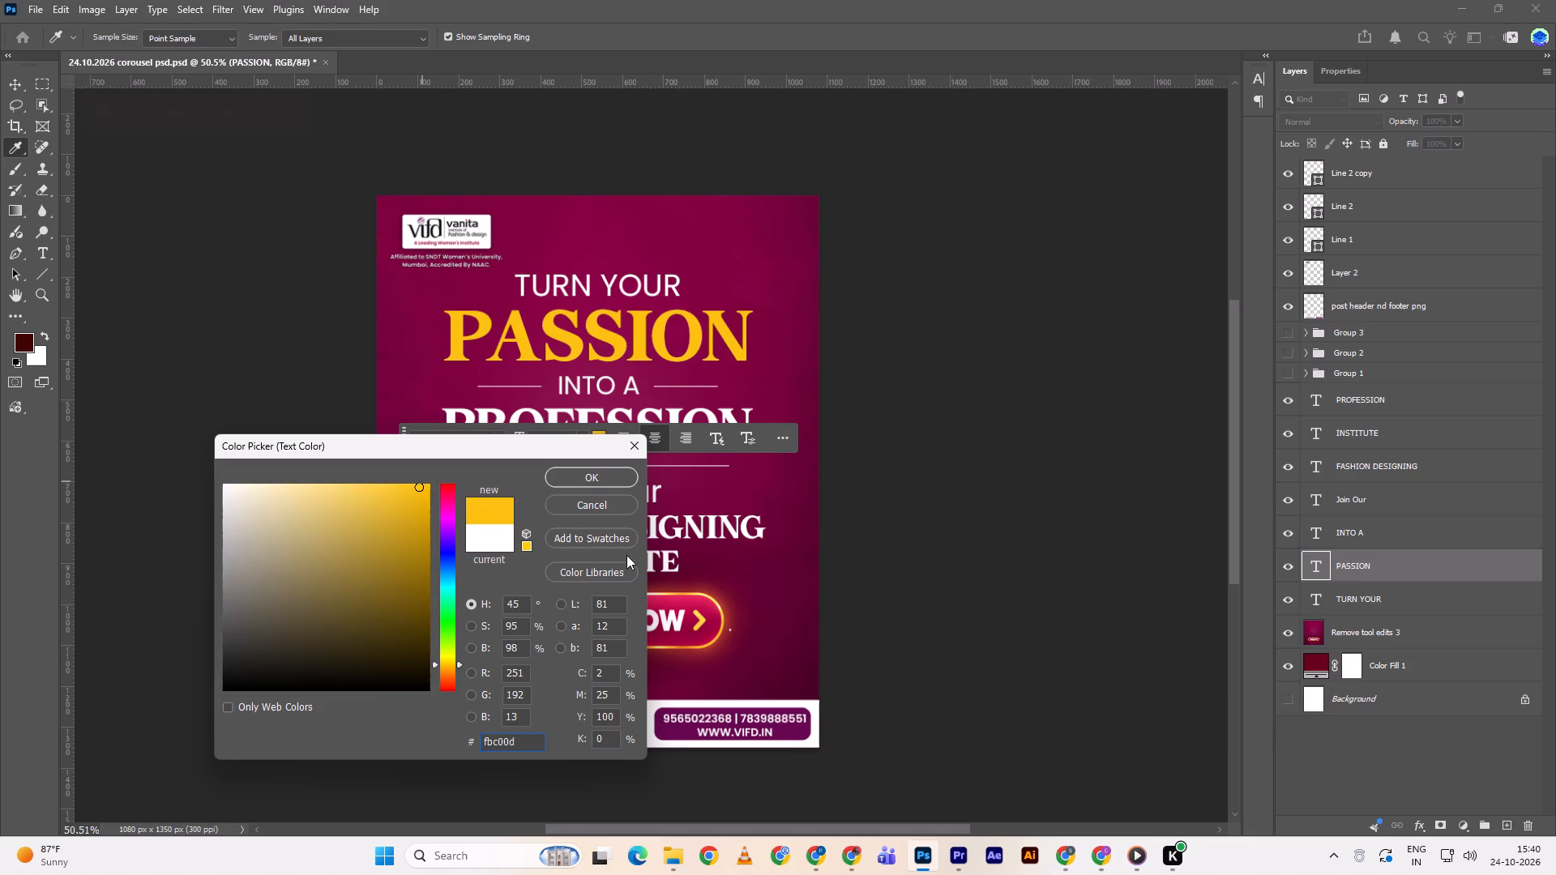
pyautogui.click(394, 489)
pyautogui.click(391, 501)
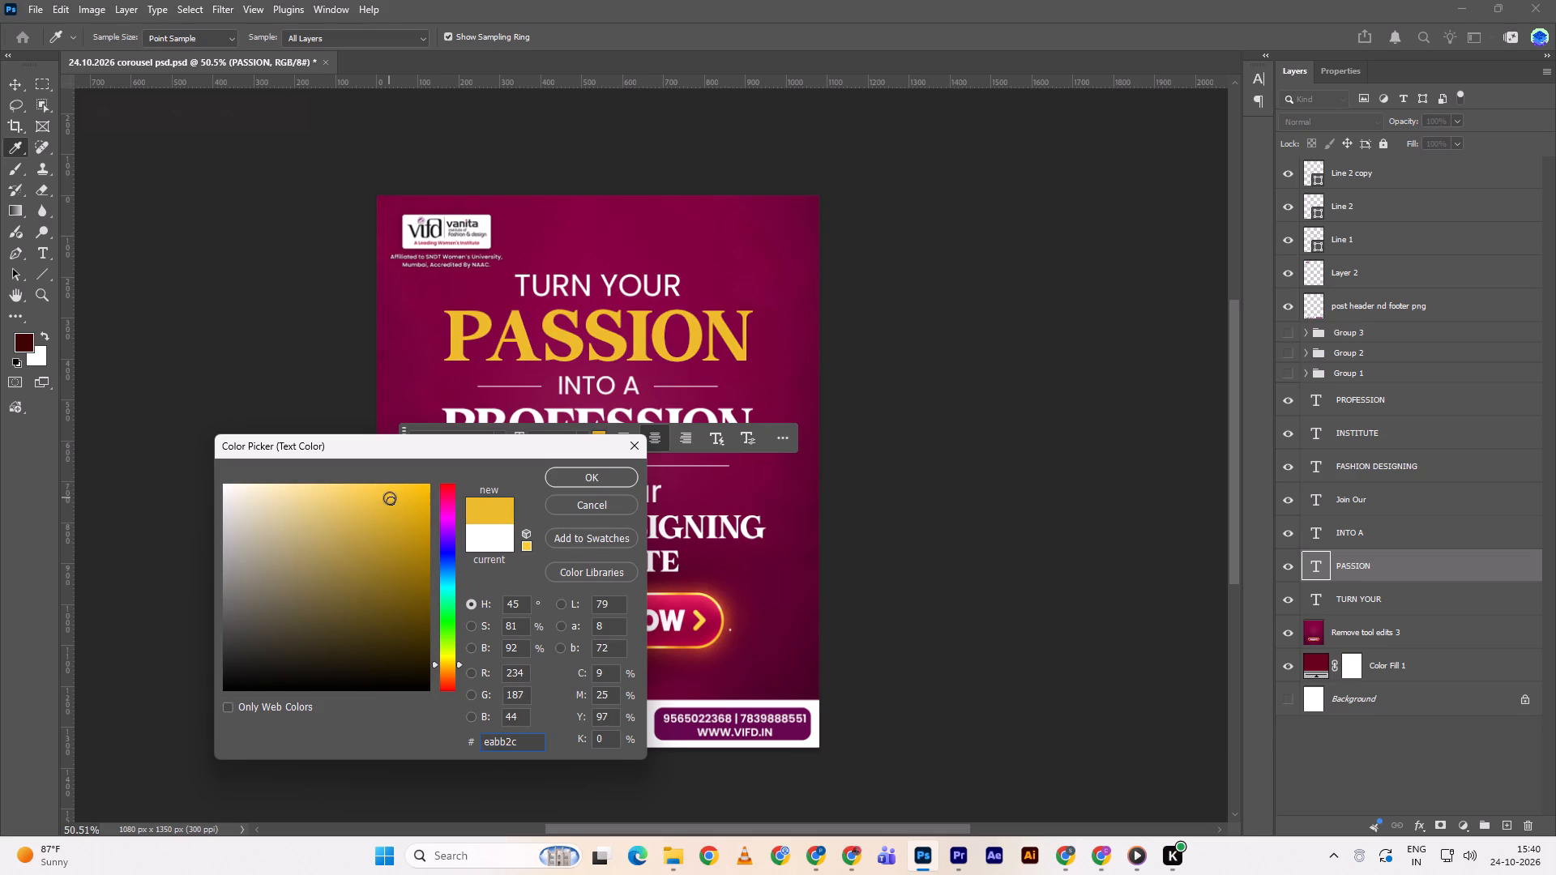
pyautogui.click(389, 497)
pyautogui.click(358, 486)
pyautogui.click(620, 475)
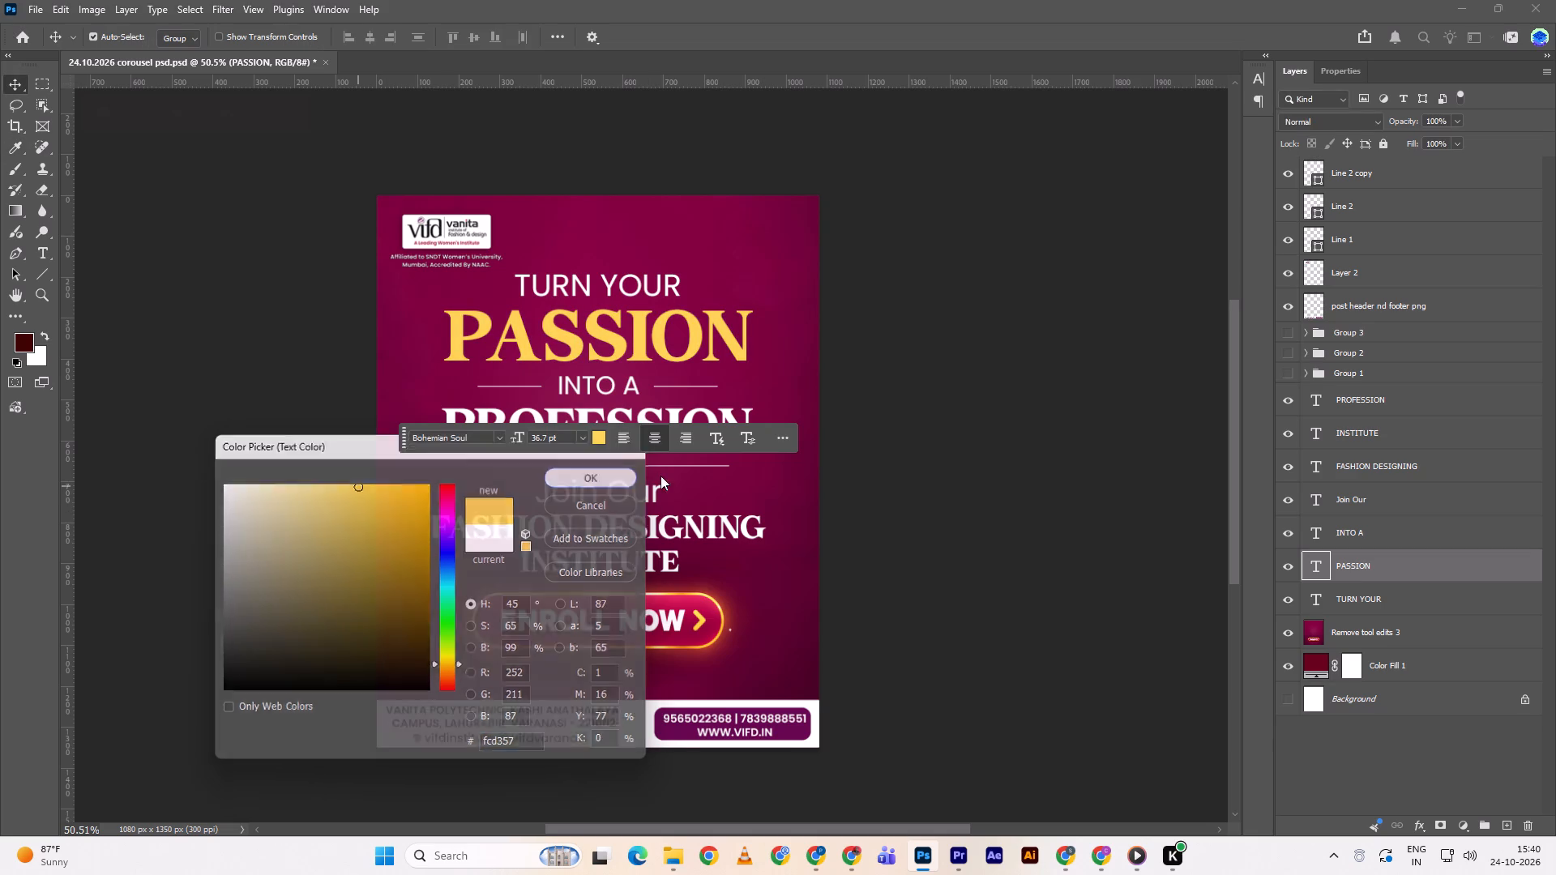
pyautogui.click(940, 462)
# Check the reference poster in Chrome, then recolour FASHION DESIGNING in Photoshop with the yellow sampled from PASSION.
pyautogui.hotkey('alt', 'Tab')
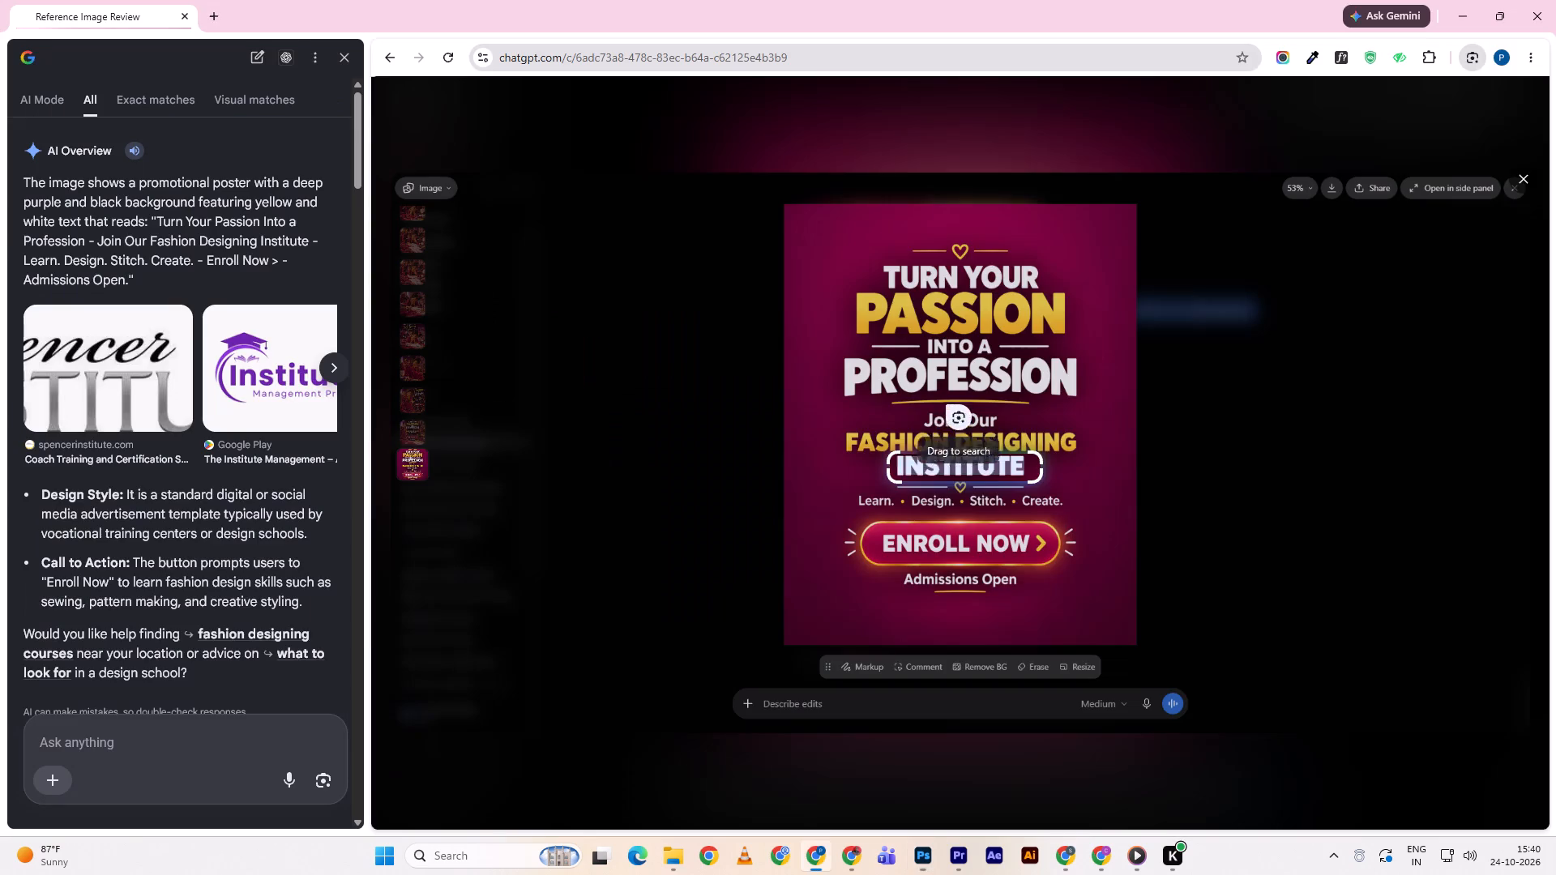
pyautogui.hotkey('alt', 'Tab')
pyautogui.click(595, 528)
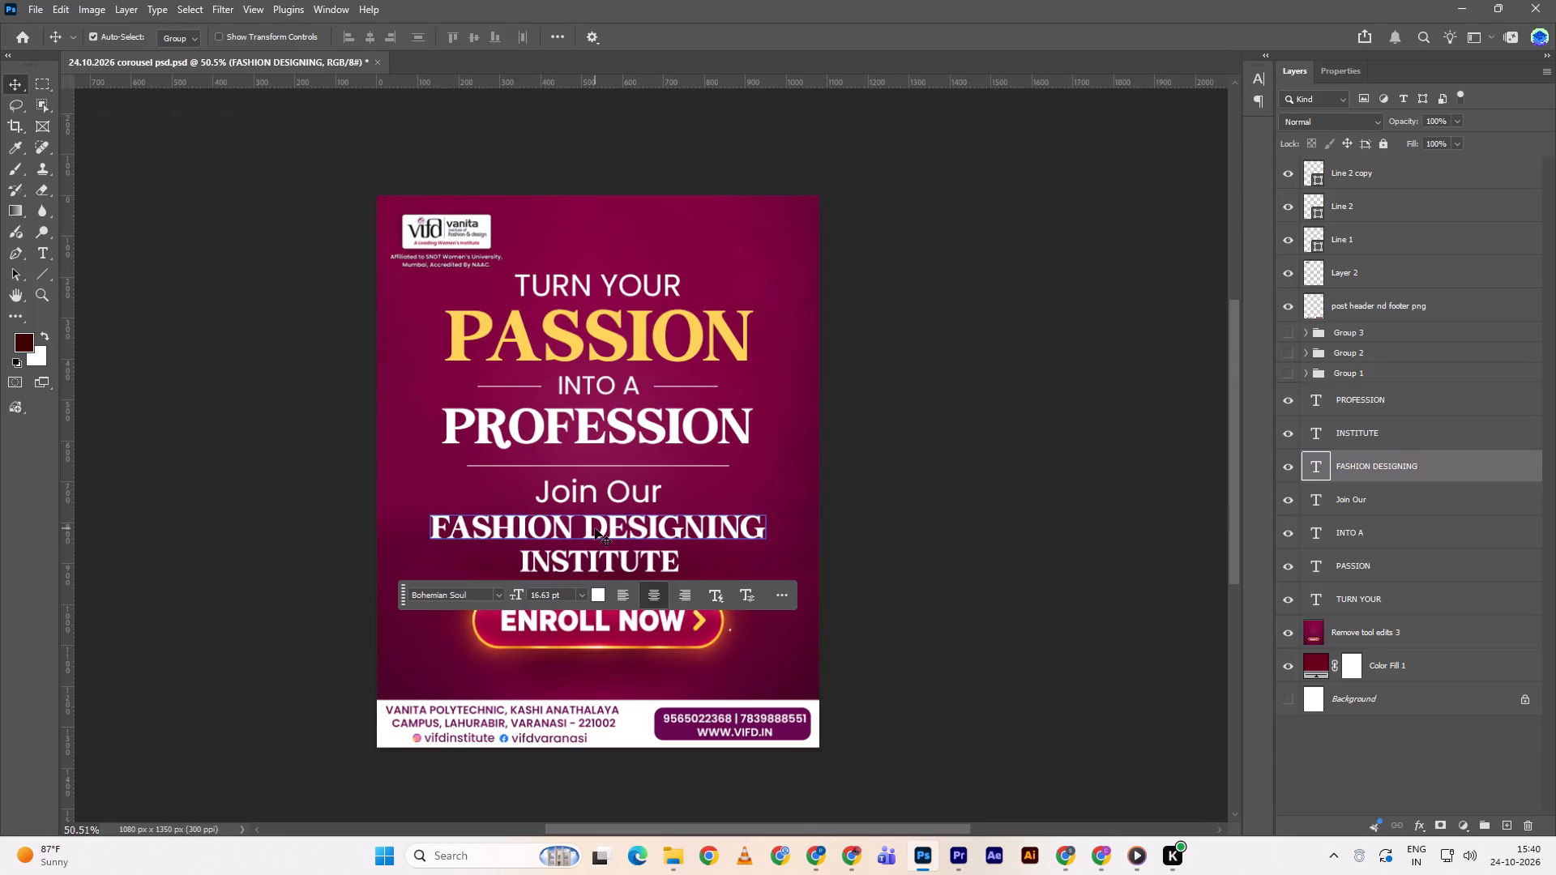
pyautogui.click(602, 597)
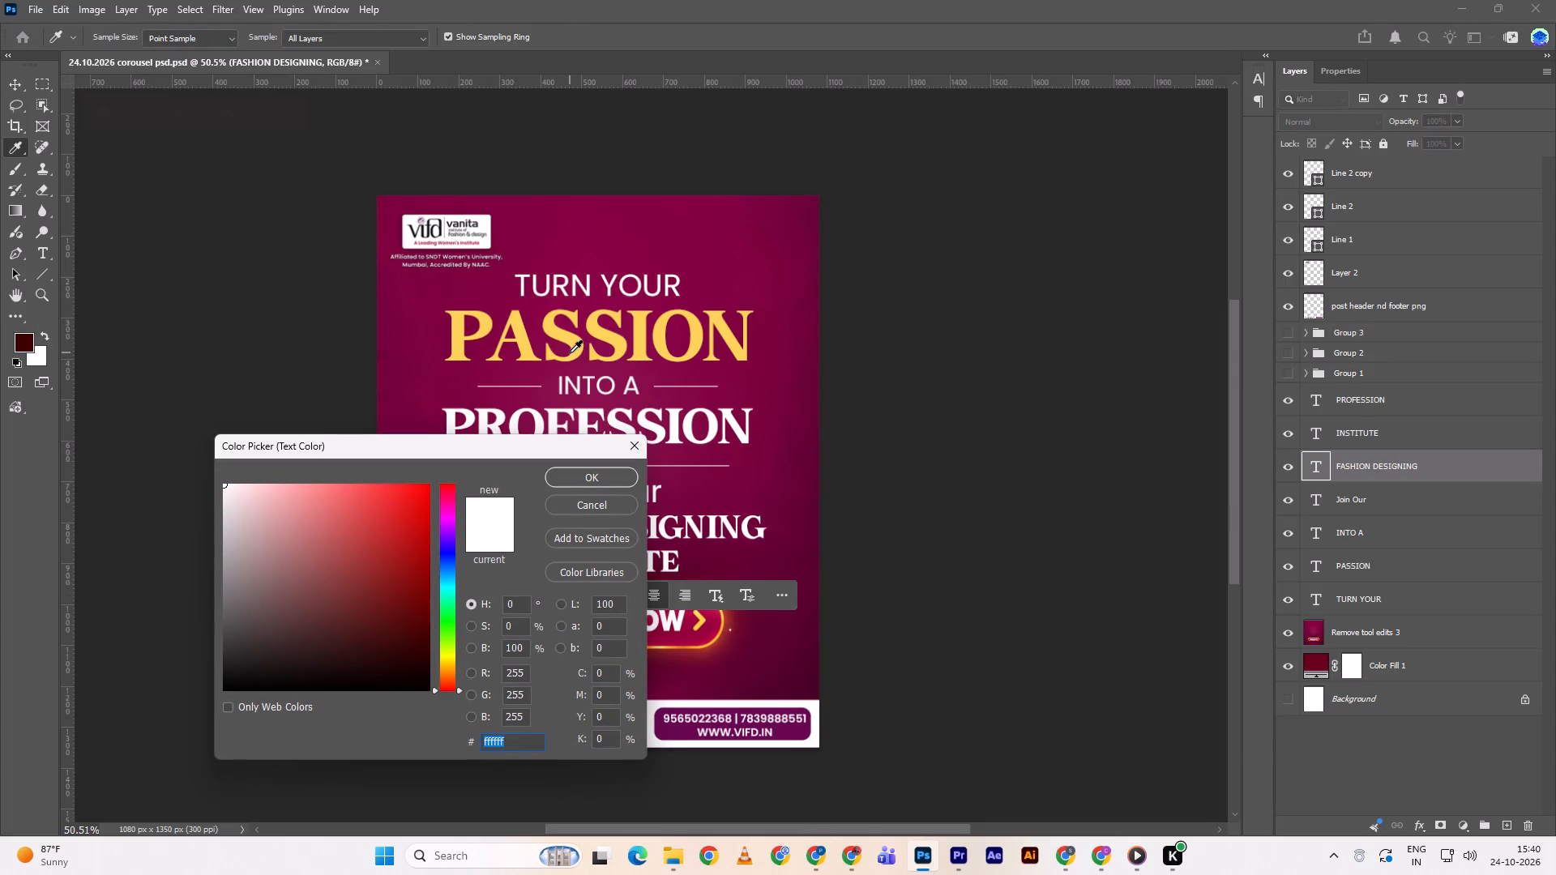
pyautogui.click(570, 352)
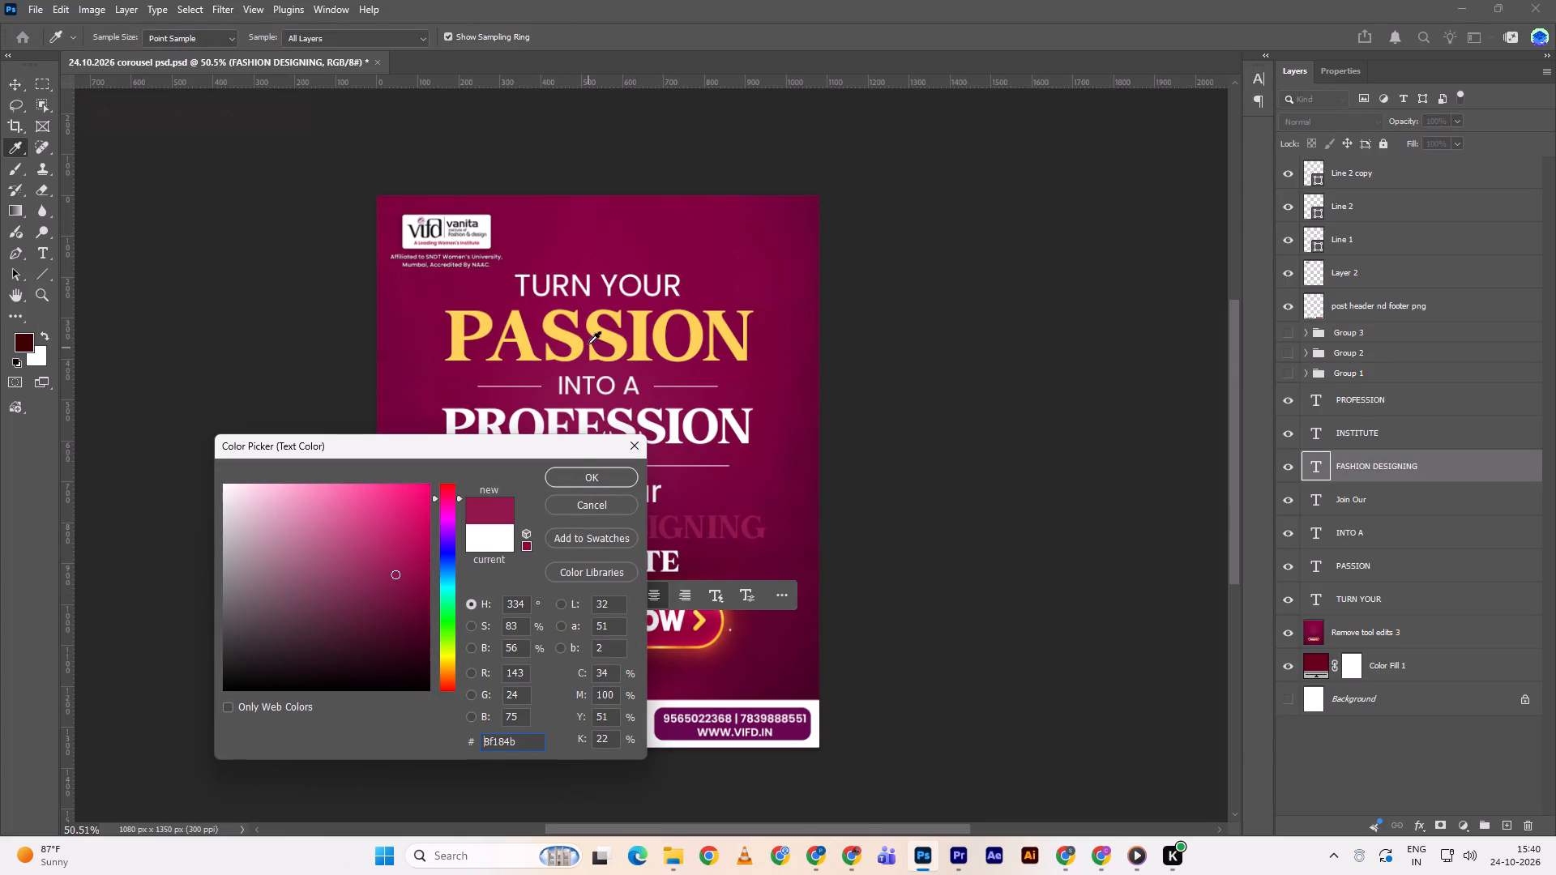
pyautogui.click(572, 346)
pyautogui.click(604, 474)
pyautogui.click(878, 395)
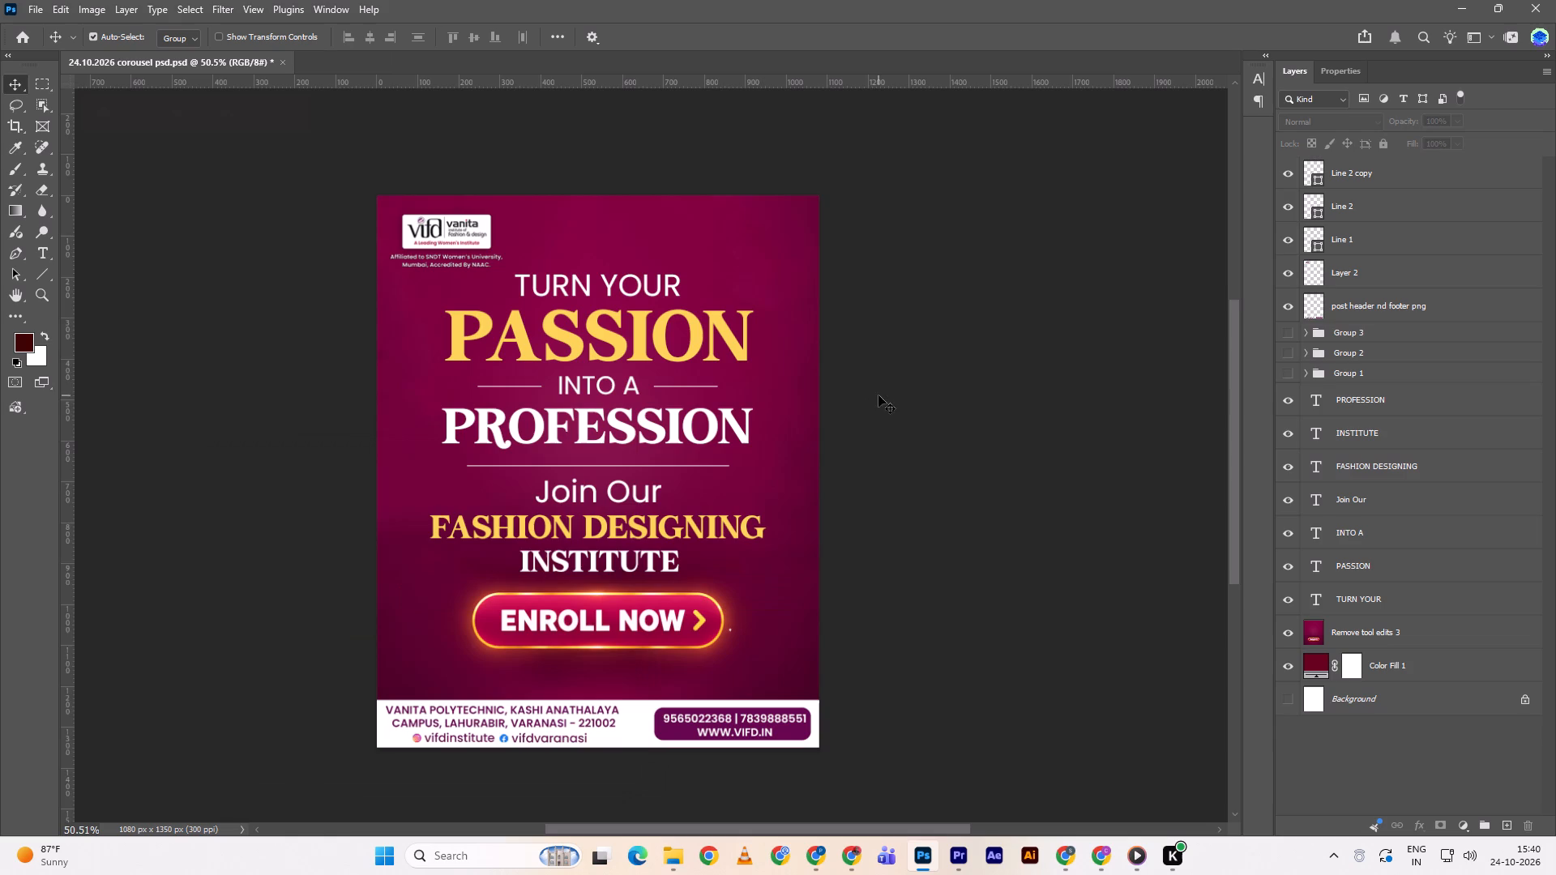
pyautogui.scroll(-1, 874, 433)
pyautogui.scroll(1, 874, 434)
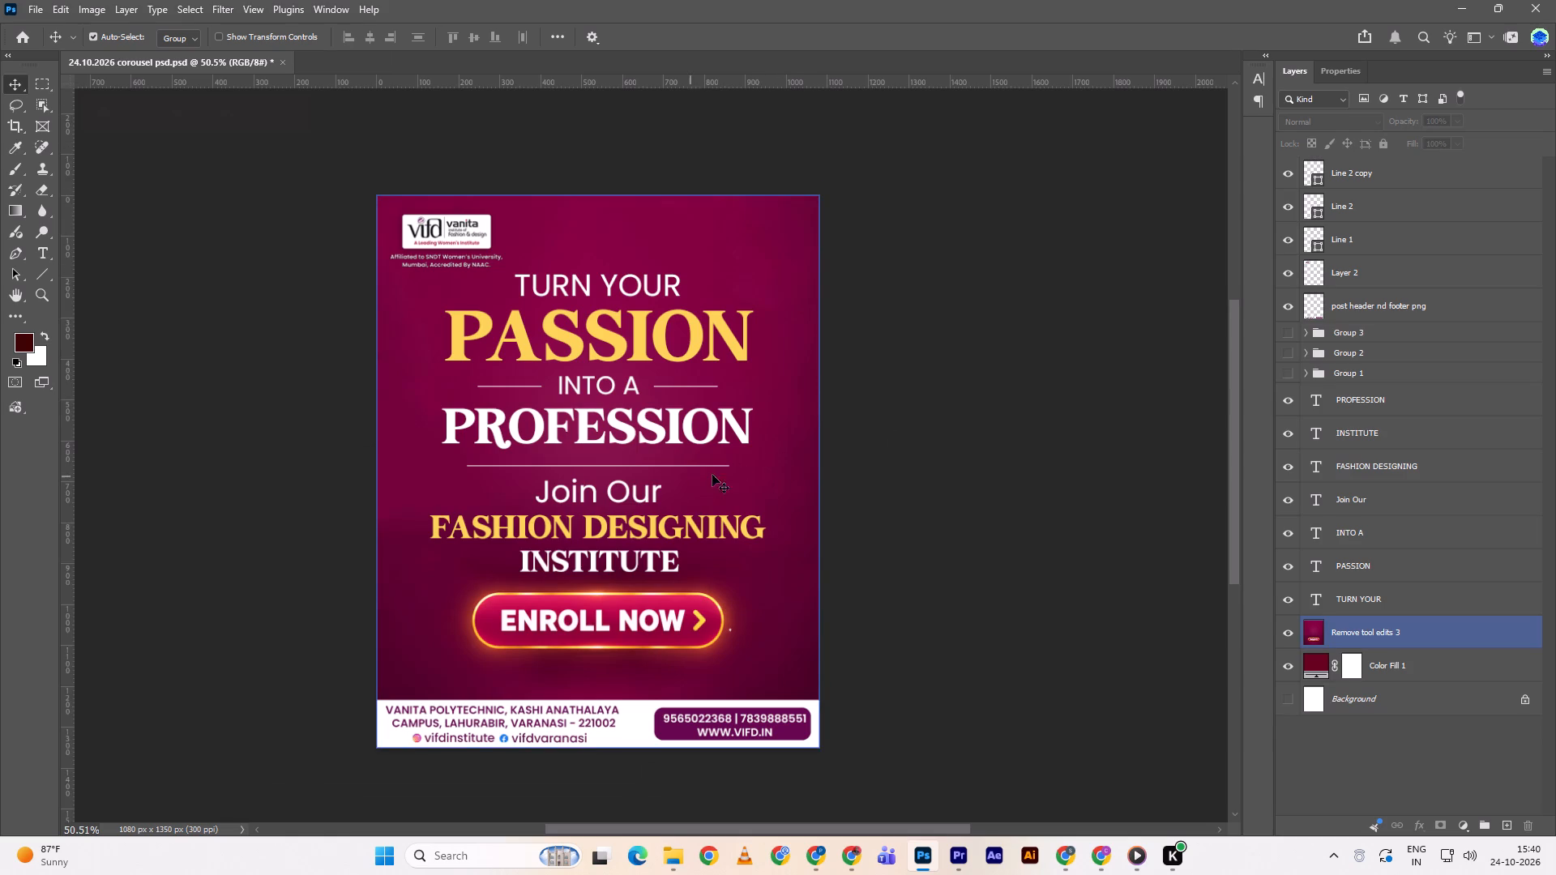
# Scale the Join Our text down to about 87% of its size.
pyautogui.click(633, 495)
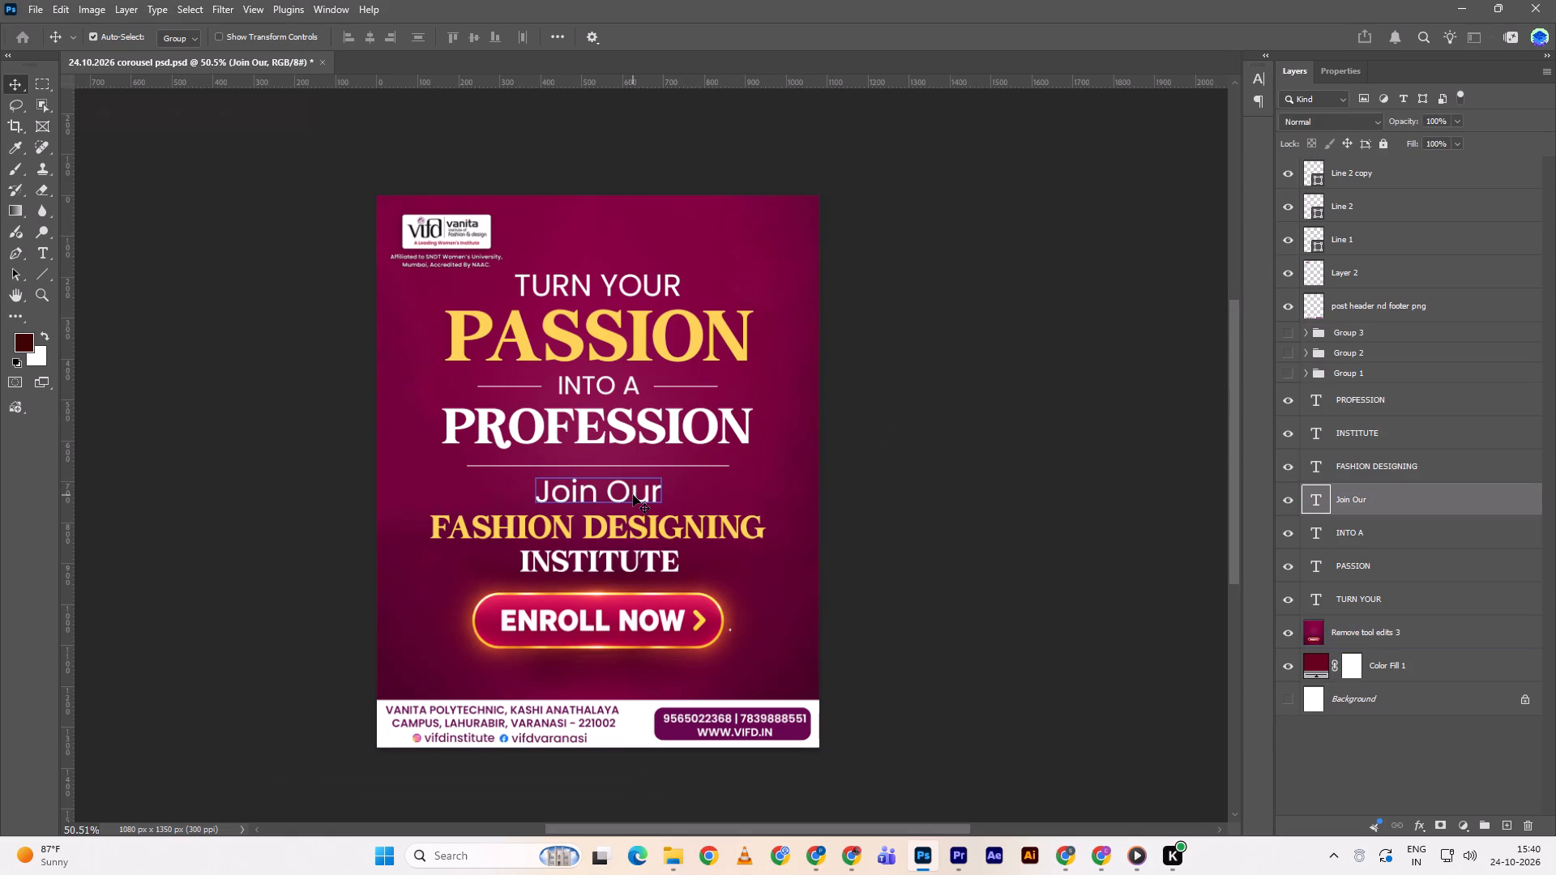
pyautogui.hotkey('ctrl', 't')
pyautogui.keyDown('alt'); pyautogui.click(665, 502); pyautogui.keyUp('alt')
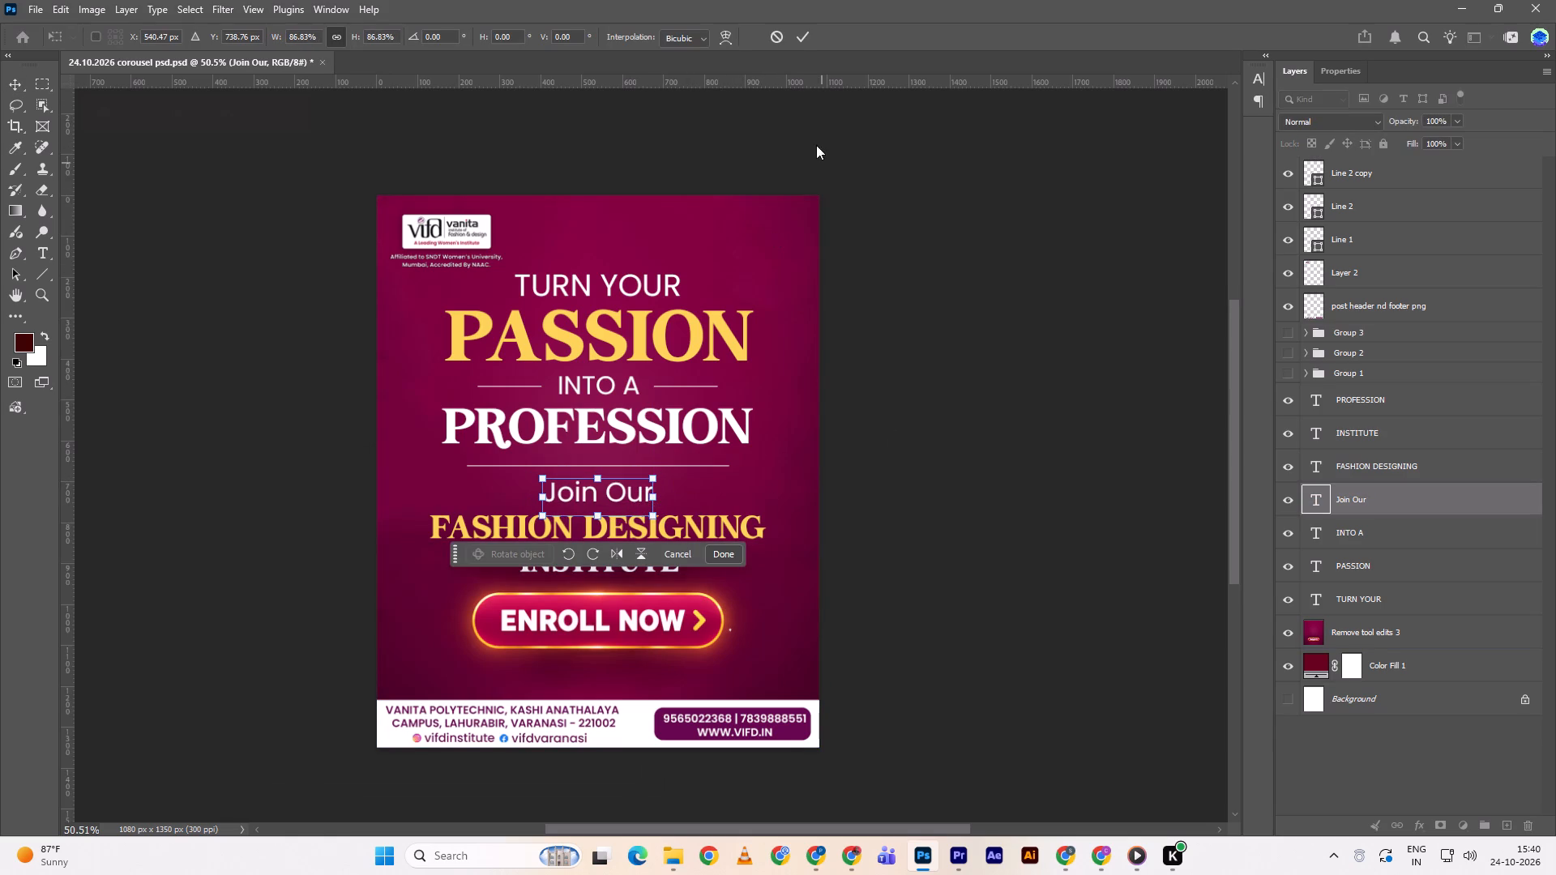
pyautogui.click(799, 34)
# Nudge the Join Our text slightly upward to adjust its spacing between the divider line and FASHION DESIGNING.
pyautogui.press('Down')
pyautogui.press('Down')
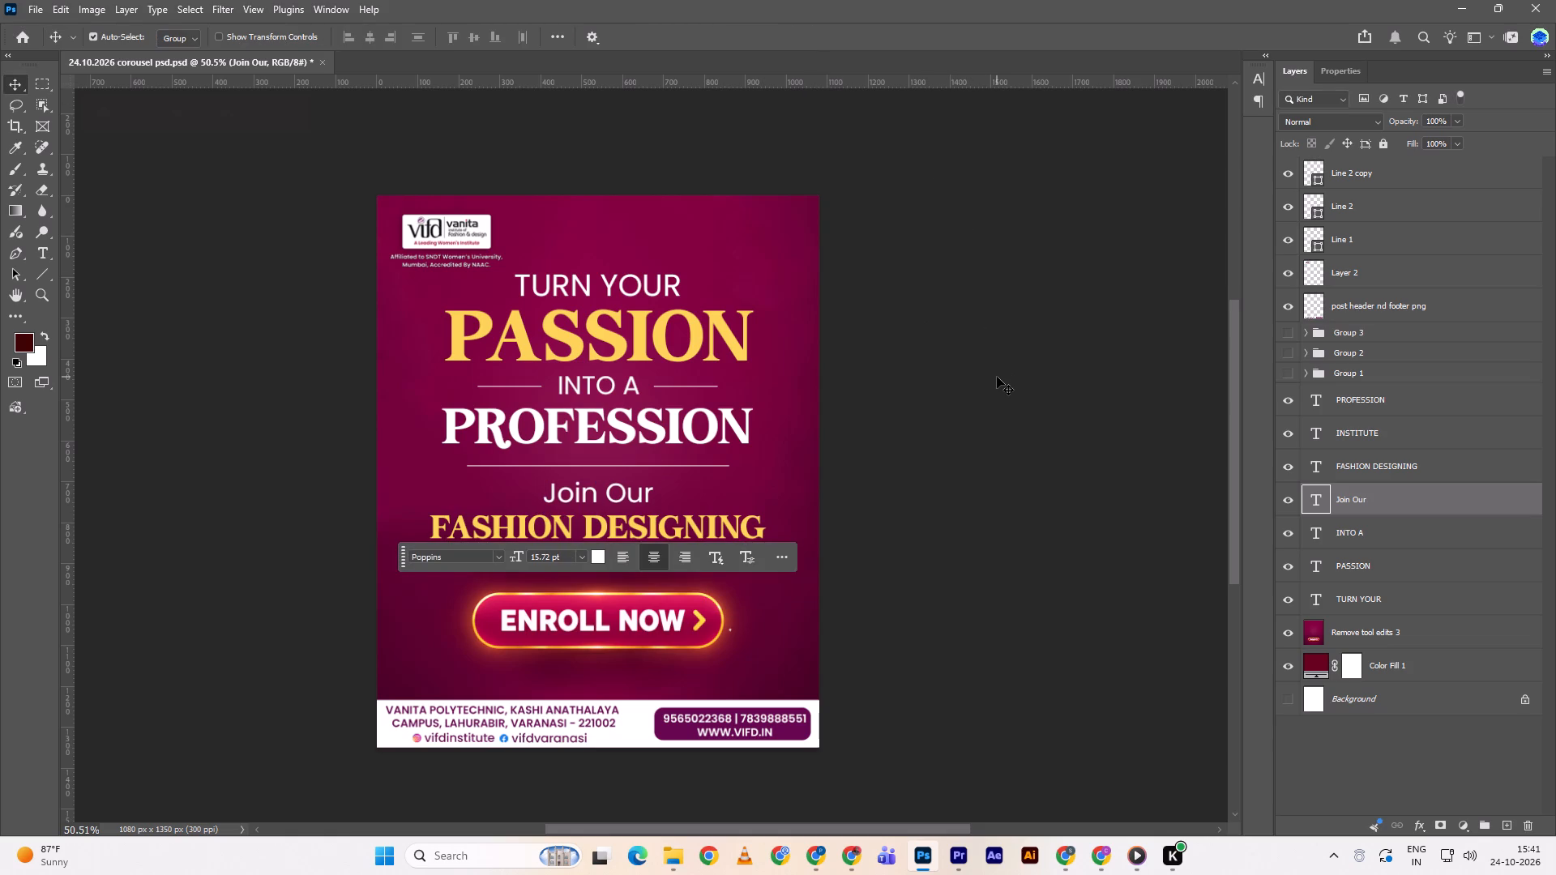
pyautogui.click(997, 377)
pyautogui.press('Up')
pyautogui.press('Up')
pyautogui.press('Up')
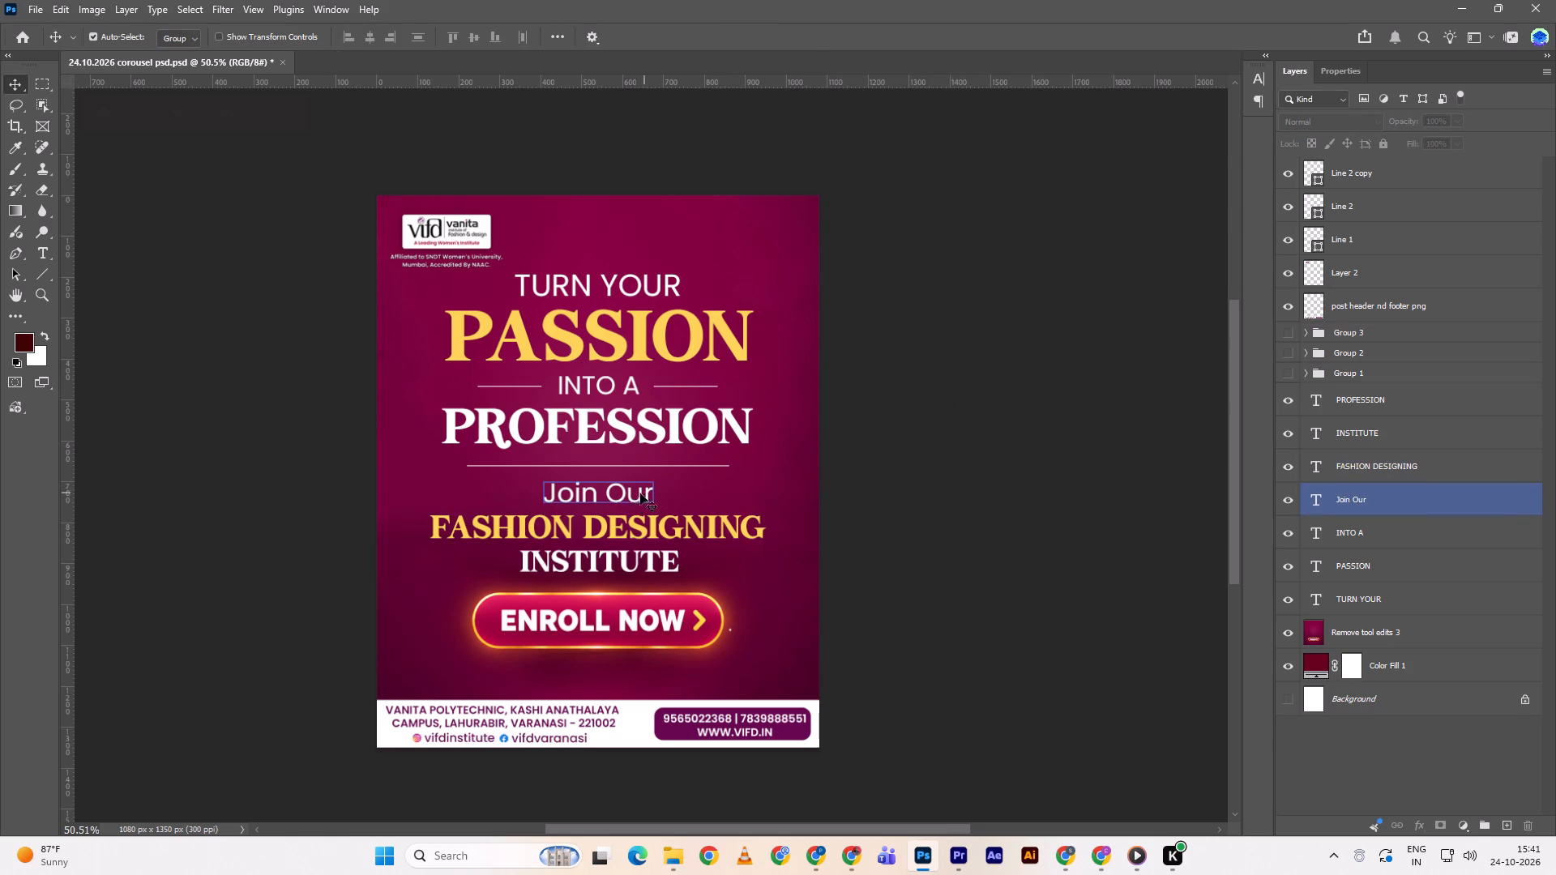
pyautogui.click(631, 496)
pyautogui.press('Up')
pyautogui.press('Up')
# Nudge the FASHION DESIGNING text slightly up towards Join Our.
pyautogui.click(757, 519)
pyautogui.press('Up')
pyautogui.press('Up')
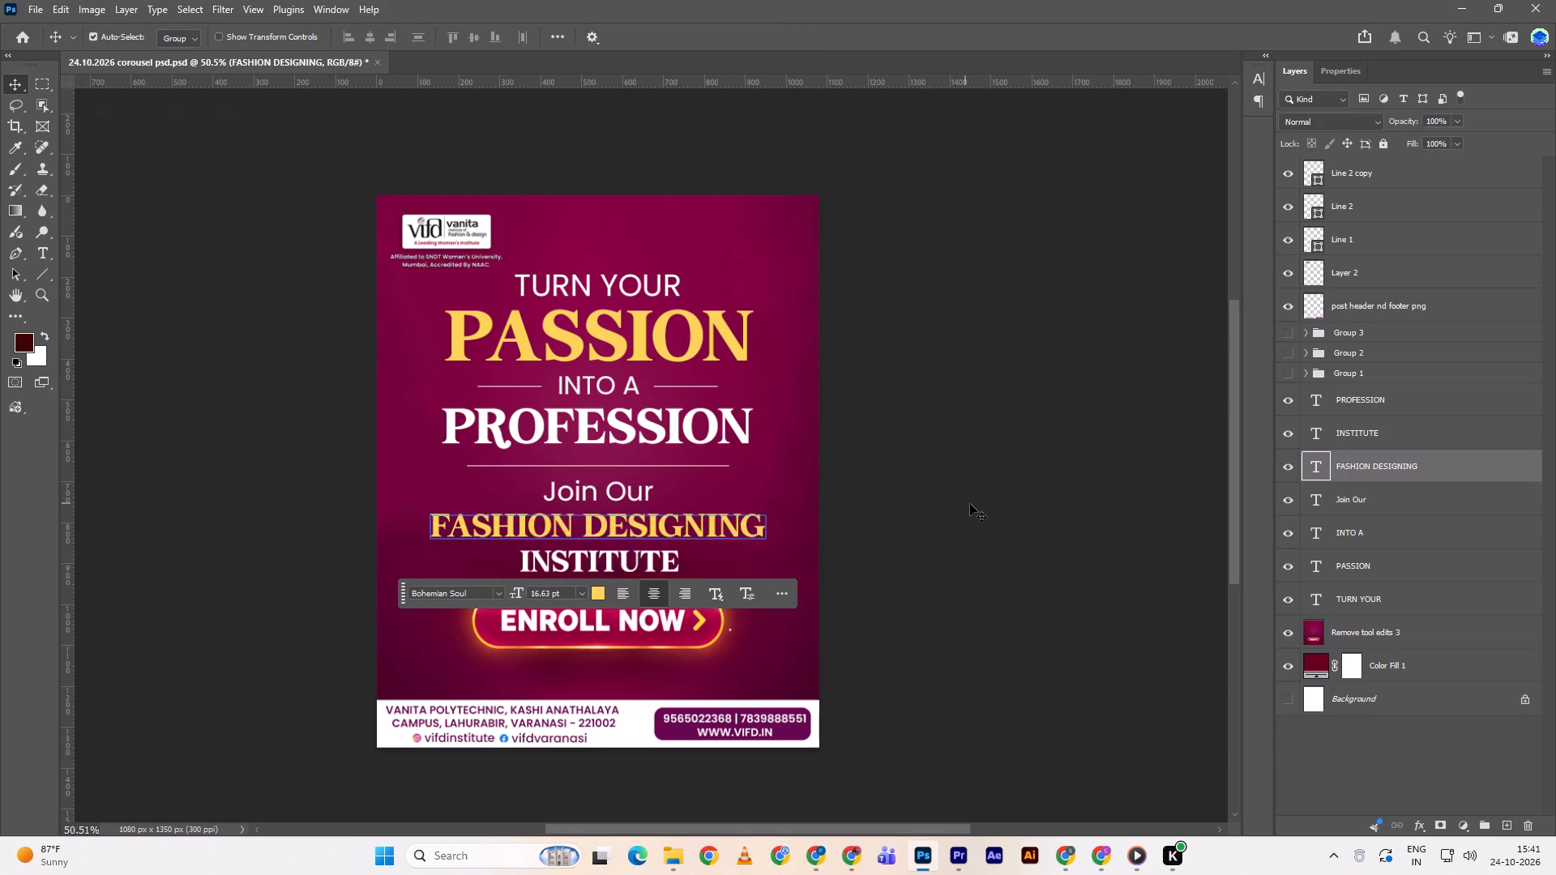
pyautogui.press('Up')
pyautogui.press('Up')
pyautogui.press('Down')
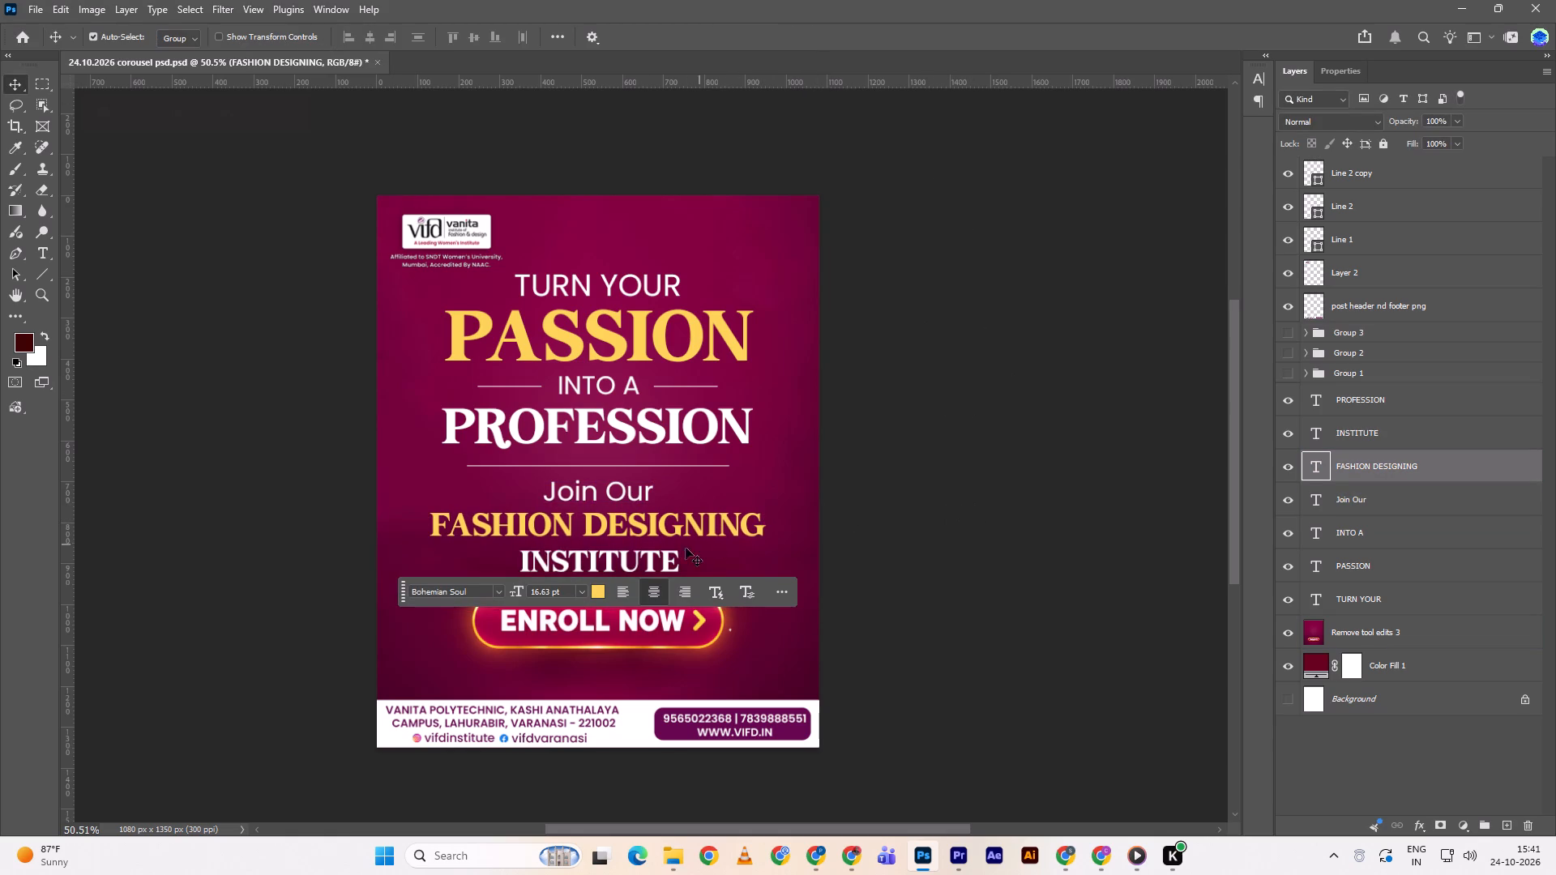
# Nudge the INSTITUTE text slightly up, closer to FASHION DESIGNING.
pyautogui.click(659, 557)
pyautogui.press('Up')
pyautogui.press('Up')
pyautogui.press('Up')
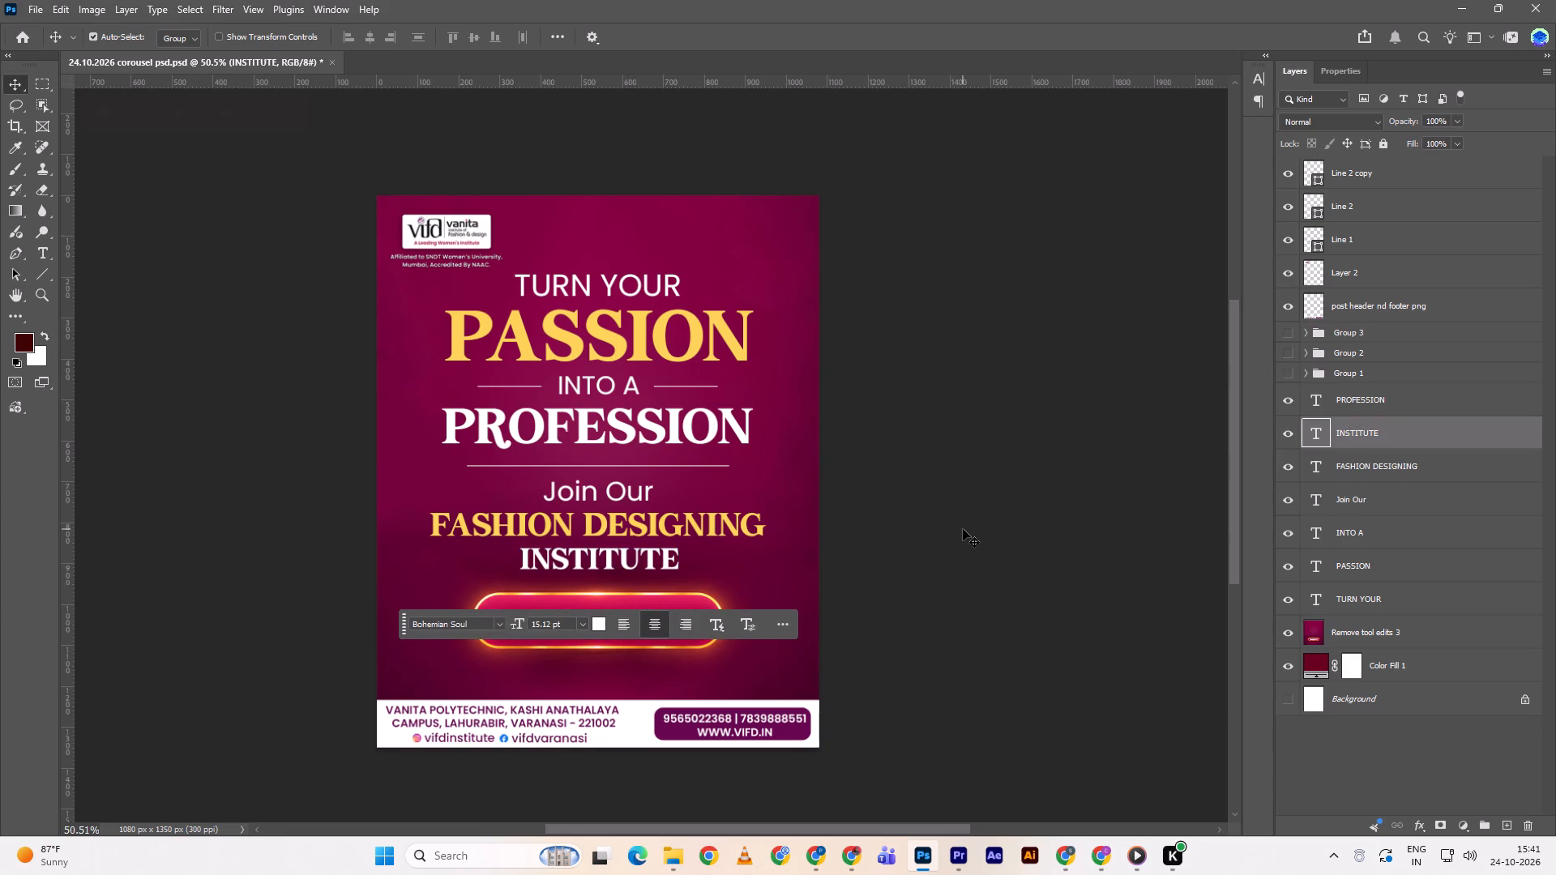
pyautogui.press('Down')
# Fine-tune the vertical position of FASHION DESIGNING between Join Our and INSTITUTE with small nudges.
pyautogui.click(682, 525)
pyautogui.press('Down')
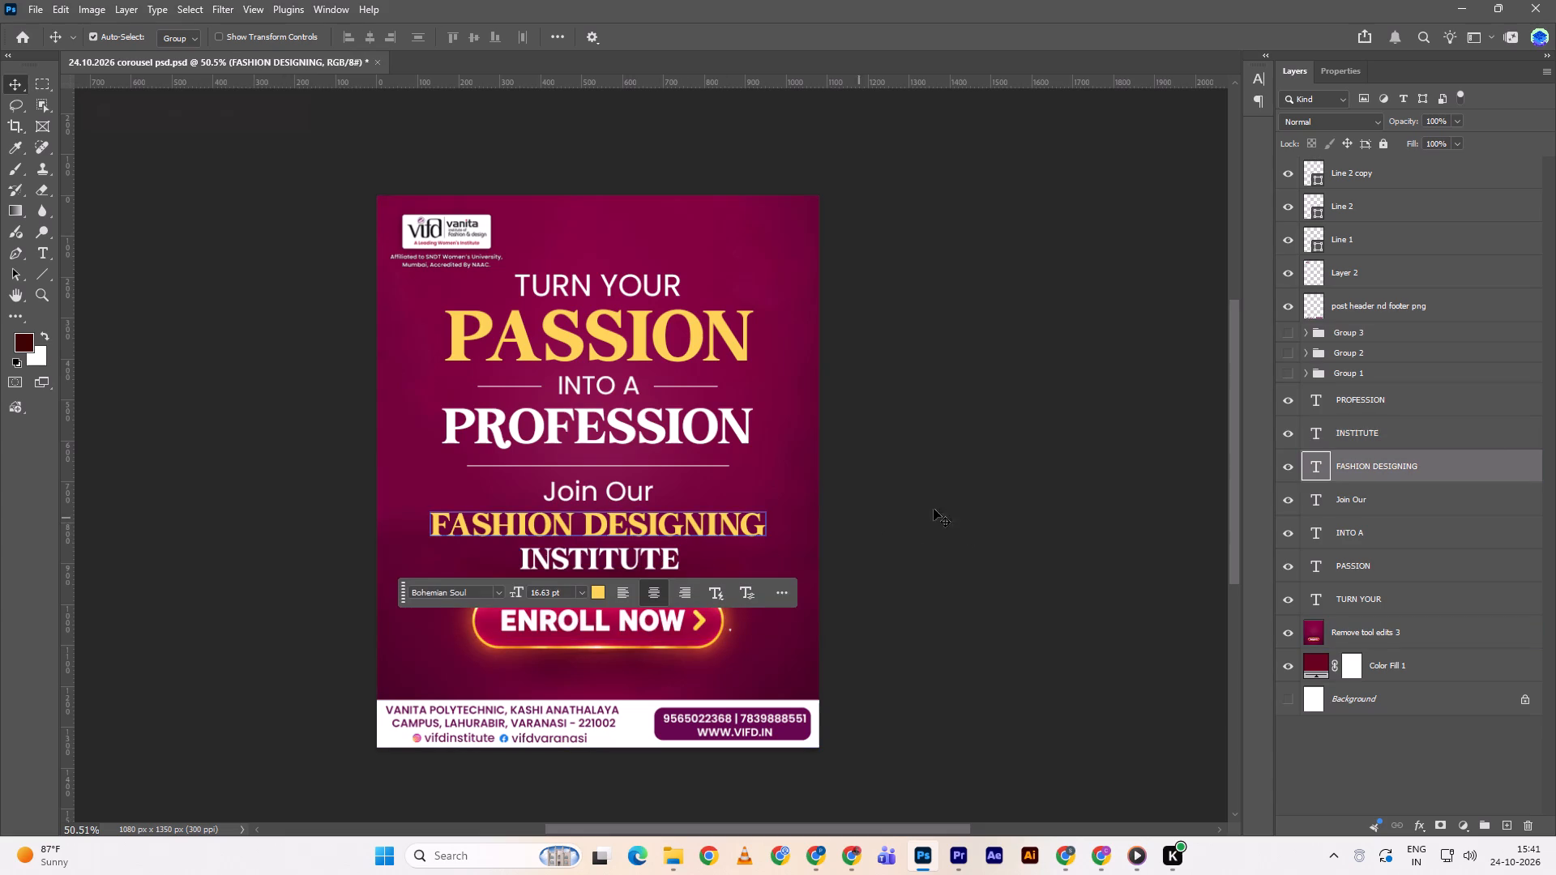
pyautogui.press('Down')
pyautogui.click(962, 497)
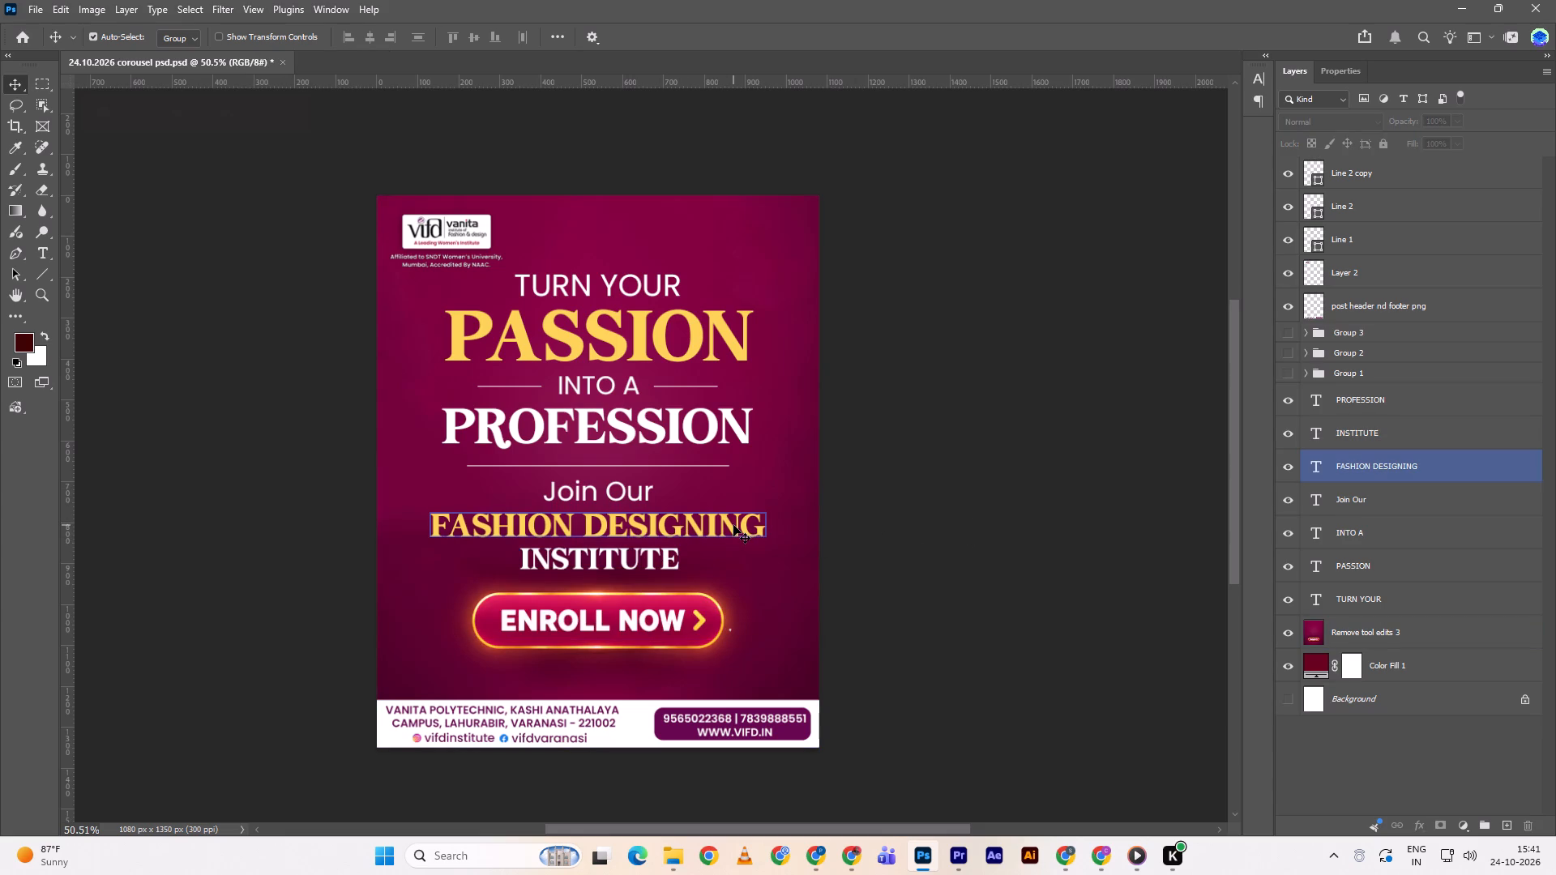
pyautogui.click(731, 525)
pyautogui.press('Up')
pyautogui.click(950, 509)
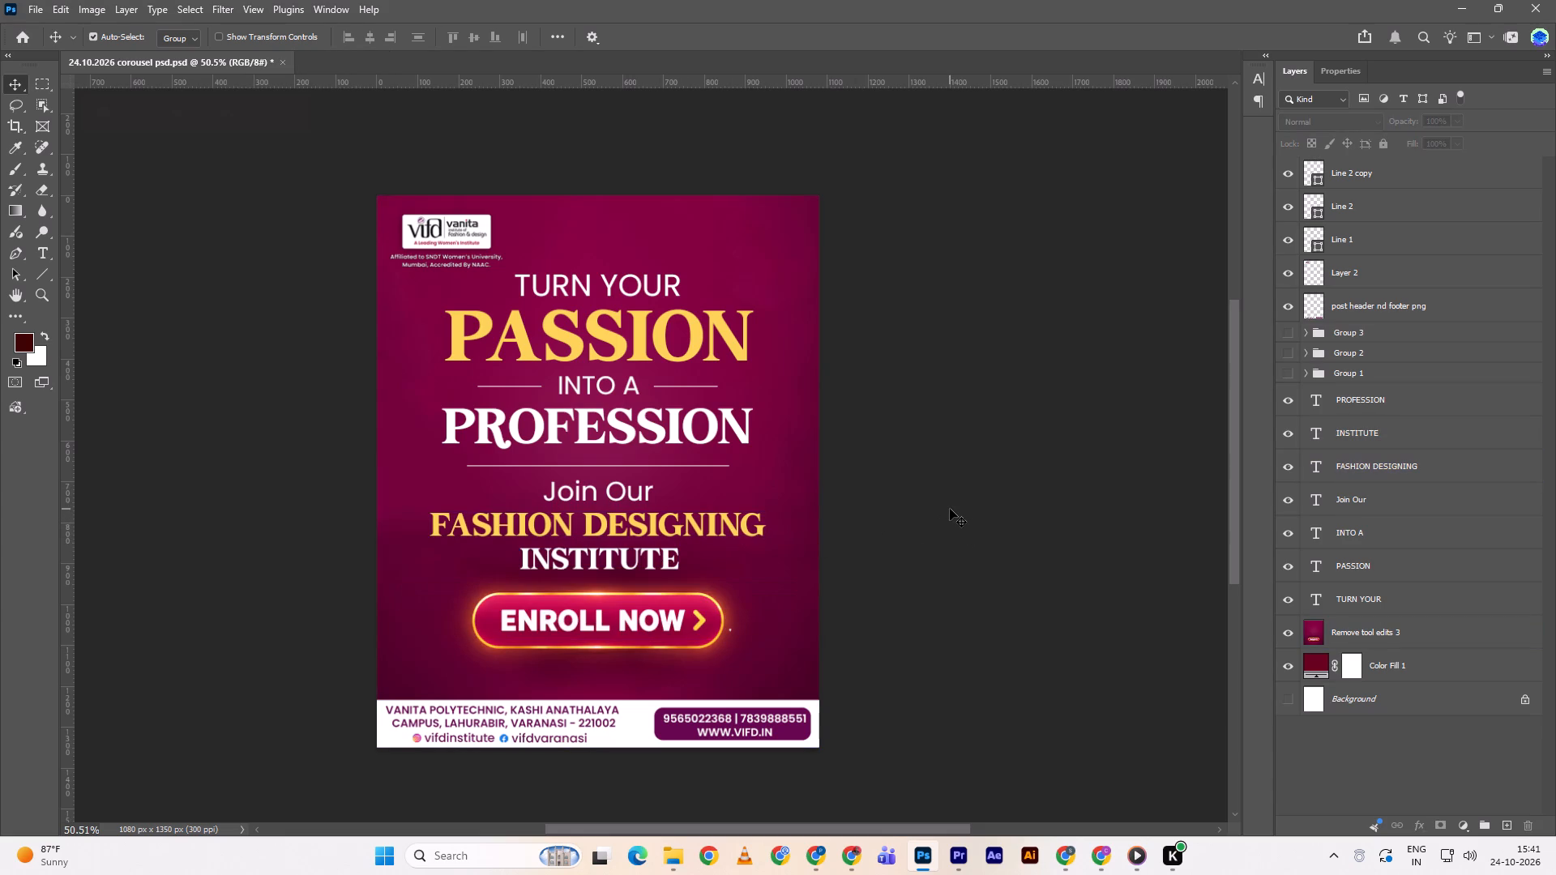
# Save the carousel document.
pyautogui.hotkey('ctrl', 's')
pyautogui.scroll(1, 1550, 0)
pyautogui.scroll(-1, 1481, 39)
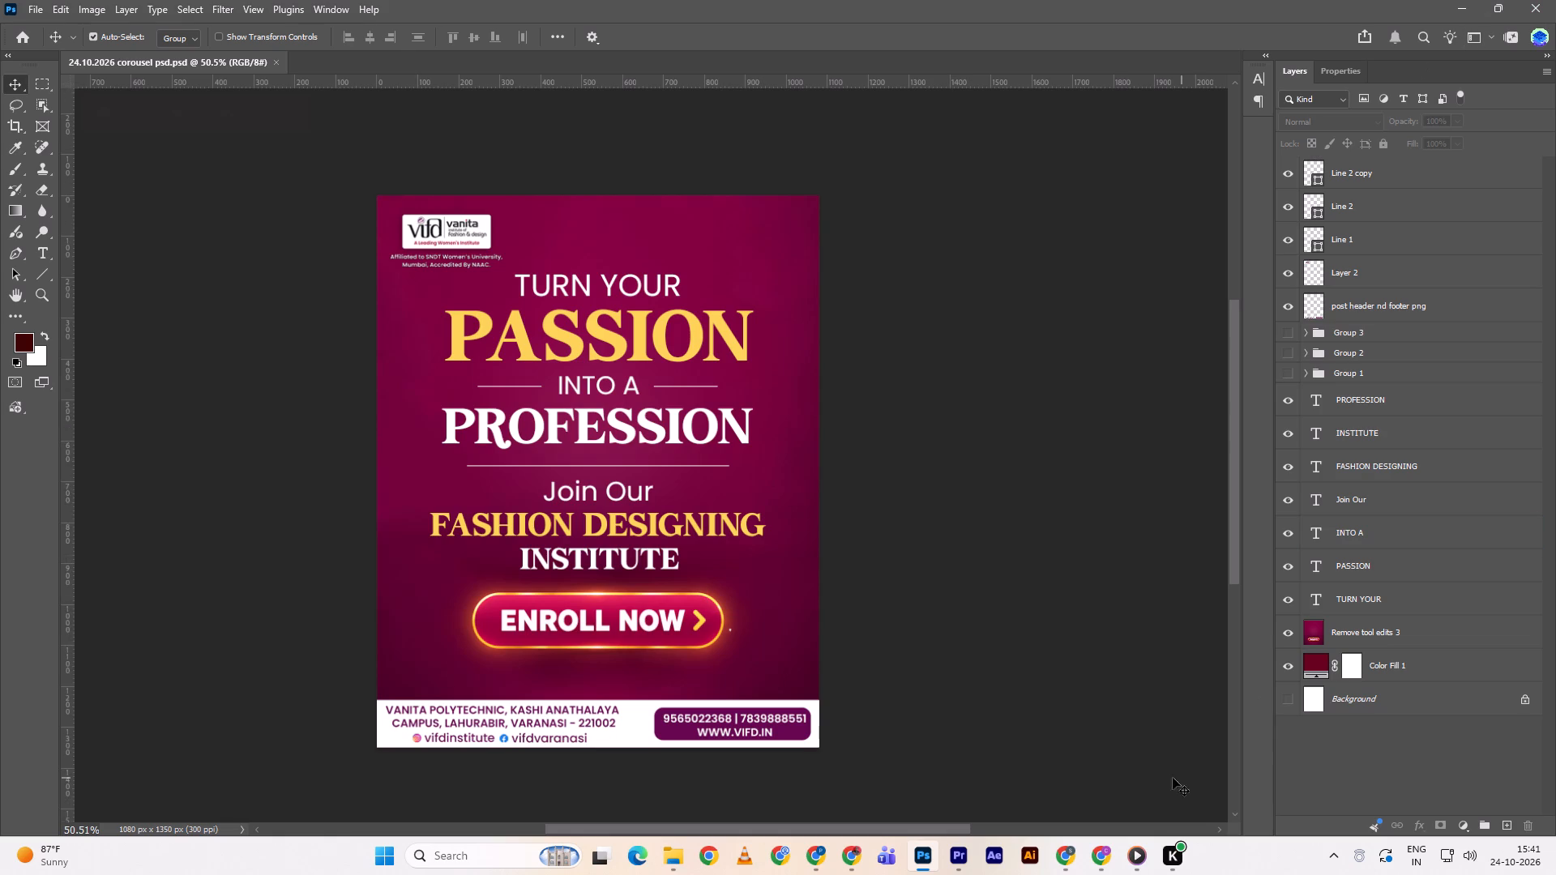
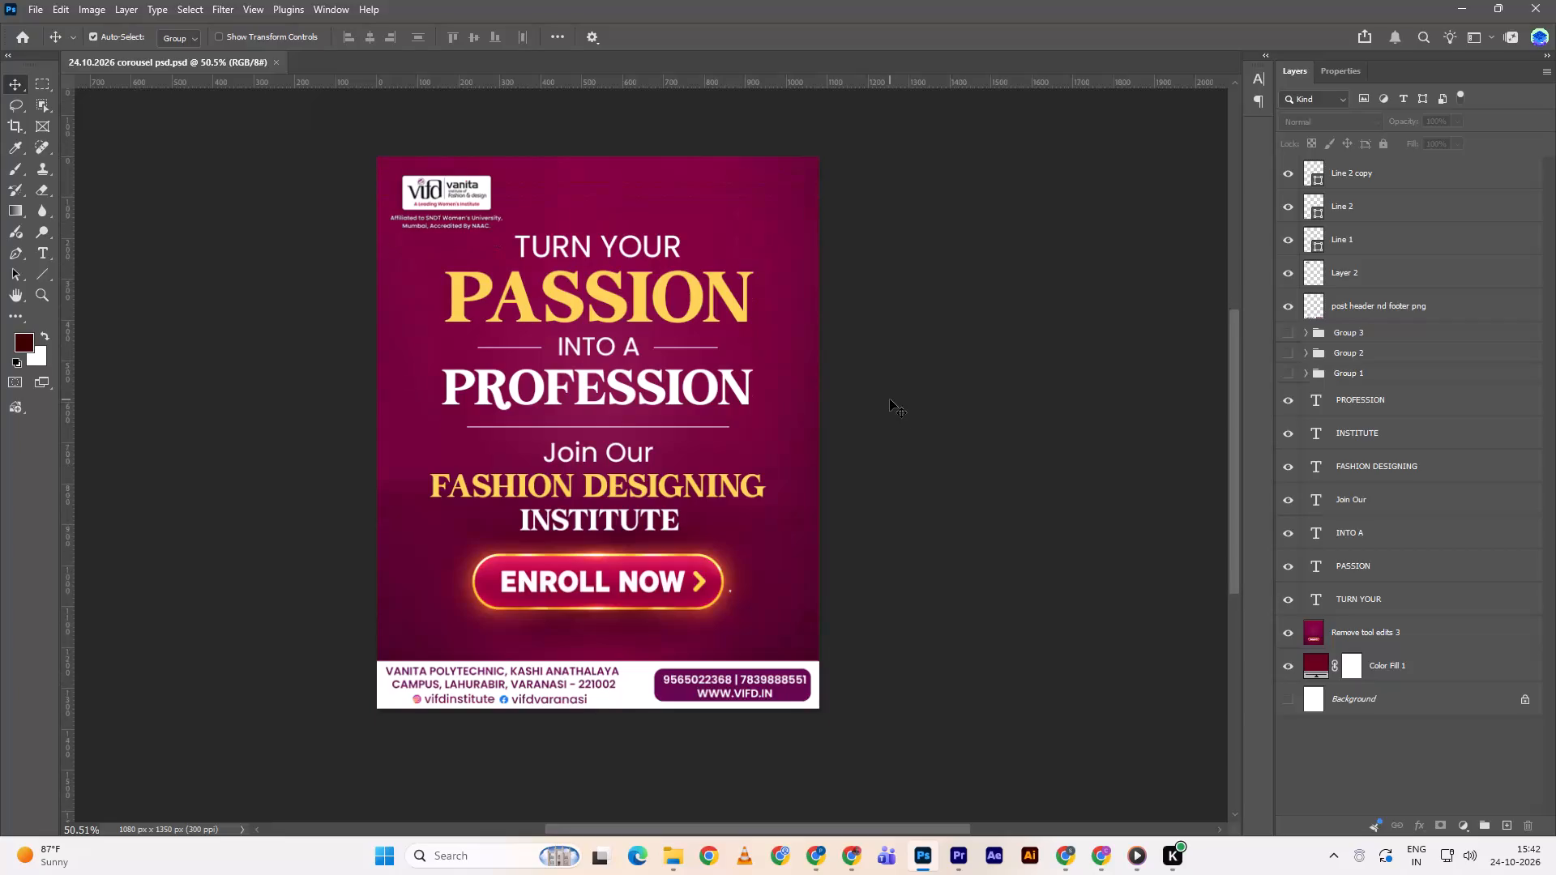
# Group the call-to-action slide's layers from PROFESSION down to Remove tool edits 3.
pyautogui.scroll(1, 890, 399)
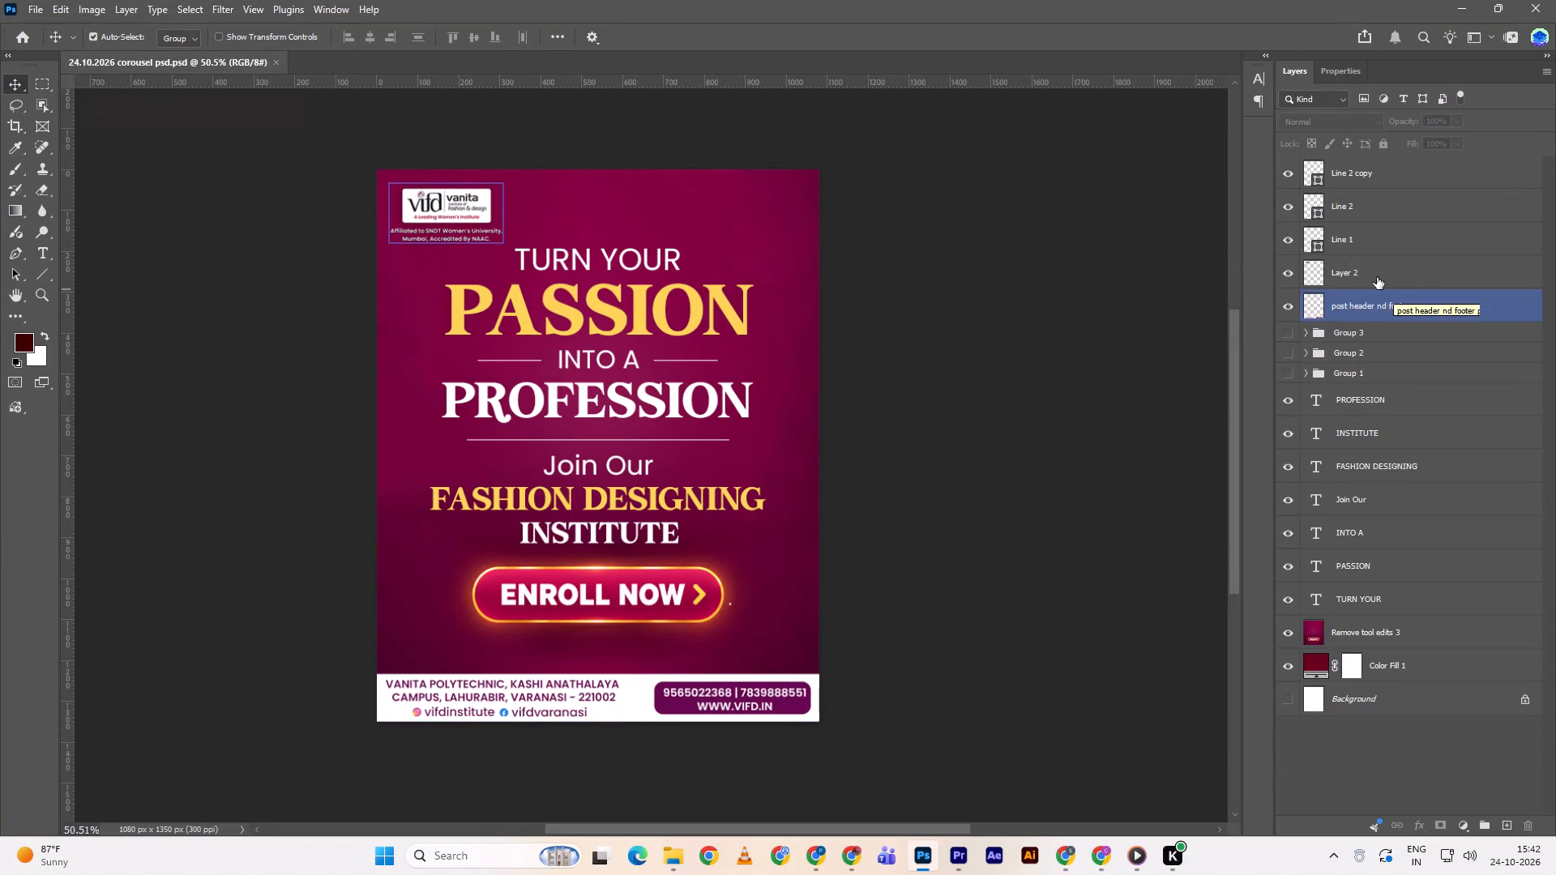
pyautogui.click(1387, 621)
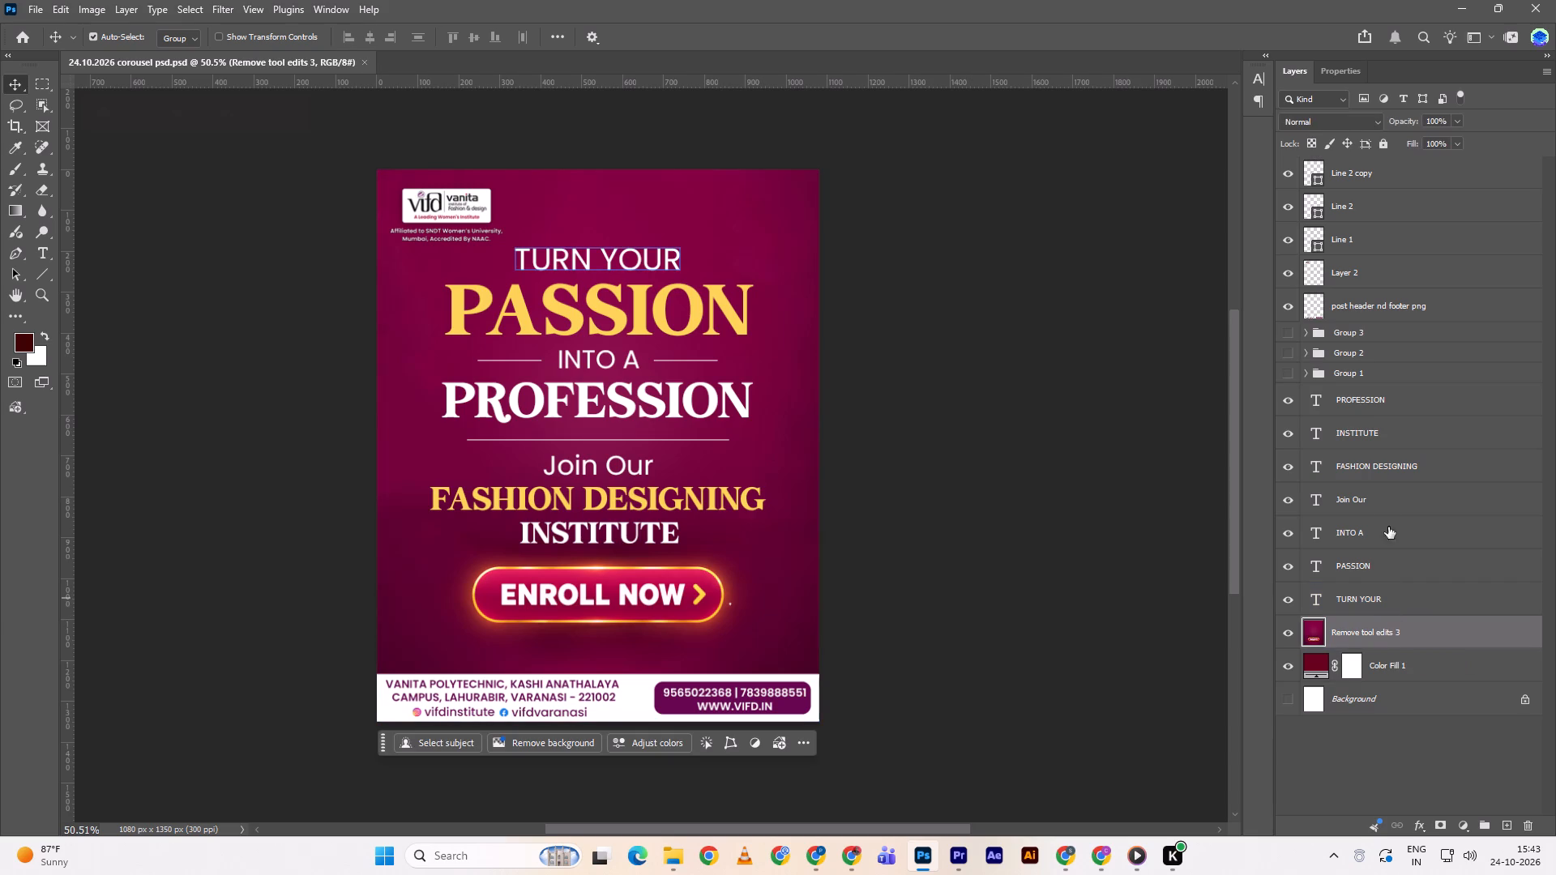
pyautogui.keyDown('shift'); pyautogui.click(1381, 412); pyautogui.keyUp('shift')
pyautogui.hotkey('ctrl', 'g')
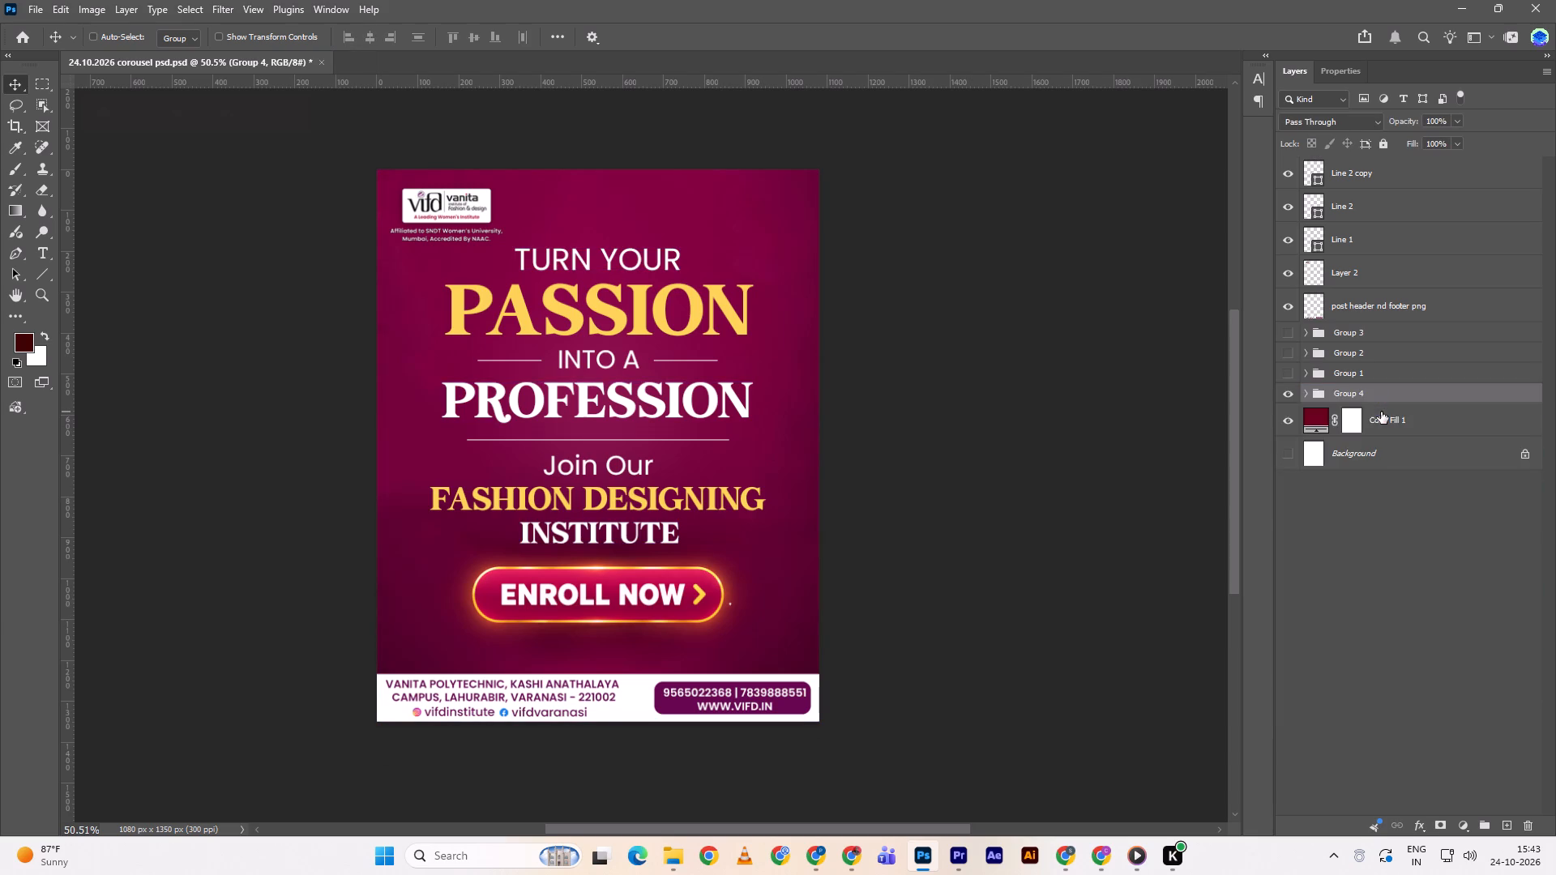
# Make Groups 1 to 3 visible and move the call-to-action slide's group above Group 3 in the layer order.
pyautogui.moveTo(1283, 378); pyautogui.dragTo(1286, 336)
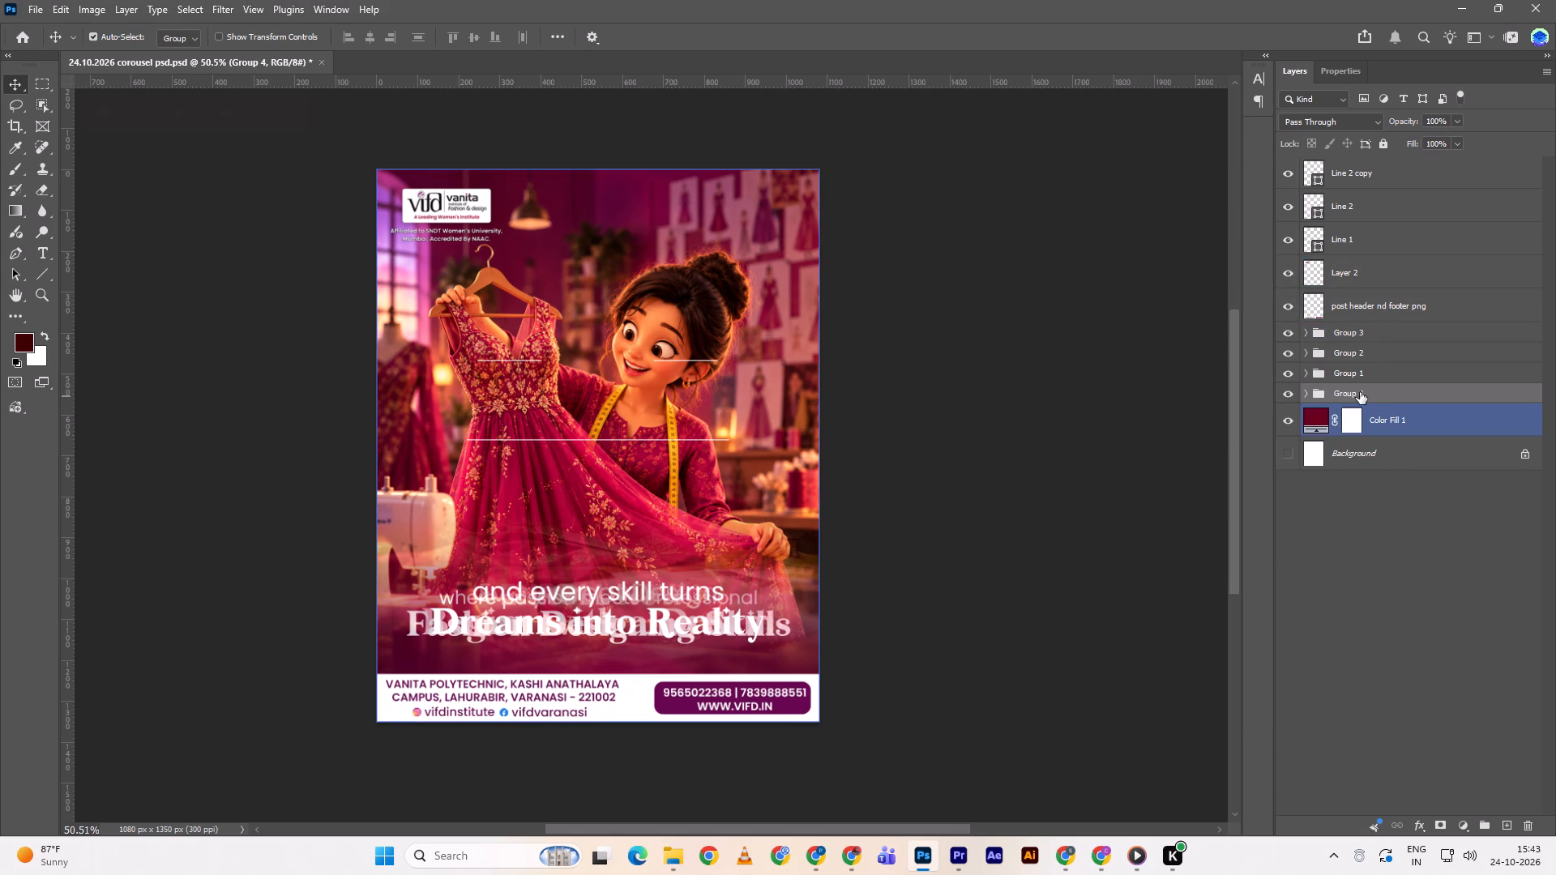
pyautogui.moveTo(1368, 392); pyautogui.dragTo(1370, 325)
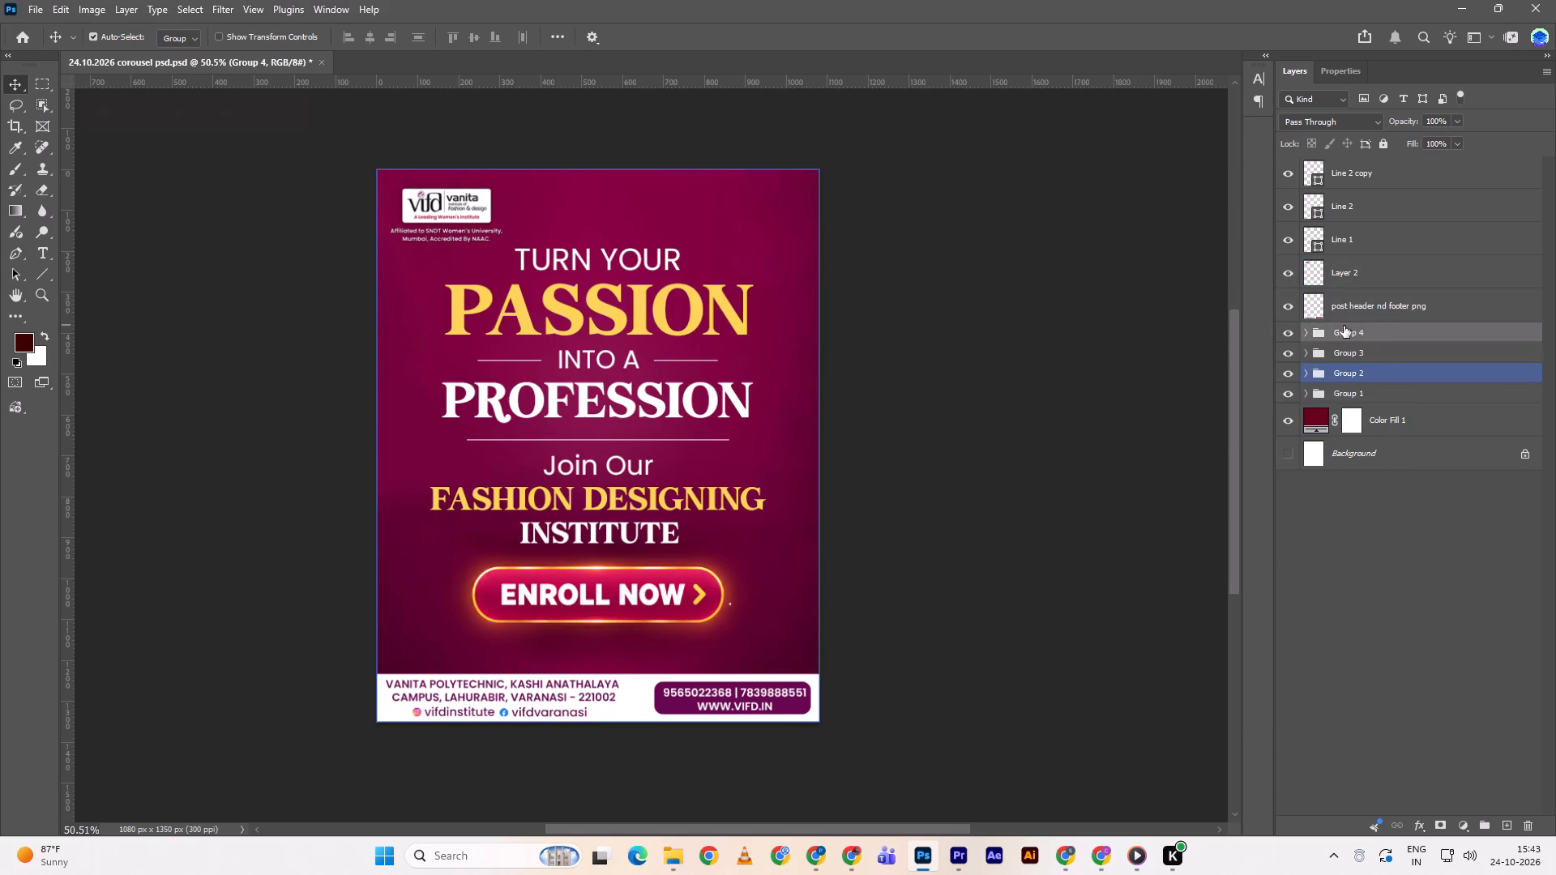
# Hide Groups 4 and 3, and group the Line 1, Line 2 and Line 2 copy layers together.
pyautogui.click(1289, 336)
pyautogui.click(1285, 353)
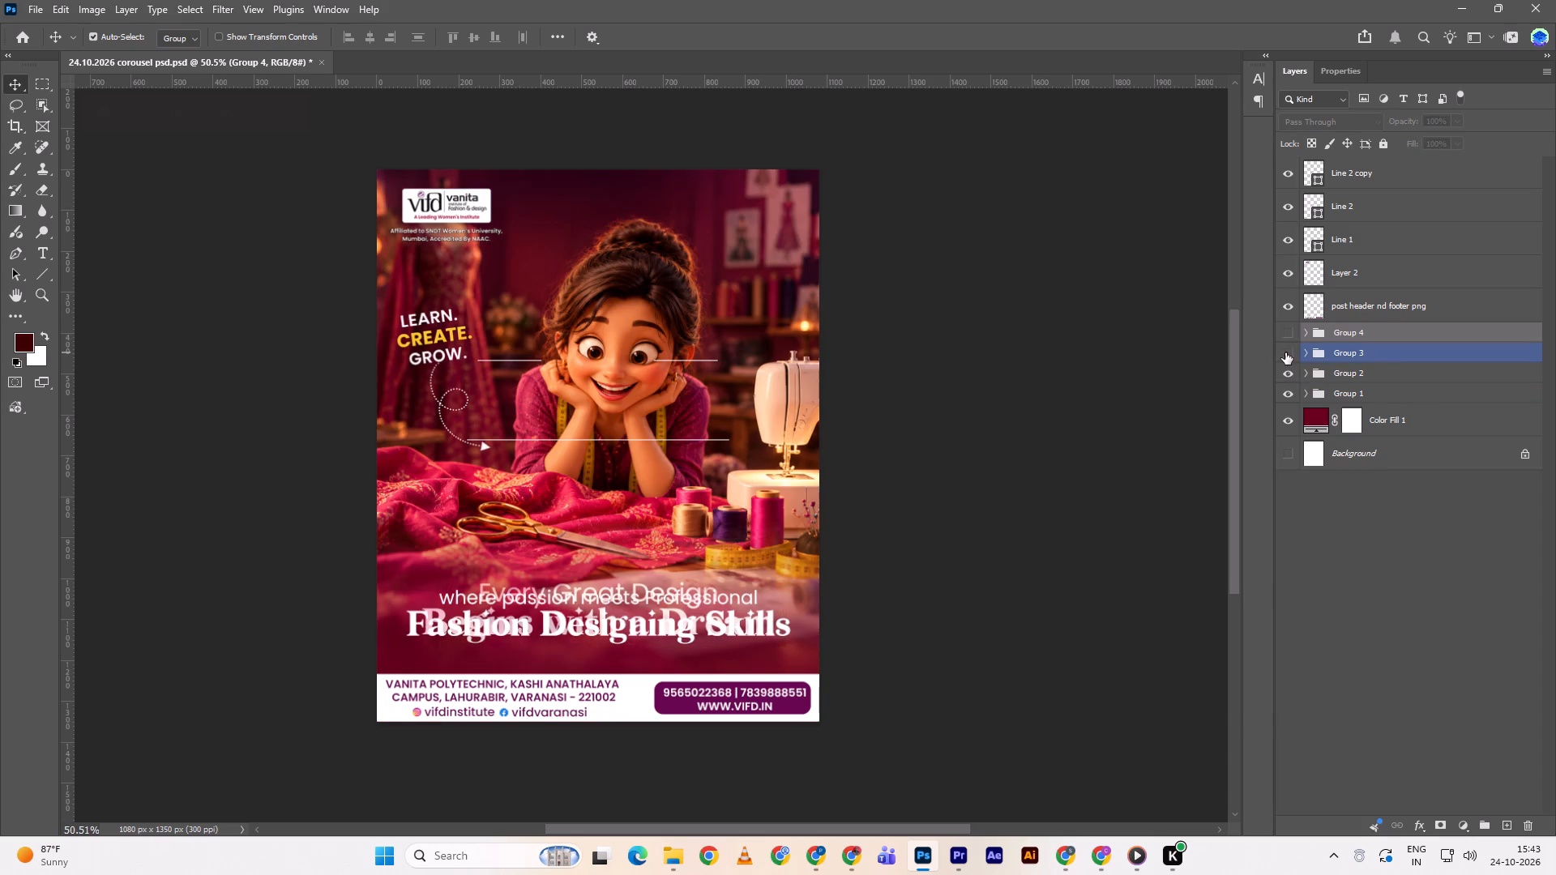
pyautogui.click(1384, 232)
pyautogui.keyDown('shift'); pyautogui.click(1386, 179); pyautogui.keyUp('shift')
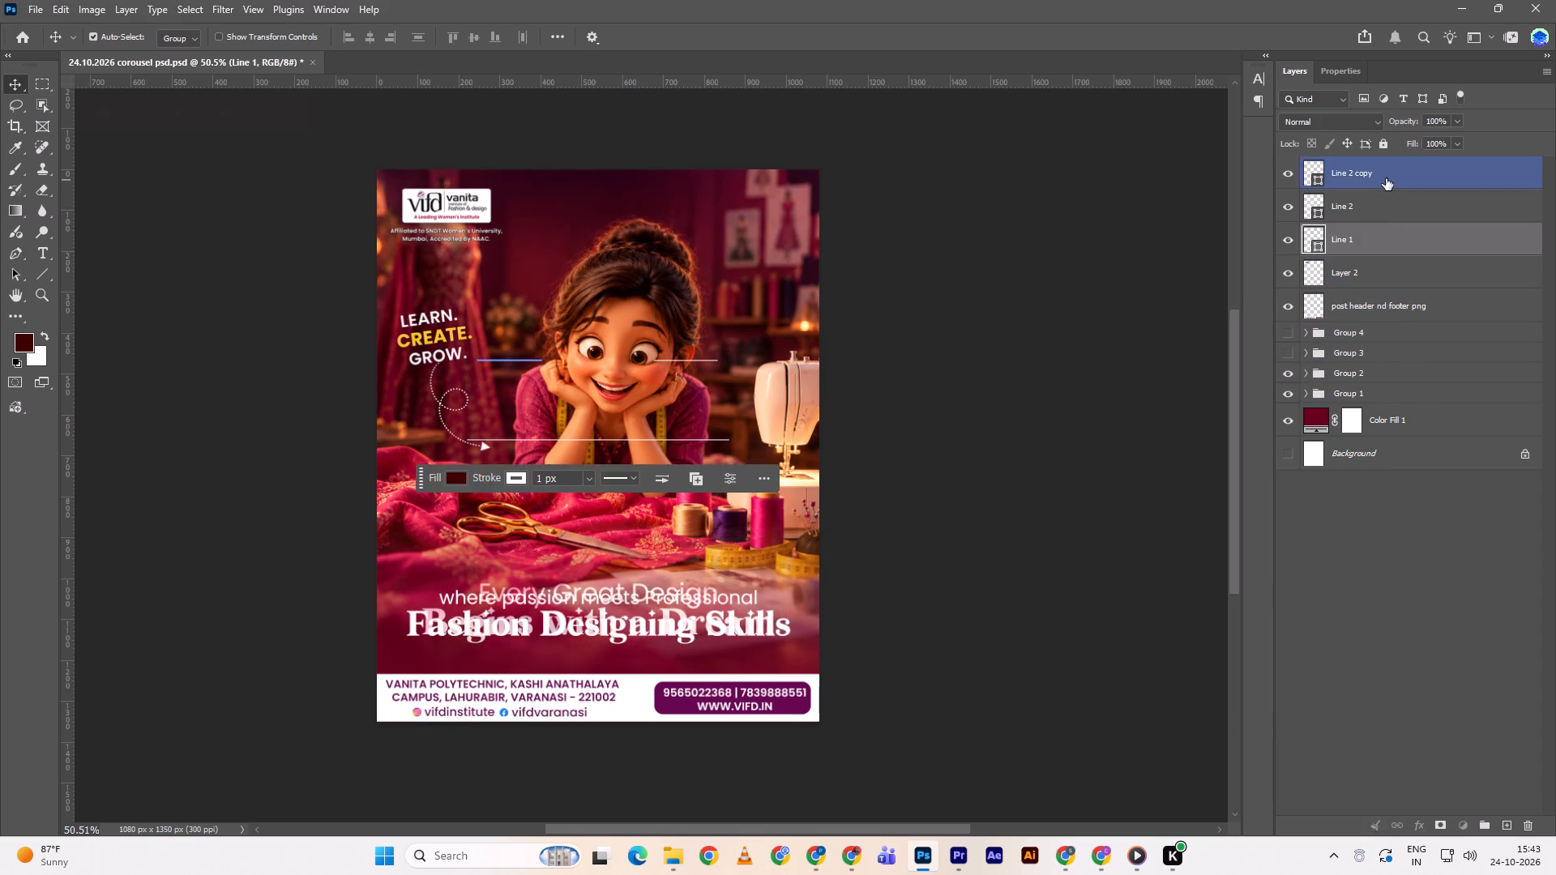
pyautogui.hotkey('ctrl', 'g')
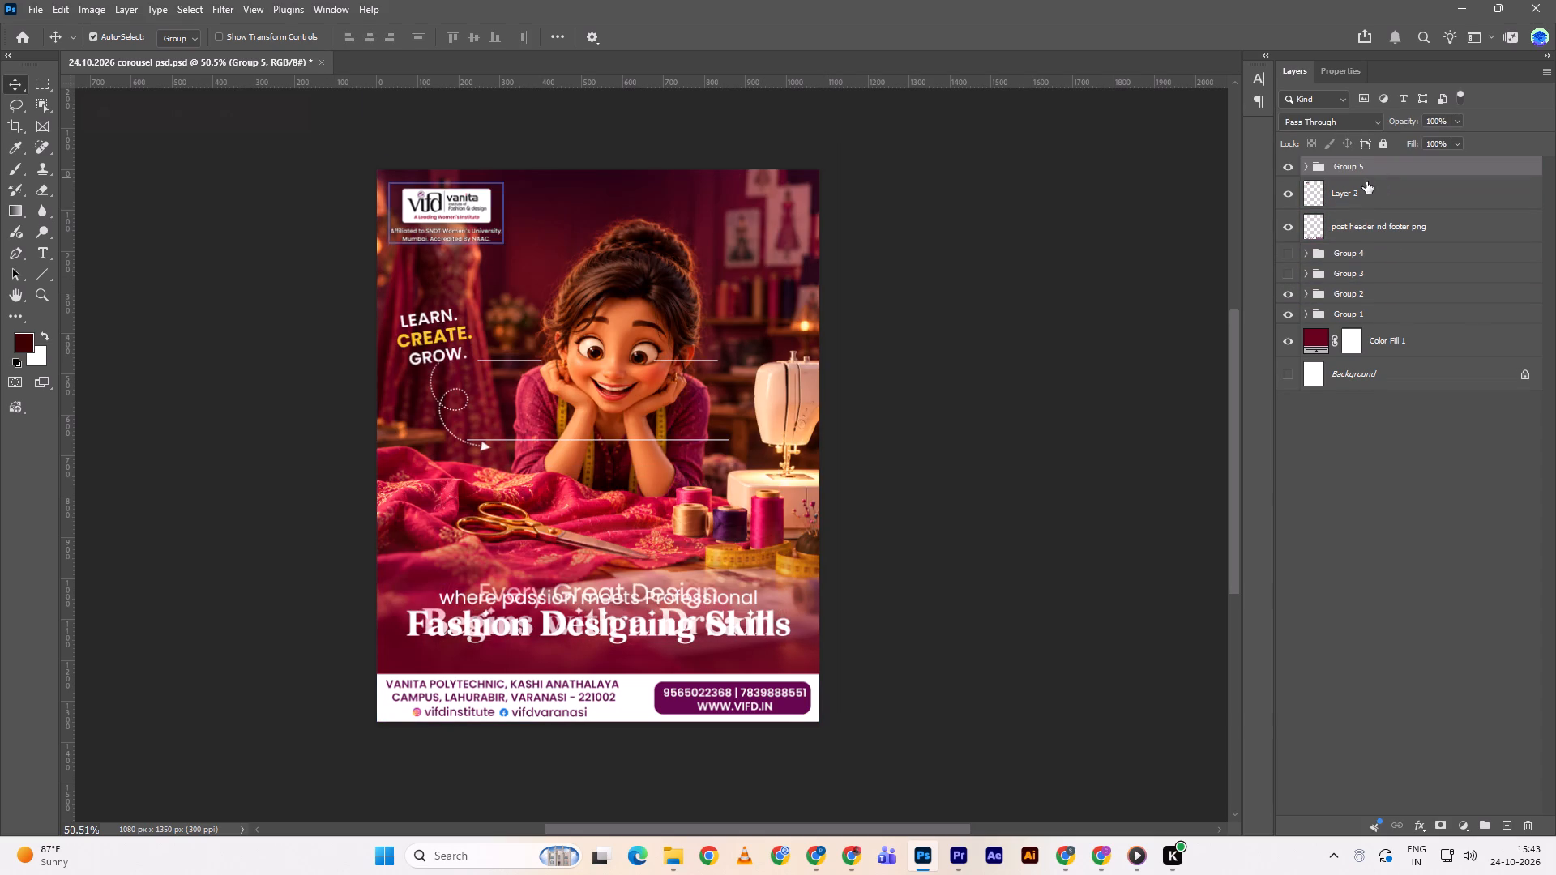
# Check slides 1 to 3 by toggling their groups' visibility, ending with only slide groups 4 and 5 shown.
pyautogui.click(1287, 169)
pyautogui.click(1289, 287)
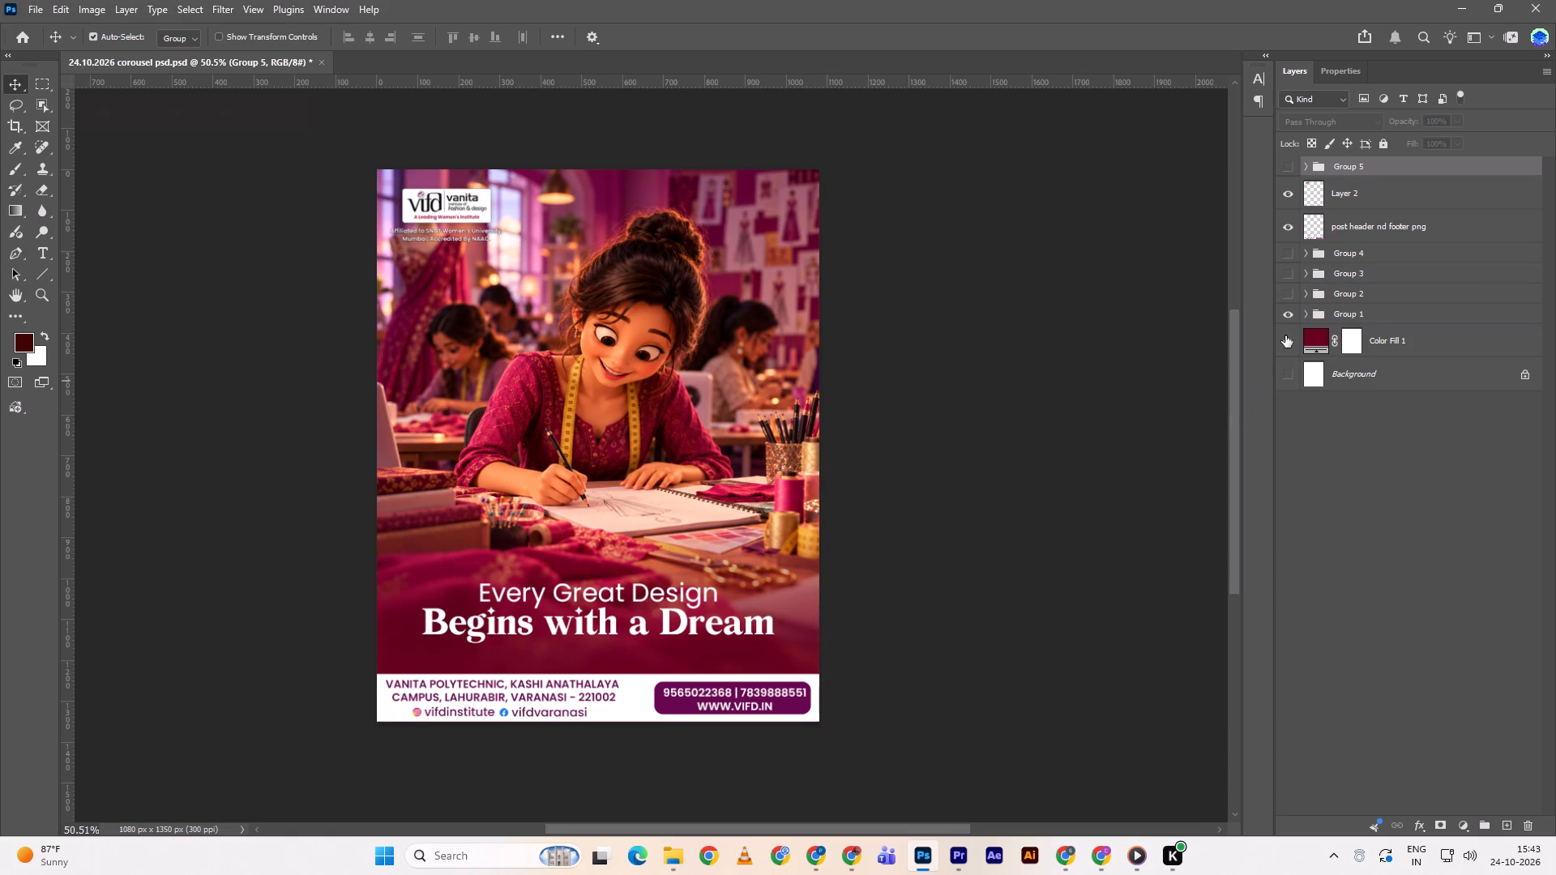
pyautogui.click(1289, 301)
pyautogui.click(1290, 314)
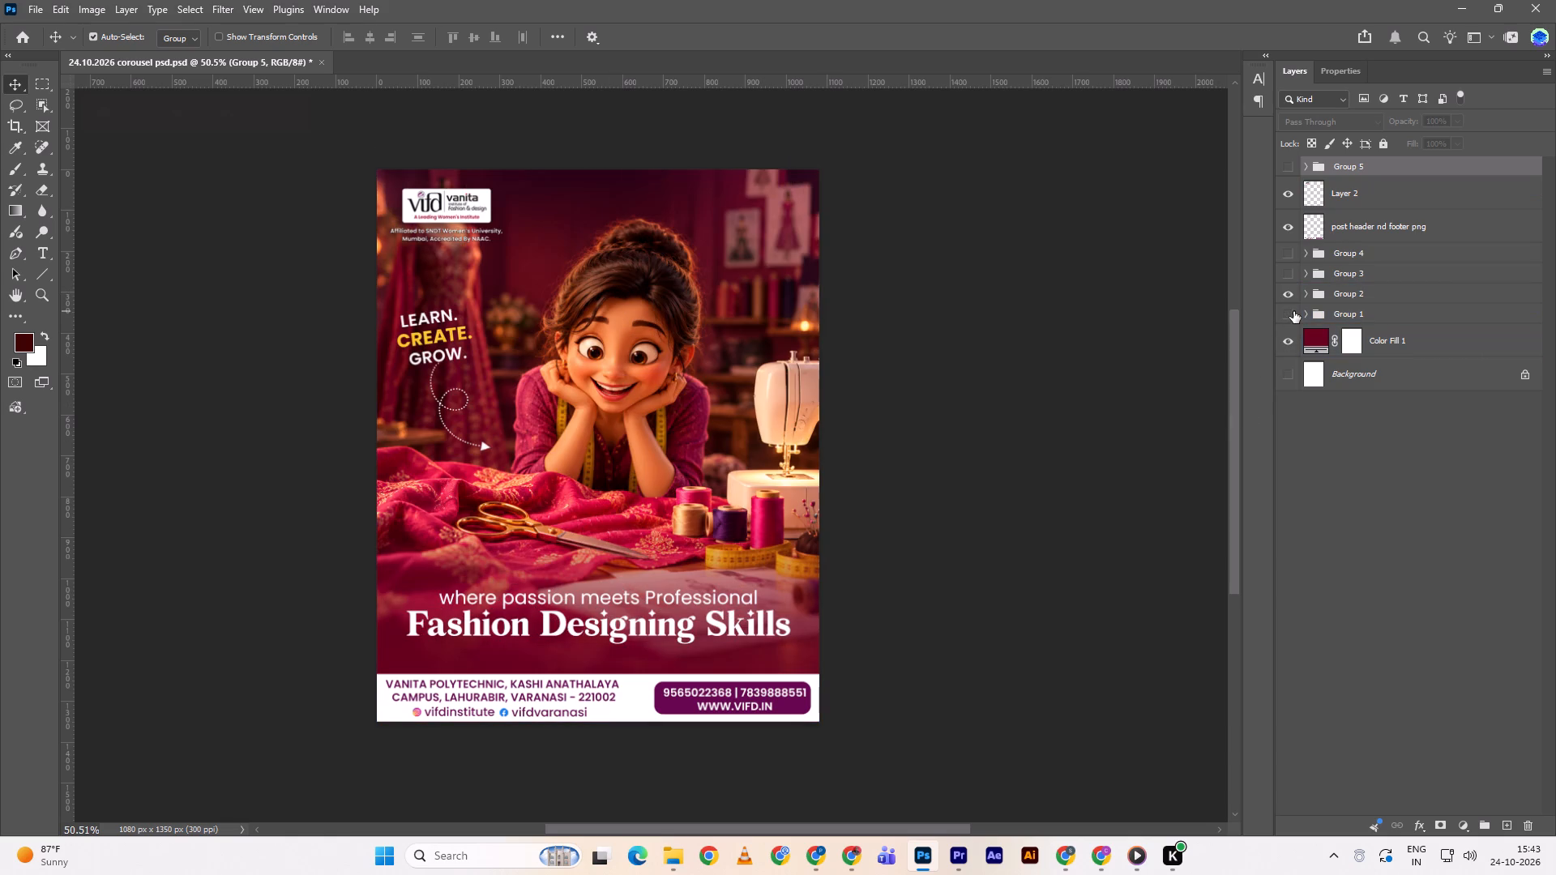
pyautogui.click(1293, 272)
pyautogui.click(1284, 292)
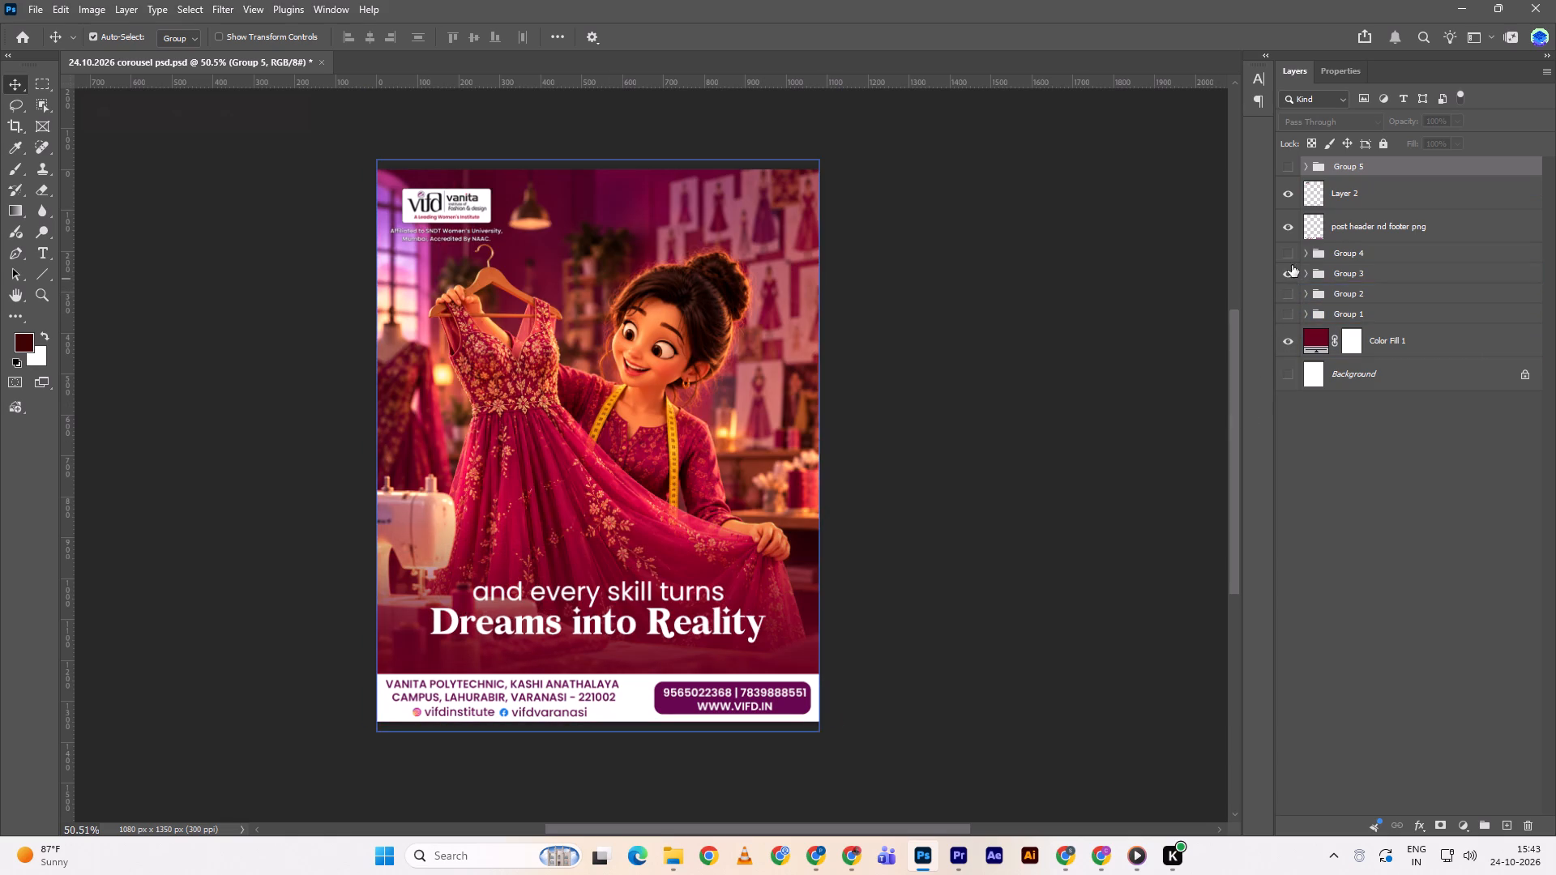
pyautogui.click(1292, 261)
pyautogui.click(1287, 271)
pyautogui.click(1288, 166)
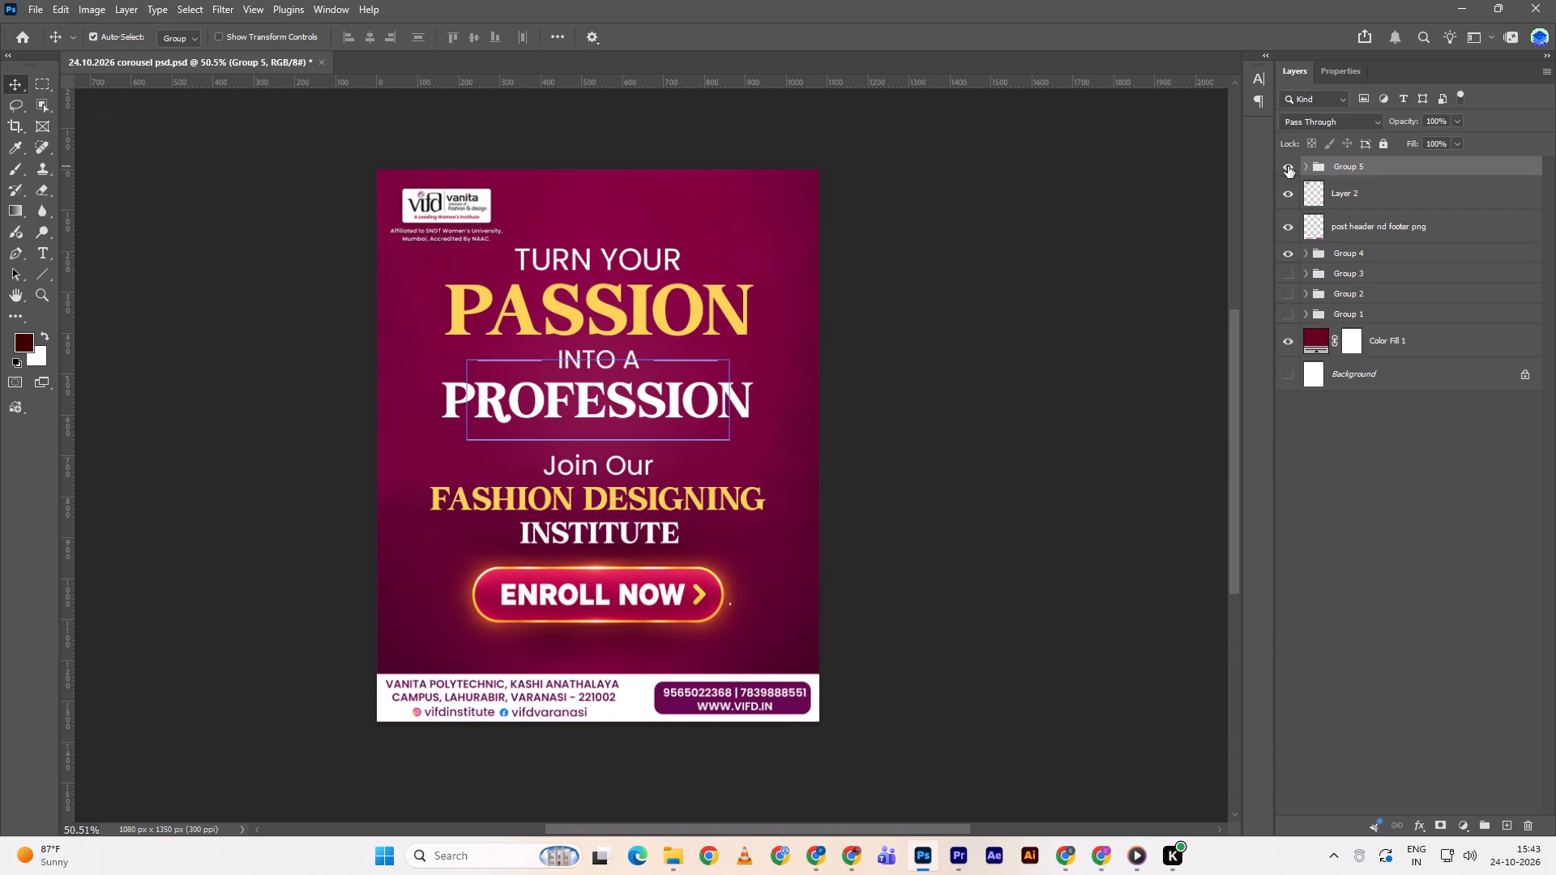
# Save the carousel document with the call-to-action slide showing.
pyautogui.scroll(3, 987, 452)
pyautogui.scroll(-3, 987, 452)
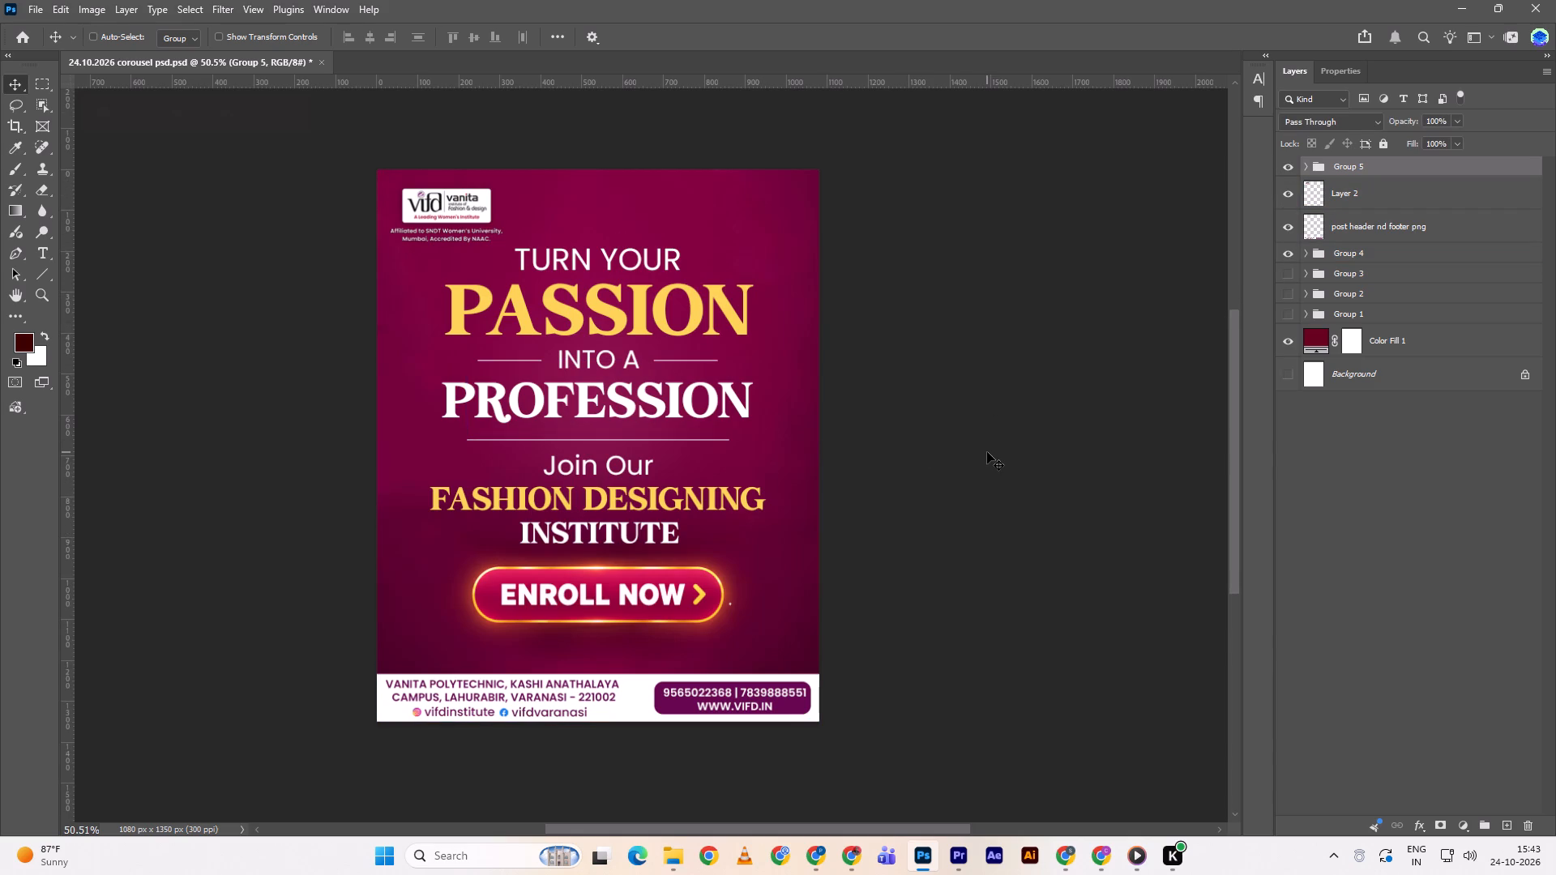
pyautogui.hotkey('ctrl', 's')
pyautogui.hotkey('ctrl', 'w')
# Save the call-to-action slide as a PNG named 24.10.2026 corousel image 4 in the VIFD daily posts folder.
pyautogui.scroll(-4, 481, 438)
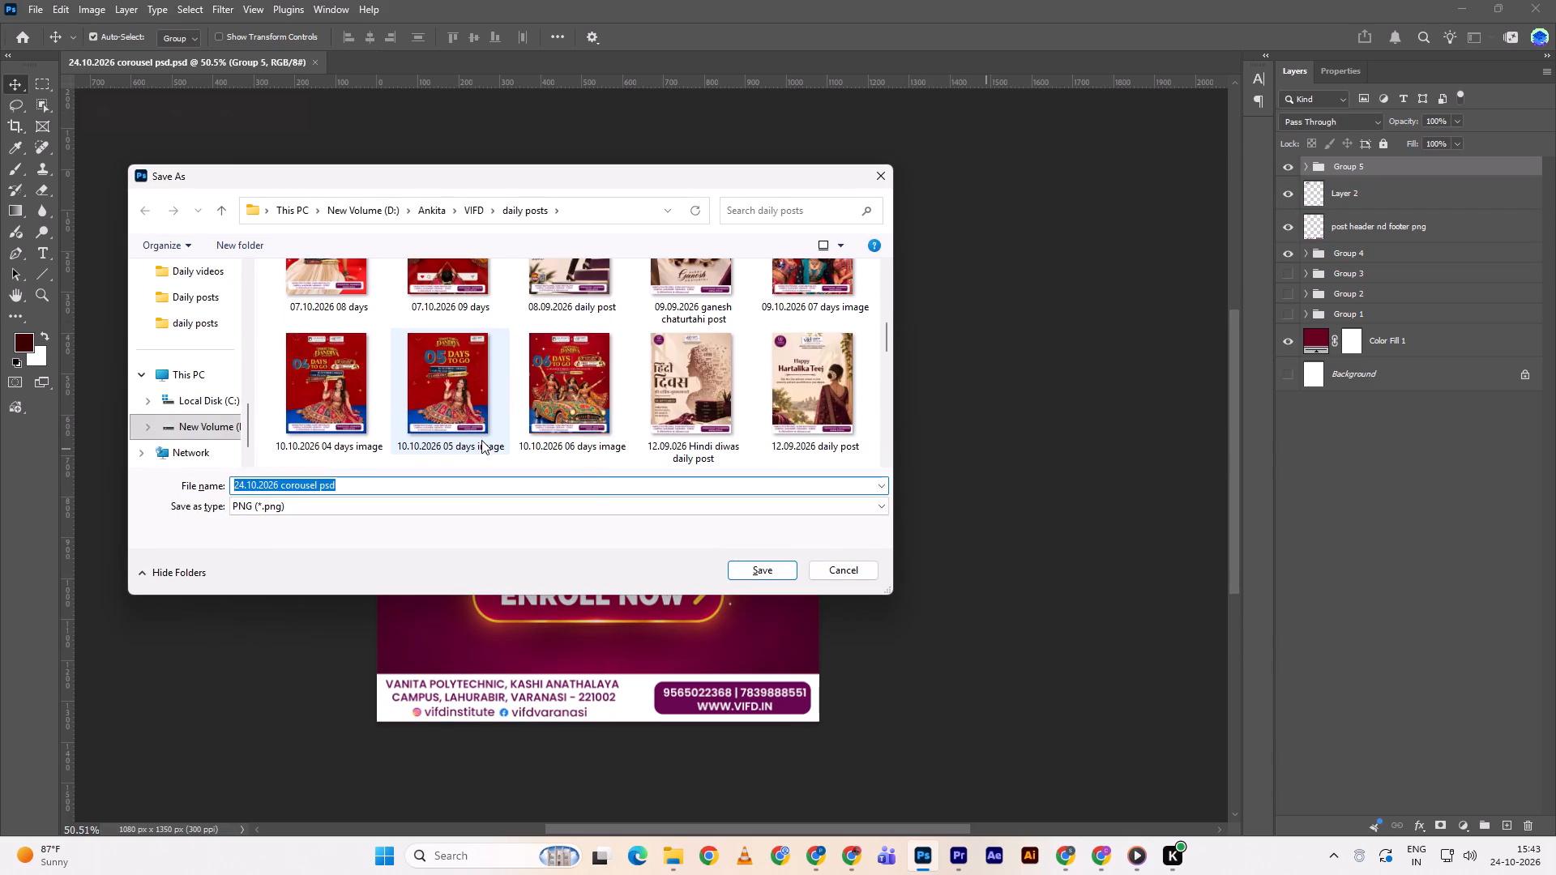
pyautogui.scroll(-3, 481, 442)
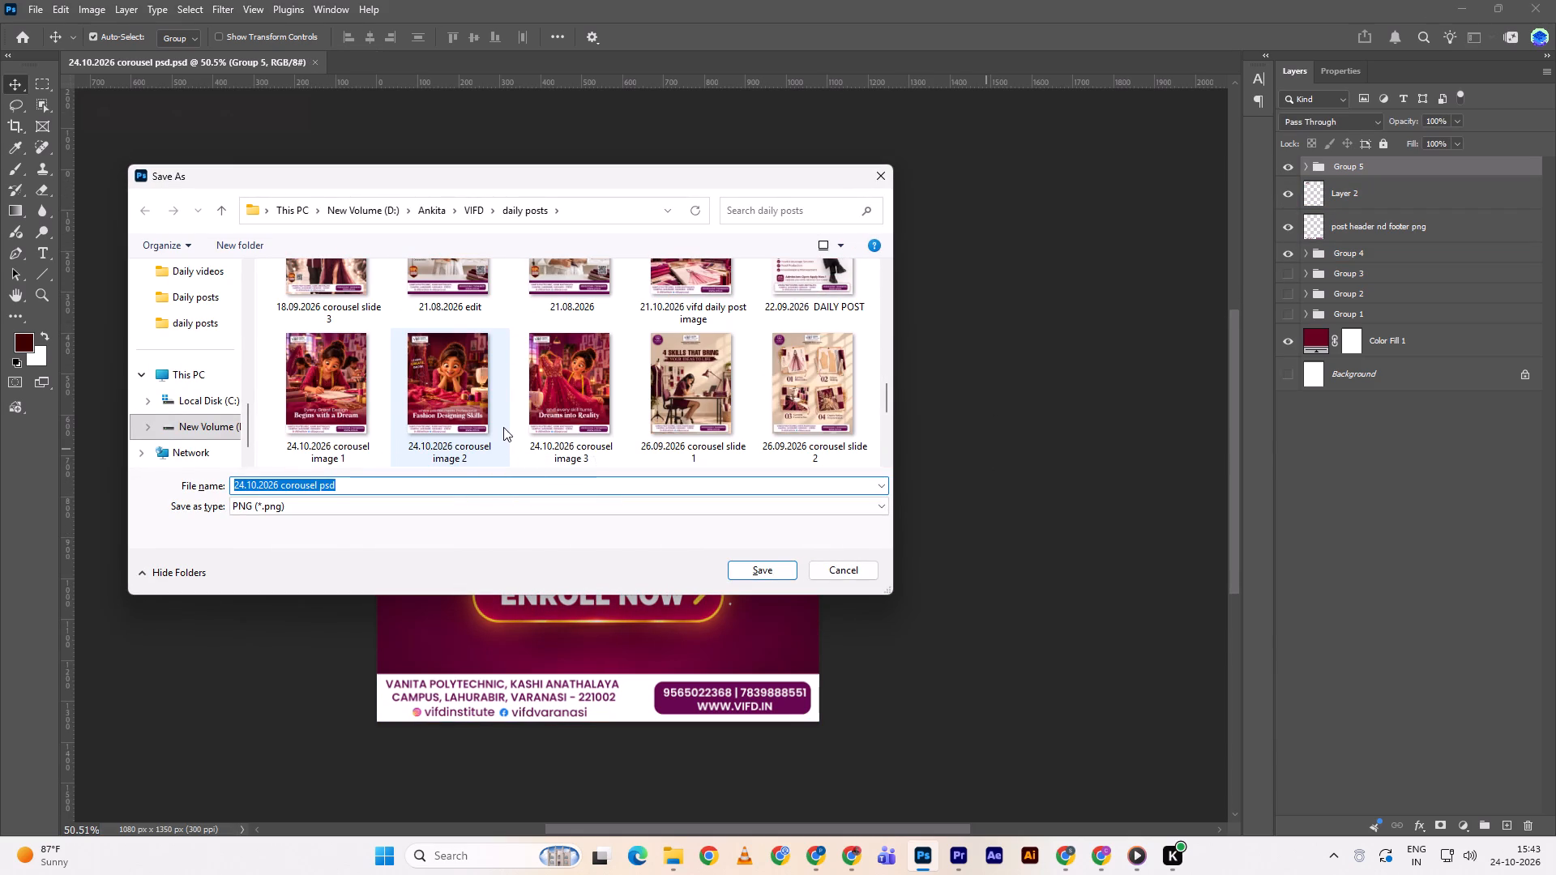
pyautogui.click(579, 377)
pyautogui.doubleClick(418, 486)
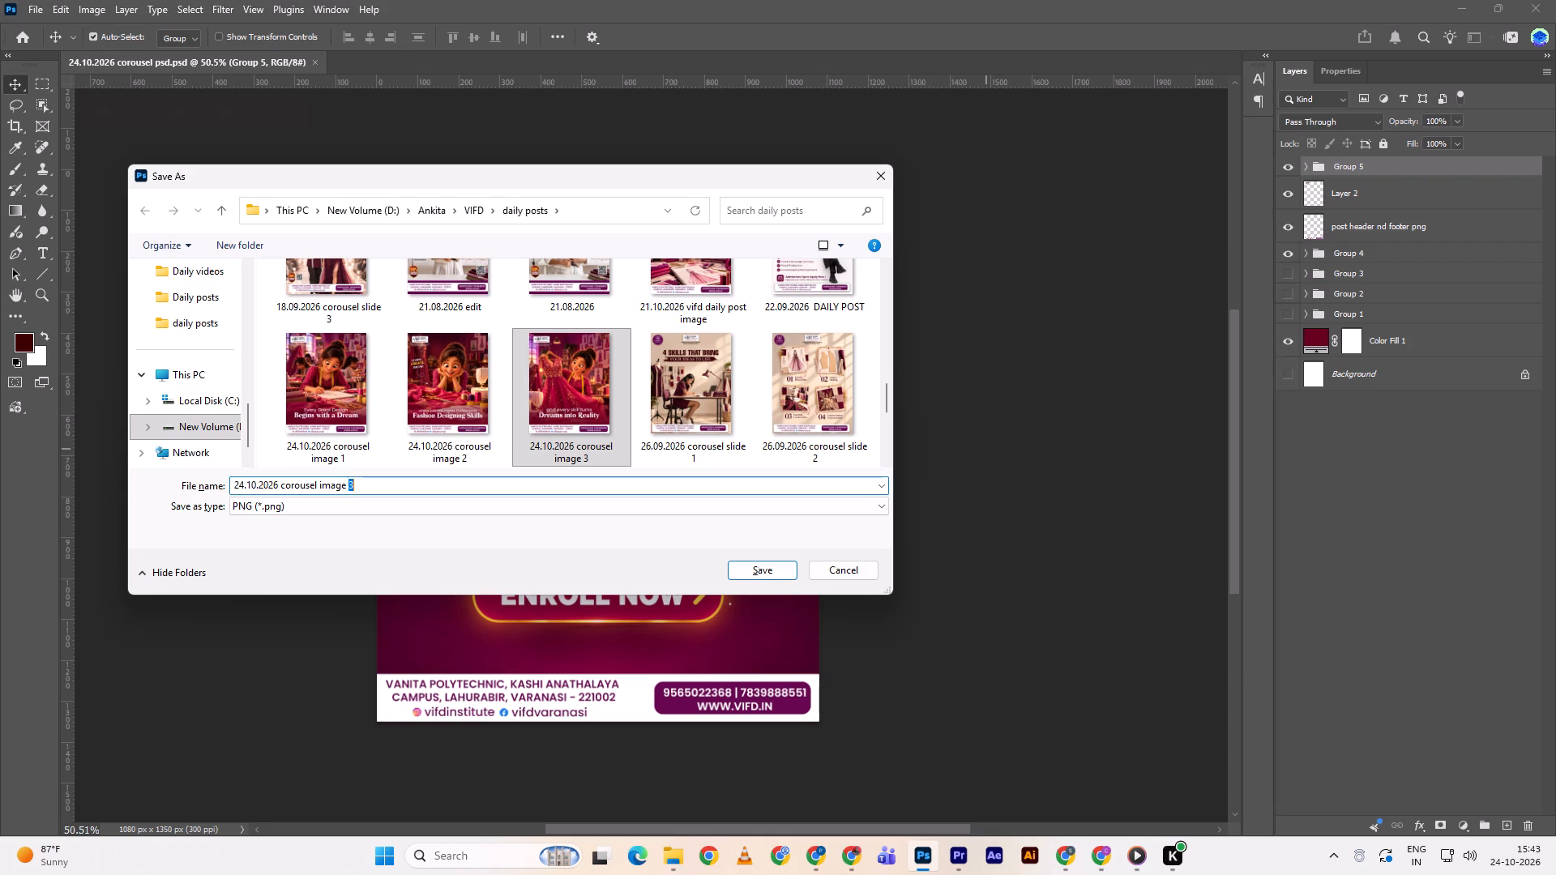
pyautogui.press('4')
pyautogui.press('Return')
pyautogui.scroll(2, 966, 428)
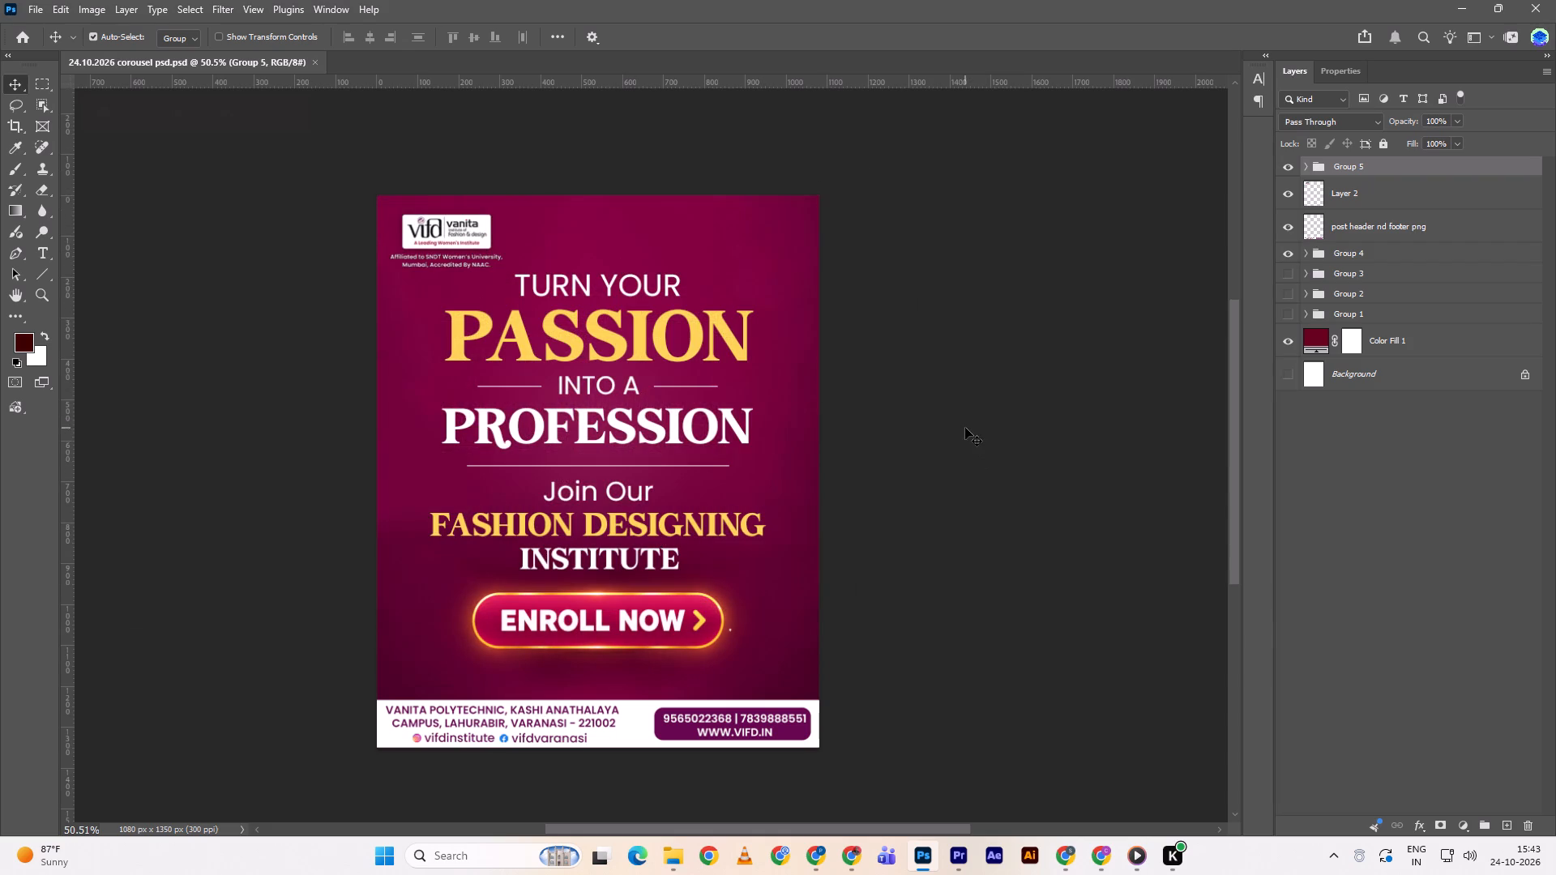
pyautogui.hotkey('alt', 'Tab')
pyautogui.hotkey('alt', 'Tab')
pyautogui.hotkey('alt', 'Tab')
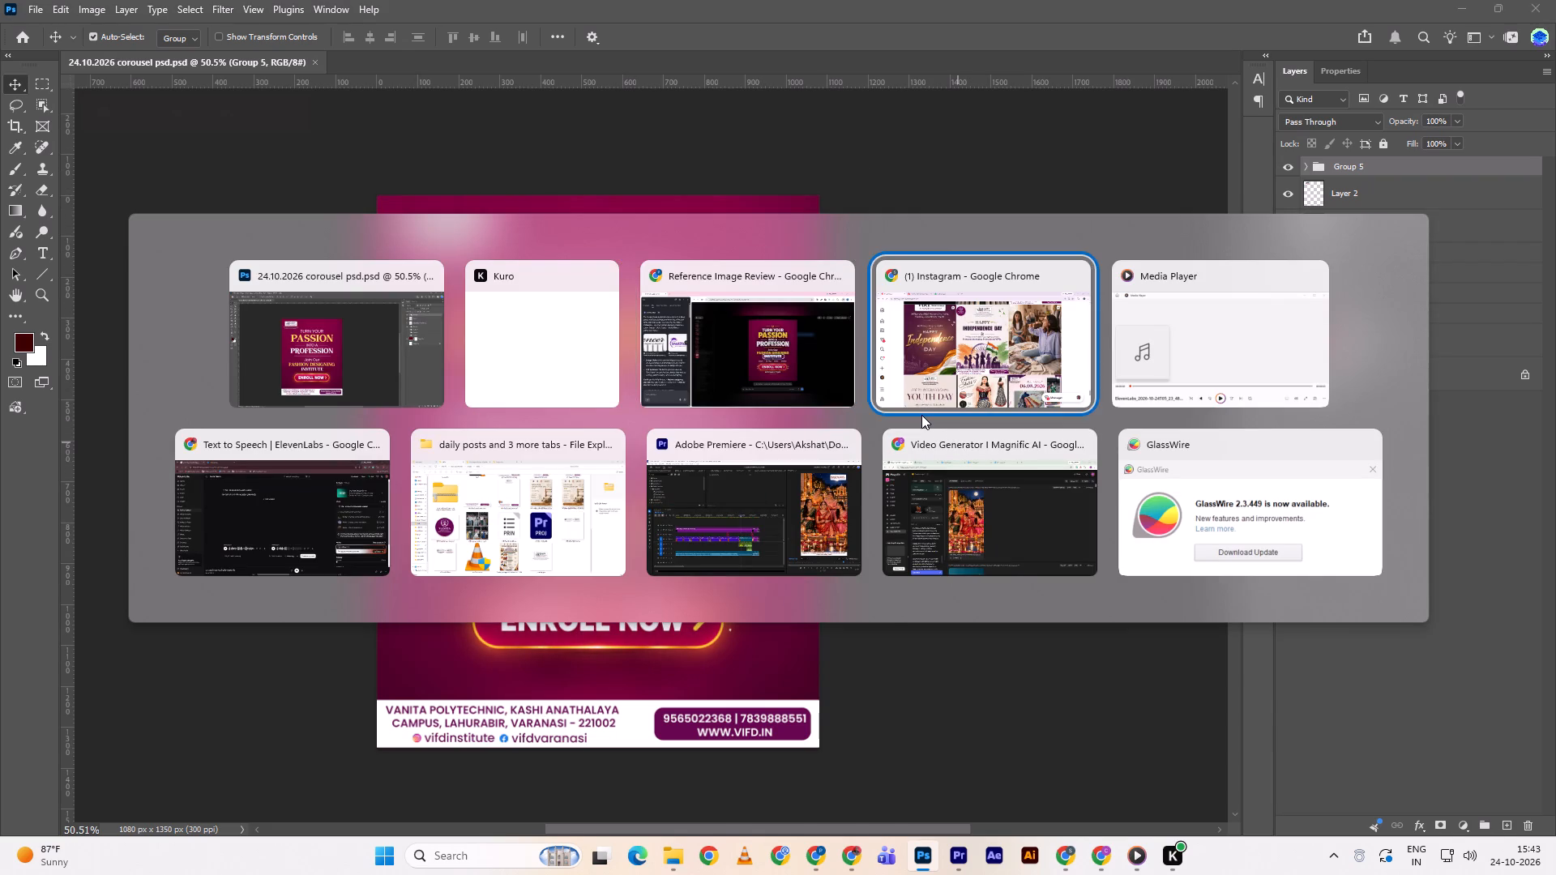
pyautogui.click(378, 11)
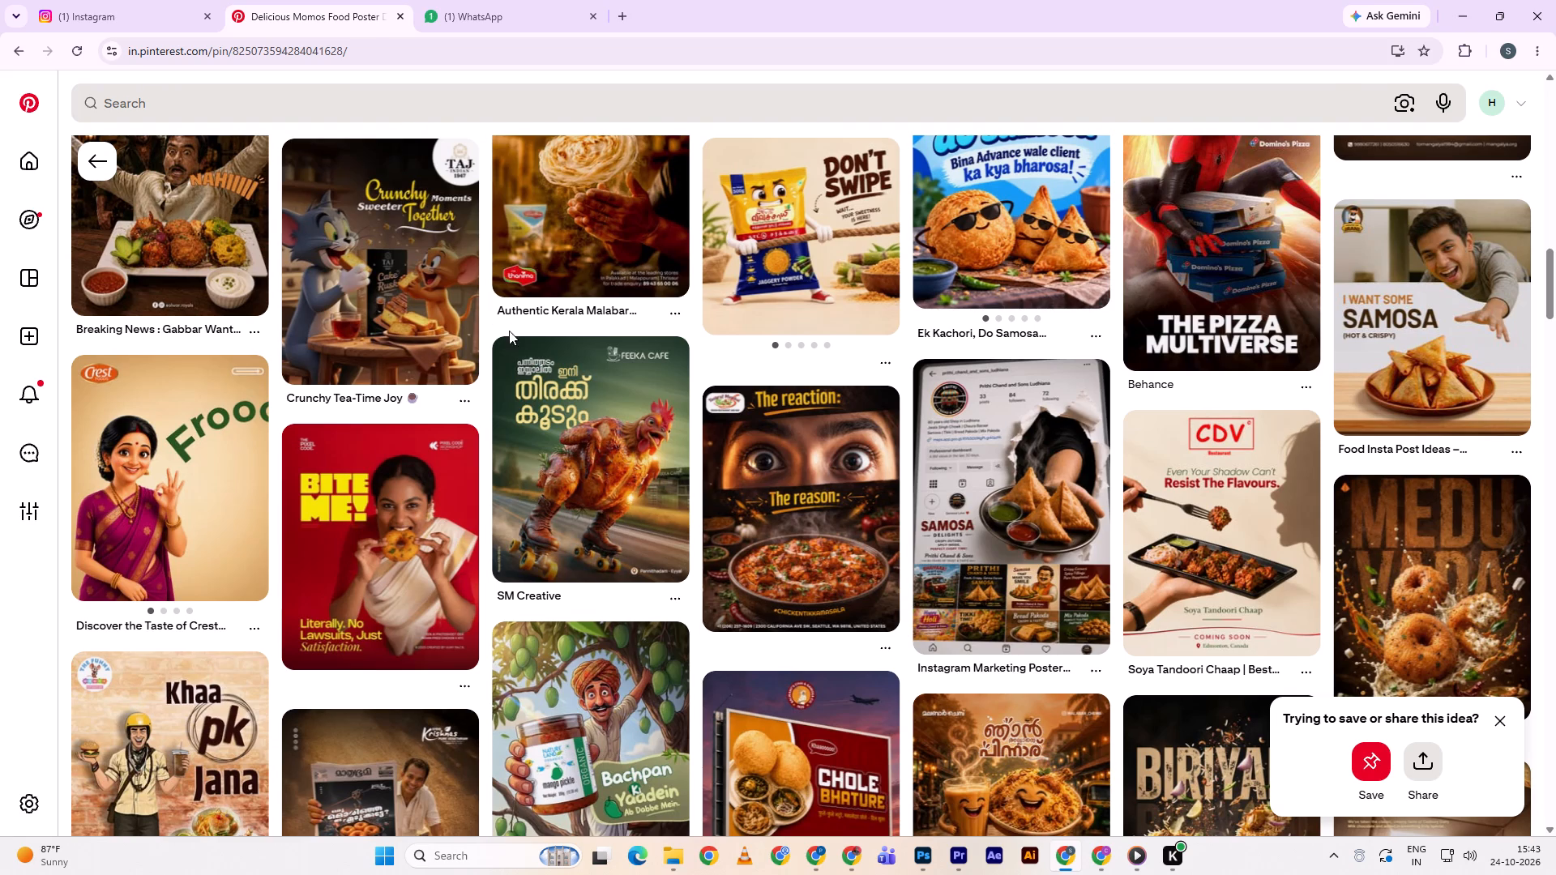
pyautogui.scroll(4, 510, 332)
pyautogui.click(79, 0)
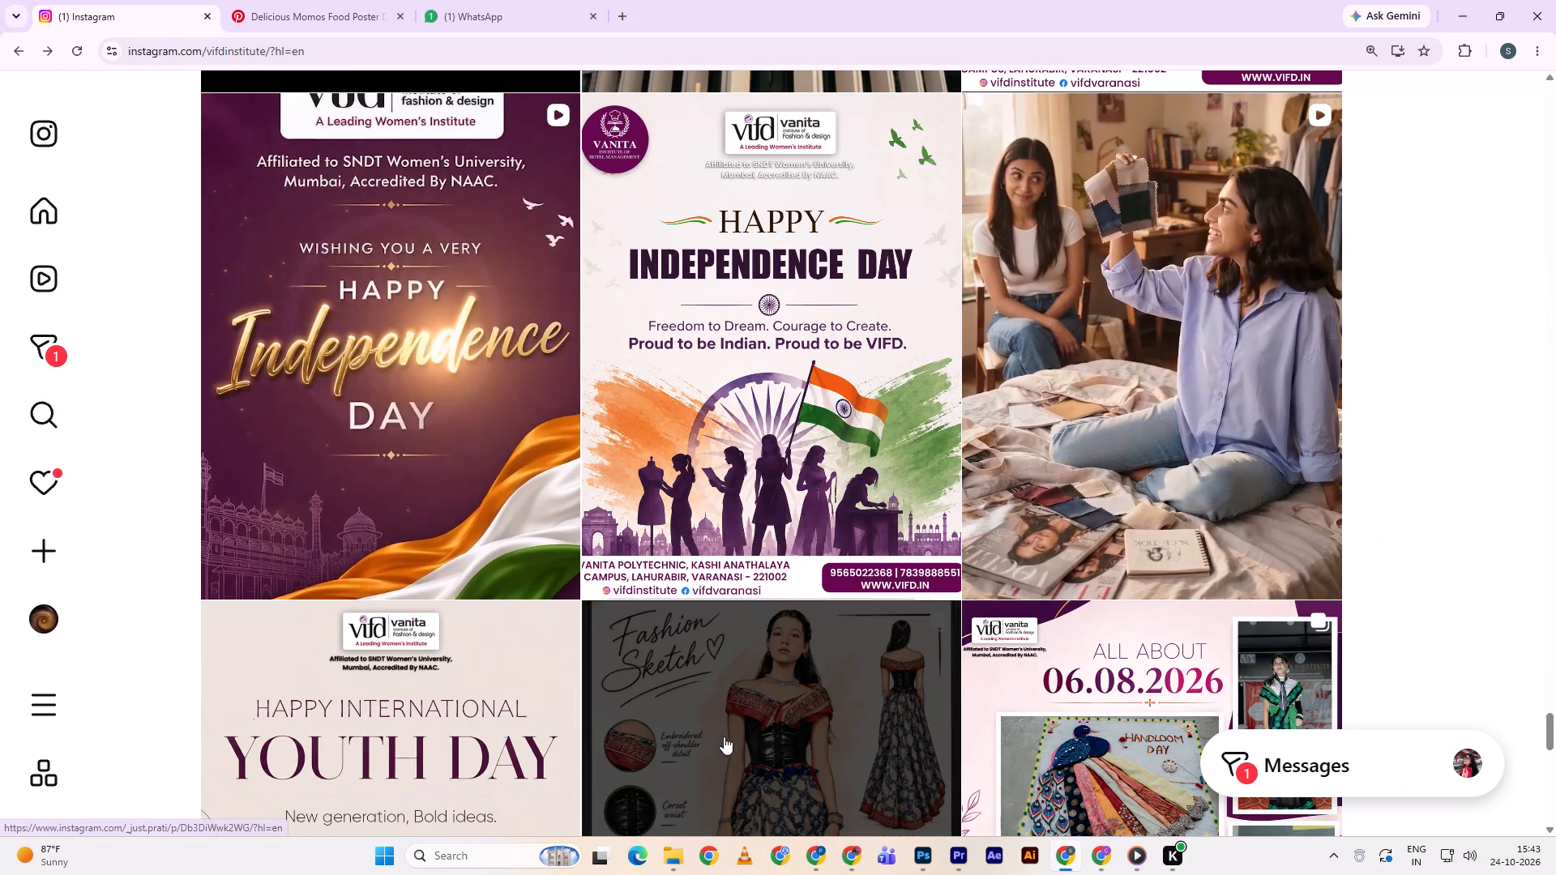
# Switch to File Explorer, open VIFD's daily posts folder and examine the exported 24.10.2026 carousel images among the earlier posts.
pyautogui.click(672, 815)
pyautogui.scroll(4, 626, 779)
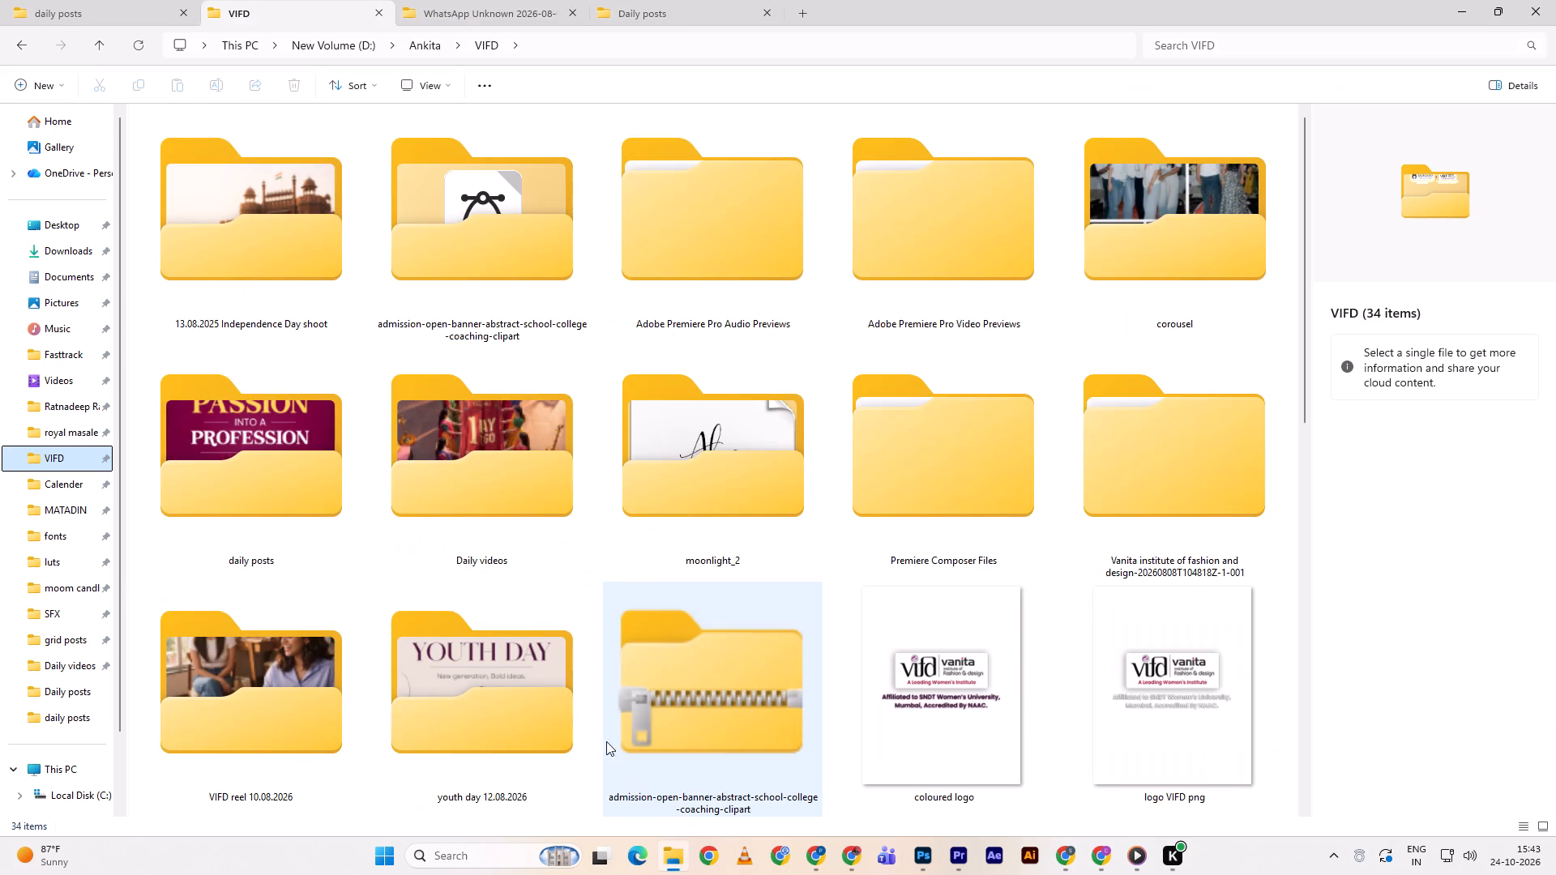
pyautogui.scroll(3, 606, 741)
pyautogui.doubleClick(304, 492)
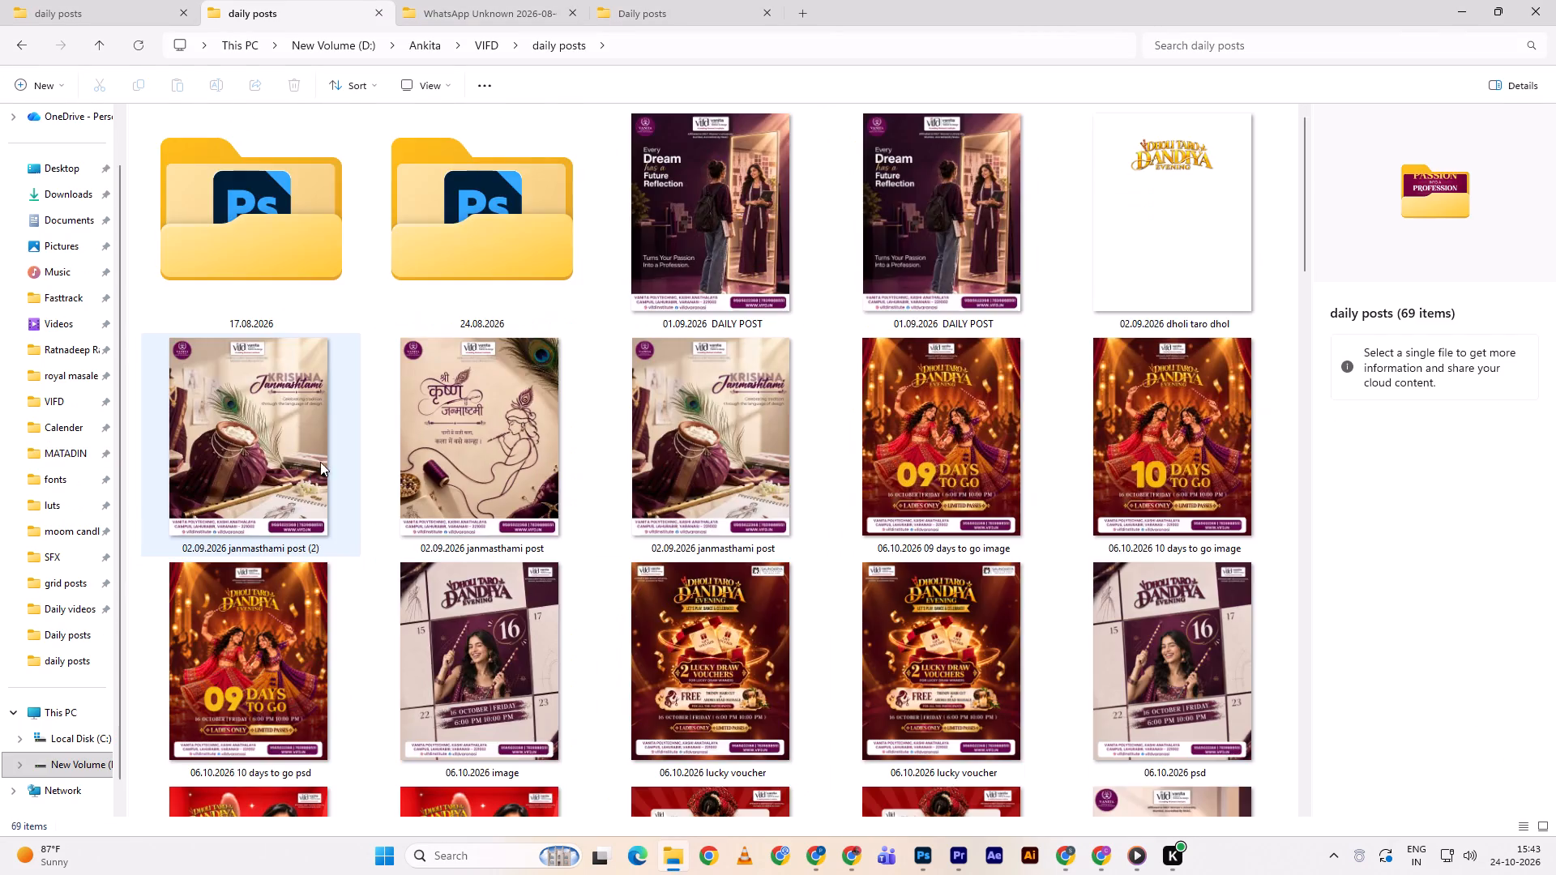
pyautogui.scroll(-3, 533, 540)
pyautogui.scroll(1, 533, 542)
pyautogui.scroll(-4, 533, 542)
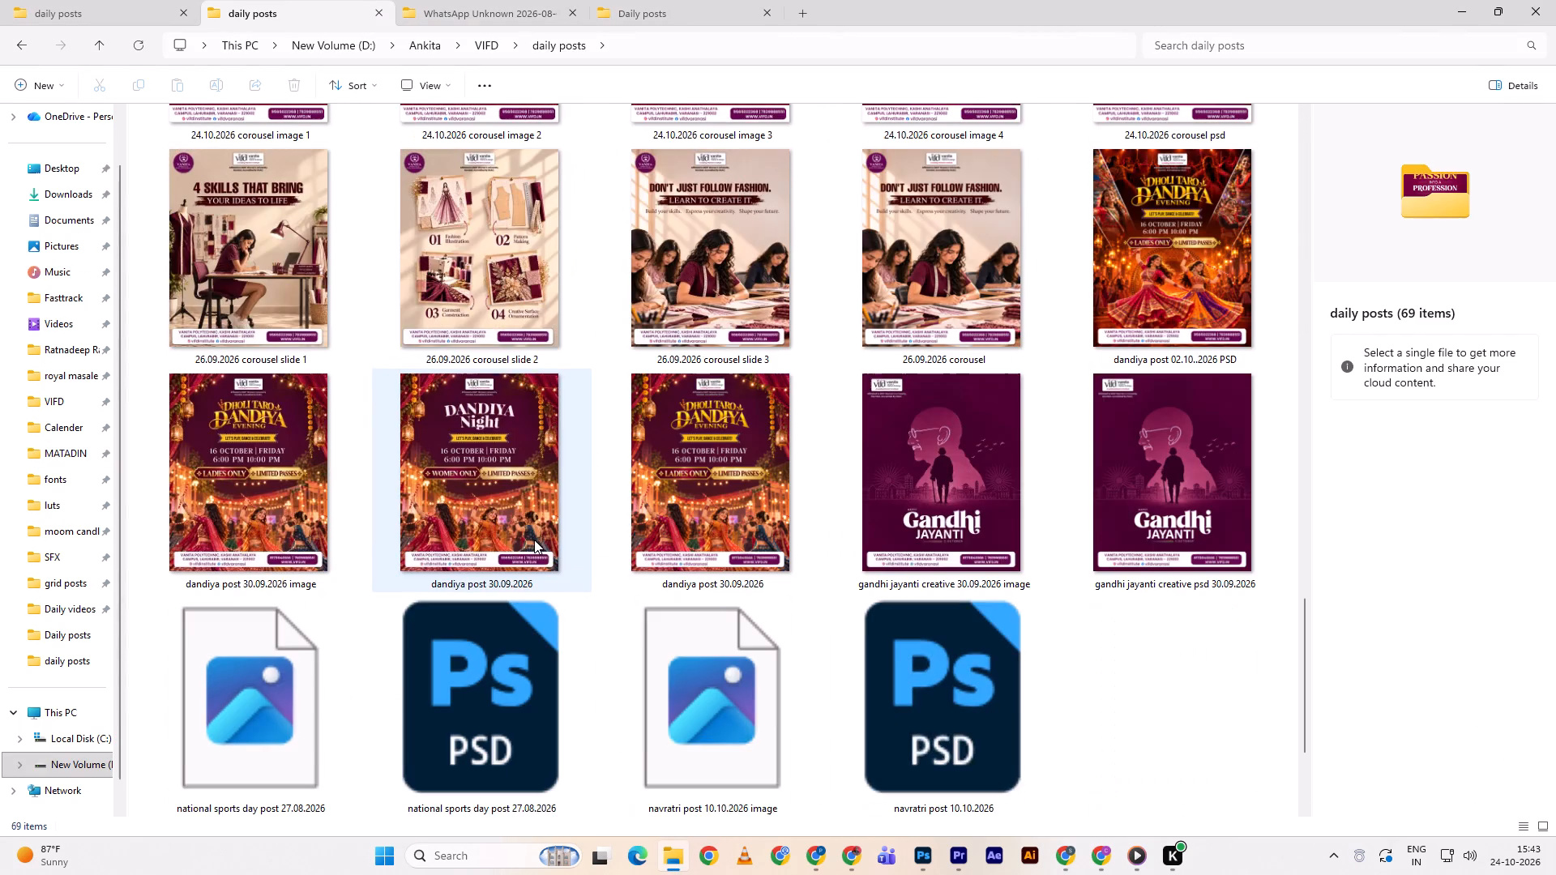
pyautogui.scroll(1, 534, 540)
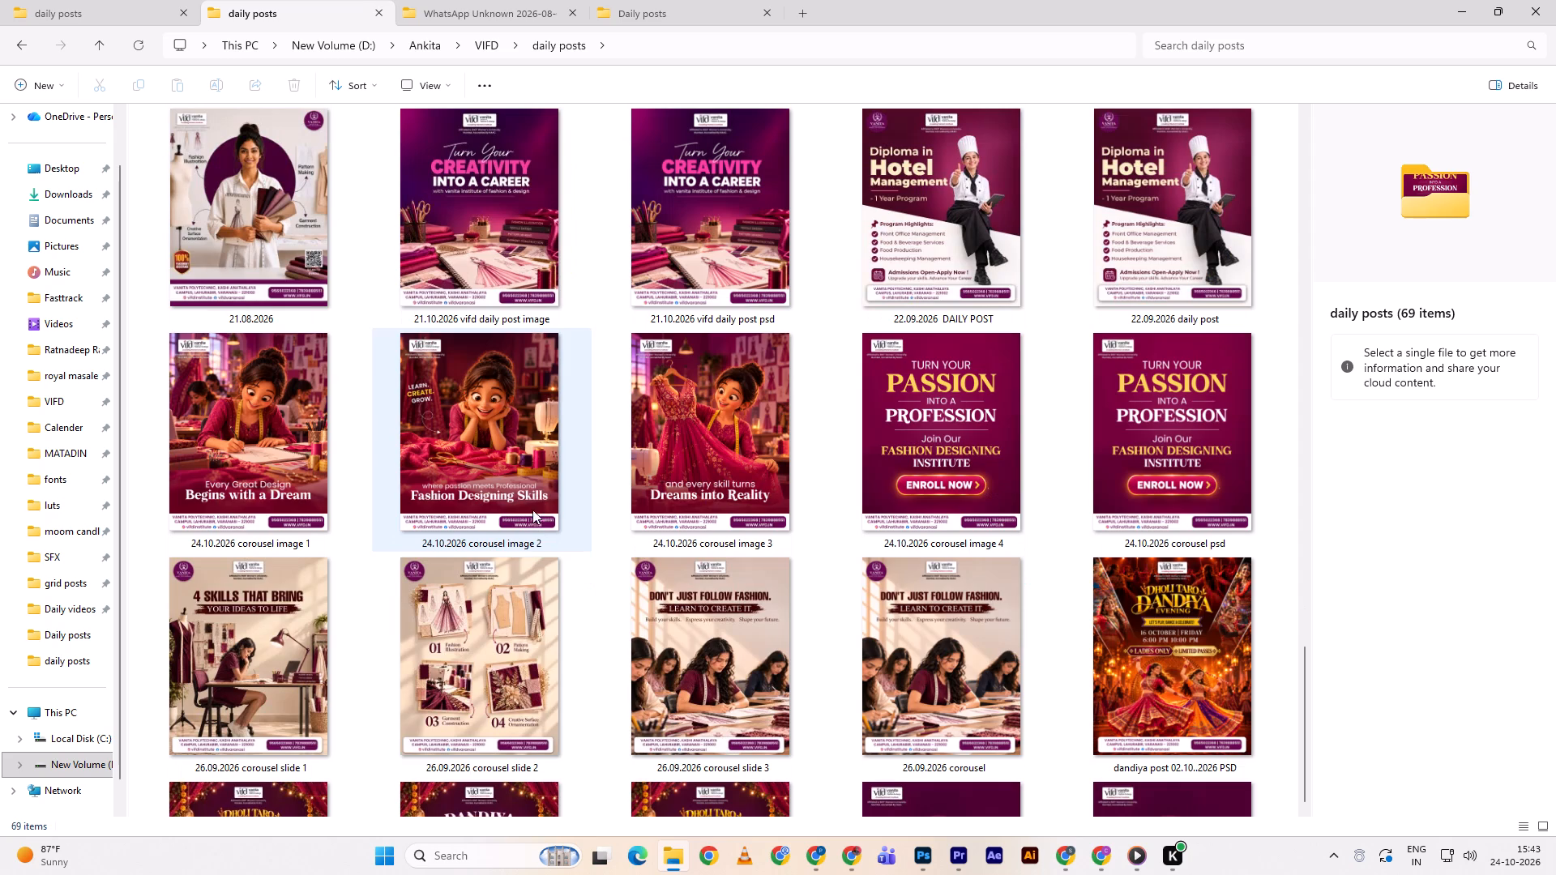
pyautogui.scroll(1, 601, 489)
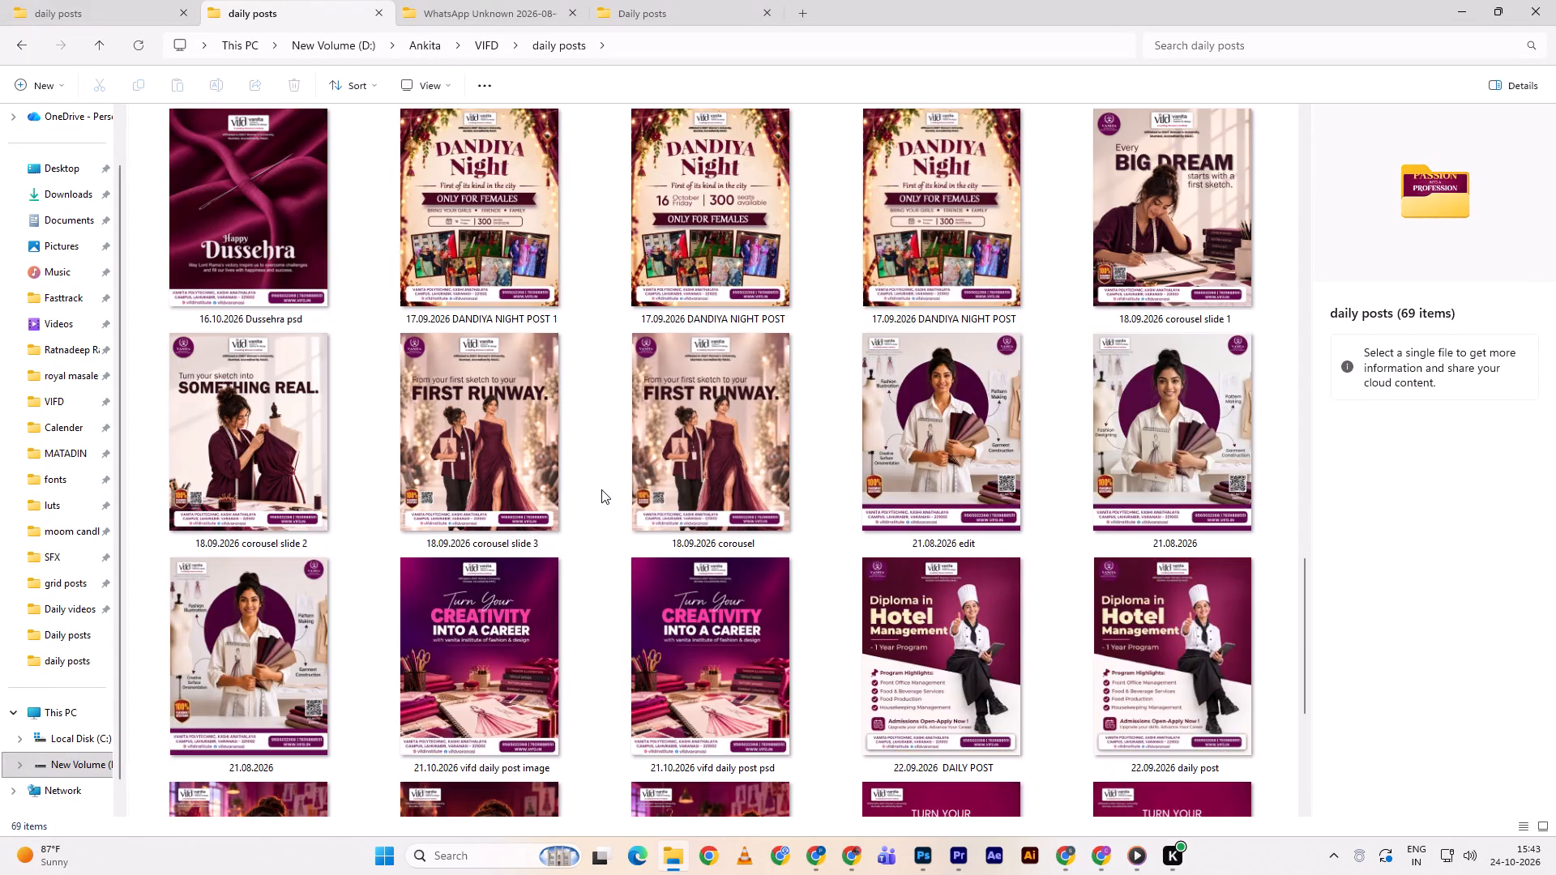
pyautogui.scroll(-2, 601, 489)
pyautogui.scroll(1, 601, 489)
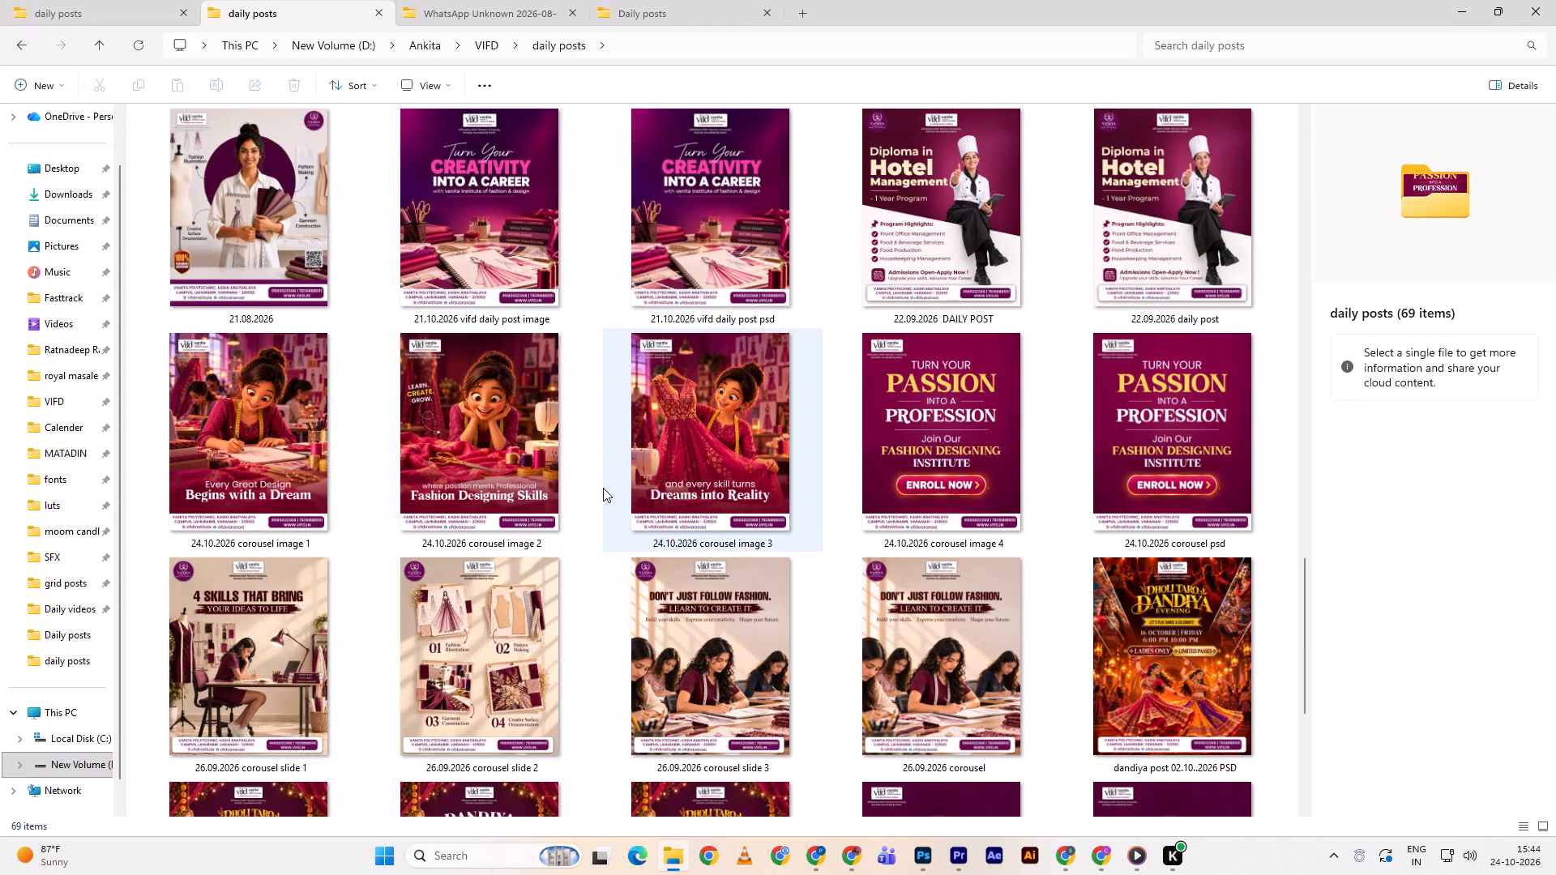
pyautogui.scroll(1, 603, 488)
pyautogui.scroll(-1, 603, 488)
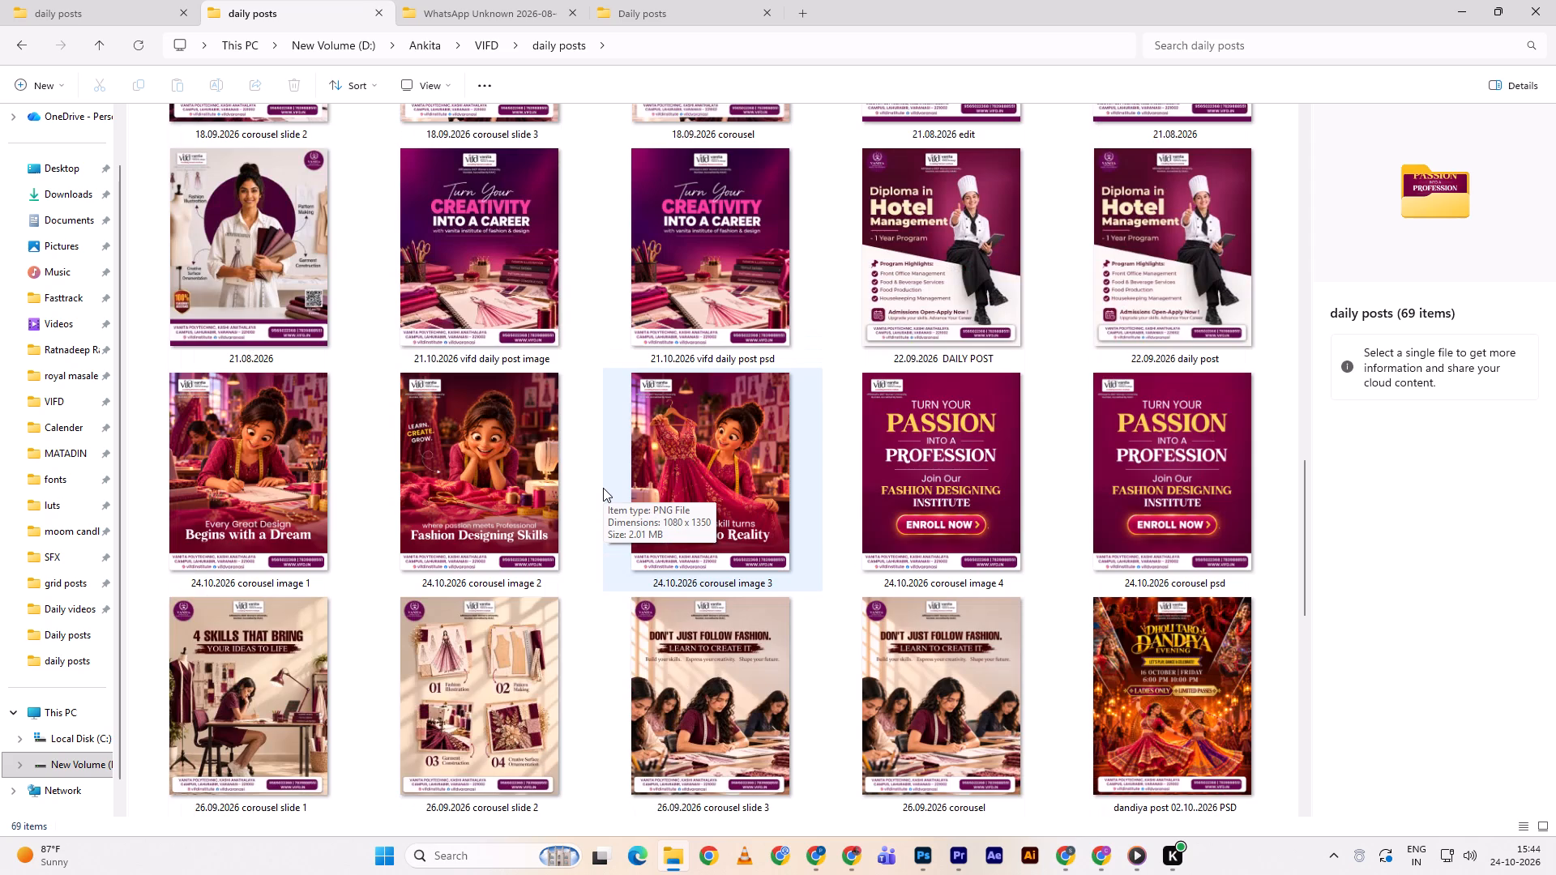
# Select 24.10.2026 corousel images 1 to 4 and try to carry them over to another open window.
pyautogui.click(290, 468)
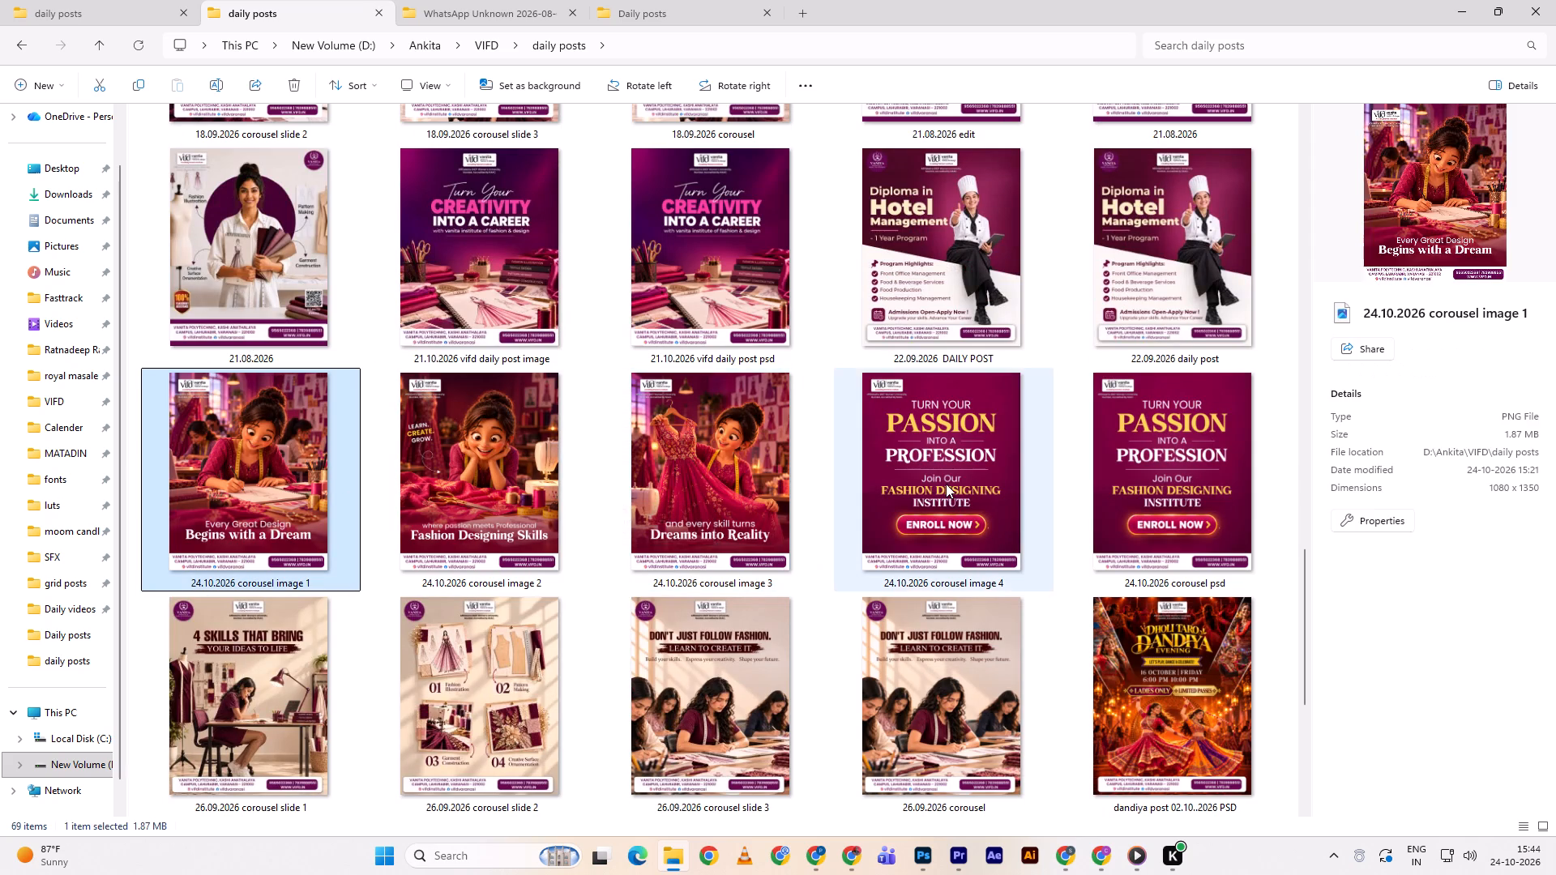
pyautogui.keyDown('shift'); pyautogui.click(946, 484); pyautogui.keyUp('shift')
pyautogui.moveTo(952, 477); pyautogui.dragTo(951, 534)
pyautogui.hotkey('alt', 'Tab')
pyautogui.hotkey('alt', 'Tab')
pyautogui.hotkey('alt', 'Tab')
pyautogui.hotkey('alt', 'Tab')
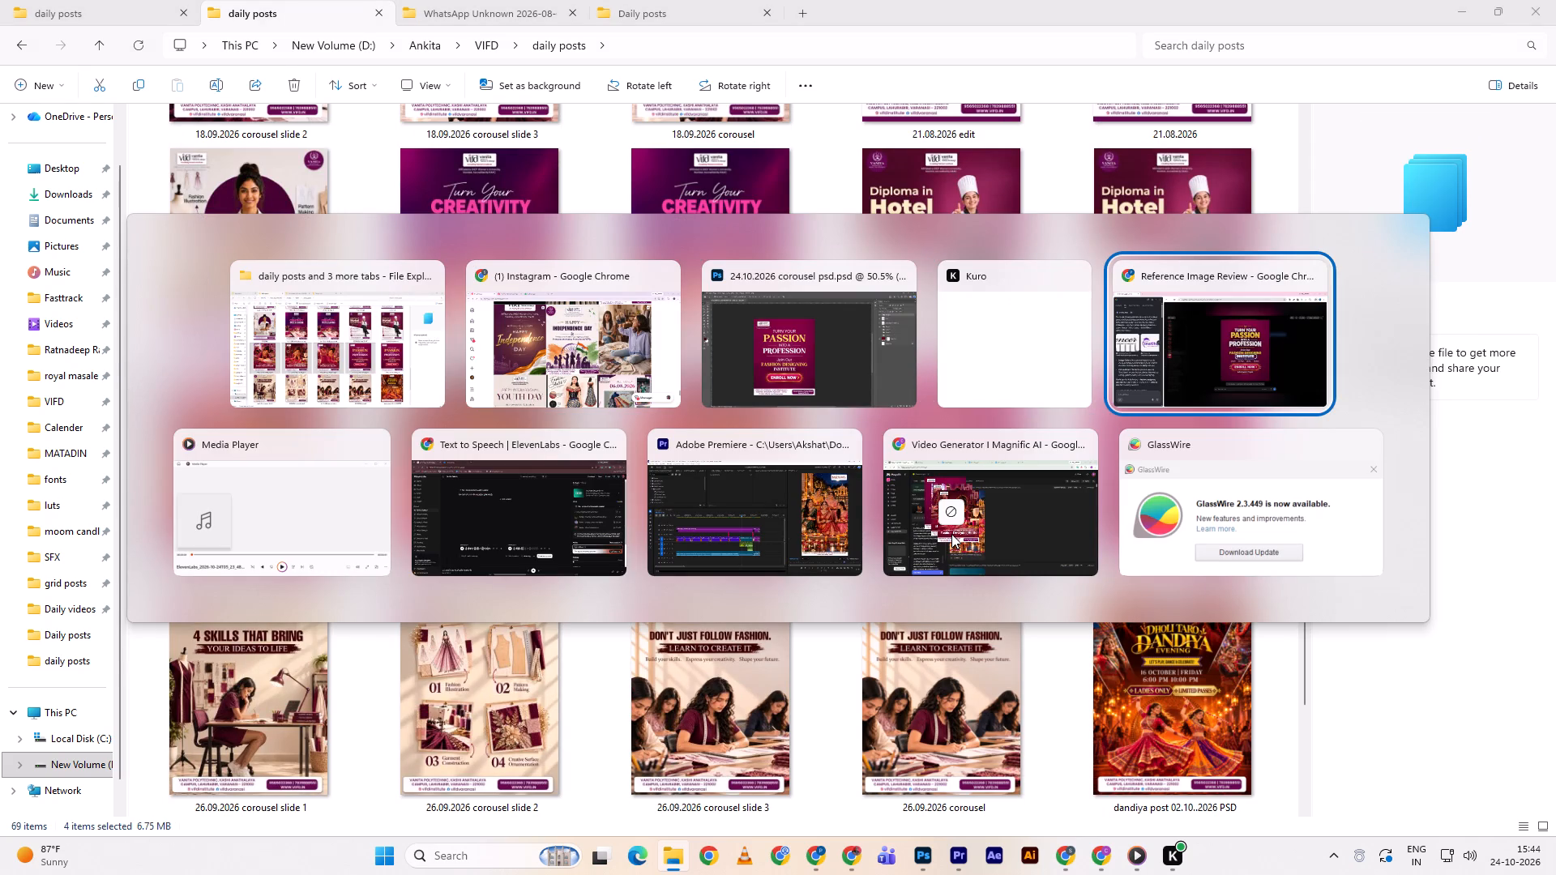
pyautogui.moveTo(951, 534); pyautogui.dragTo(849, 529)
pyautogui.hotkey('alt', 'Tab')
pyautogui.hotkey('alt', 'Tab')
pyautogui.hotkey('alt', 'Tab')
pyautogui.hotkey('alt', 'Tab')
pyautogui.hotkey('alt', 'Tab')
pyautogui.hotkey('alt', 'Tab')
pyautogui.hotkey('alt', 'Tab')
pyautogui.hotkey('alt', 'Tab')
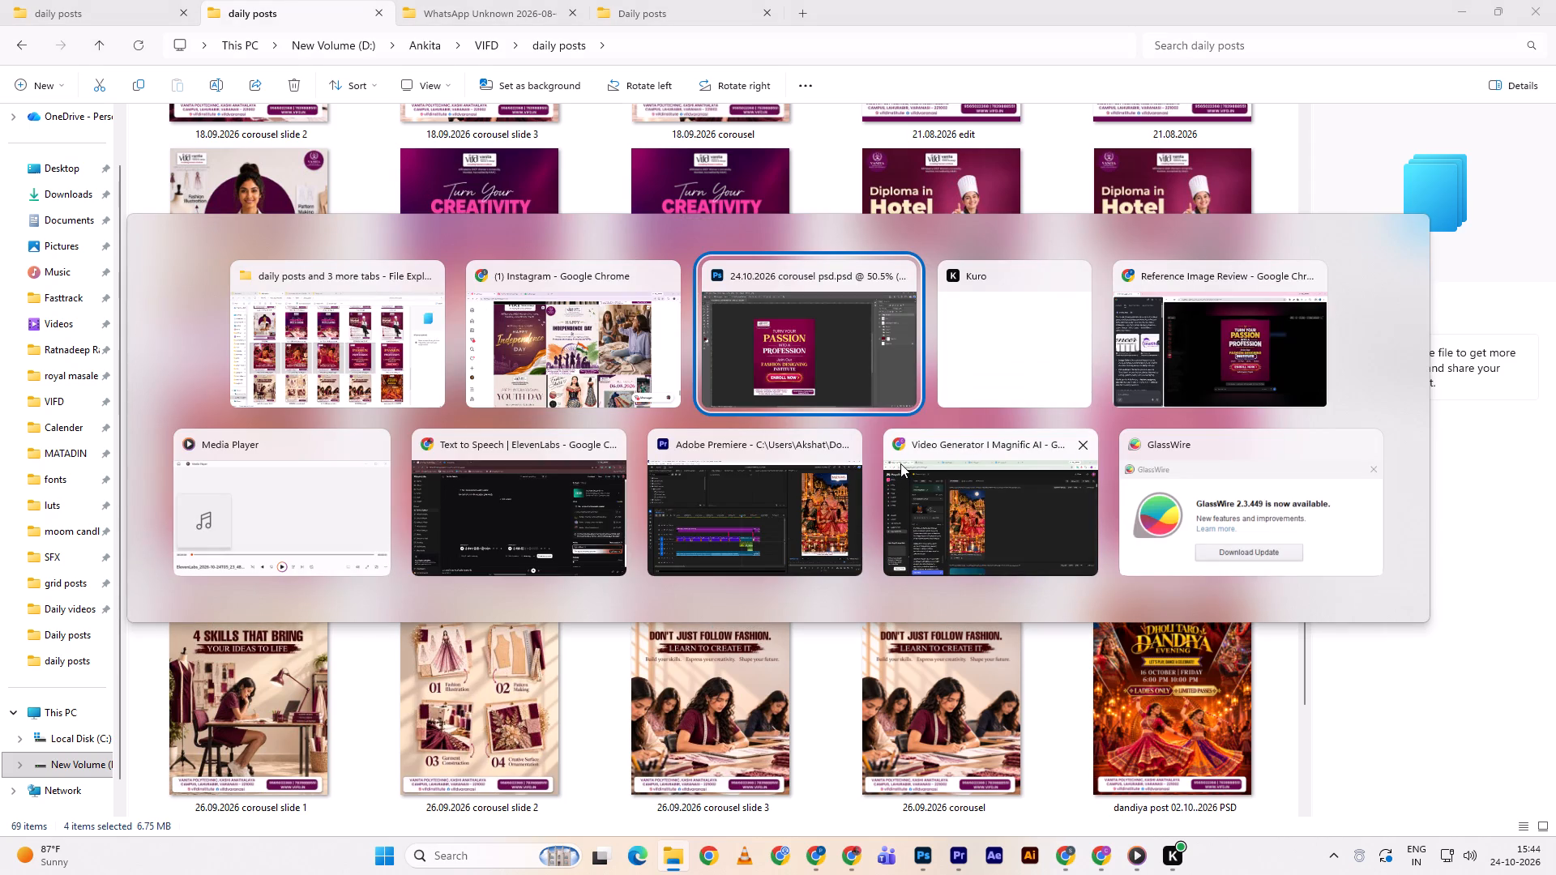
pyautogui.hotkey('alt', 'Tab')
pyautogui.hotkey('alt', 'Tab')
pyautogui.hotkey('alt', 'Tab')
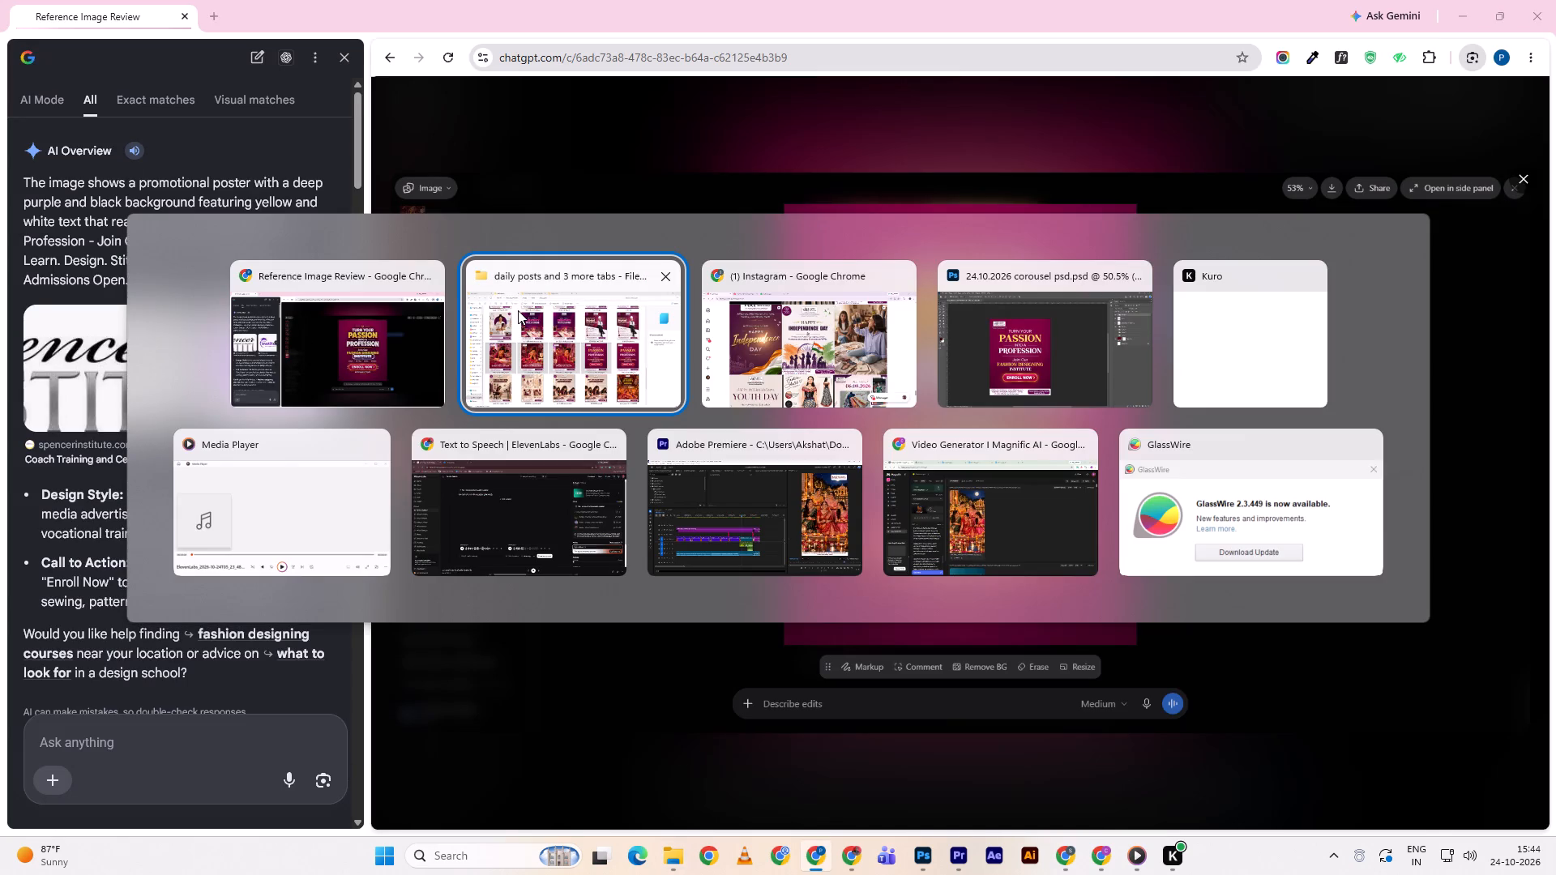
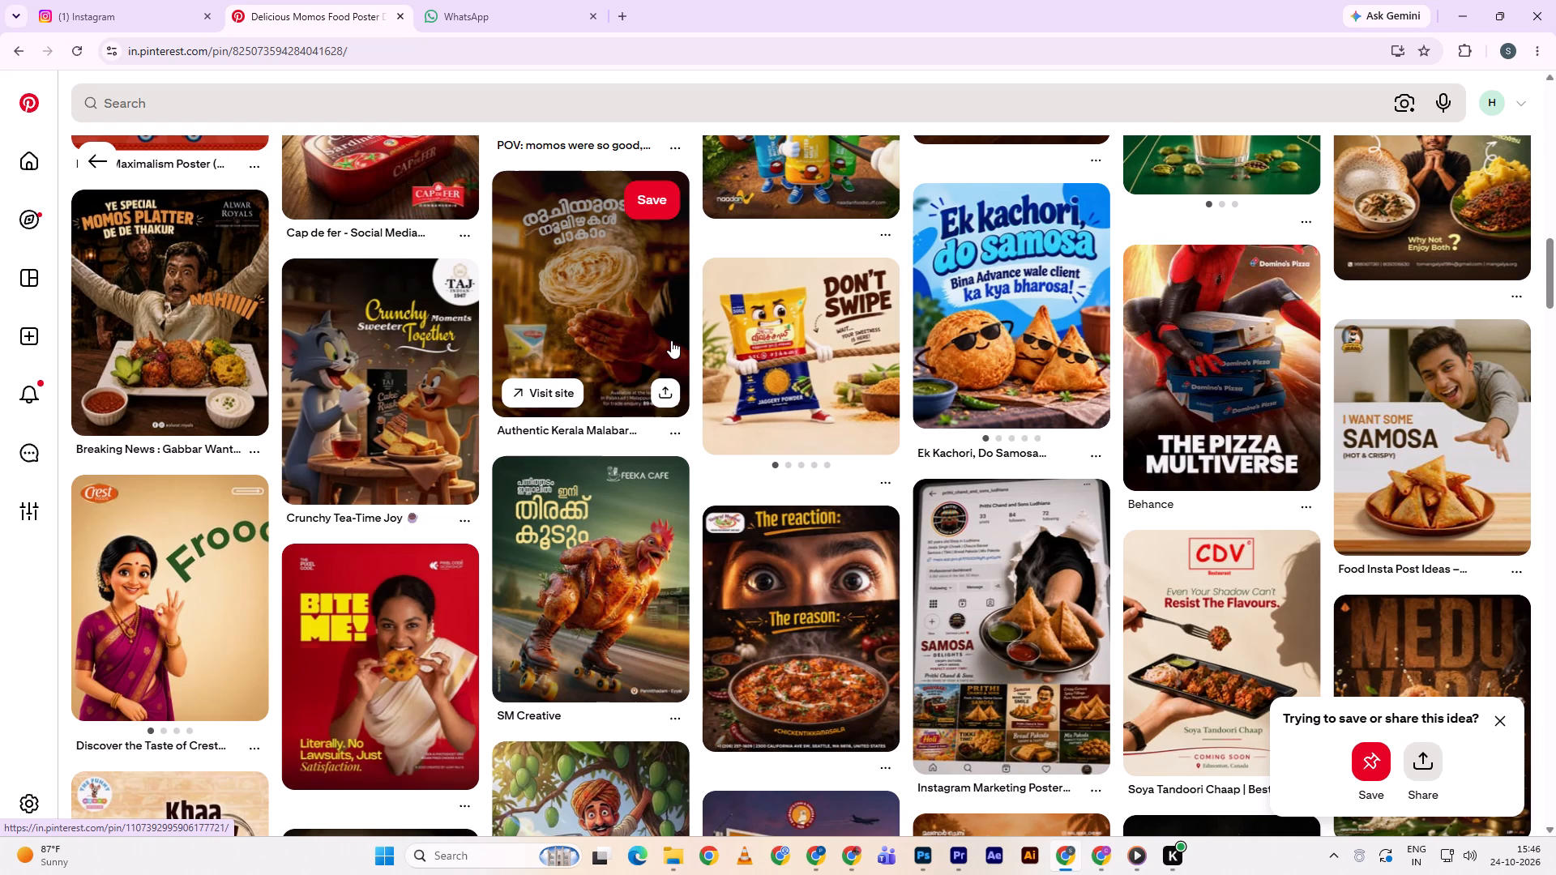
# Browse the food poster designs related to the momos reference pin on Pinterest for layout and concept ideas.
pyautogui.press('space')
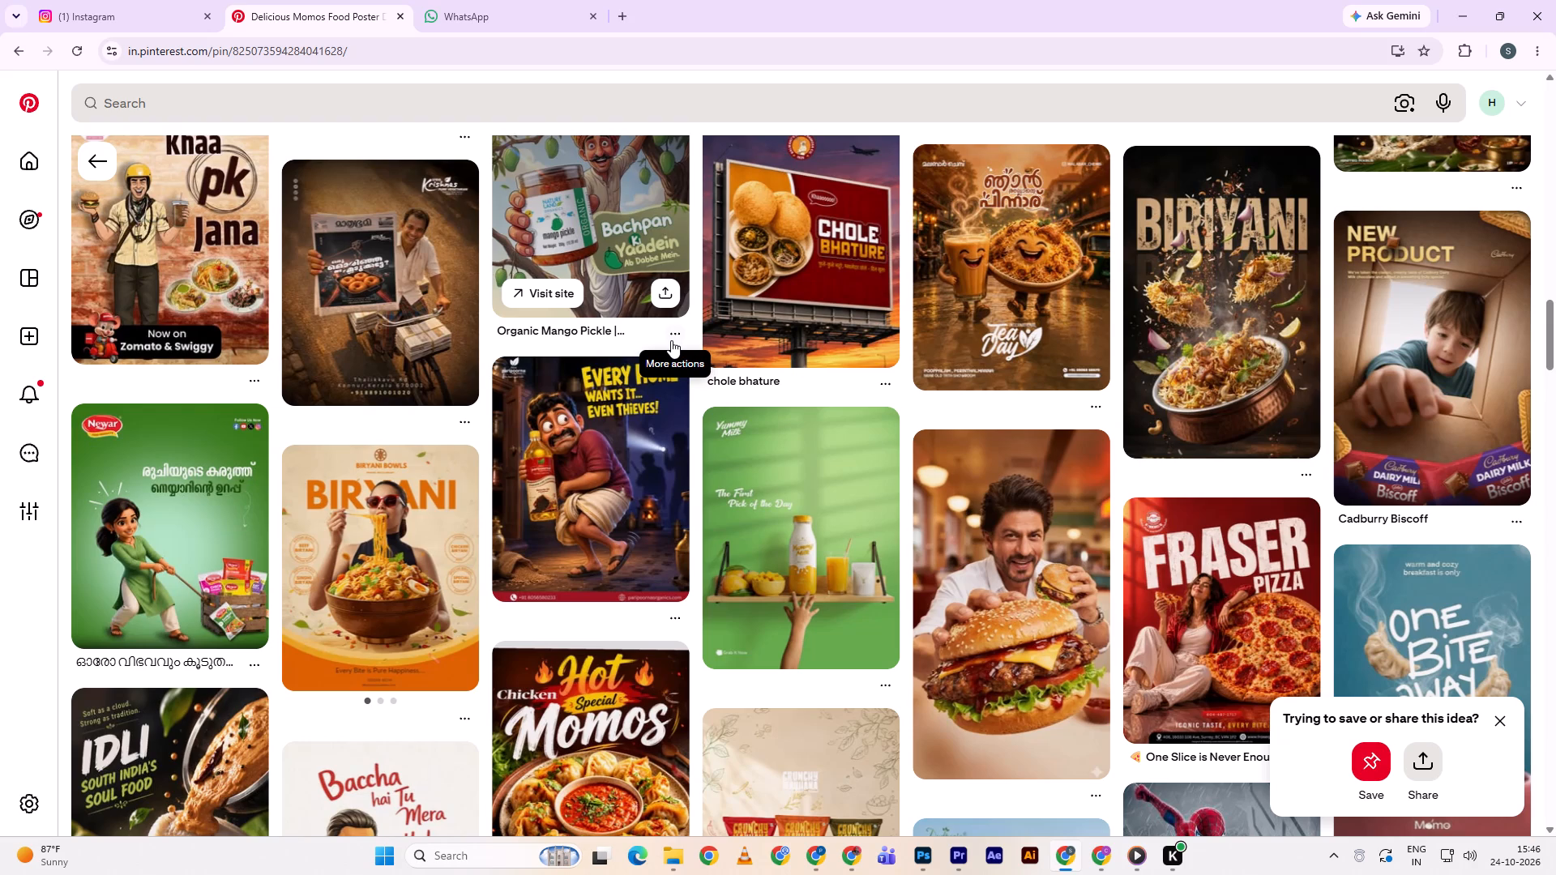
pyautogui.scroll(-8, 708, 241)
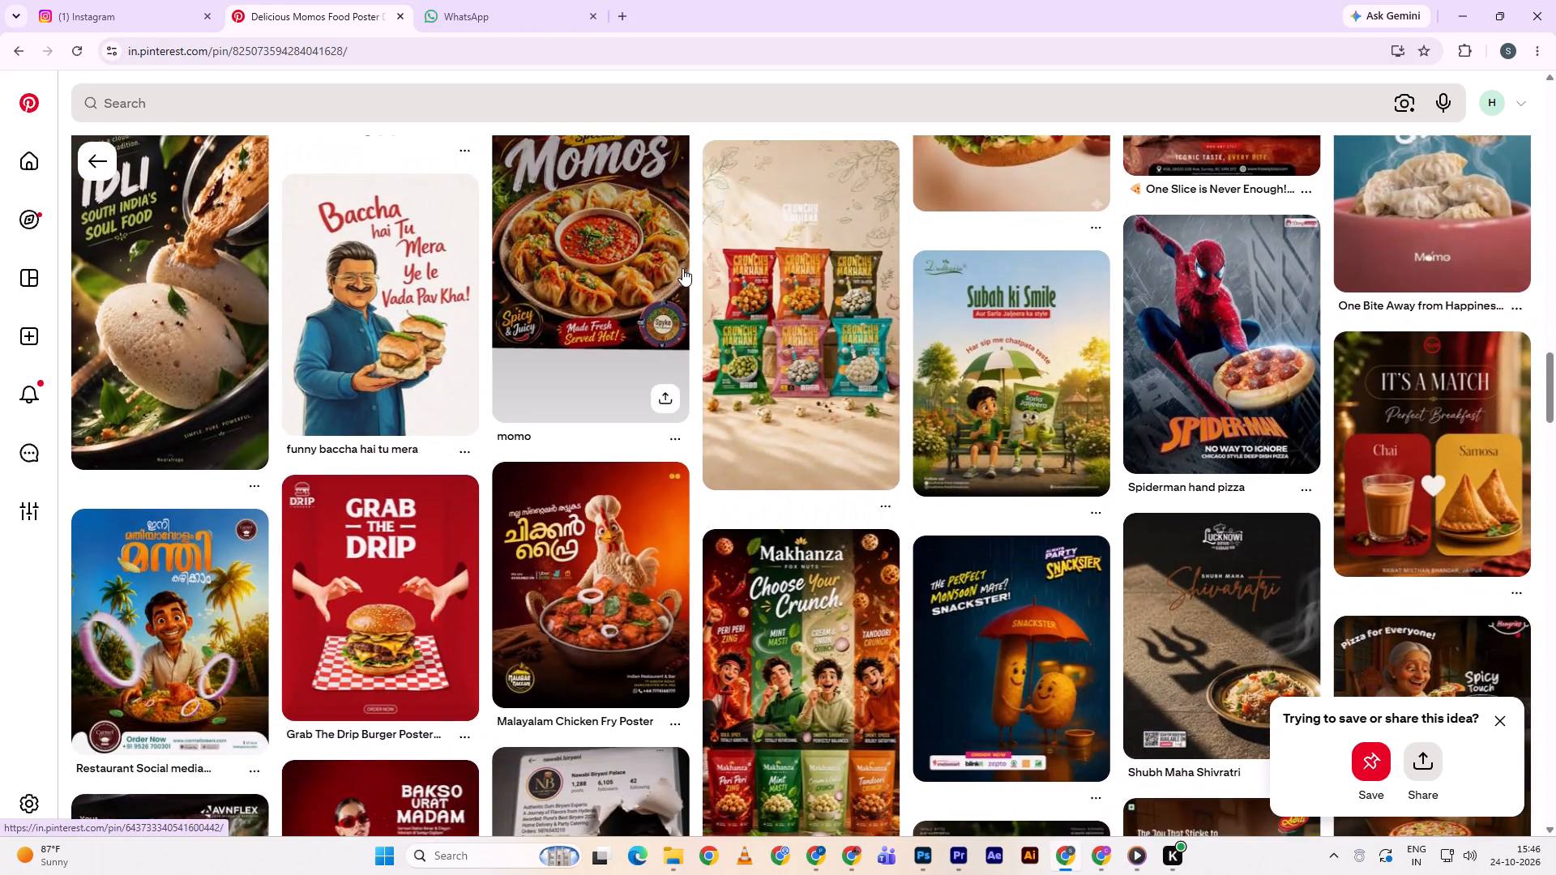
pyautogui.scroll(-13, 682, 268)
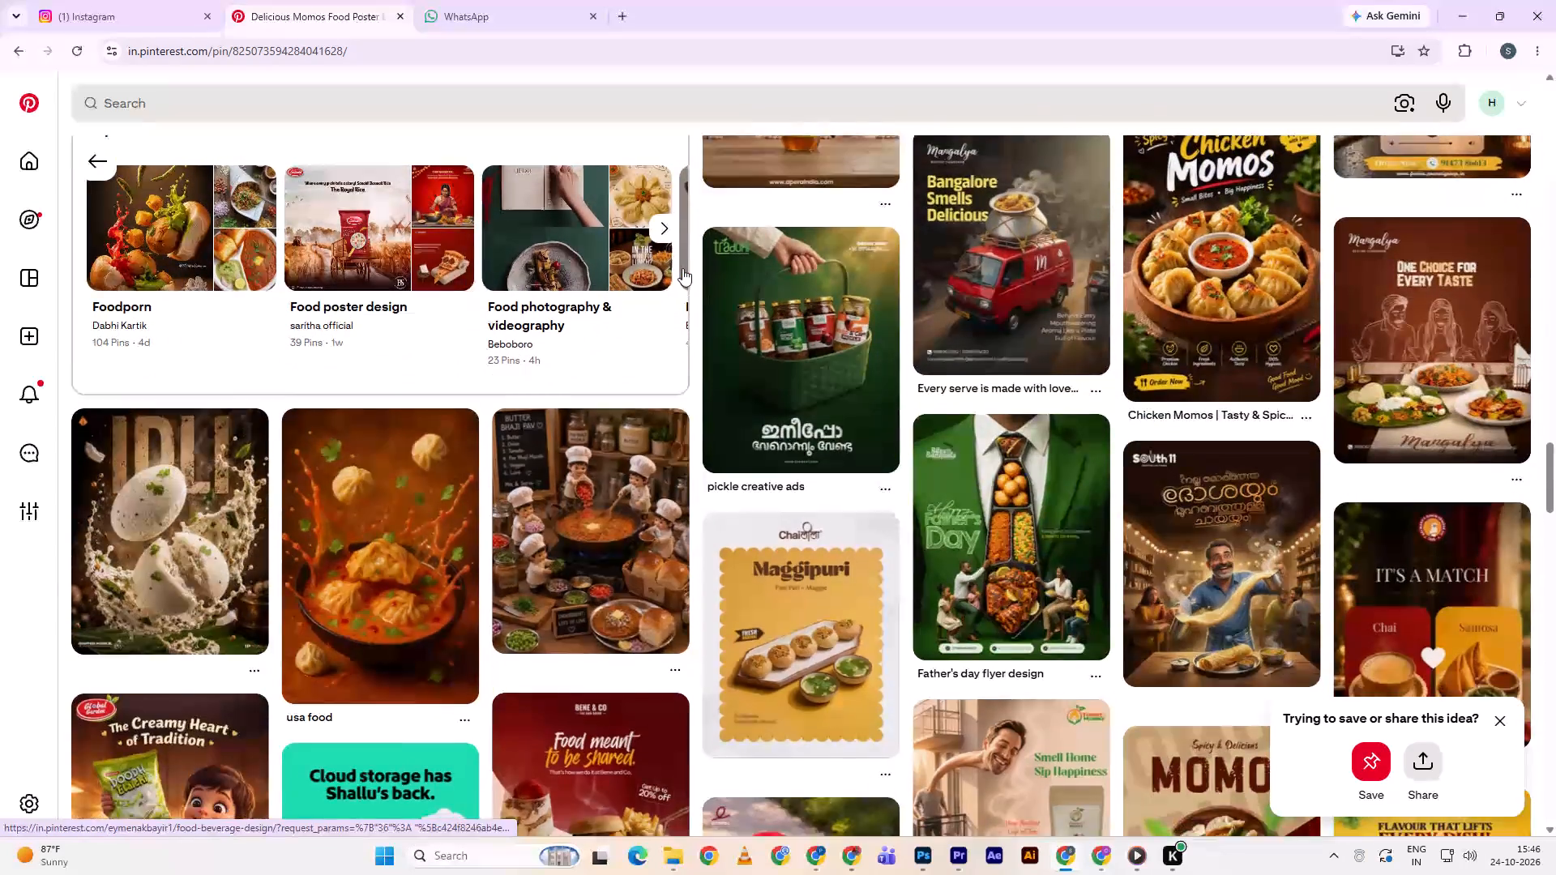
pyautogui.scroll(-7, 682, 268)
pyautogui.scroll(6, 691, 280)
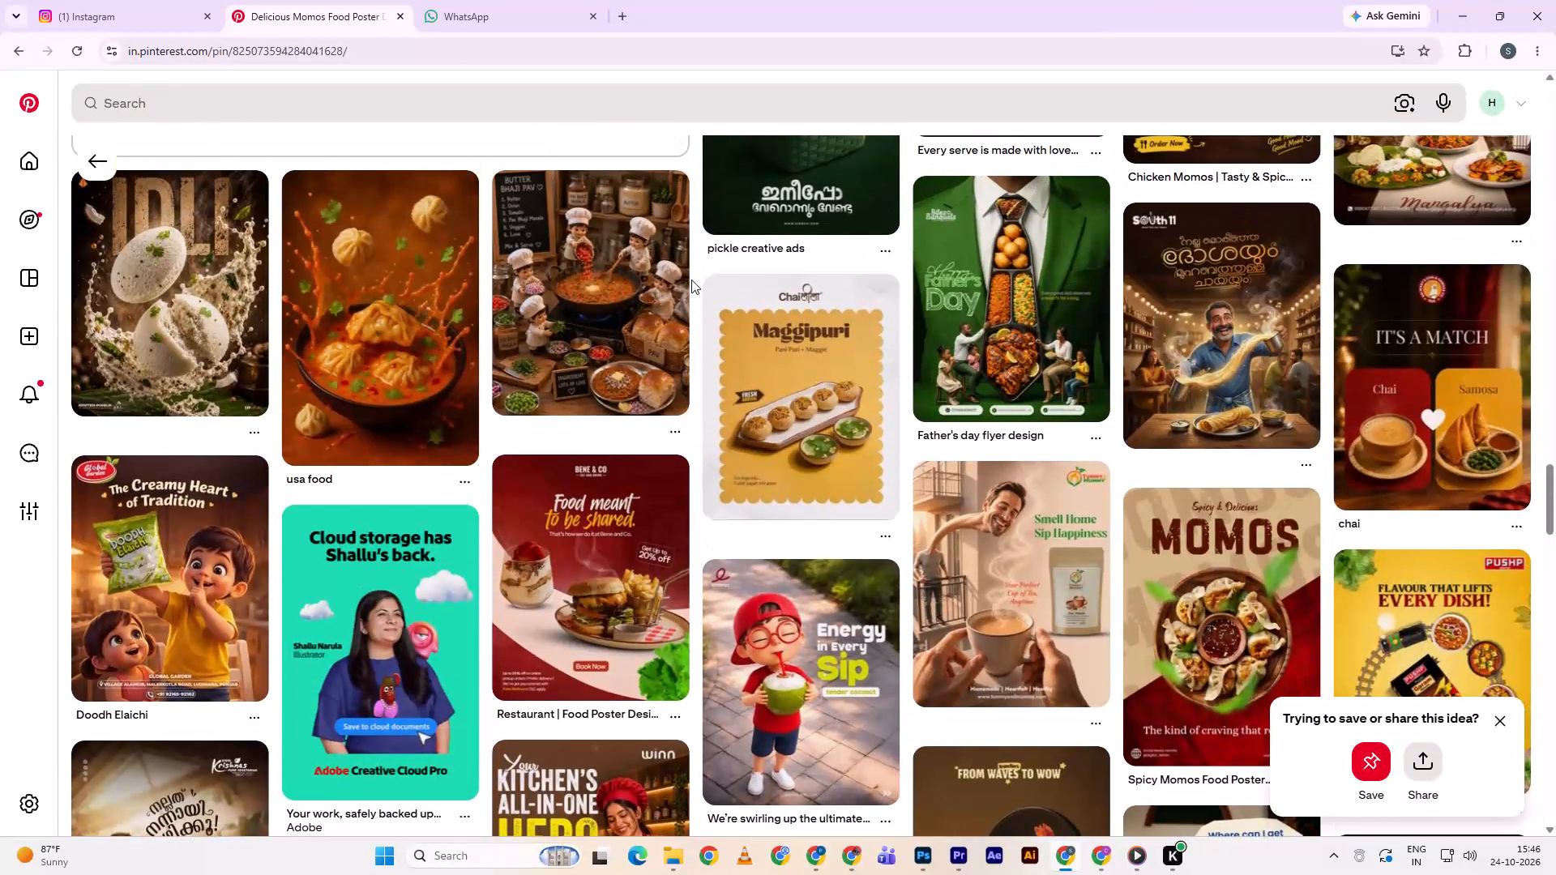
pyautogui.scroll(-3, 691, 280)
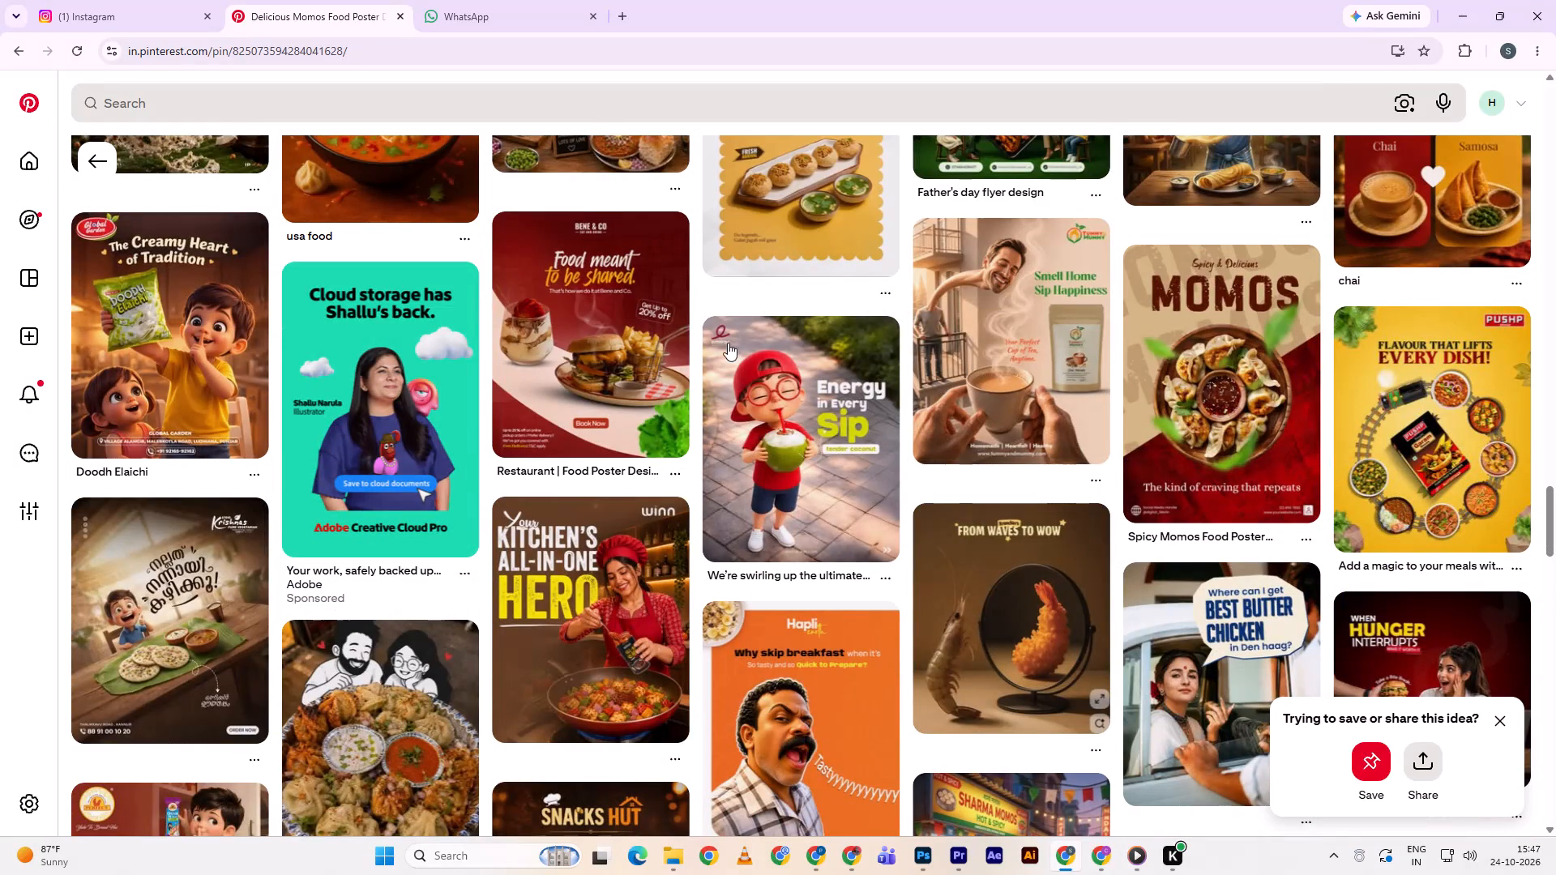
# Lock the computer.
pyautogui.press('super+l')
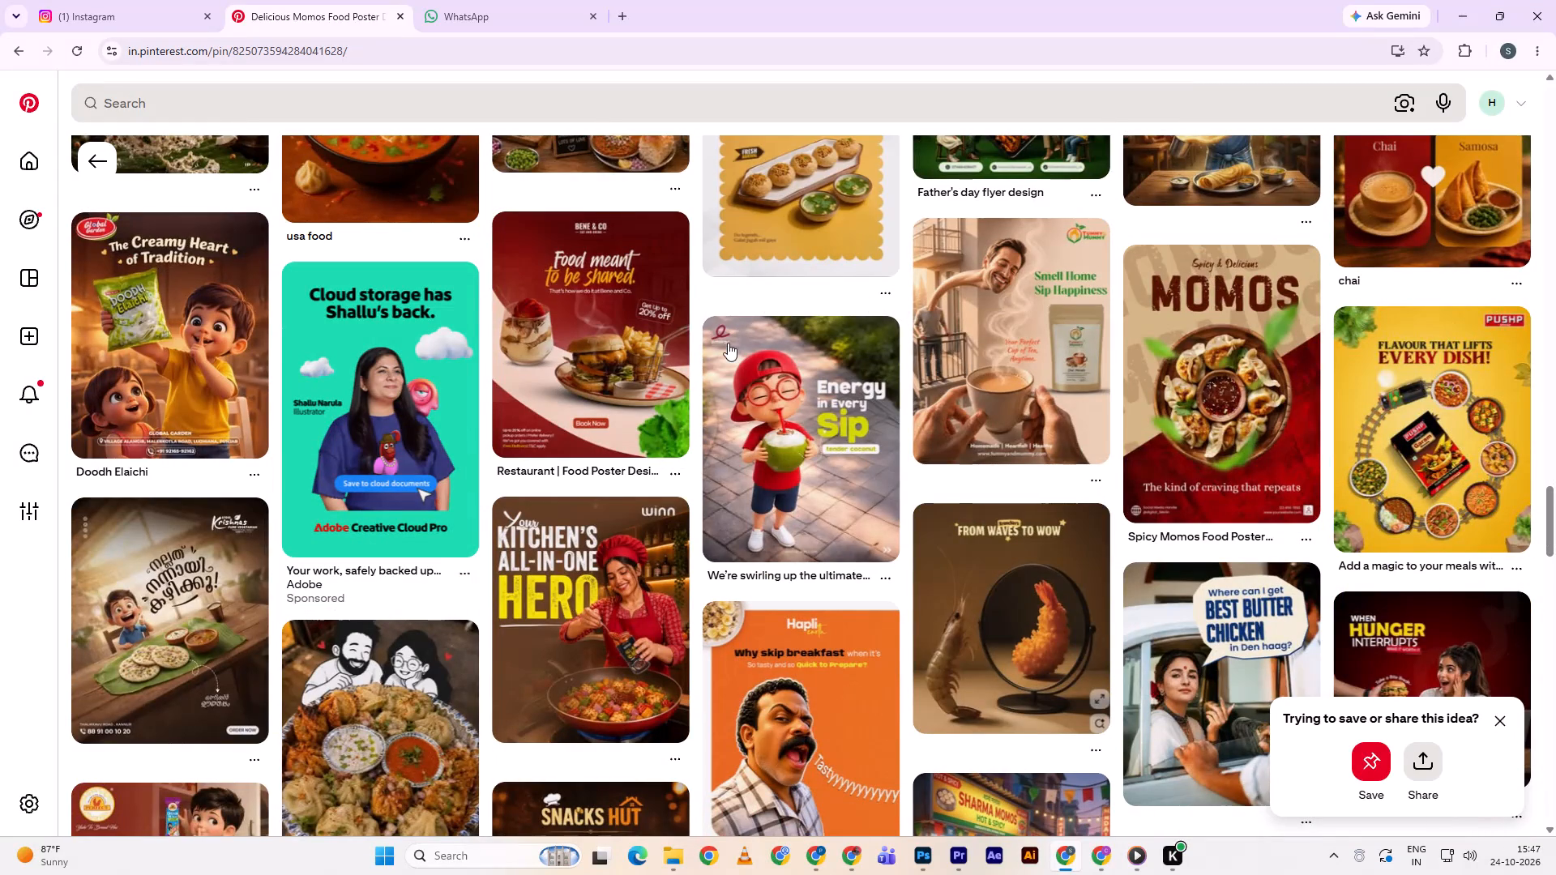